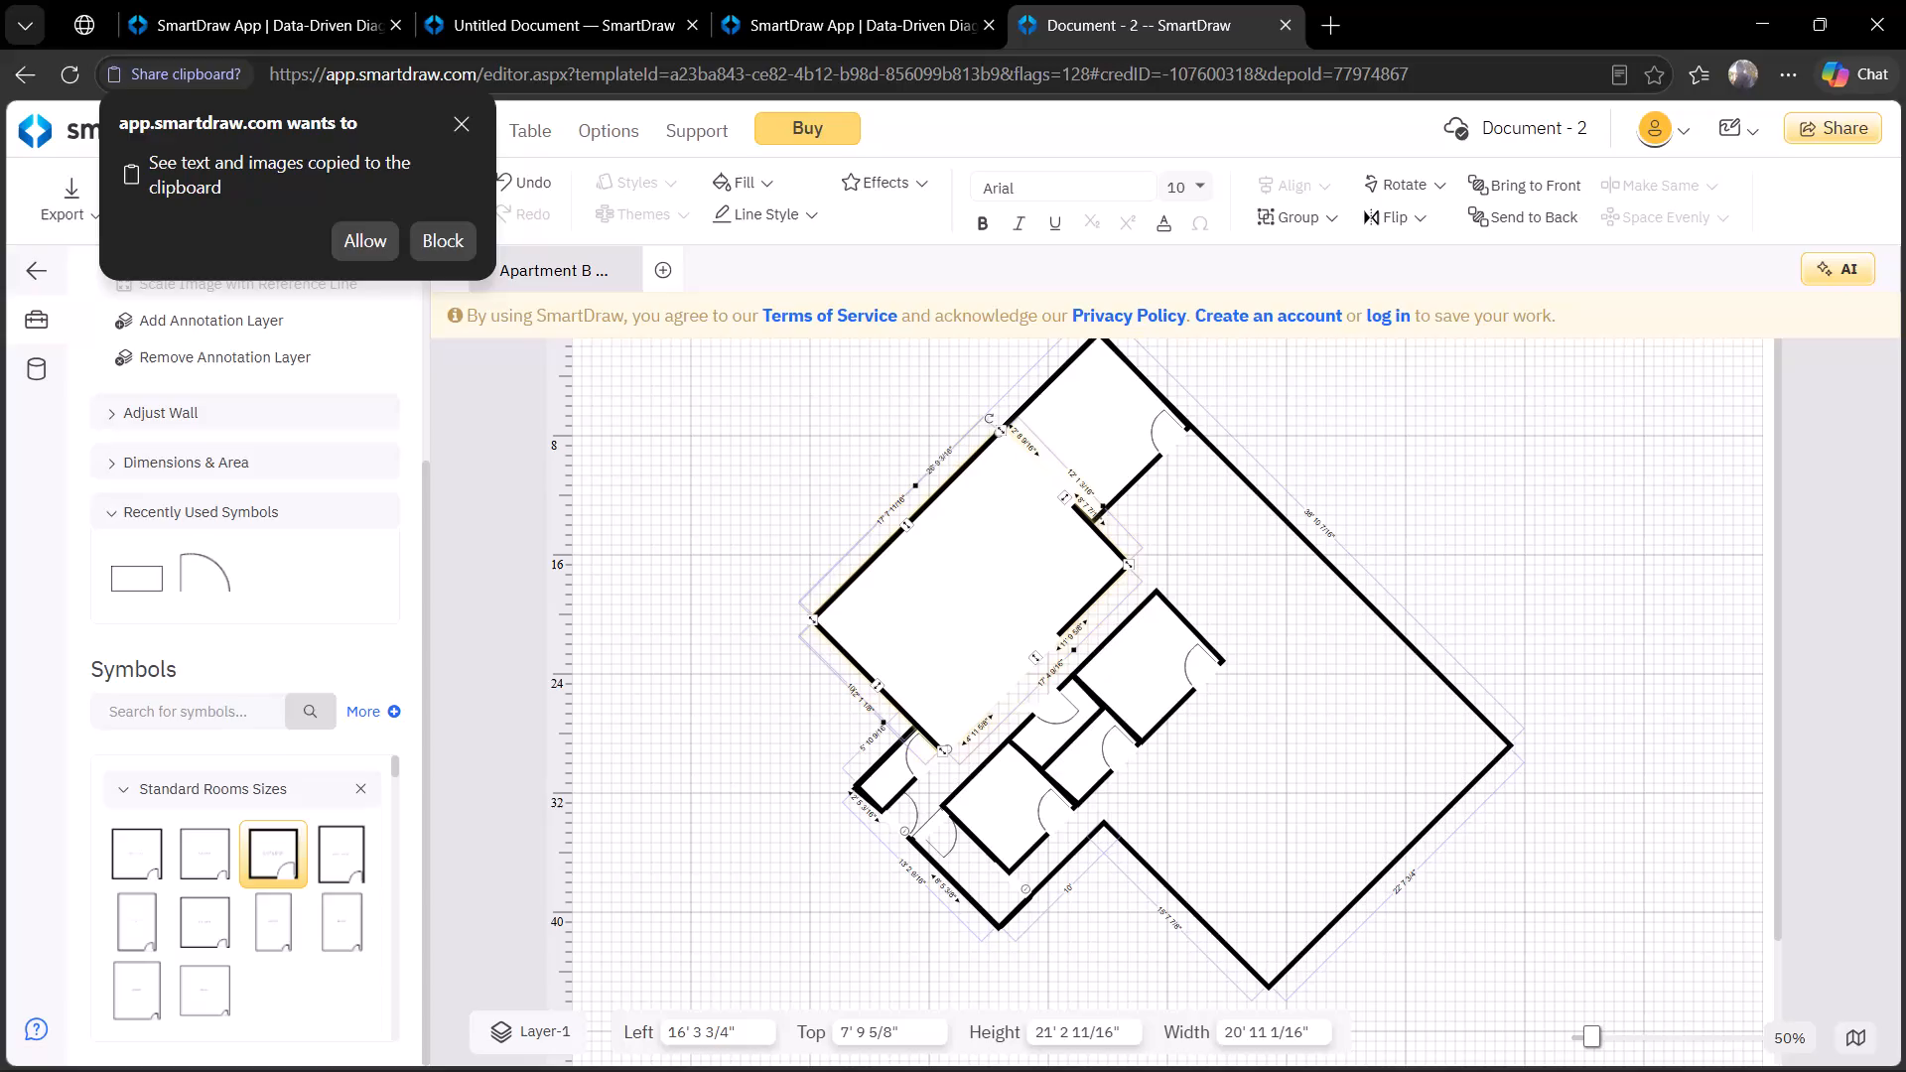
Paste a copy of the copied door symbol into the blank area outside the floor plan.
click(1164, 570)
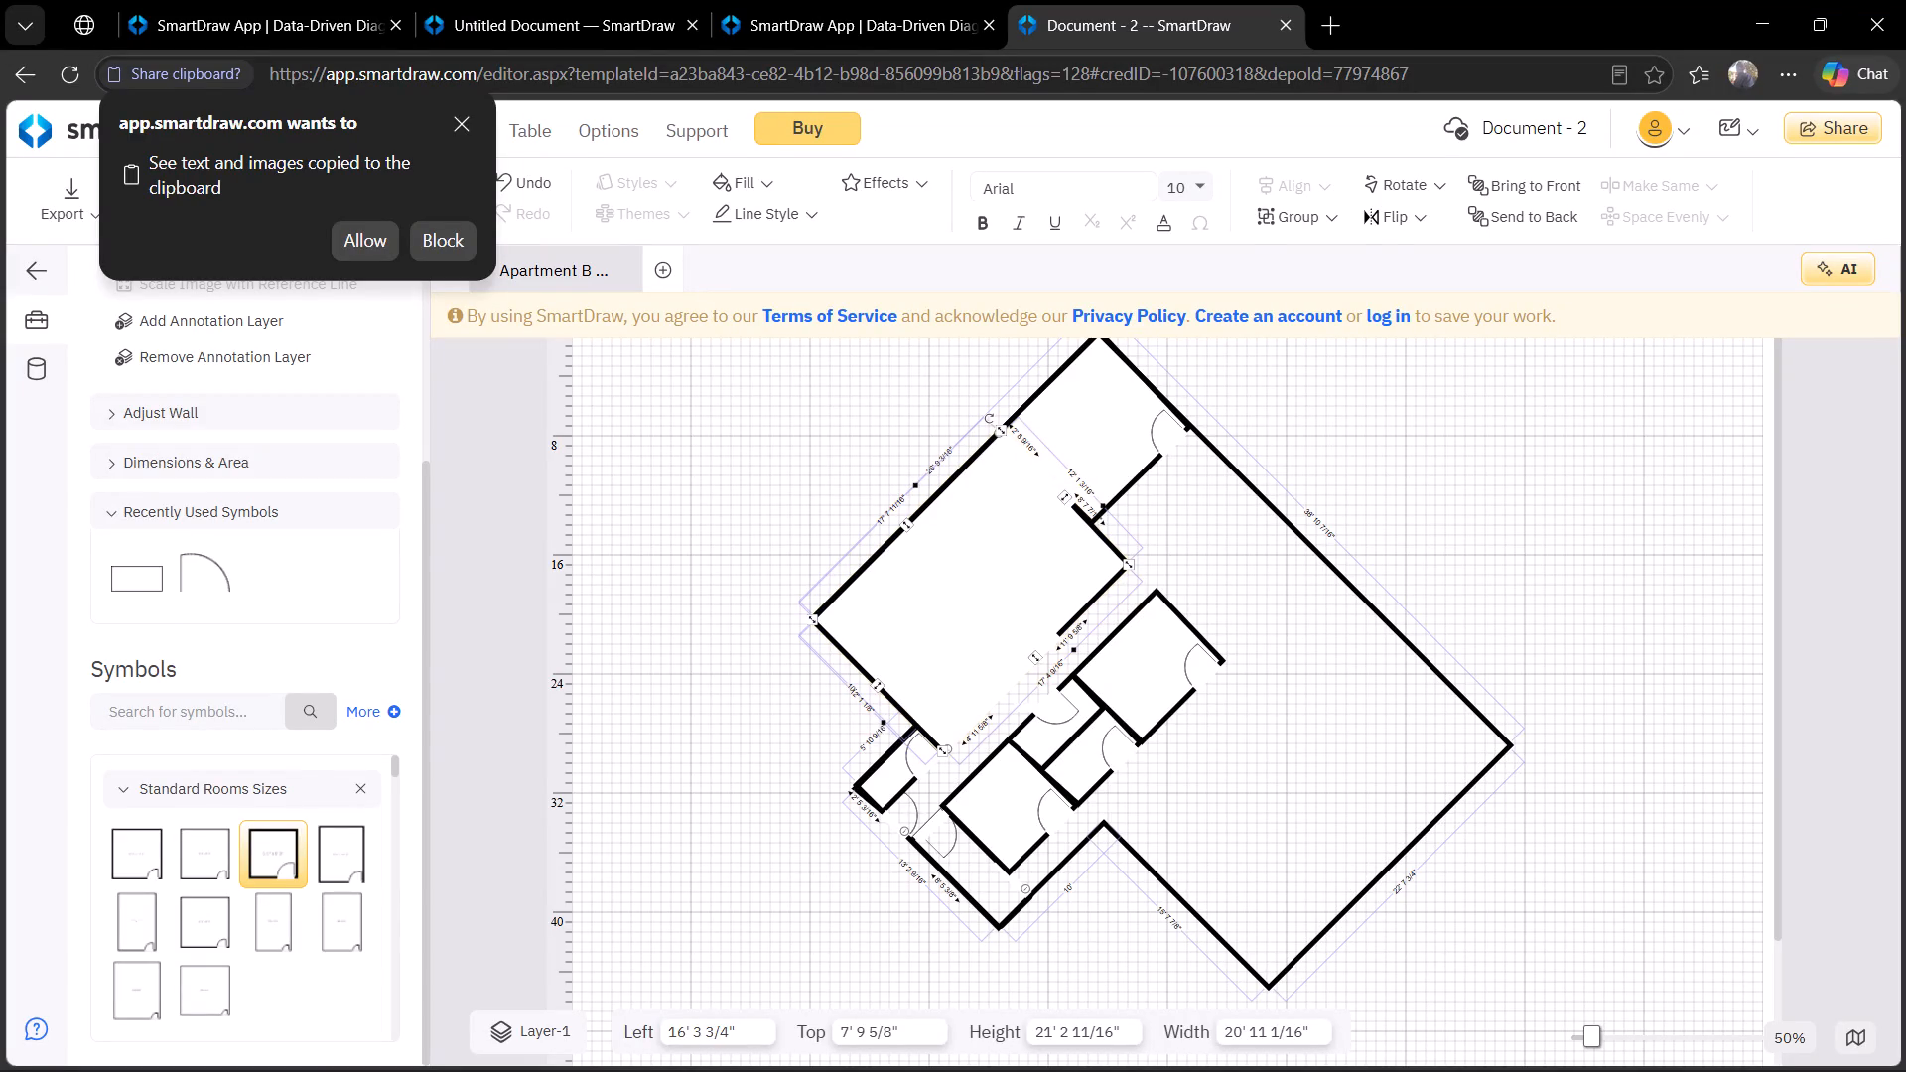
key(ctrl+v)
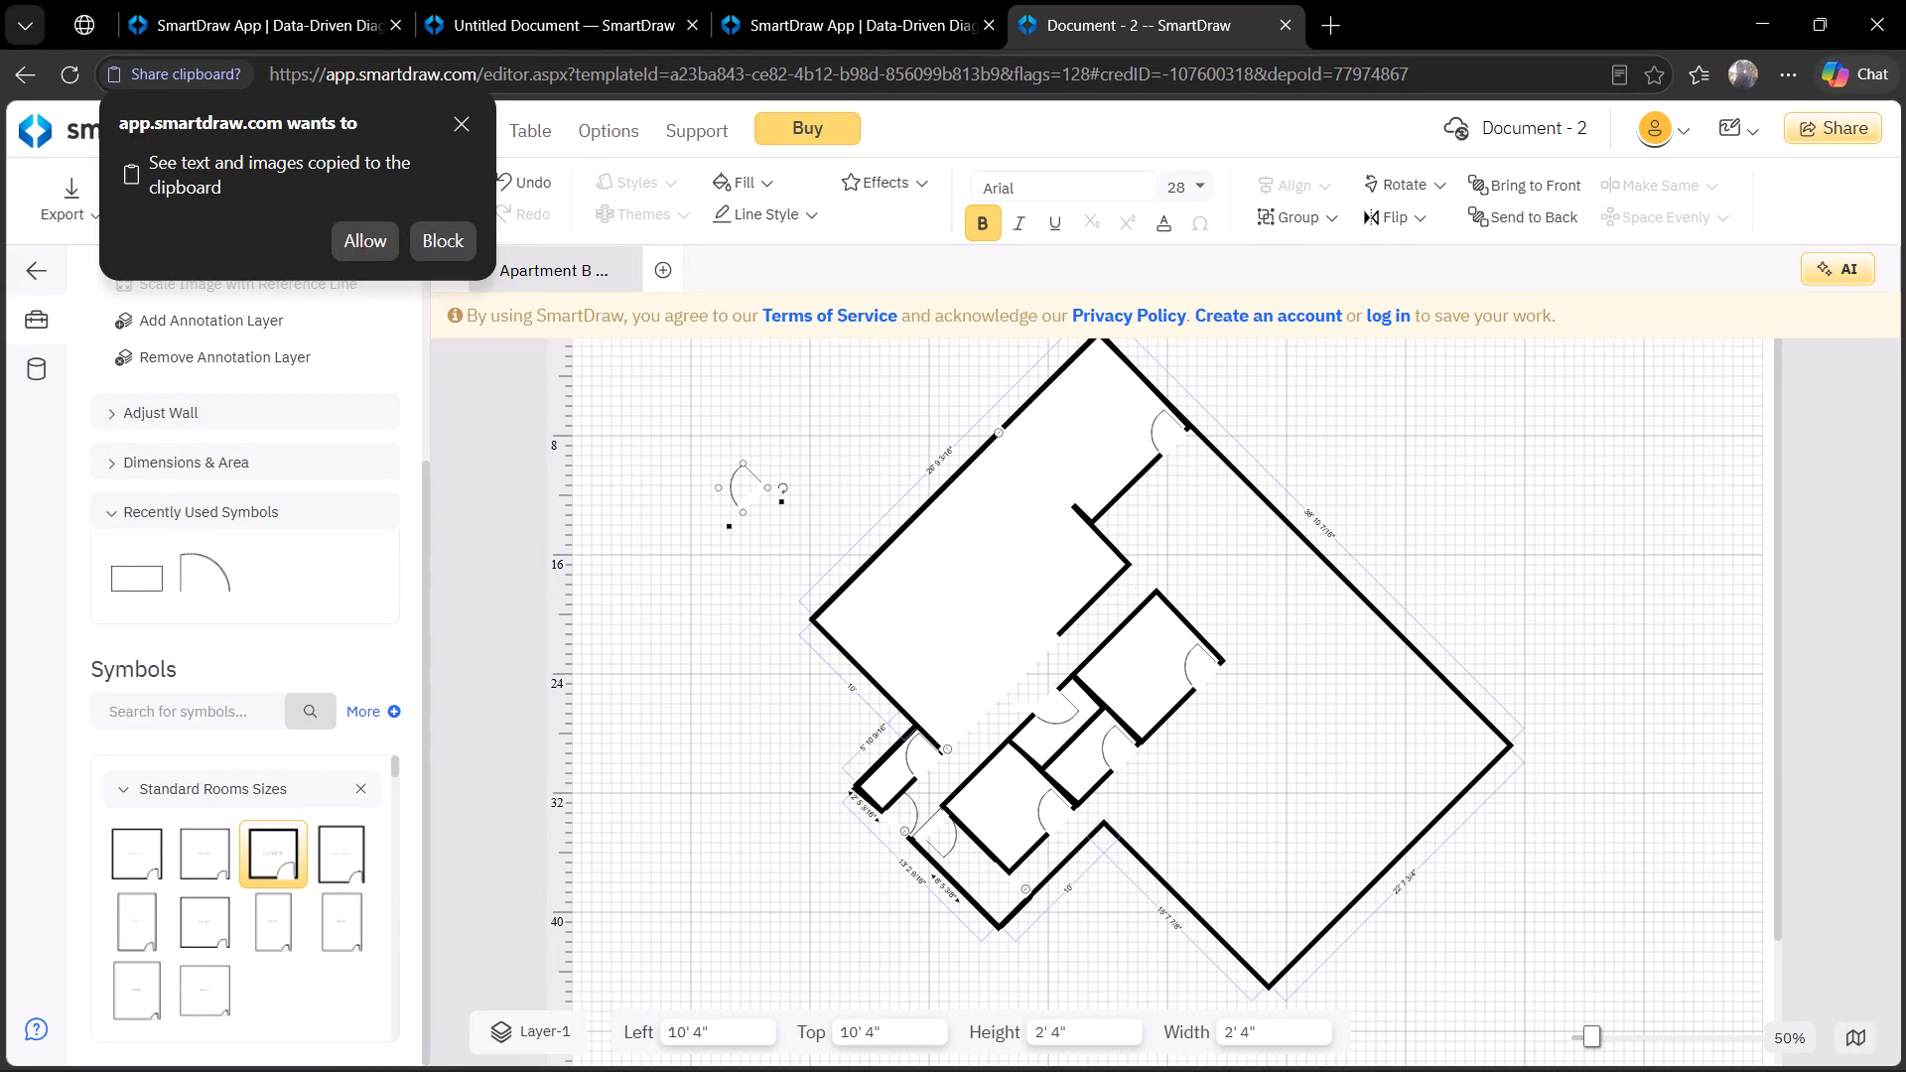
click(744, 495)
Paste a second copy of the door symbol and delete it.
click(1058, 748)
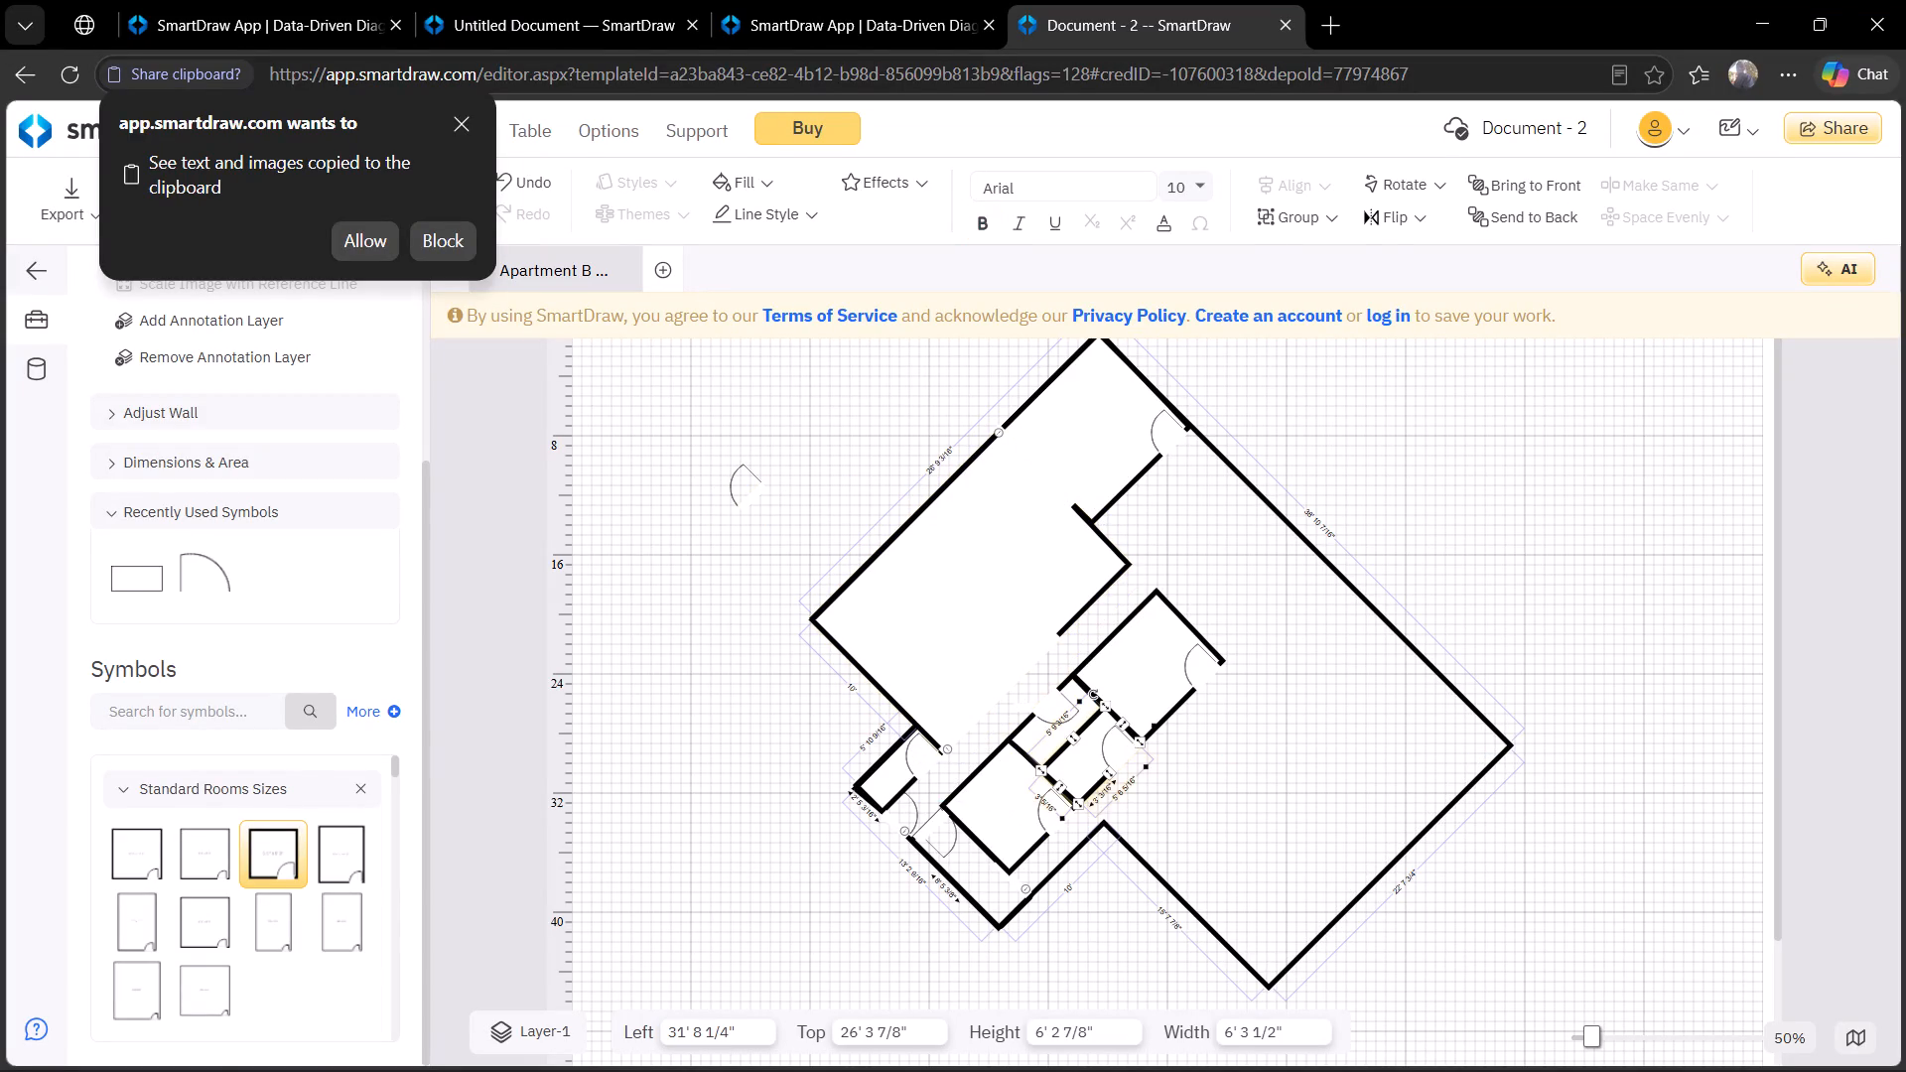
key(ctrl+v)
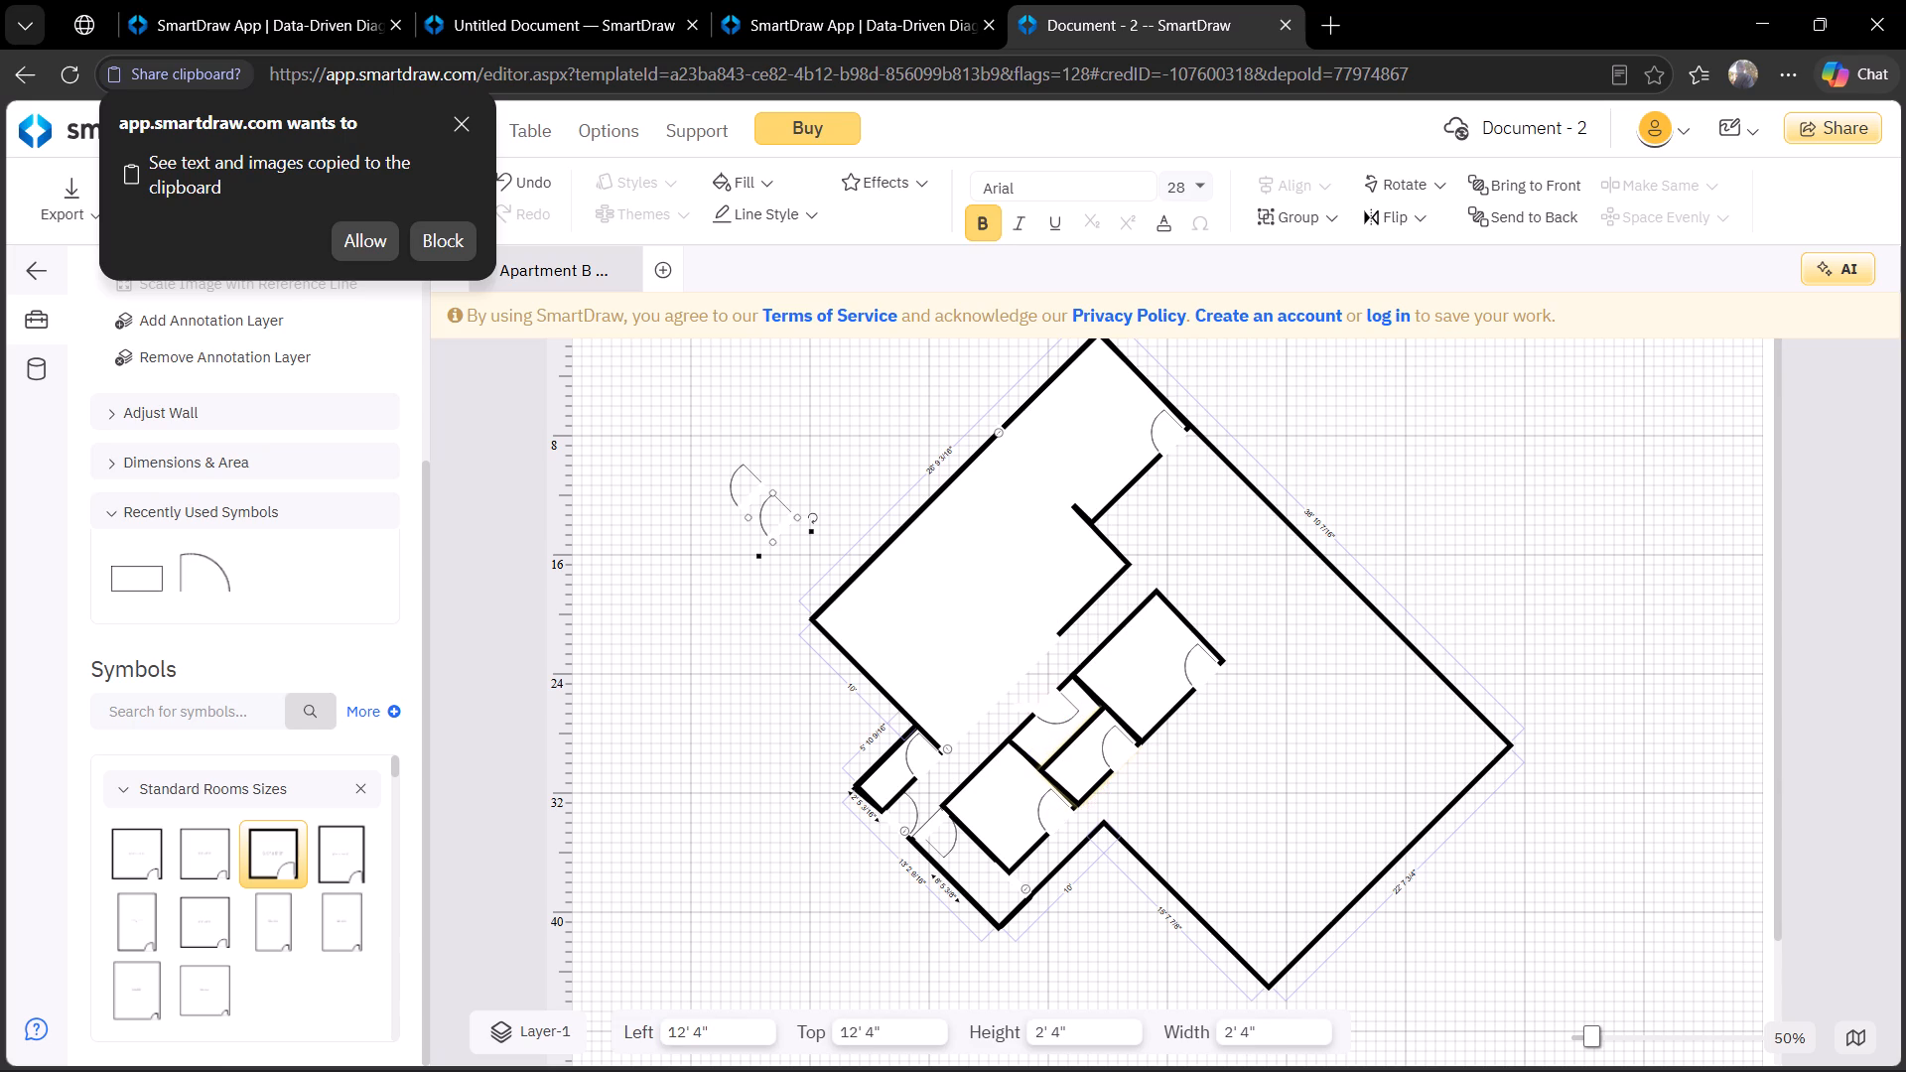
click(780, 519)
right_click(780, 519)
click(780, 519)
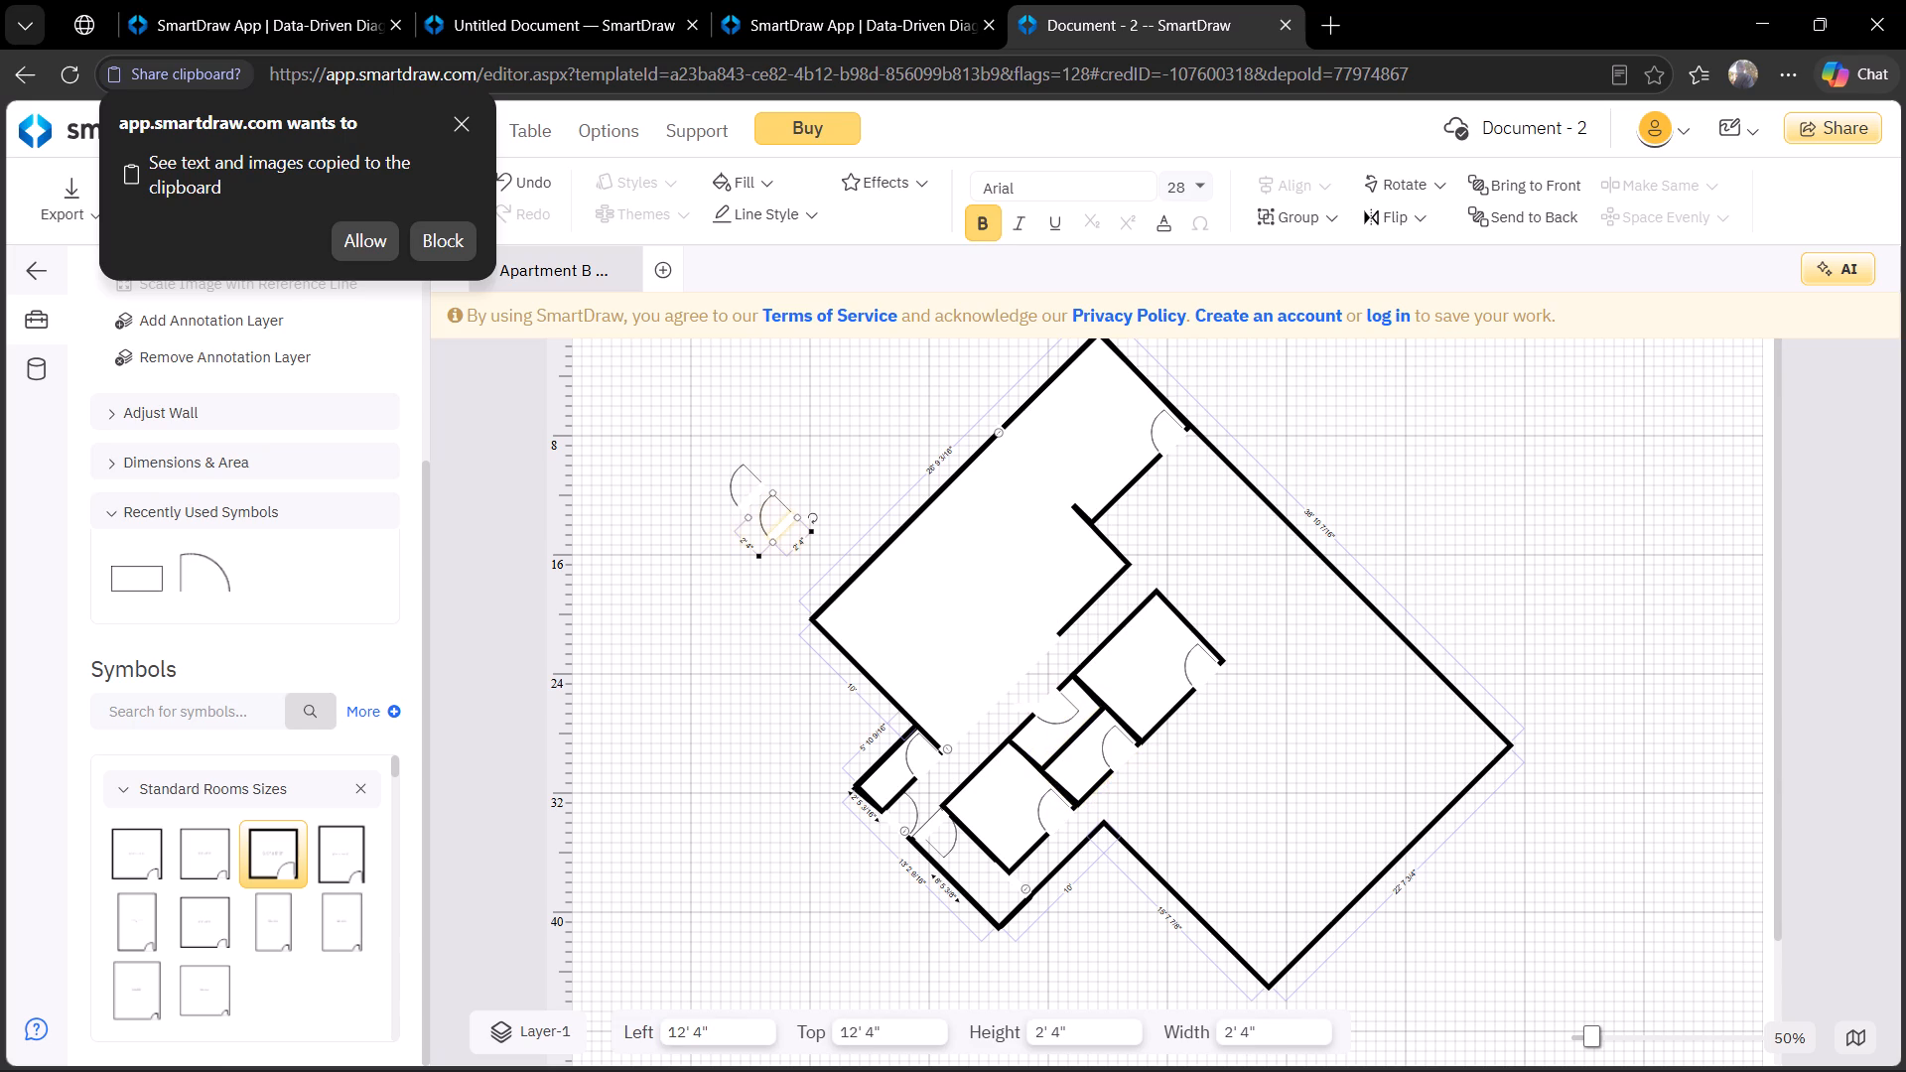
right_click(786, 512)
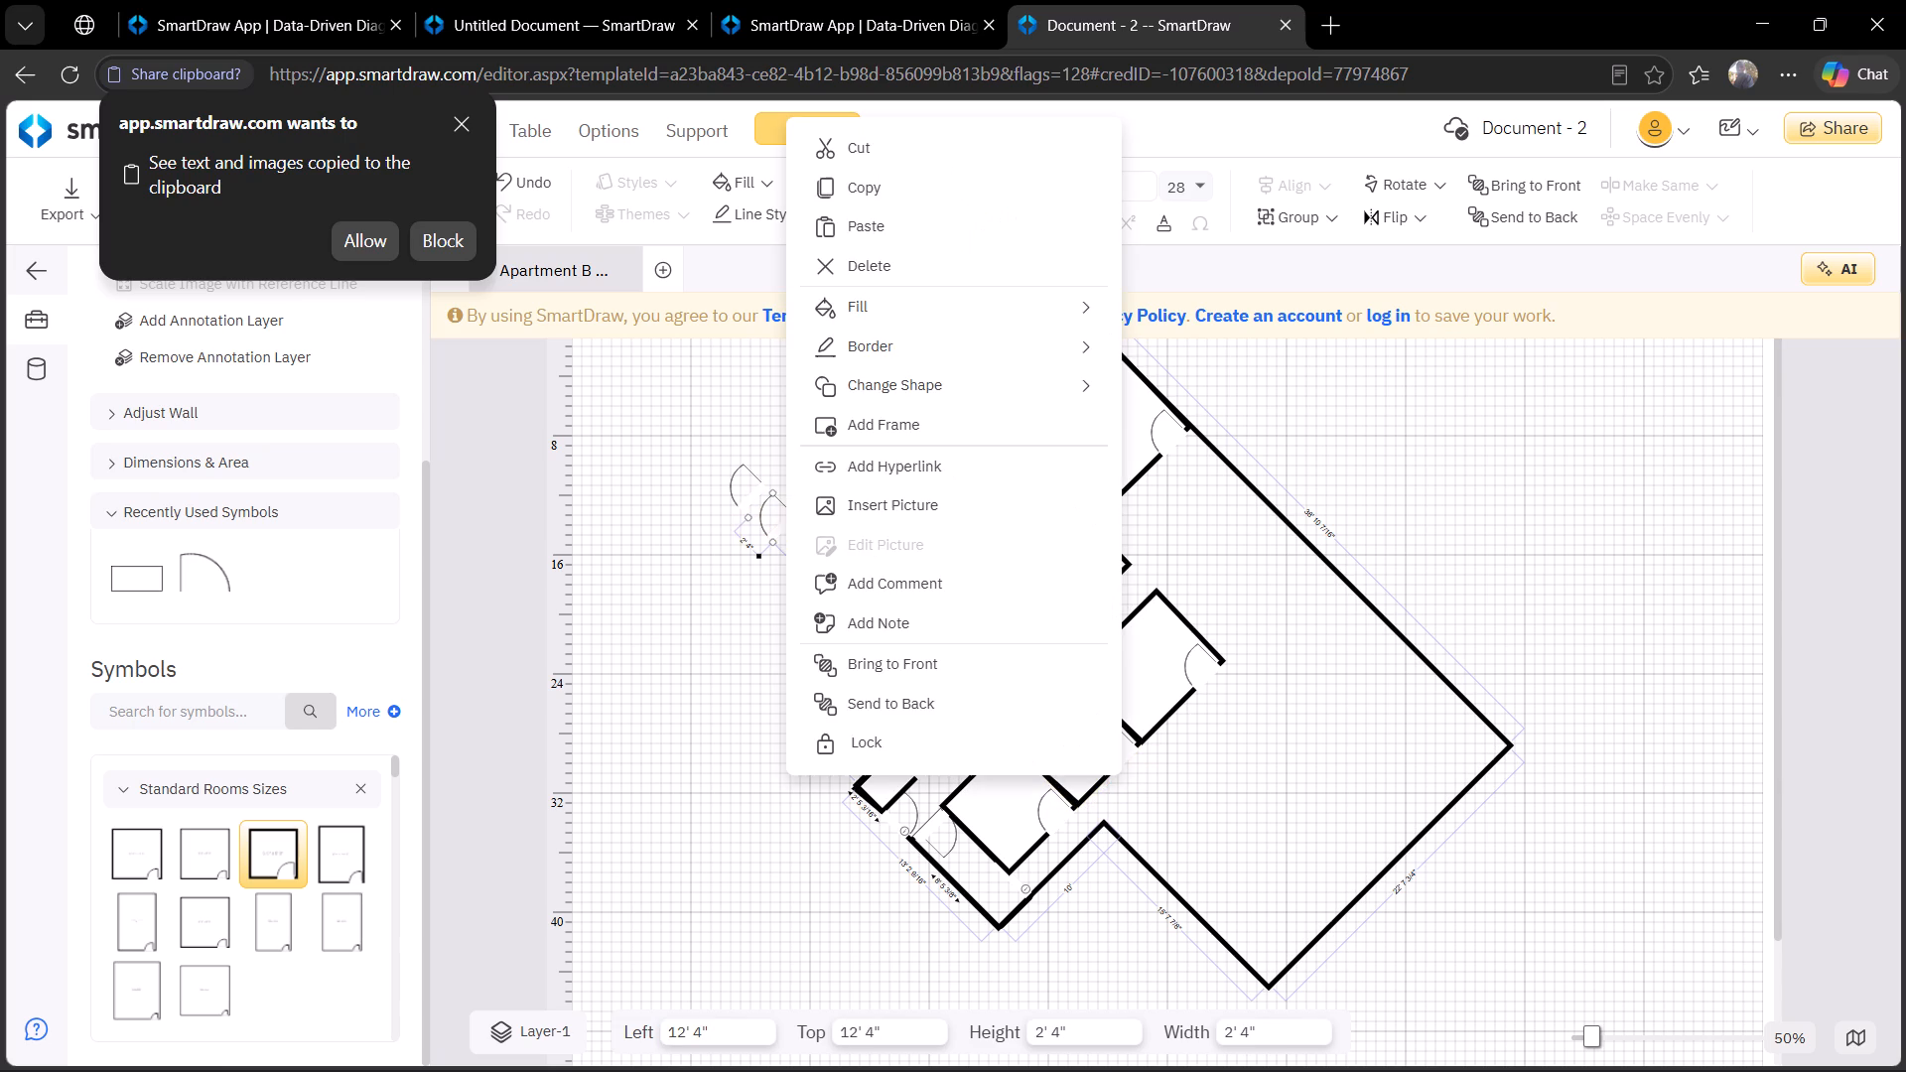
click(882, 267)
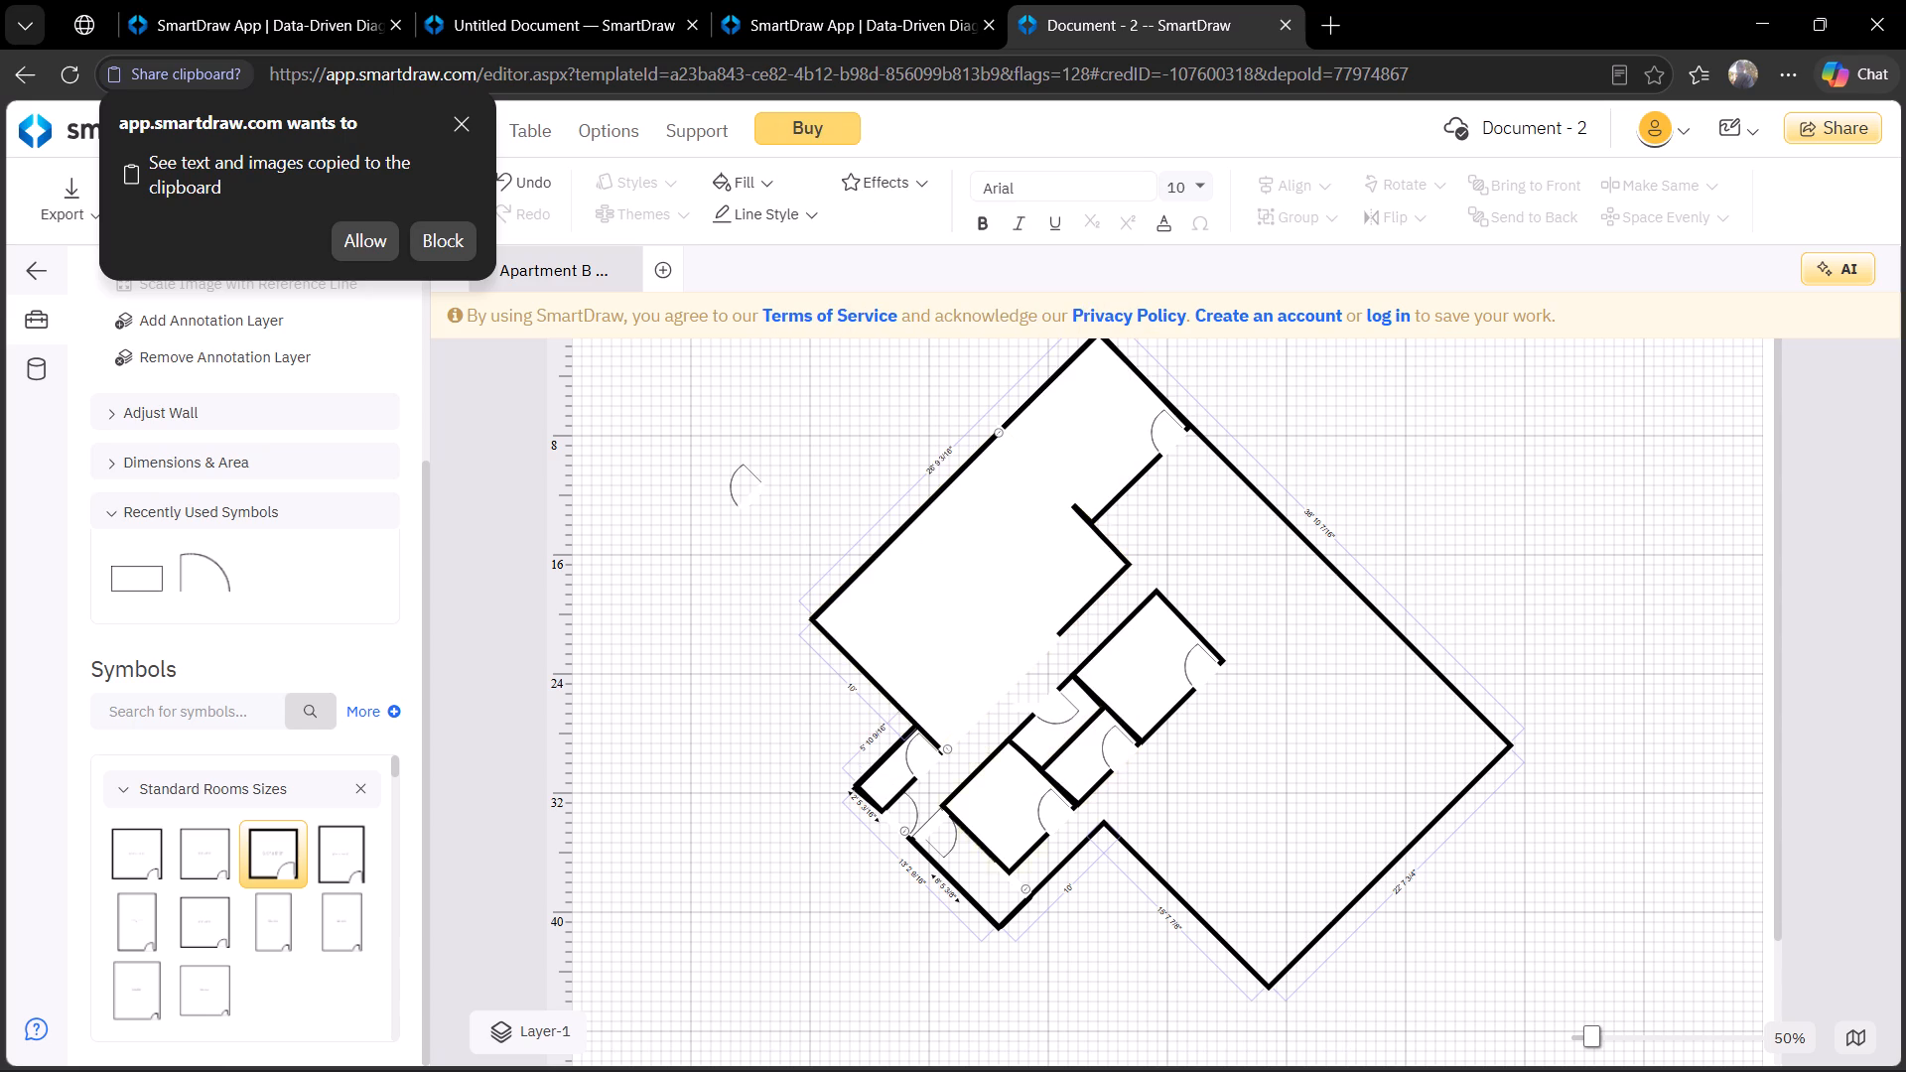
Duplicate the small room with its door and place the copy against the row's upper room, at left 39' 4 5/8", top 14' 3 7/8".
click(1093, 791)
key(ctrl+c)
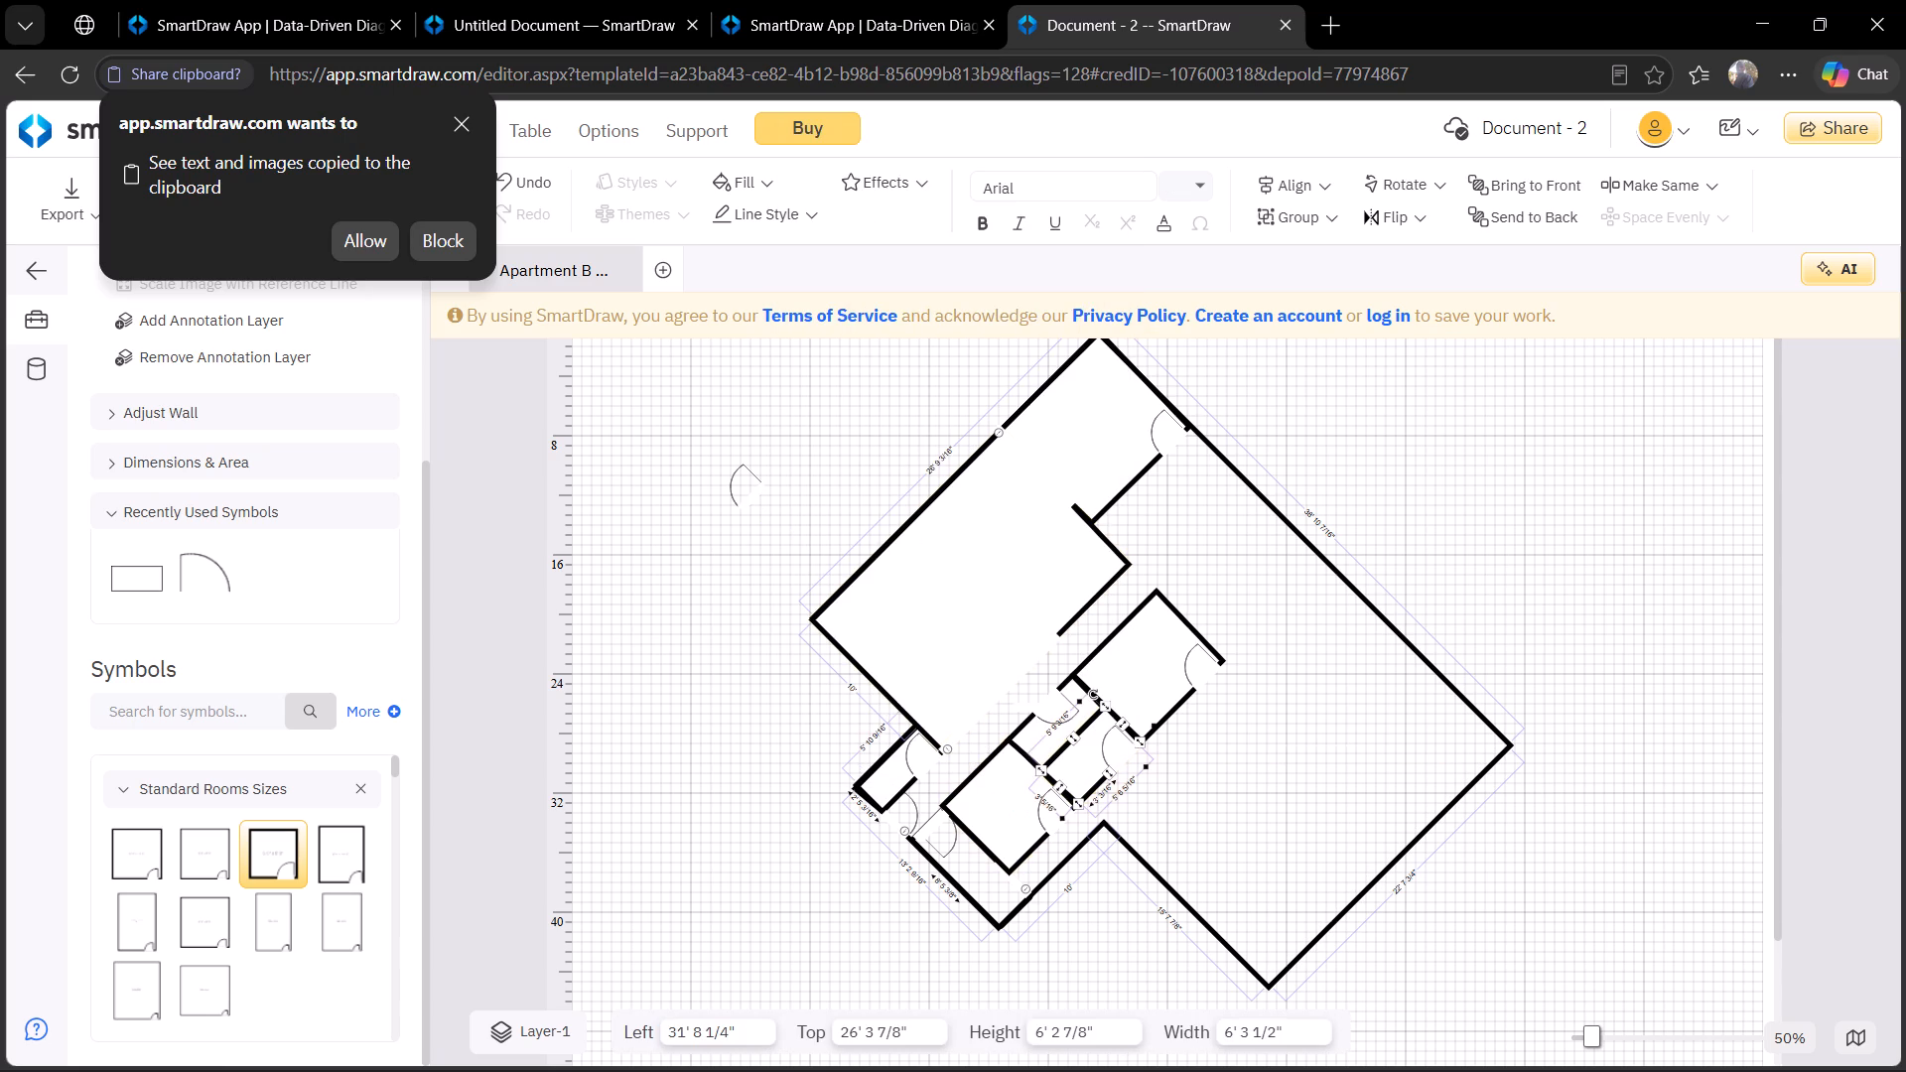
key(ctrl+v)
drag(835, 604, 1213, 599)
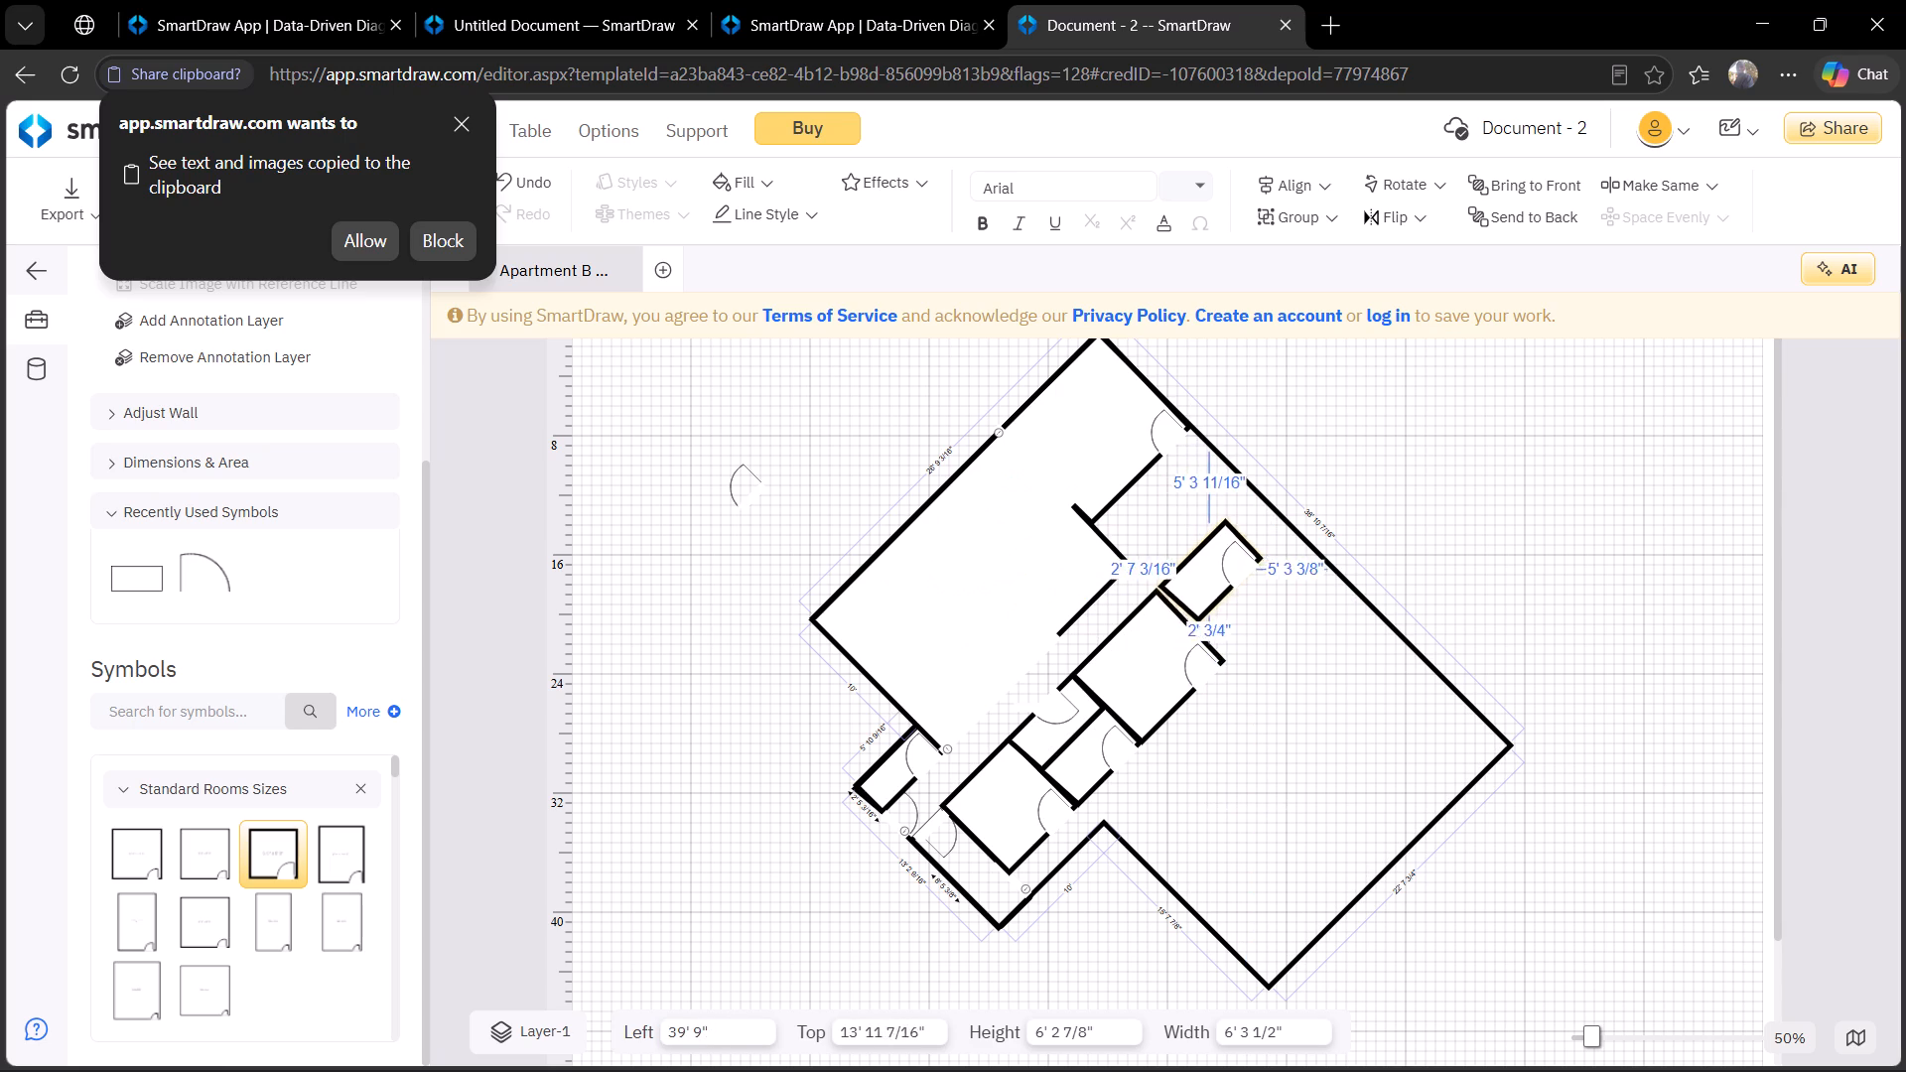
drag(1213, 599, 1211, 603)
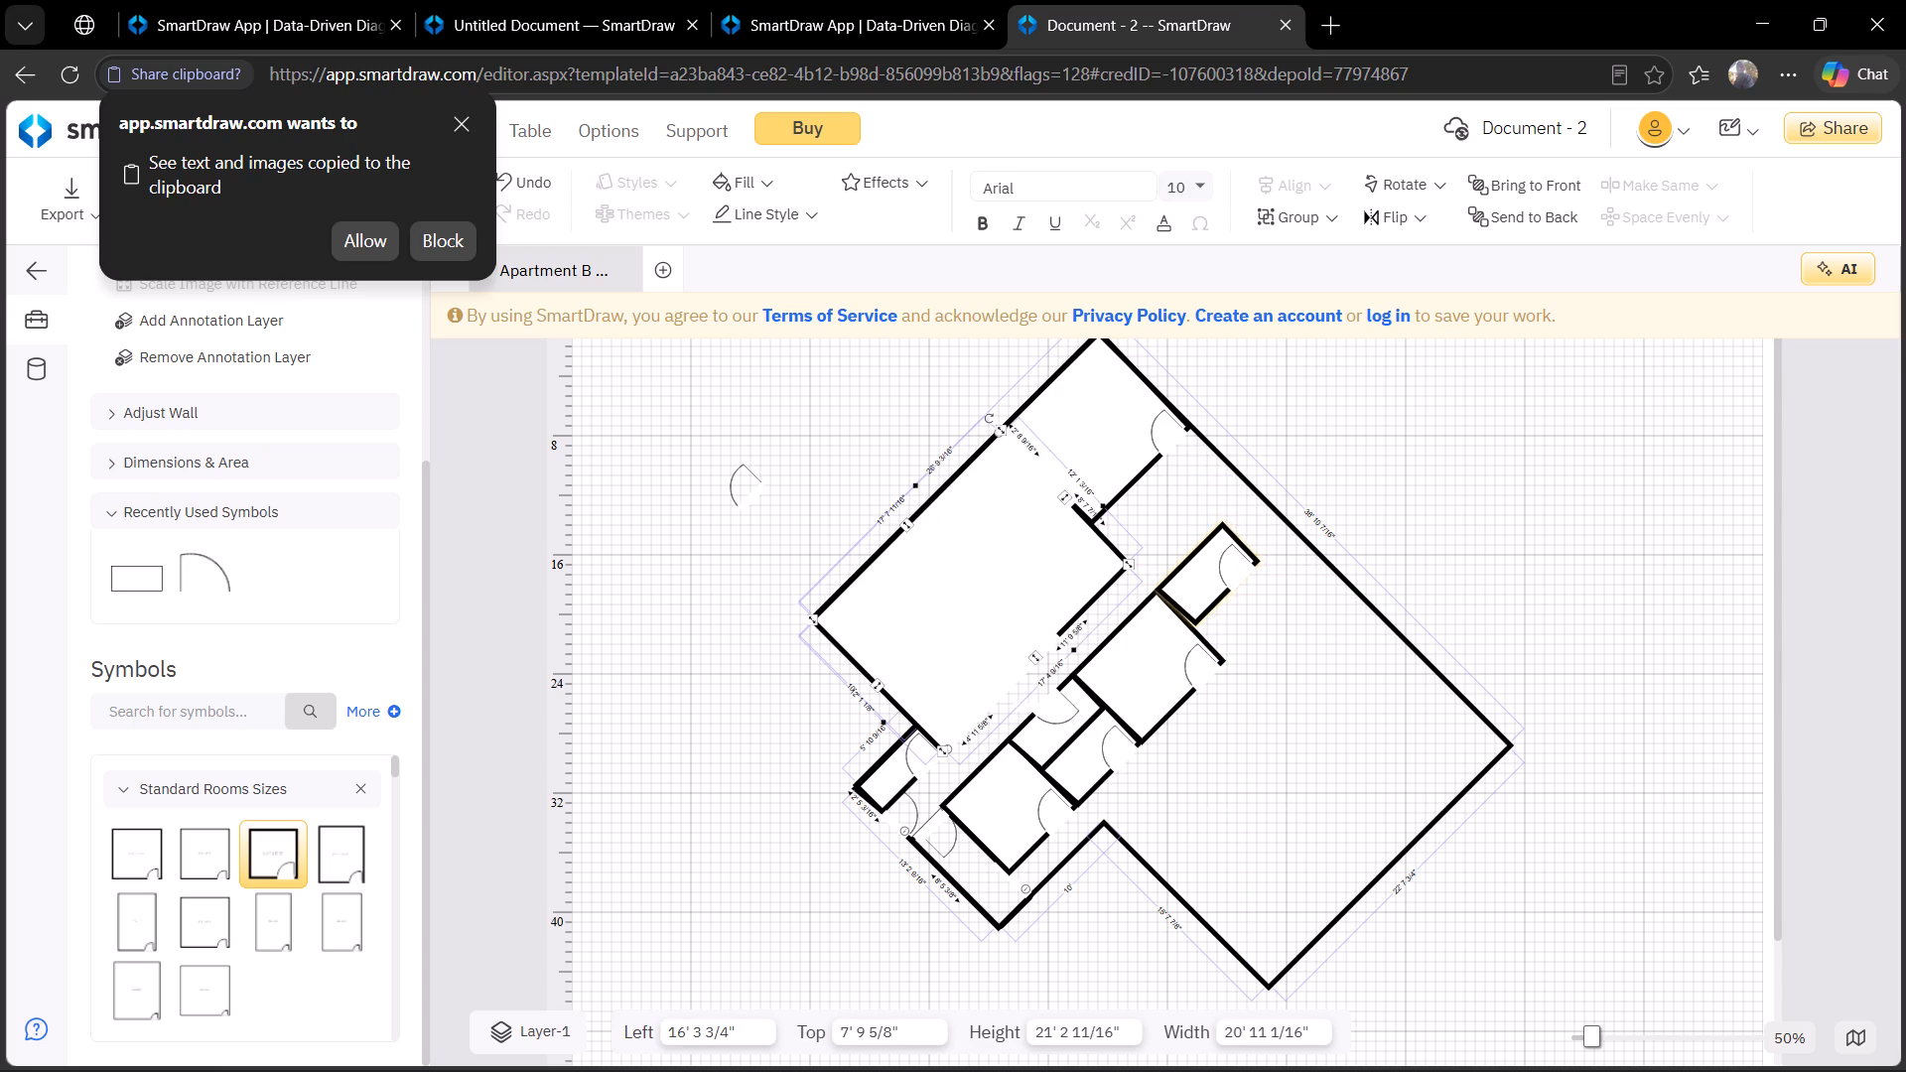
click(1184, 560)
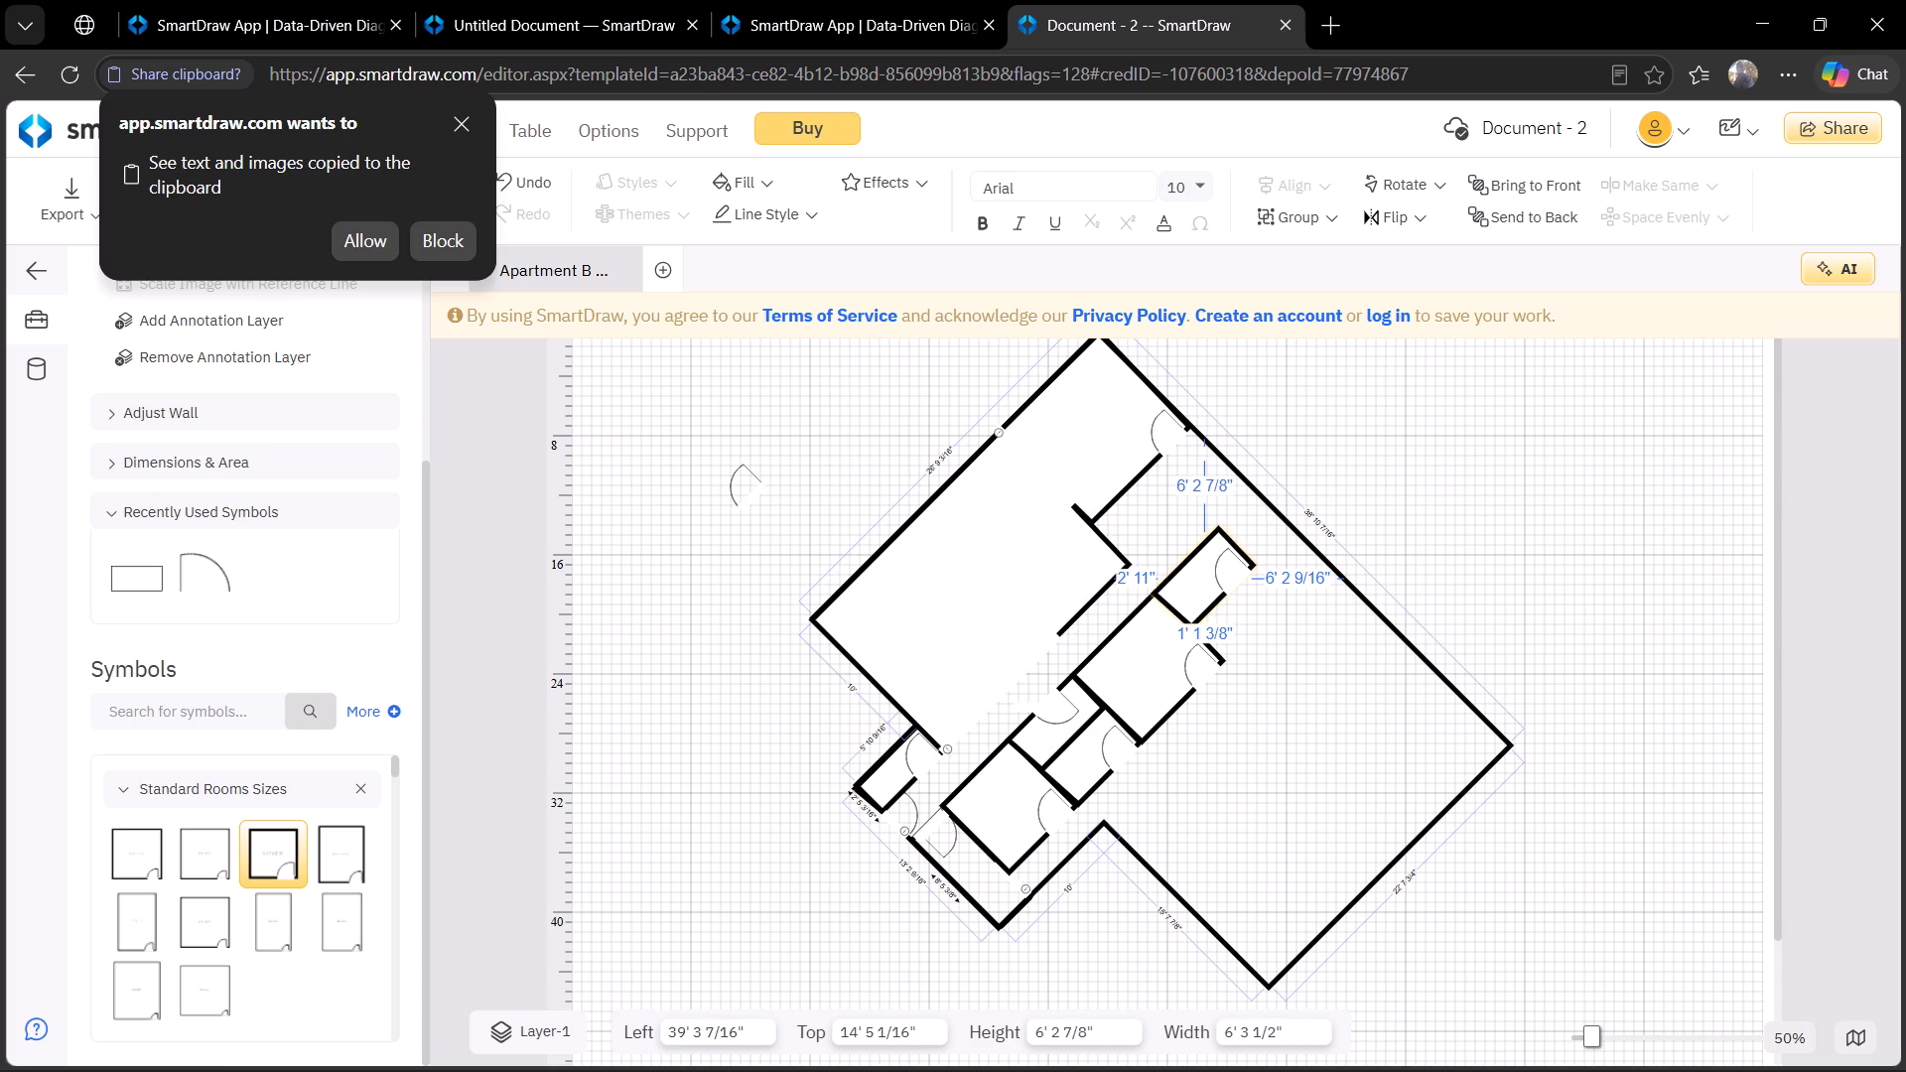
click(1277, 599)
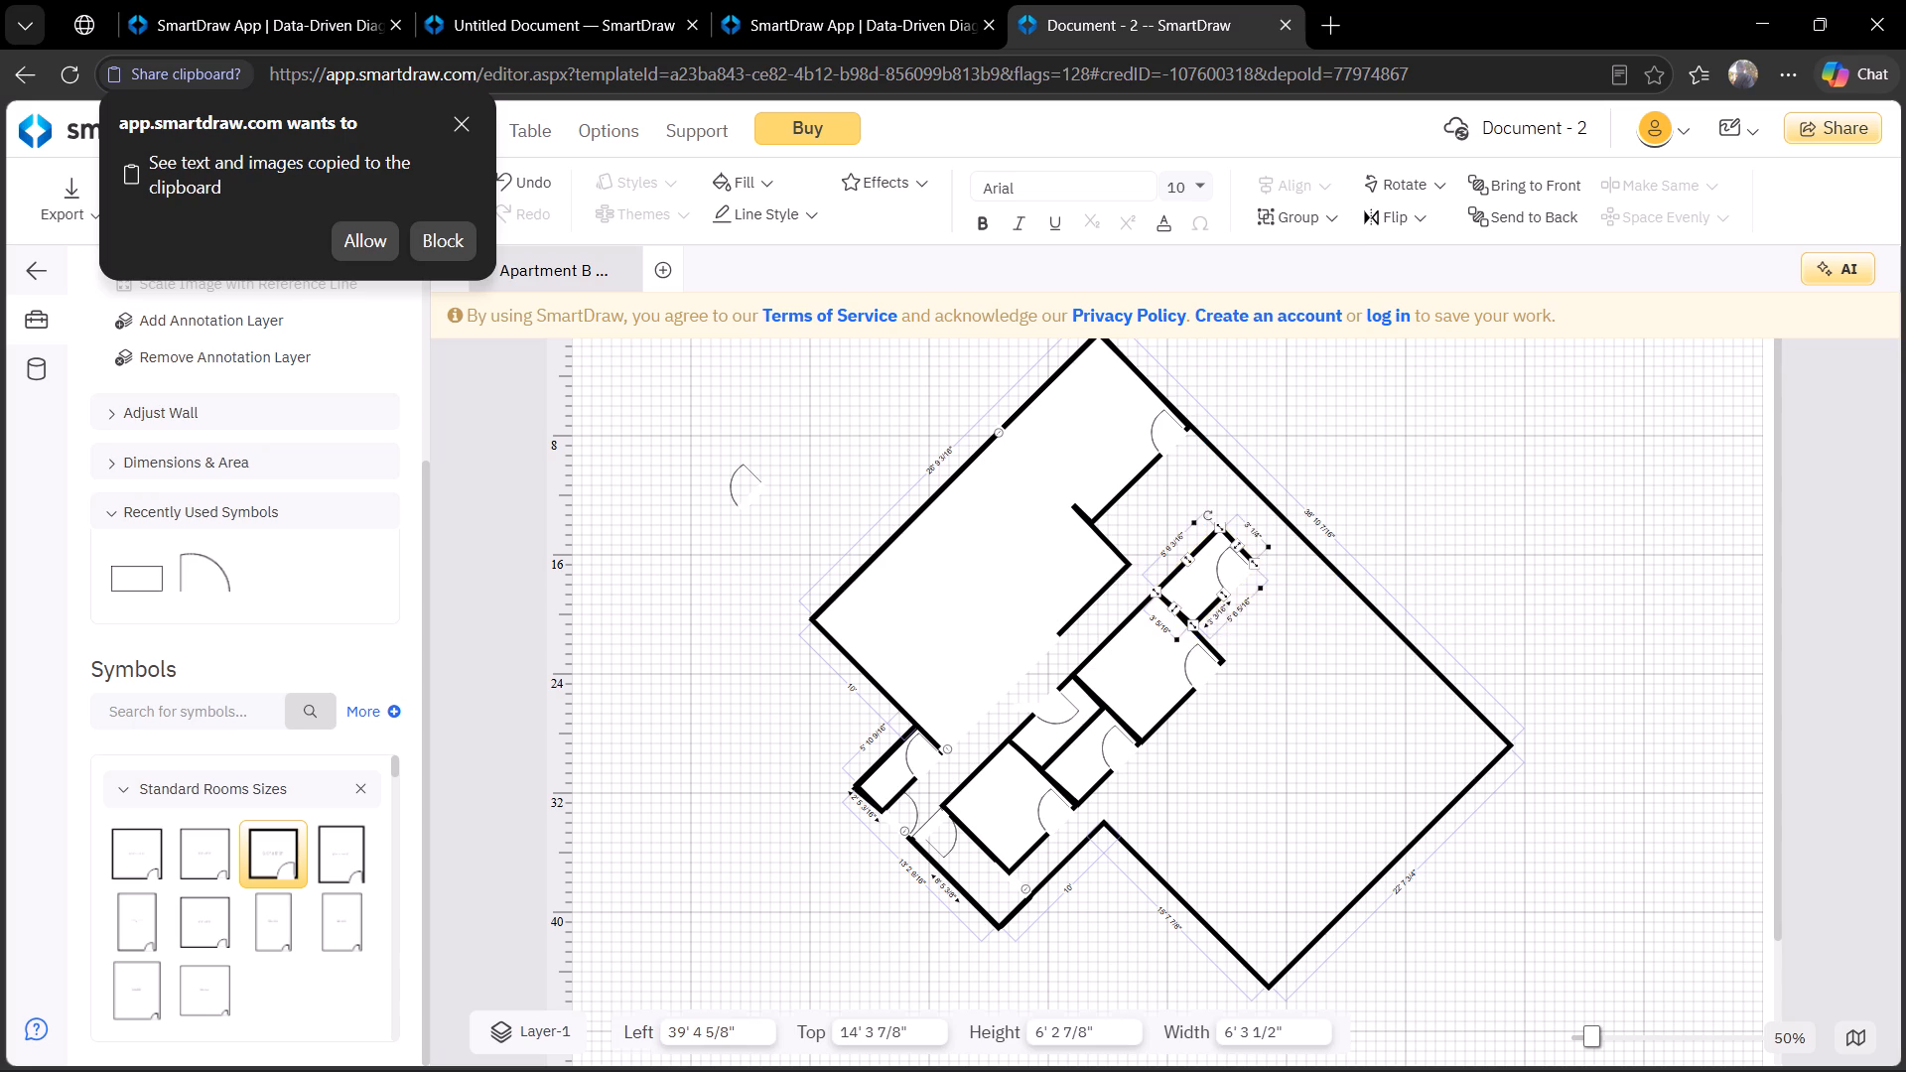
click(1204, 608)
Enlarge the new upper room to about 8' 5 3/8" wide by 8' 6 1/16" high, and push its upper-right wall slightly further outward.
drag(1225, 596, 1277, 615)
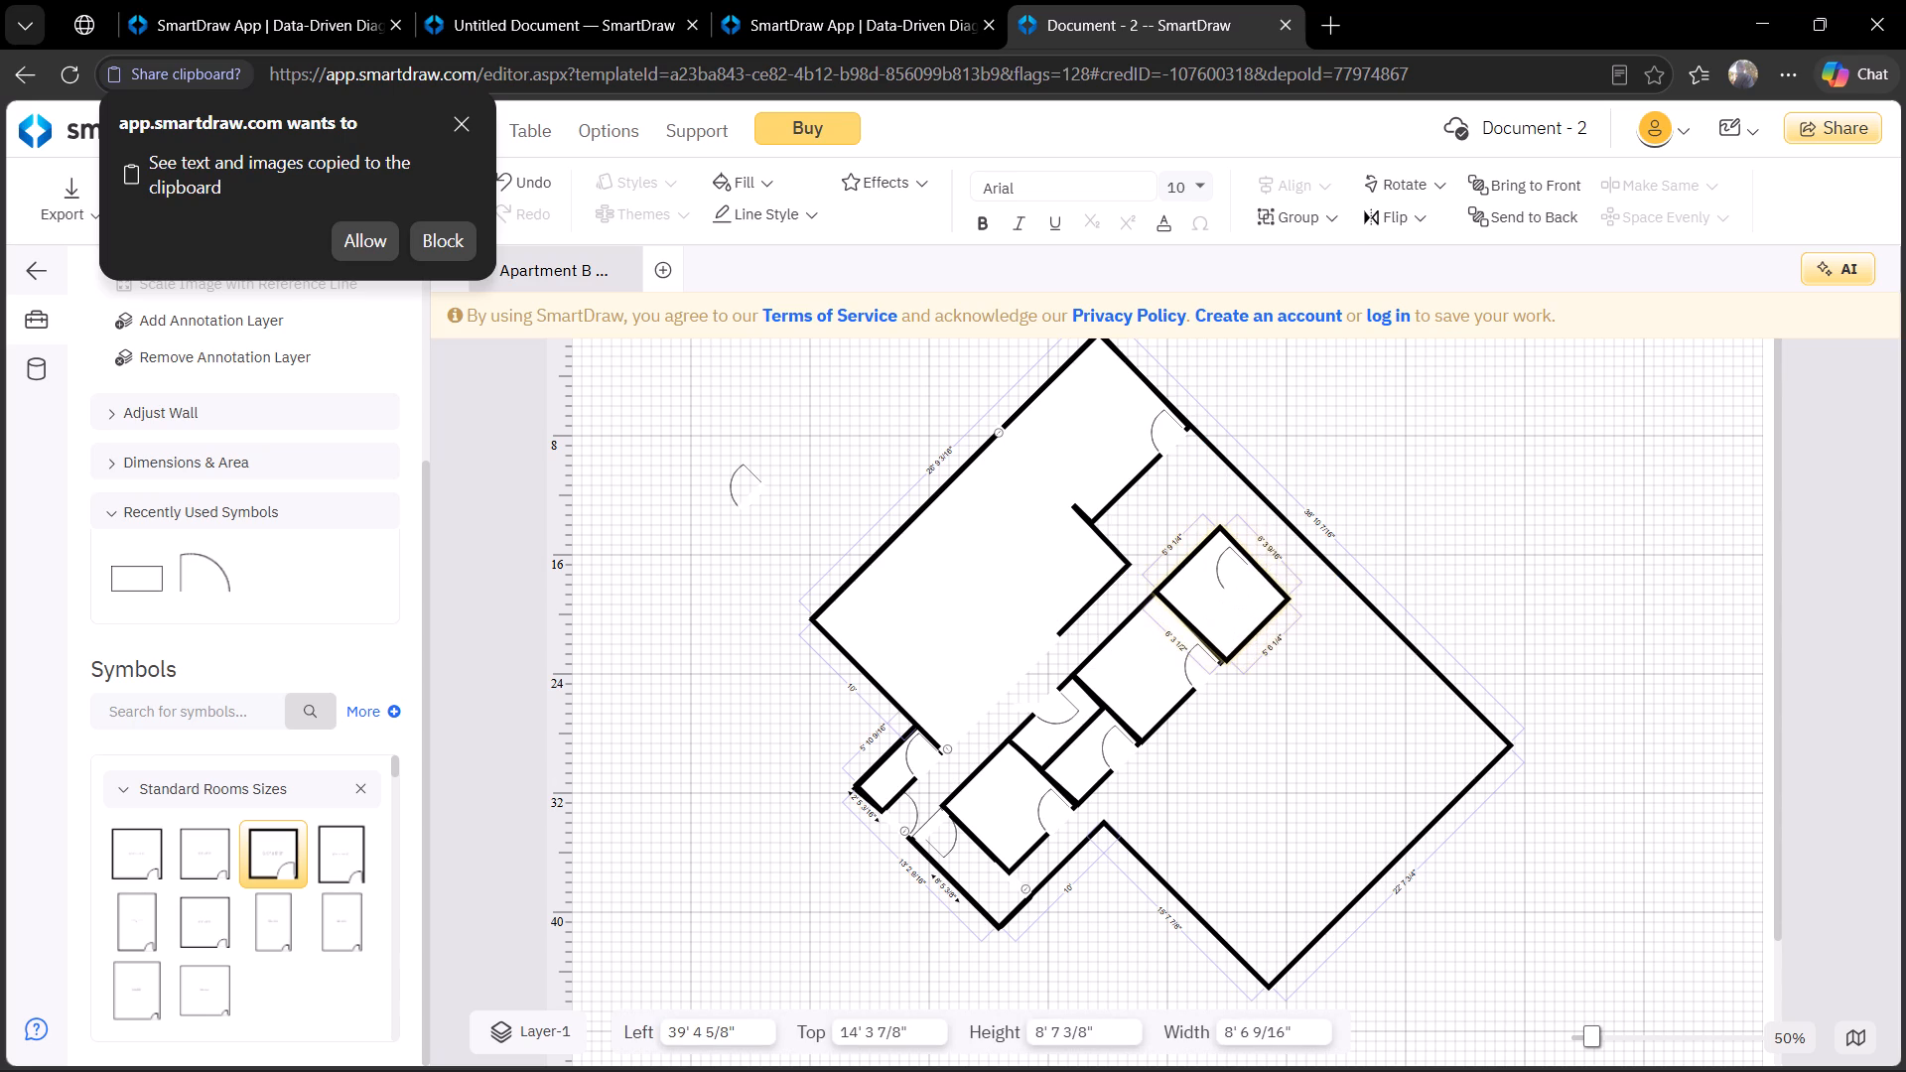
drag(1277, 615, 1270, 612)
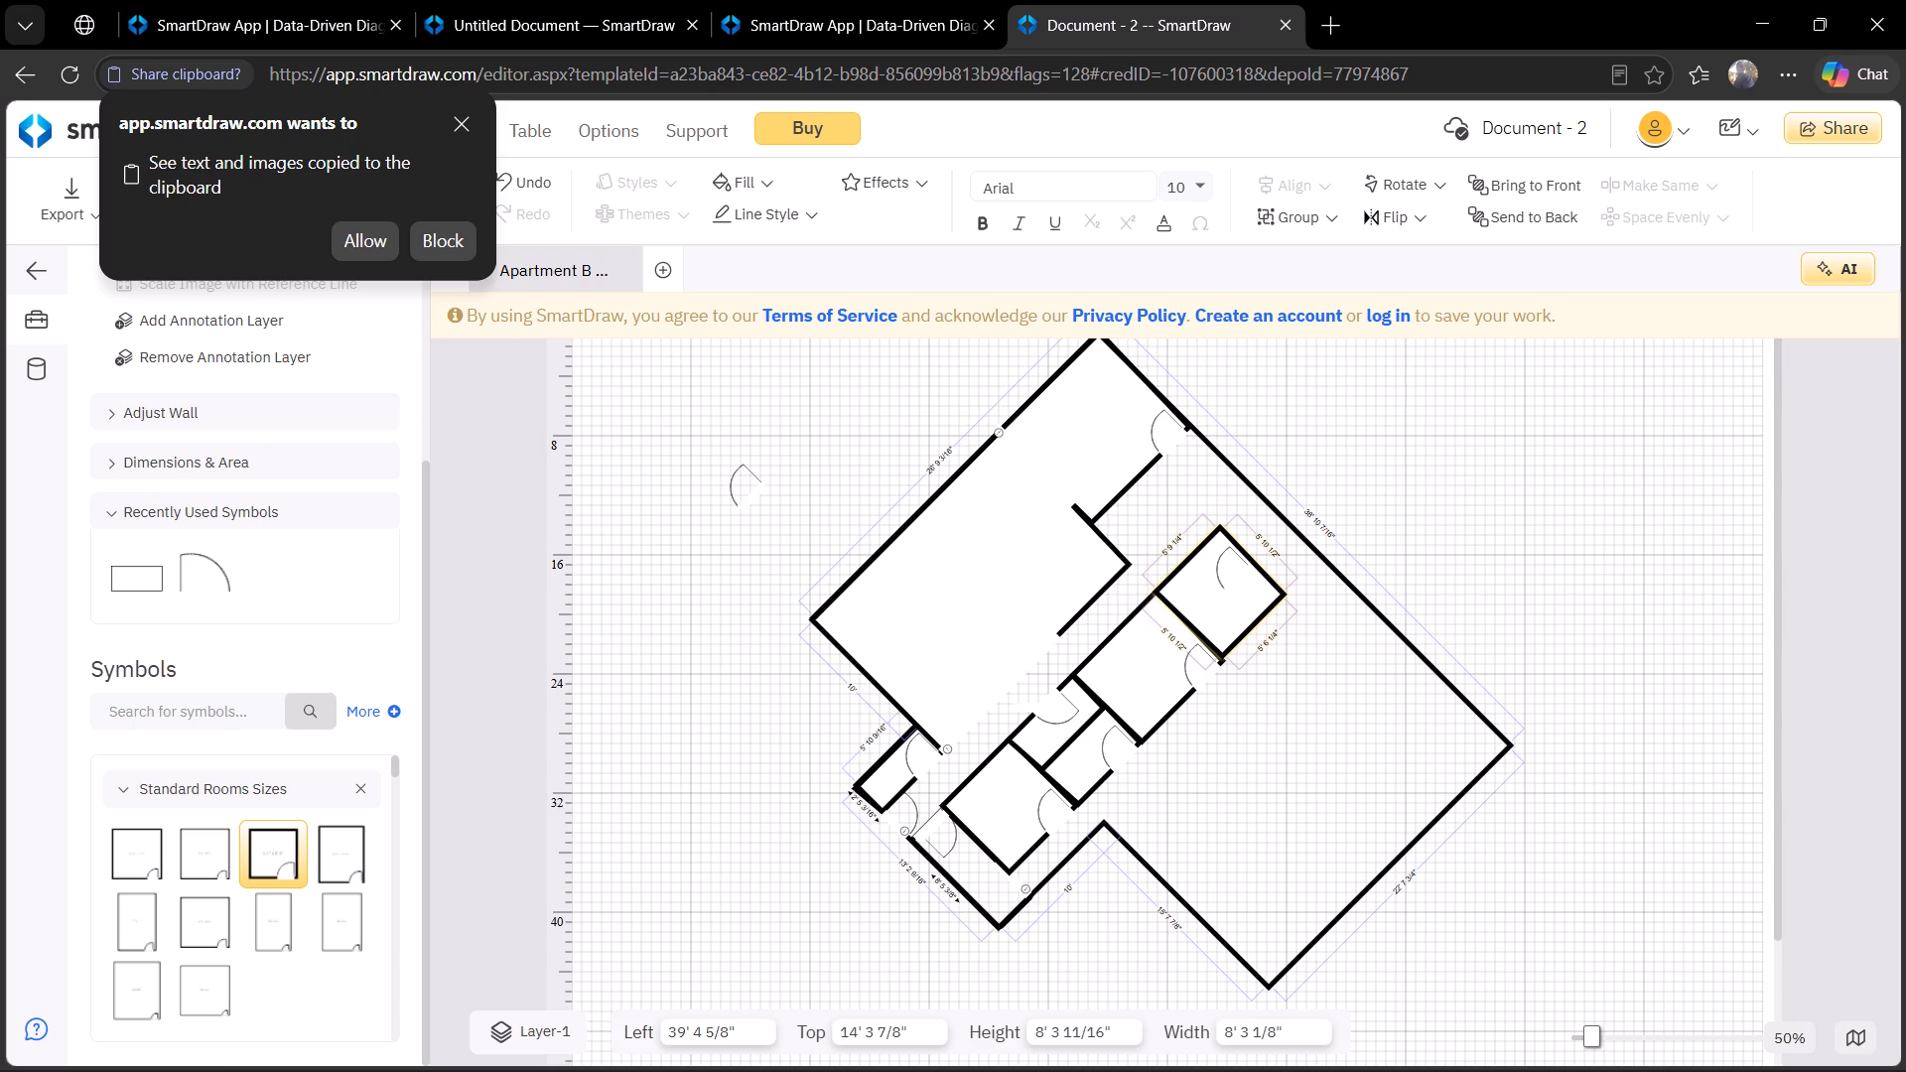
drag(1270, 612, 1277, 611)
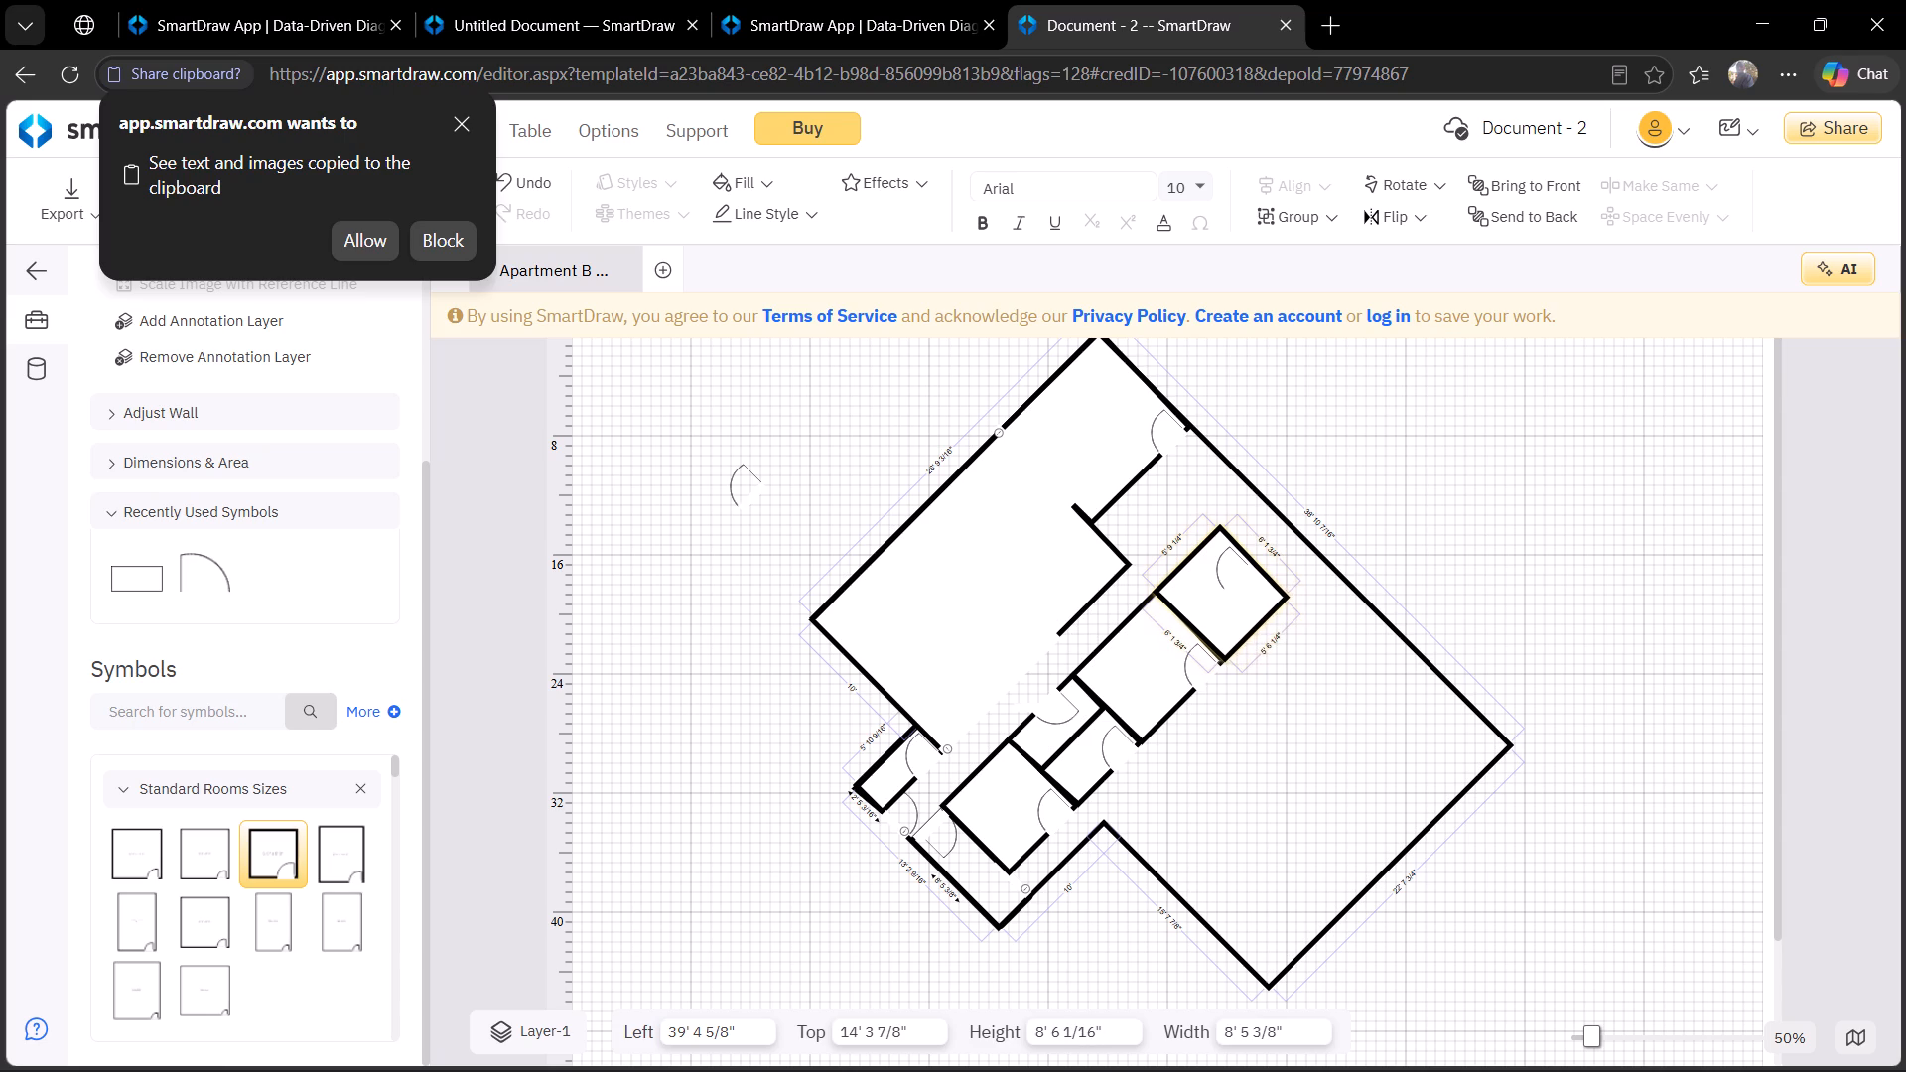
drag(1277, 611, 1276, 611)
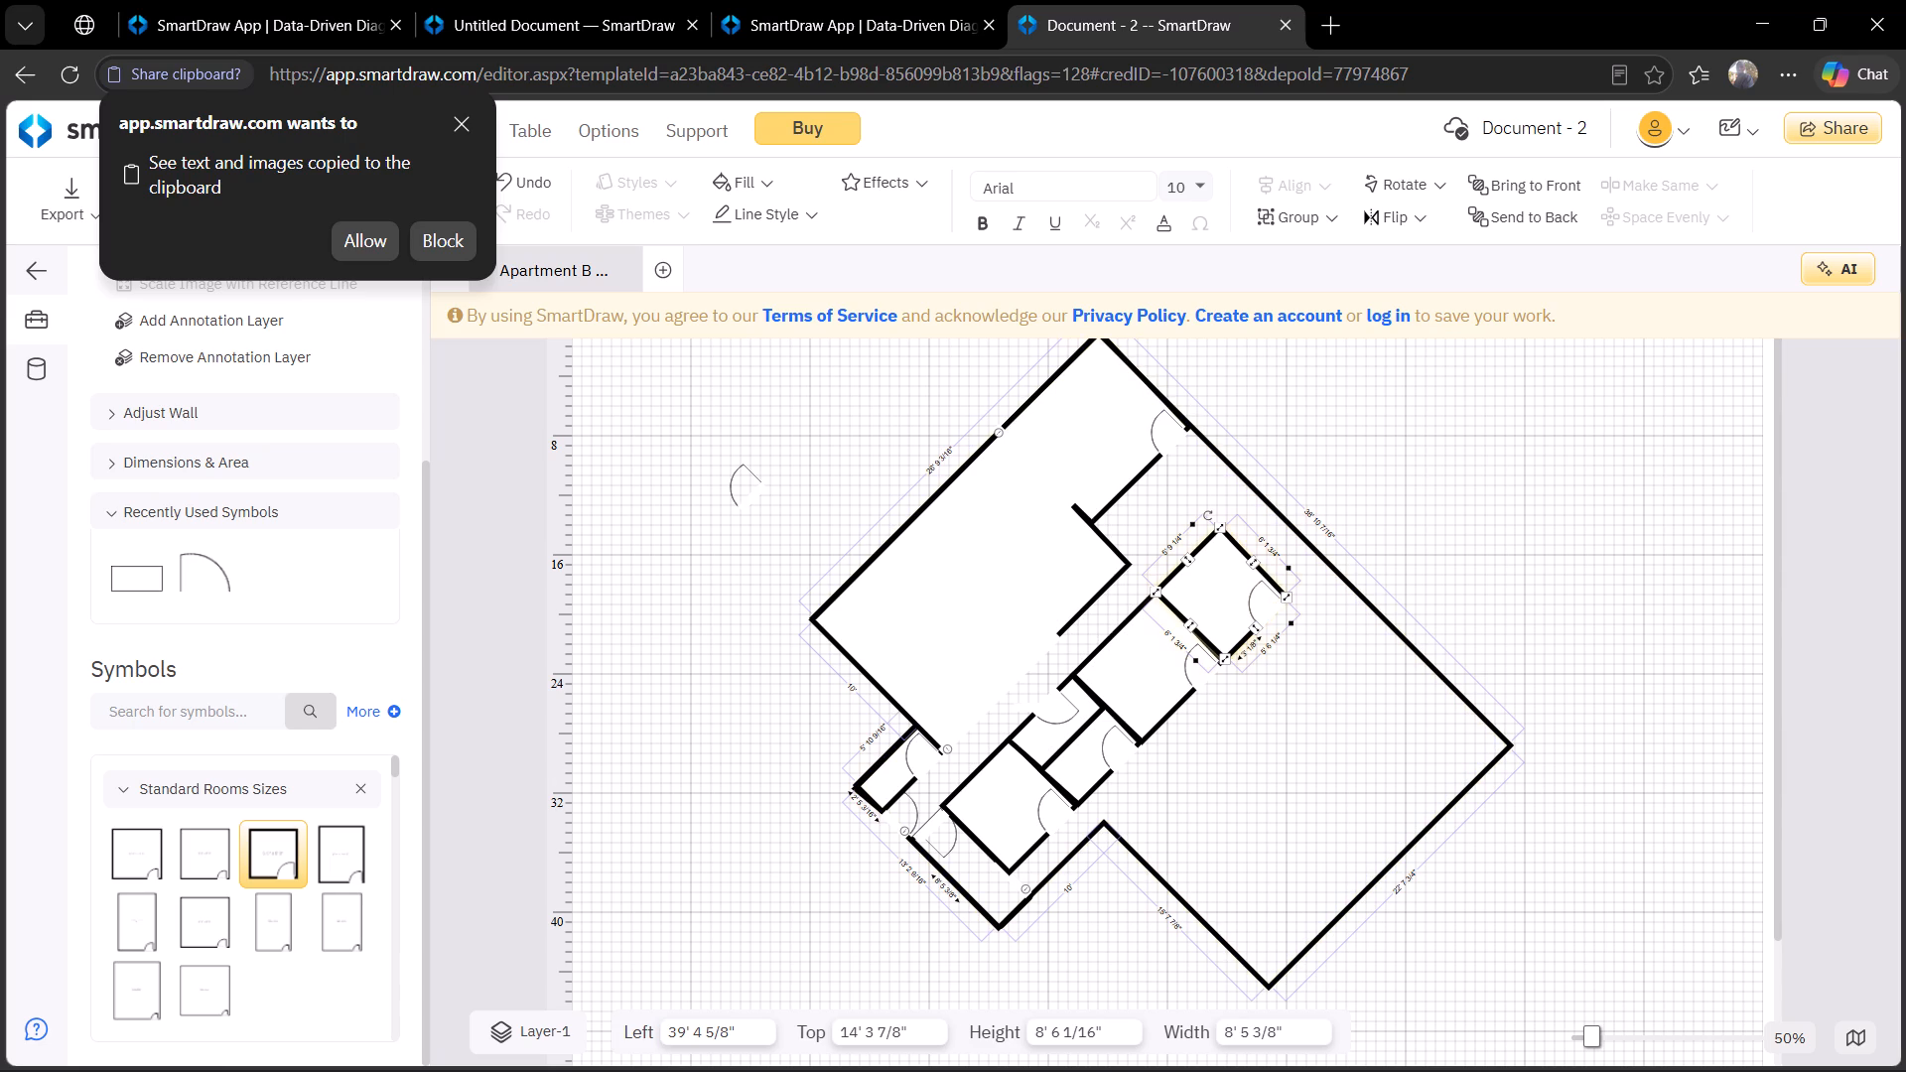
drag(1251, 559, 1264, 549)
click(1325, 700)
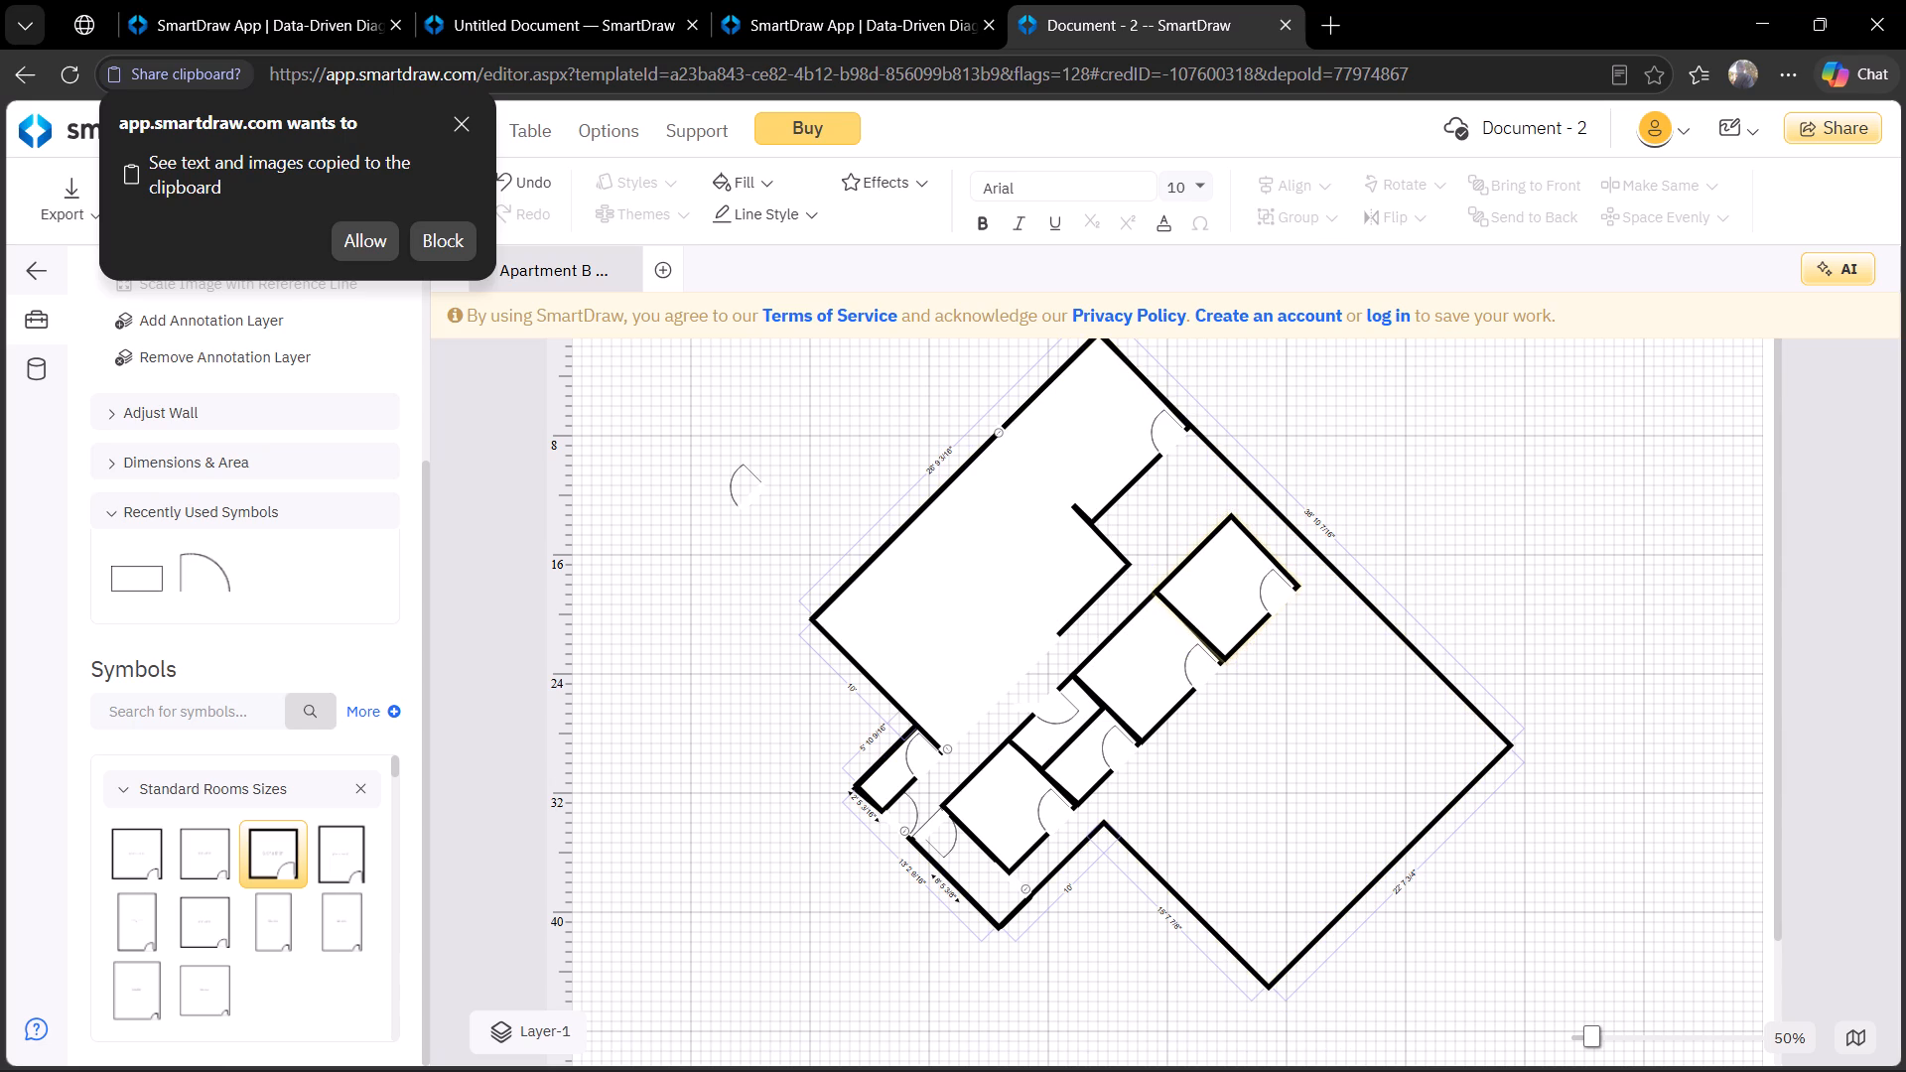
Paste another copy of the small room and place it at the outer wall's inner corner, at left 36', top 29' 9 1/8".
click(1210, 749)
key(ctrl+v)
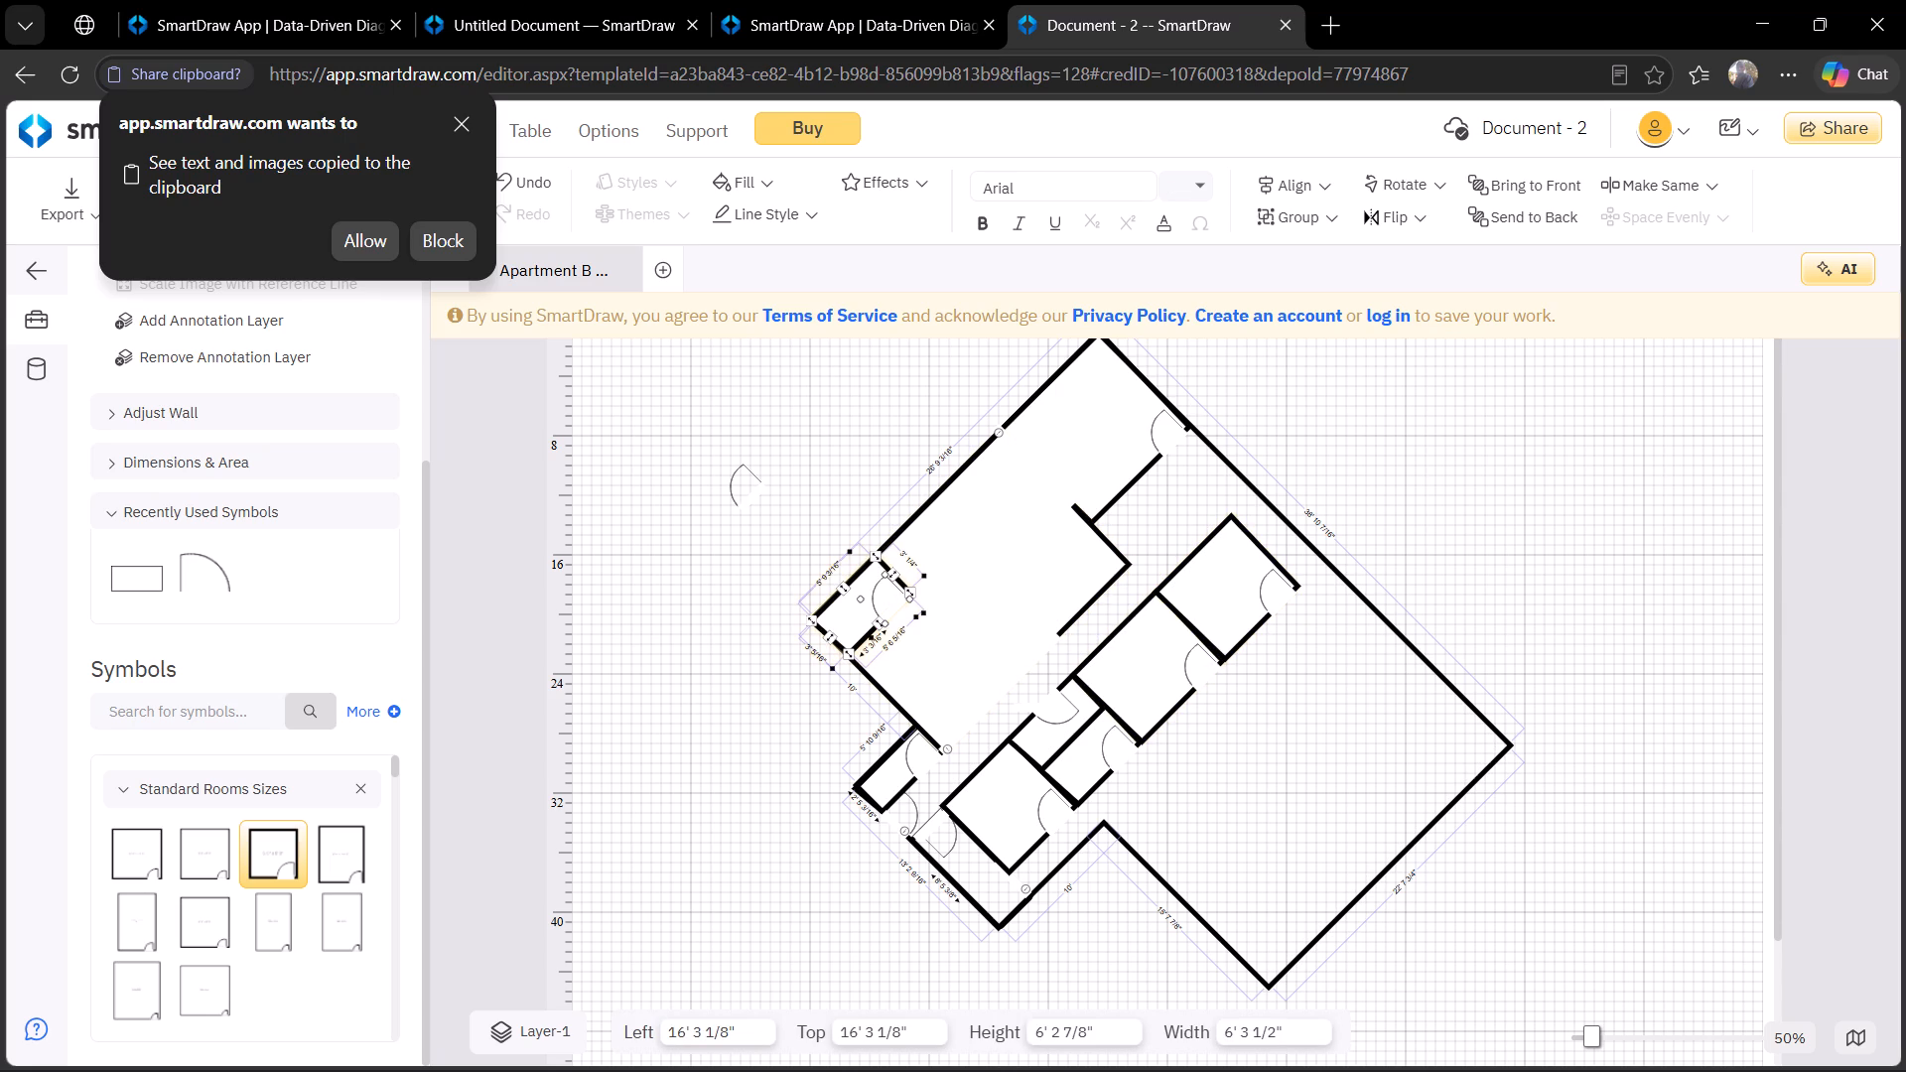
drag(870, 629, 1173, 743)
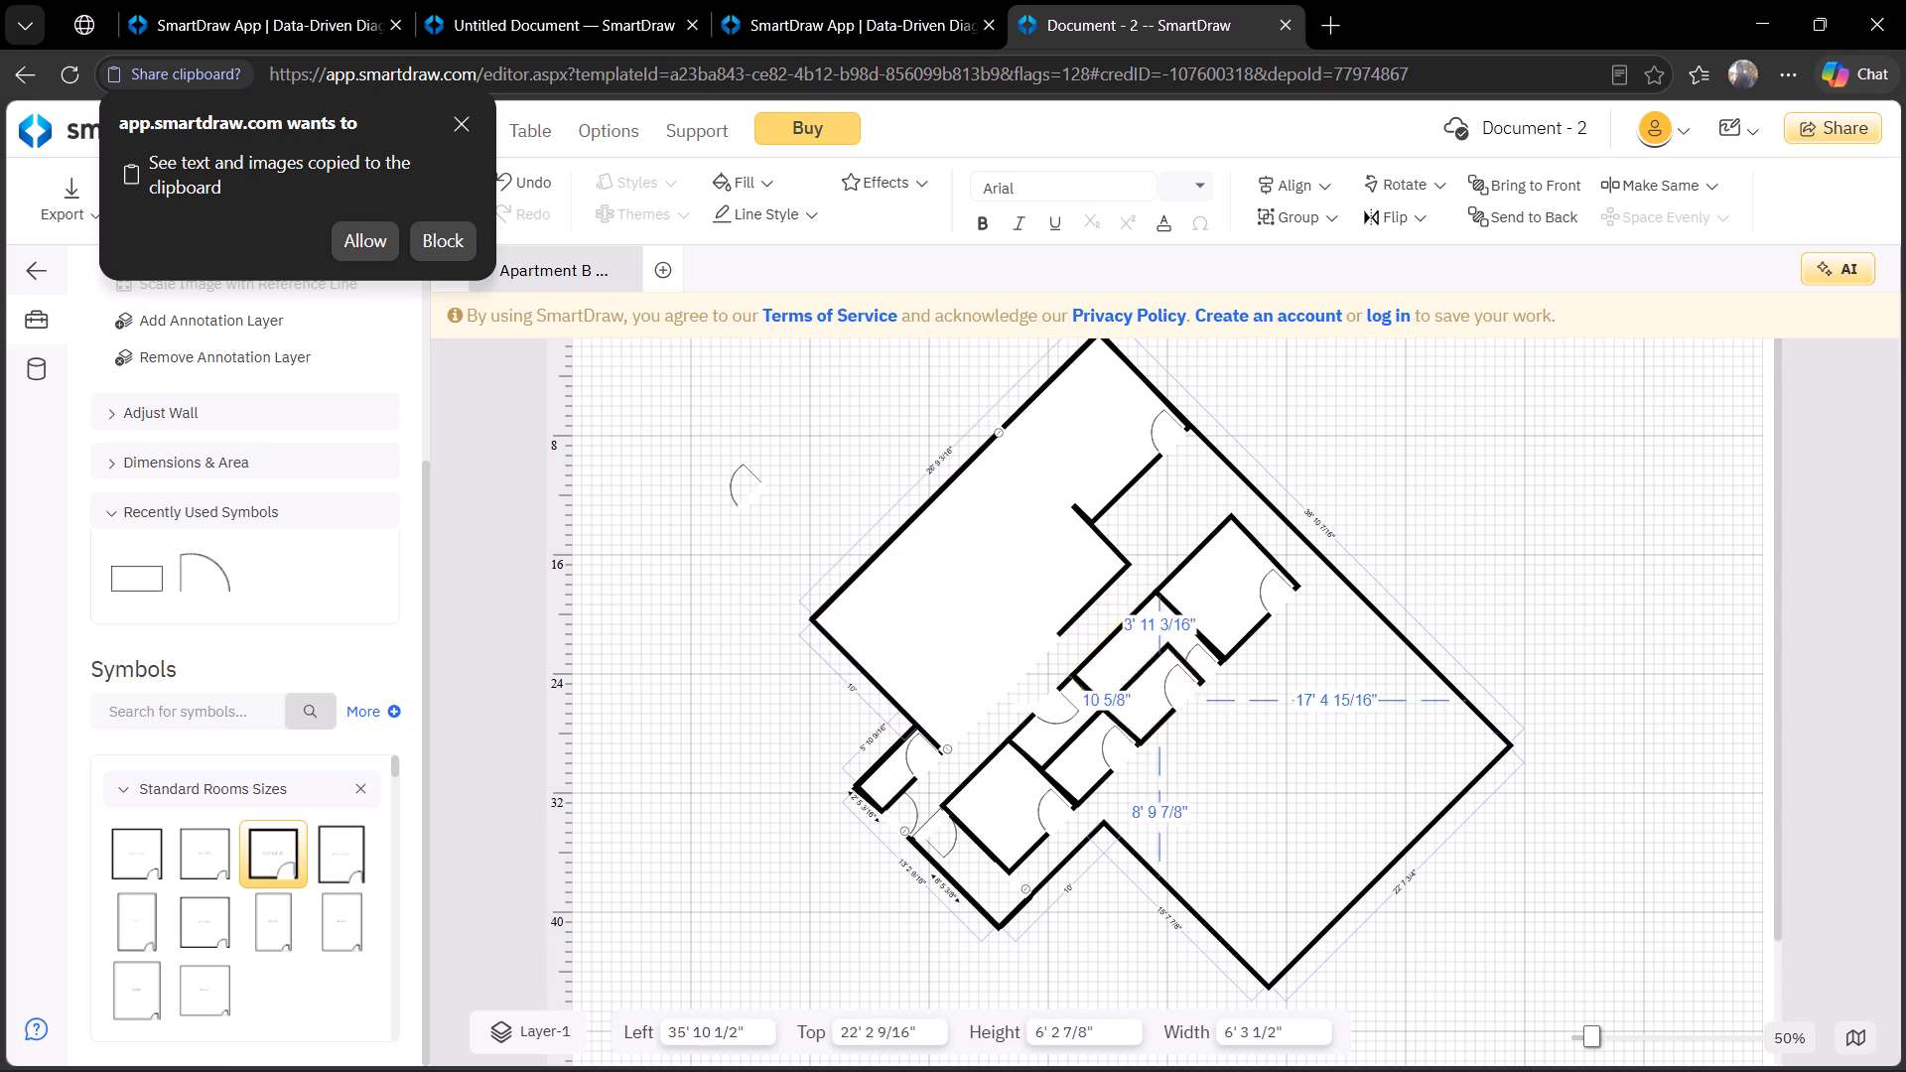
drag(1173, 743, 1166, 832)
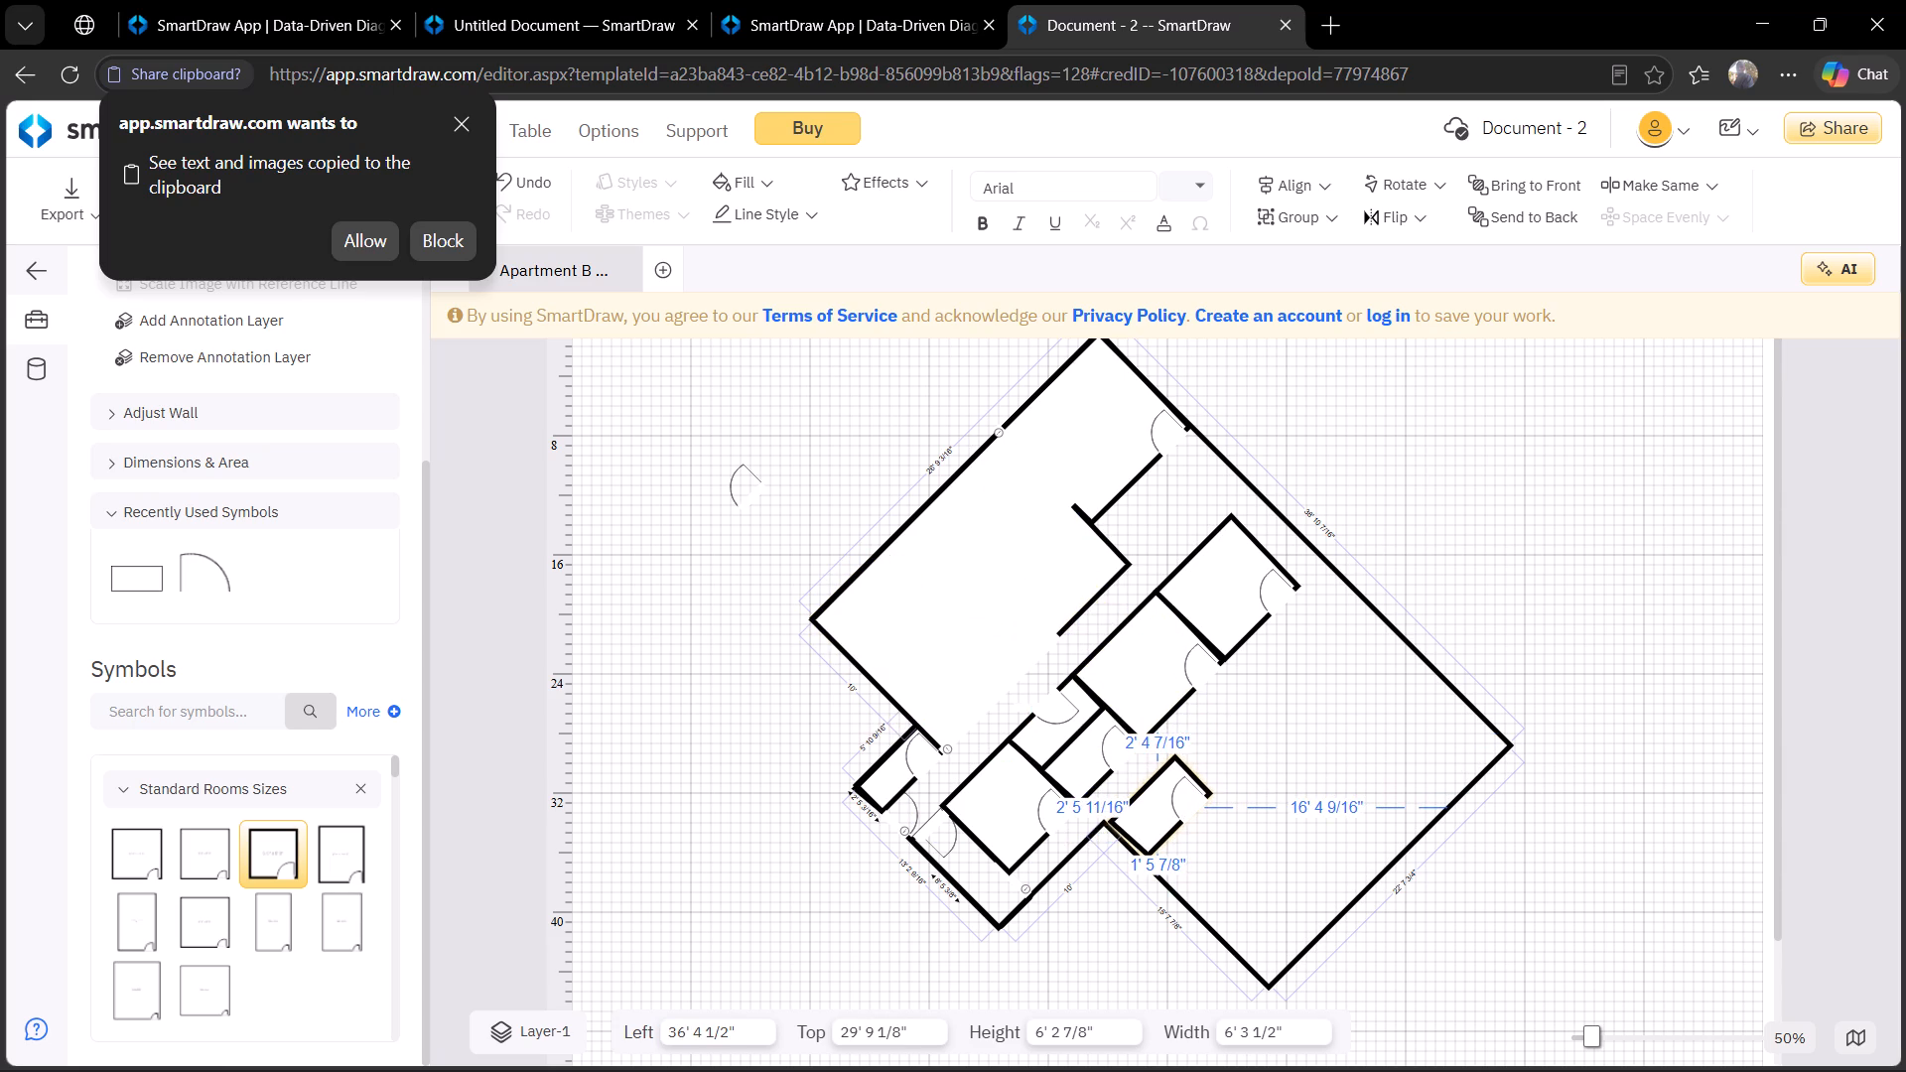
drag(1166, 832, 1165, 831)
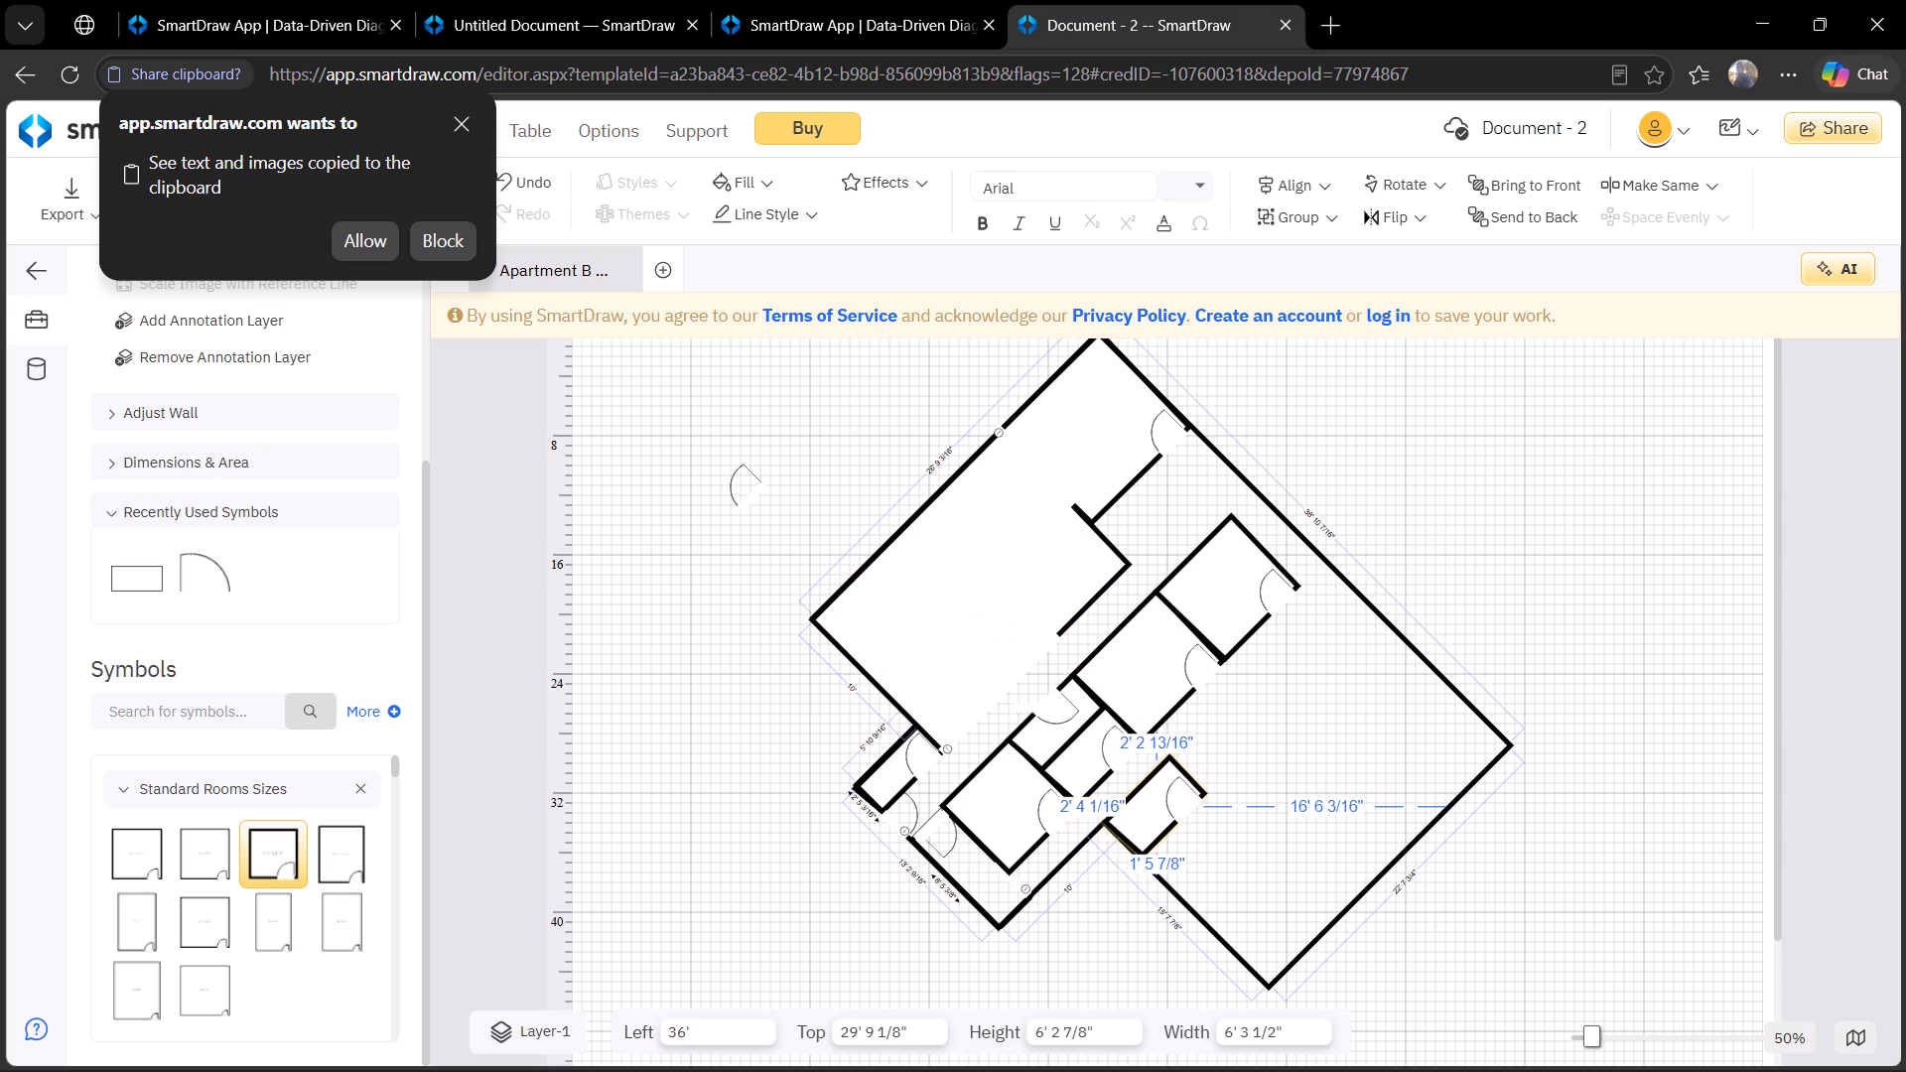
drag(1165, 831, 1164, 835)
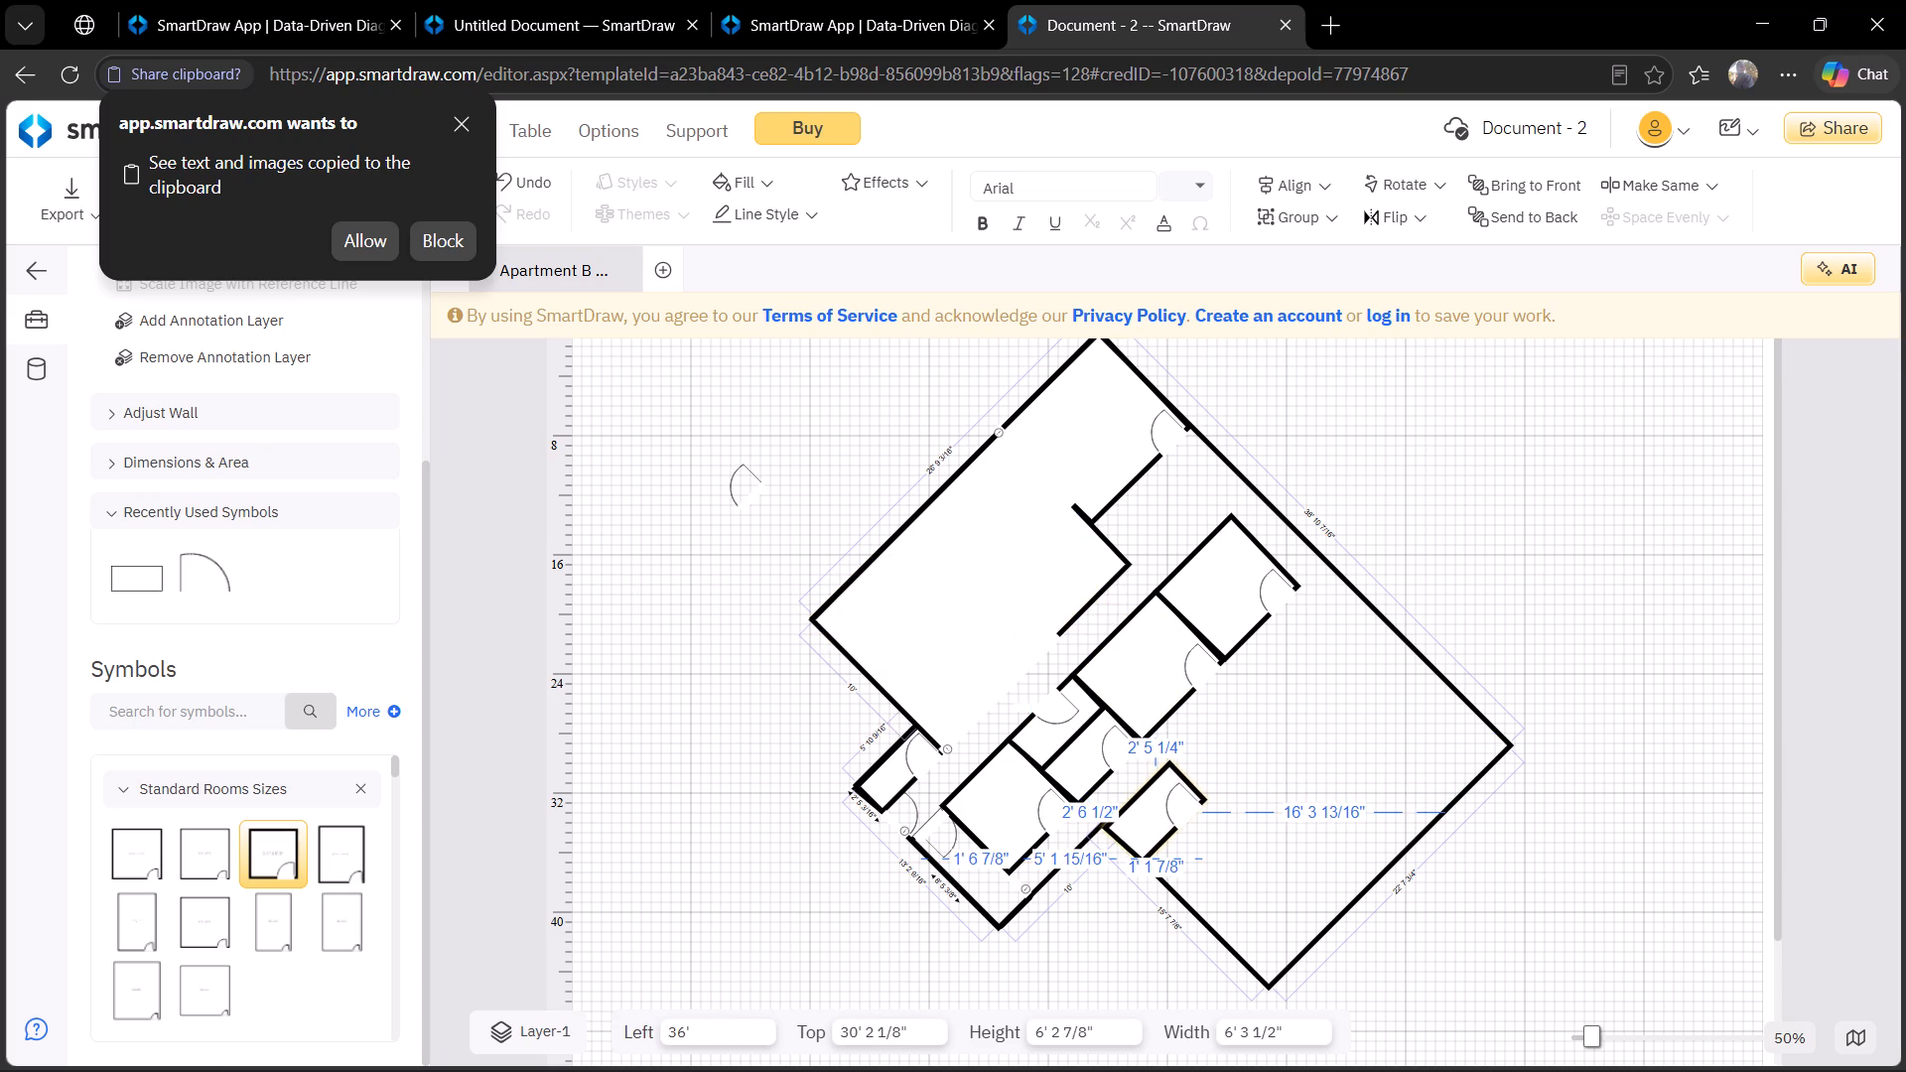
drag(1164, 835, 1163, 831)
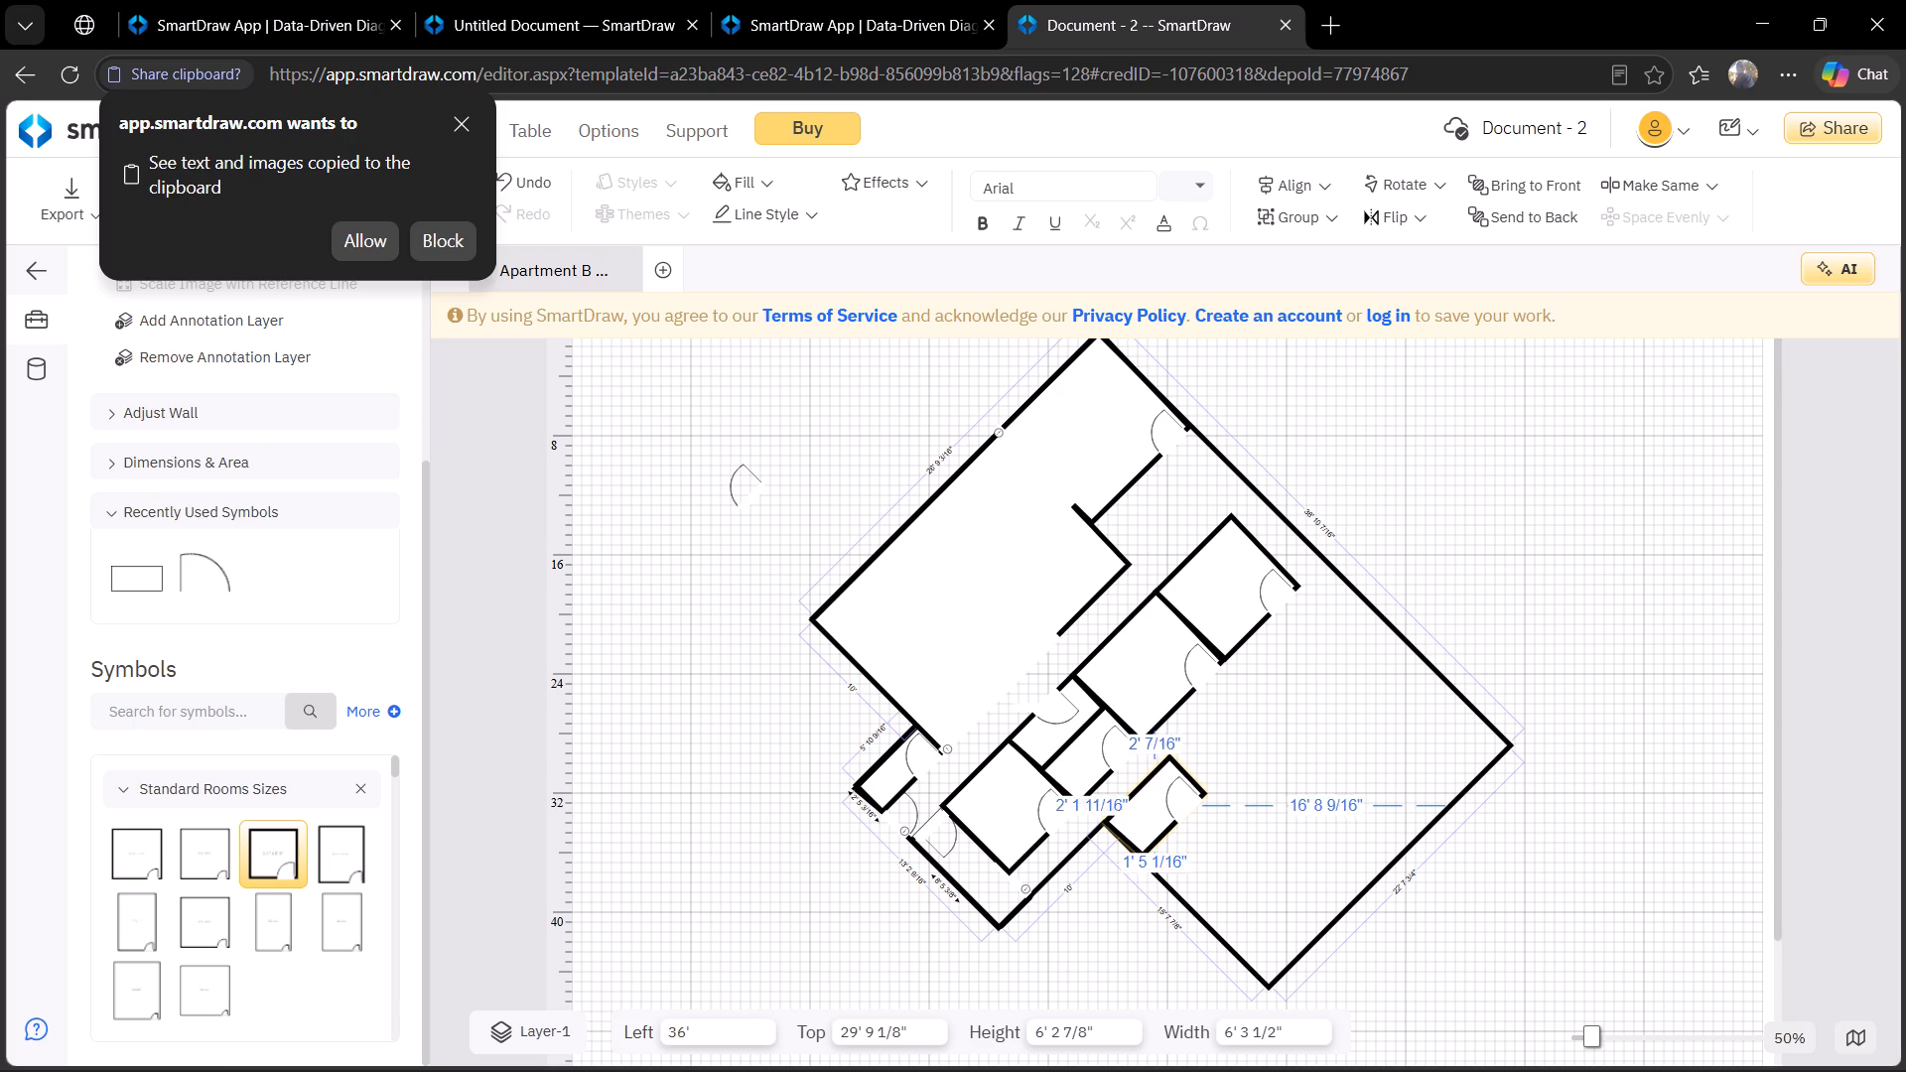
drag(1163, 831, 1161, 832)
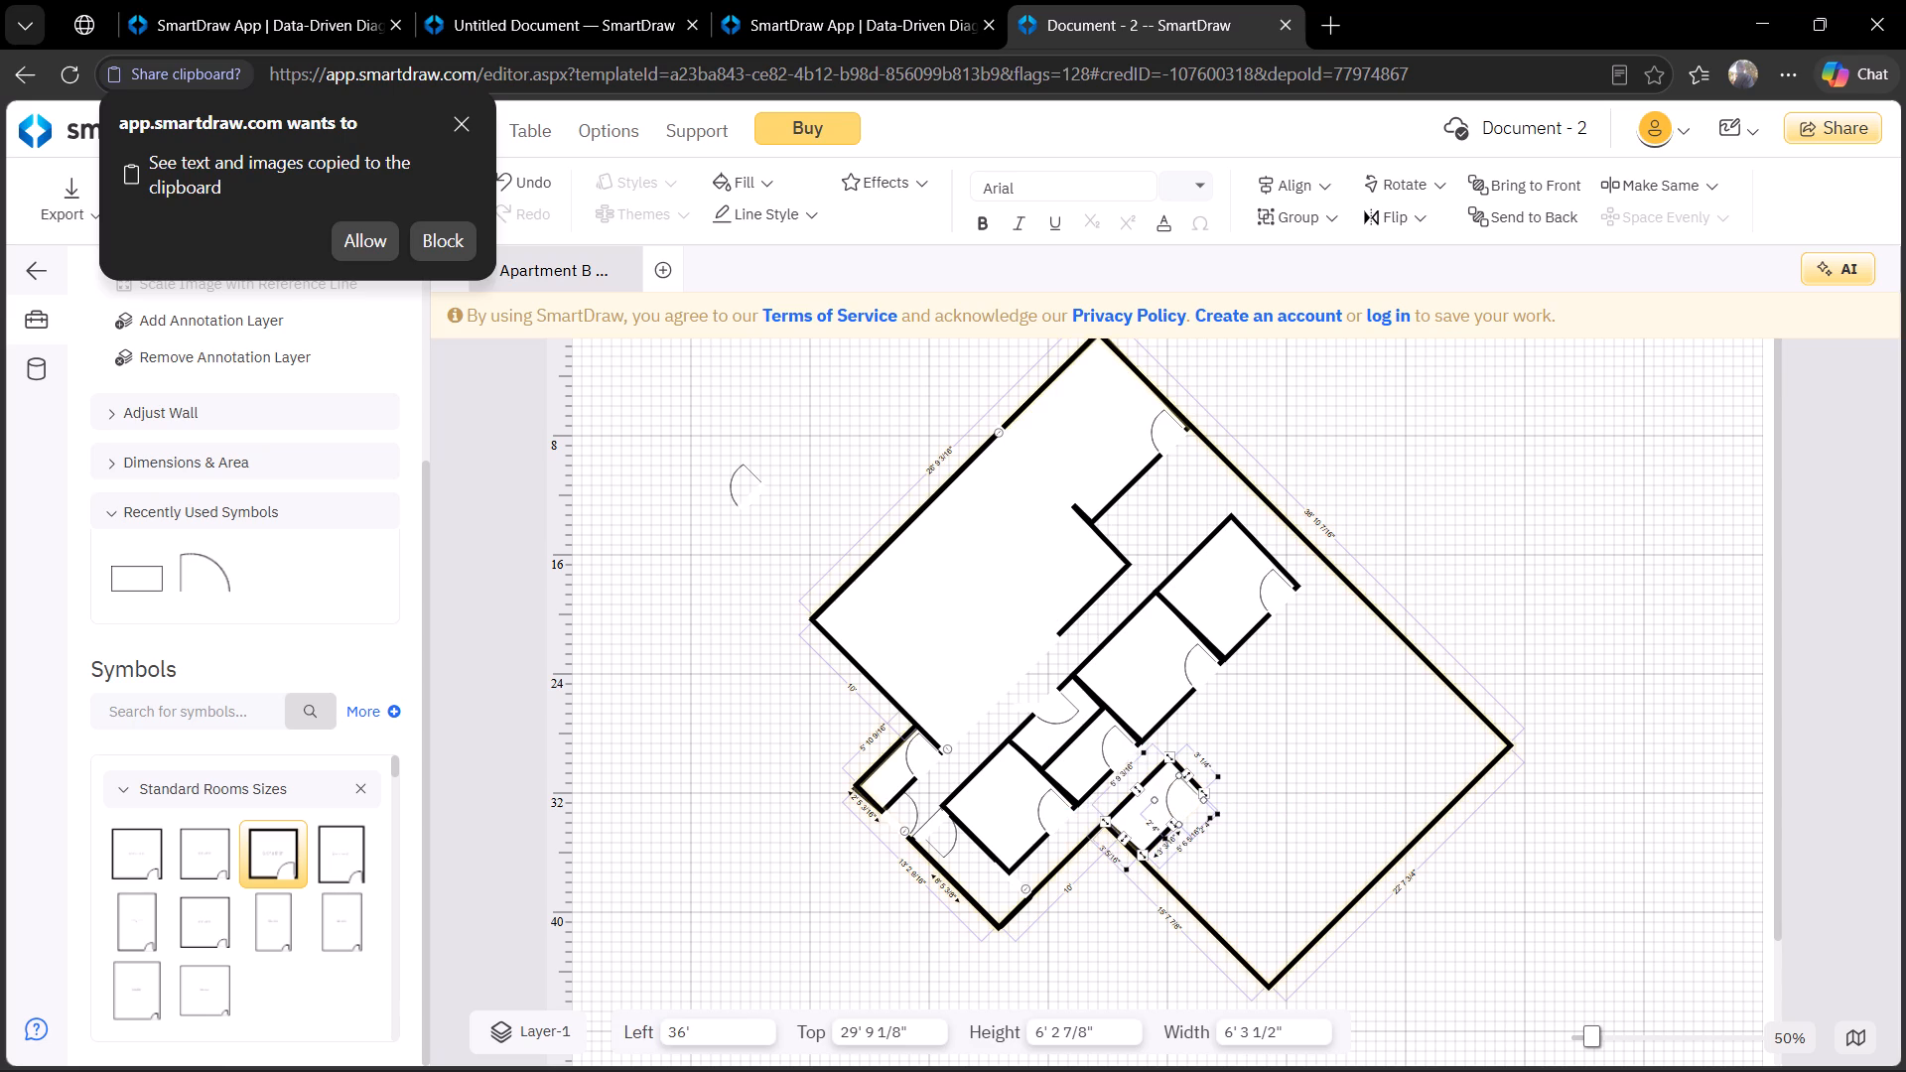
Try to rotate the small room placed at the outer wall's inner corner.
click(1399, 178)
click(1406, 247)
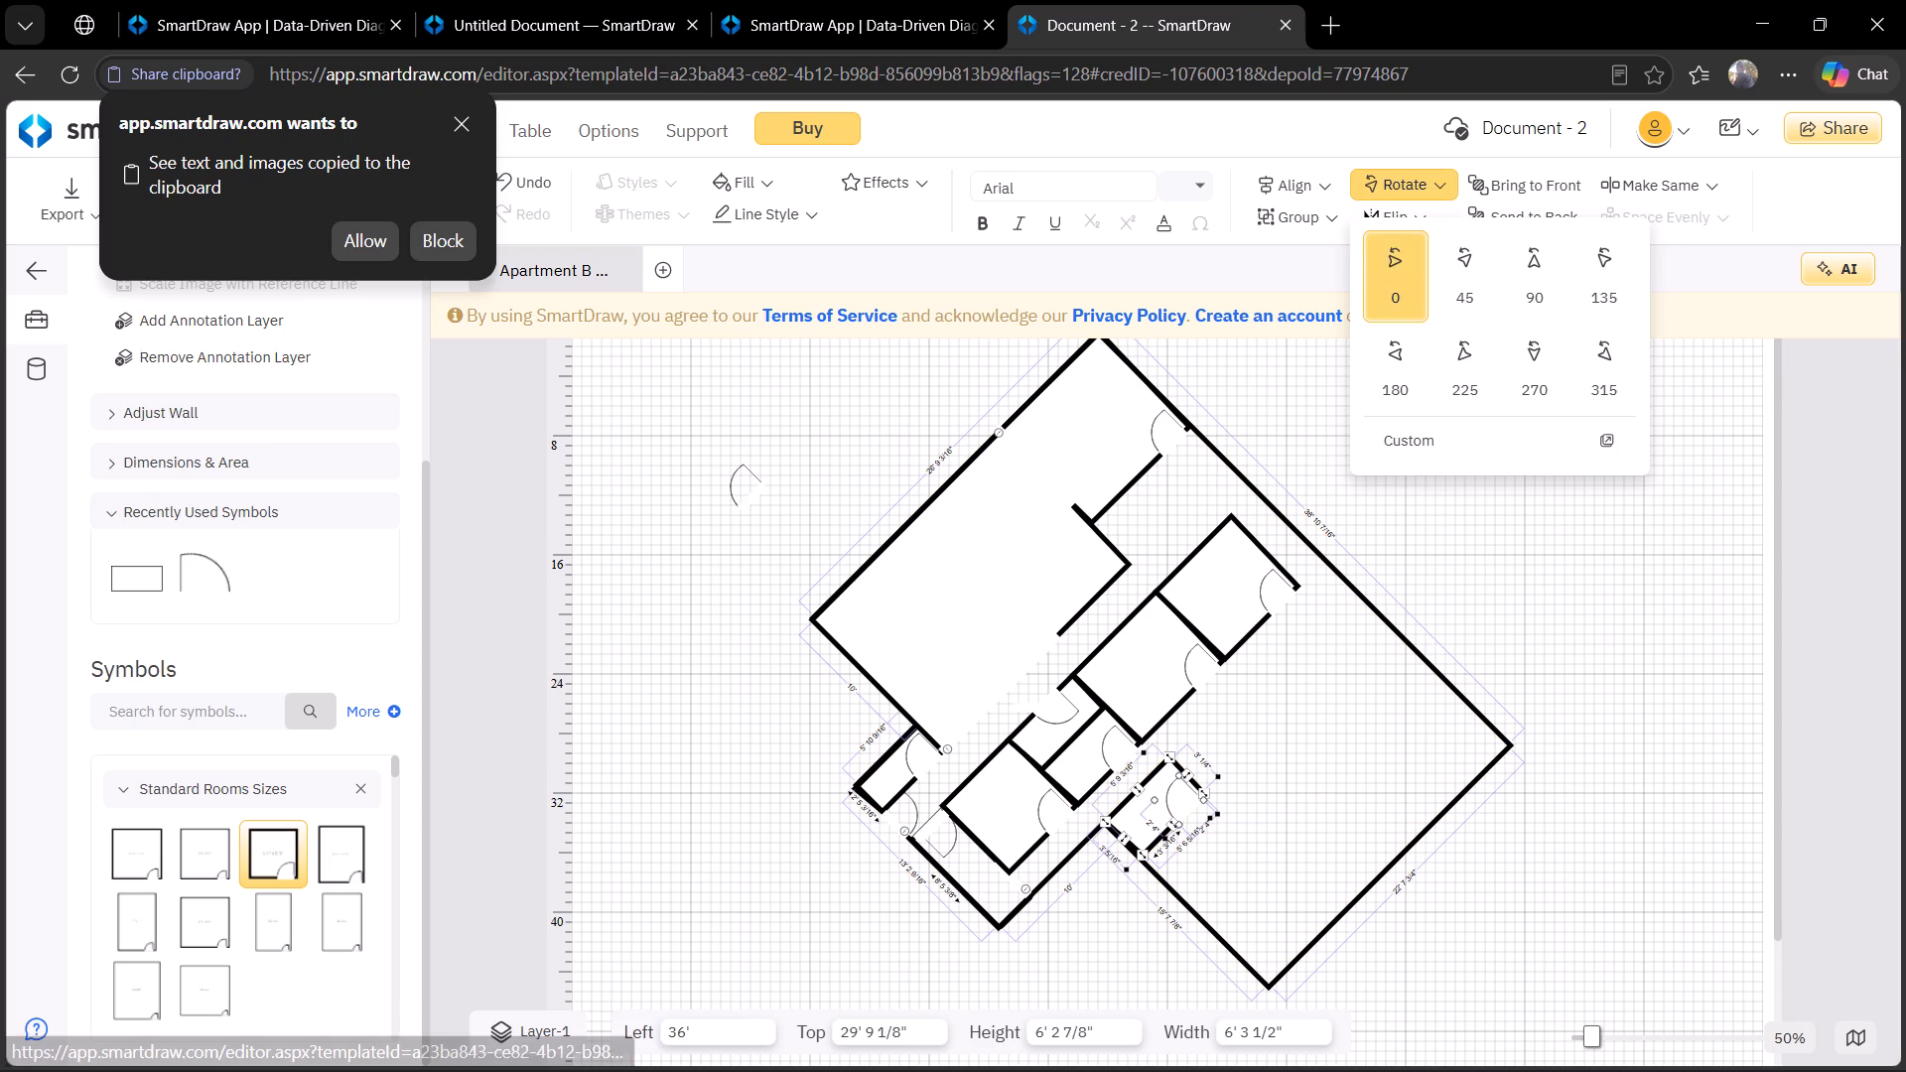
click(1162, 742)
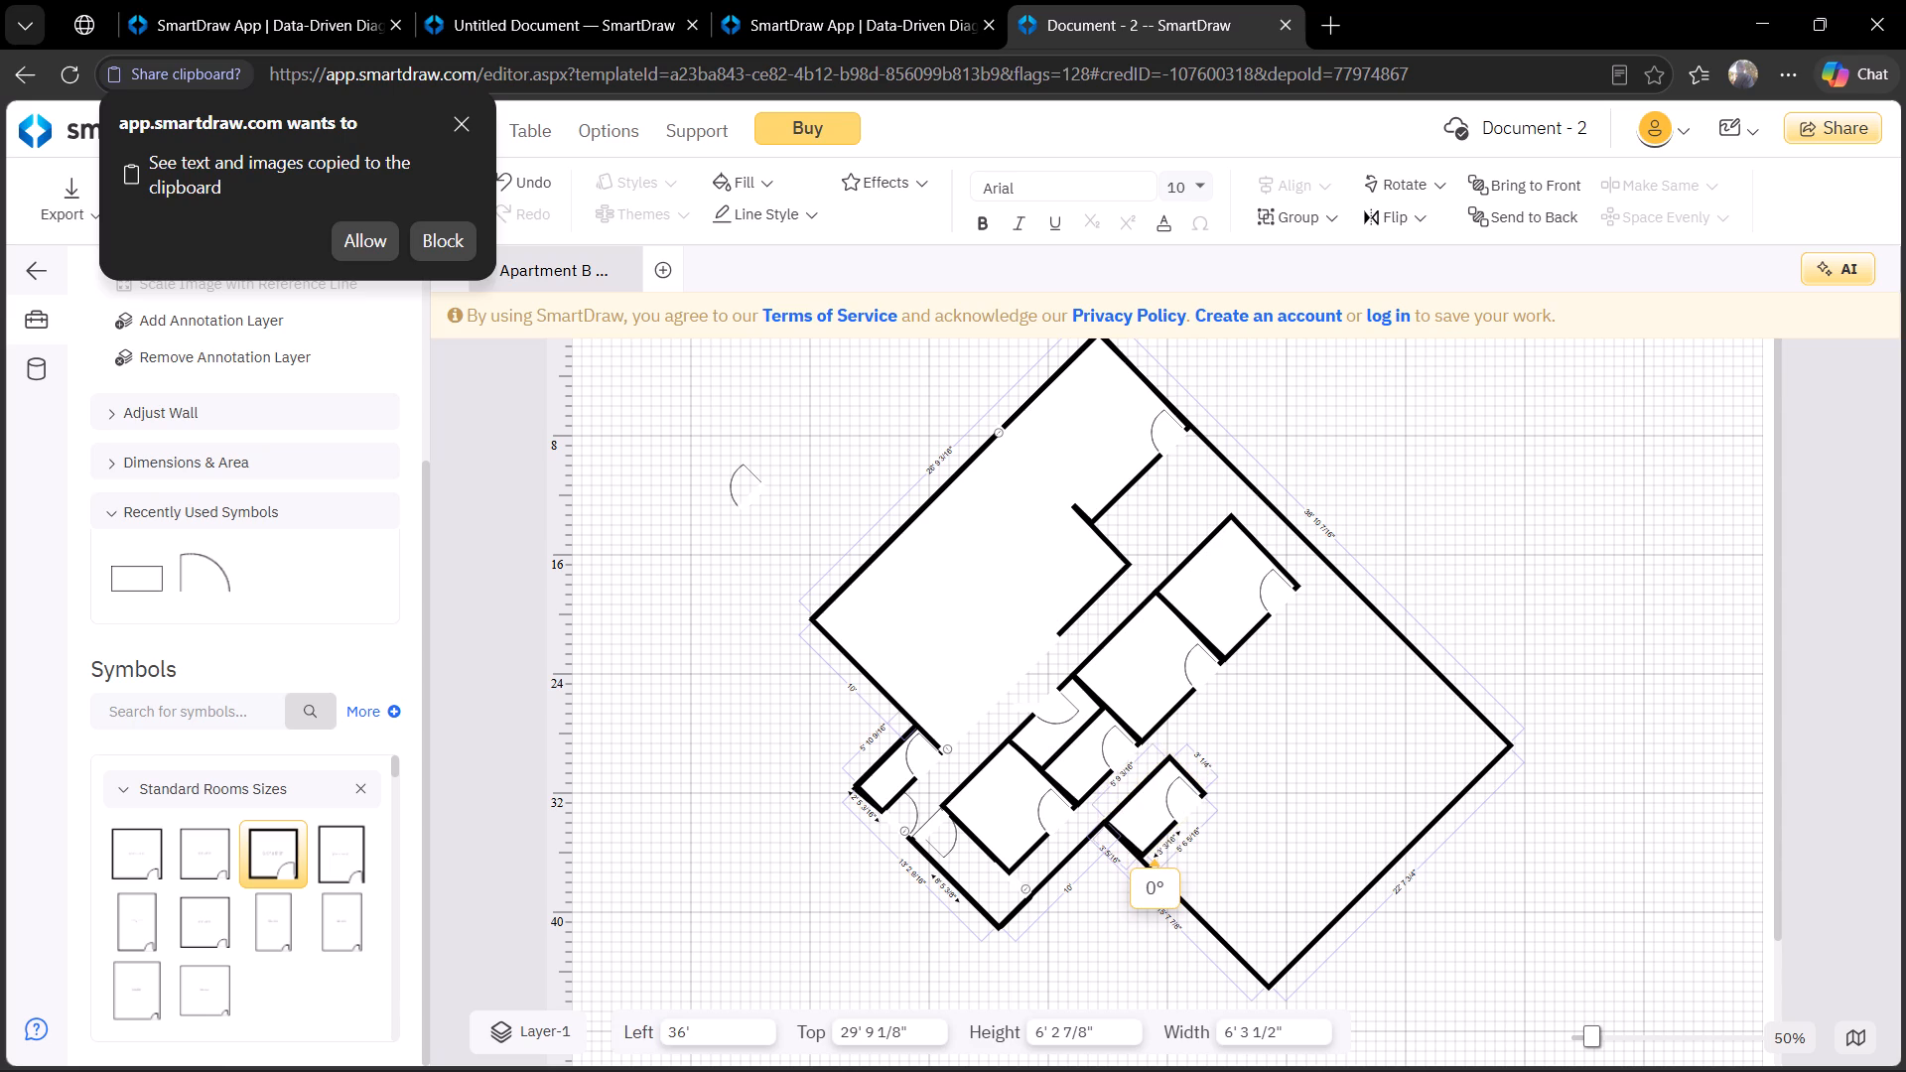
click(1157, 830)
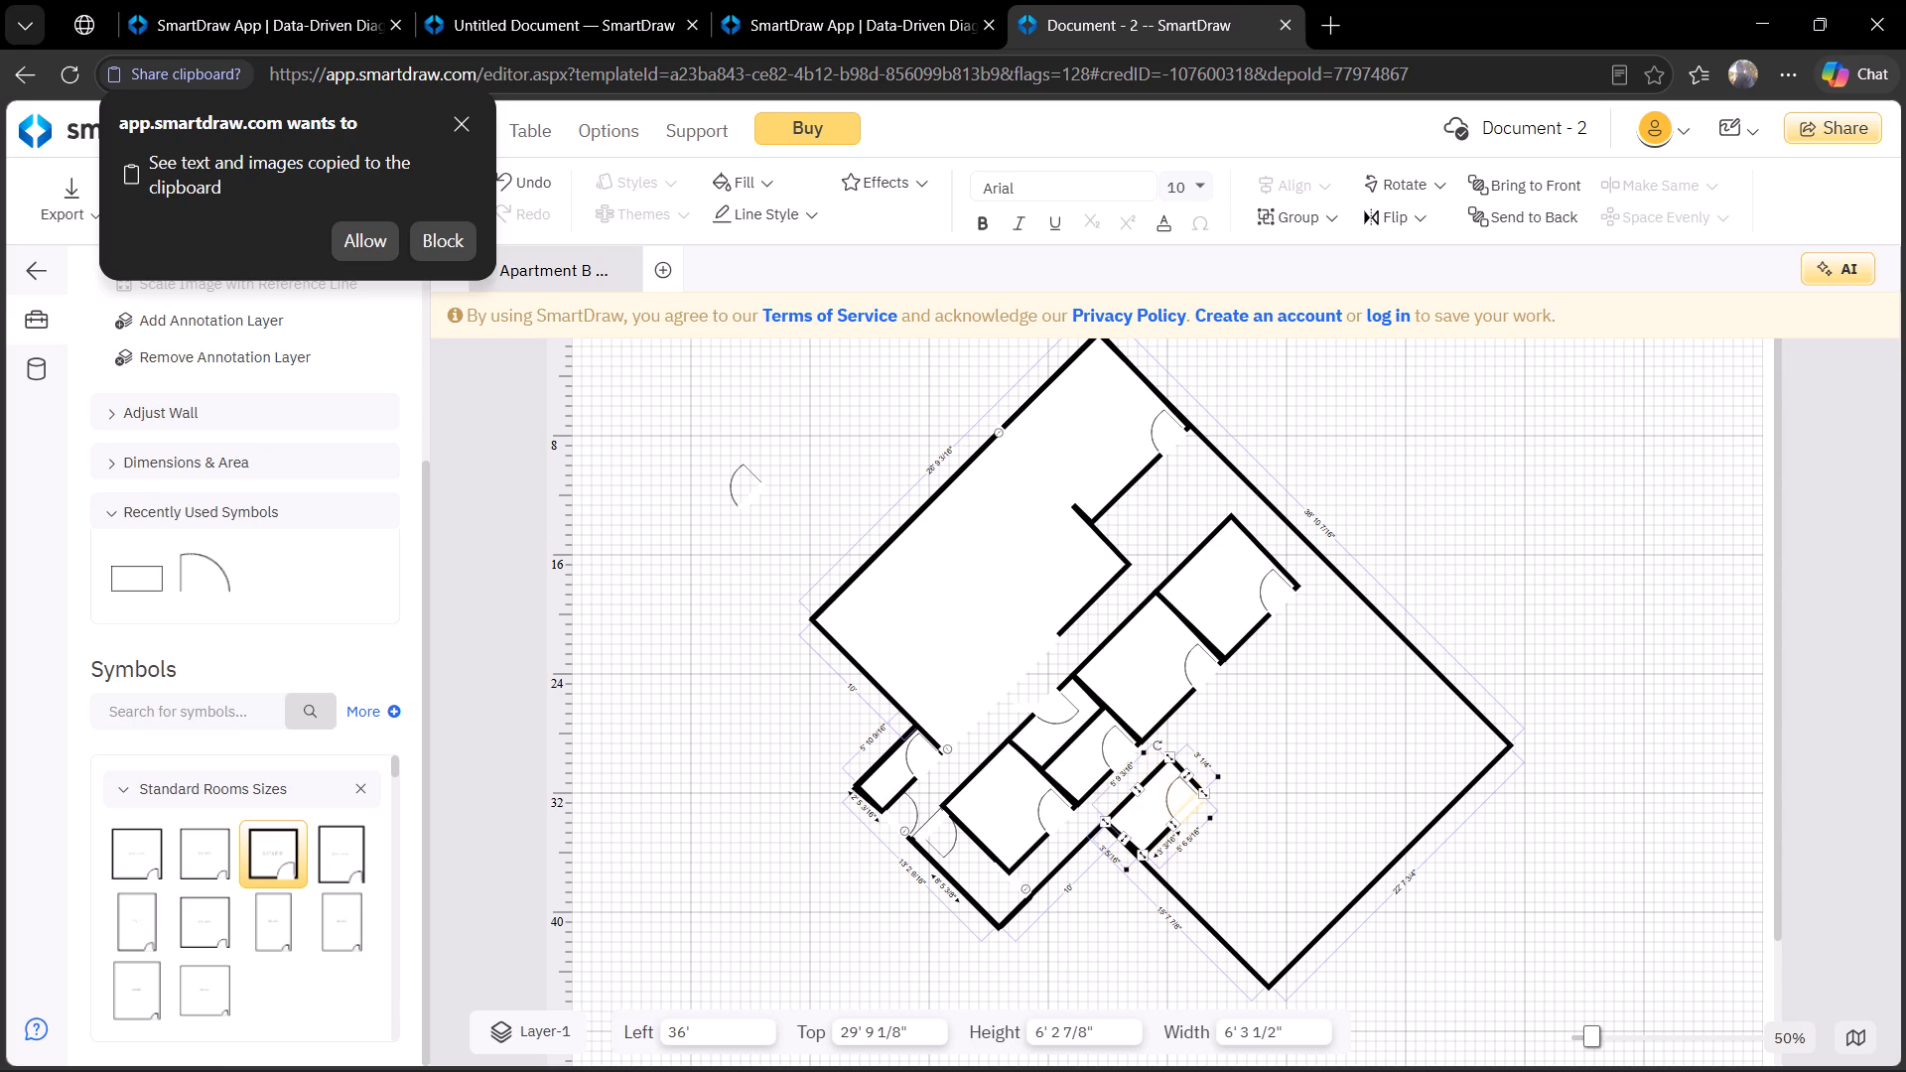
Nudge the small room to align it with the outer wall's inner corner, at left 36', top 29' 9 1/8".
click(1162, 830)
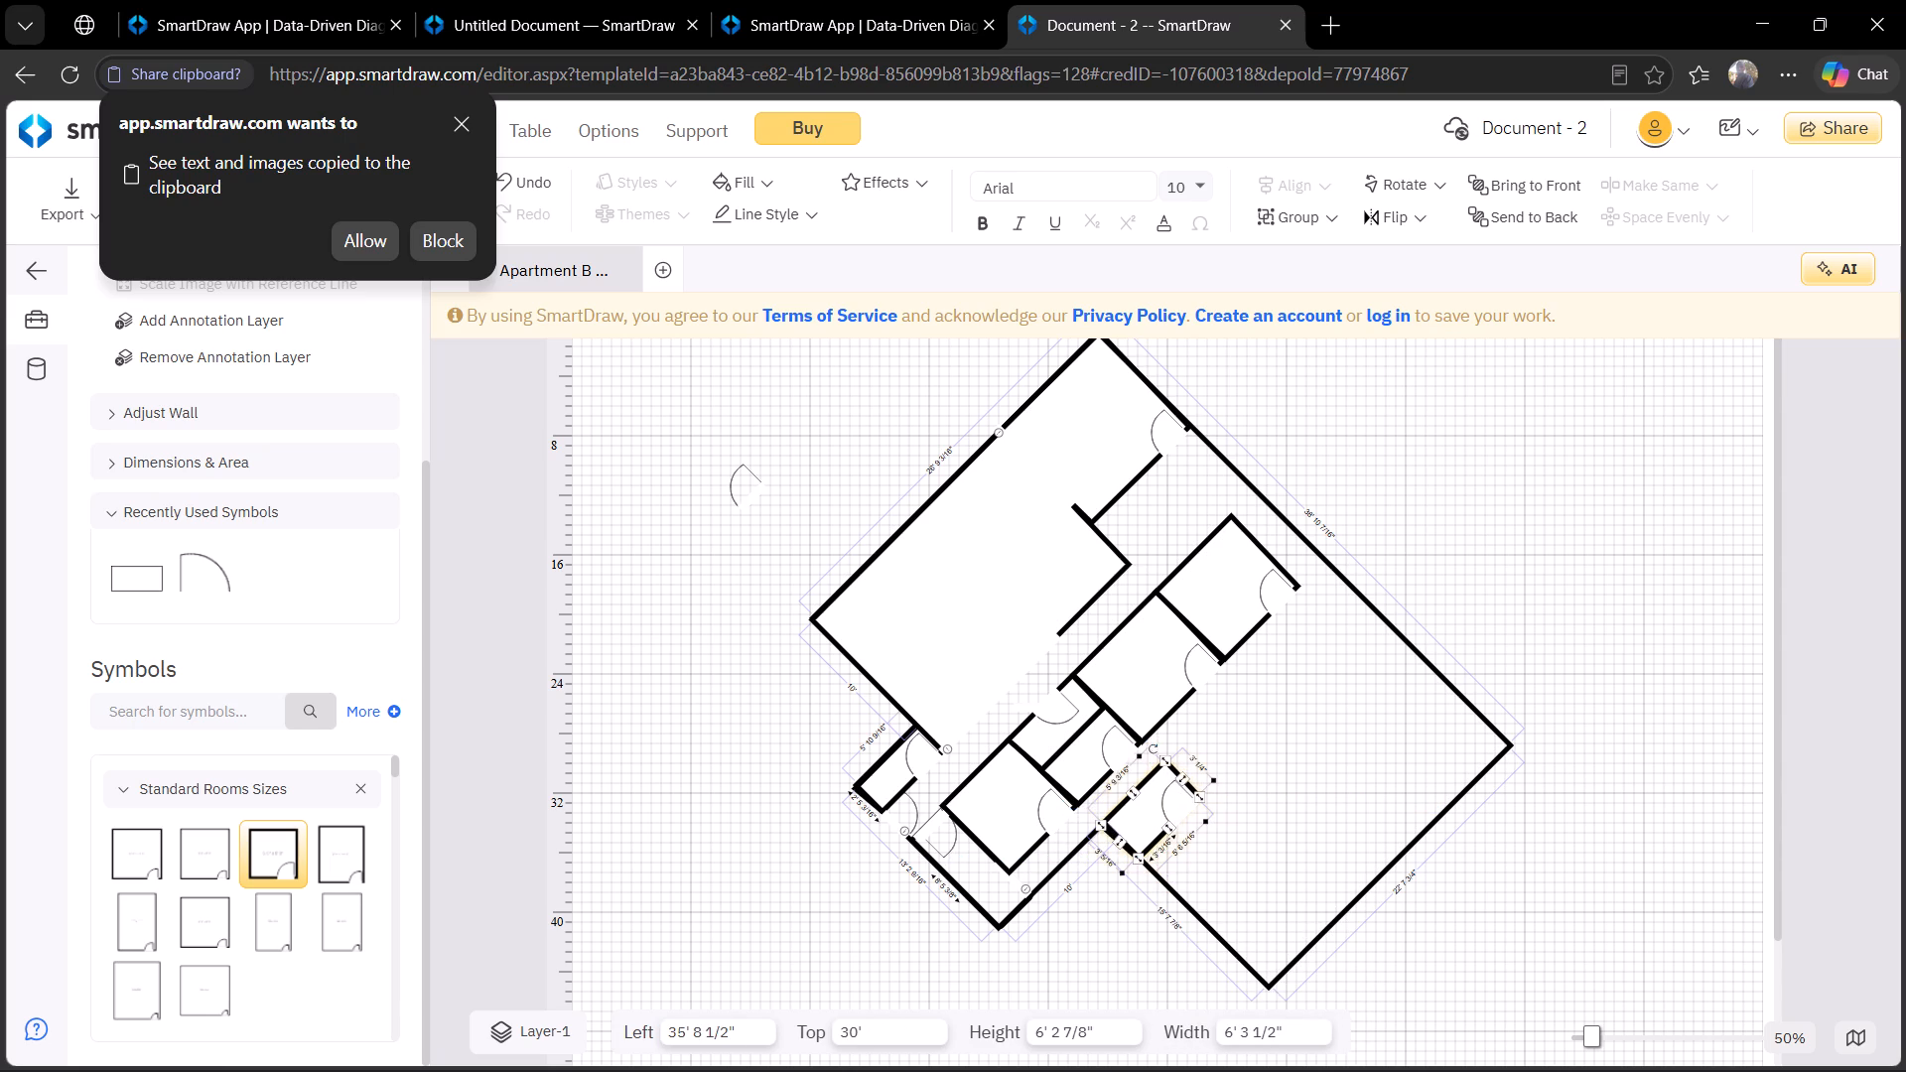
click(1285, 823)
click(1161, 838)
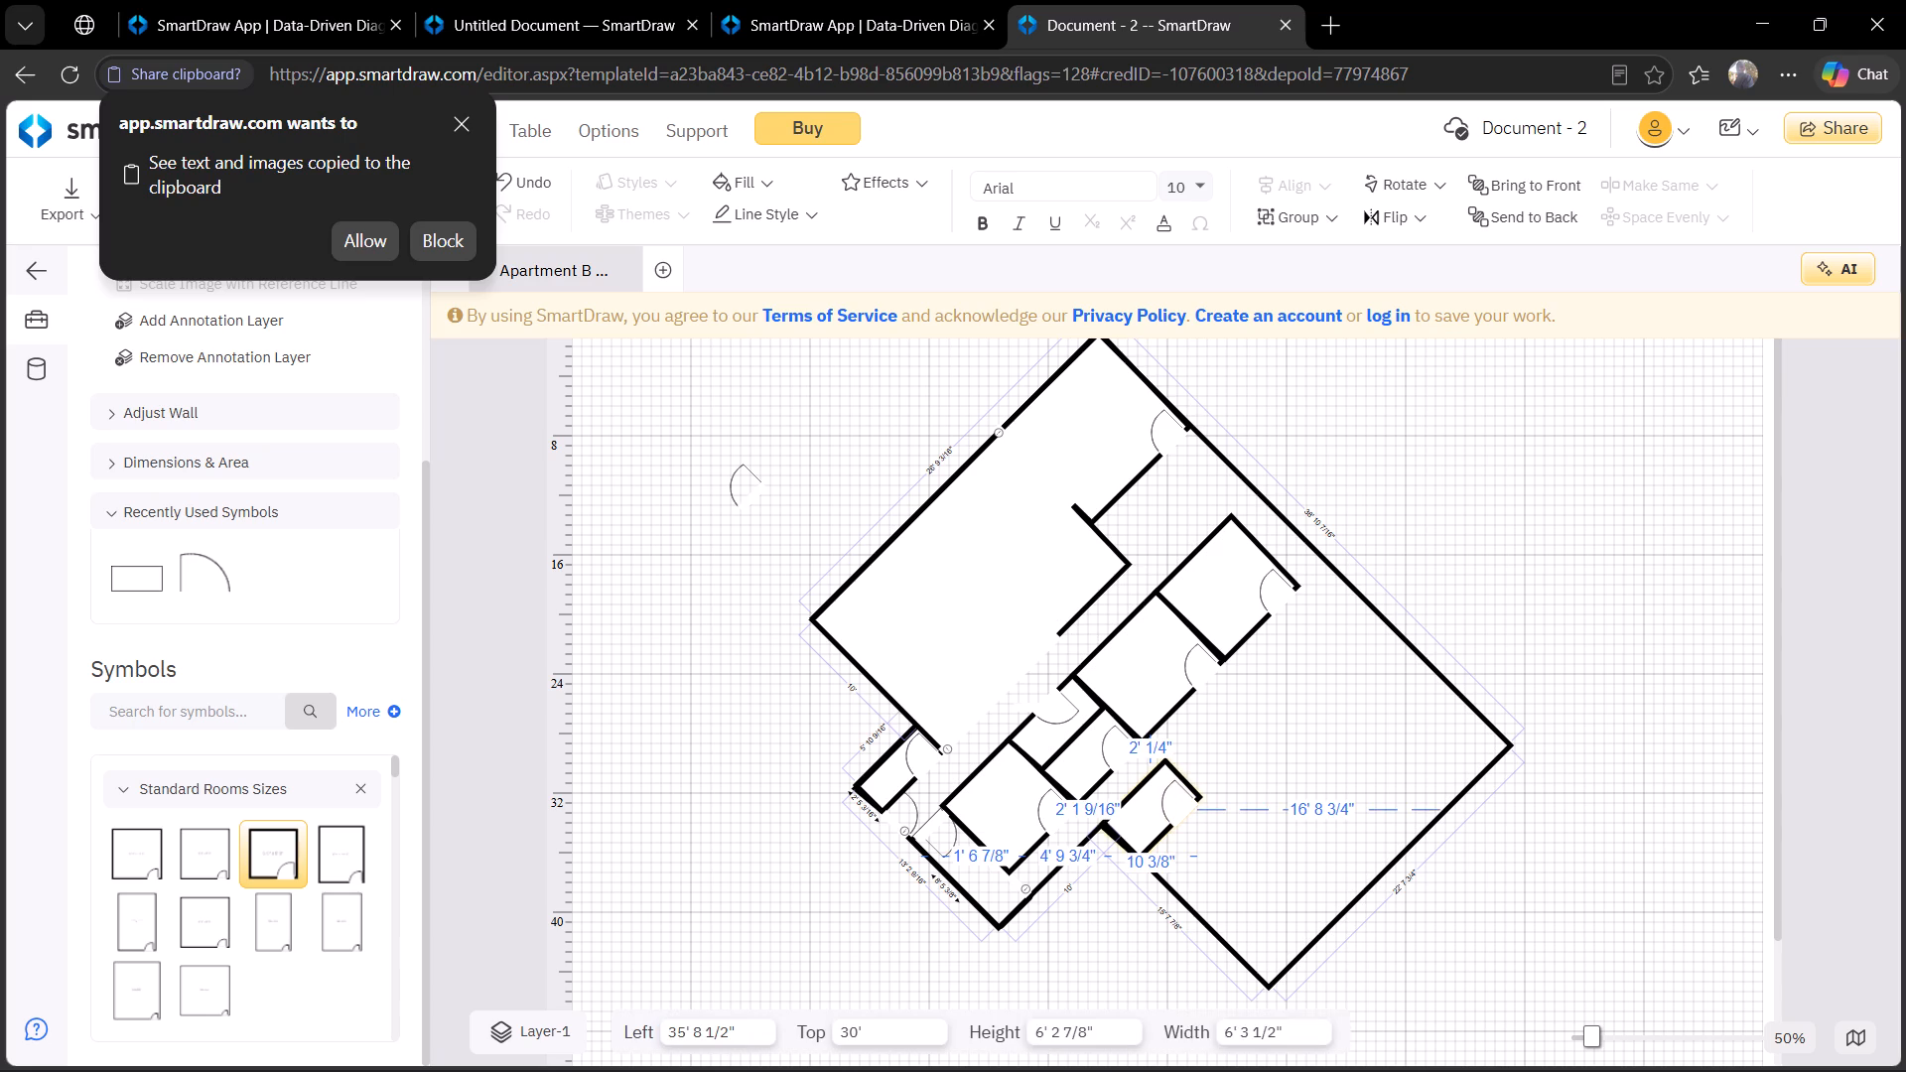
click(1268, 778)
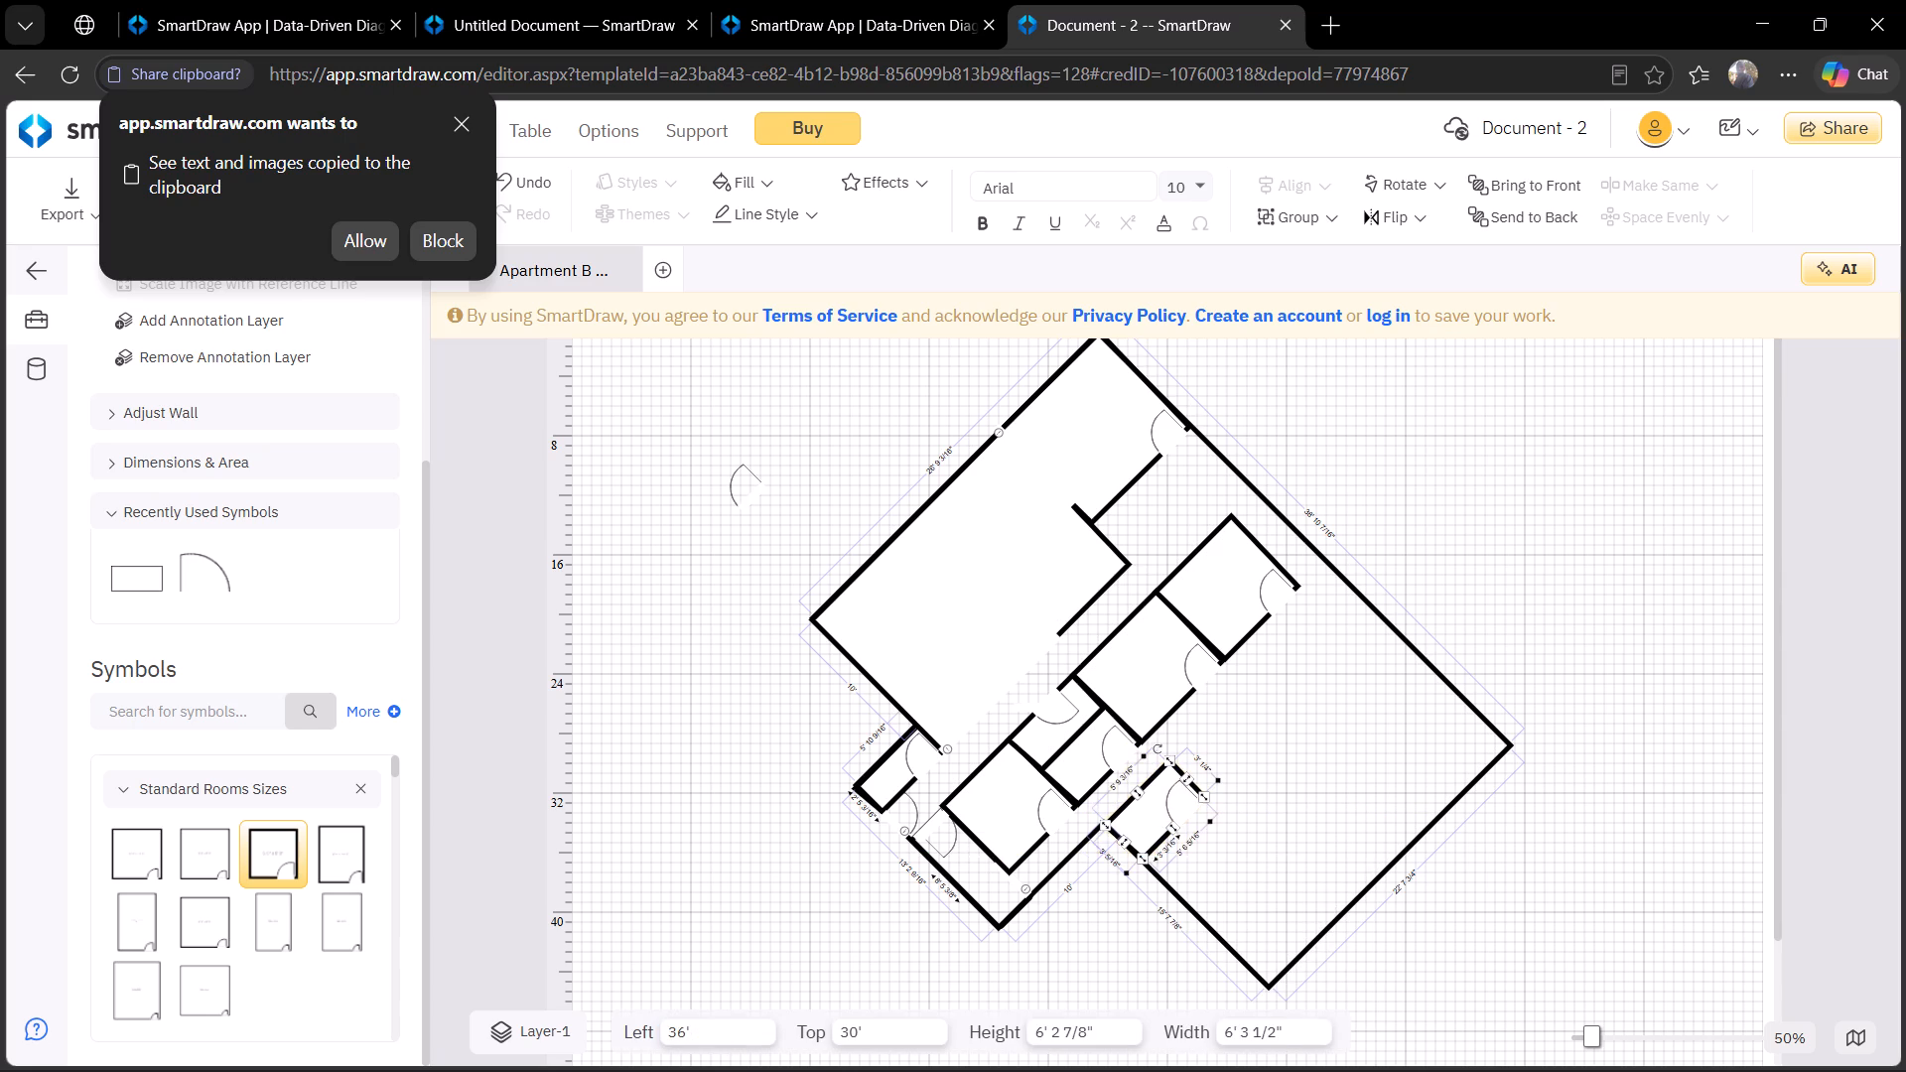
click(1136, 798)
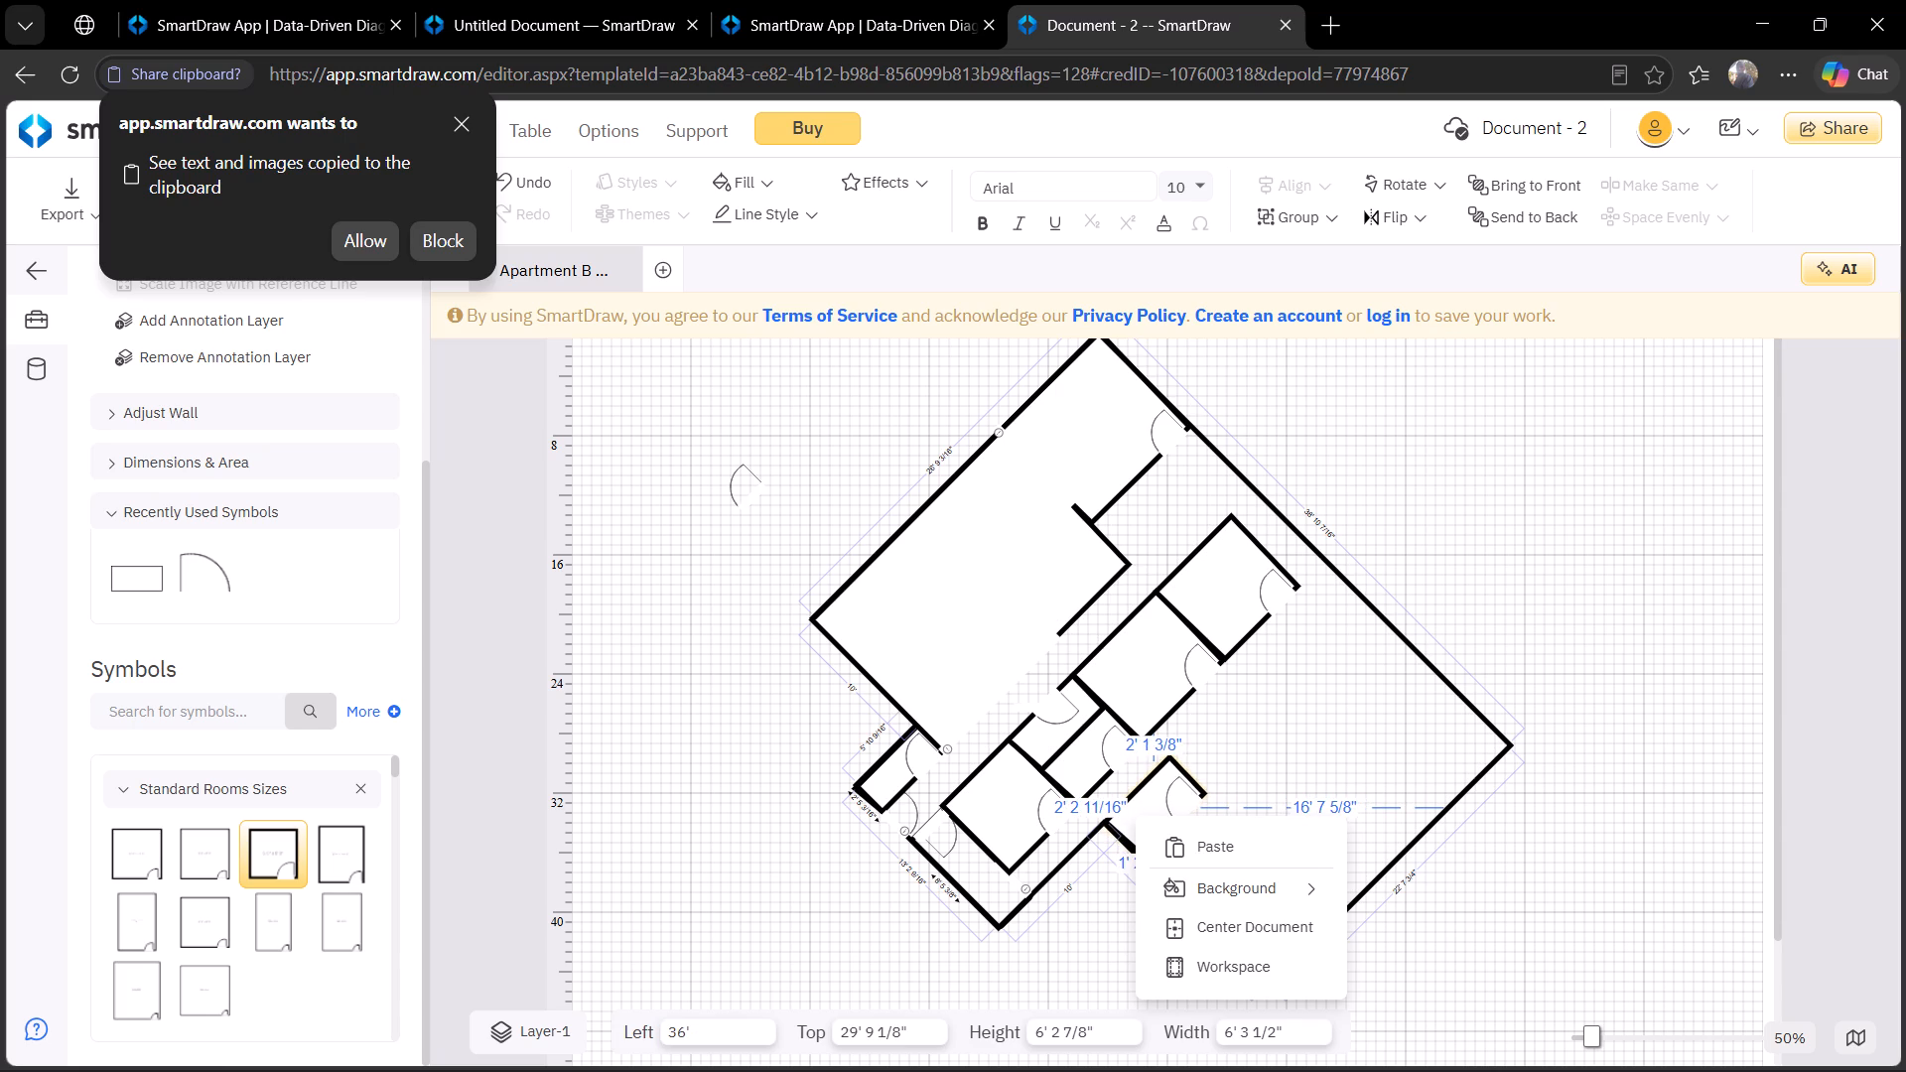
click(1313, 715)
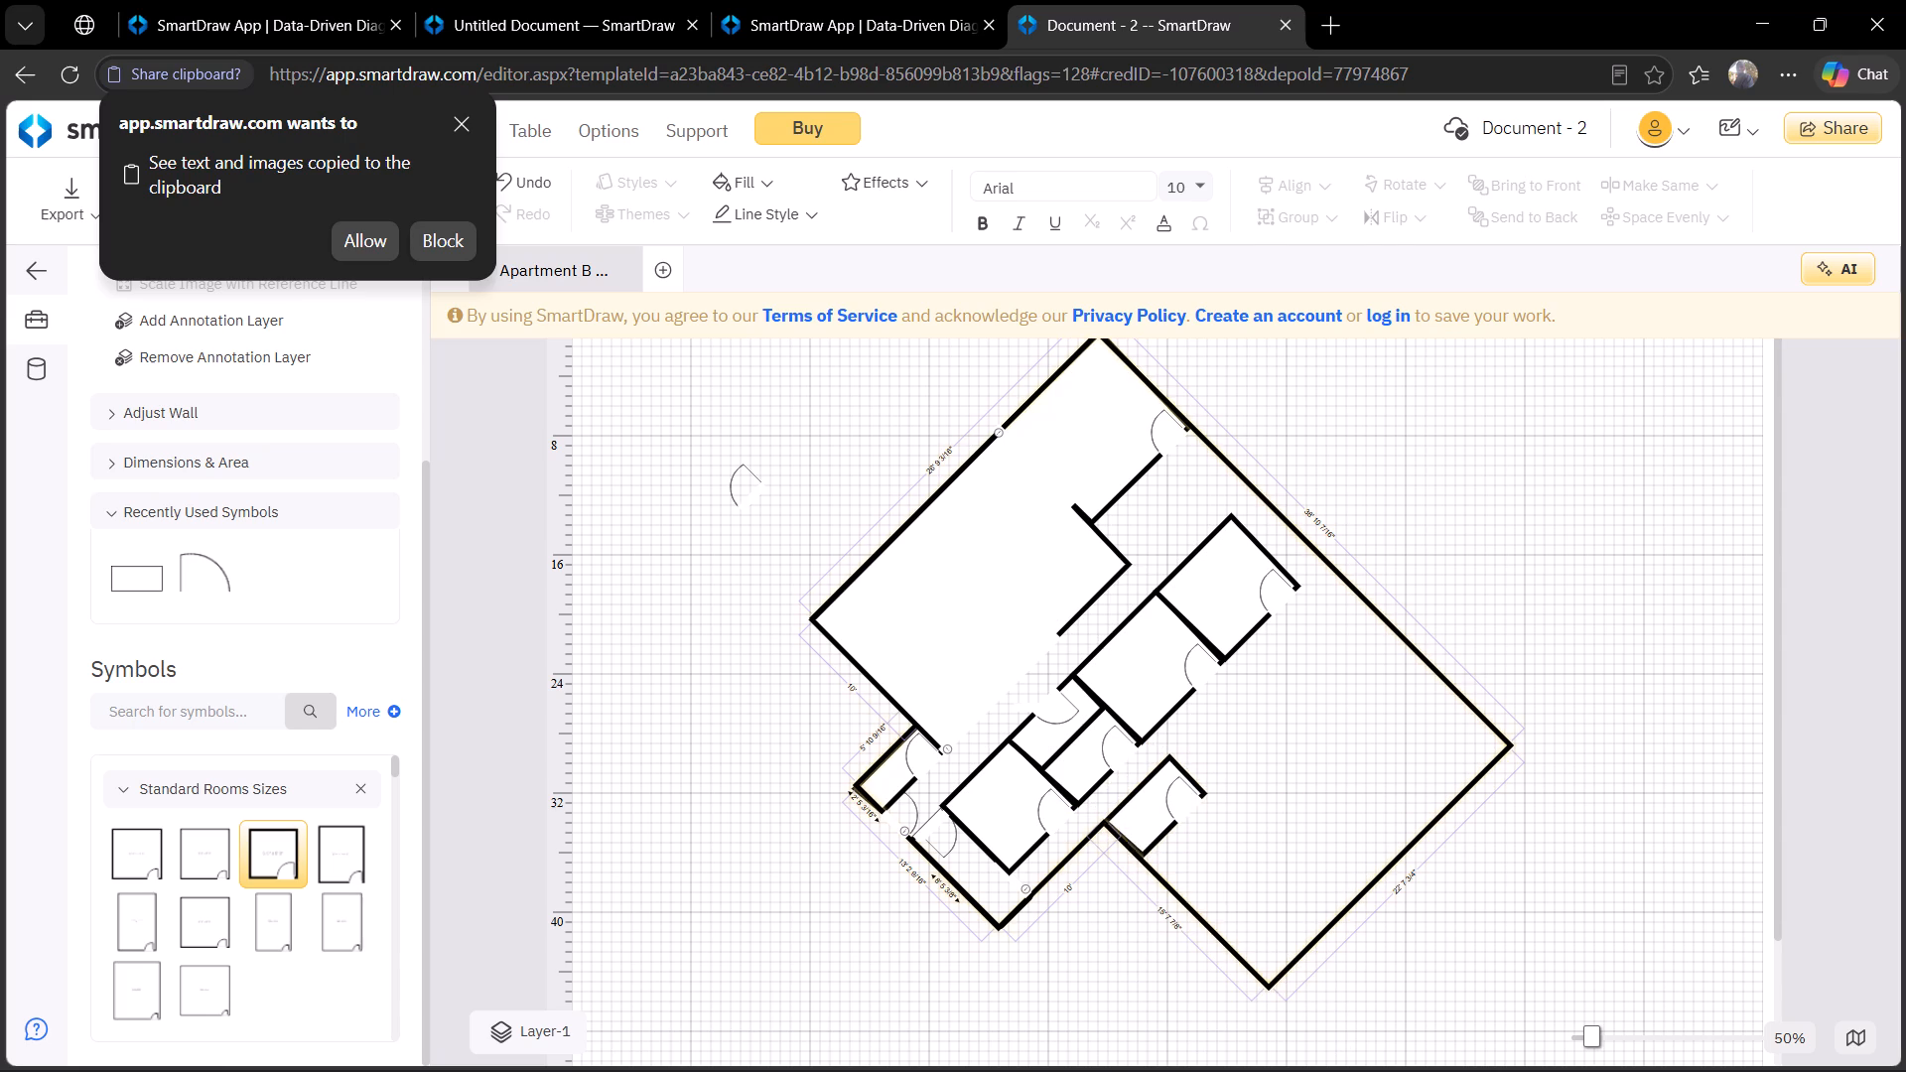
Extend the lower corner of the small room at the outer wall's inner corner onto the outer wall, making it about 6' 7 1/4" high.
click(1146, 845)
click(1142, 853)
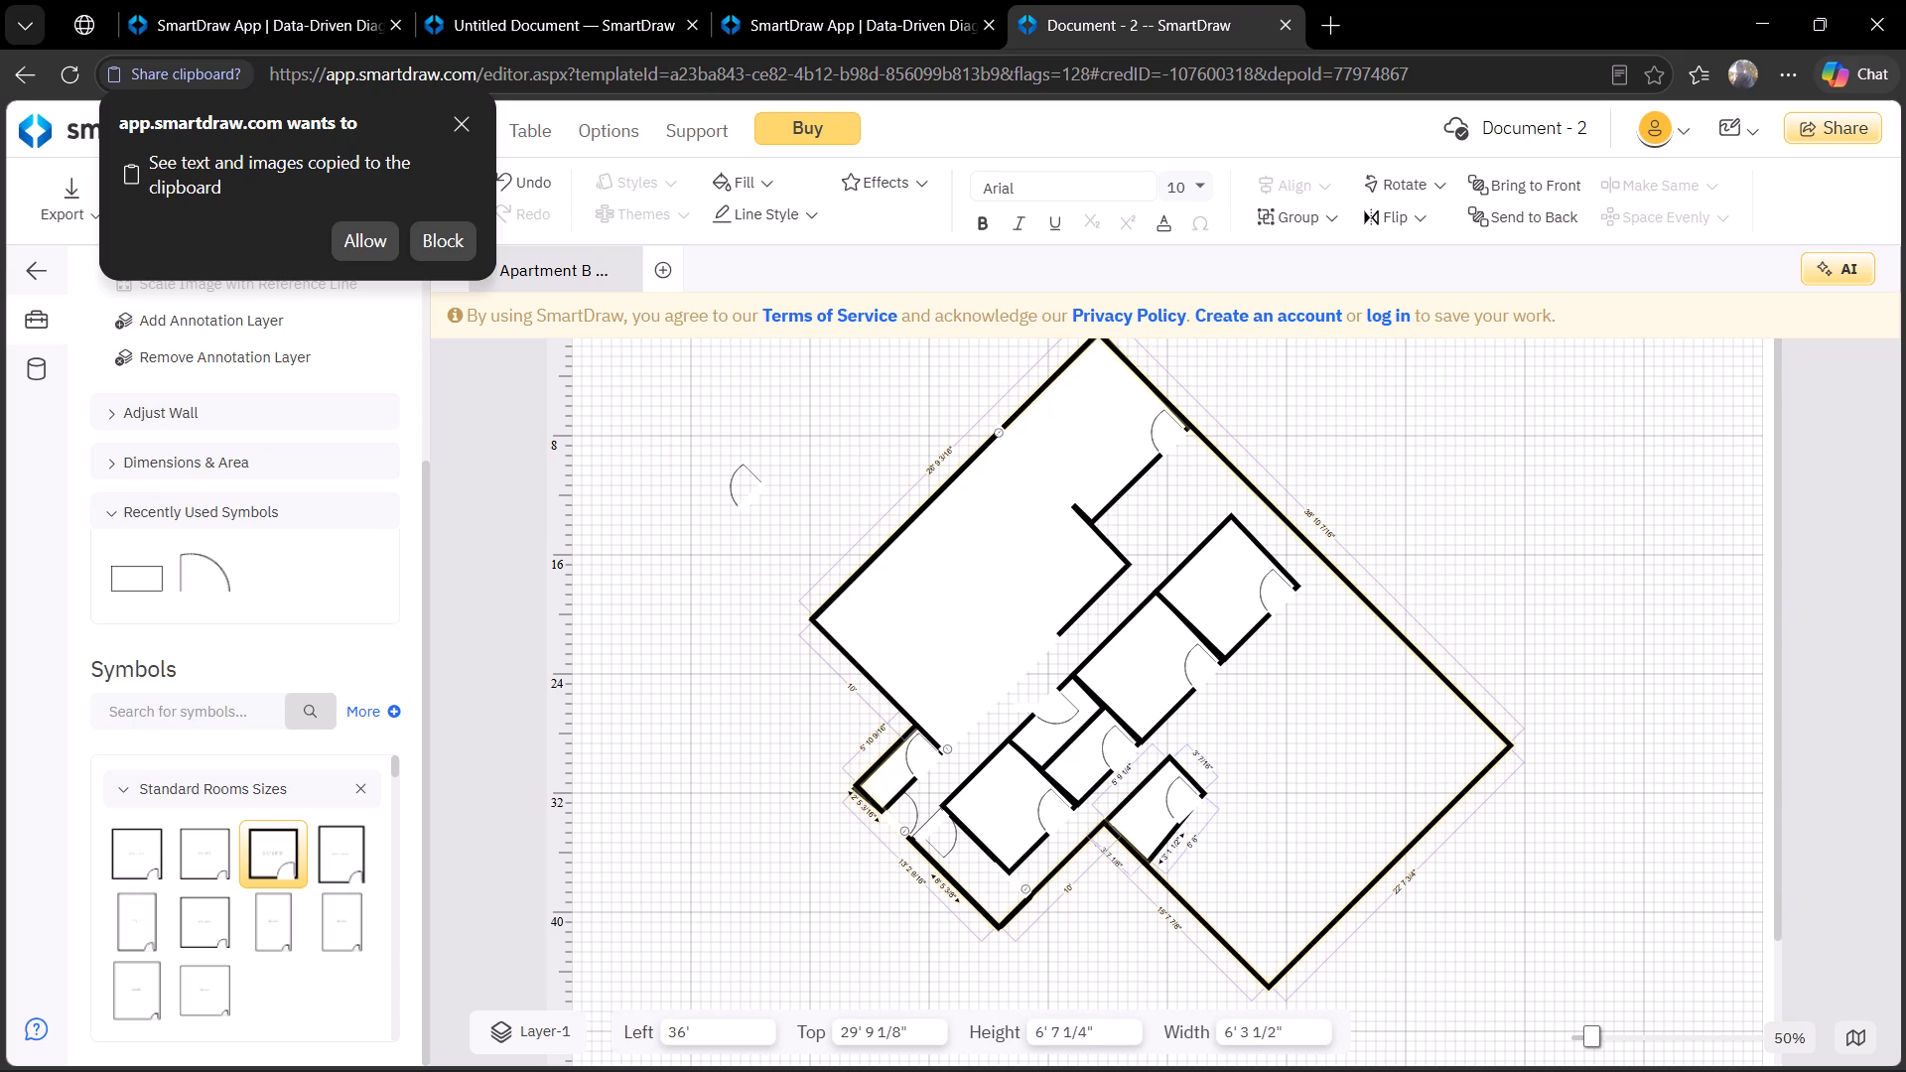
click(1248, 874)
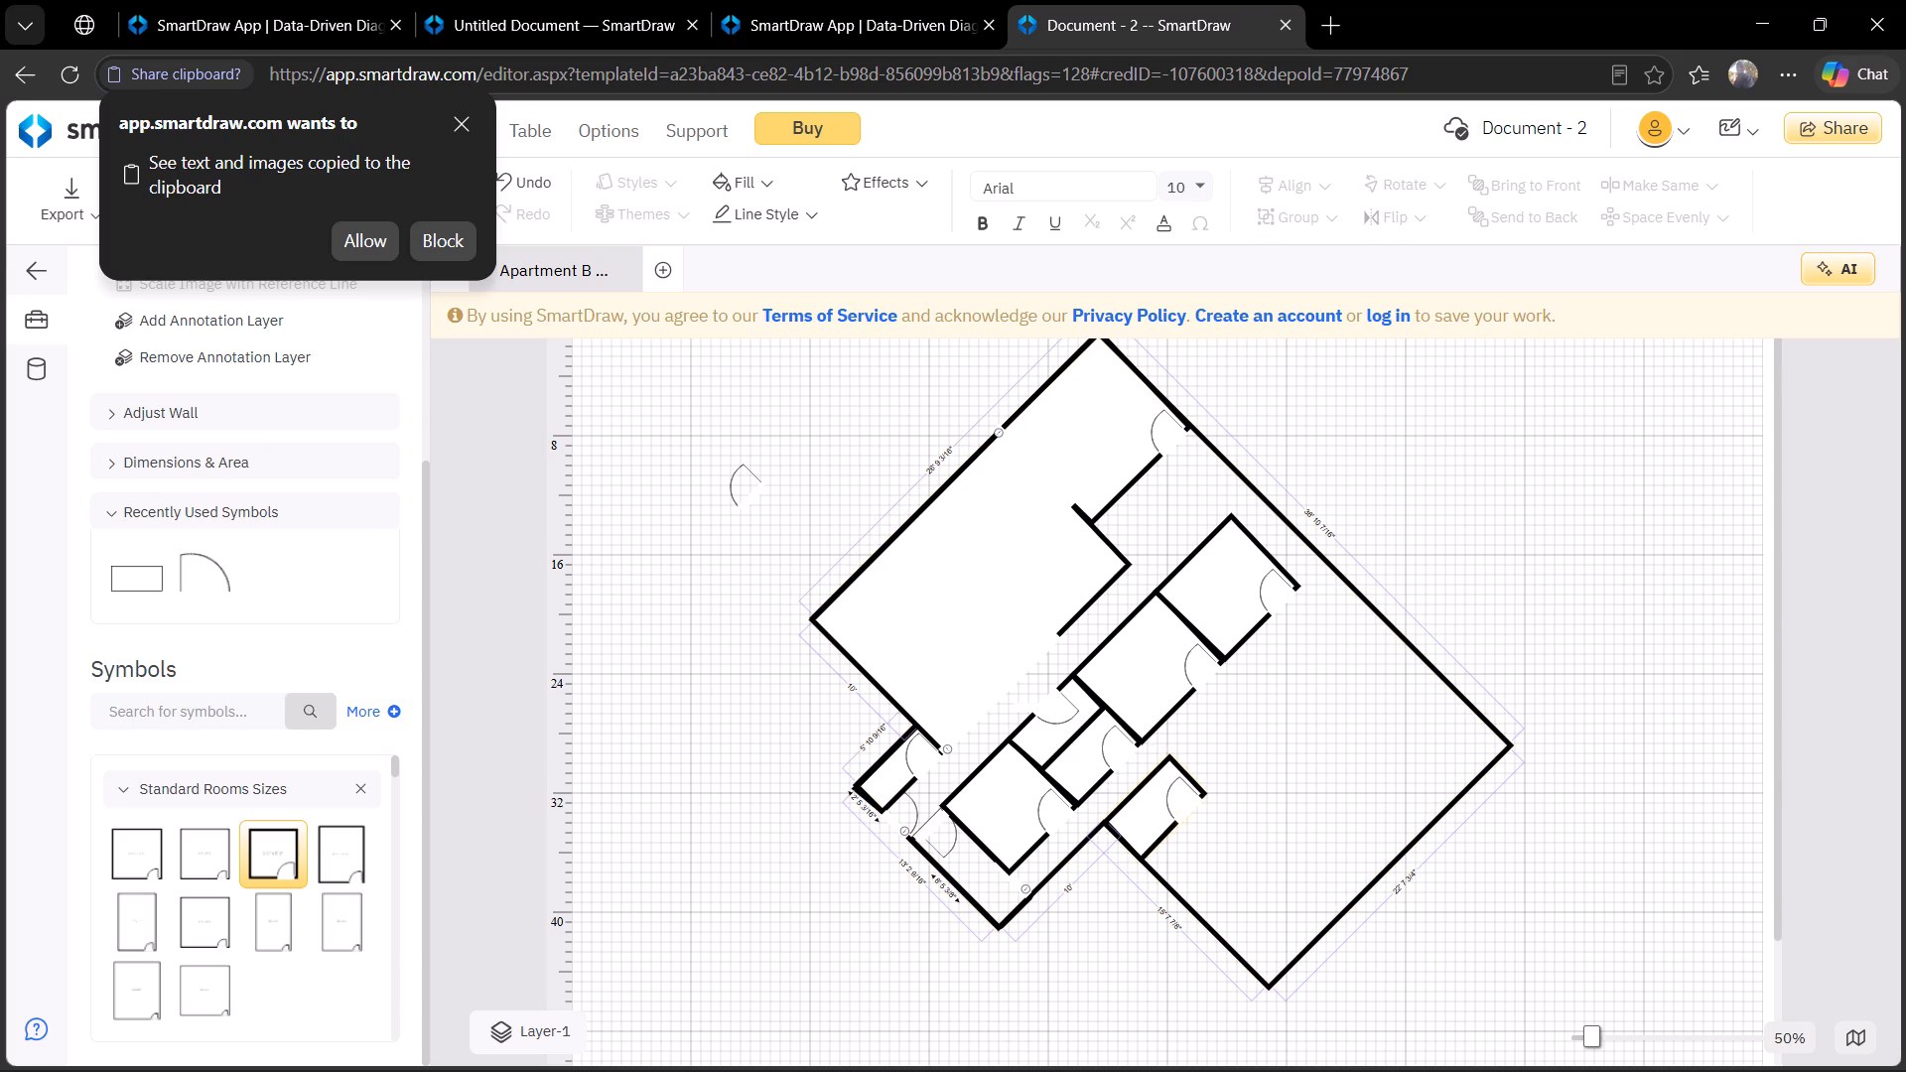
Move the door out of the small room at the inner corner, to about left 43' 2 1/8", top 27' 2 1/8".
drag(1176, 805, 1233, 743)
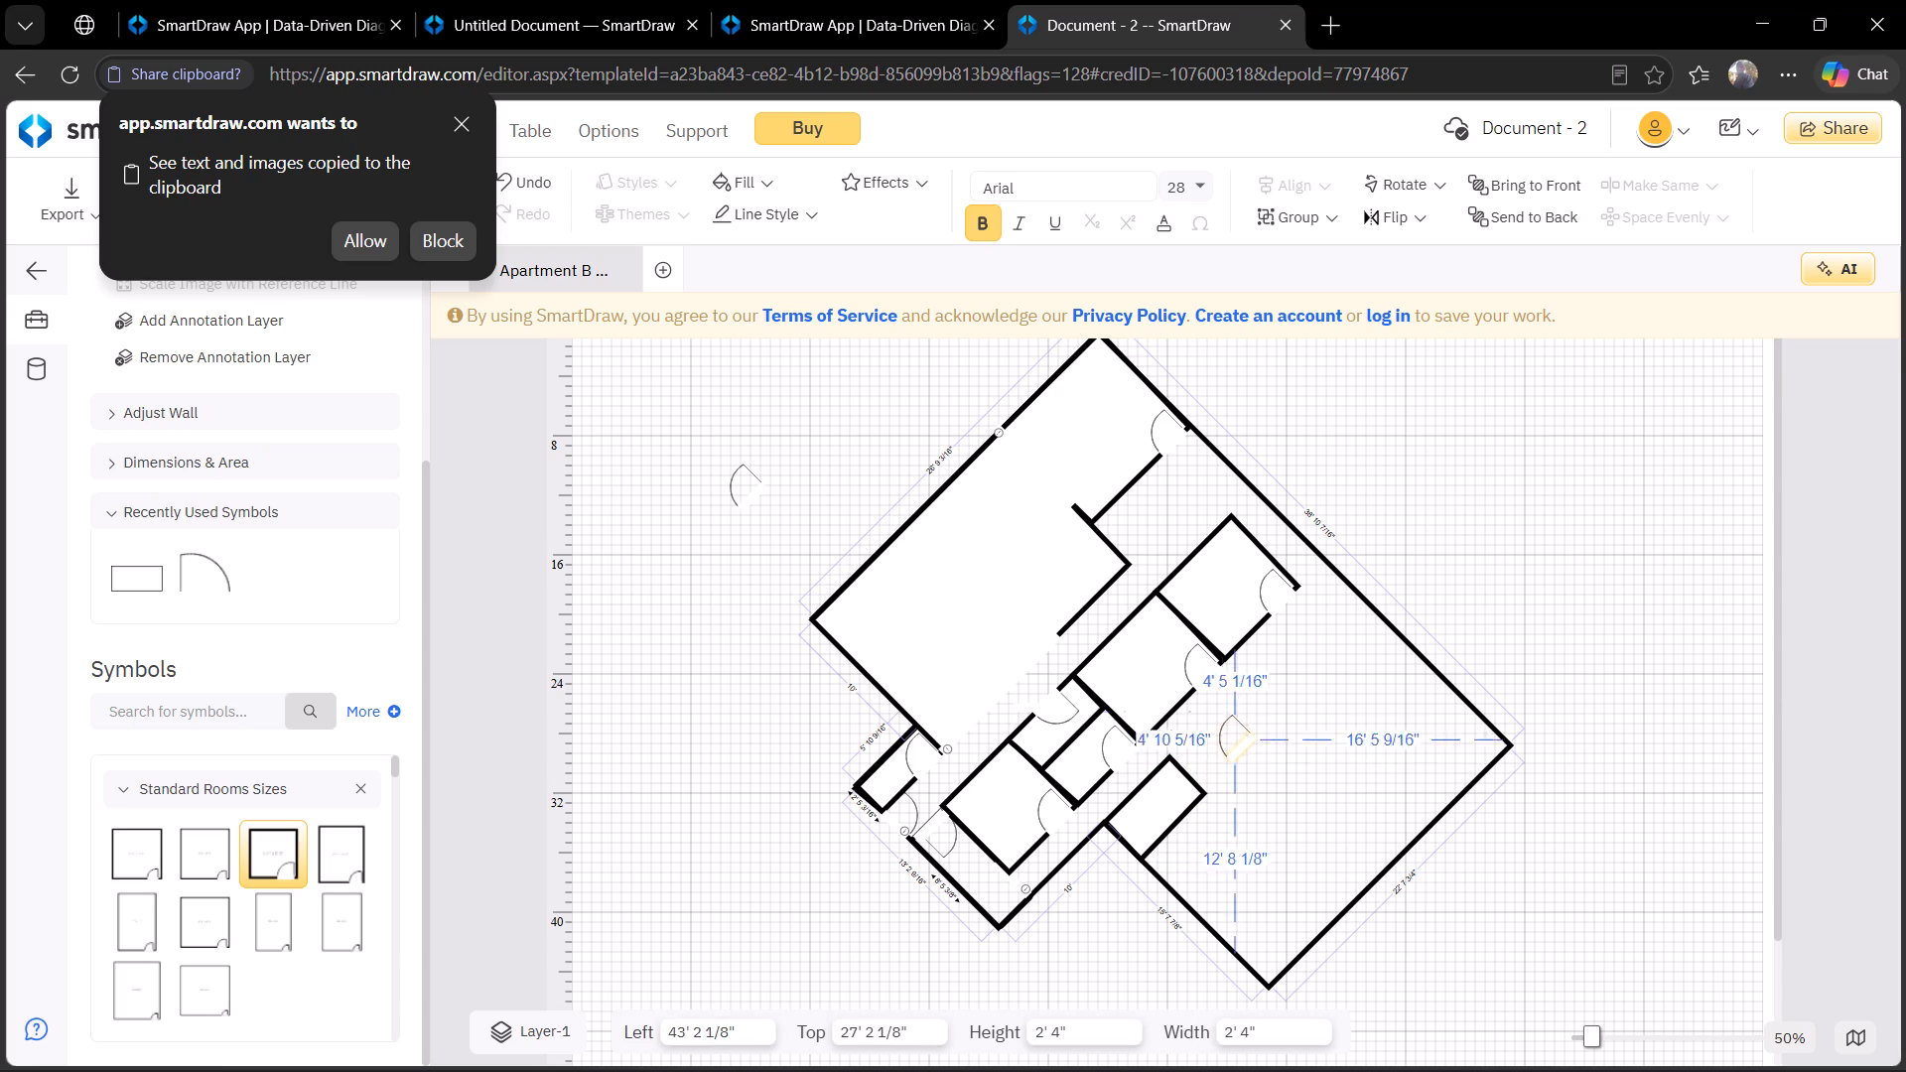
drag(1233, 743, 1233, 742)
Stretch the doorless room along the lower outer wall and widen it, to about 15' 9 5/16" high by 15' 1 1/2" wide.
click(1180, 820)
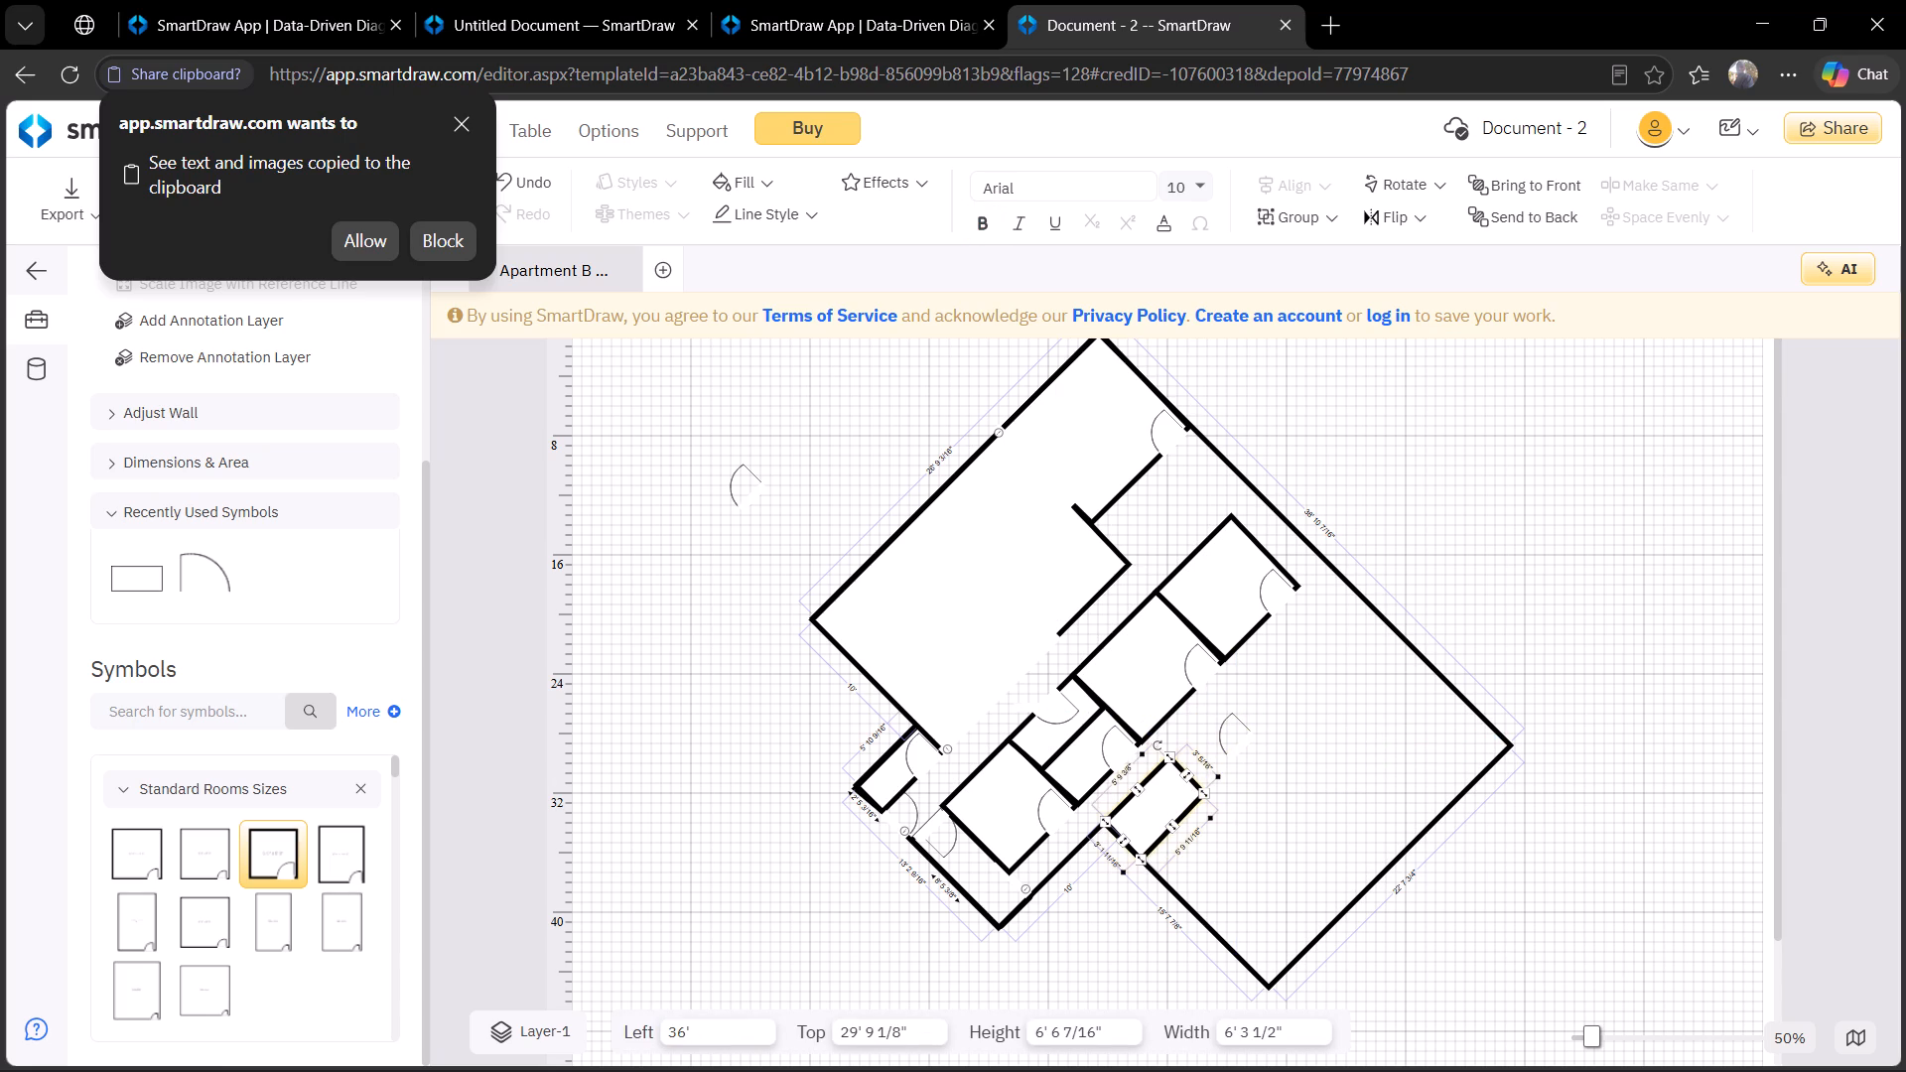
drag(1170, 825, 1331, 929)
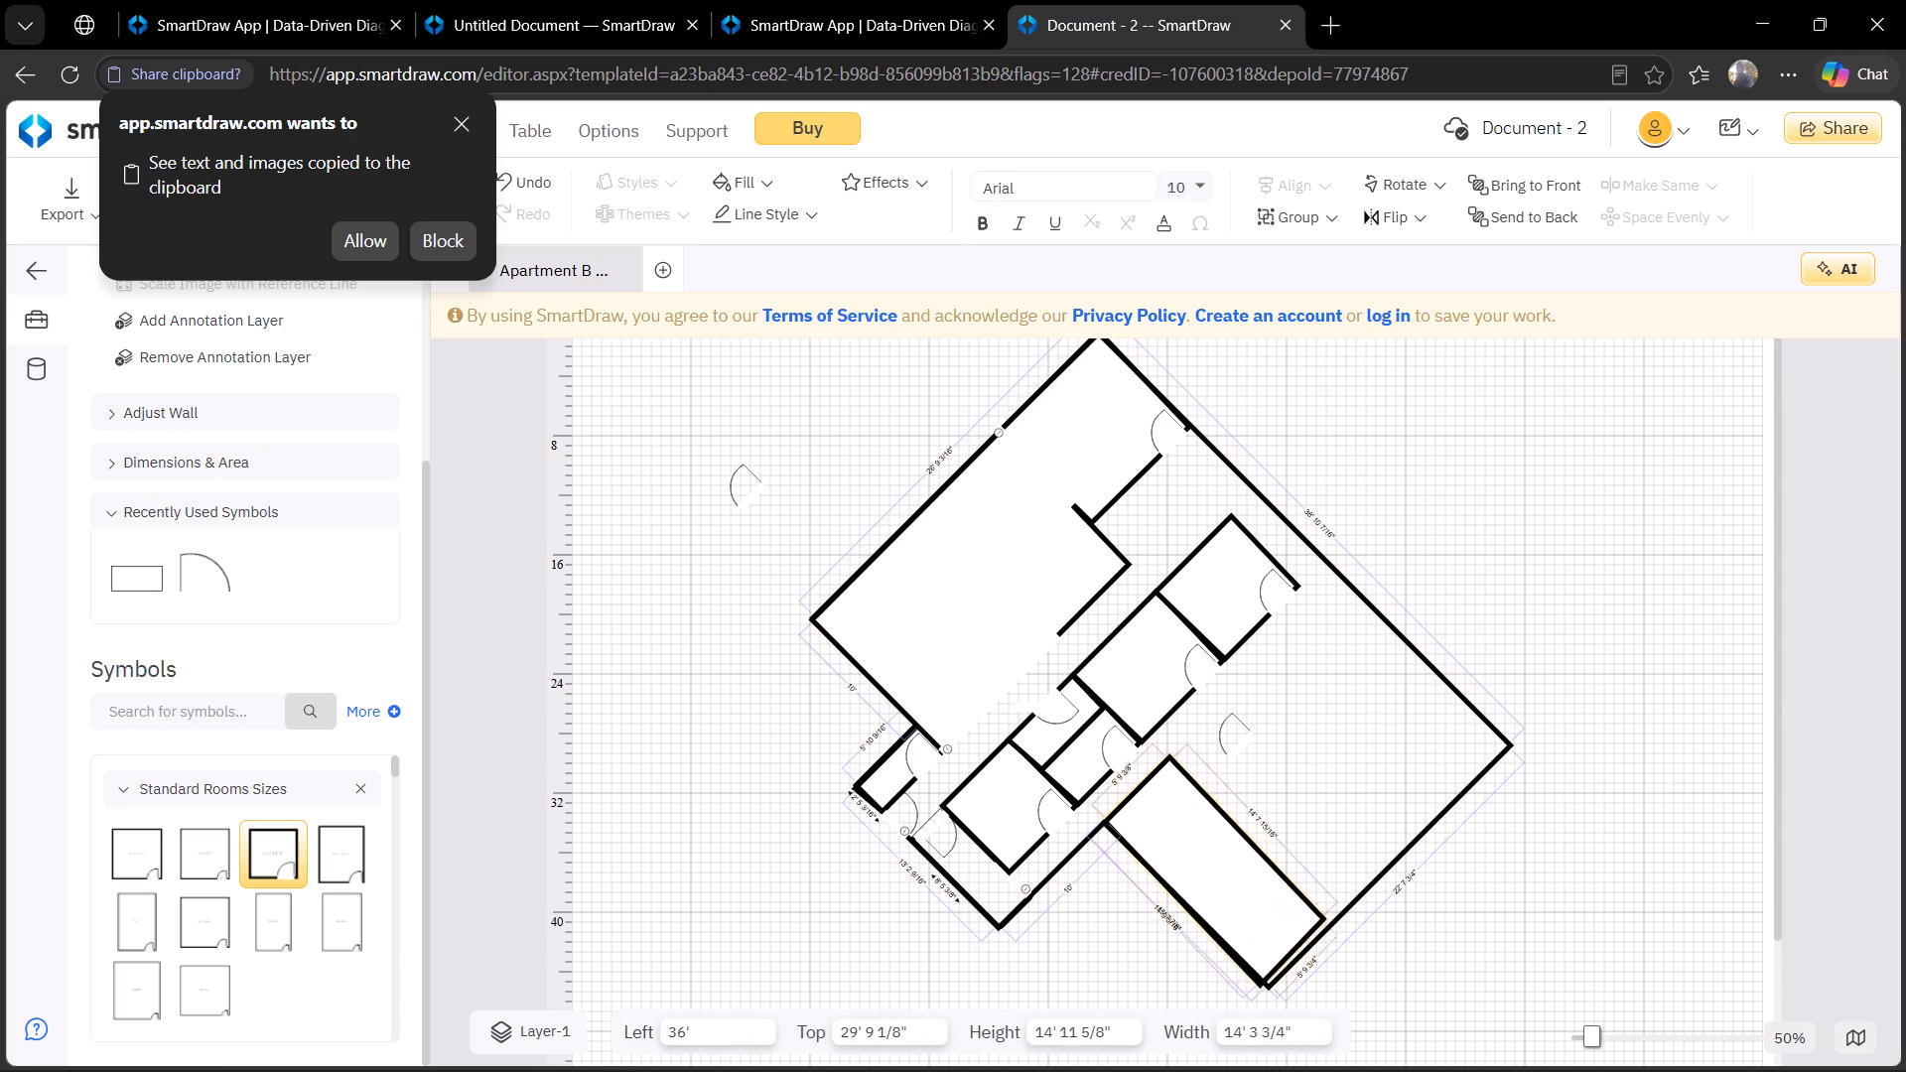
drag(1331, 929, 1317, 918)
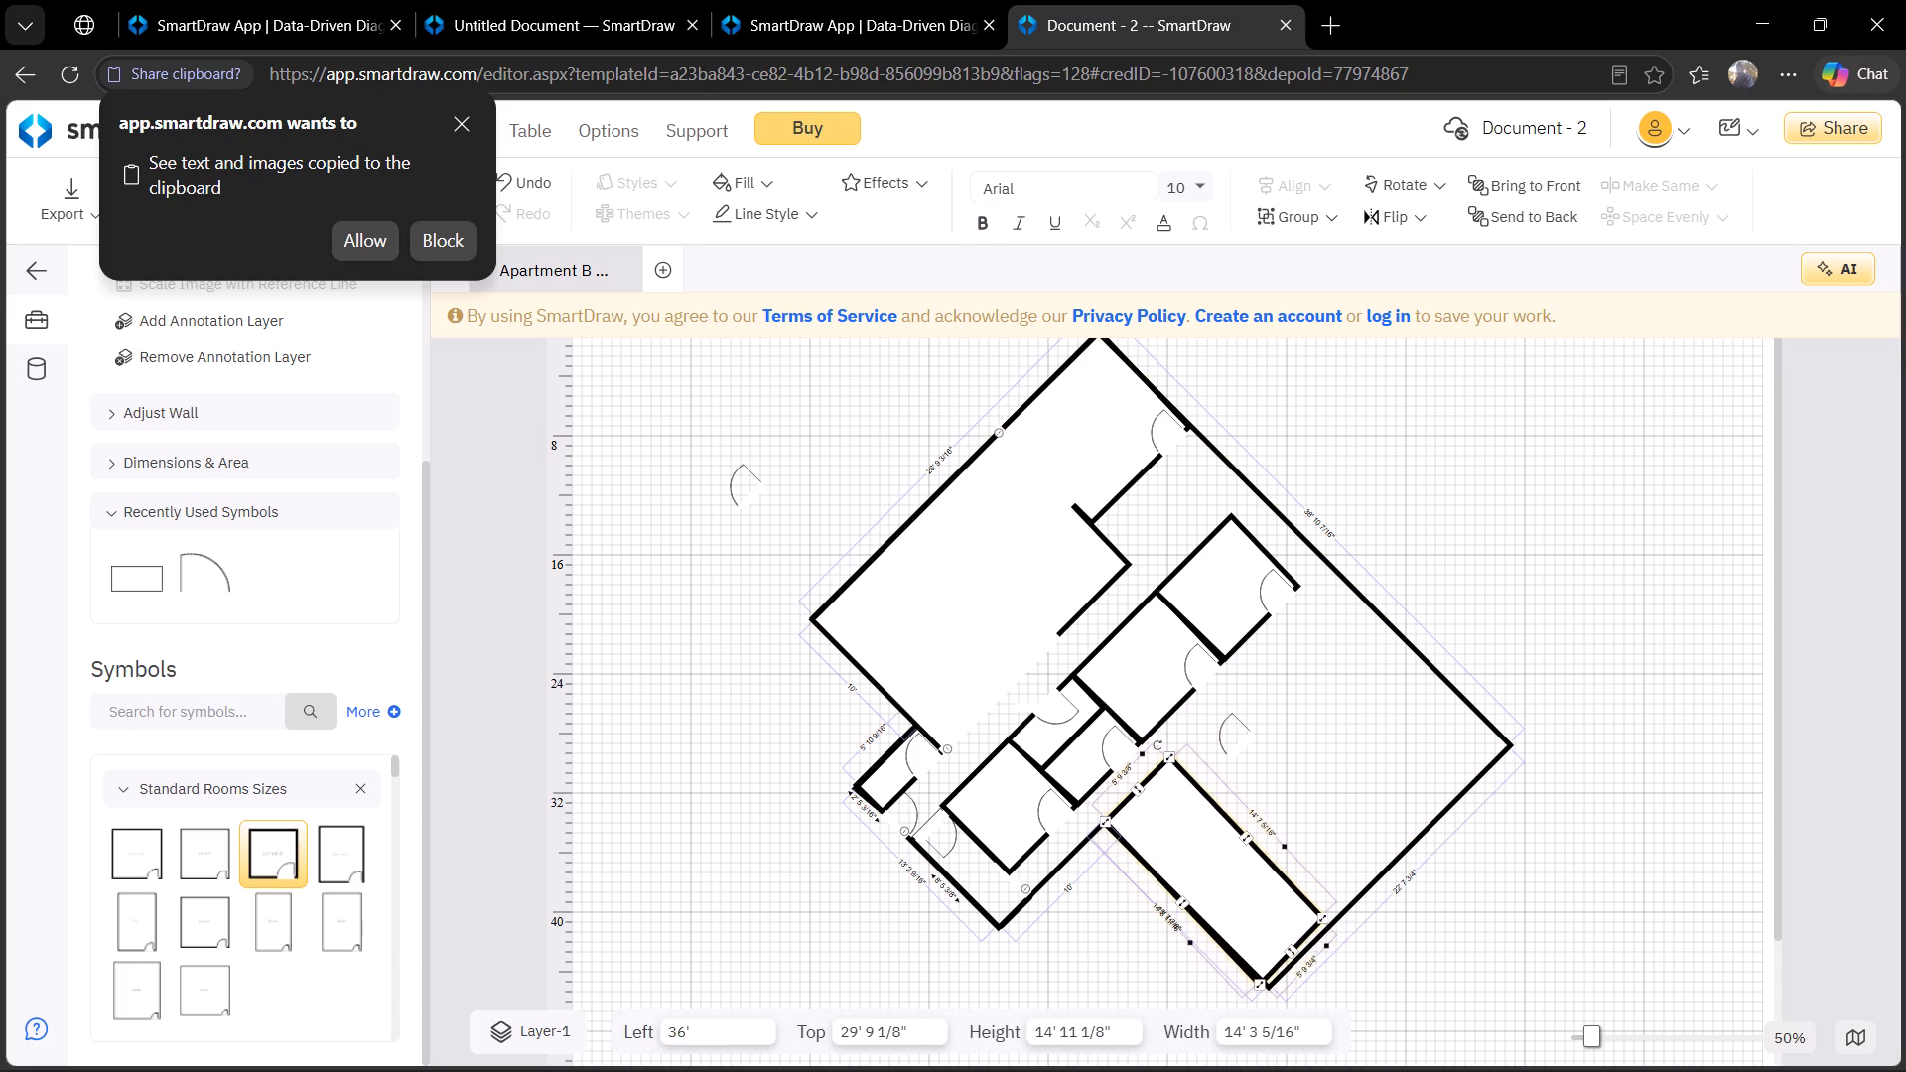
drag(1244, 837, 1264, 823)
click(1291, 939)
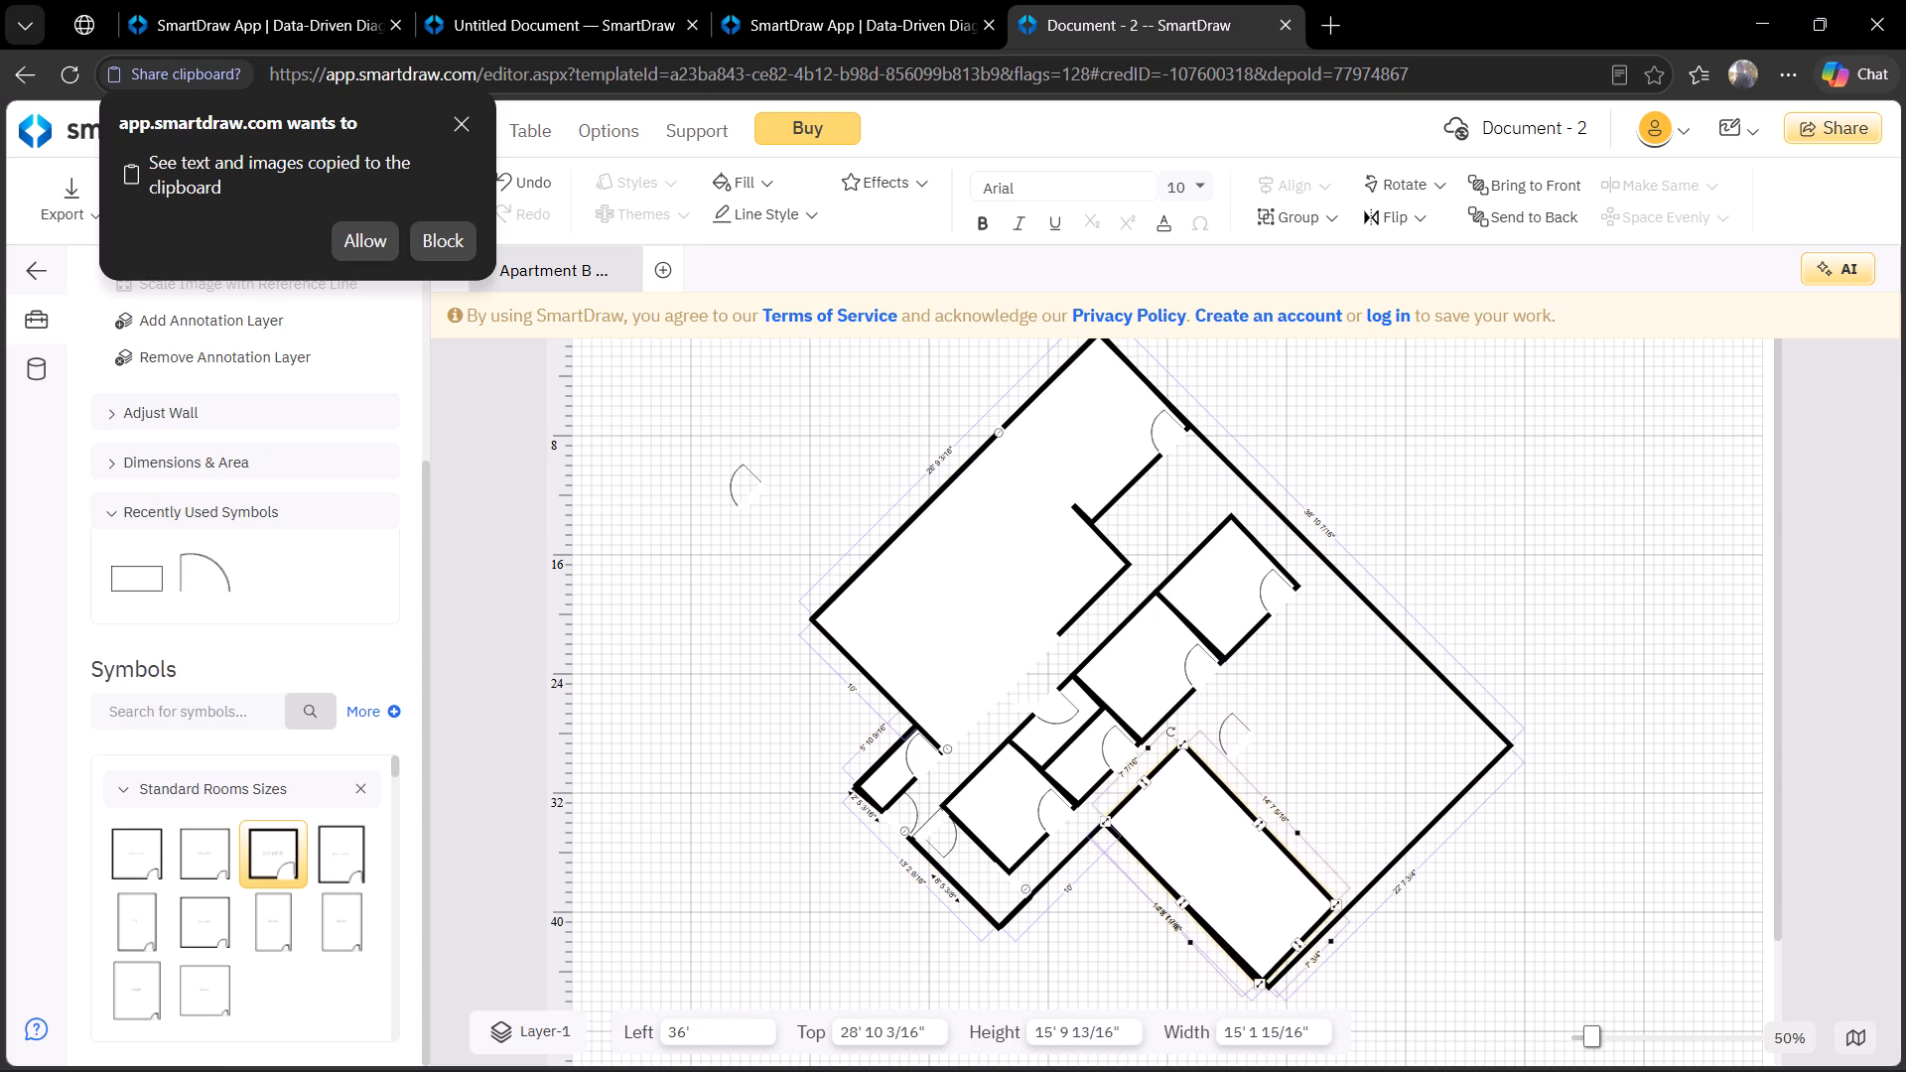
click(1297, 943)
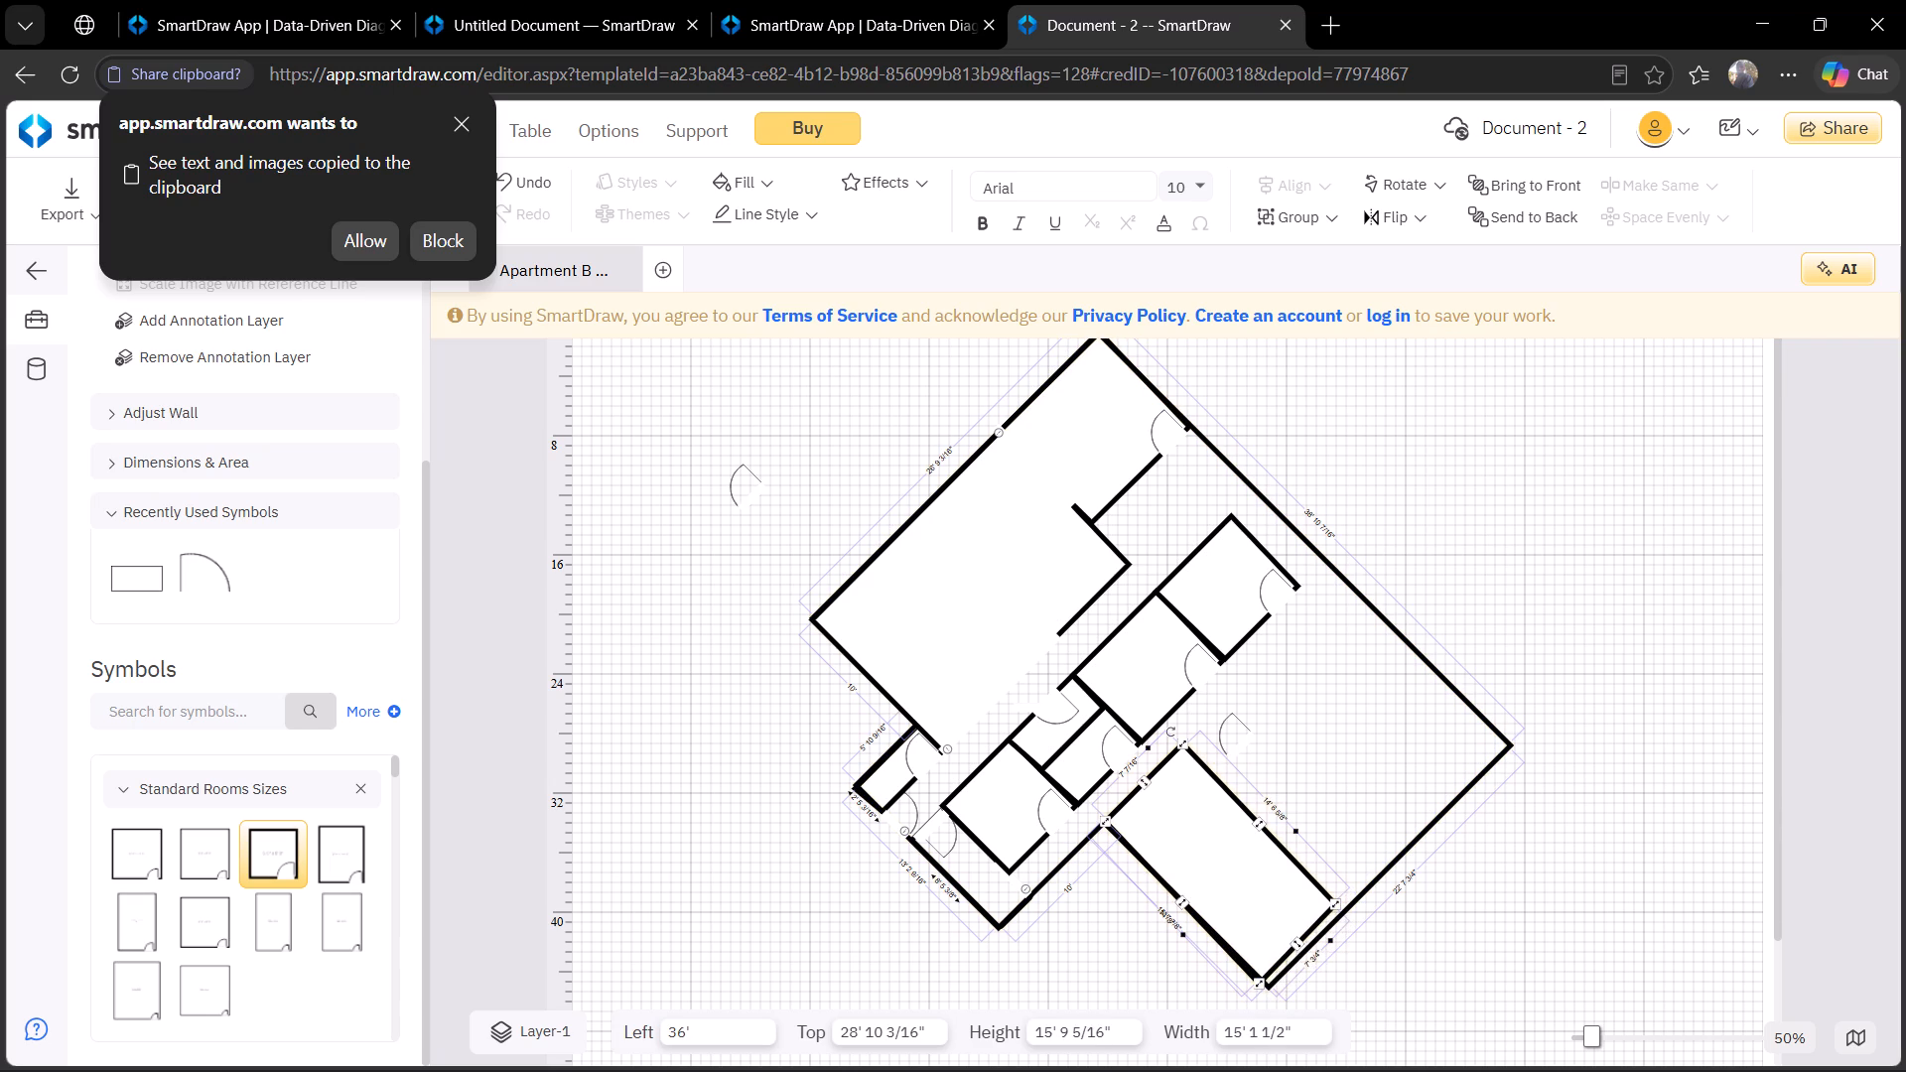
Pull the long room's two far corners onto the outer walls, making it about 16' 3/16" high by 16' 6" wide.
drag(1260, 984, 1276, 998)
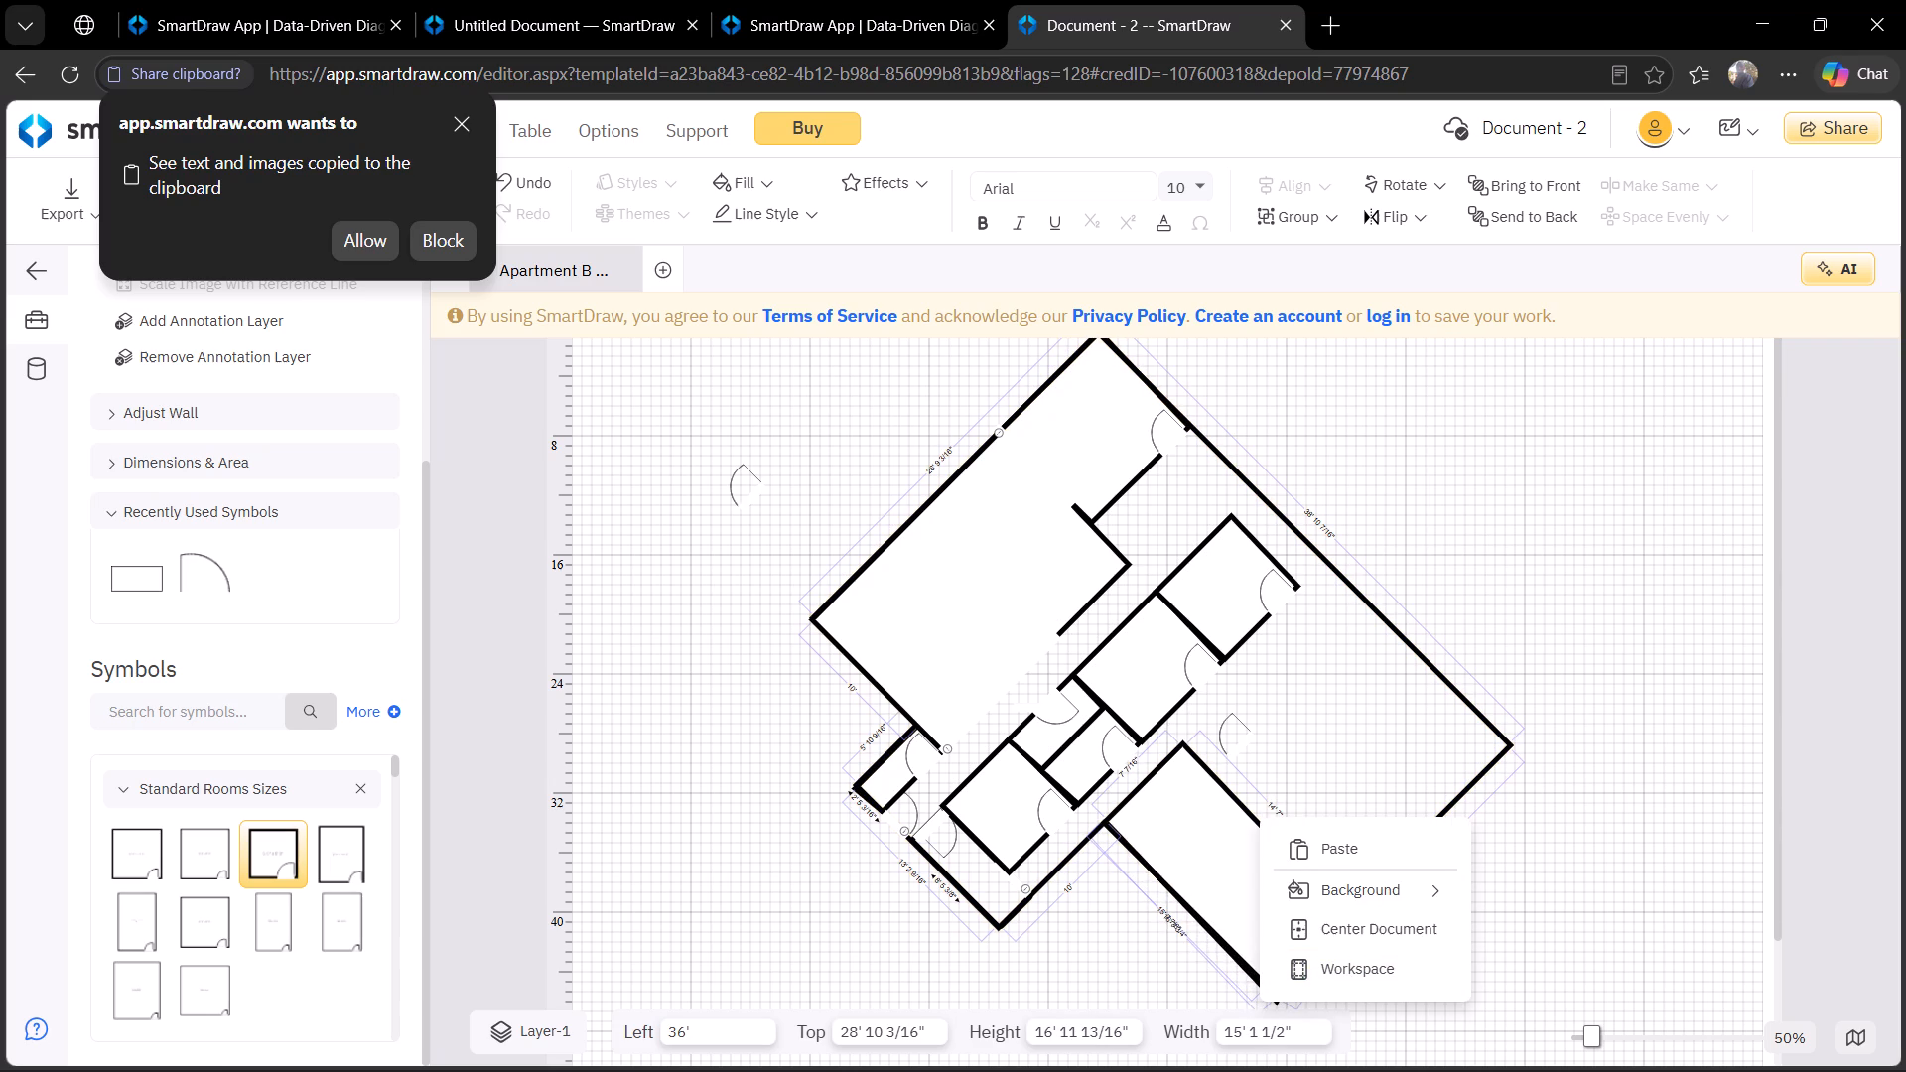
drag(1276, 998, 1276, 992)
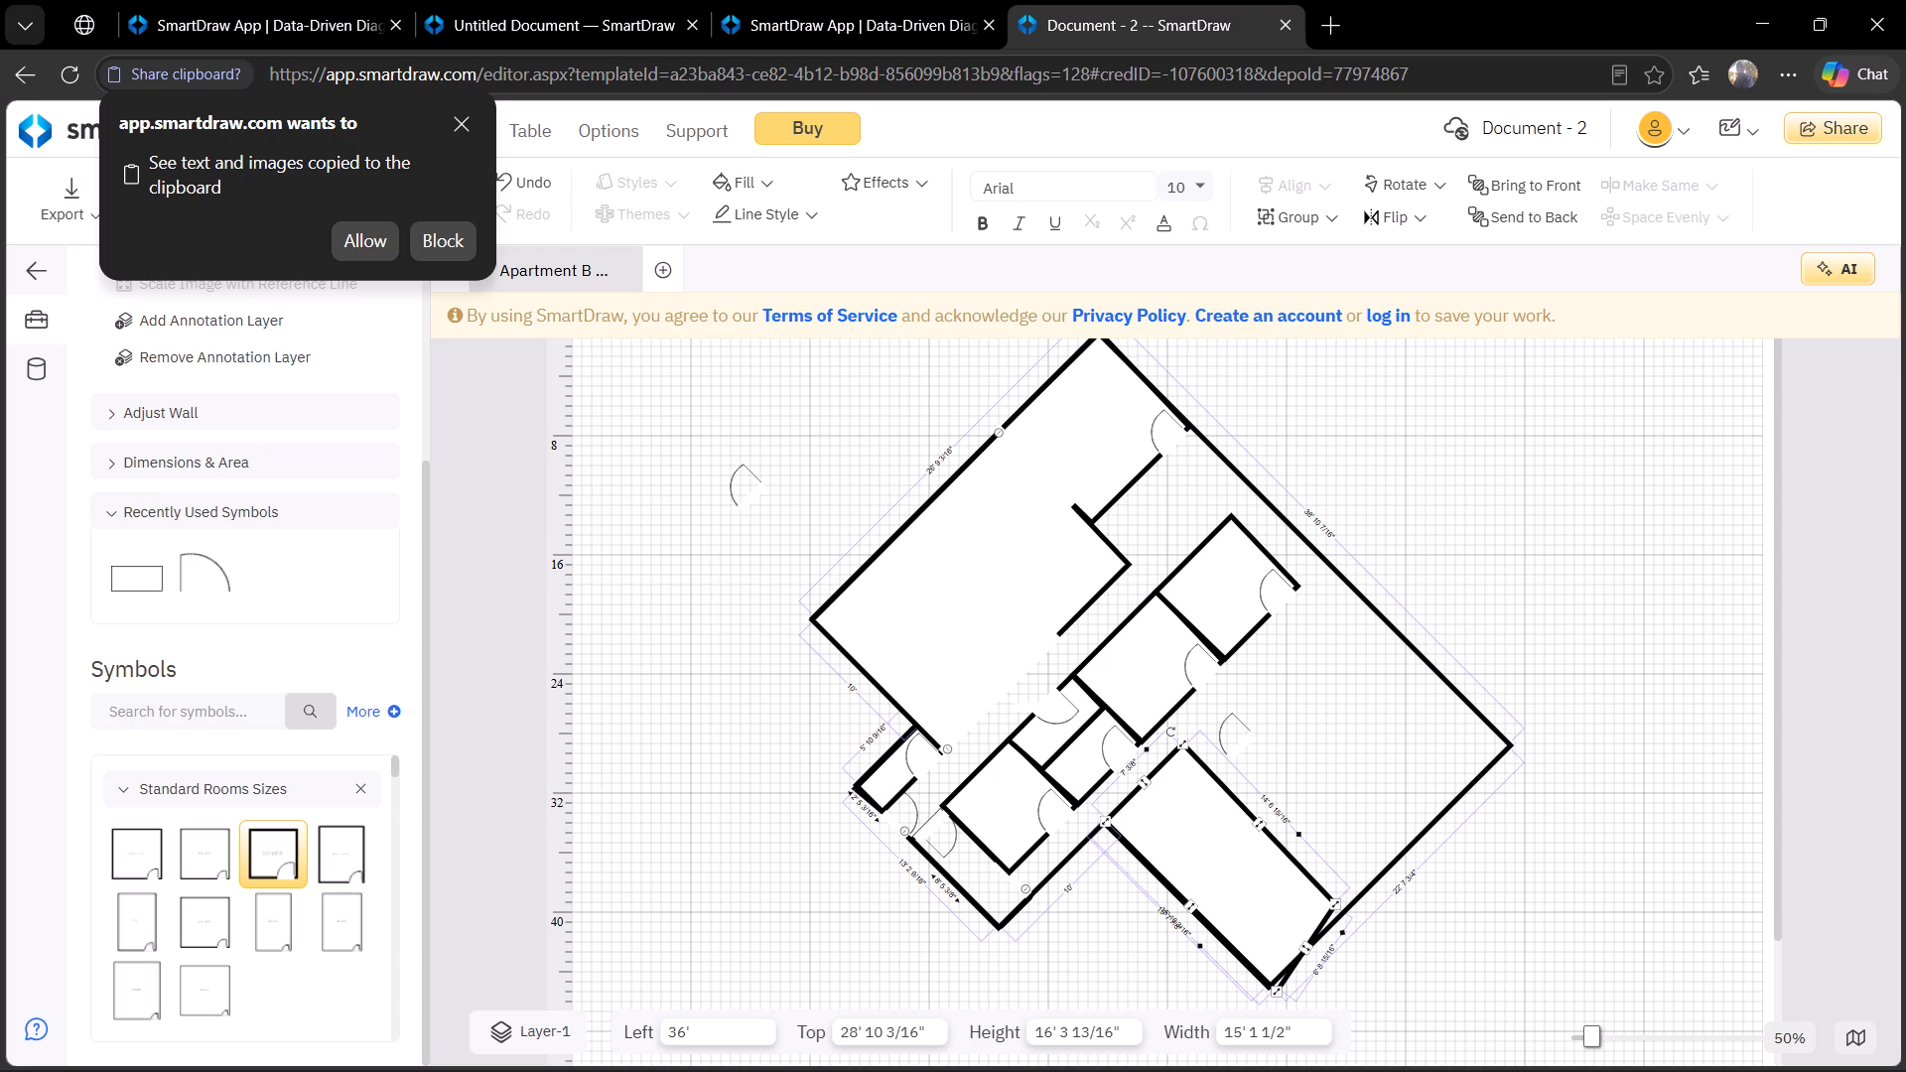
click(1278, 992)
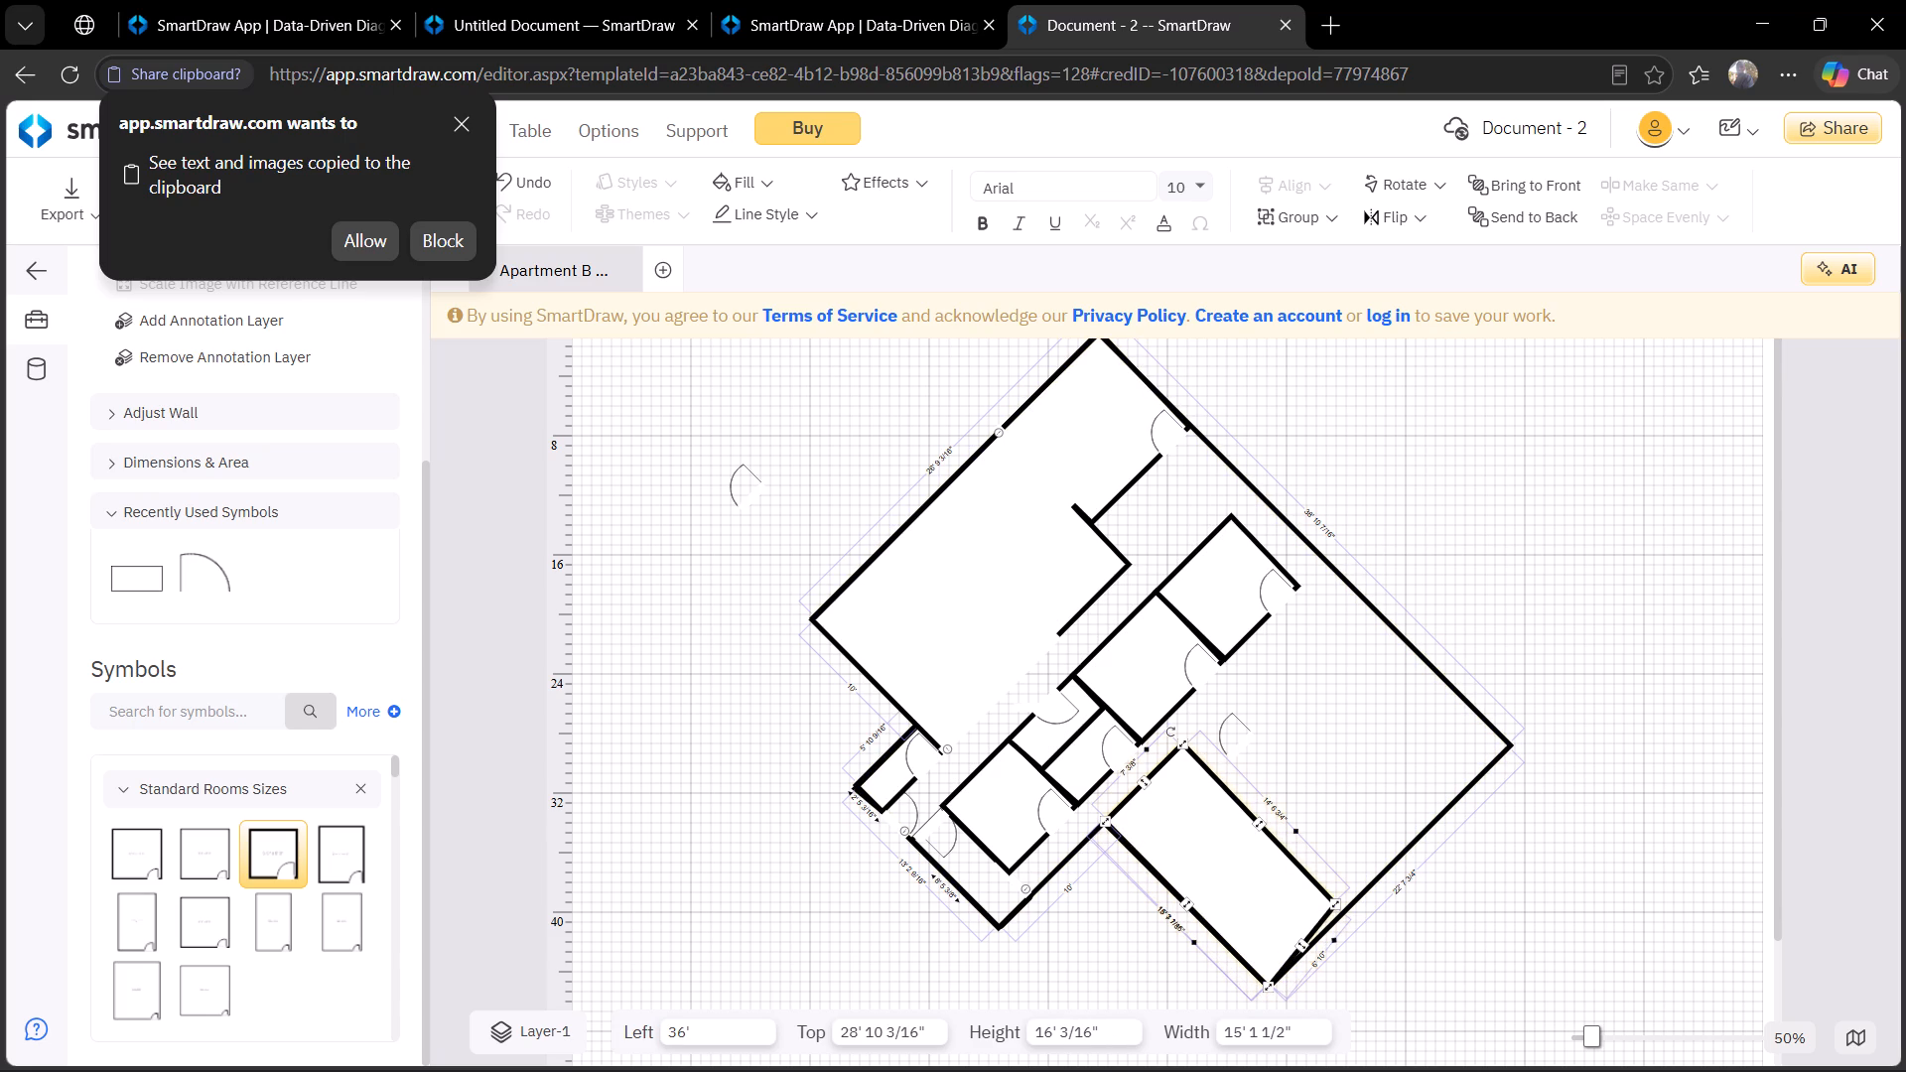
drag(1335, 903, 1341, 897)
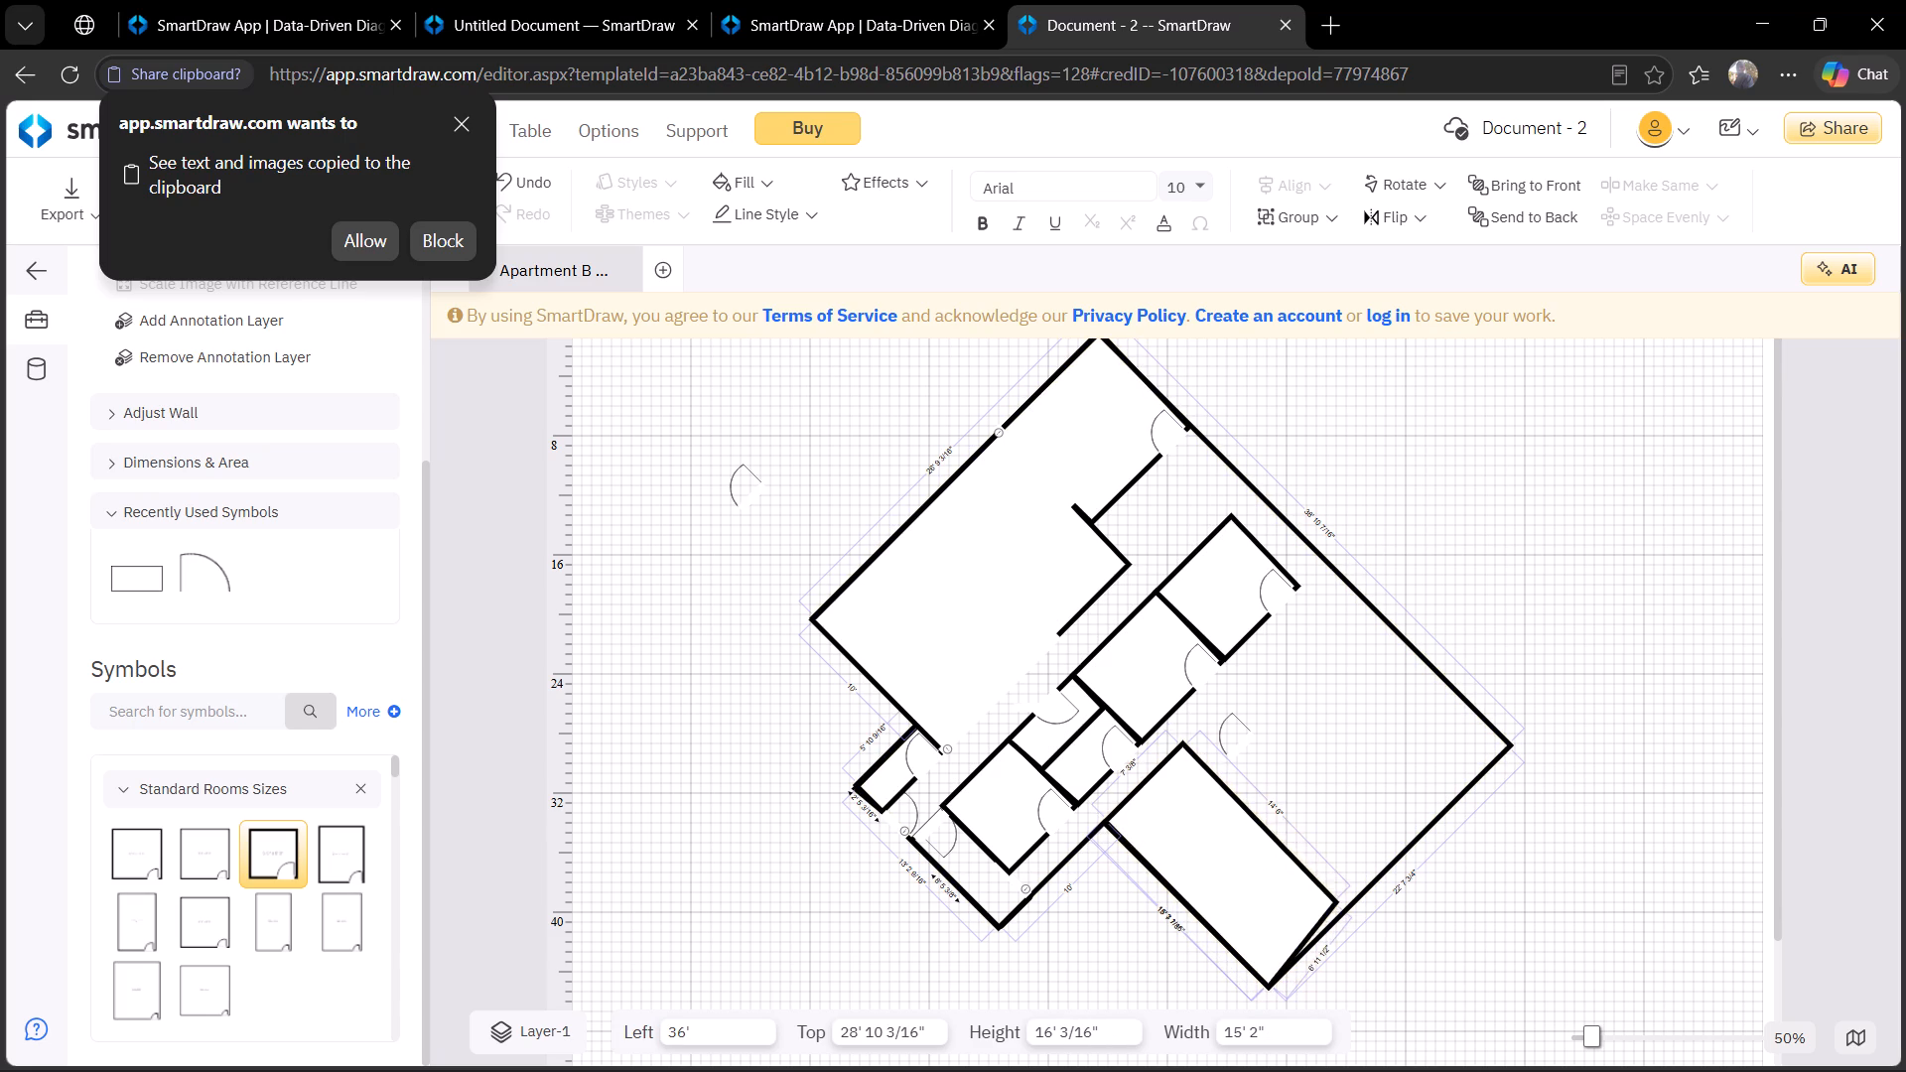
drag(1341, 897, 1352, 897)
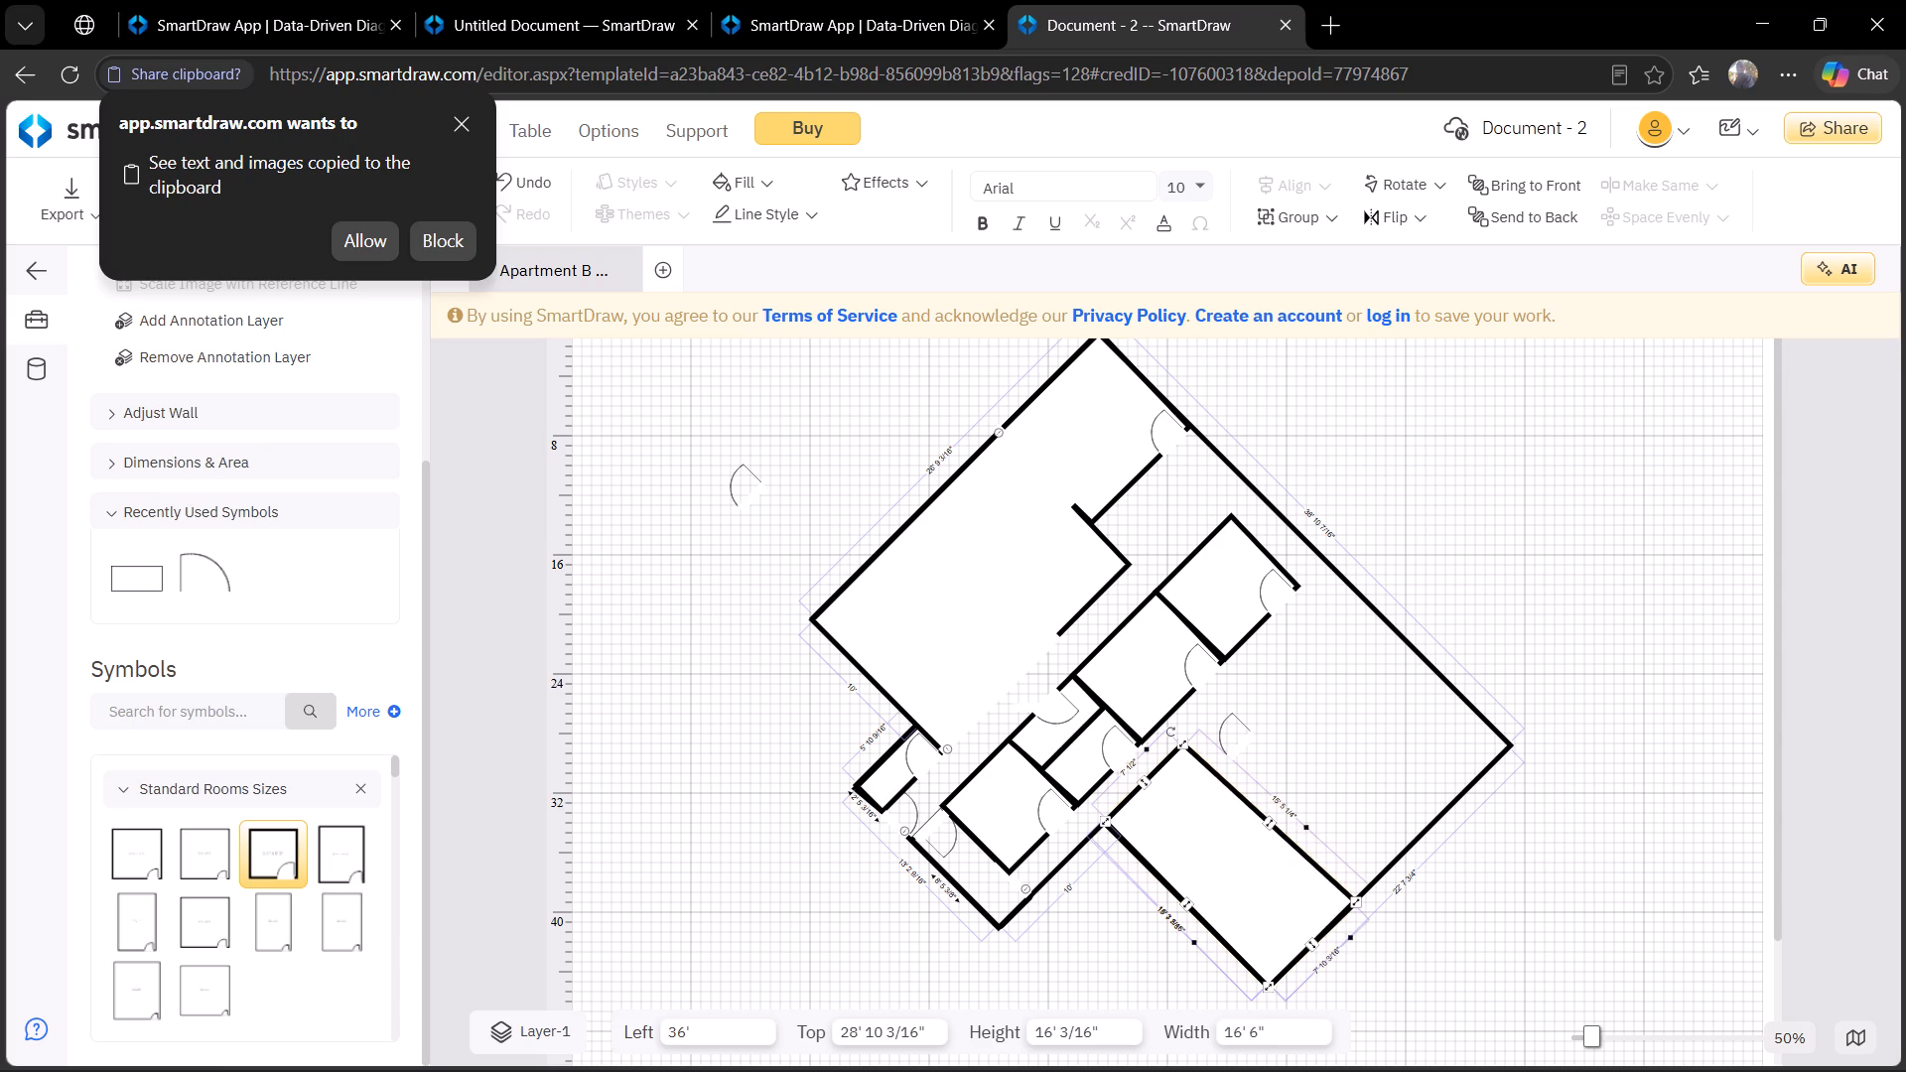
Place the loose door in the long room's upper-right wall at about left 42' 1 1/8", top 28' 4 7/16", and flip it to swing inward.
drag(1228, 748, 1228, 757)
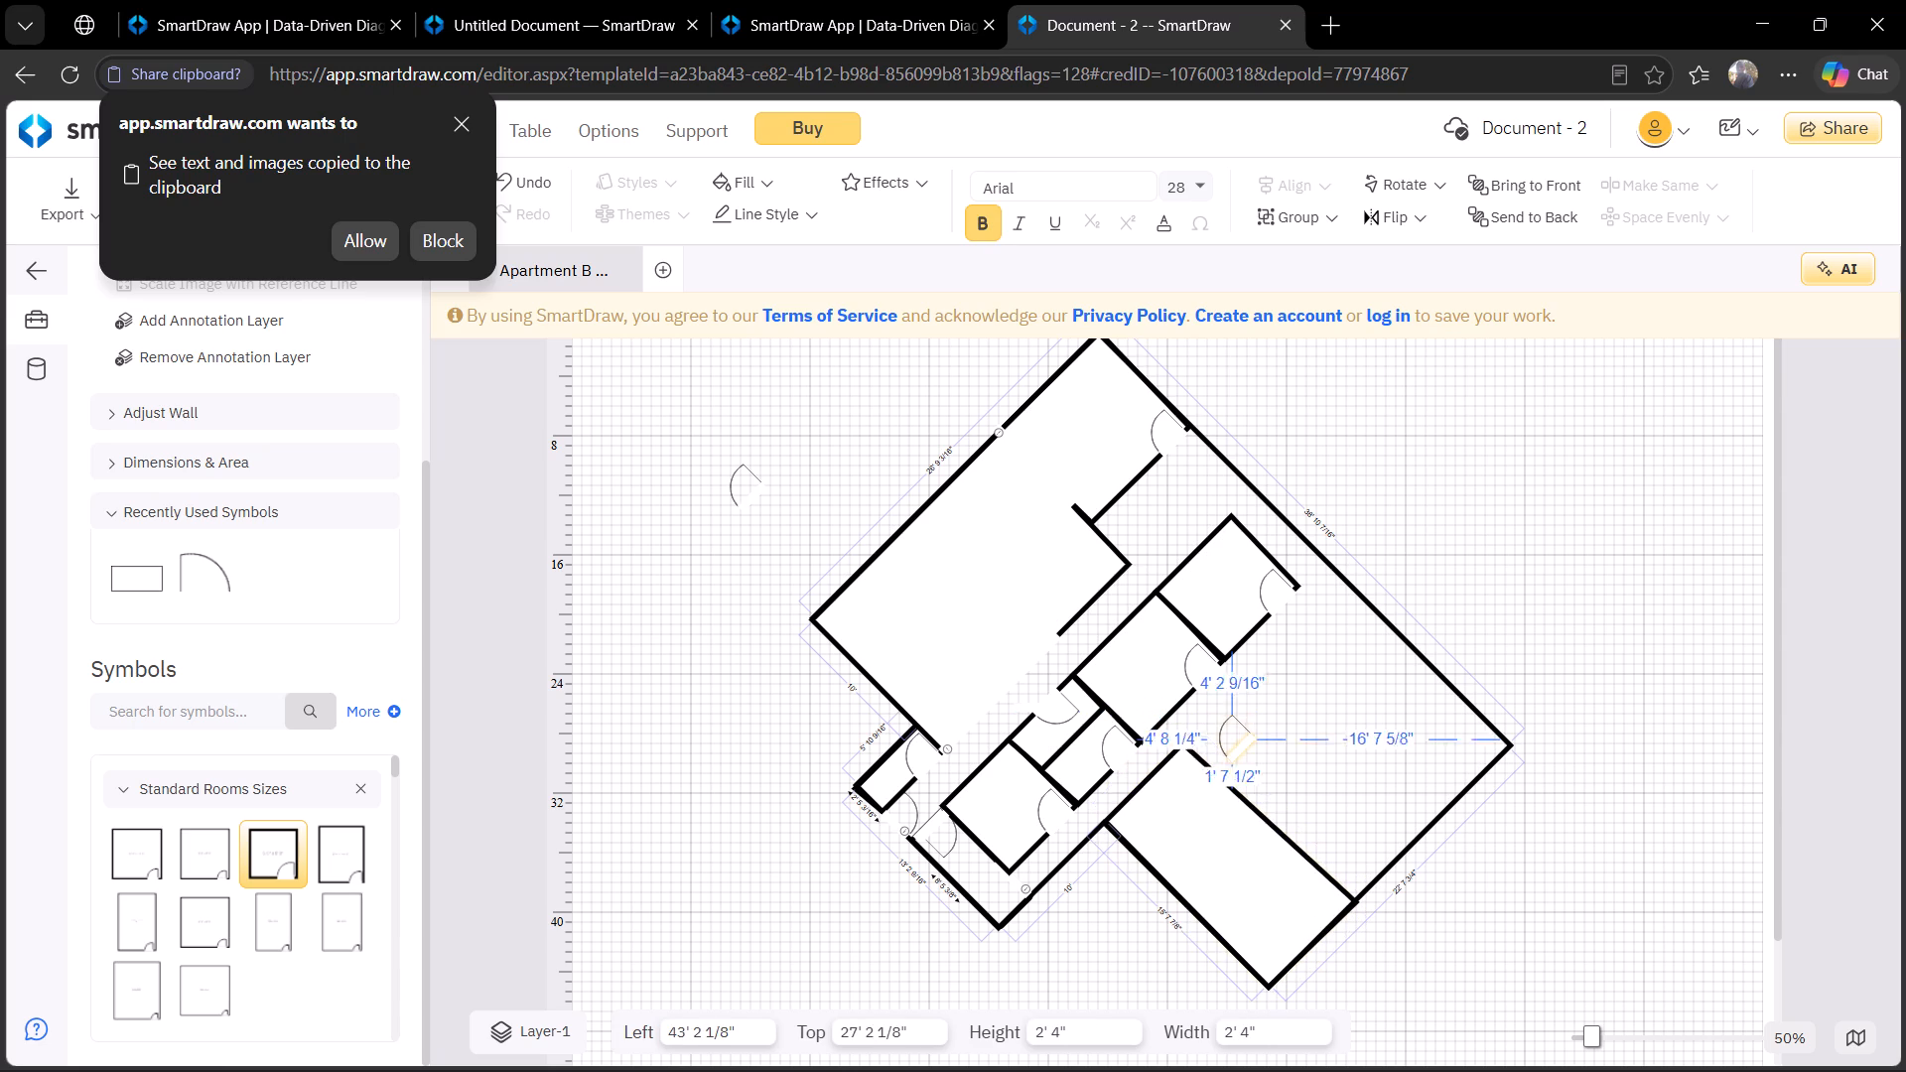
drag(1228, 757, 1195, 774)
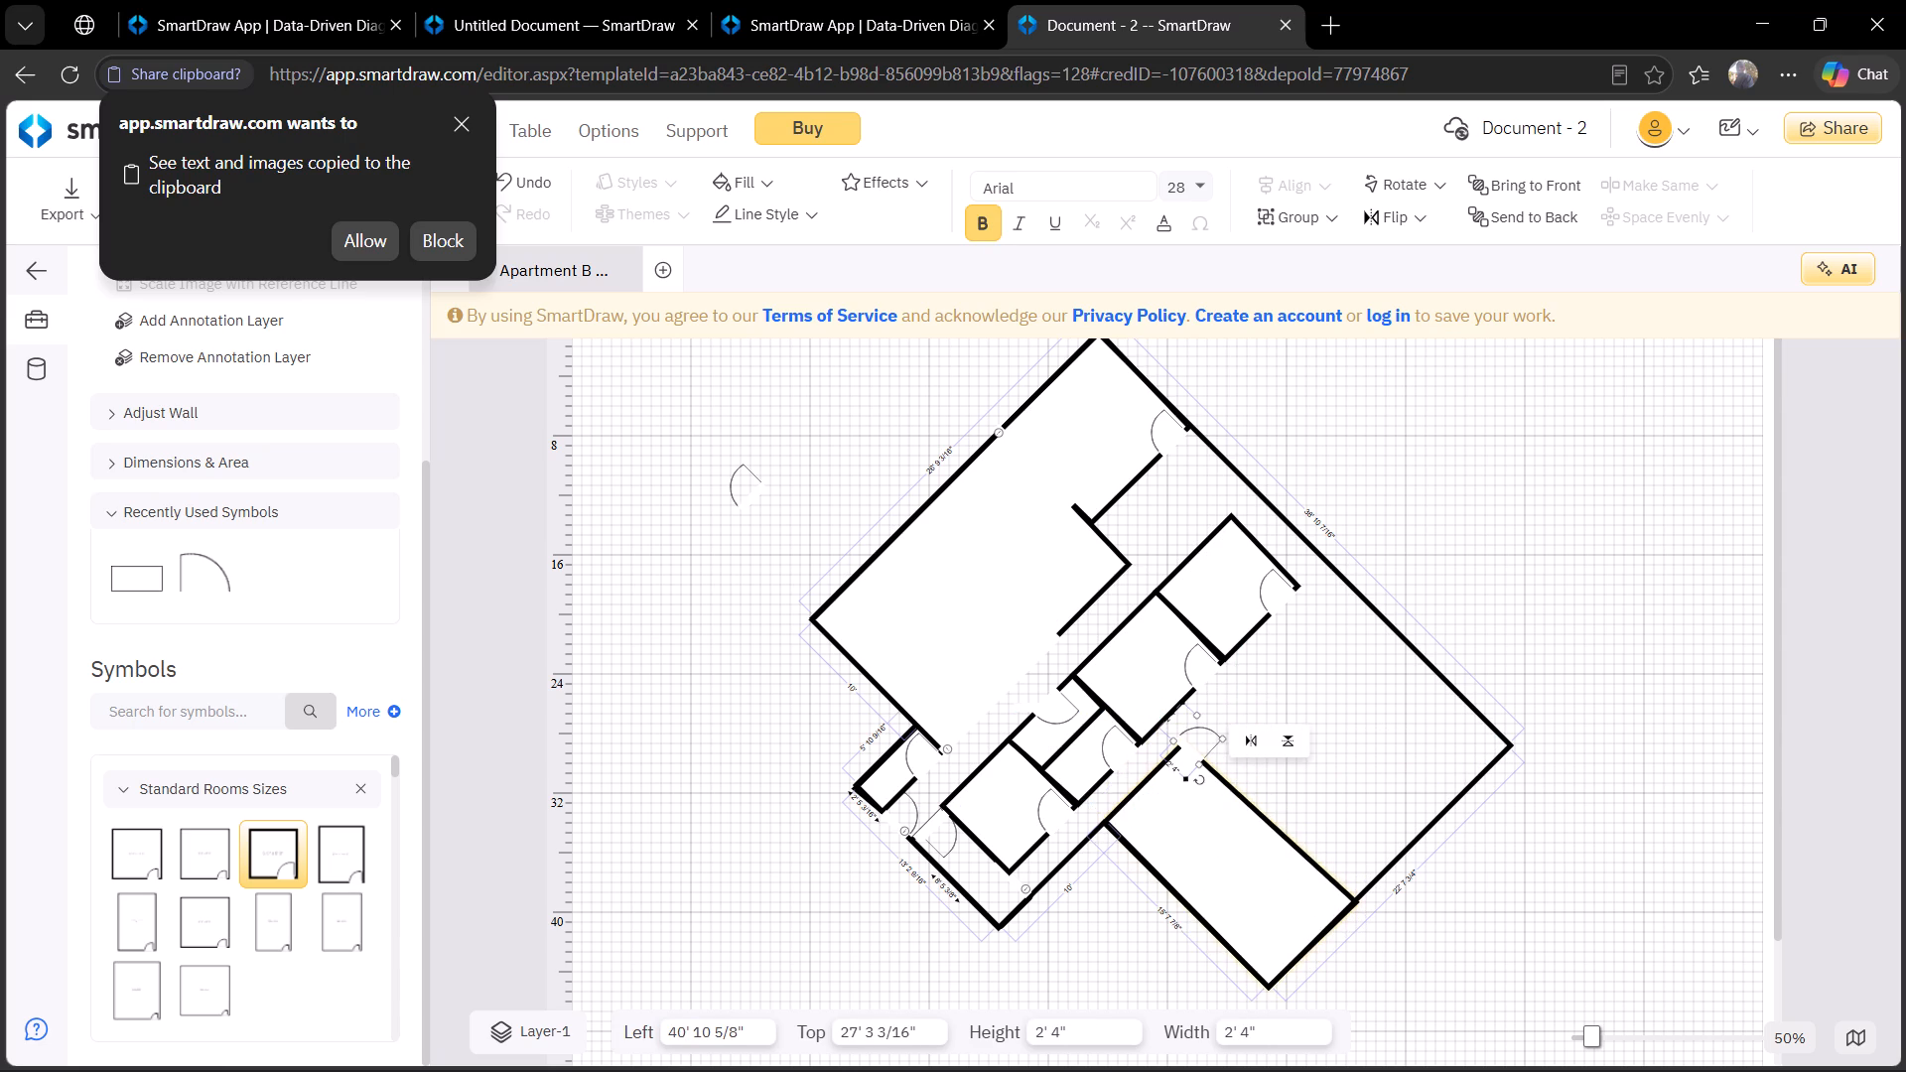
click(1228, 866)
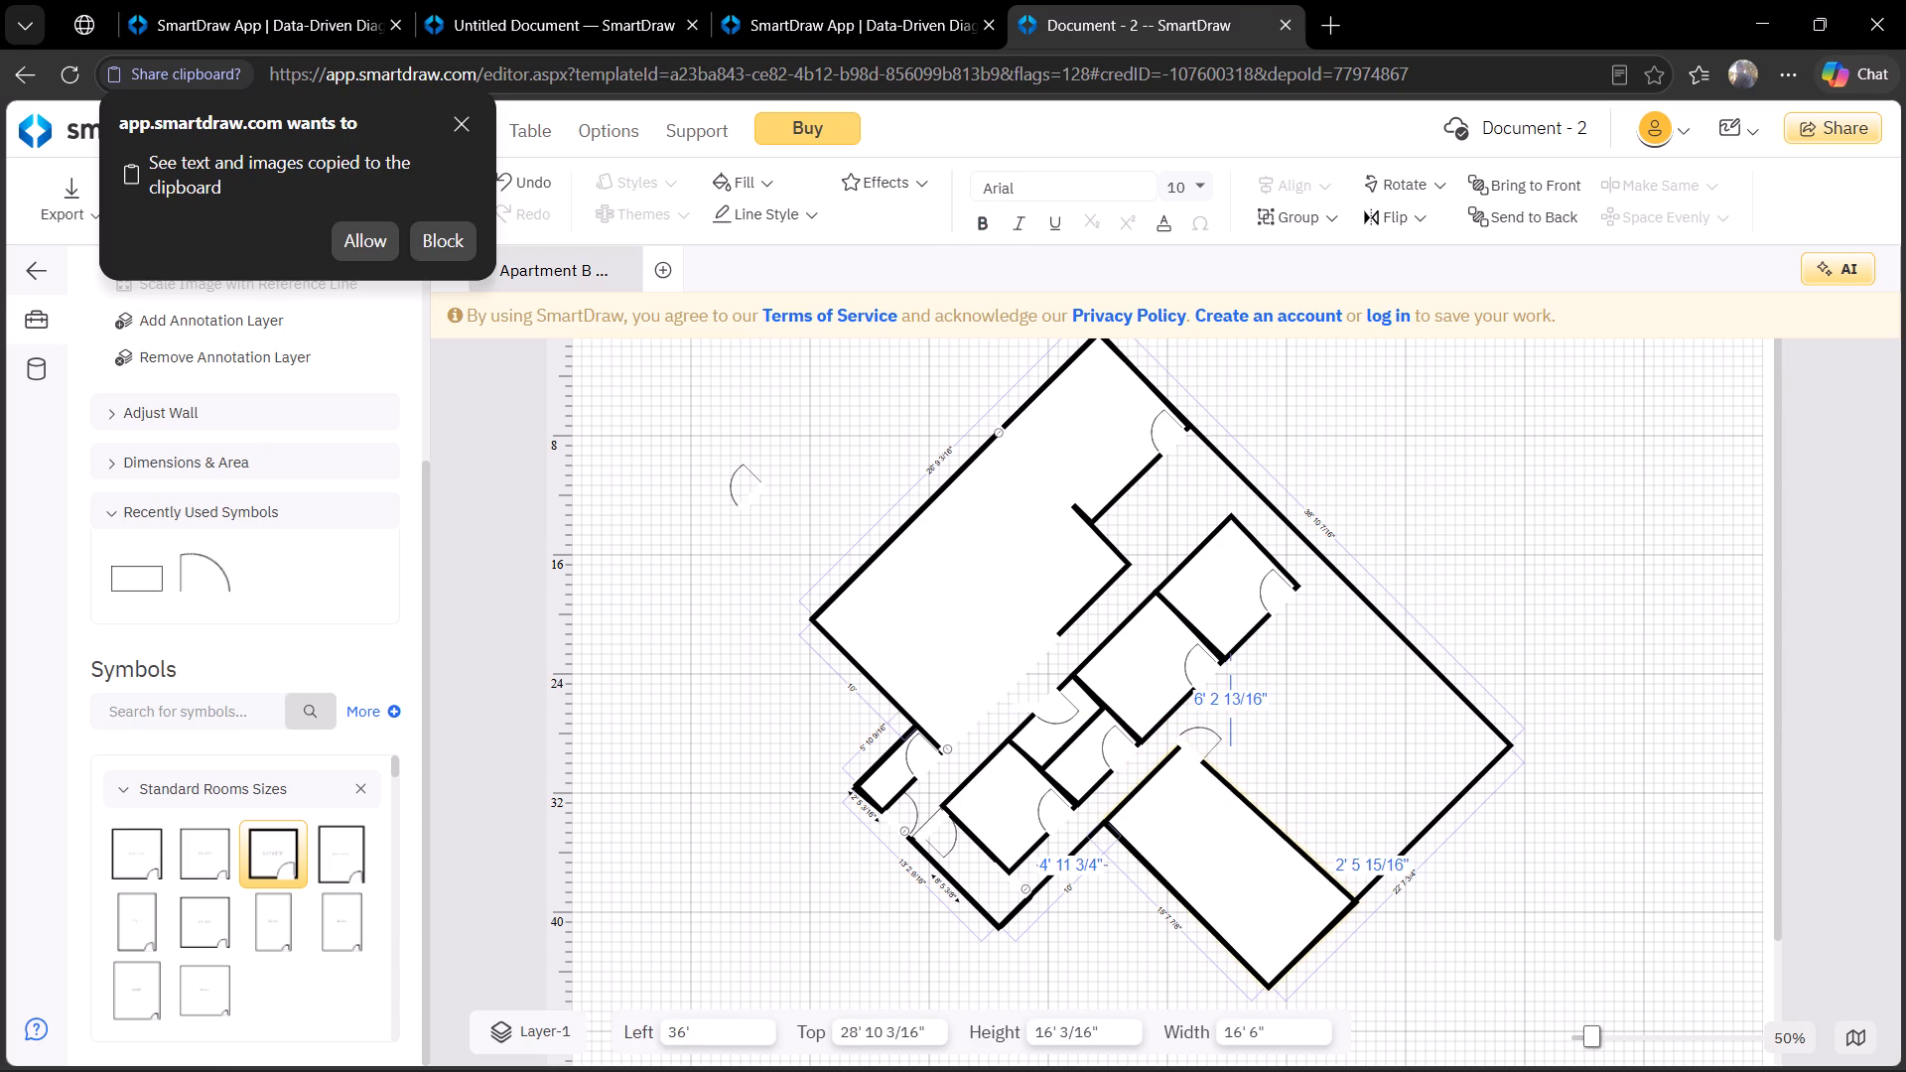
drag(1194, 751, 1209, 765)
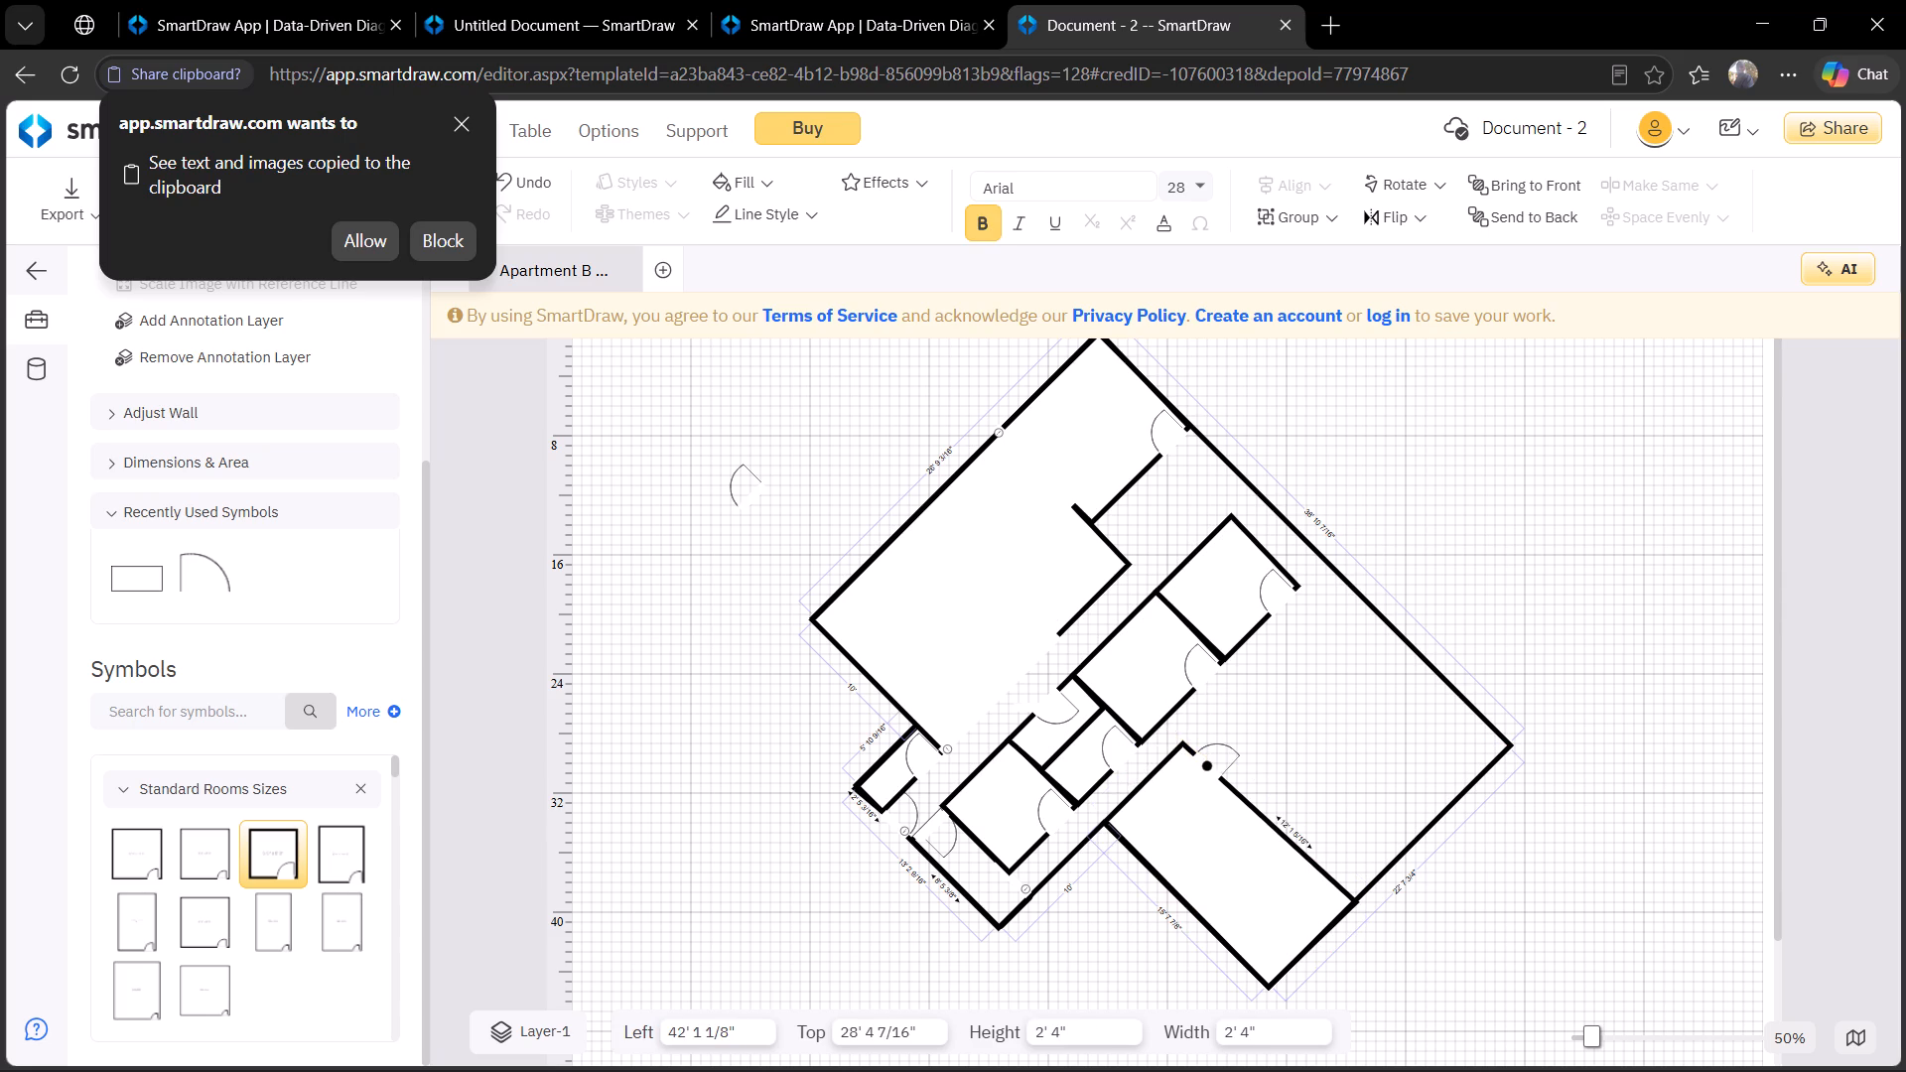
drag(1209, 765, 1208, 761)
click(1208, 761)
click(1295, 751)
click(1405, 709)
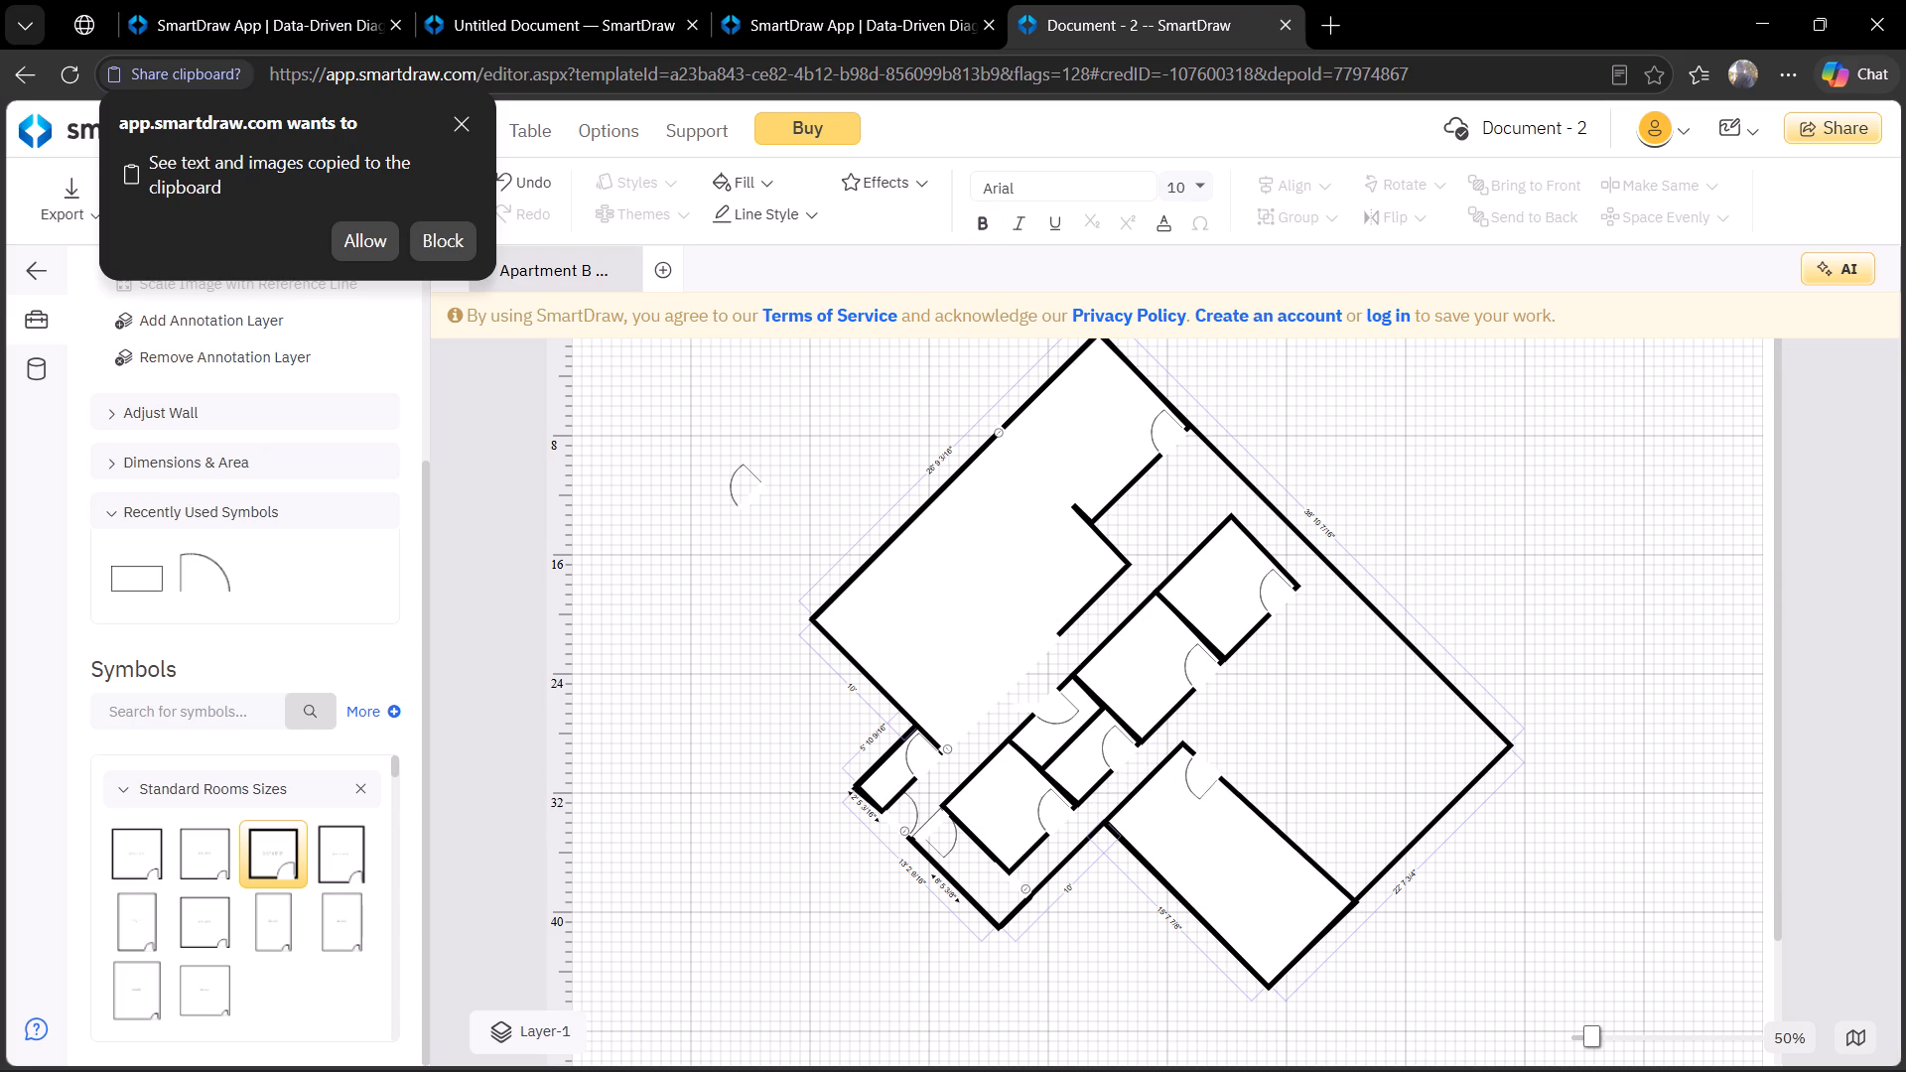
Push the long room's door-side wall outward, enlarging the room to about 17' 8" high by 18' 2" wide.
drag(1252, 802, 1256, 811)
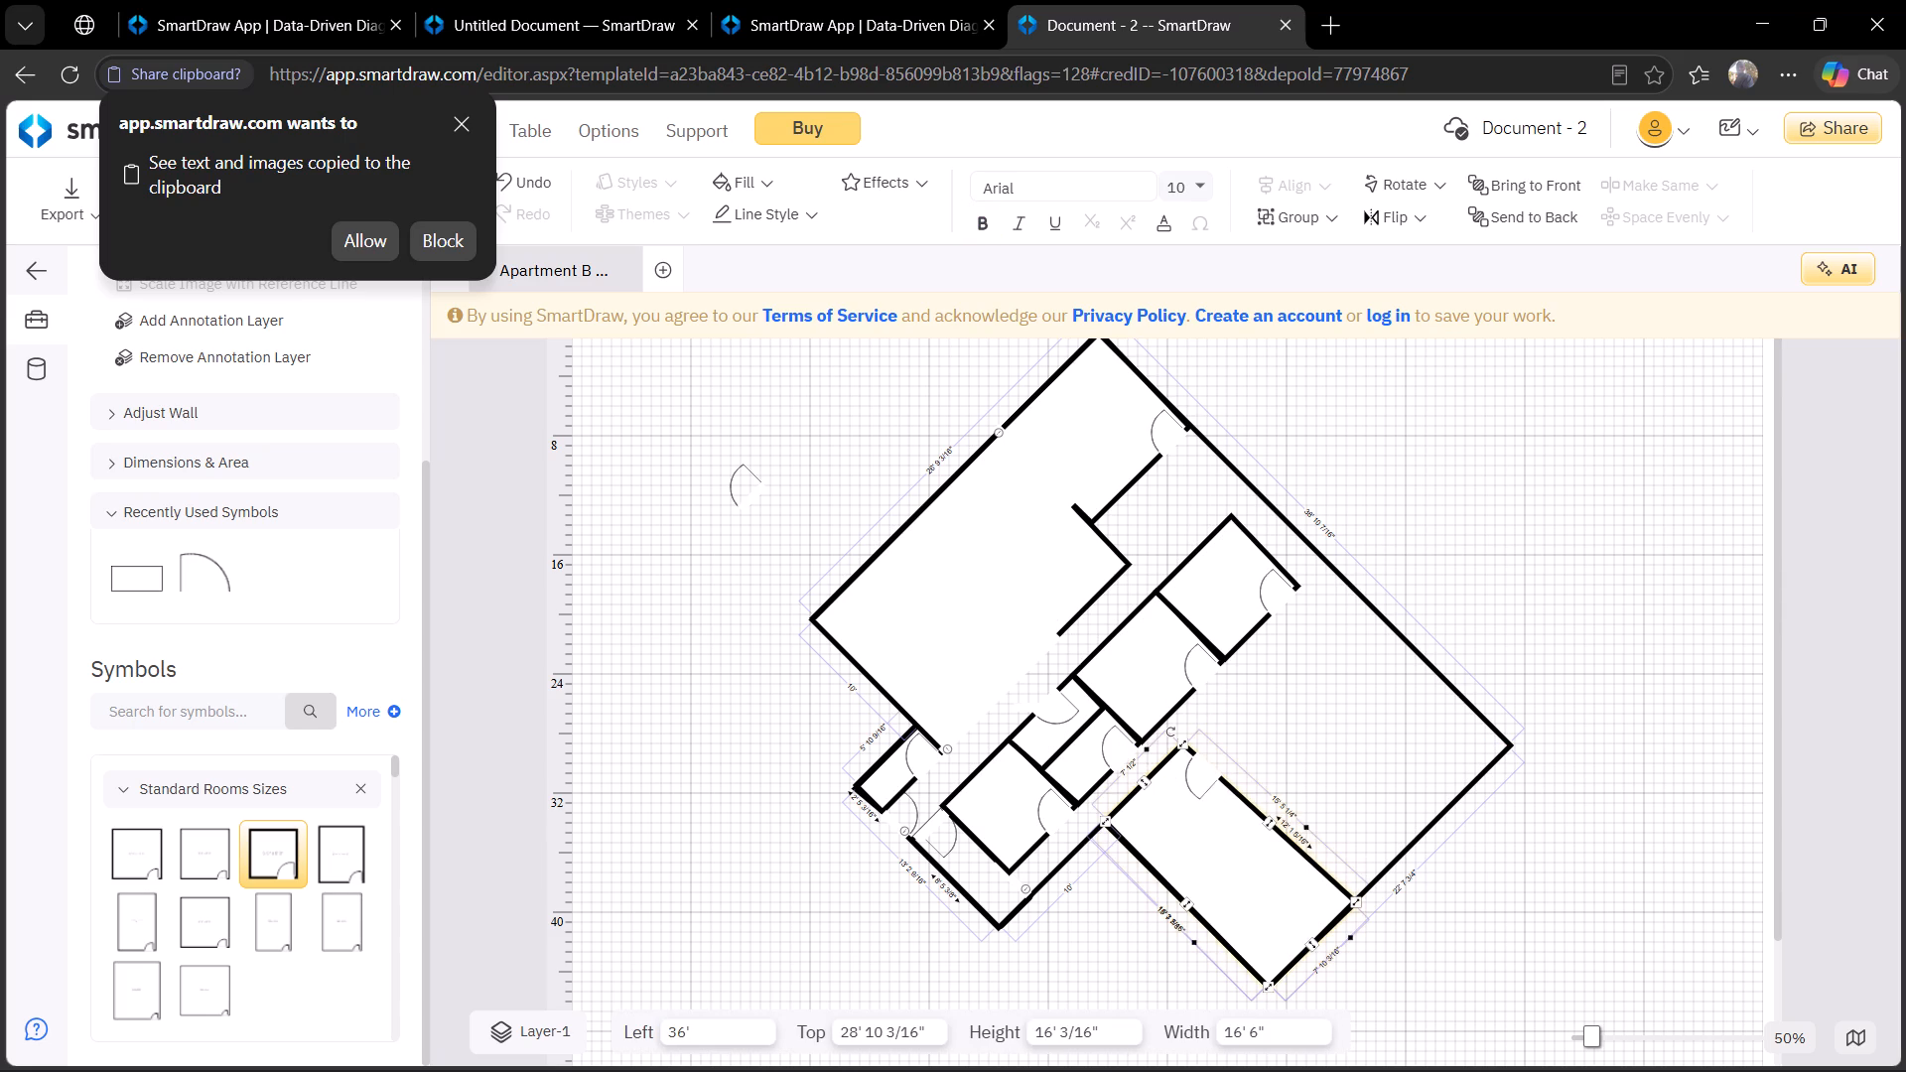
drag(1266, 819, 1275, 785)
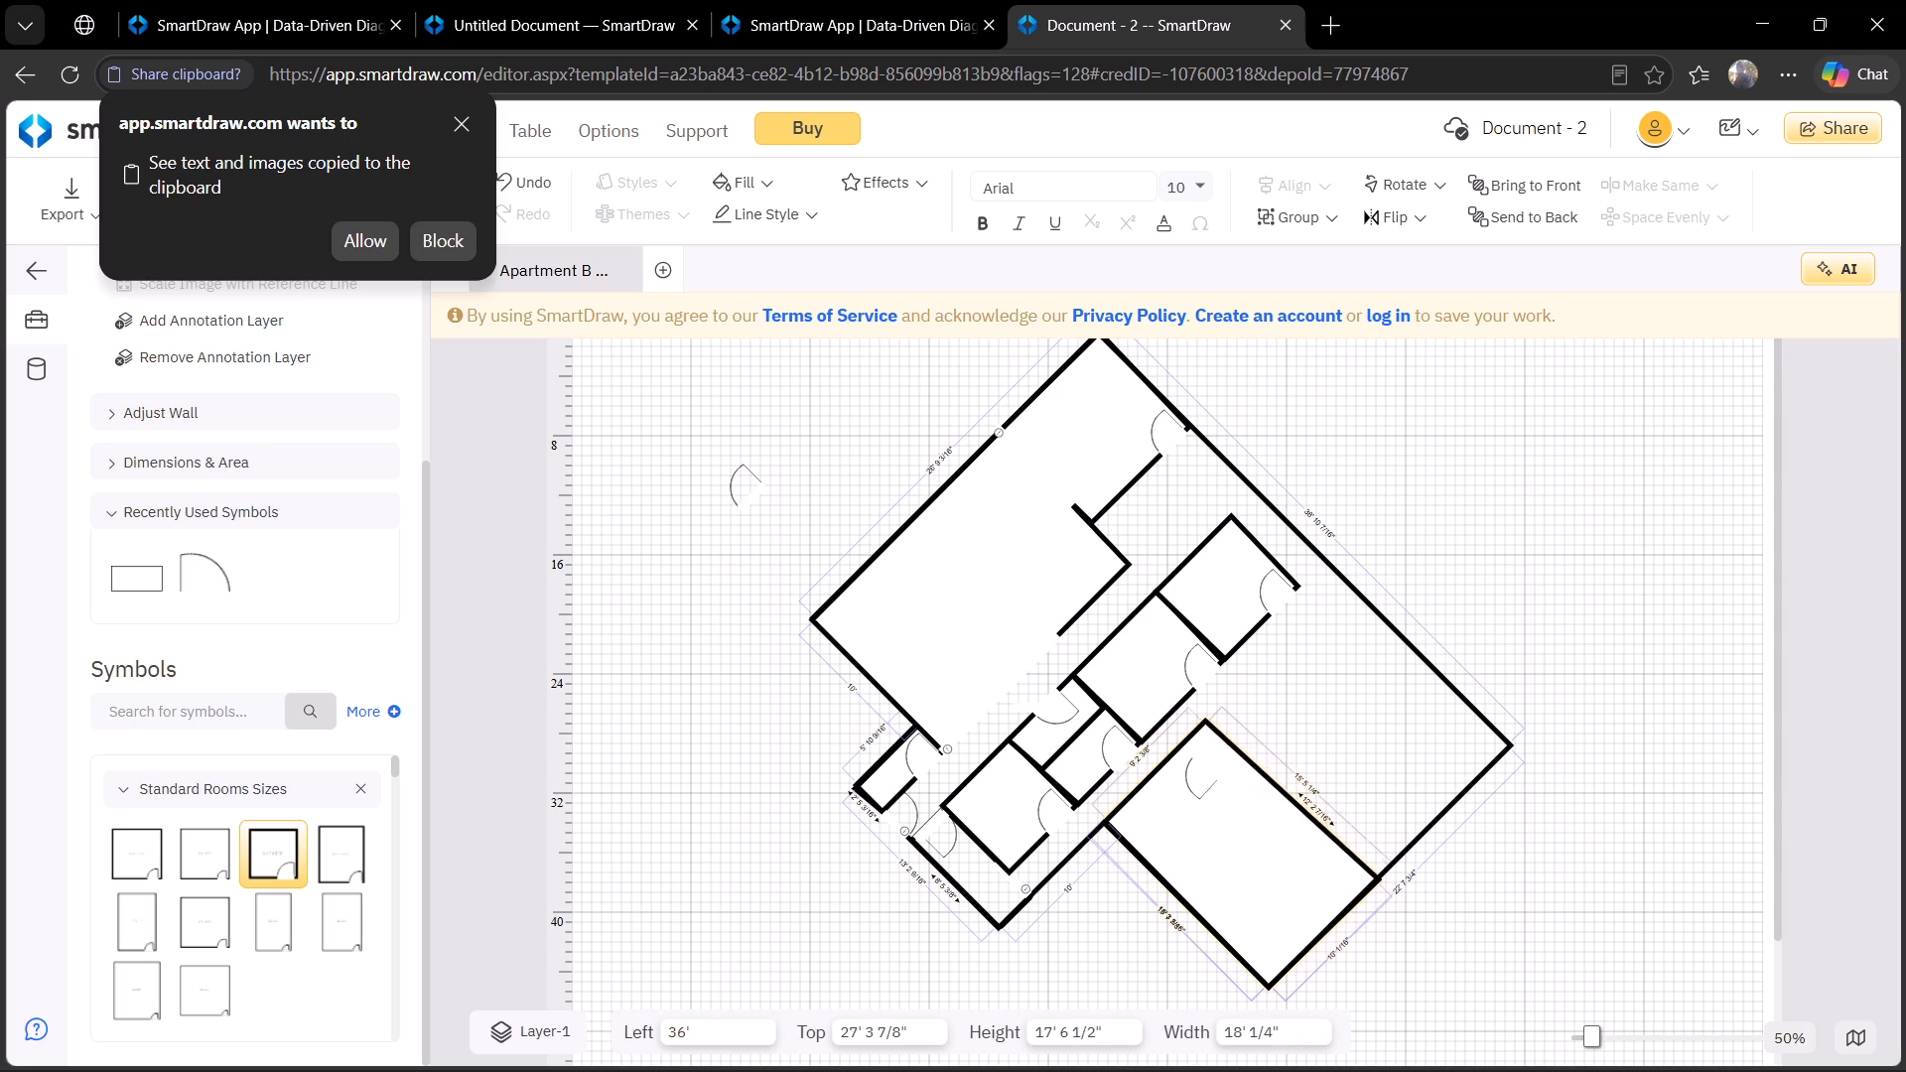
drag(1275, 785, 1275, 784)
click(1324, 746)
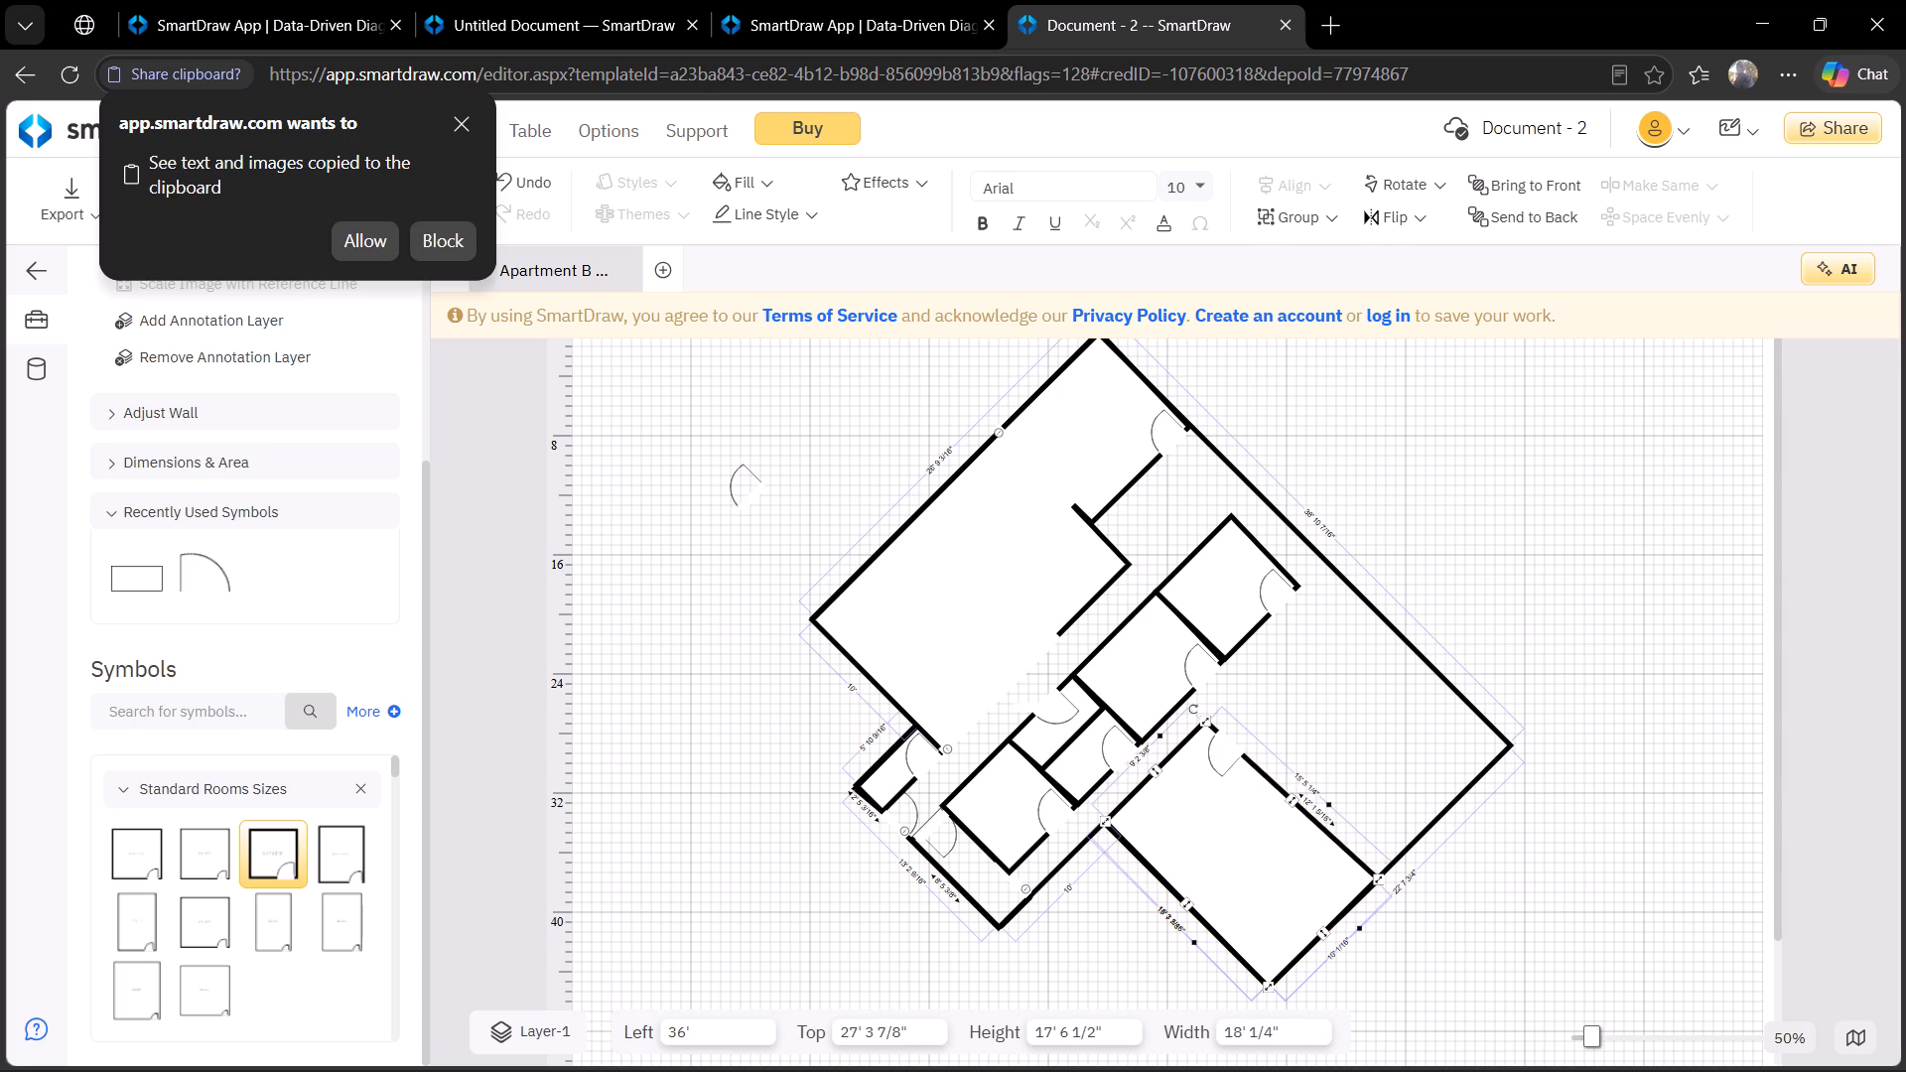
click(1287, 798)
drag(1294, 803, 1294, 794)
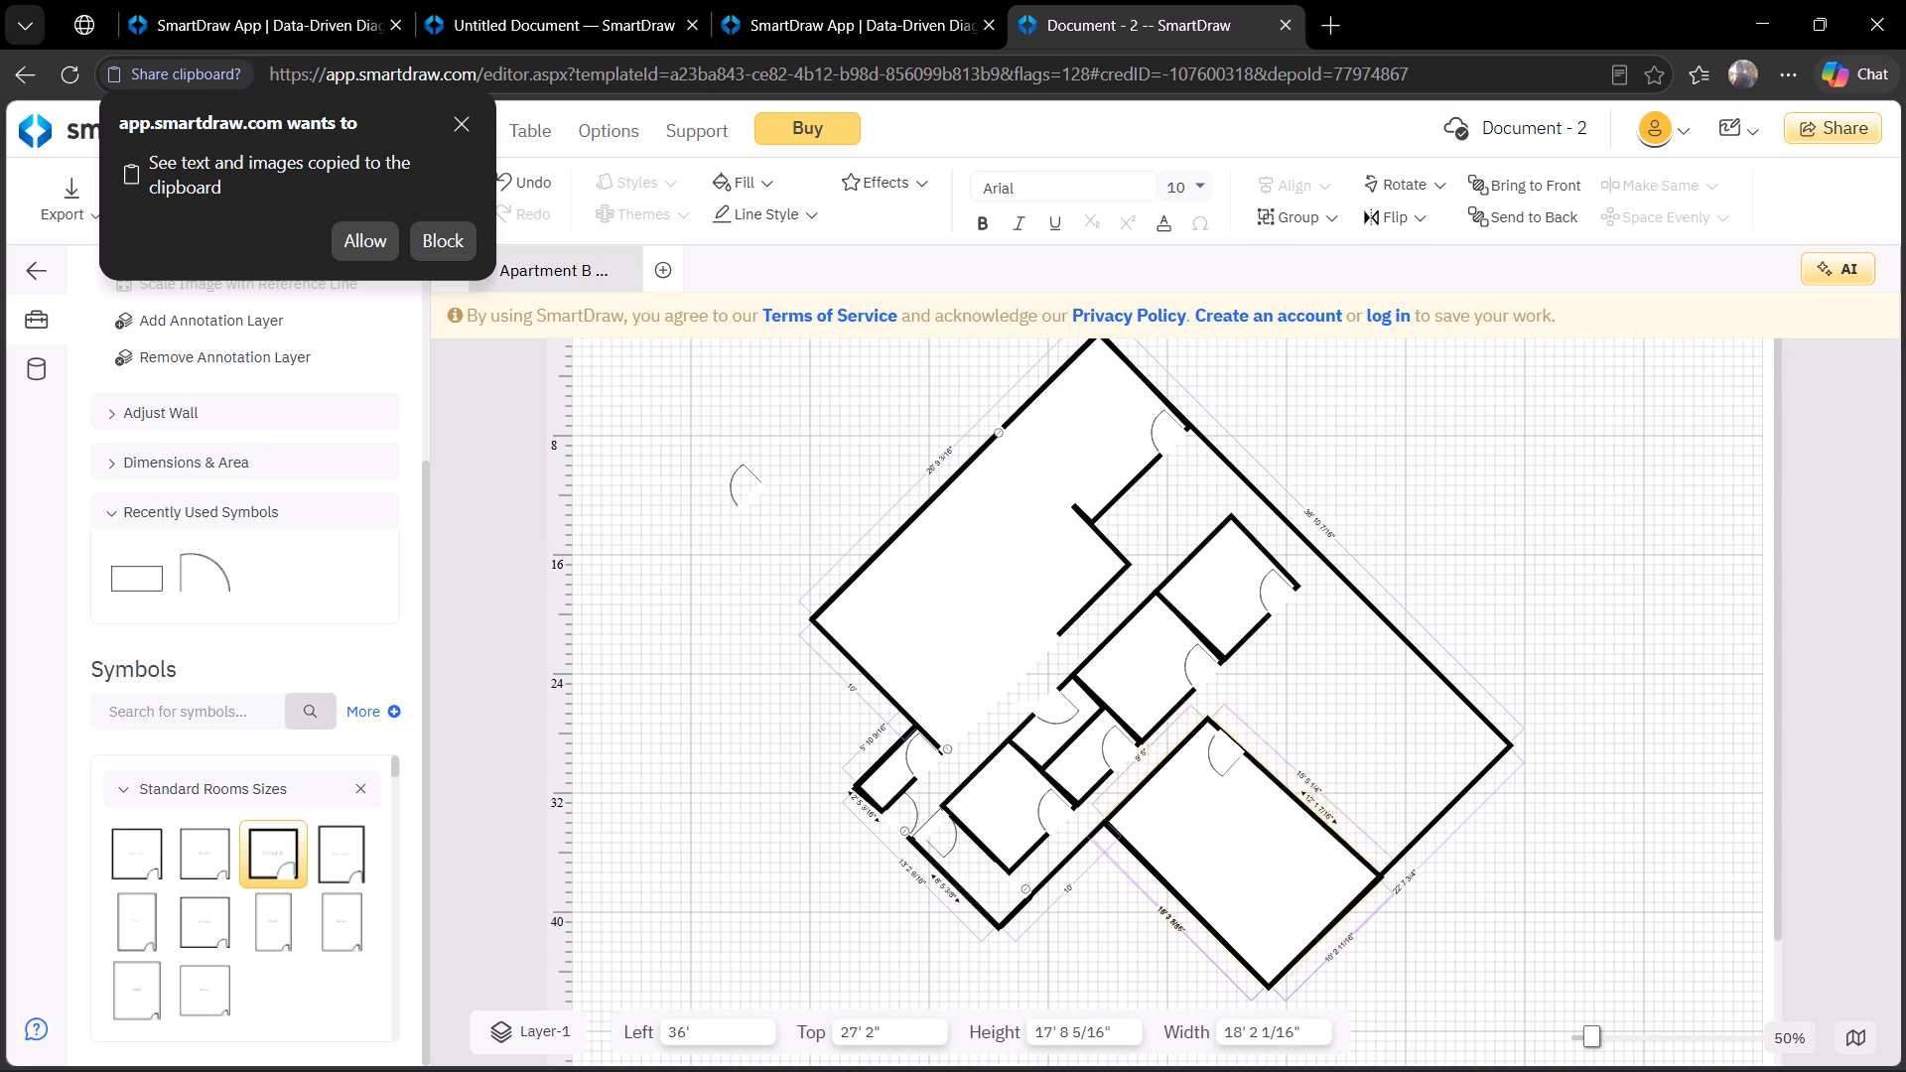
drag(1294, 794, 1295, 793)
click(1313, 709)
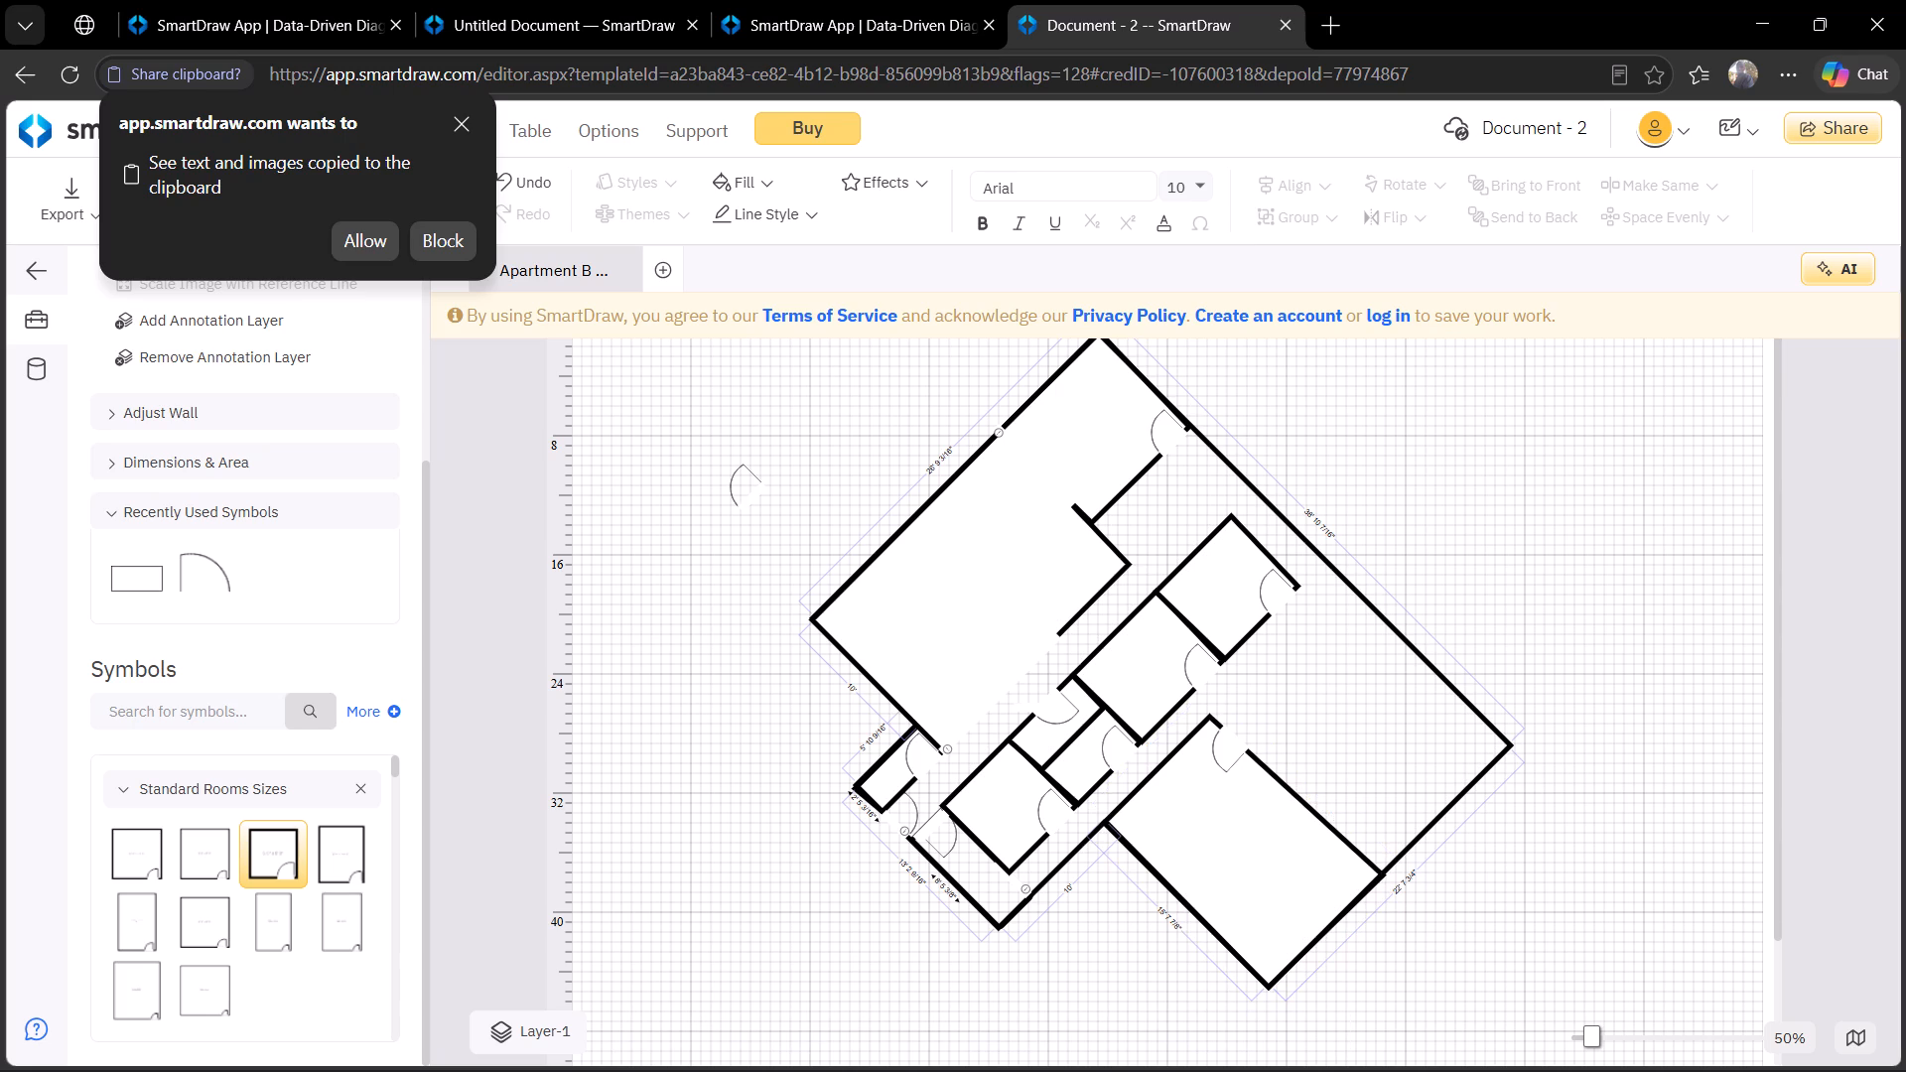
Paste another copy of the small room and place it against the upper-right outer wall, at left 47' 4", top 17' 9 1/8".
key(ctrl+v)
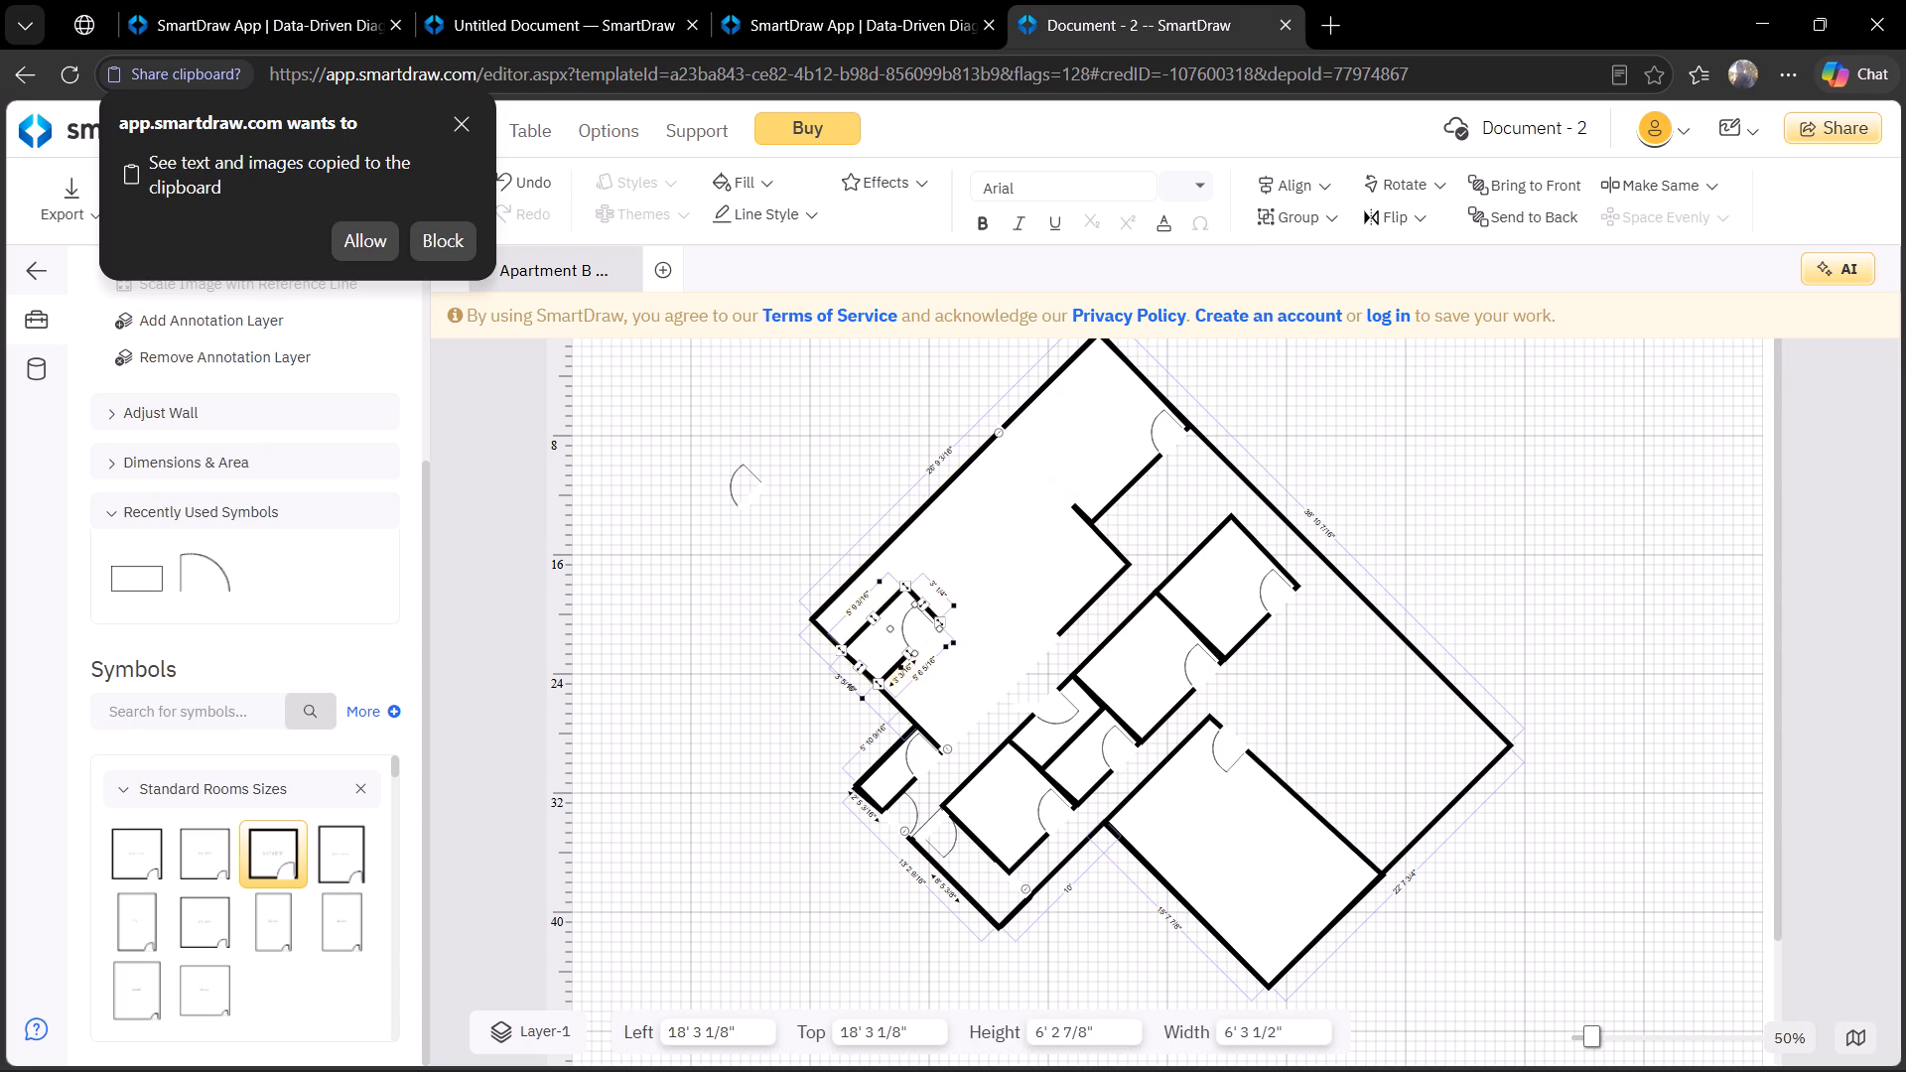
click(1340, 683)
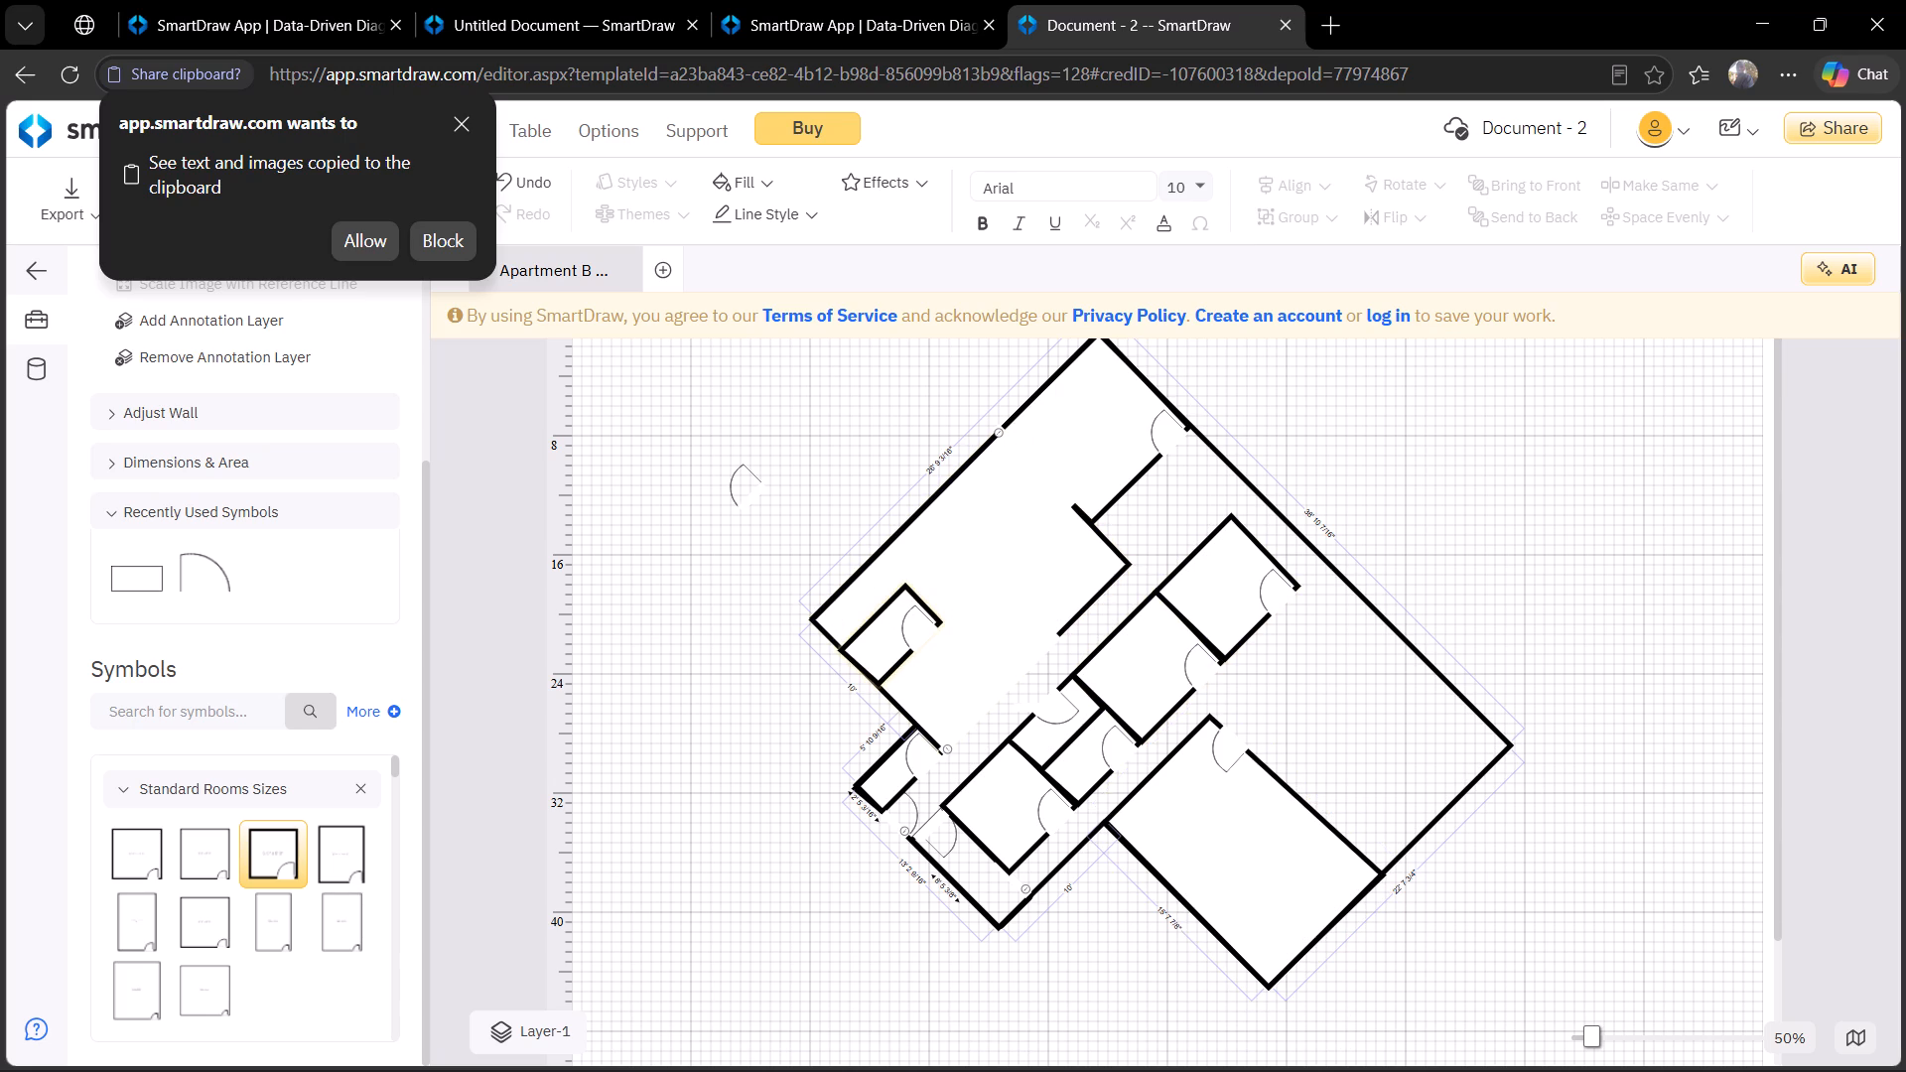
drag(900, 657, 1284, 678)
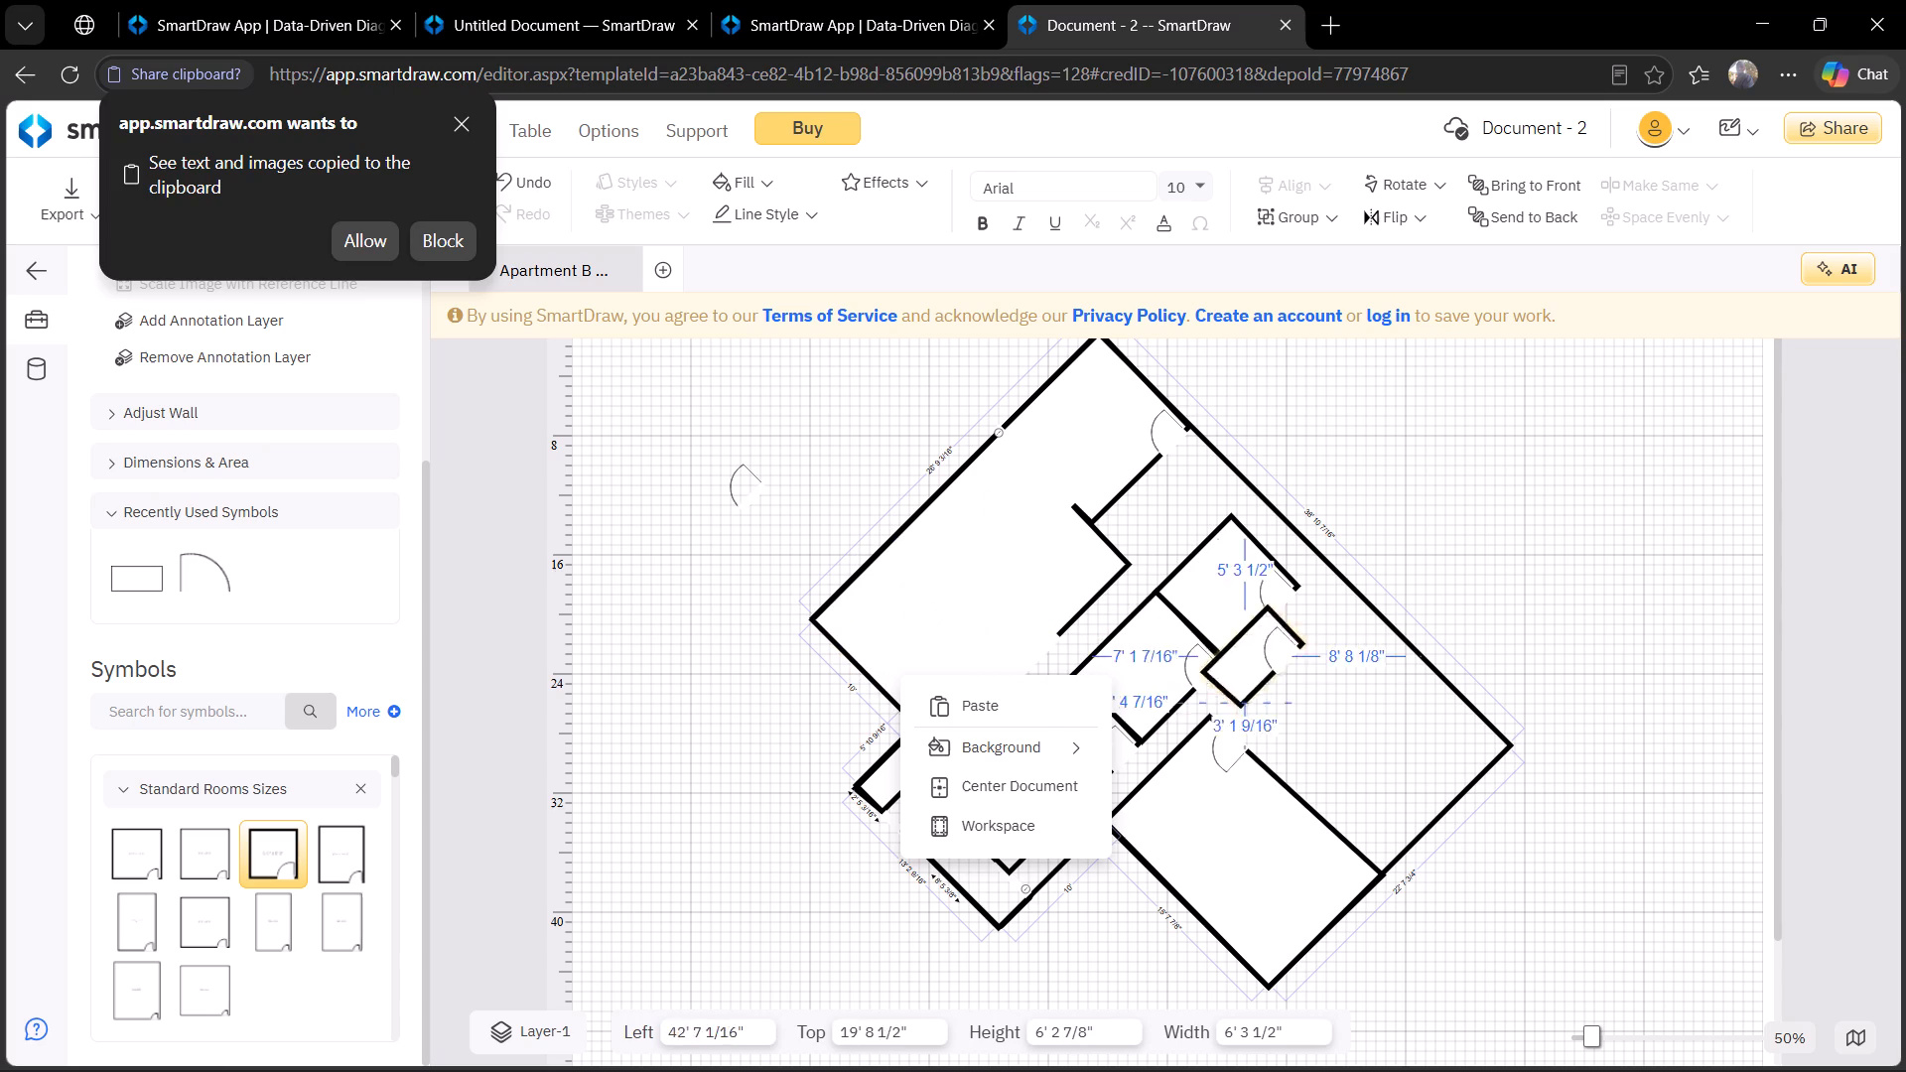
drag(1284, 678, 1395, 707)
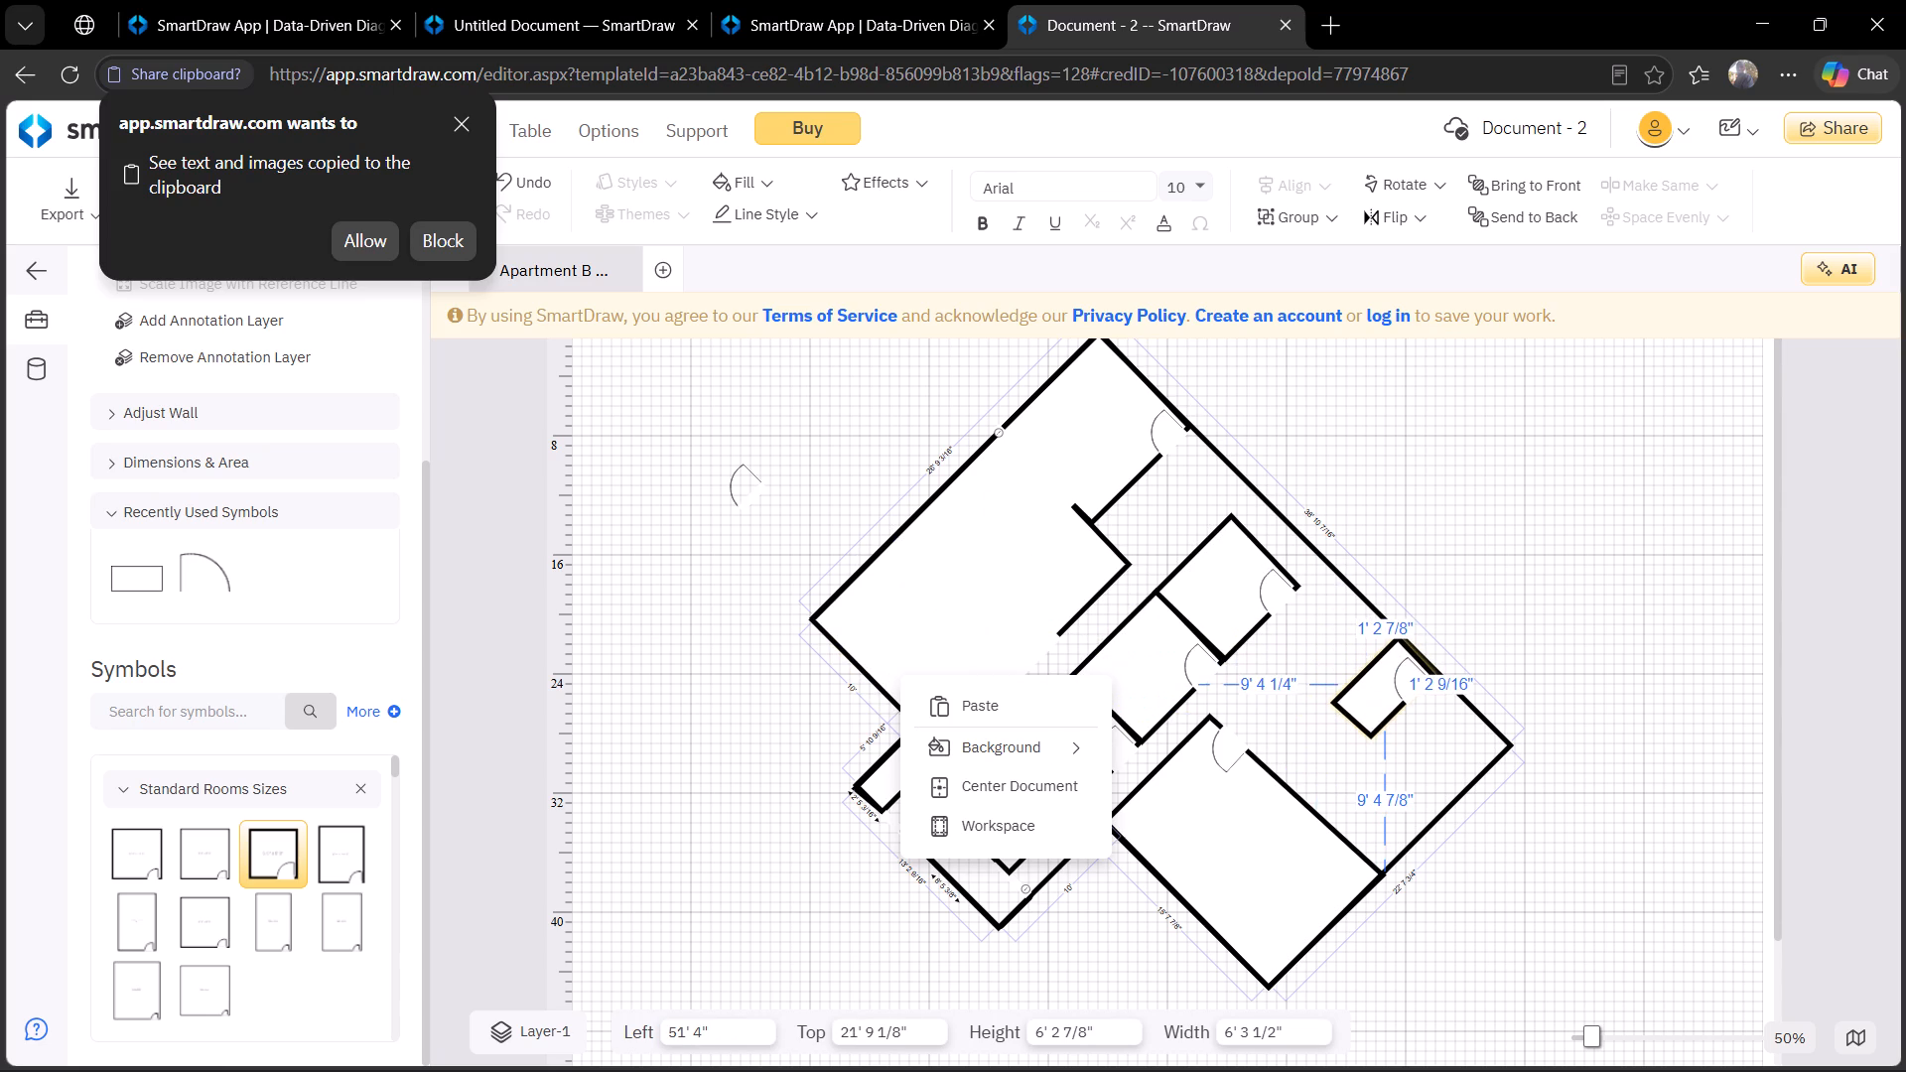
drag(1395, 707, 1328, 746)
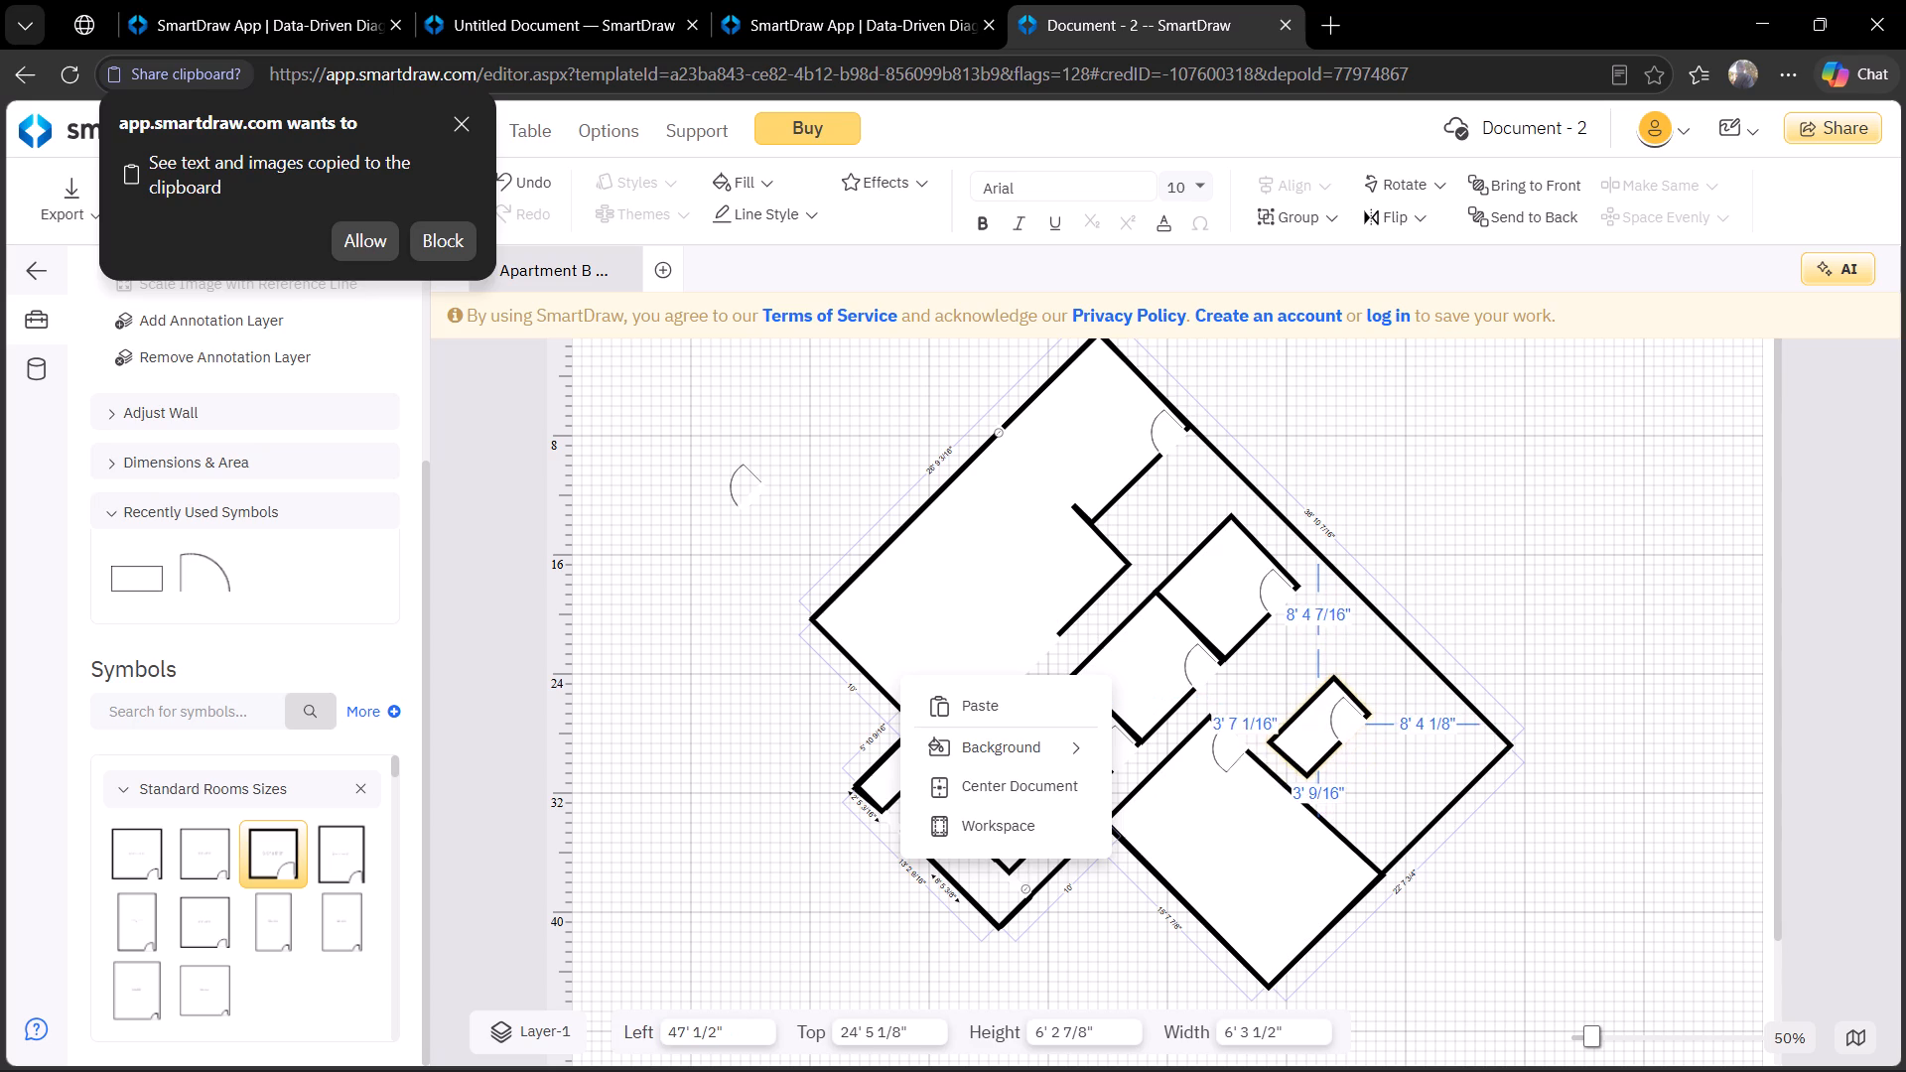
drag(1328, 746, 1318, 749)
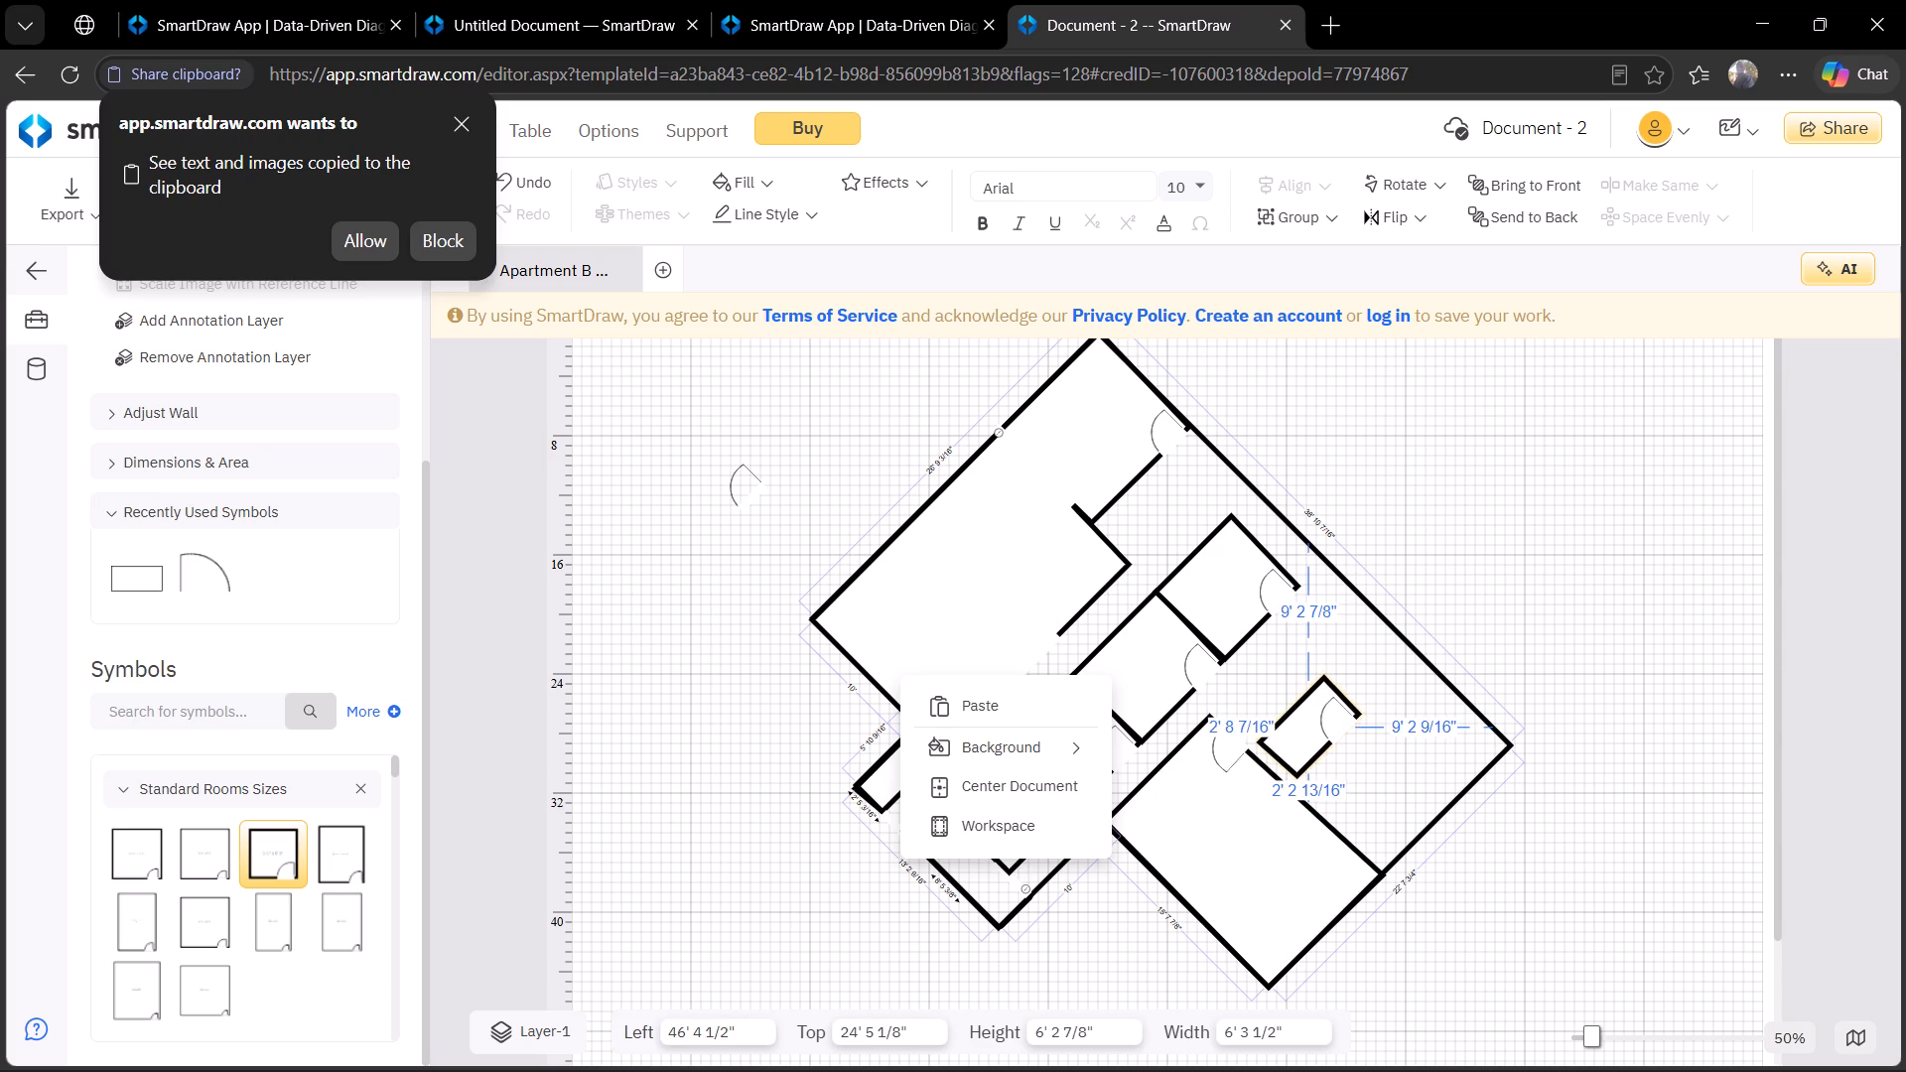
drag(1318, 749, 1319, 750)
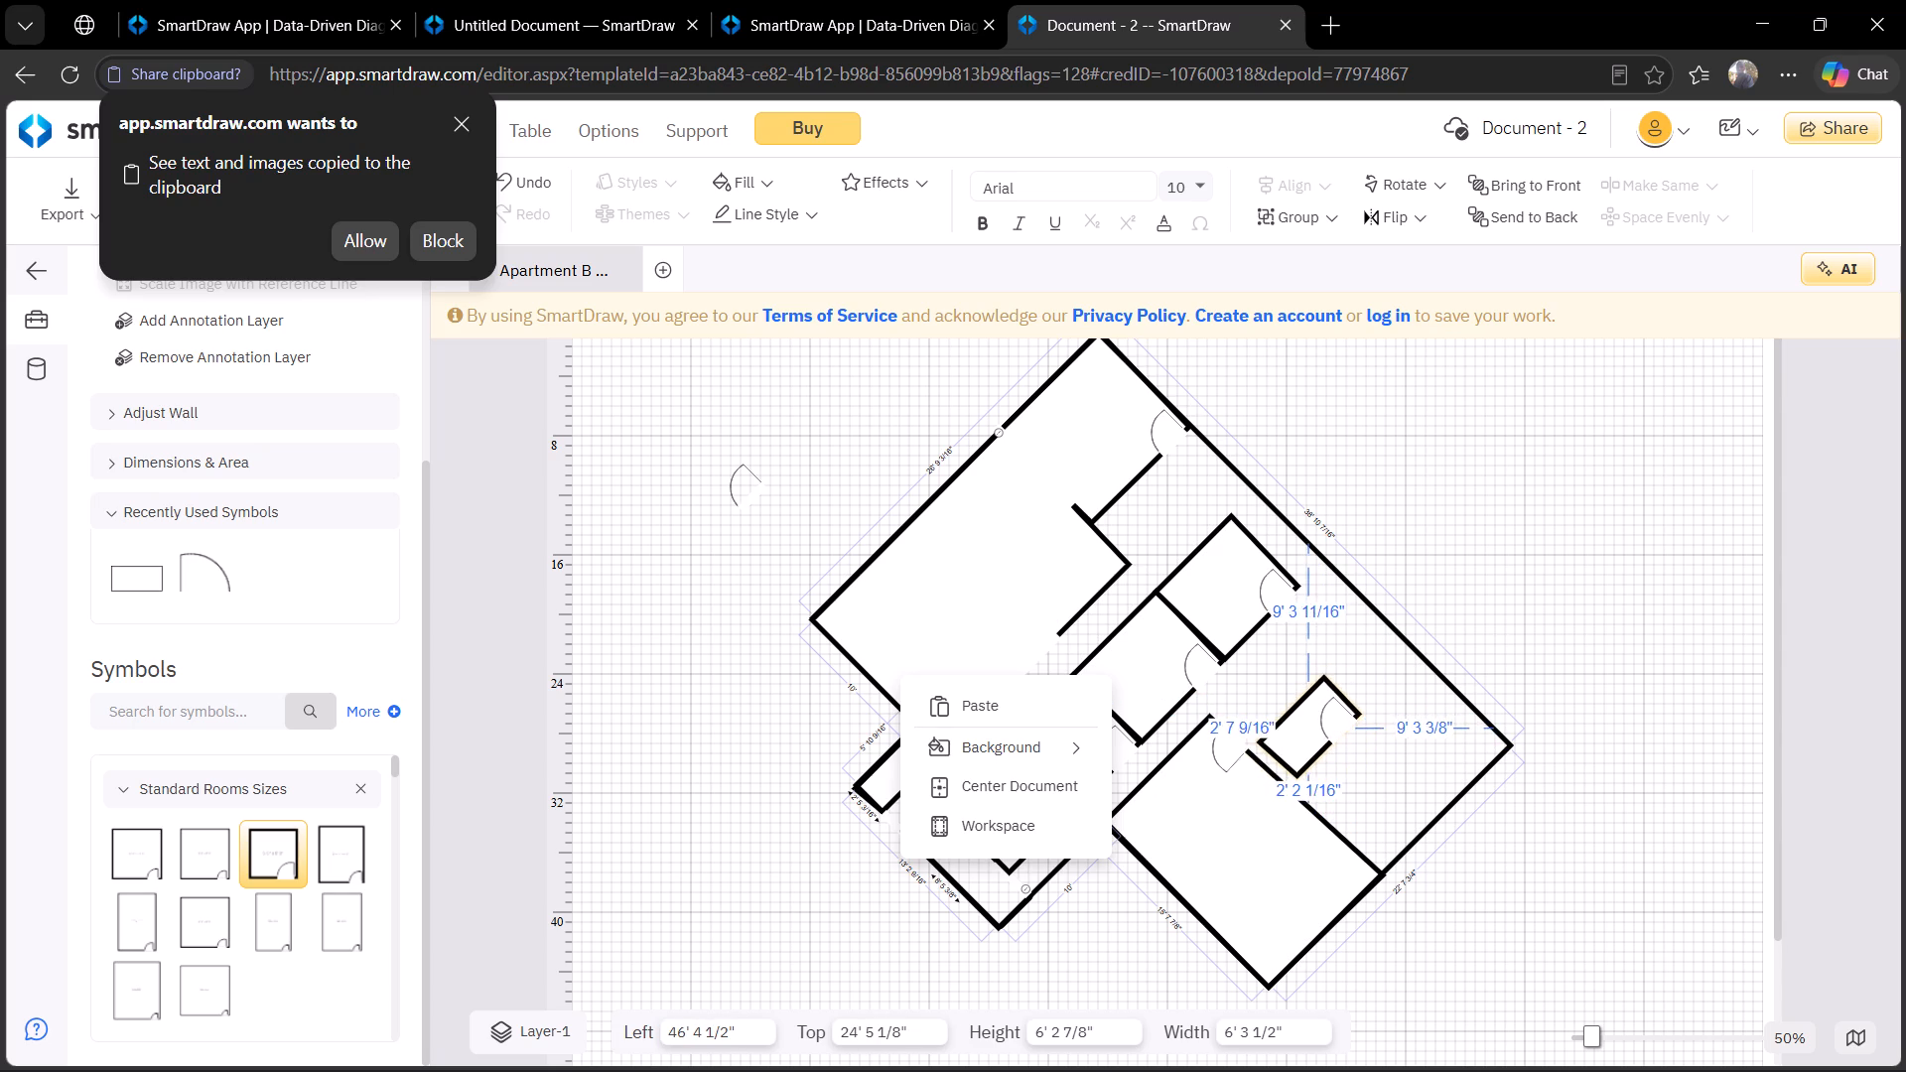
drag(1319, 750, 1324, 672)
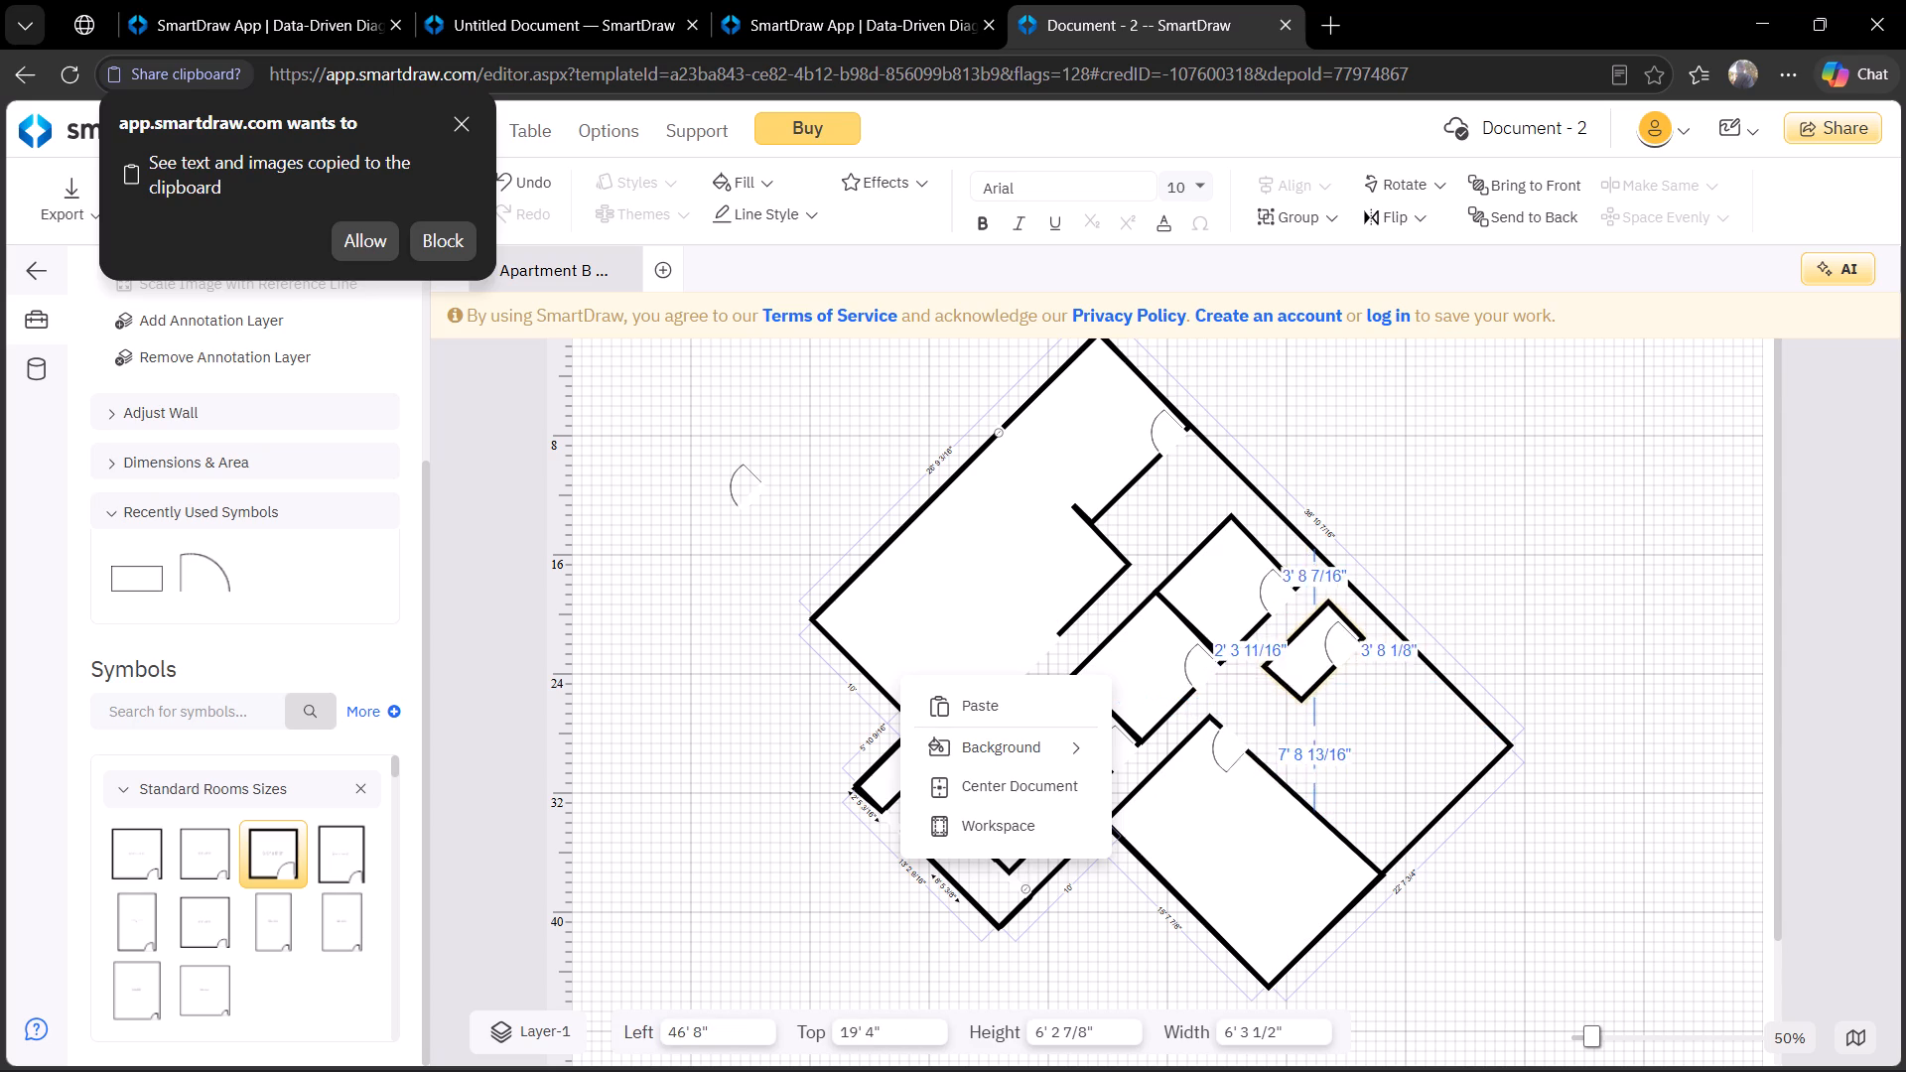
drag(1324, 672, 1335, 651)
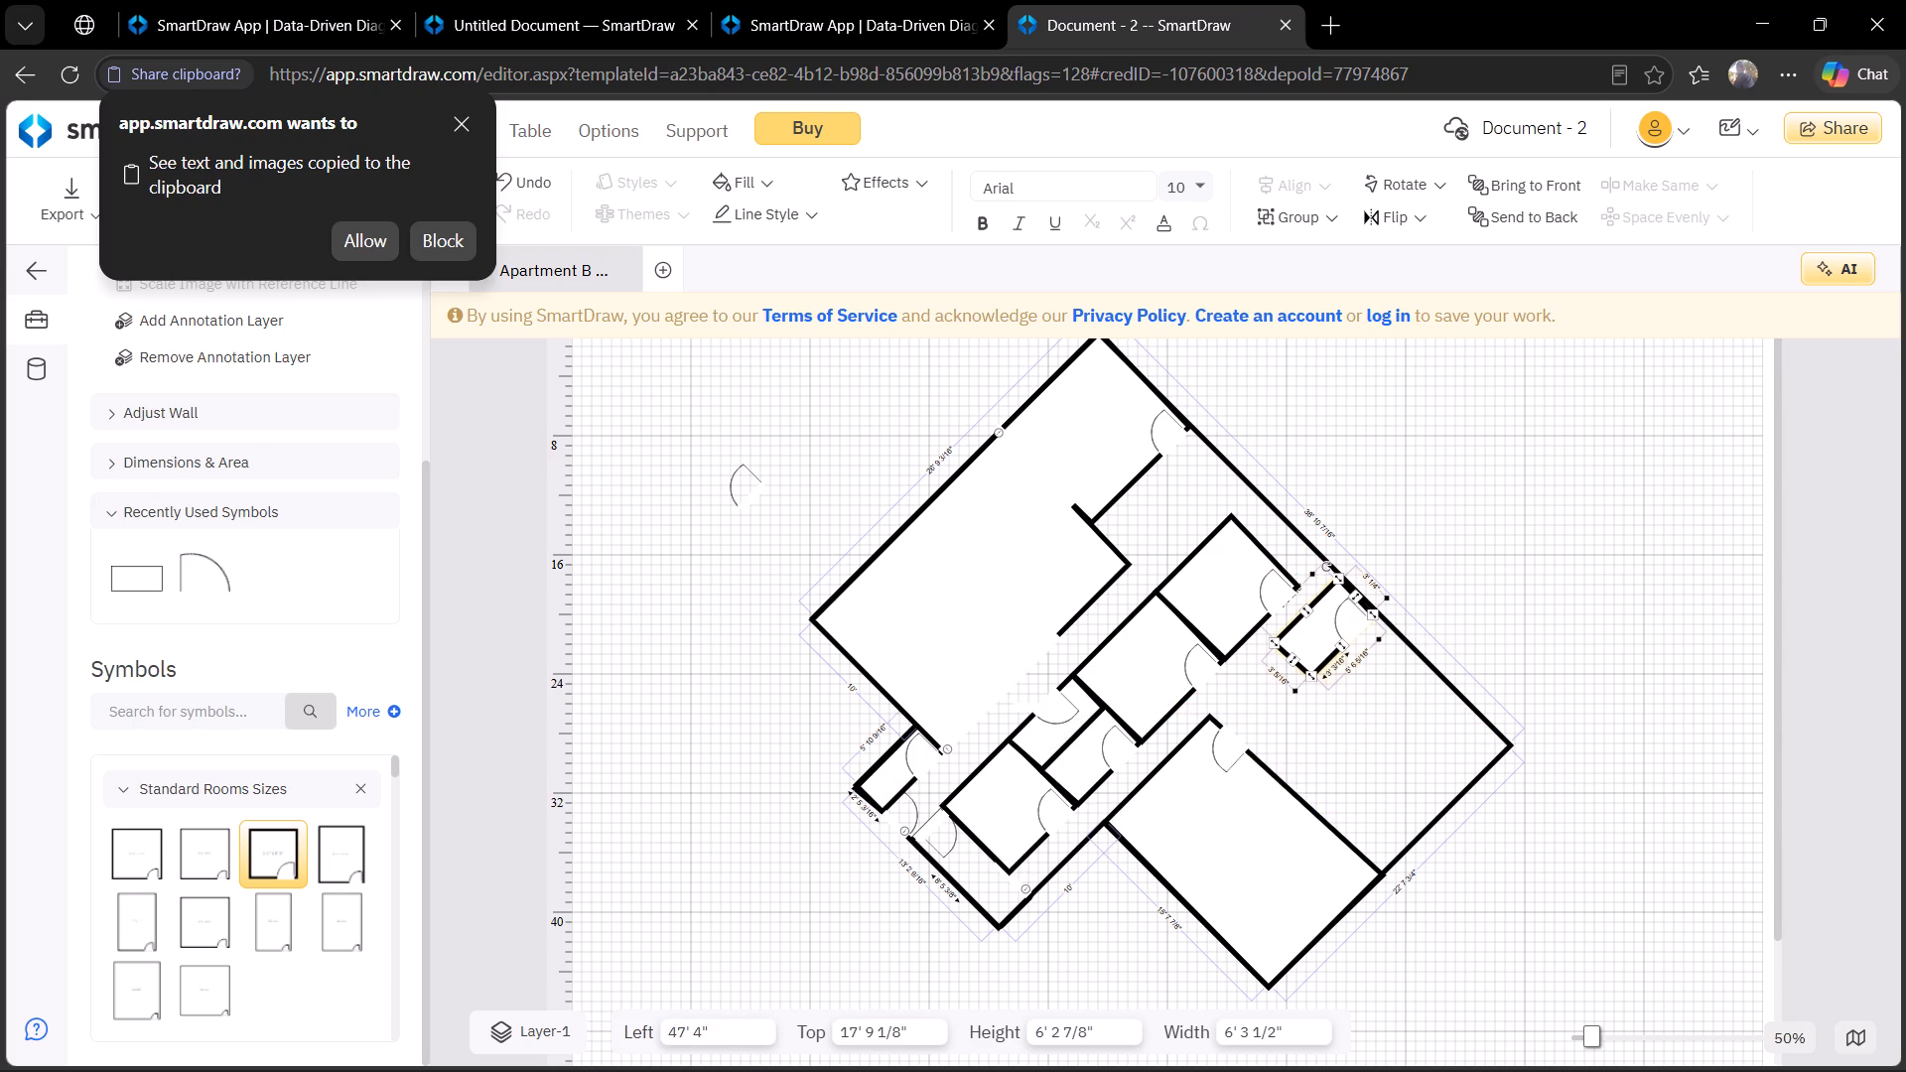
Stretch the pasted room along the upper-right outer wall to the plan's right corner, about 15' 5" high by 15' 10" wide.
drag(1338, 646, 1462, 704)
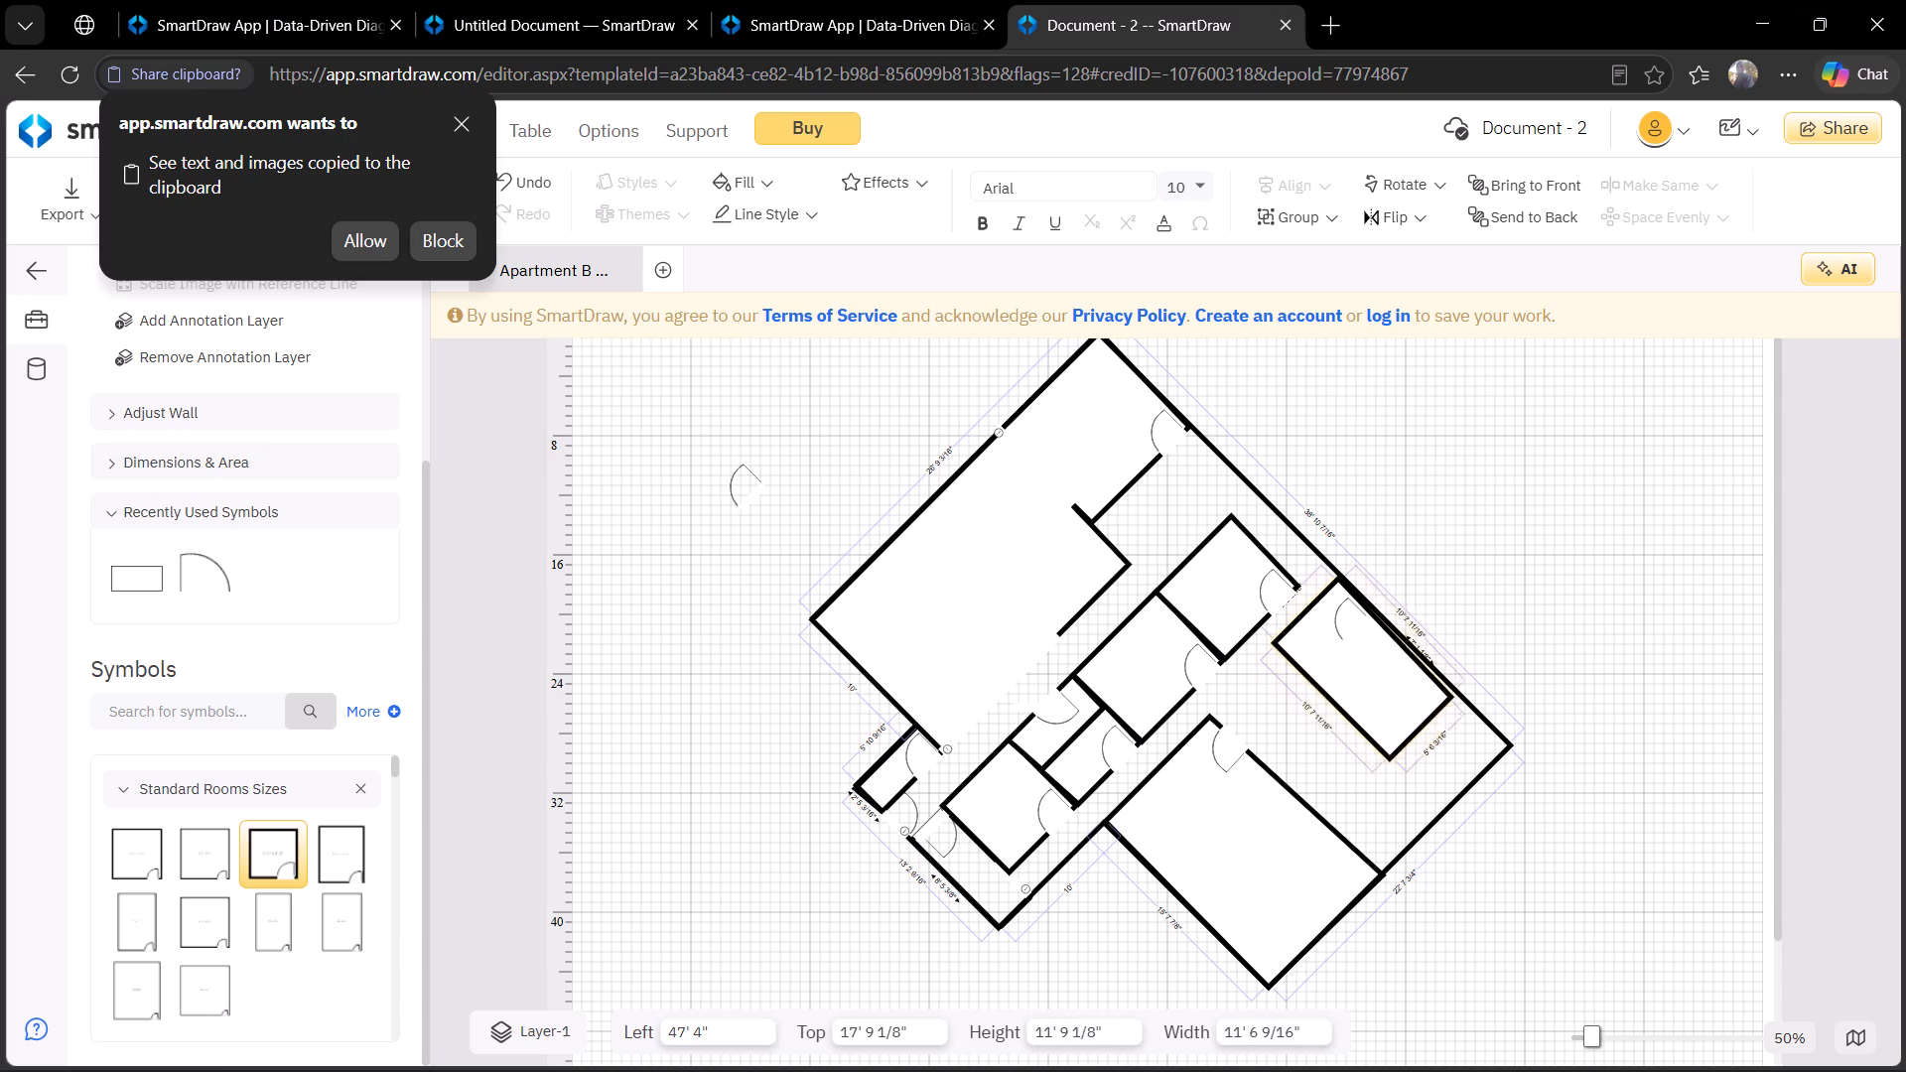
drag(1462, 704, 1514, 750)
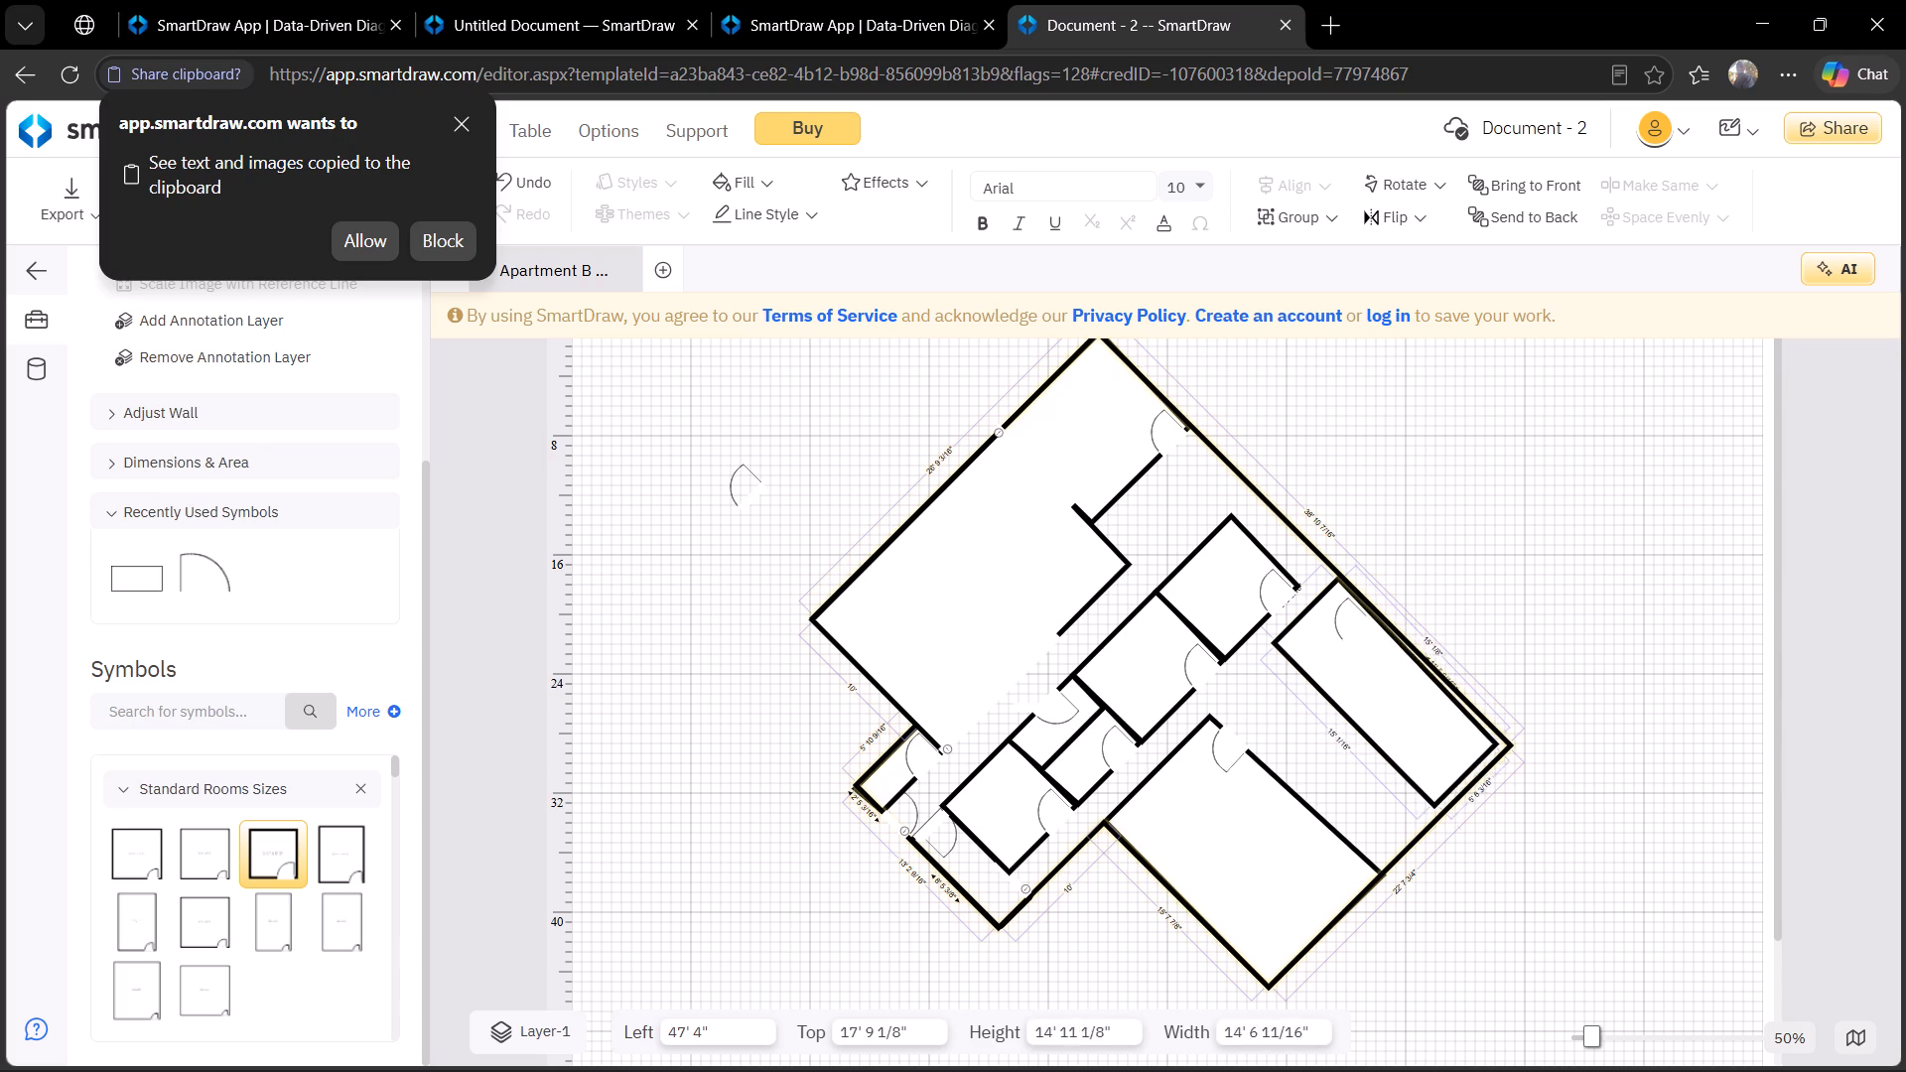
drag(1514, 750, 1512, 739)
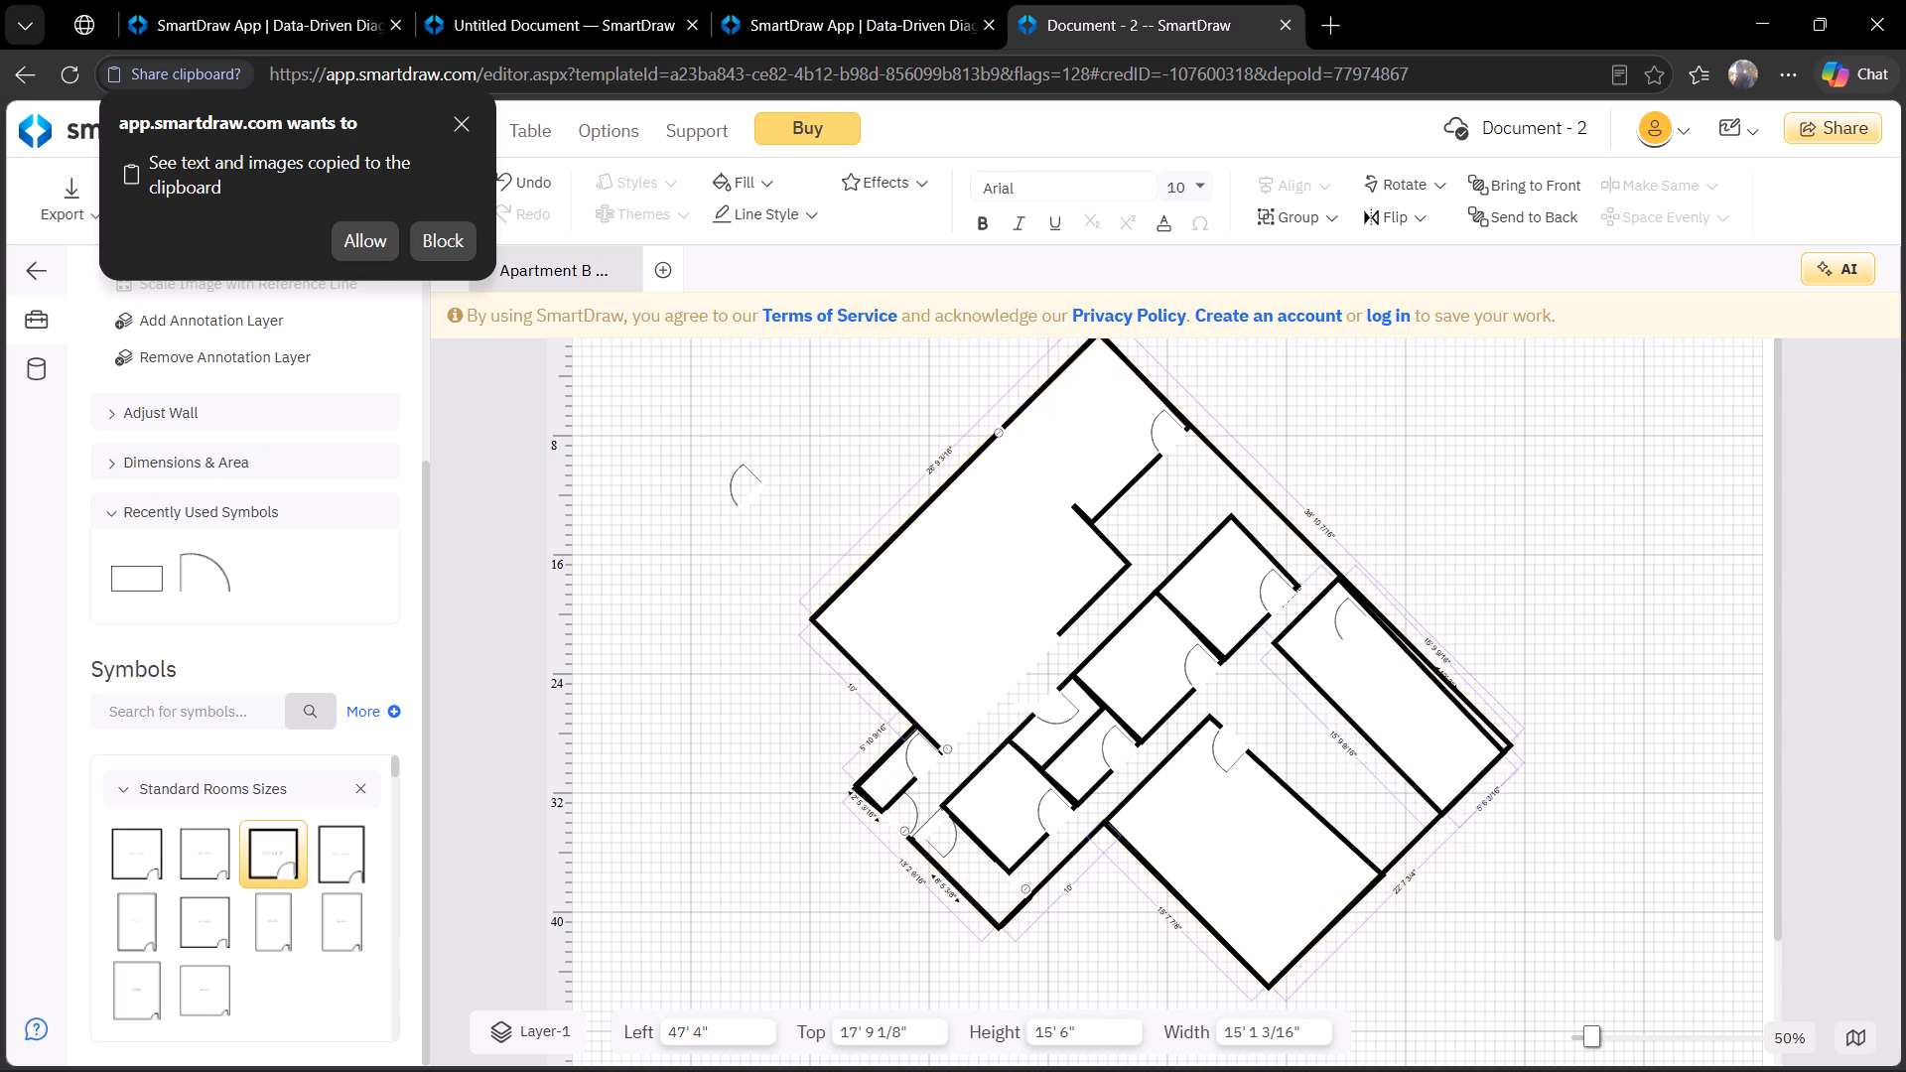
drag(1512, 739, 1509, 741)
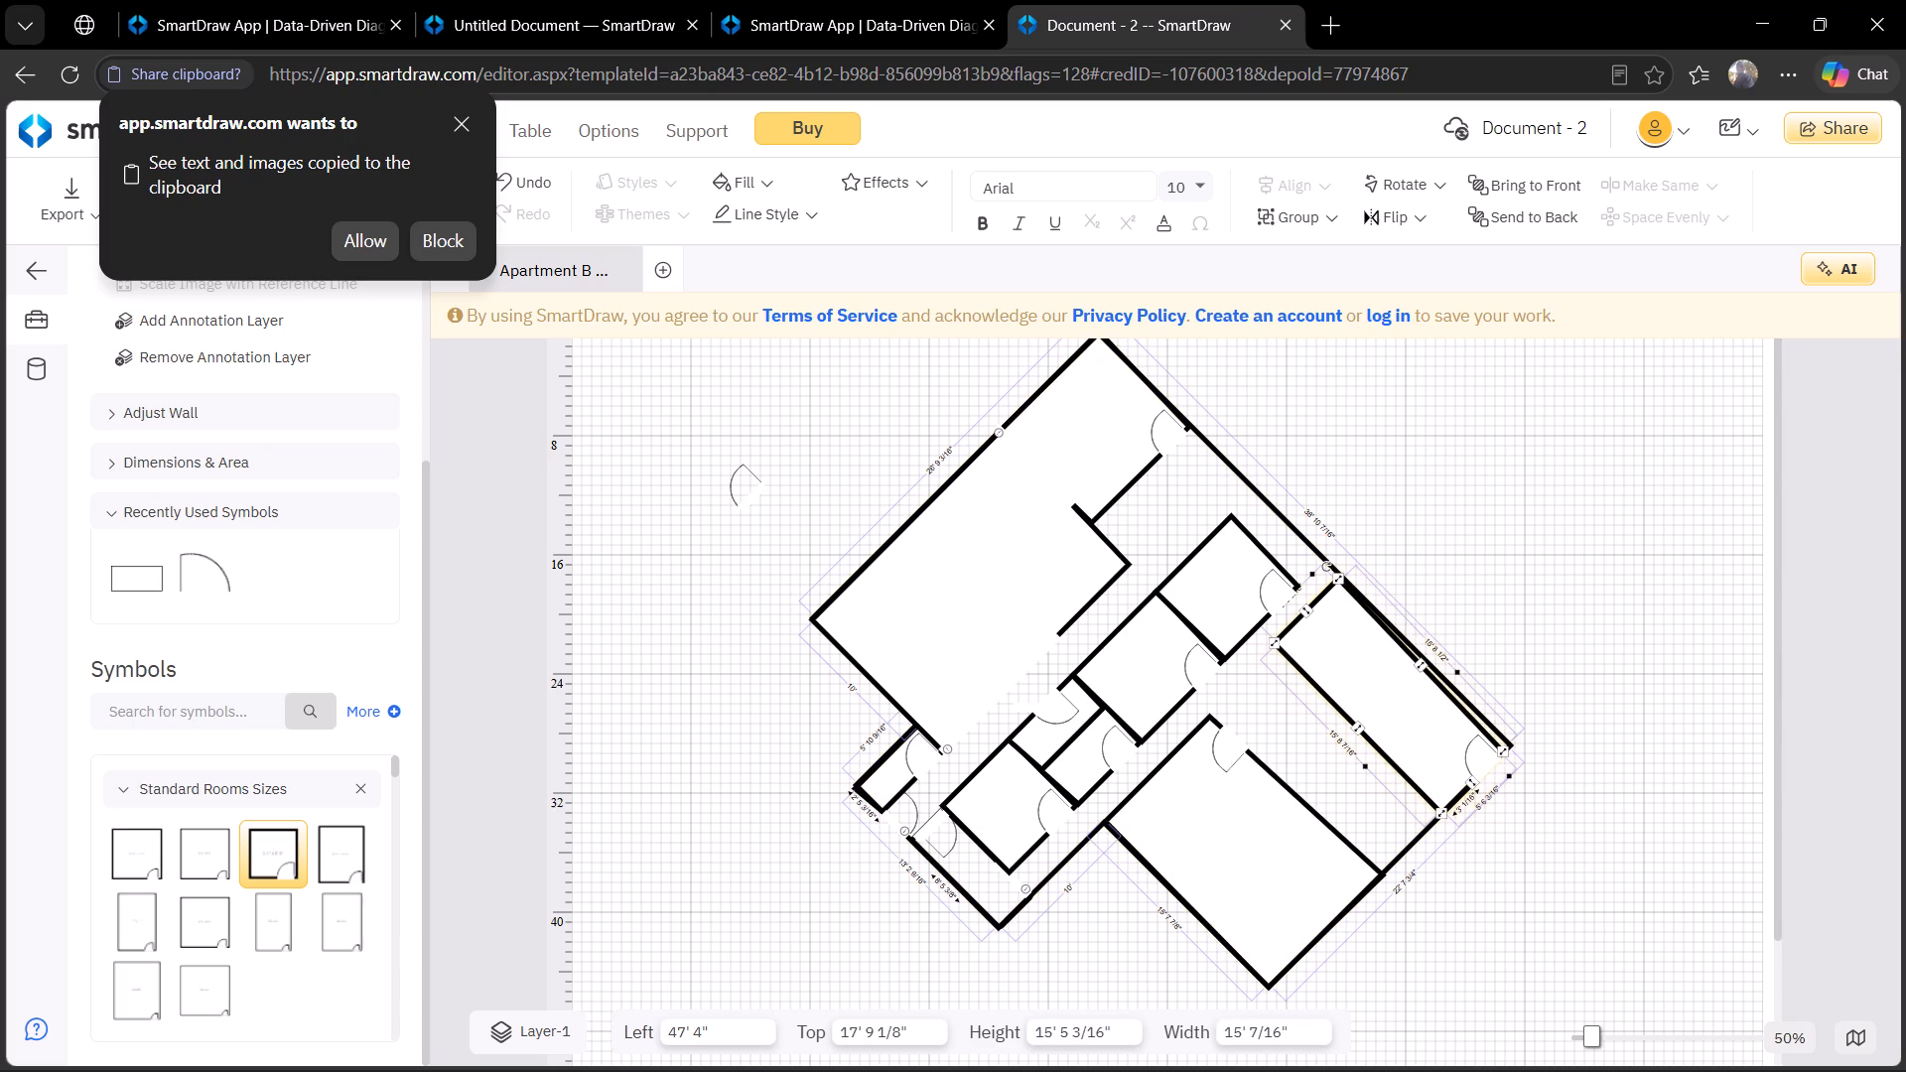
drag(1501, 752, 1511, 740)
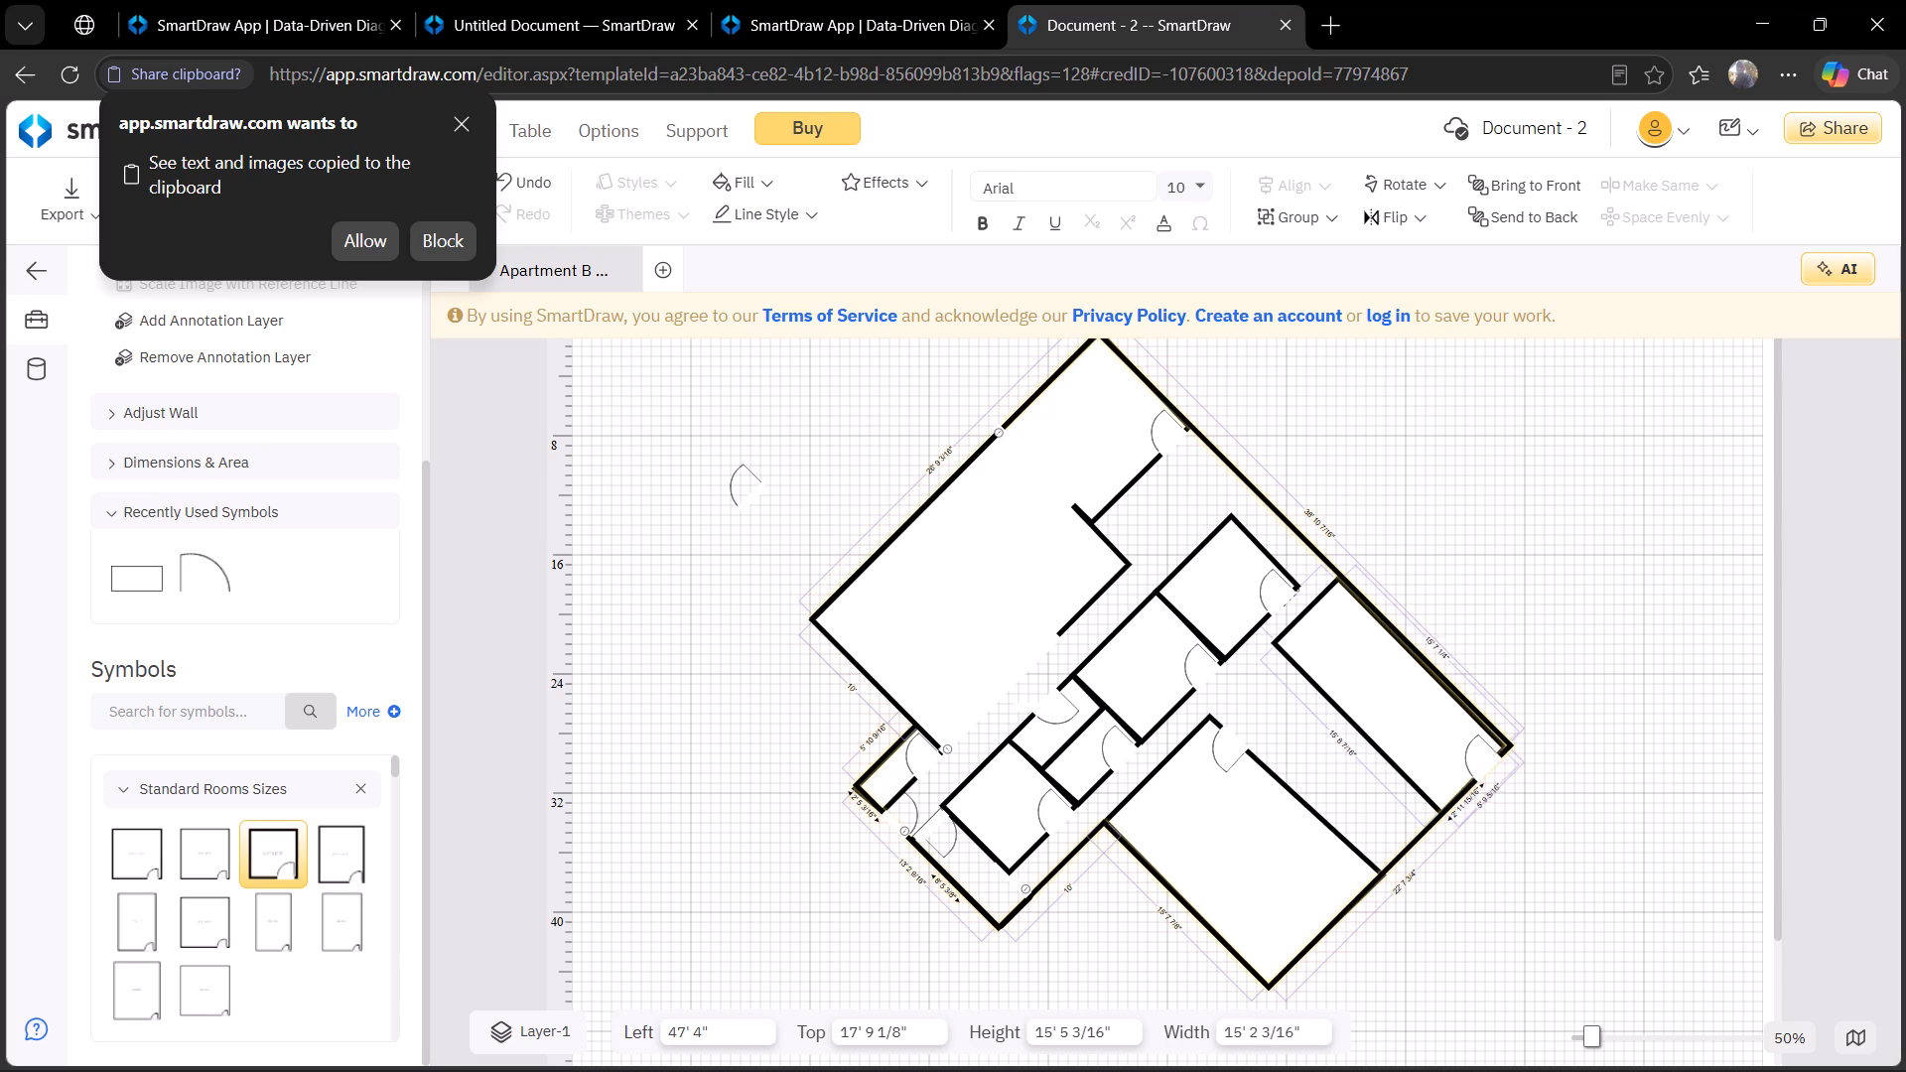
drag(1511, 740, 1511, 742)
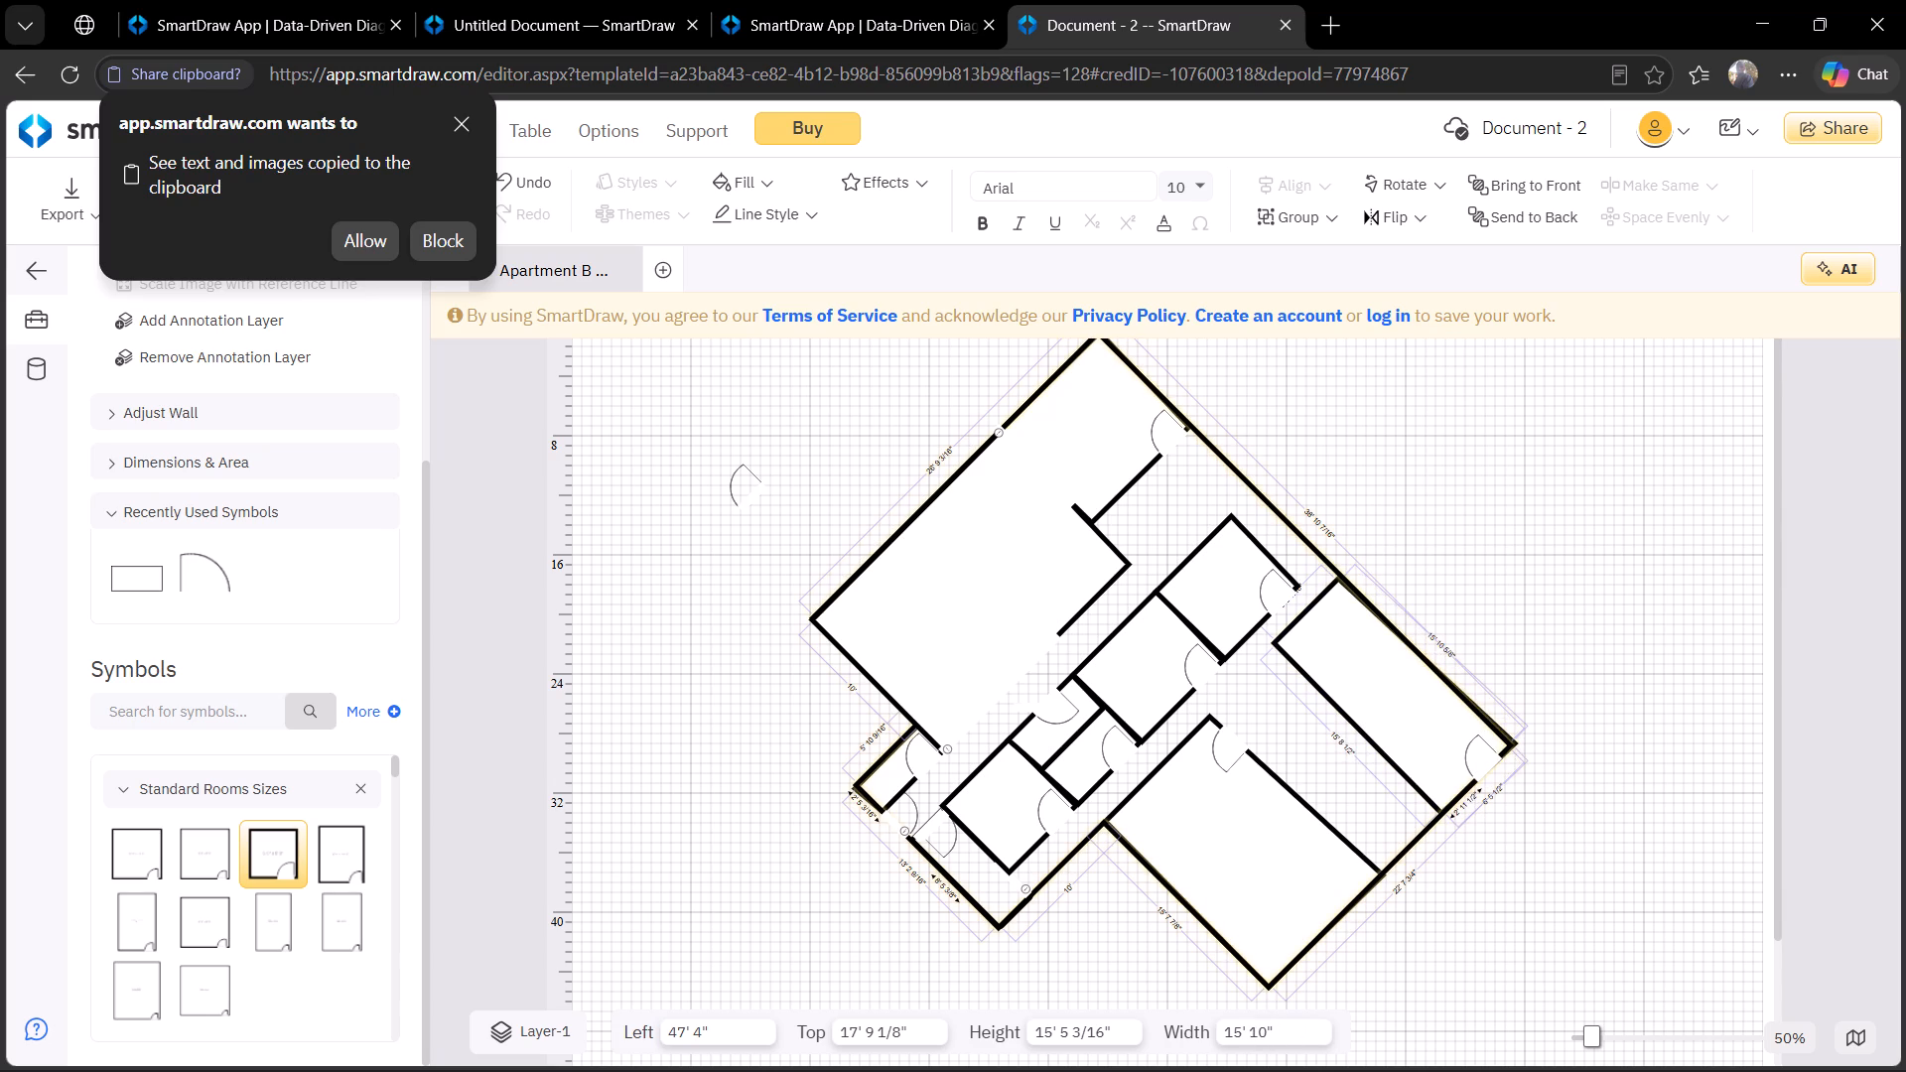
drag(1511, 742, 1511, 743)
click(1566, 695)
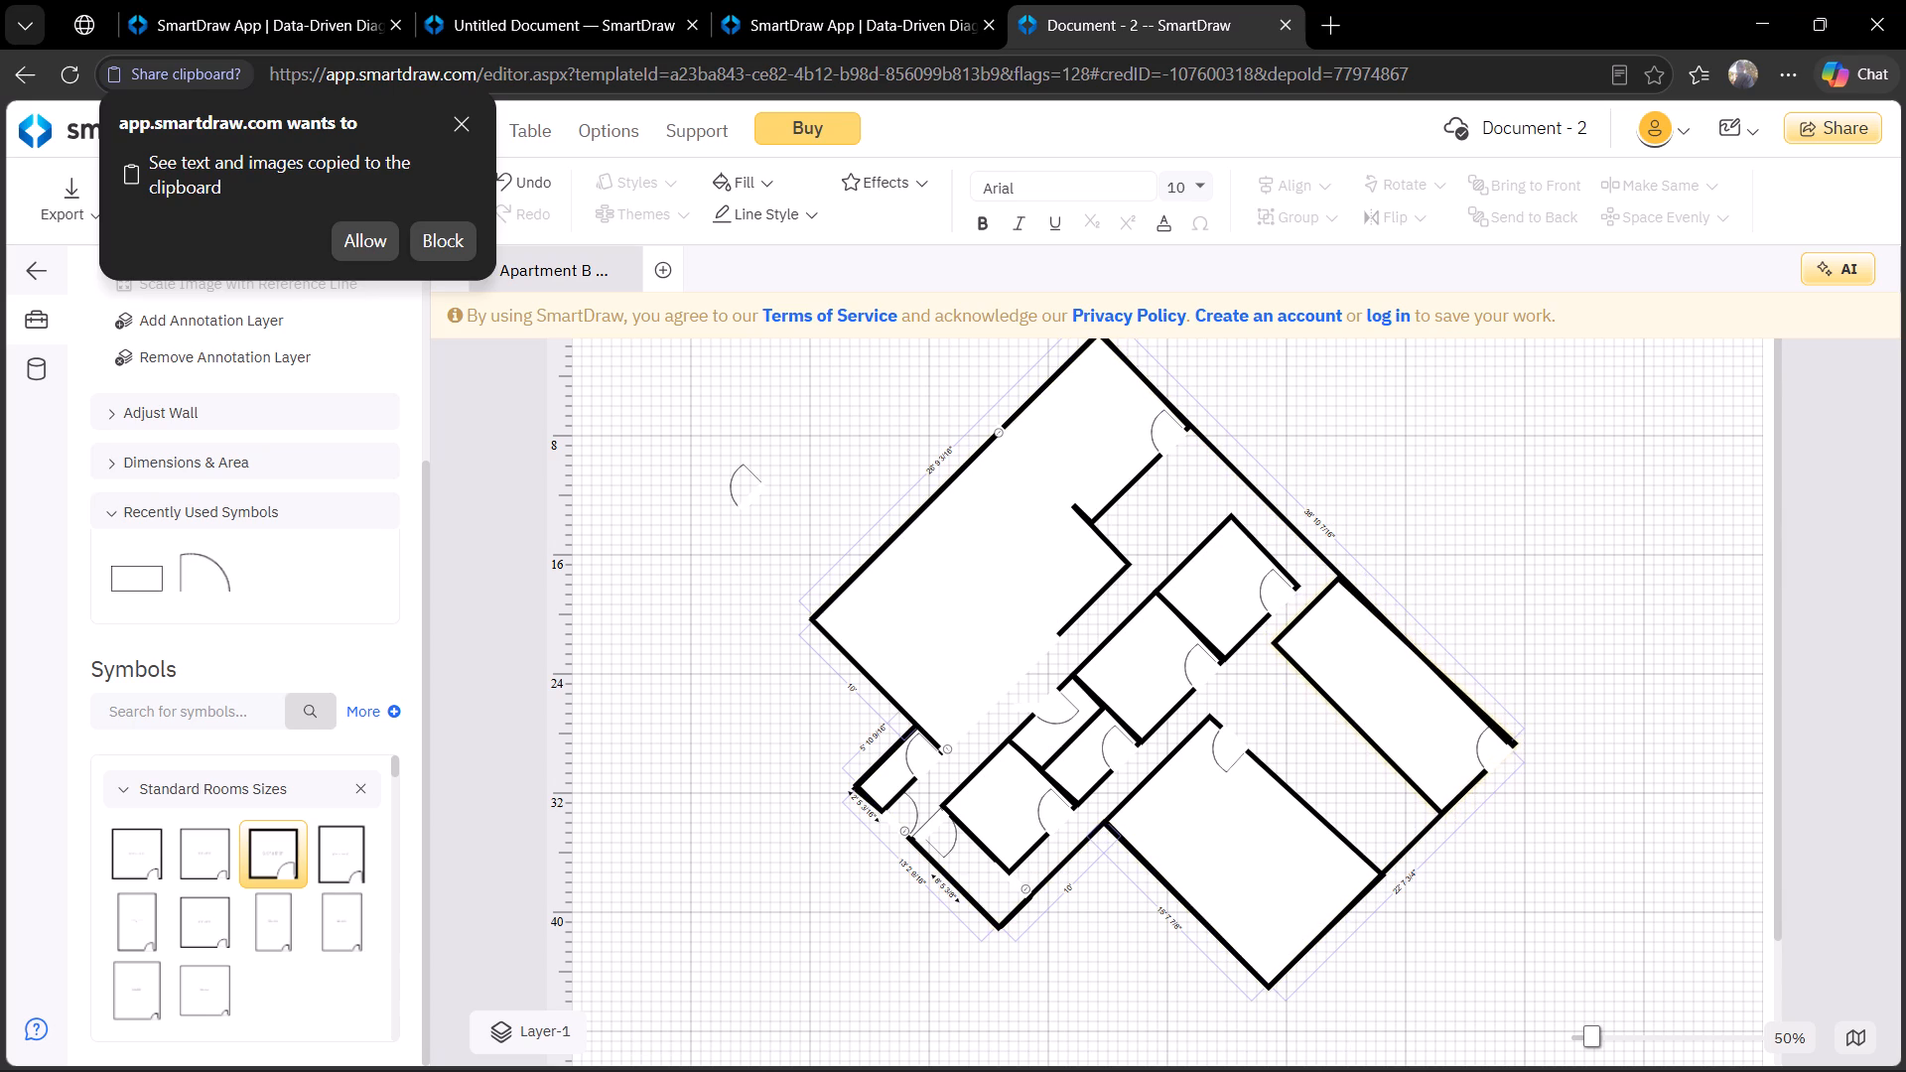
Pull the stretched room's upper-left wall inward, making the room about 14' 8 5/16" high by 15' 1 1/4" wide.
click(1295, 618)
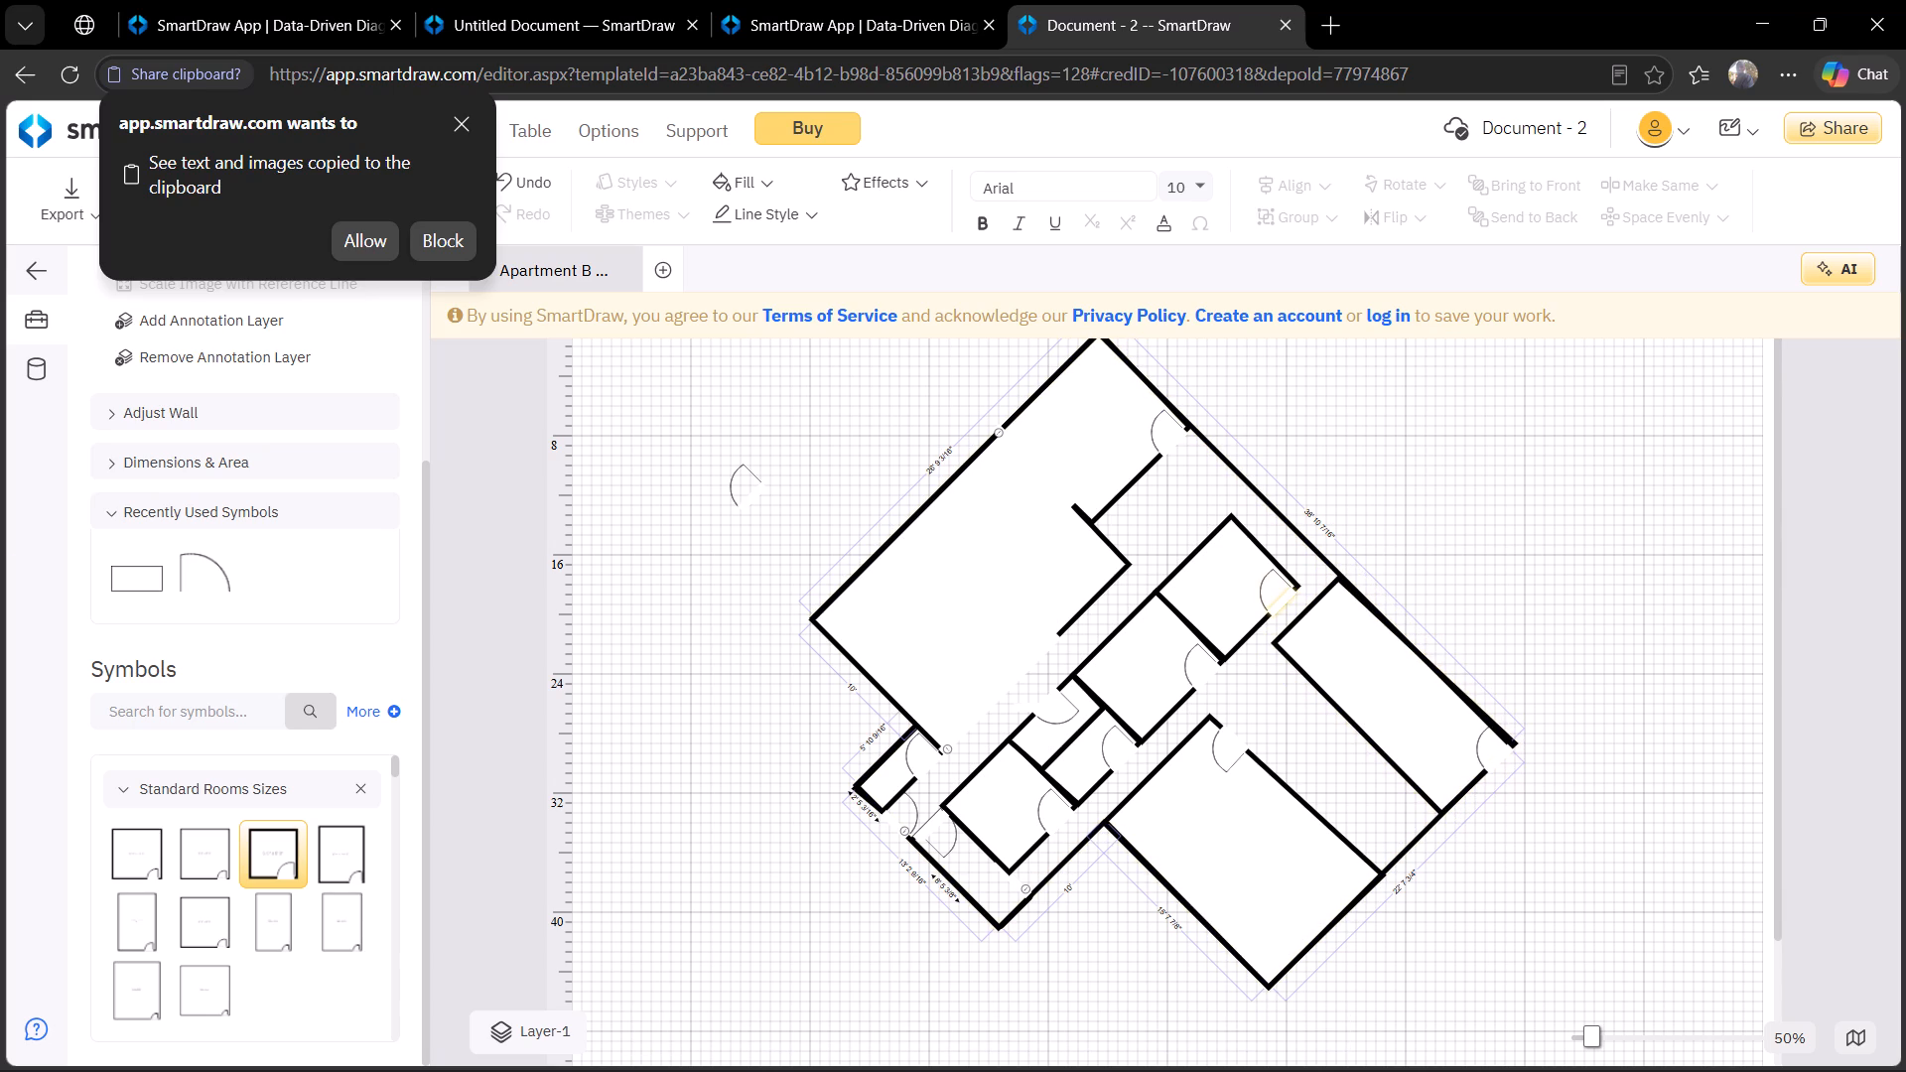
click(1303, 617)
click(1313, 600)
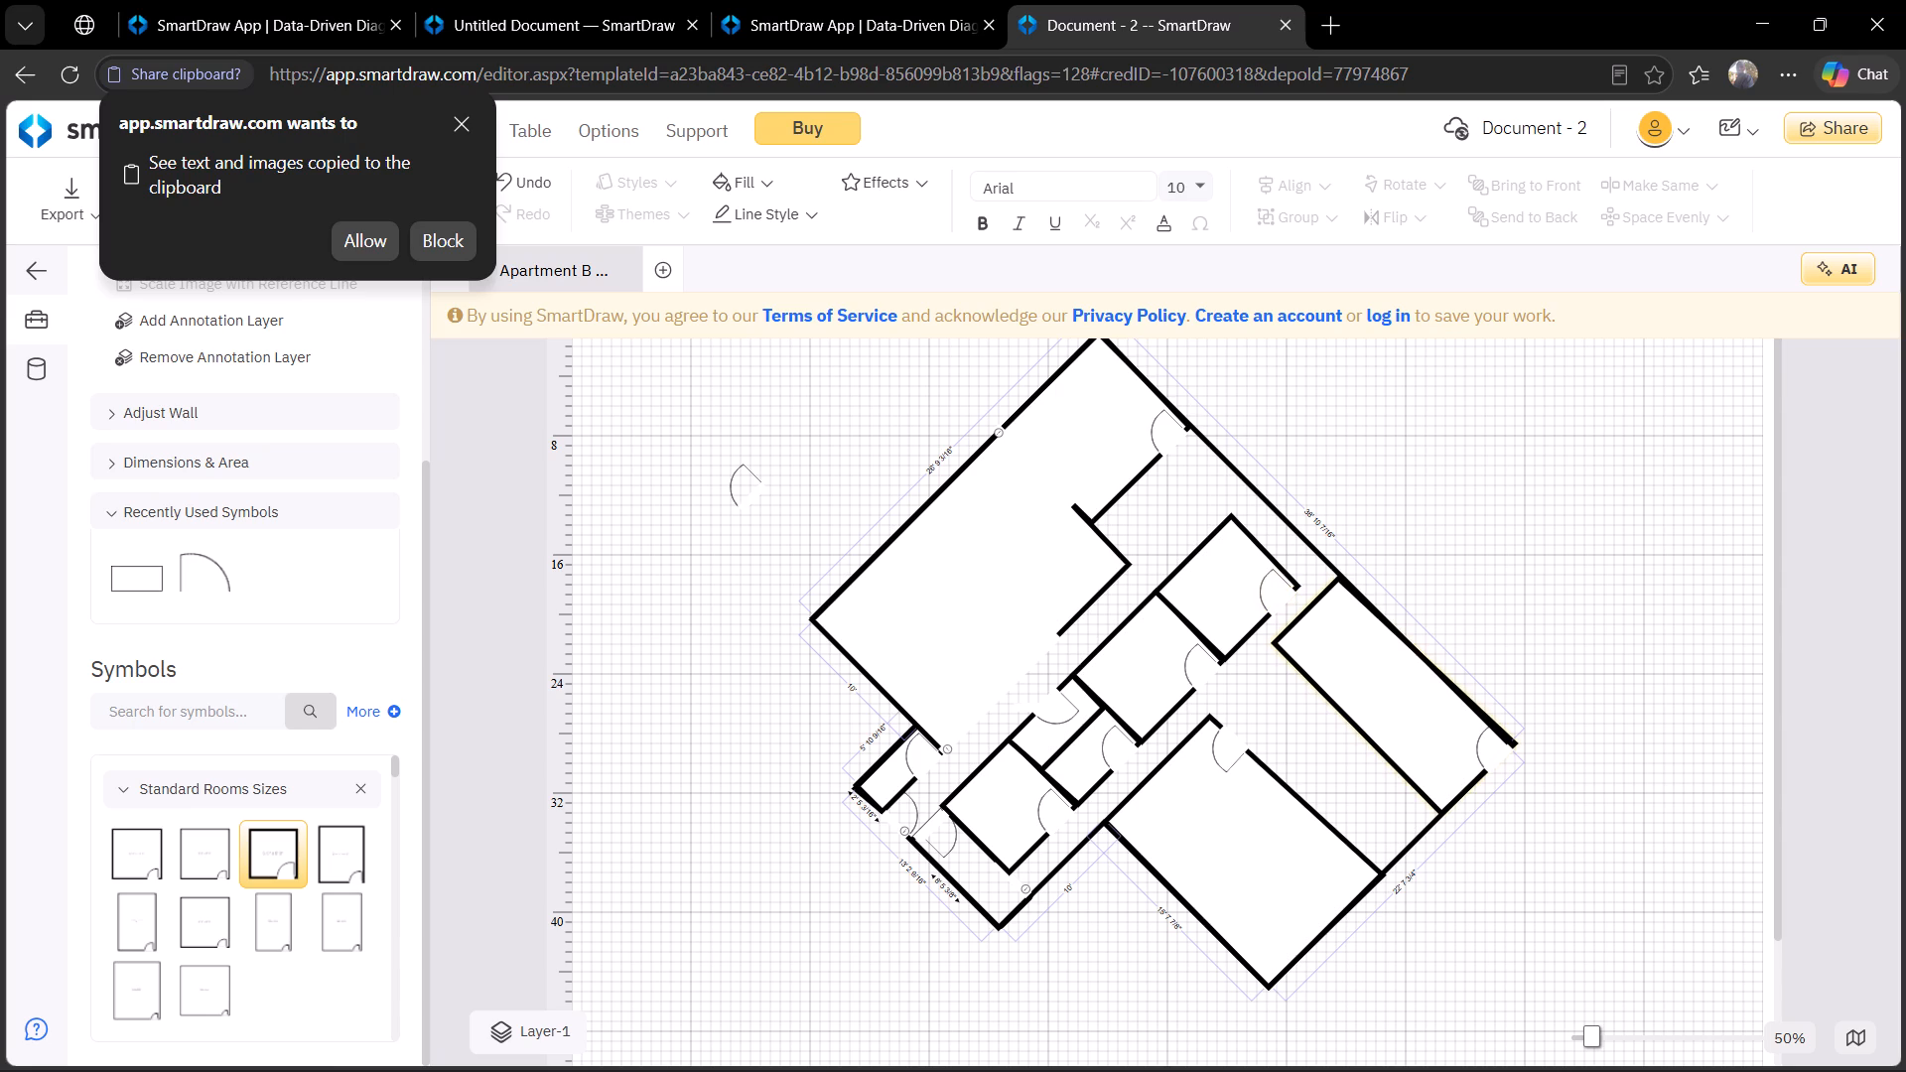
click(1312, 609)
drag(1306, 611, 1318, 620)
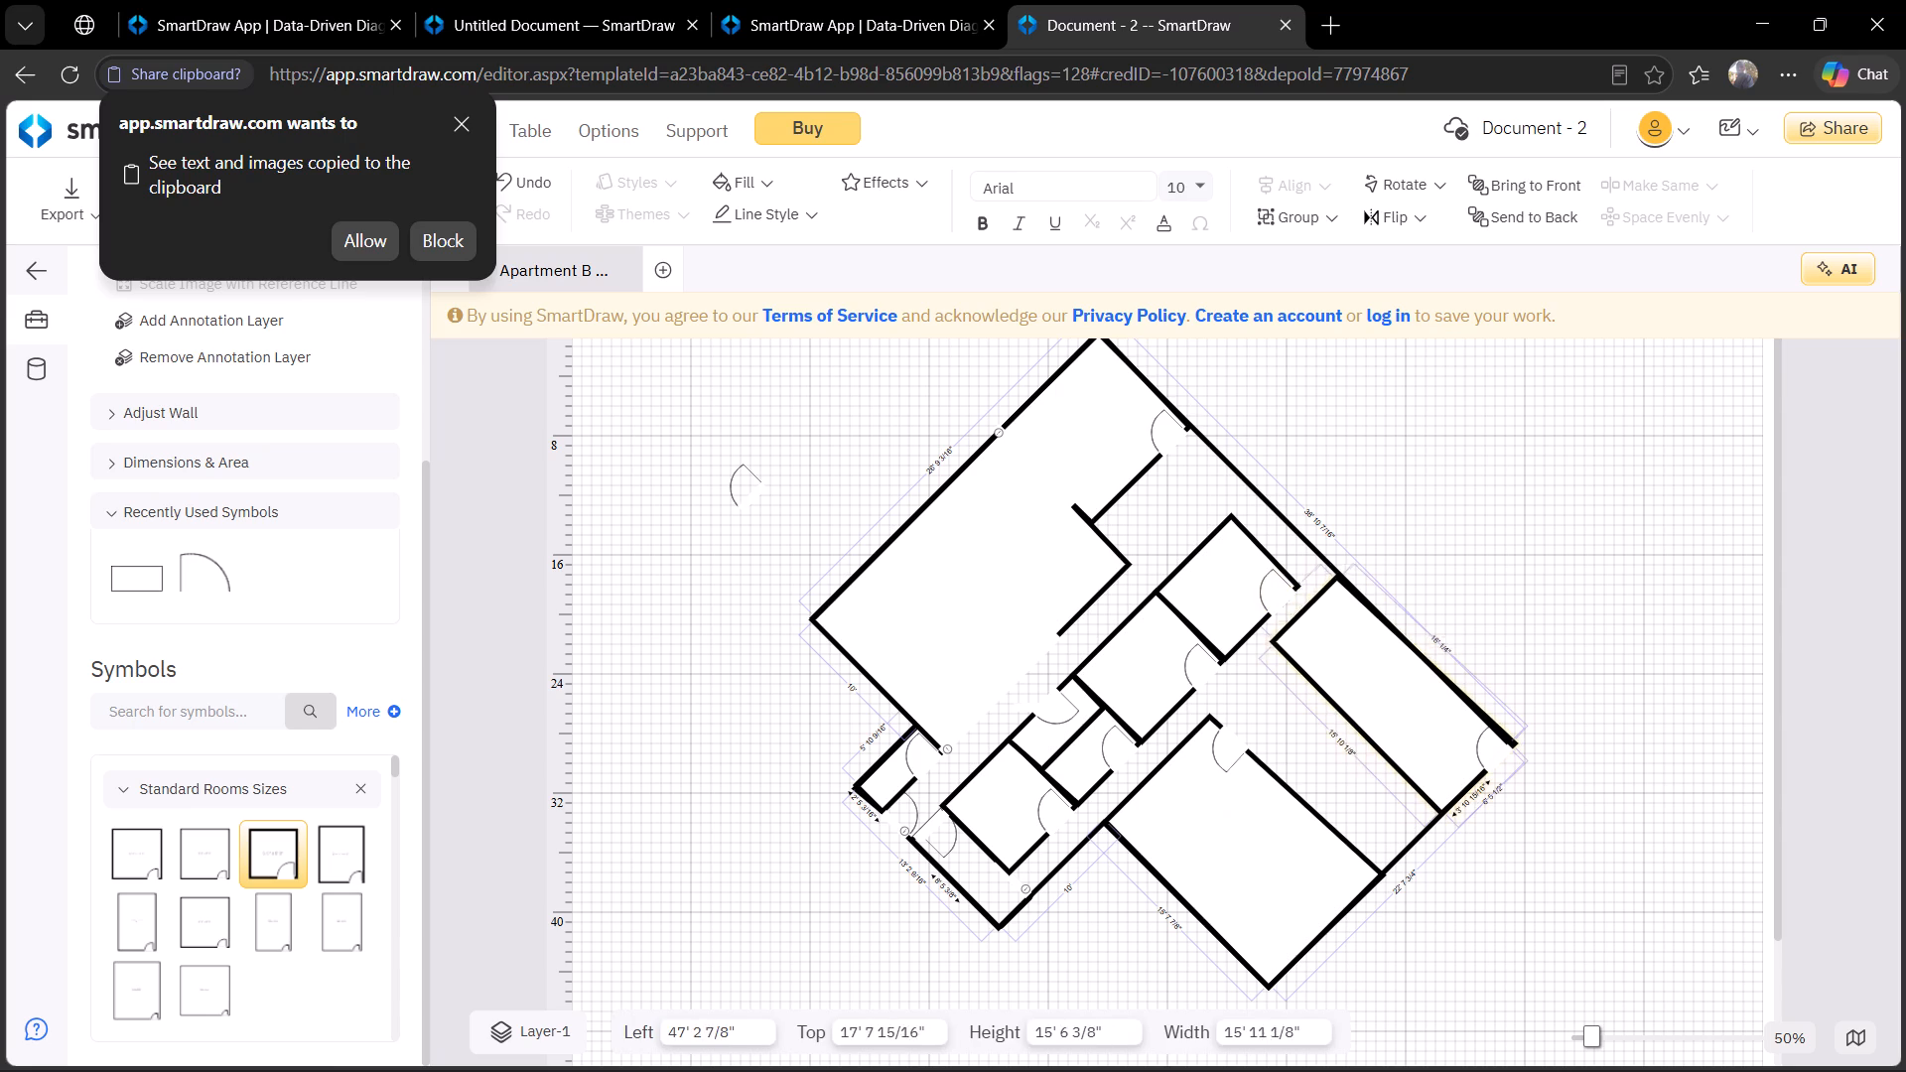
drag(1318, 620, 1320, 621)
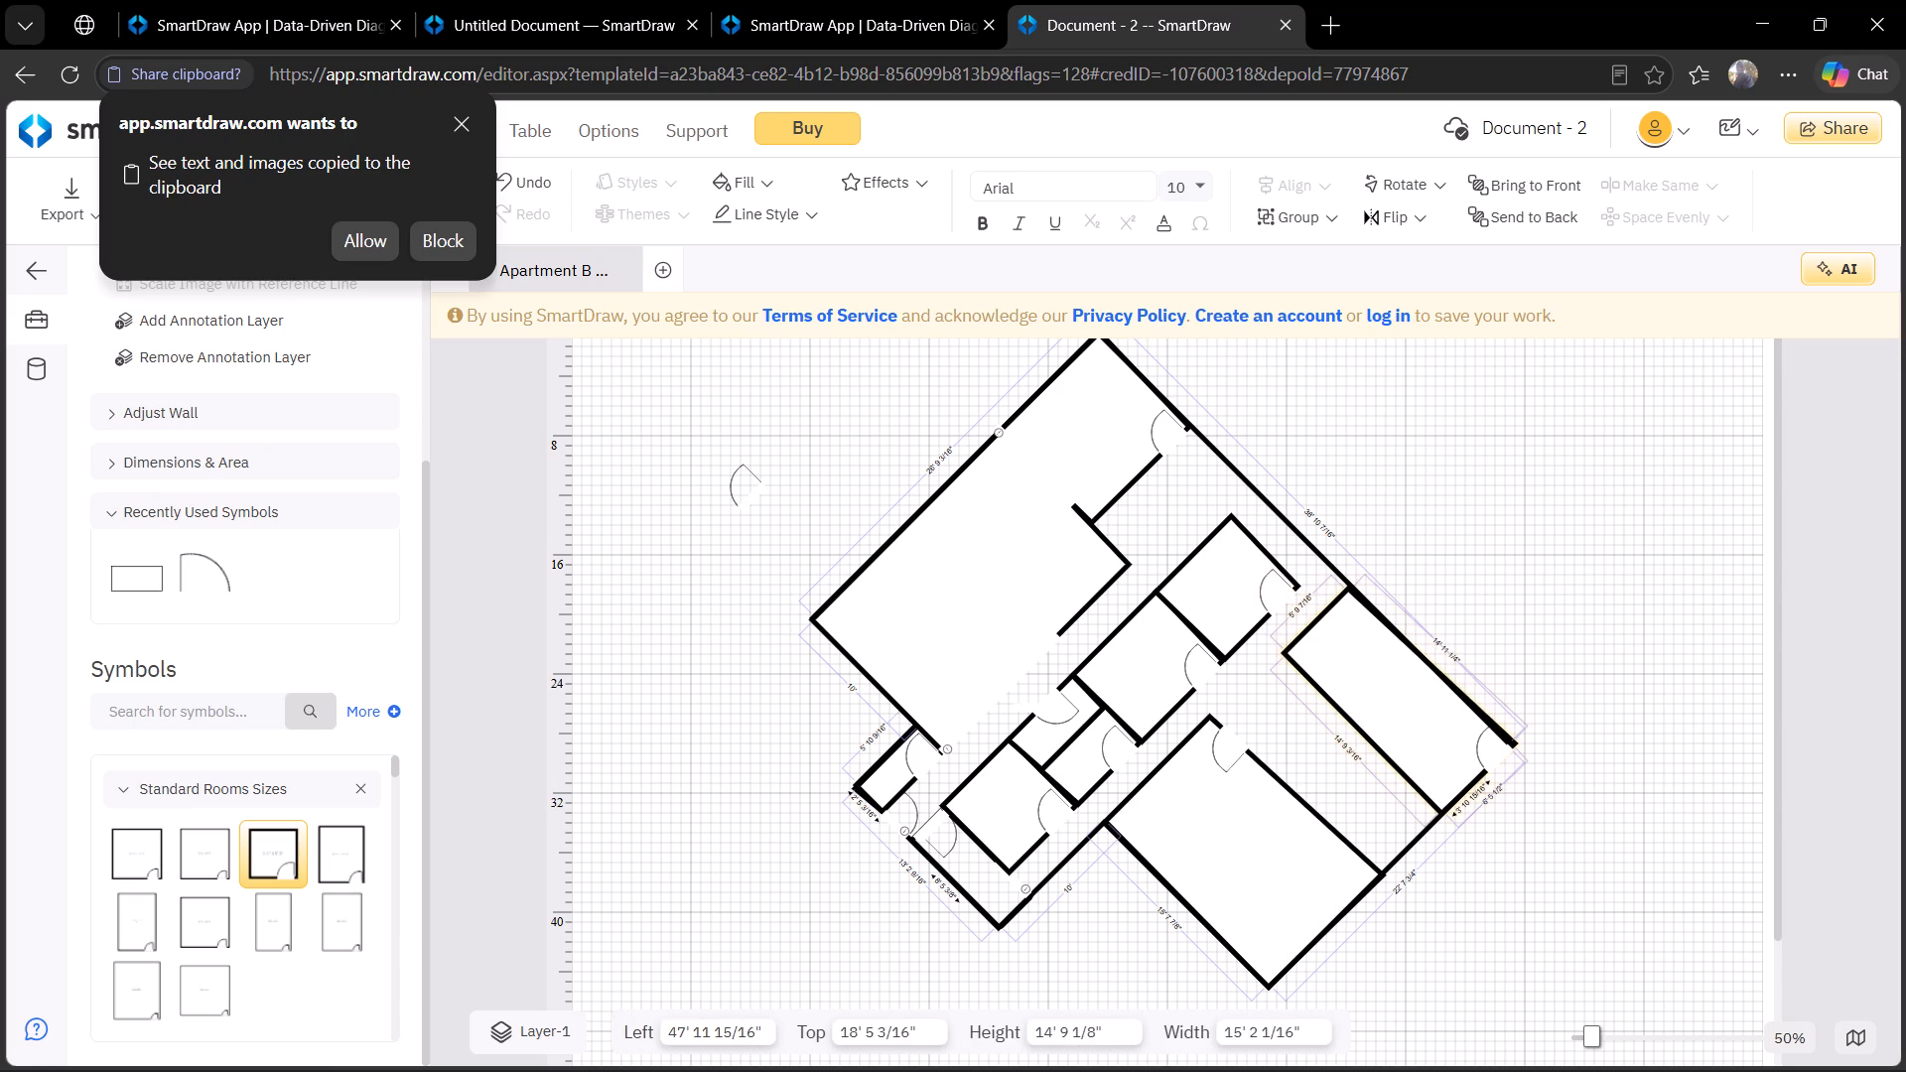
drag(1320, 621, 1320, 623)
Move the stretched room's door onto its lower-left wall at about left 48' 8", top 22' 2 5/8", and flip it to swing inward.
click(1491, 753)
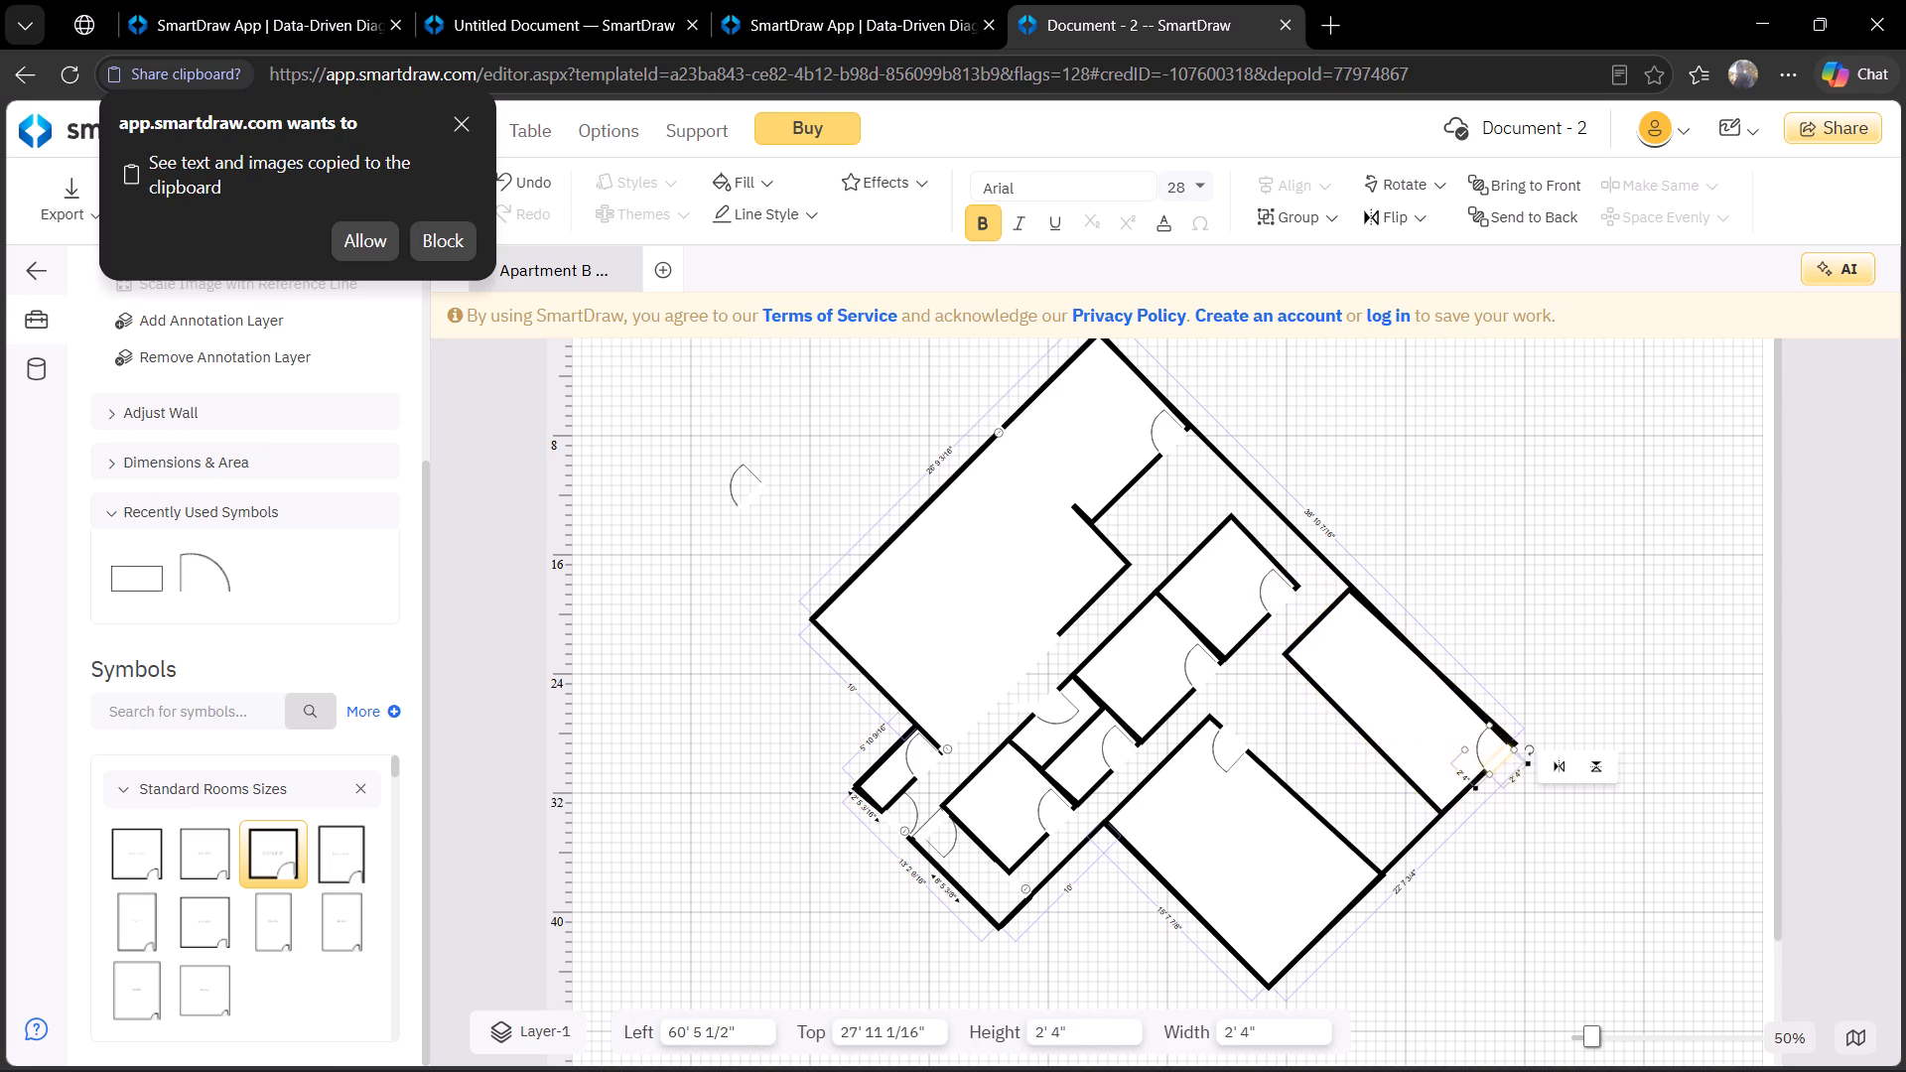
drag(1491, 753, 1321, 676)
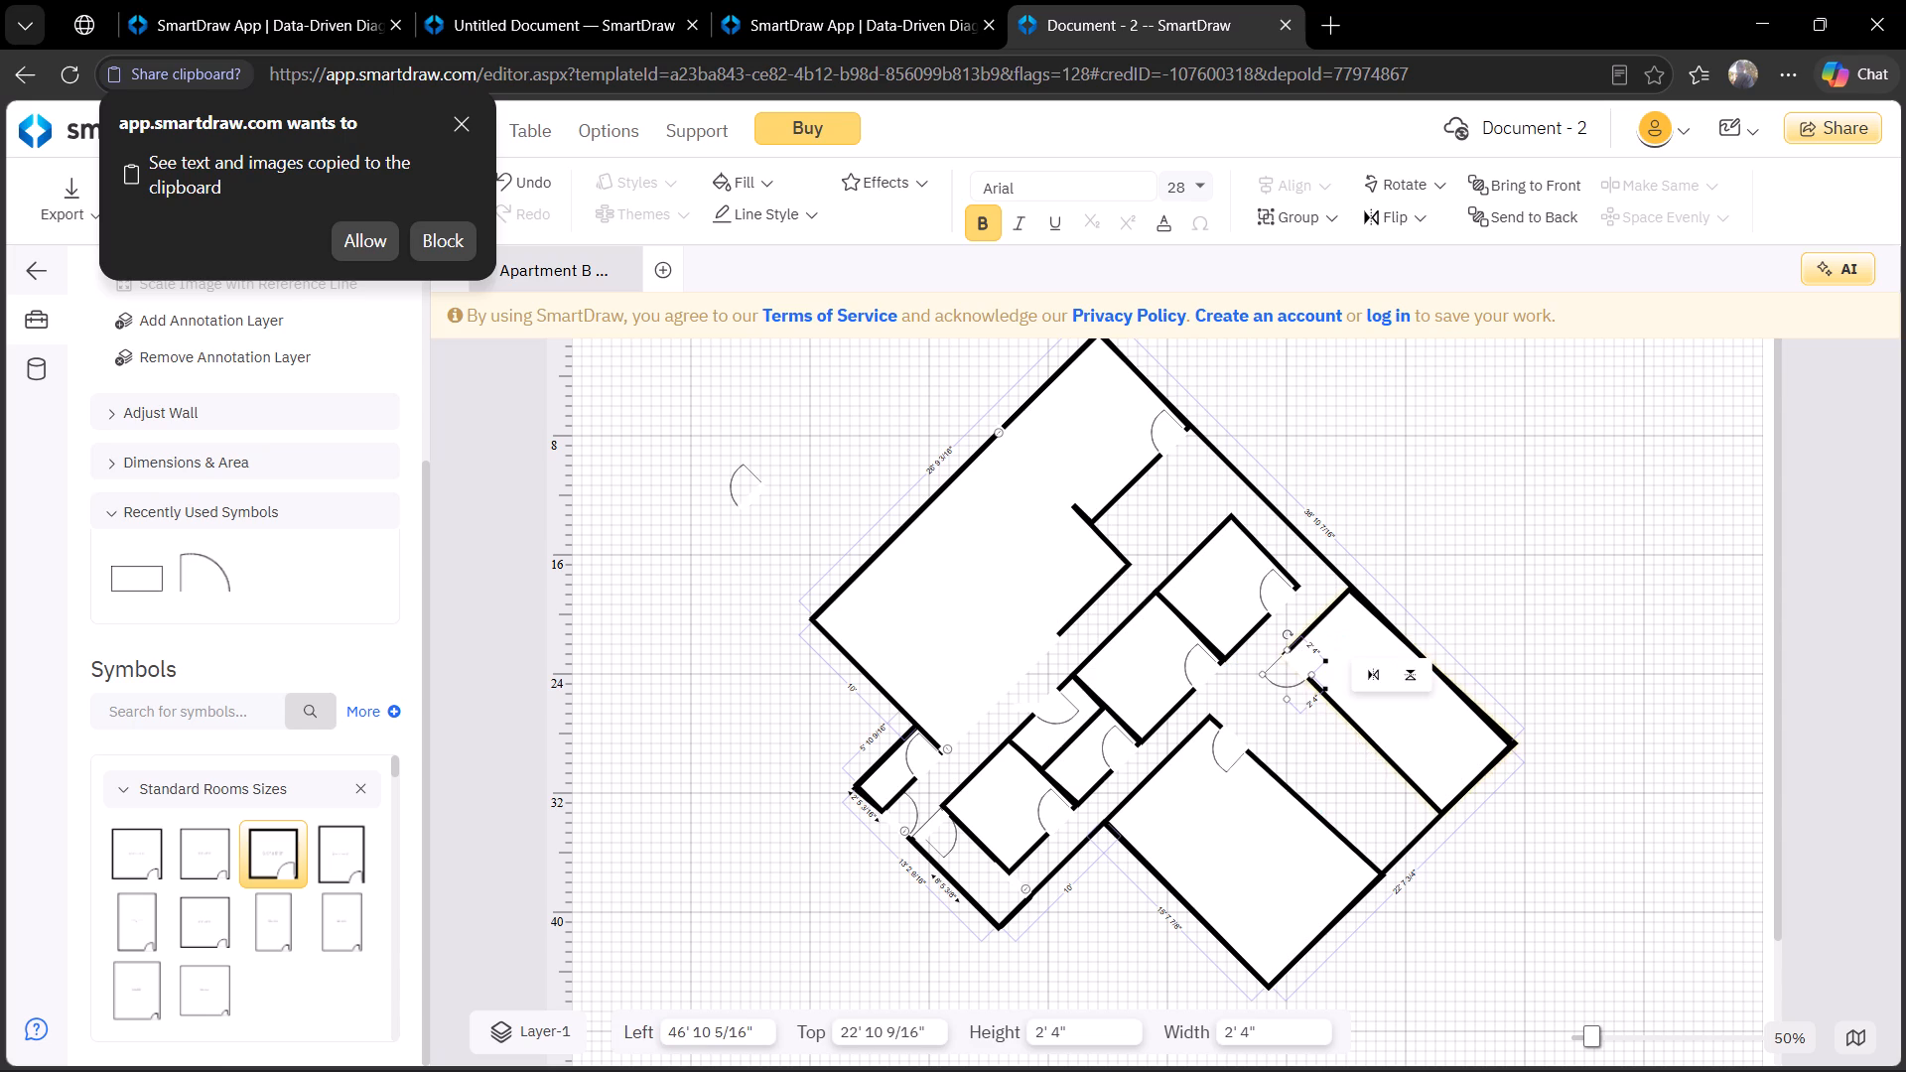
drag(1294, 670, 1335, 689)
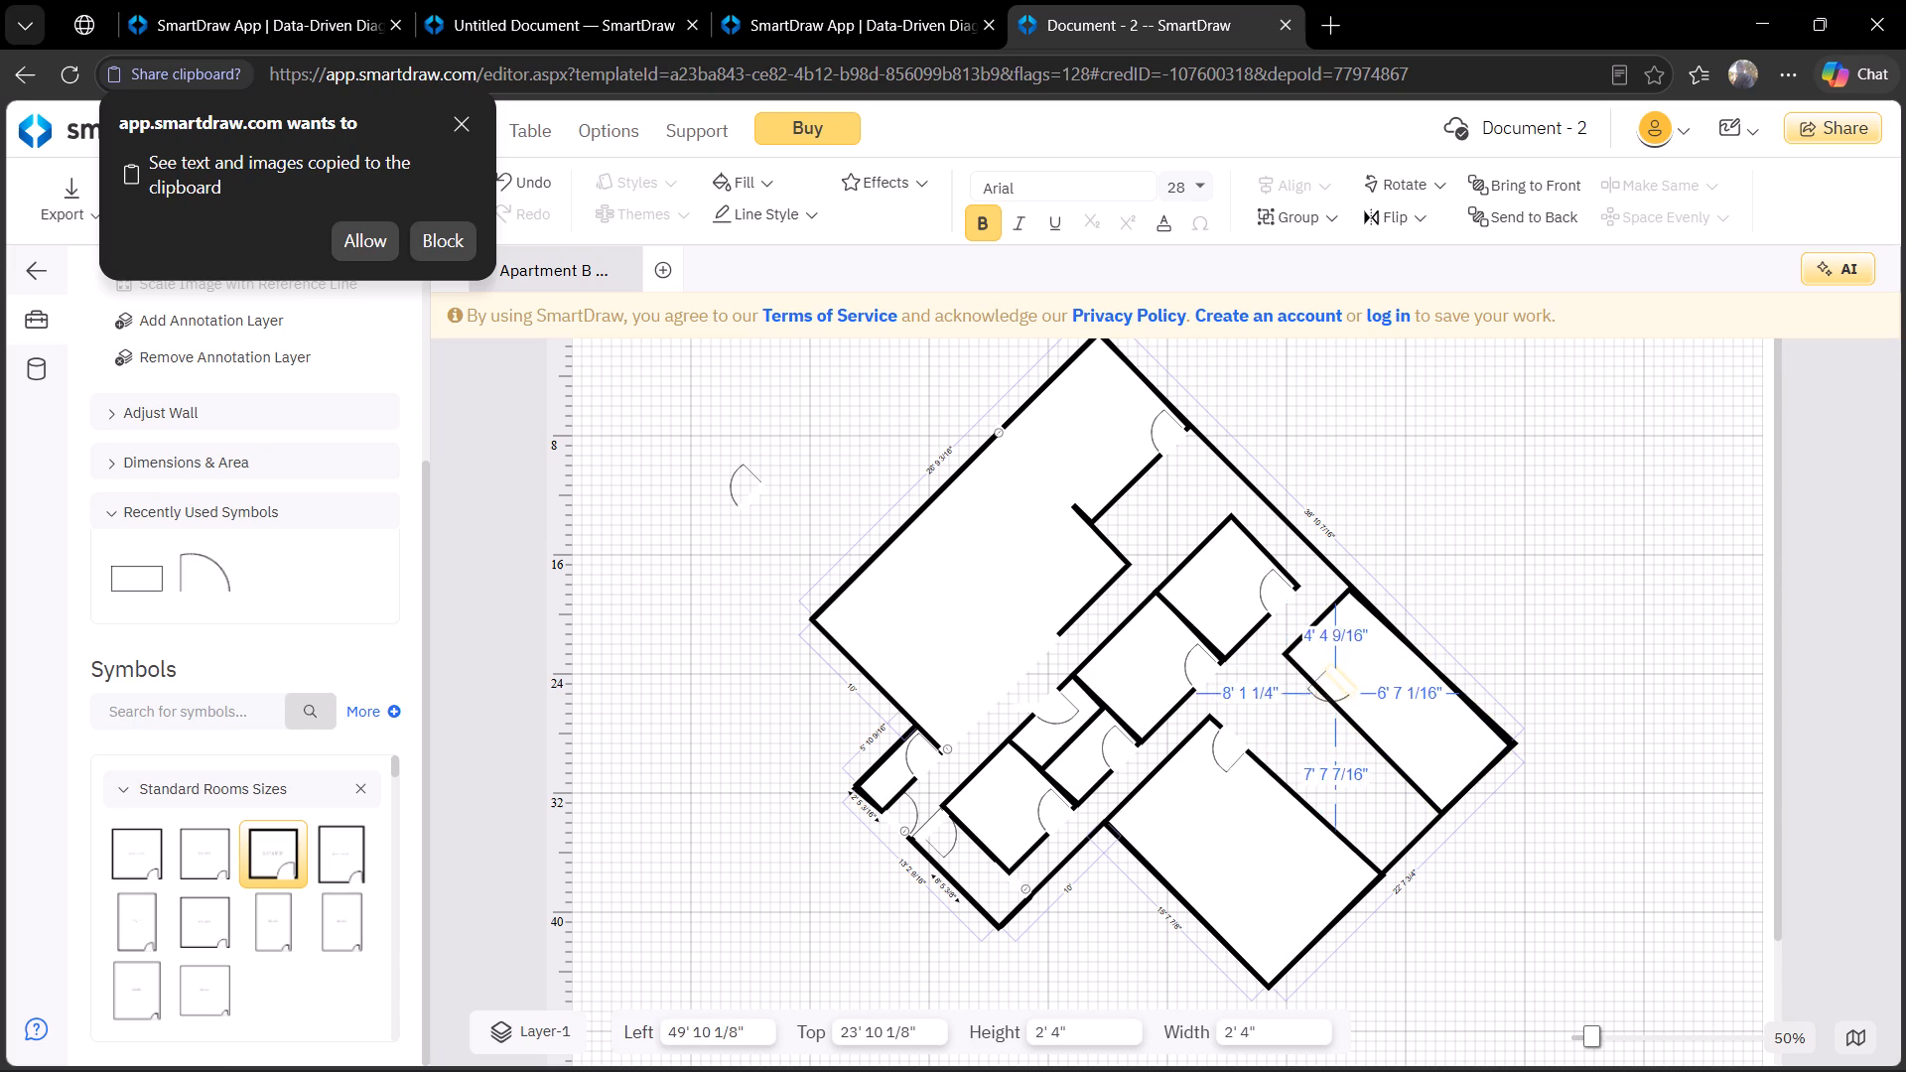
drag(1335, 689, 1322, 688)
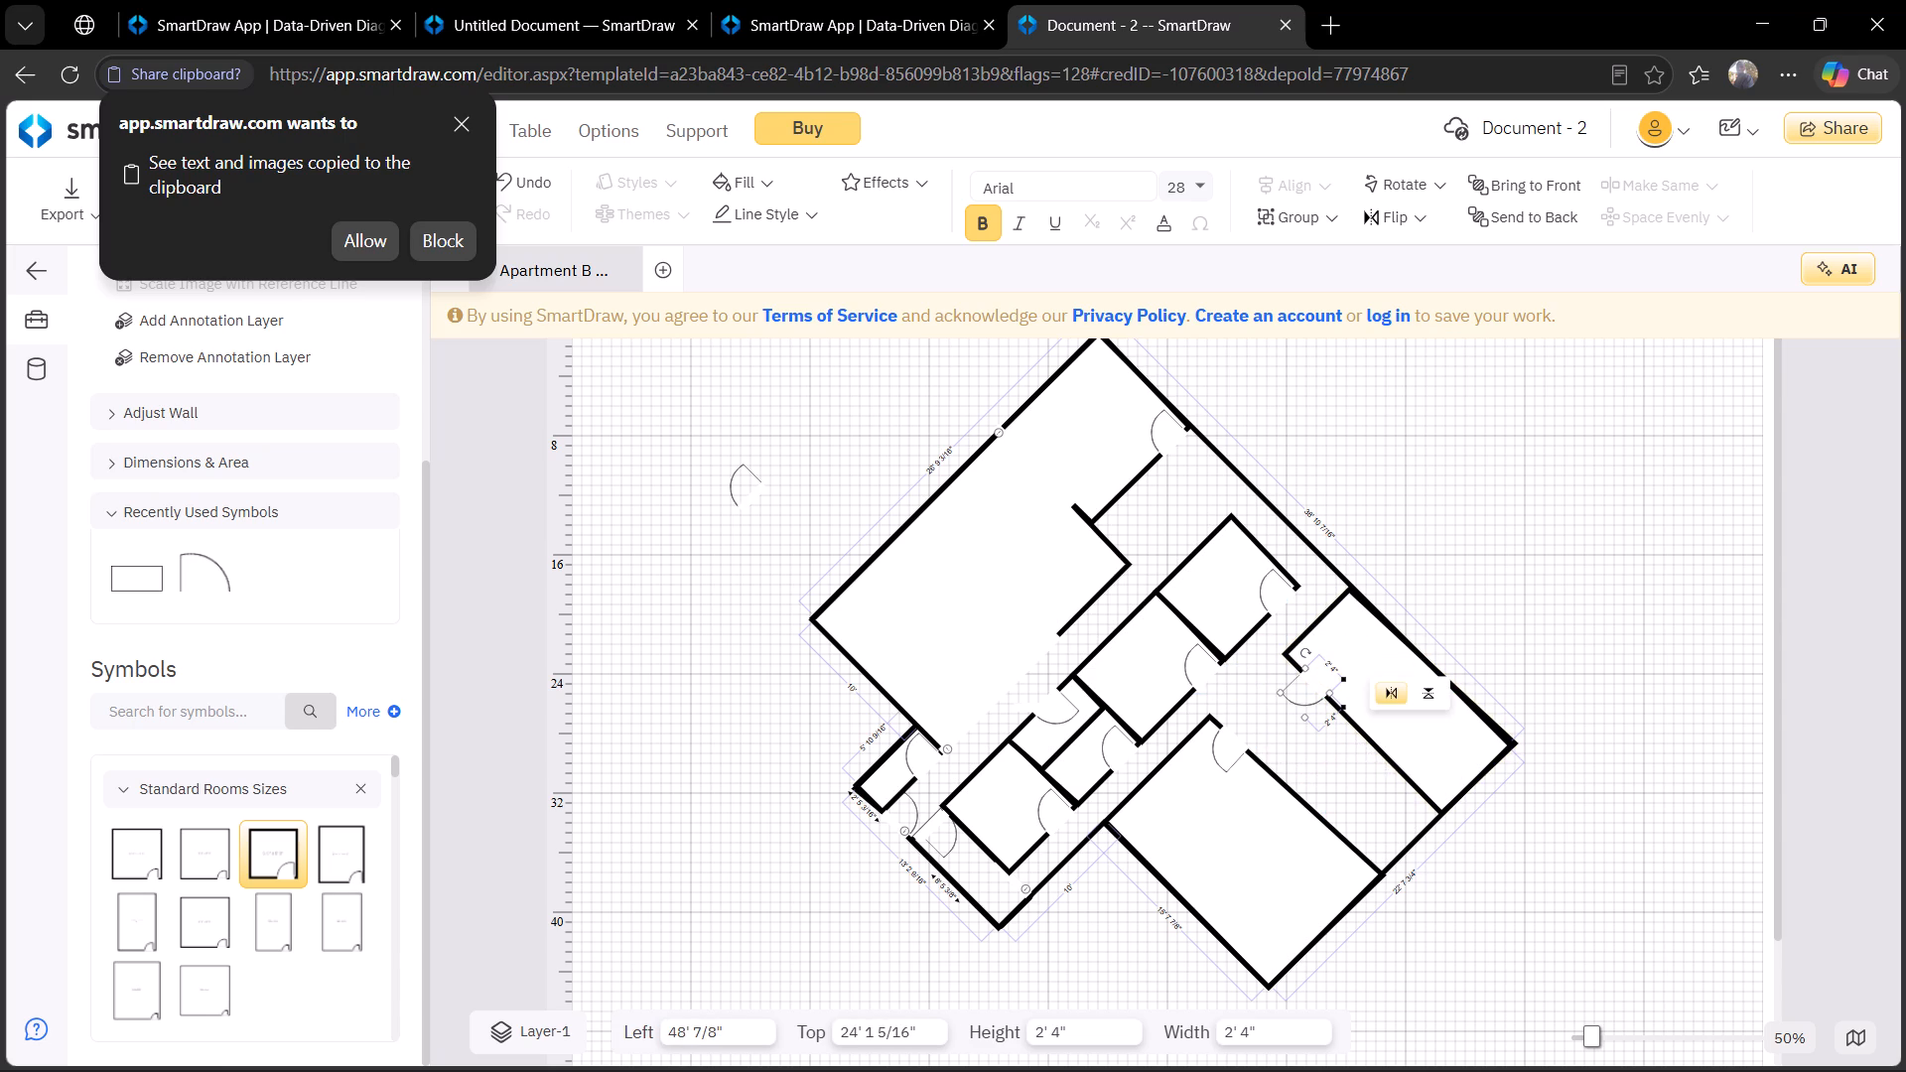
click(1417, 691)
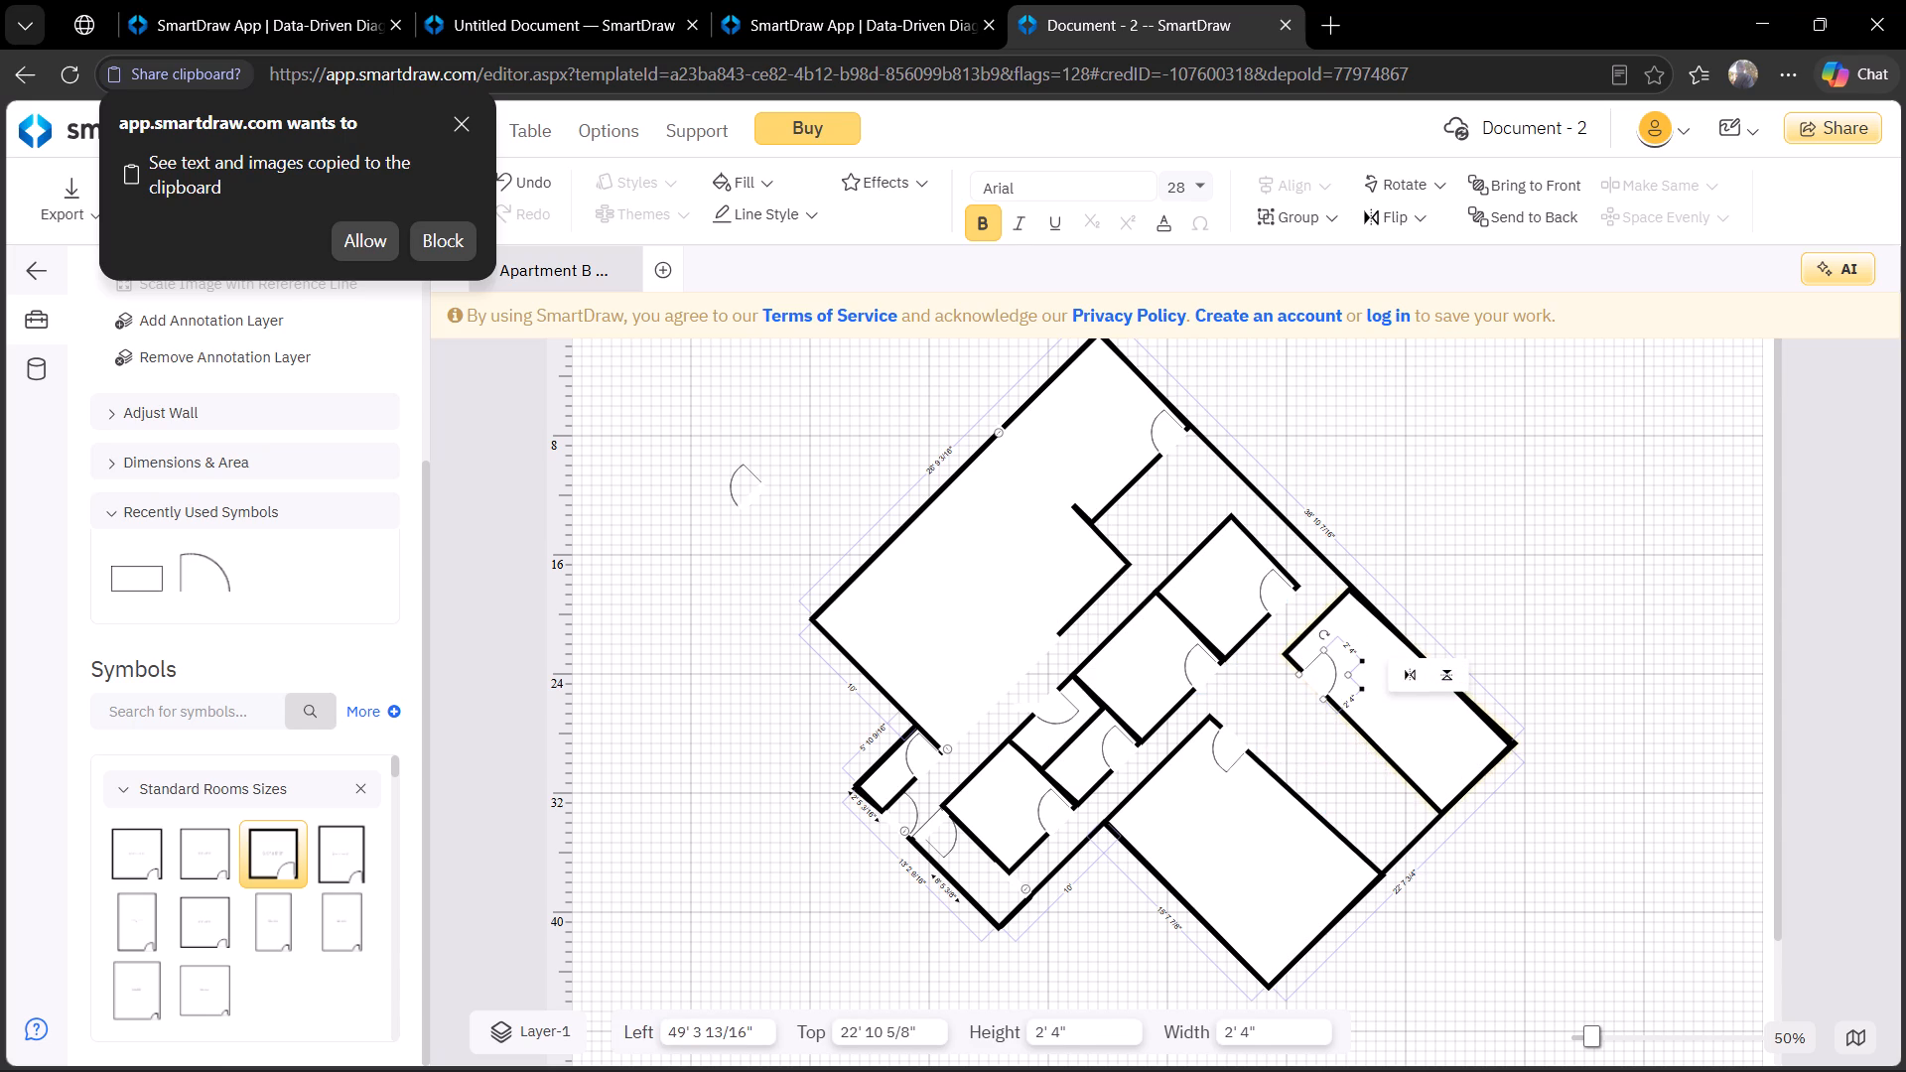
click(1420, 719)
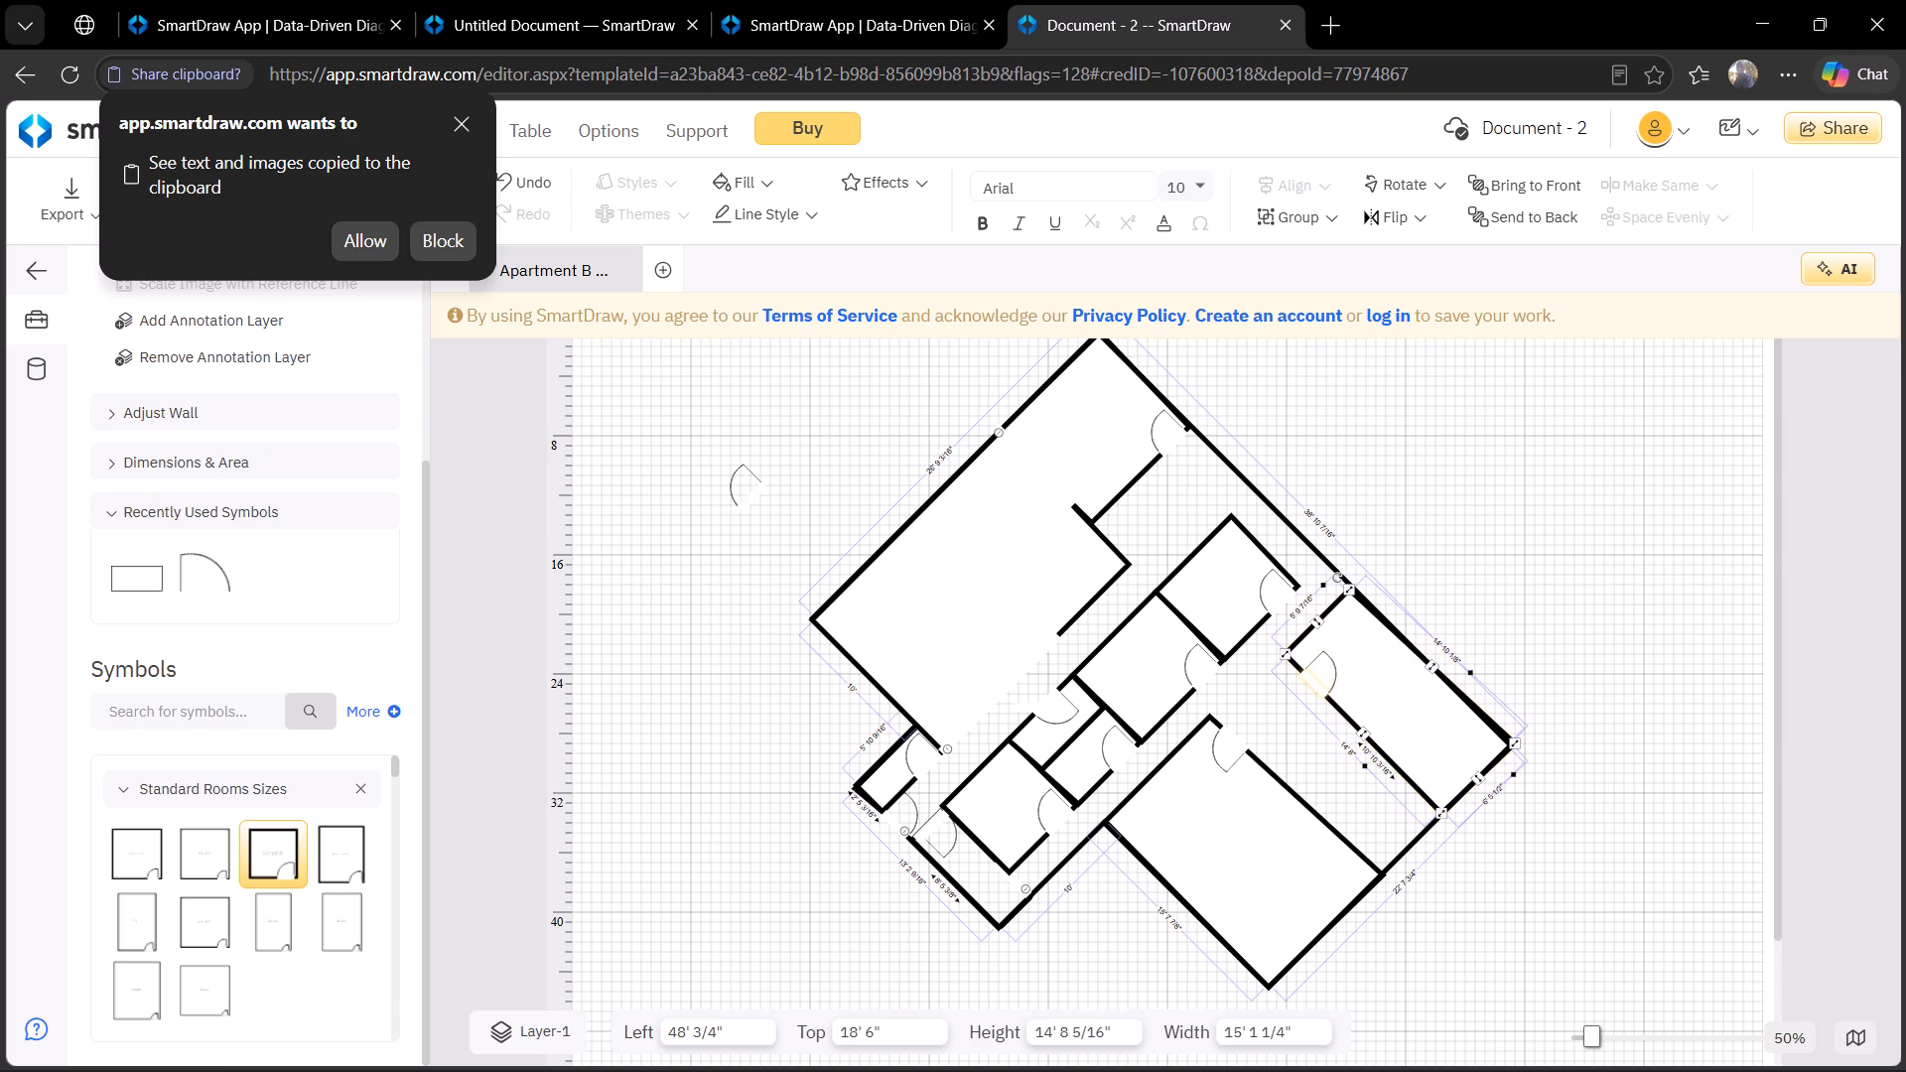
drag(1311, 681, 1294, 667)
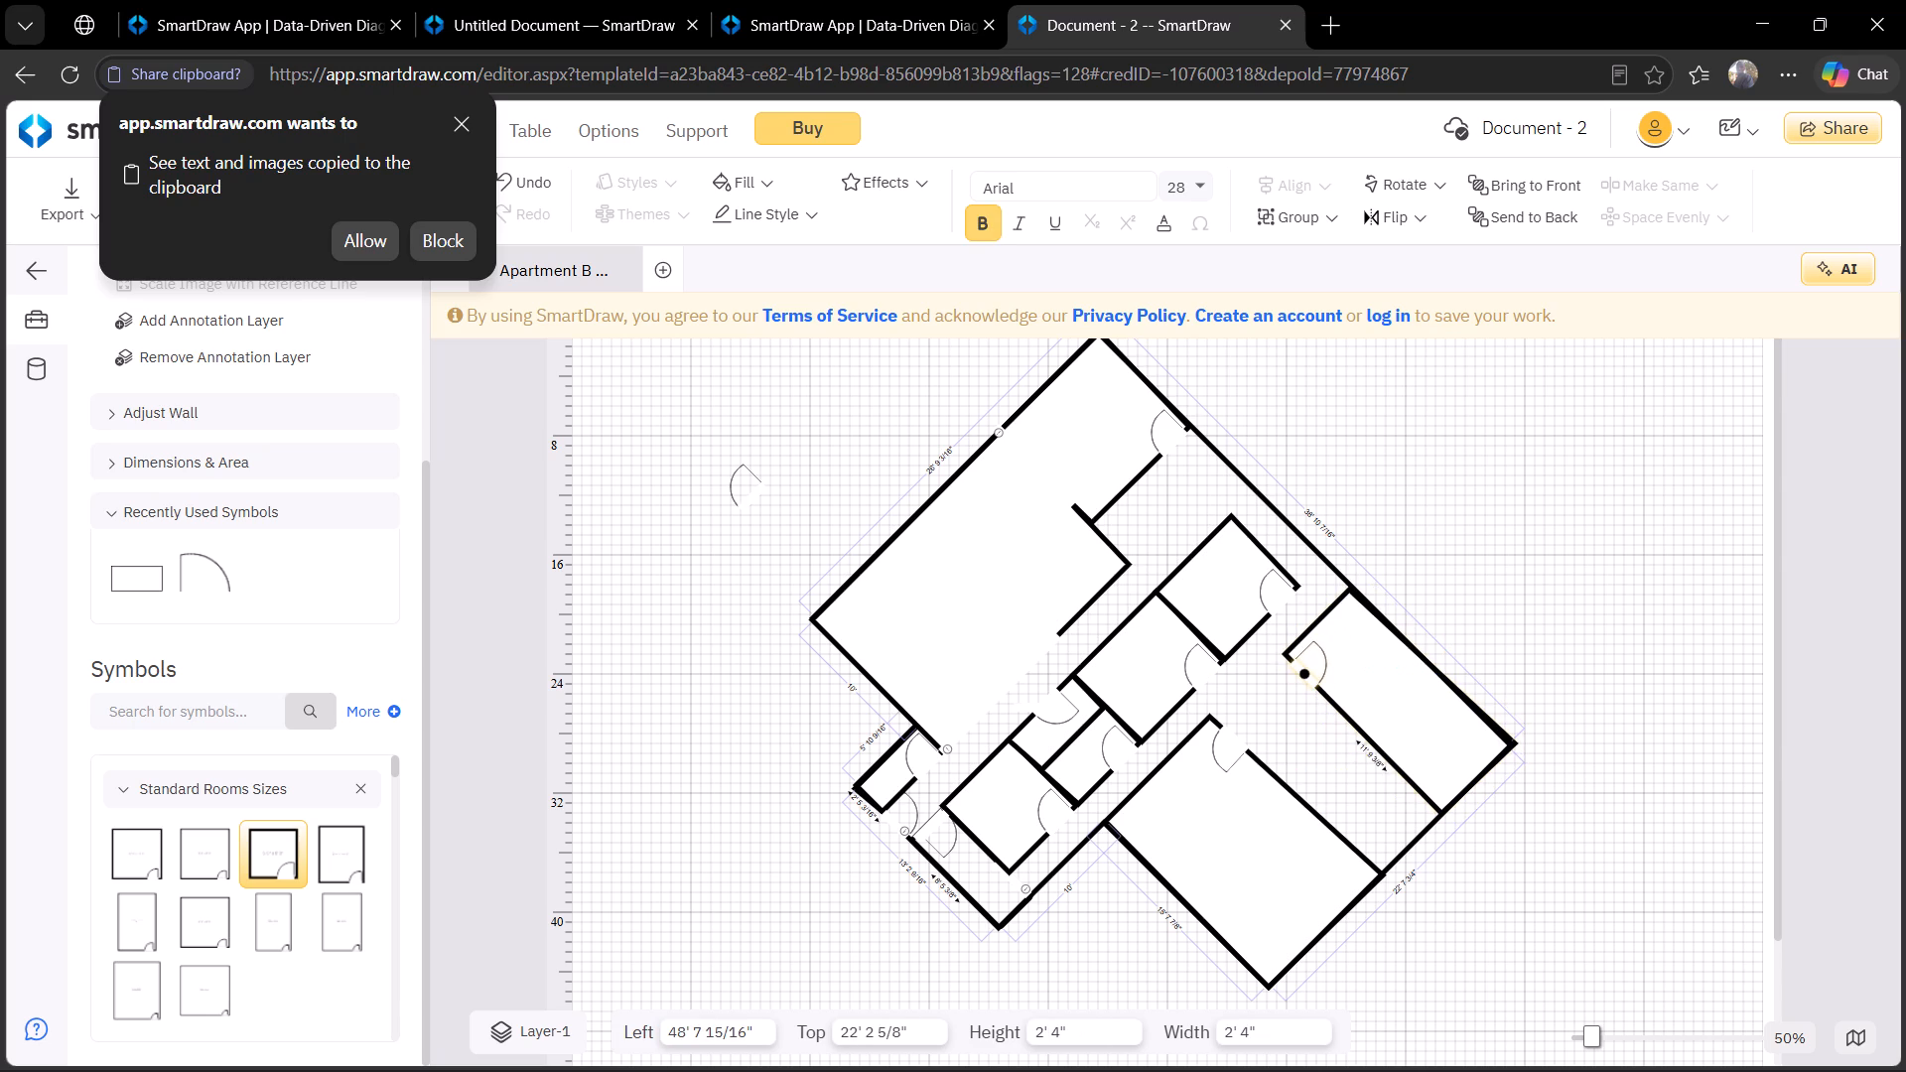
drag(1294, 667, 1290, 667)
click(1305, 774)
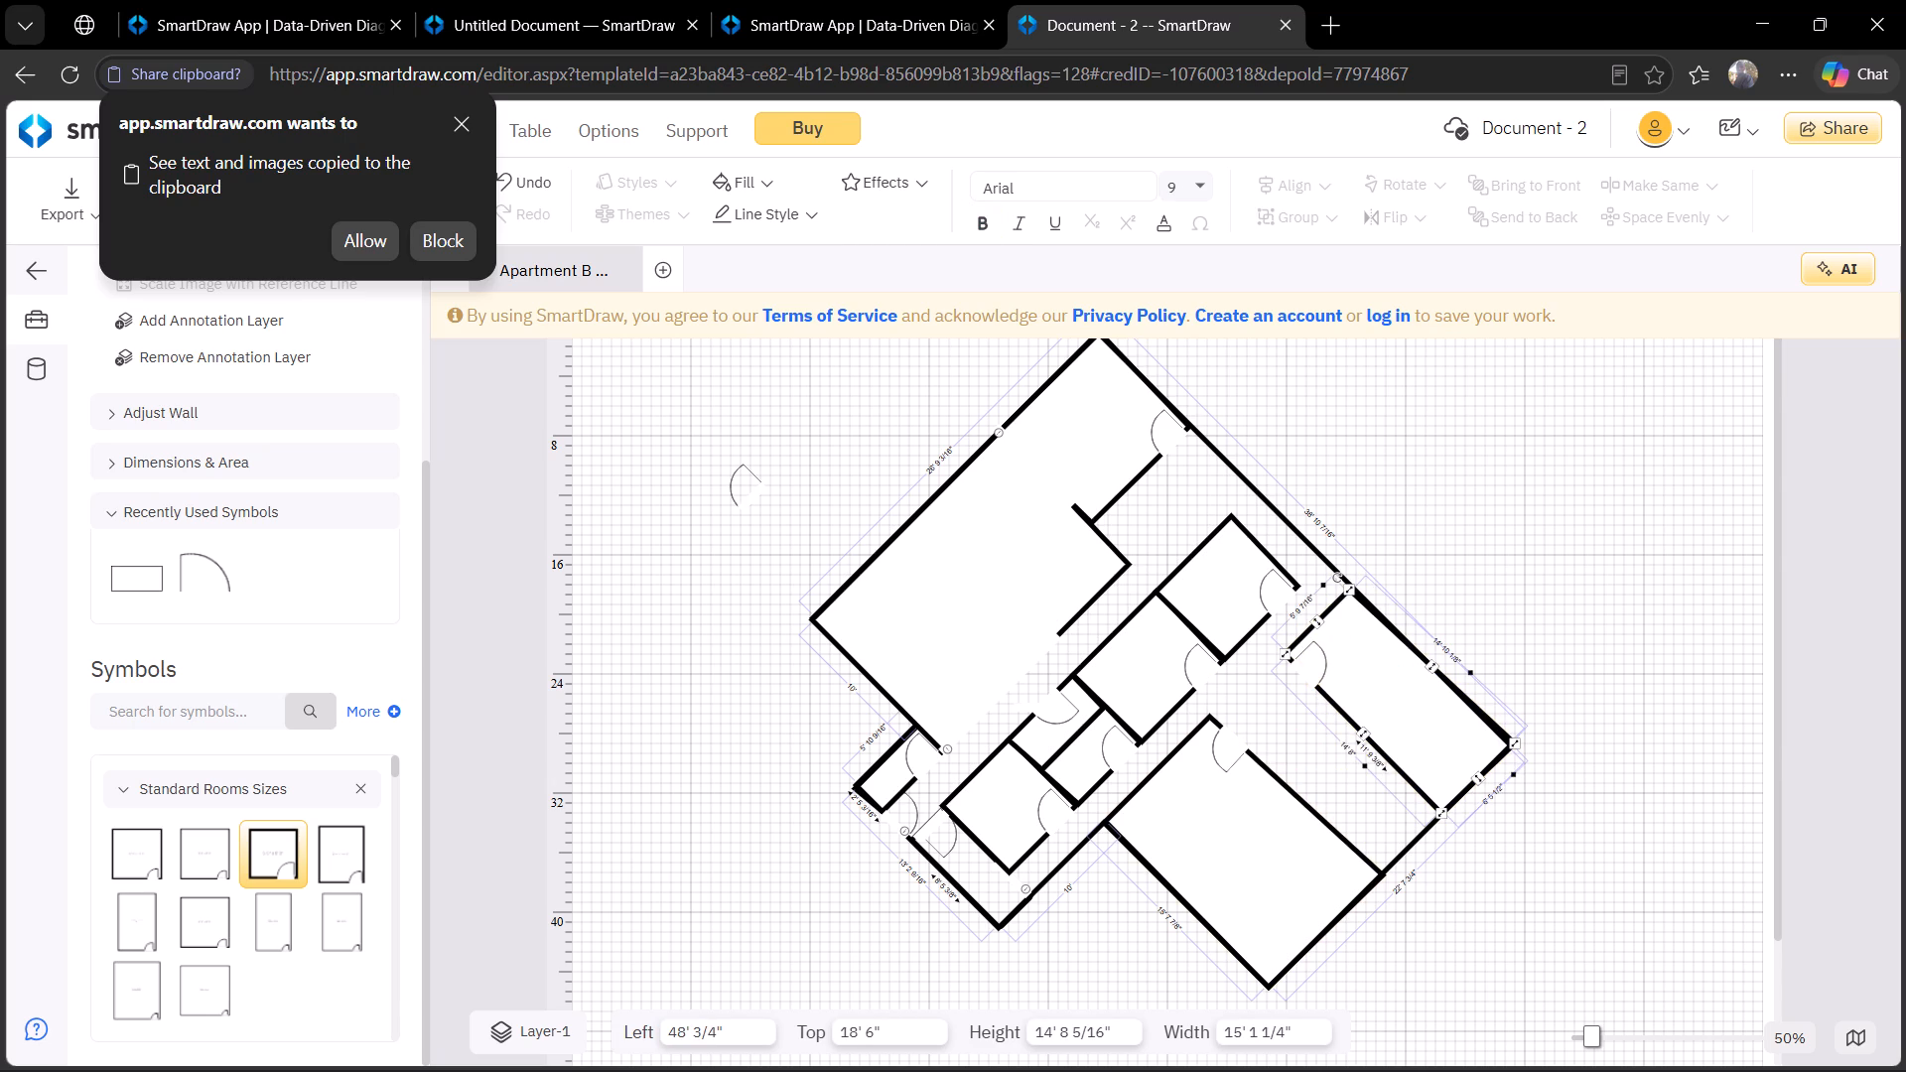
Paste another small room and place it against the lower-right outer wall between the two large rooms, at left 52' 7/16", top 31' 1".
click(1350, 685)
click(1384, 670)
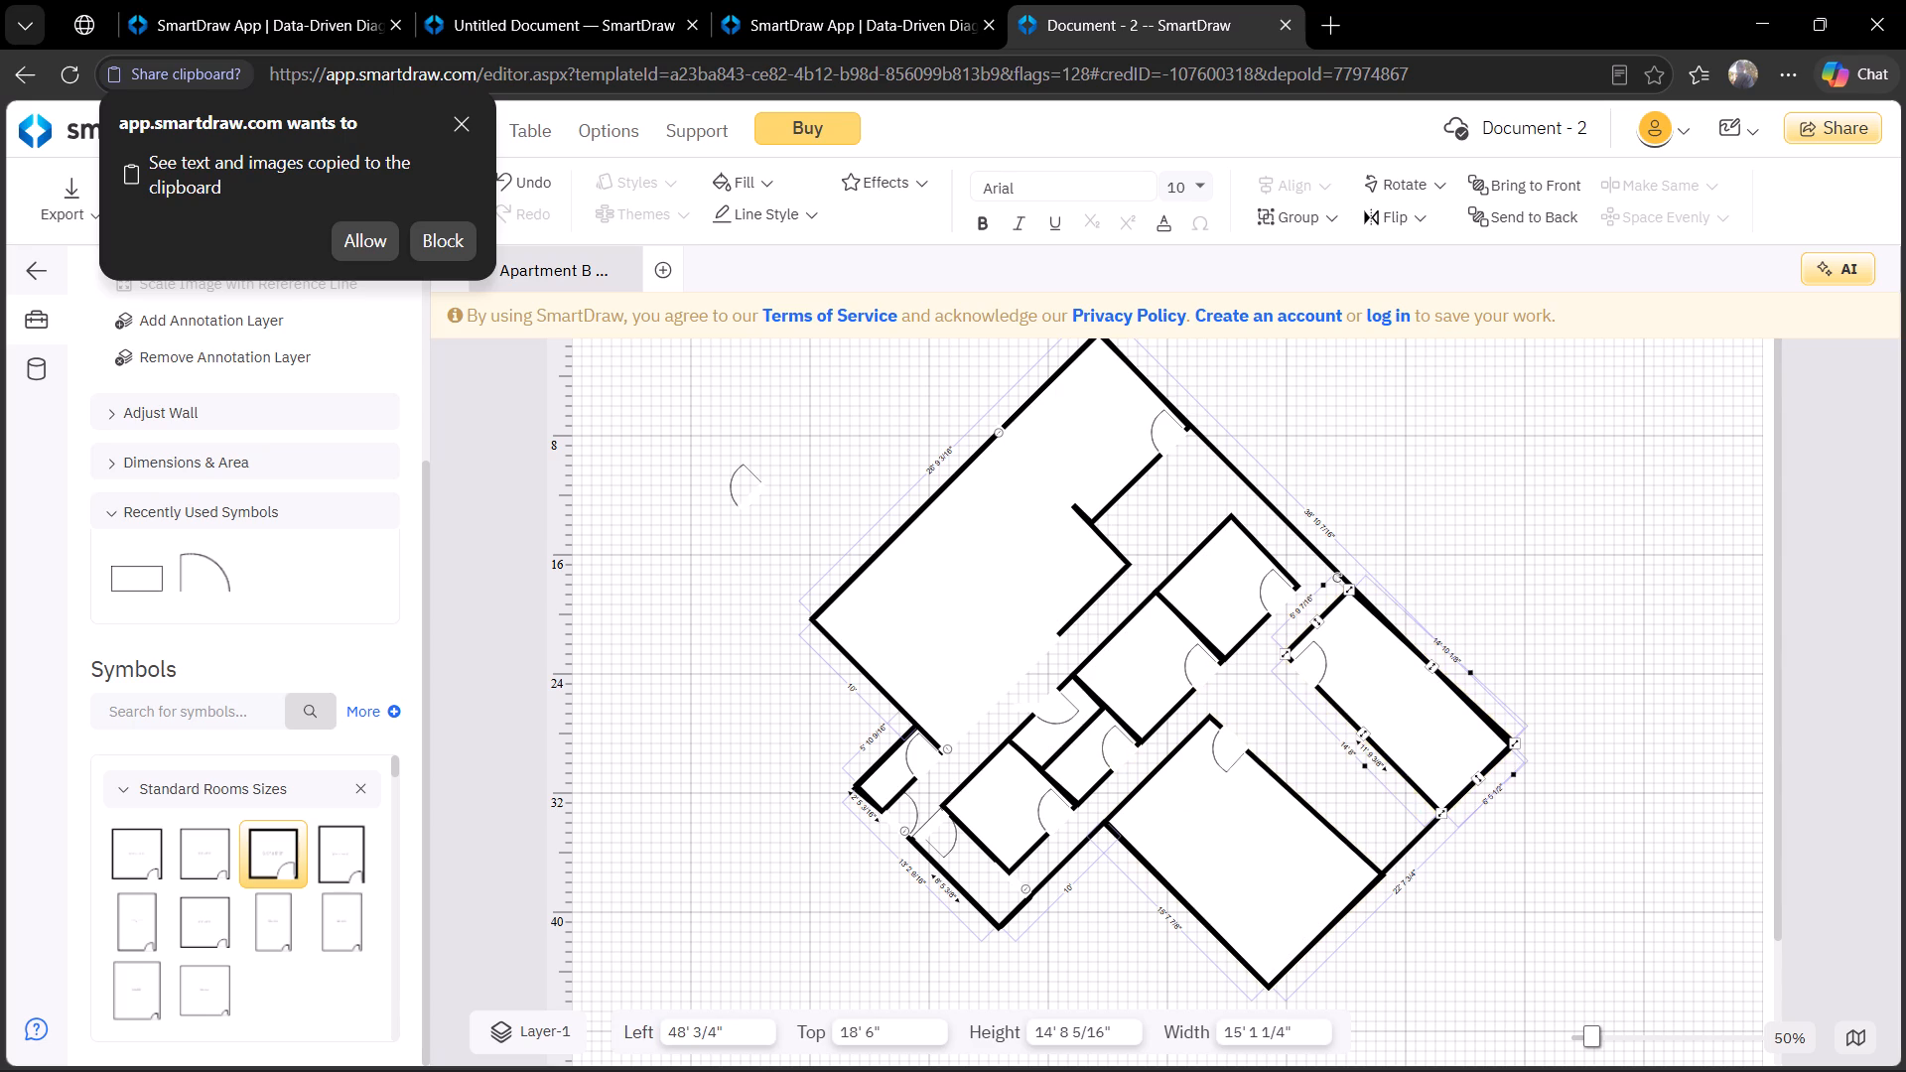
key(ctrl+v)
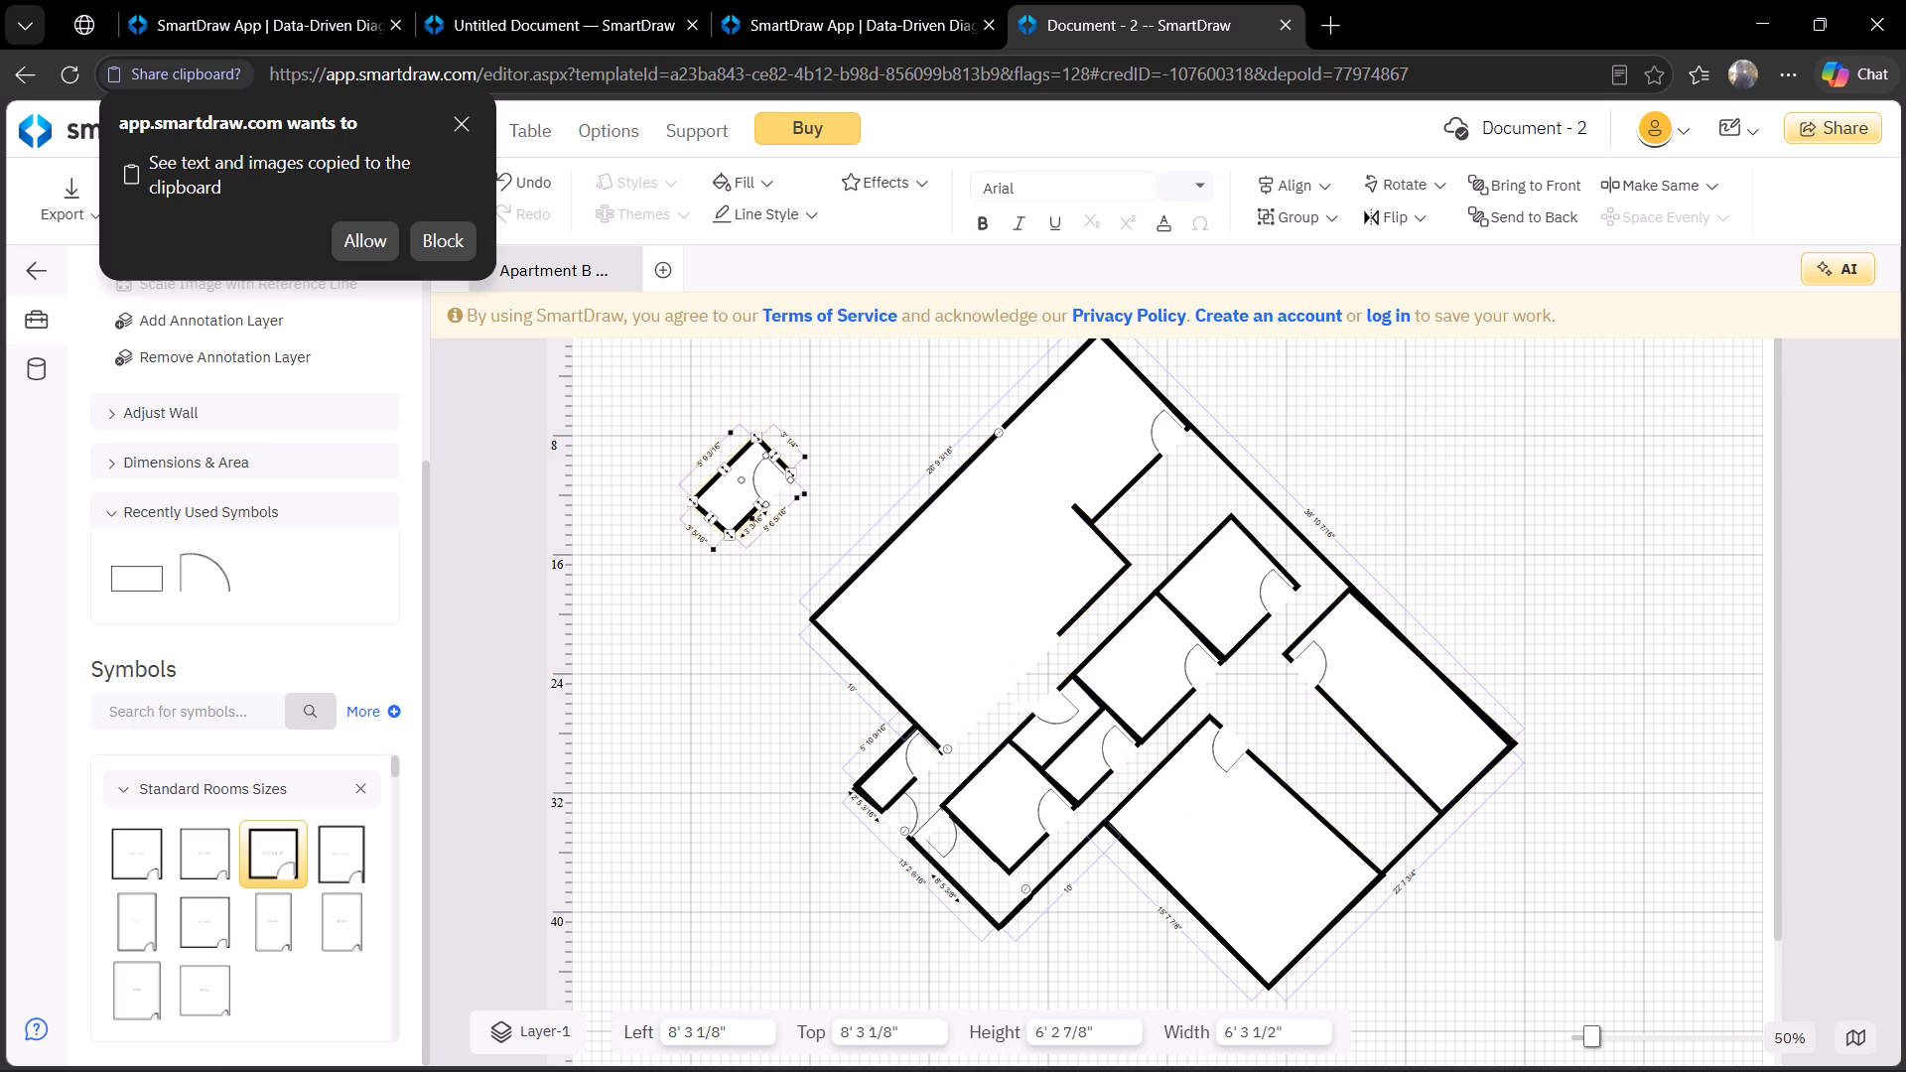
drag(718, 472, 1235, 770)
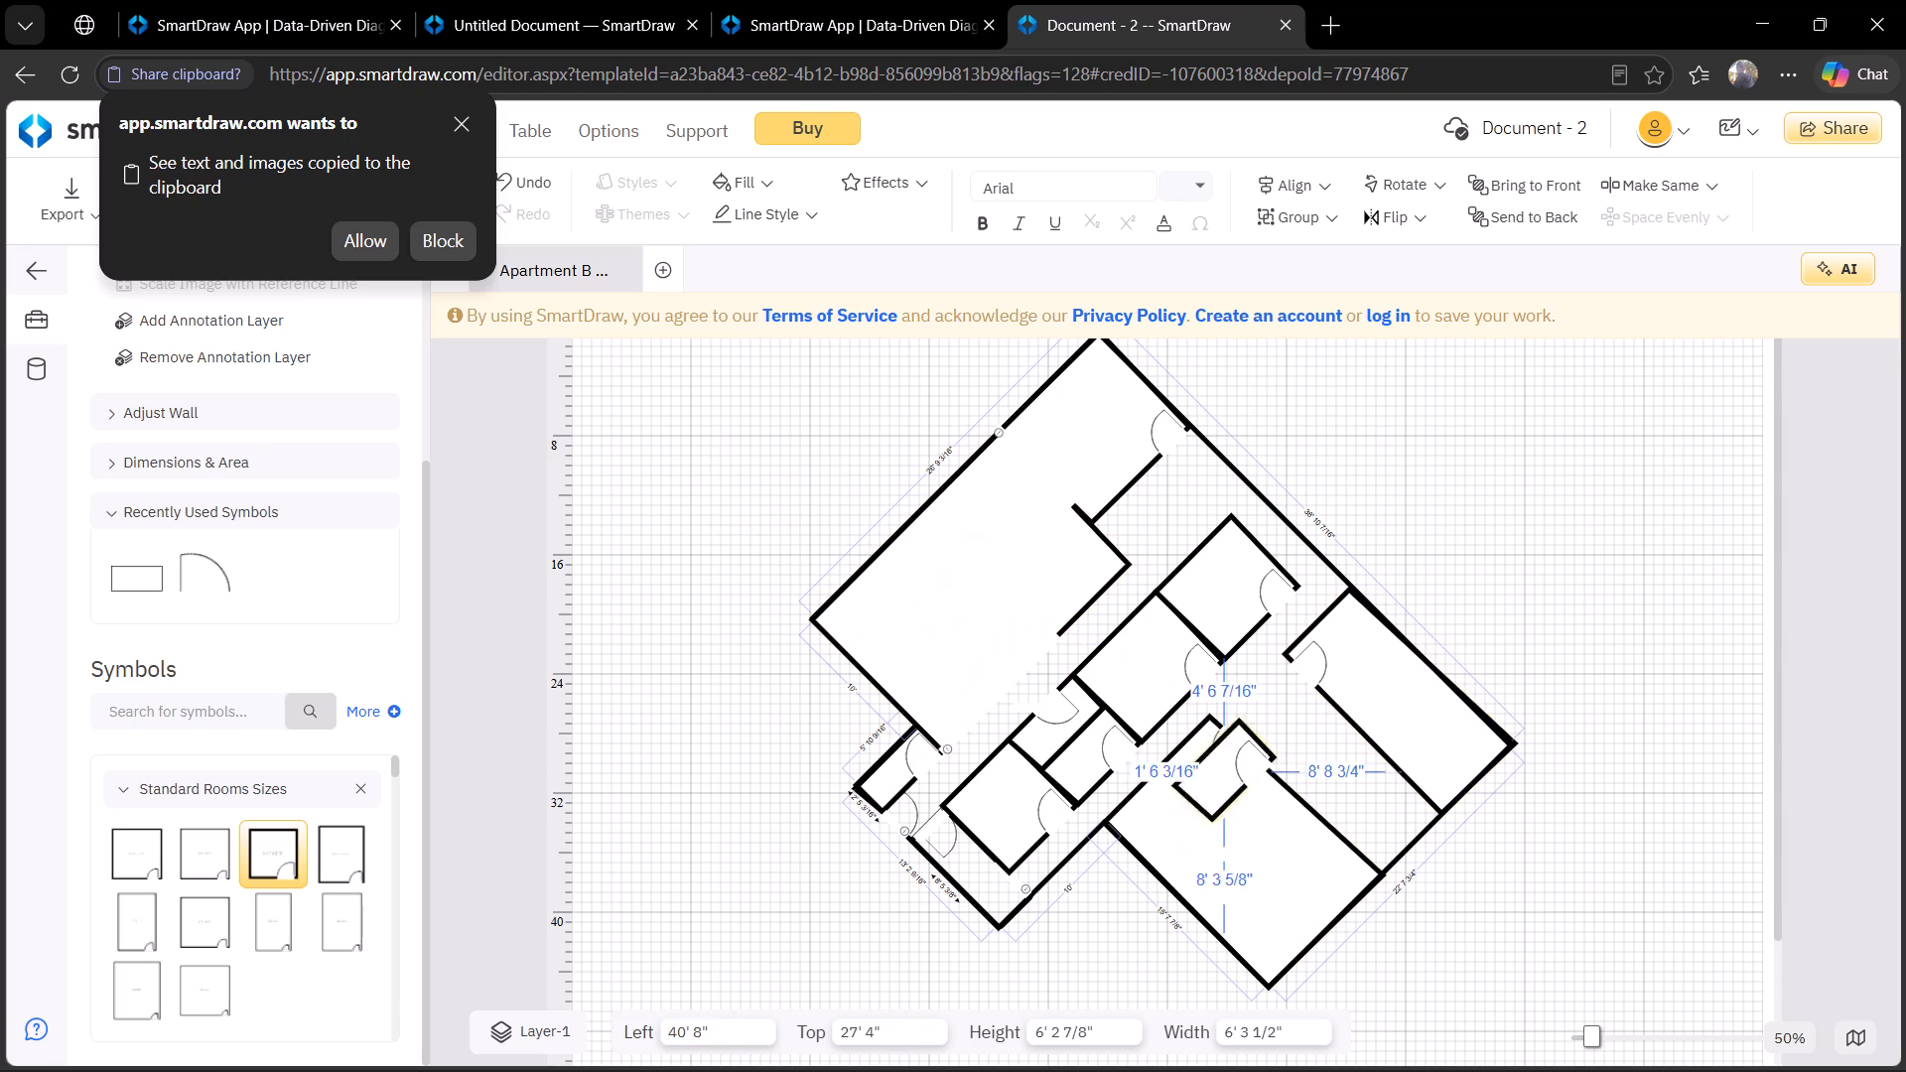
drag(1235, 770, 1358, 811)
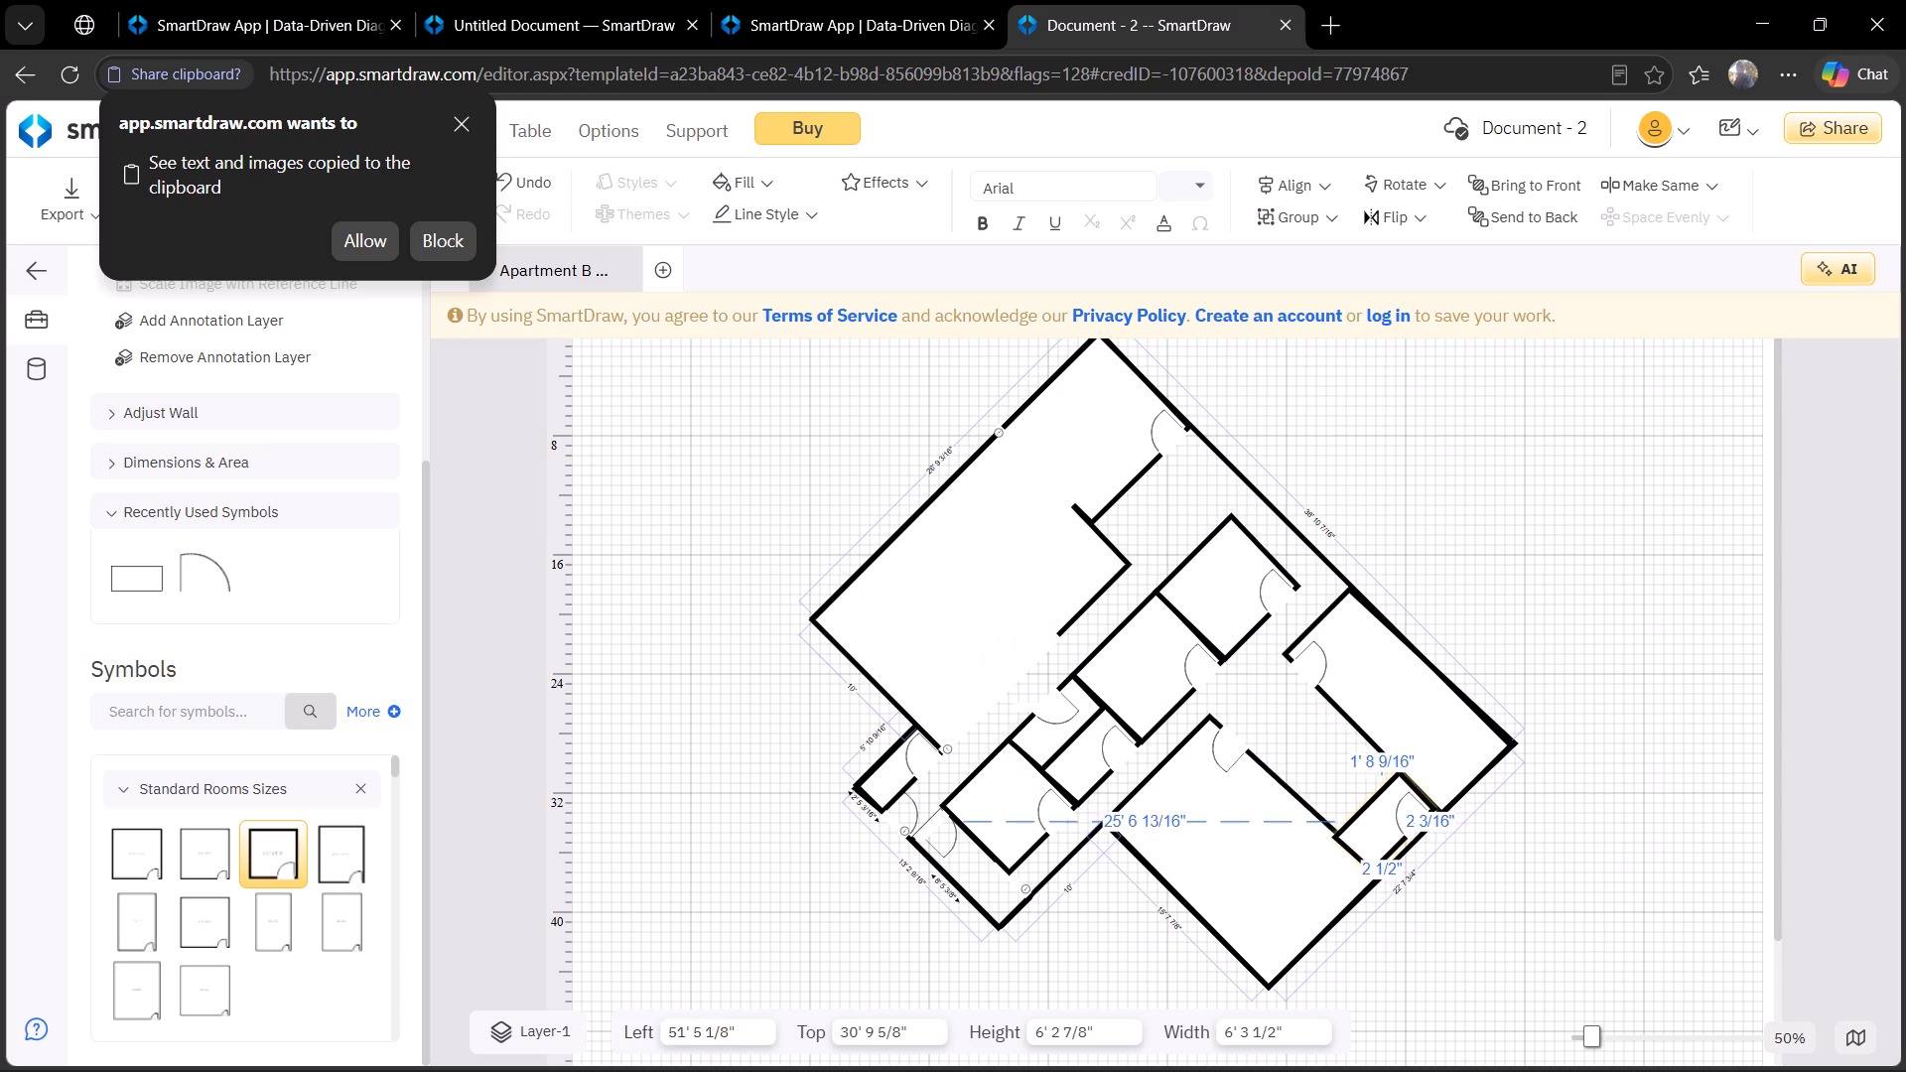
drag(1358, 811, 1364, 814)
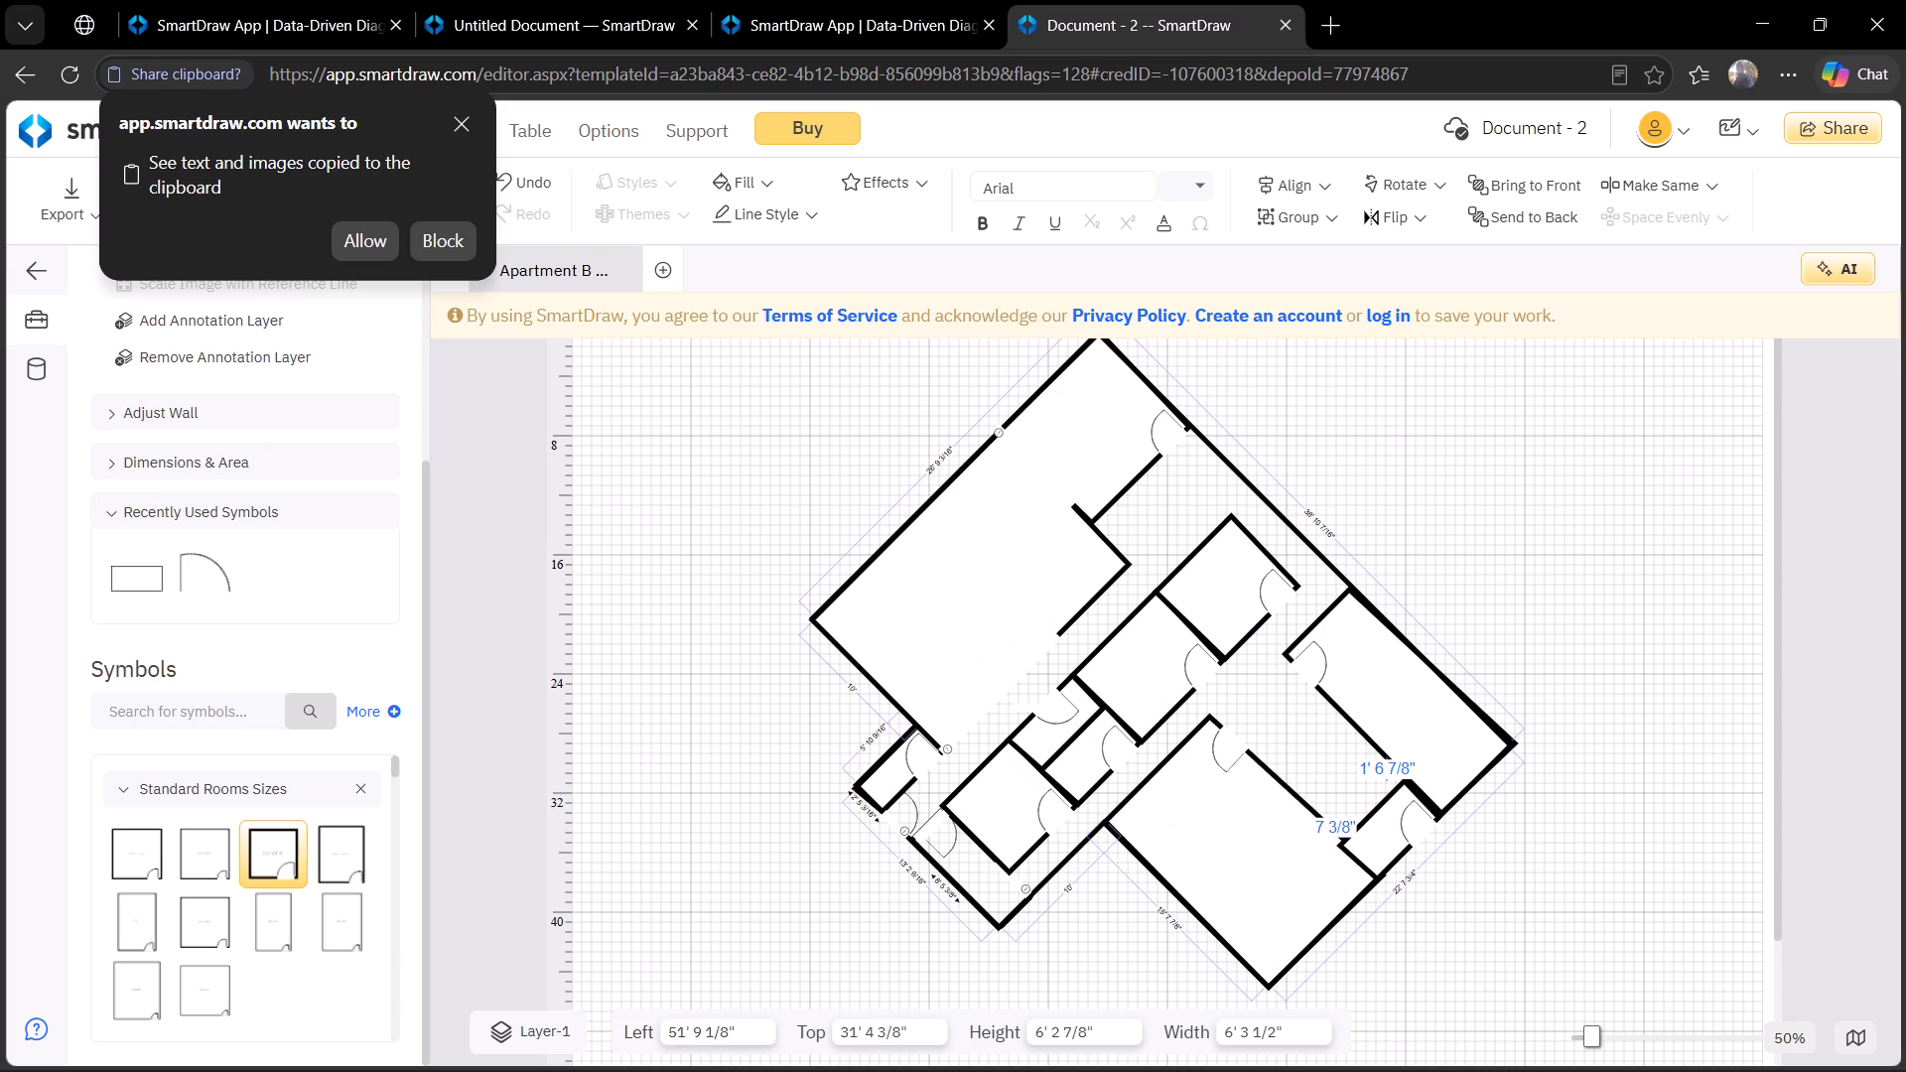
drag(1364, 814, 1368, 813)
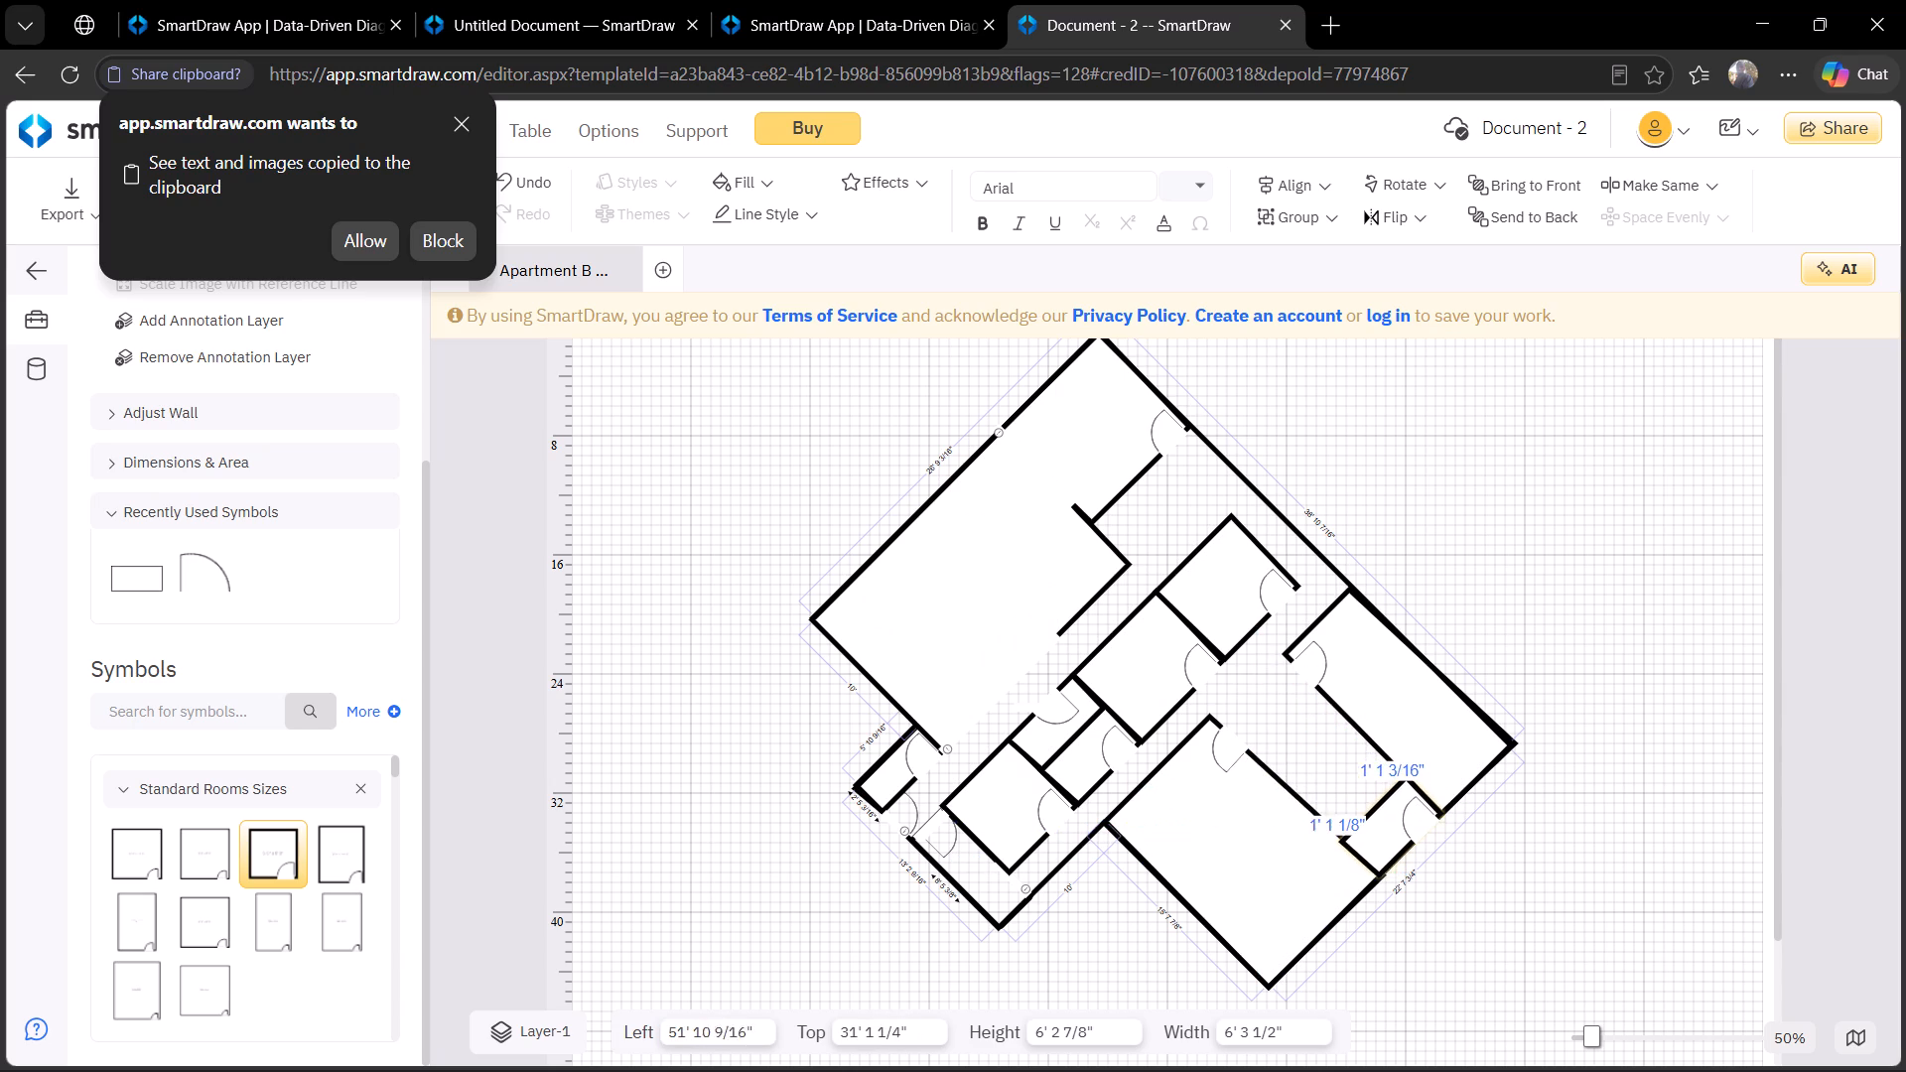
drag(1368, 813, 1366, 809)
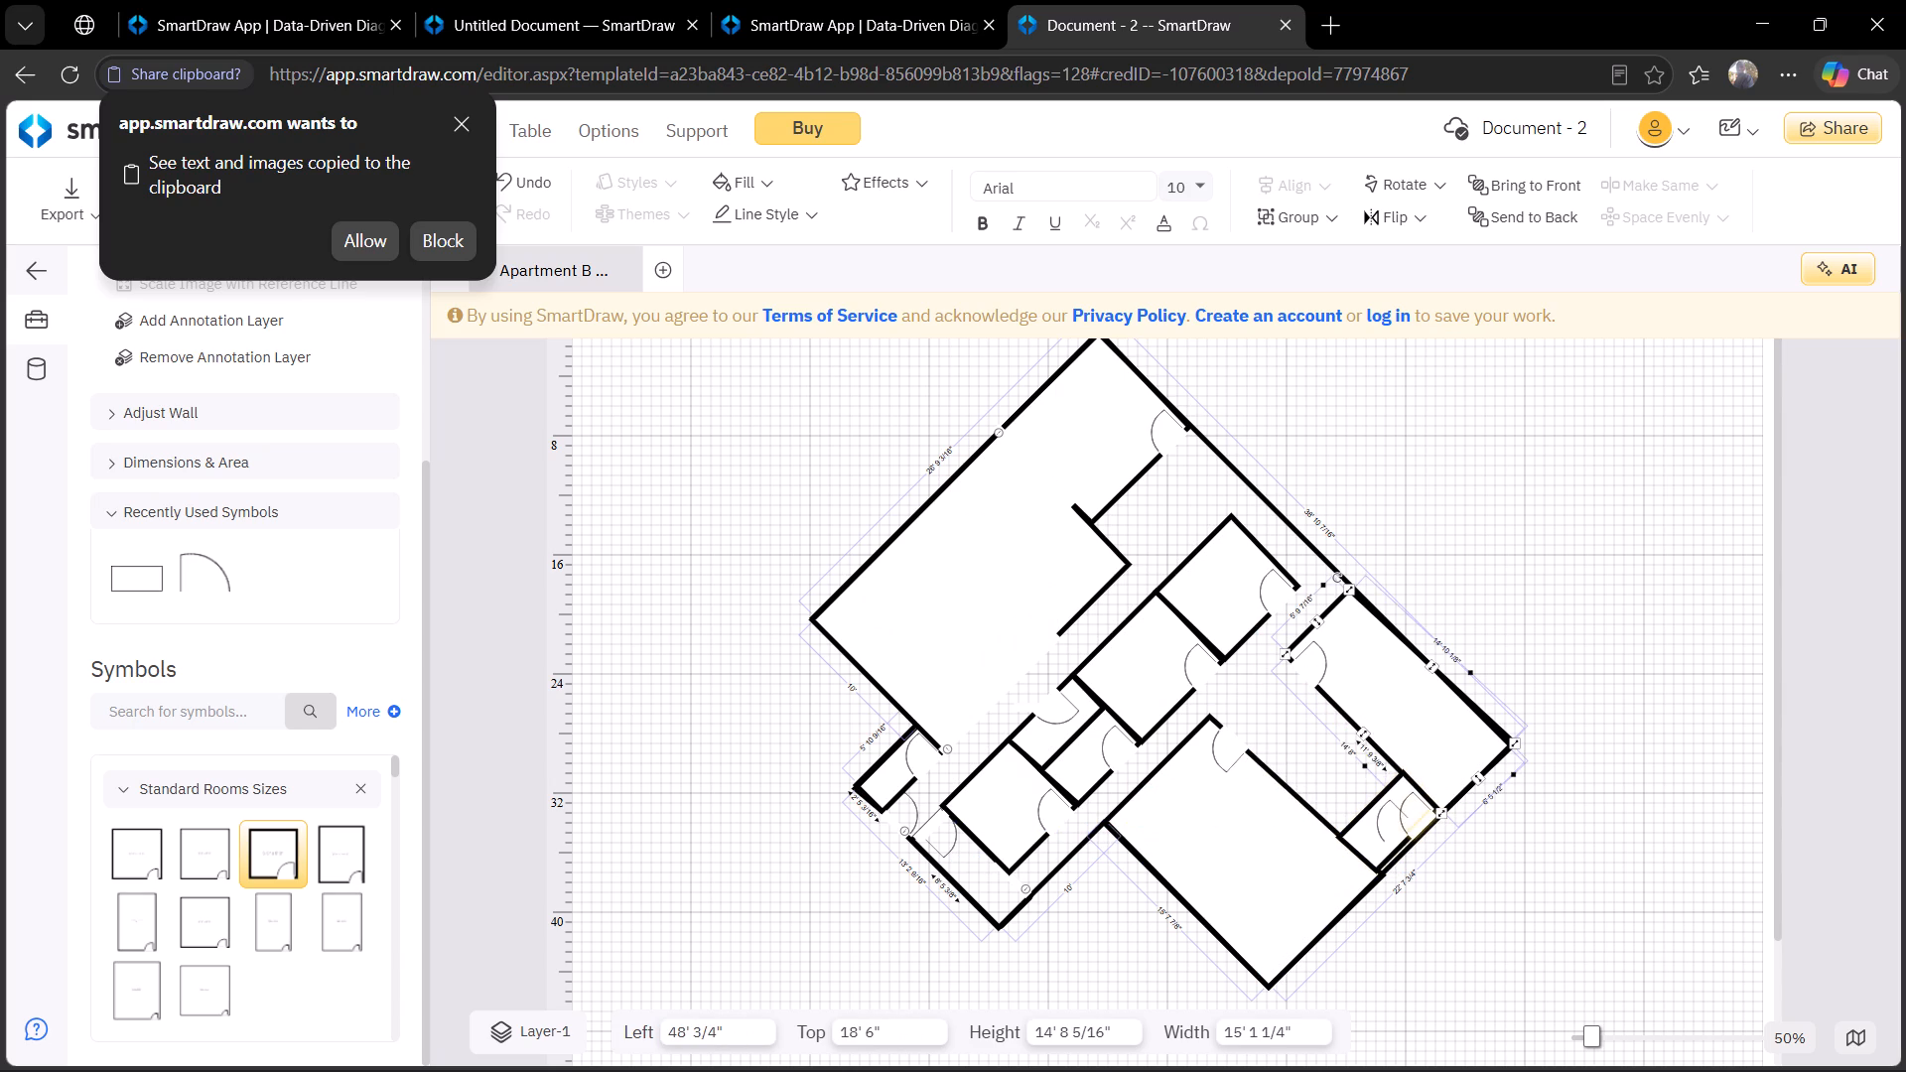
Move the new small room's door onto its upper-left wall and the extra door outside the plan, at left 17' 10 1/8", top 10' 5 7/8".
click(1411, 832)
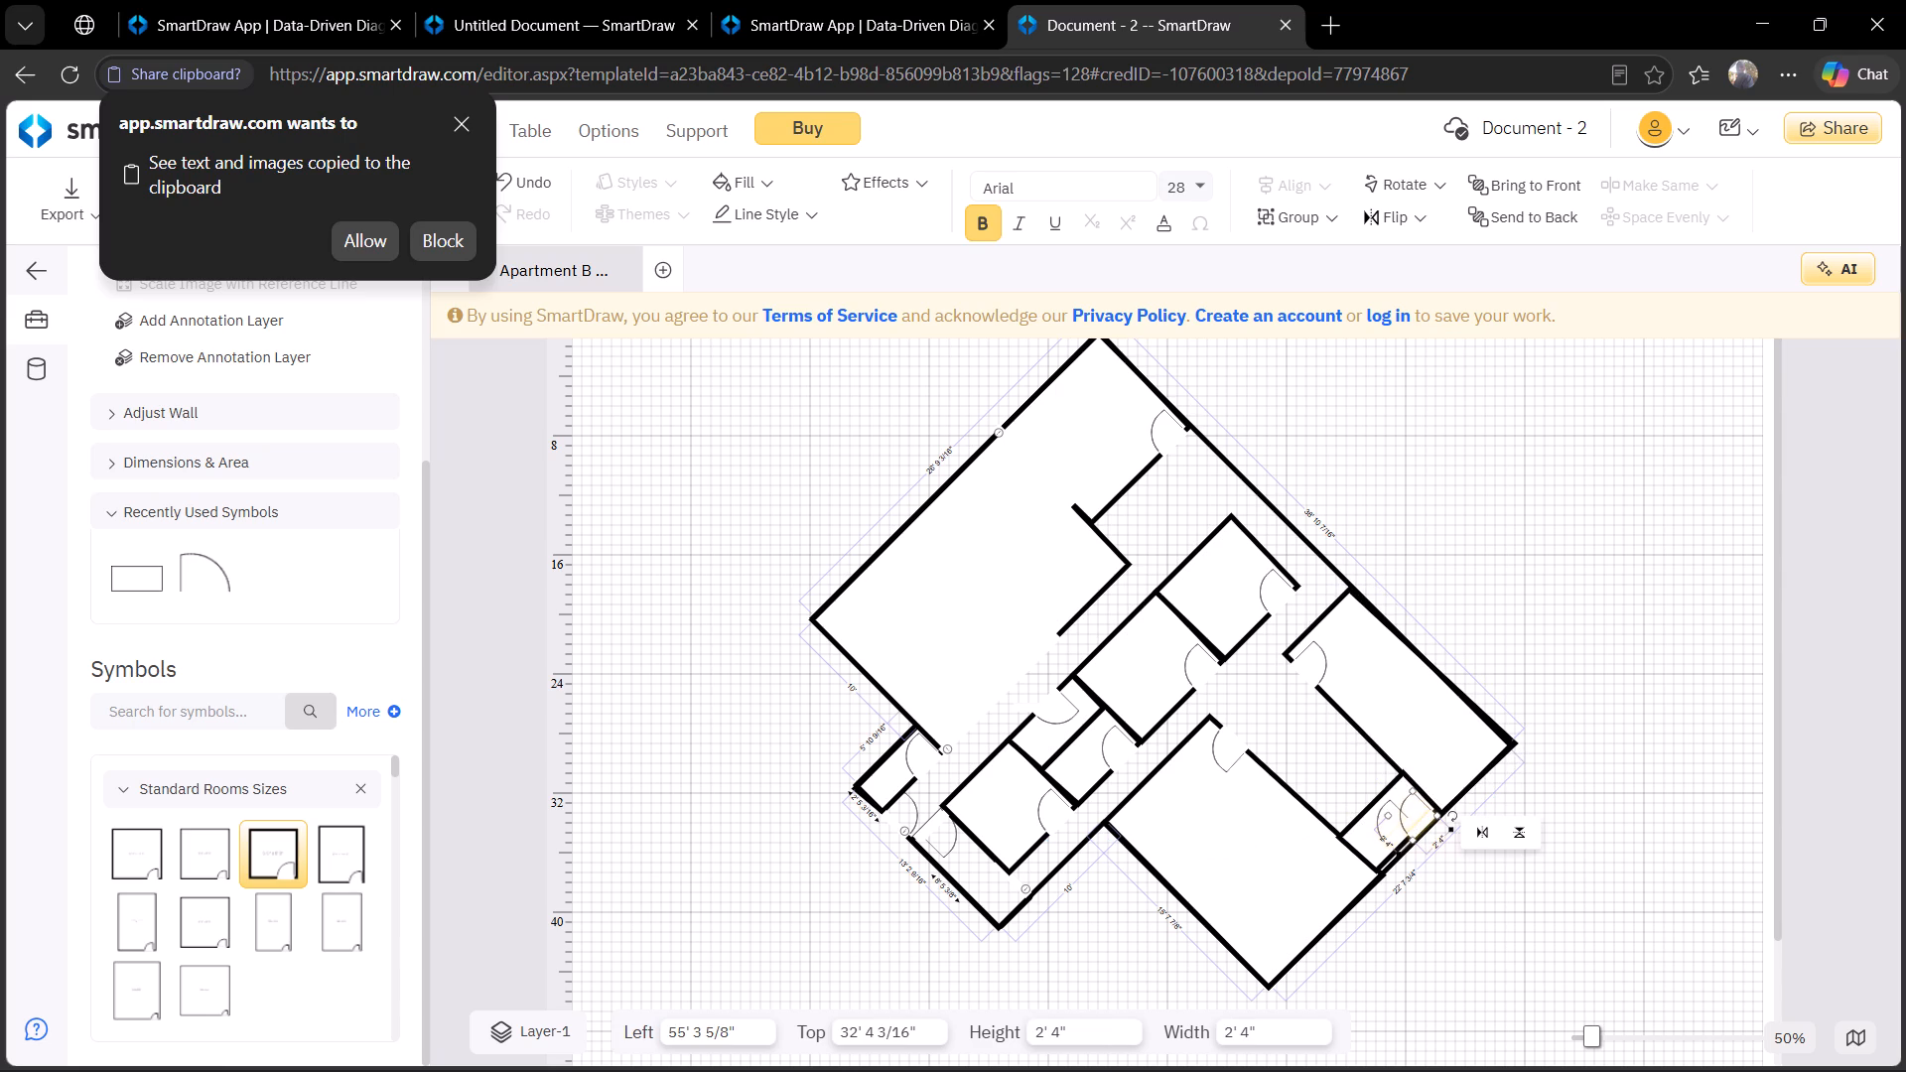
drag(1398, 815, 1352, 792)
click(1391, 835)
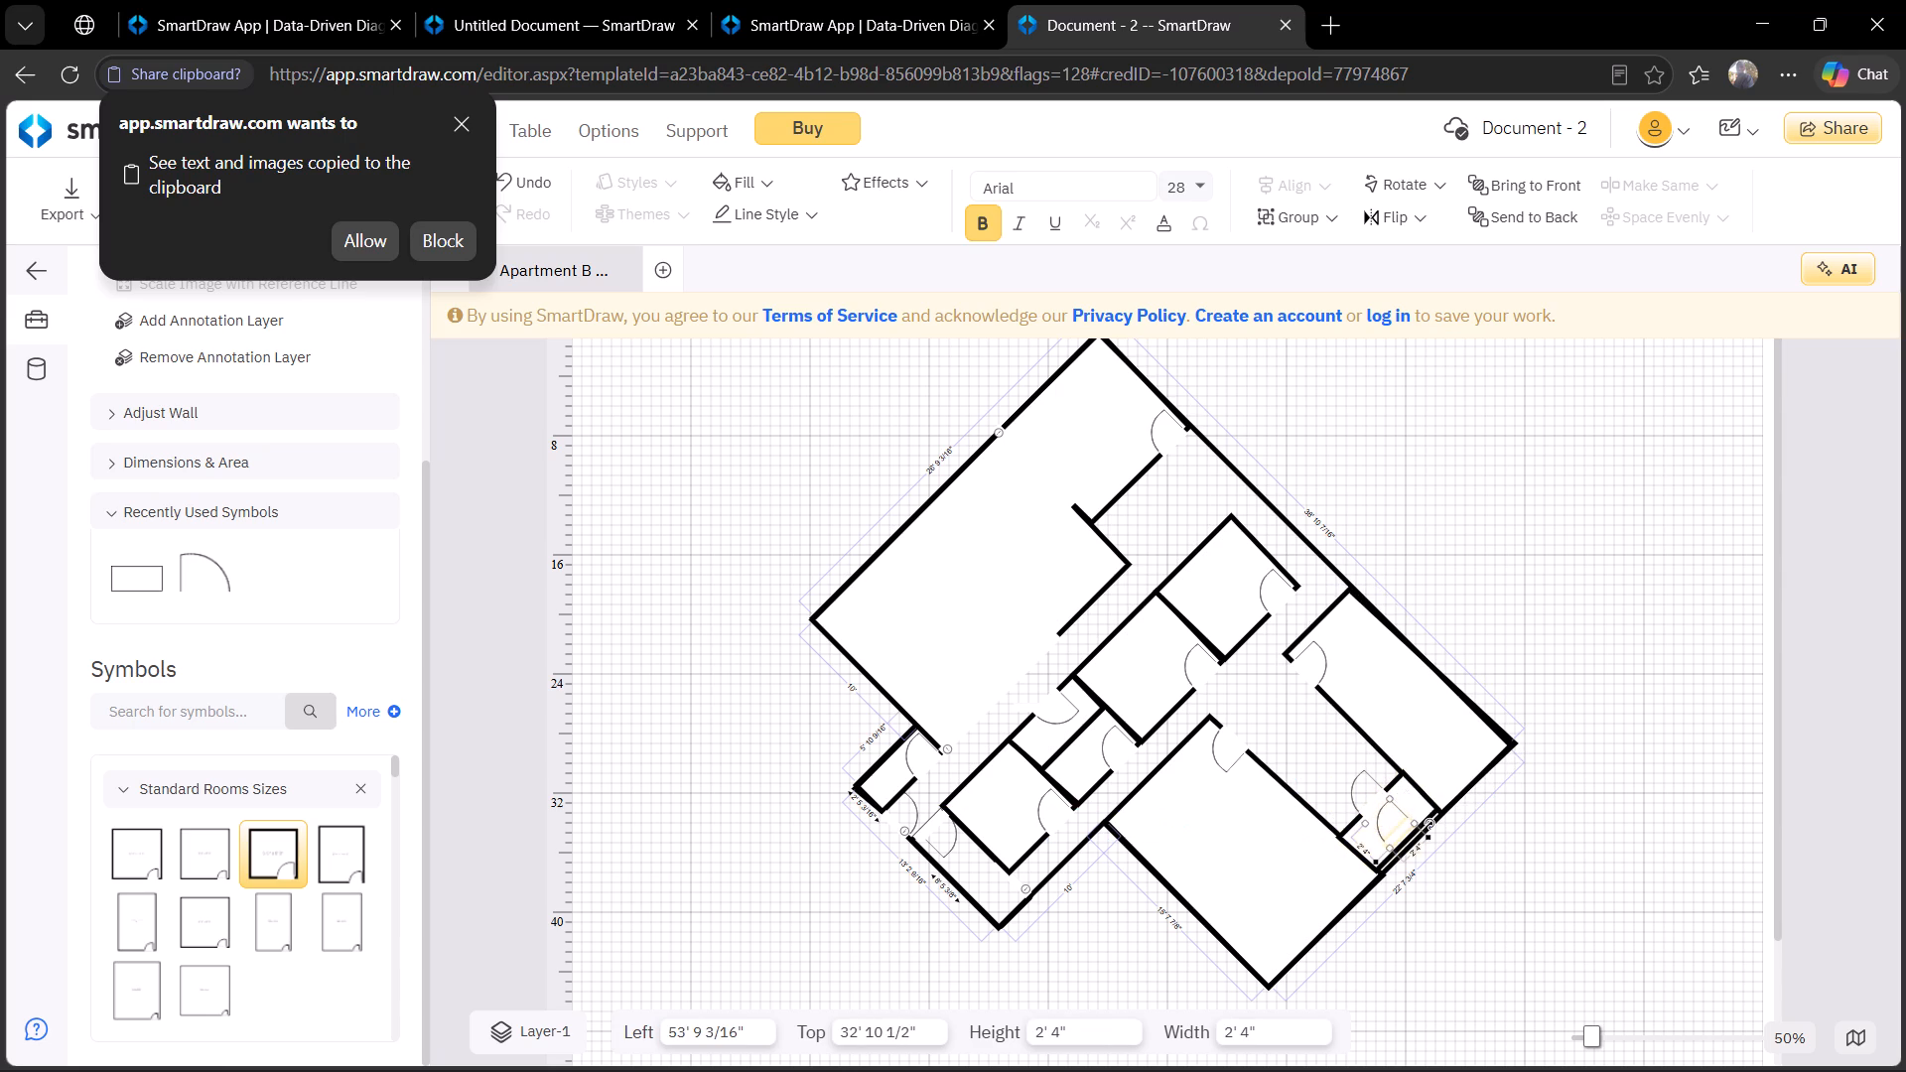
drag(1391, 835, 861, 498)
click(1559, 892)
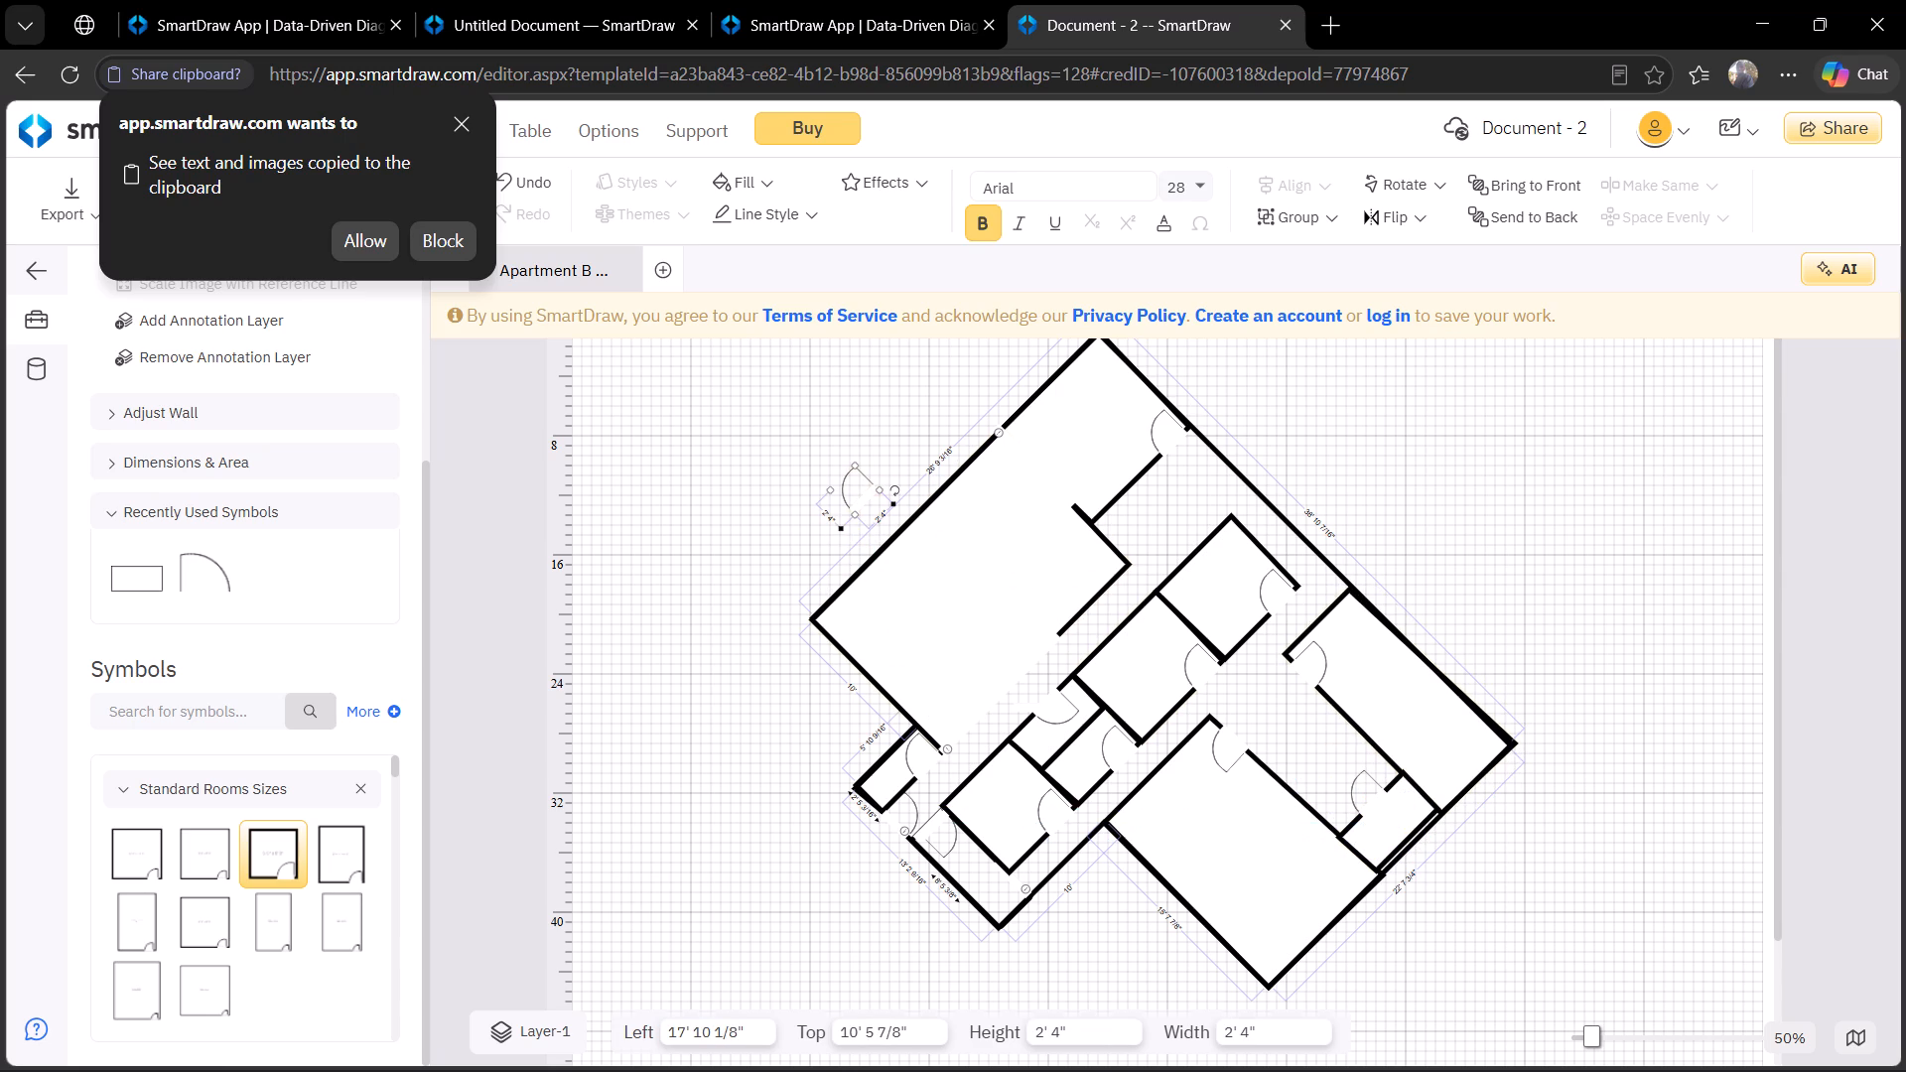
Flip the new small room's door into the room, at left 53' 7 7/16", top 32' 4 3/4".
click(1412, 828)
click(1412, 828)
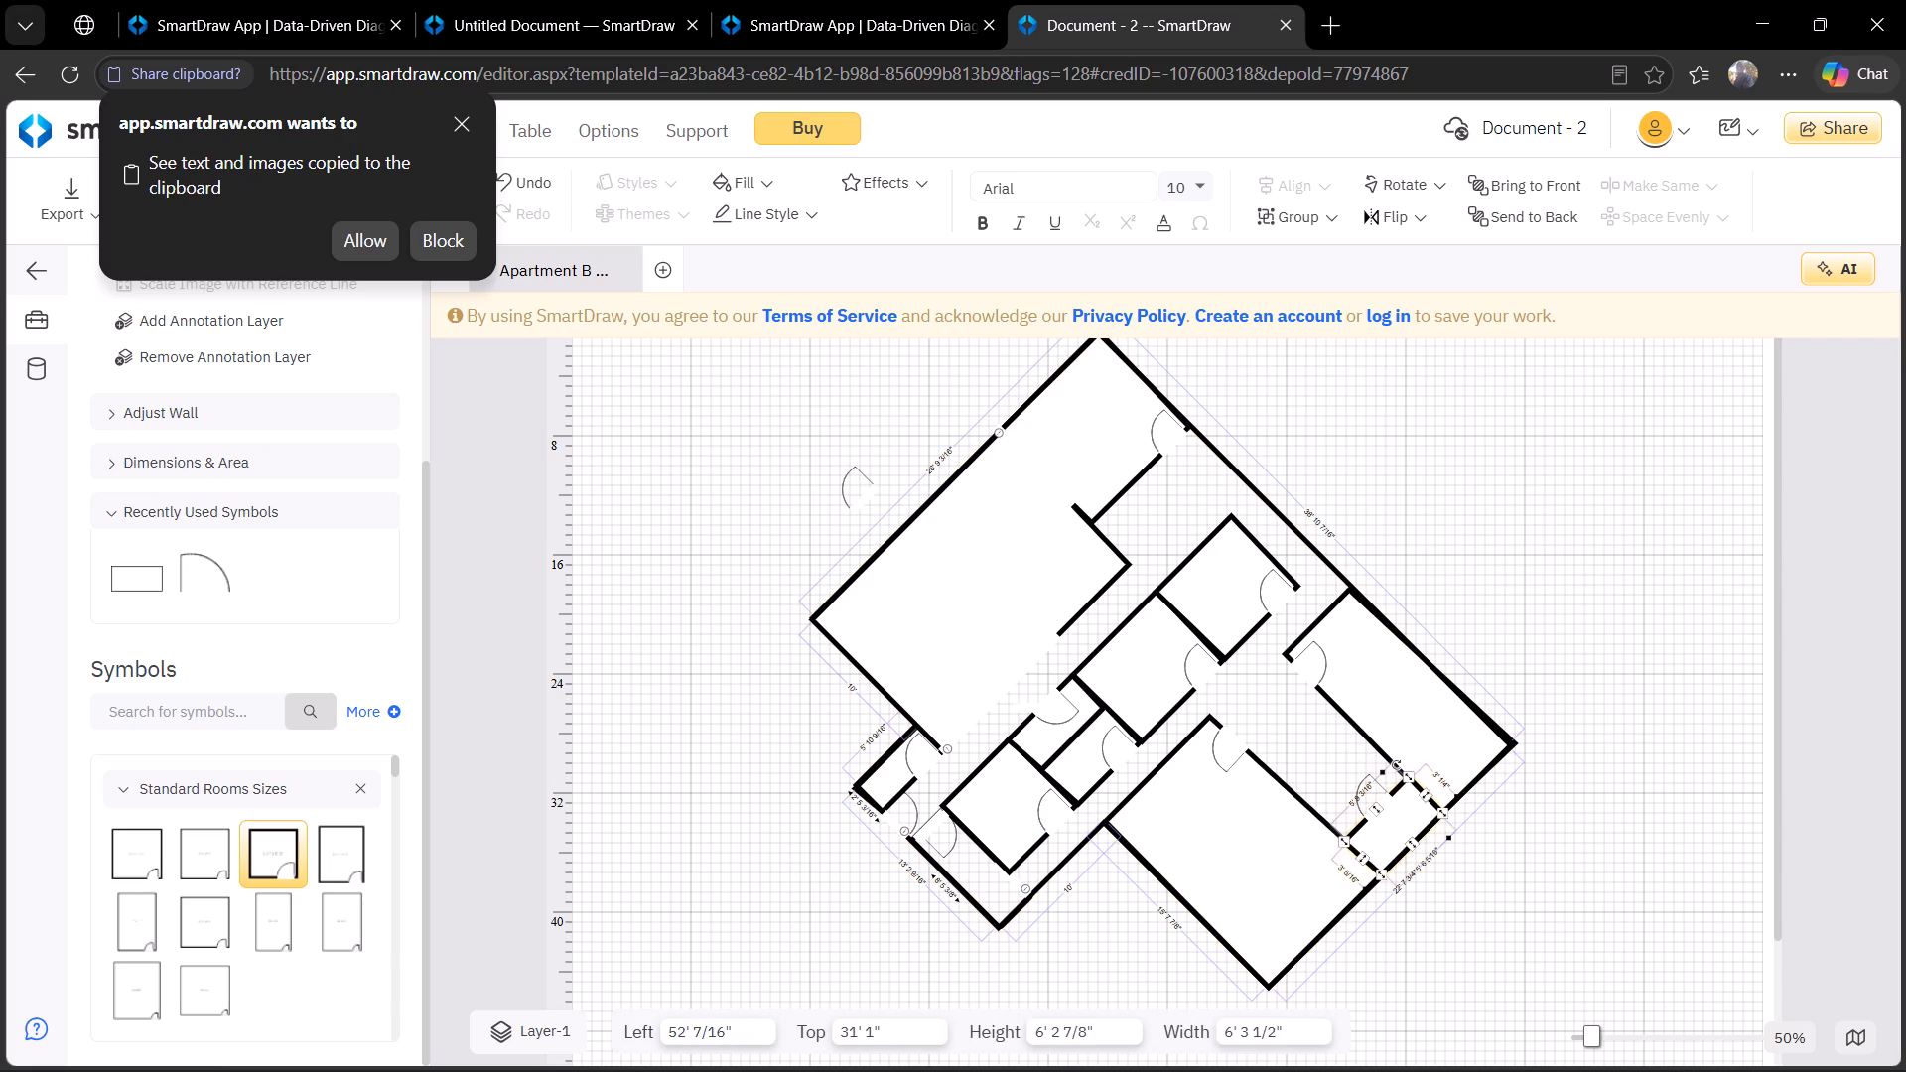
click(1520, 892)
click(1386, 796)
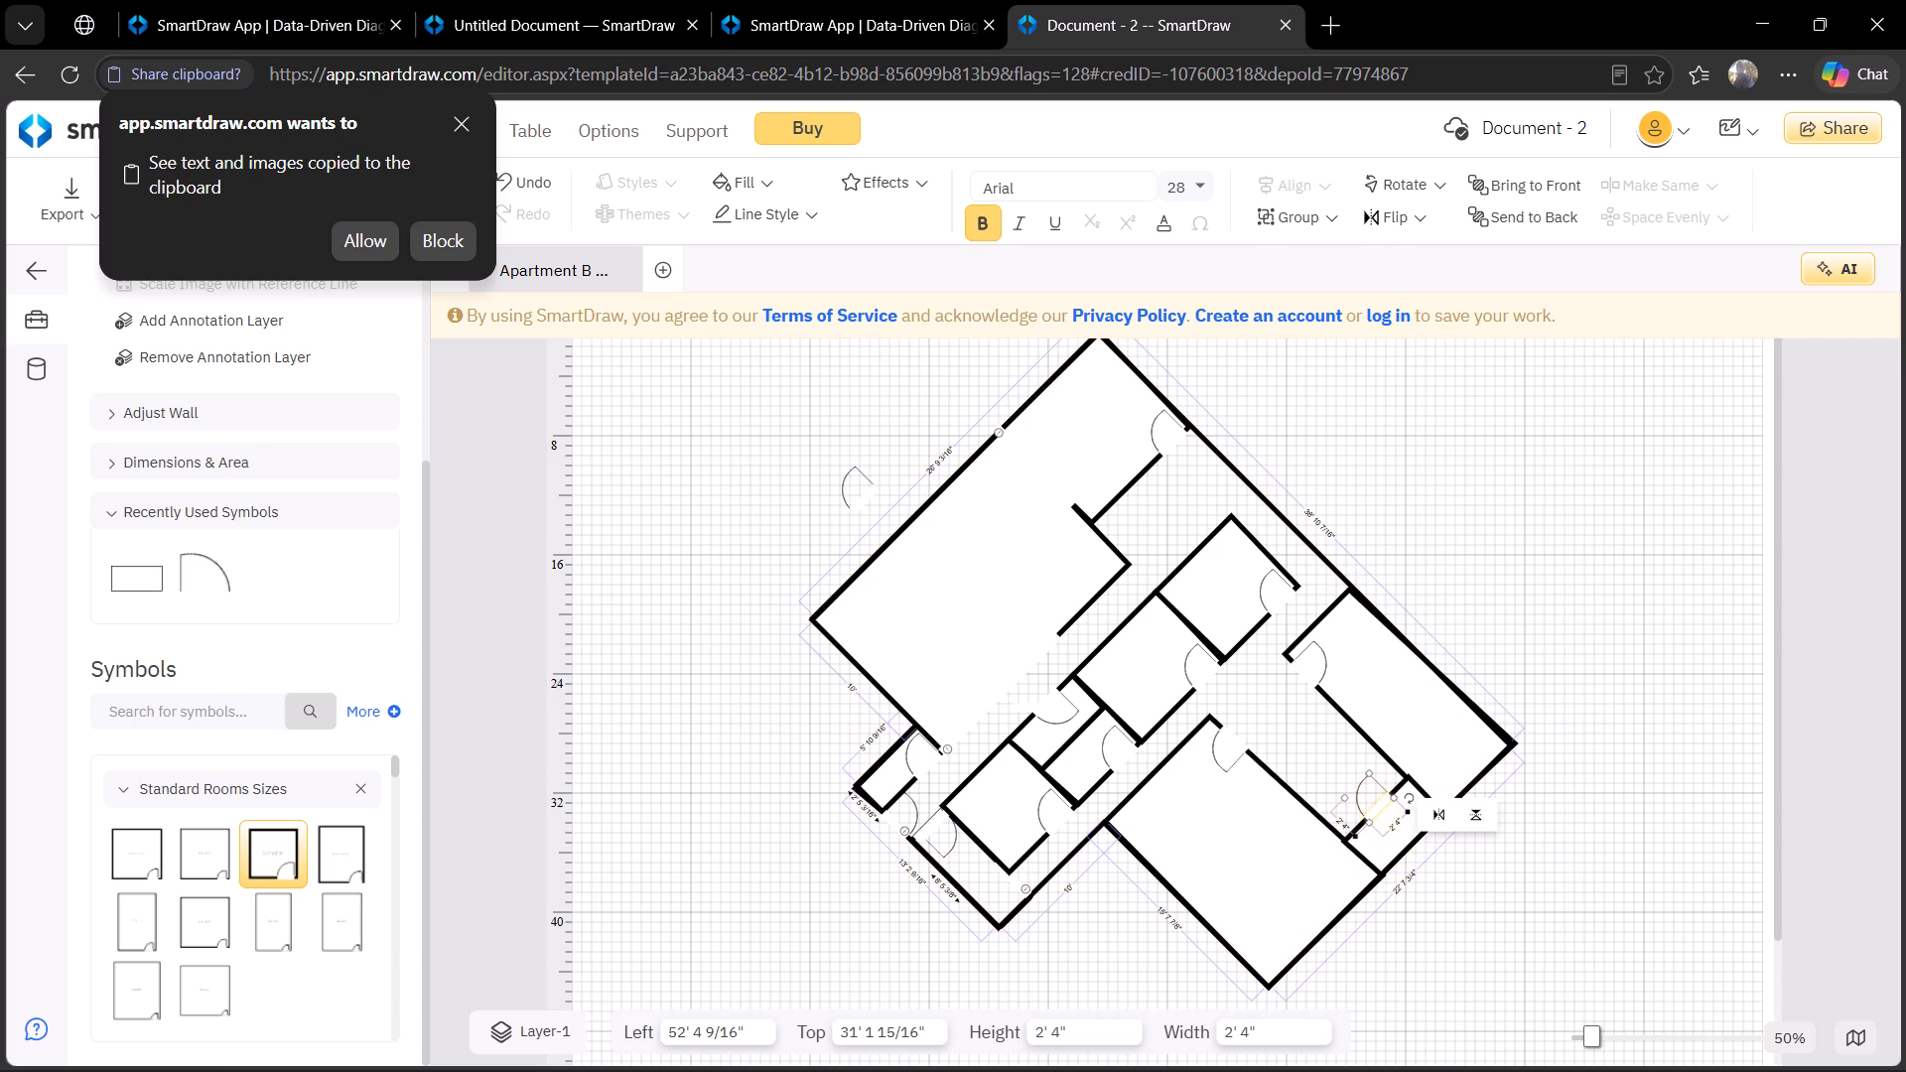
click(1487, 806)
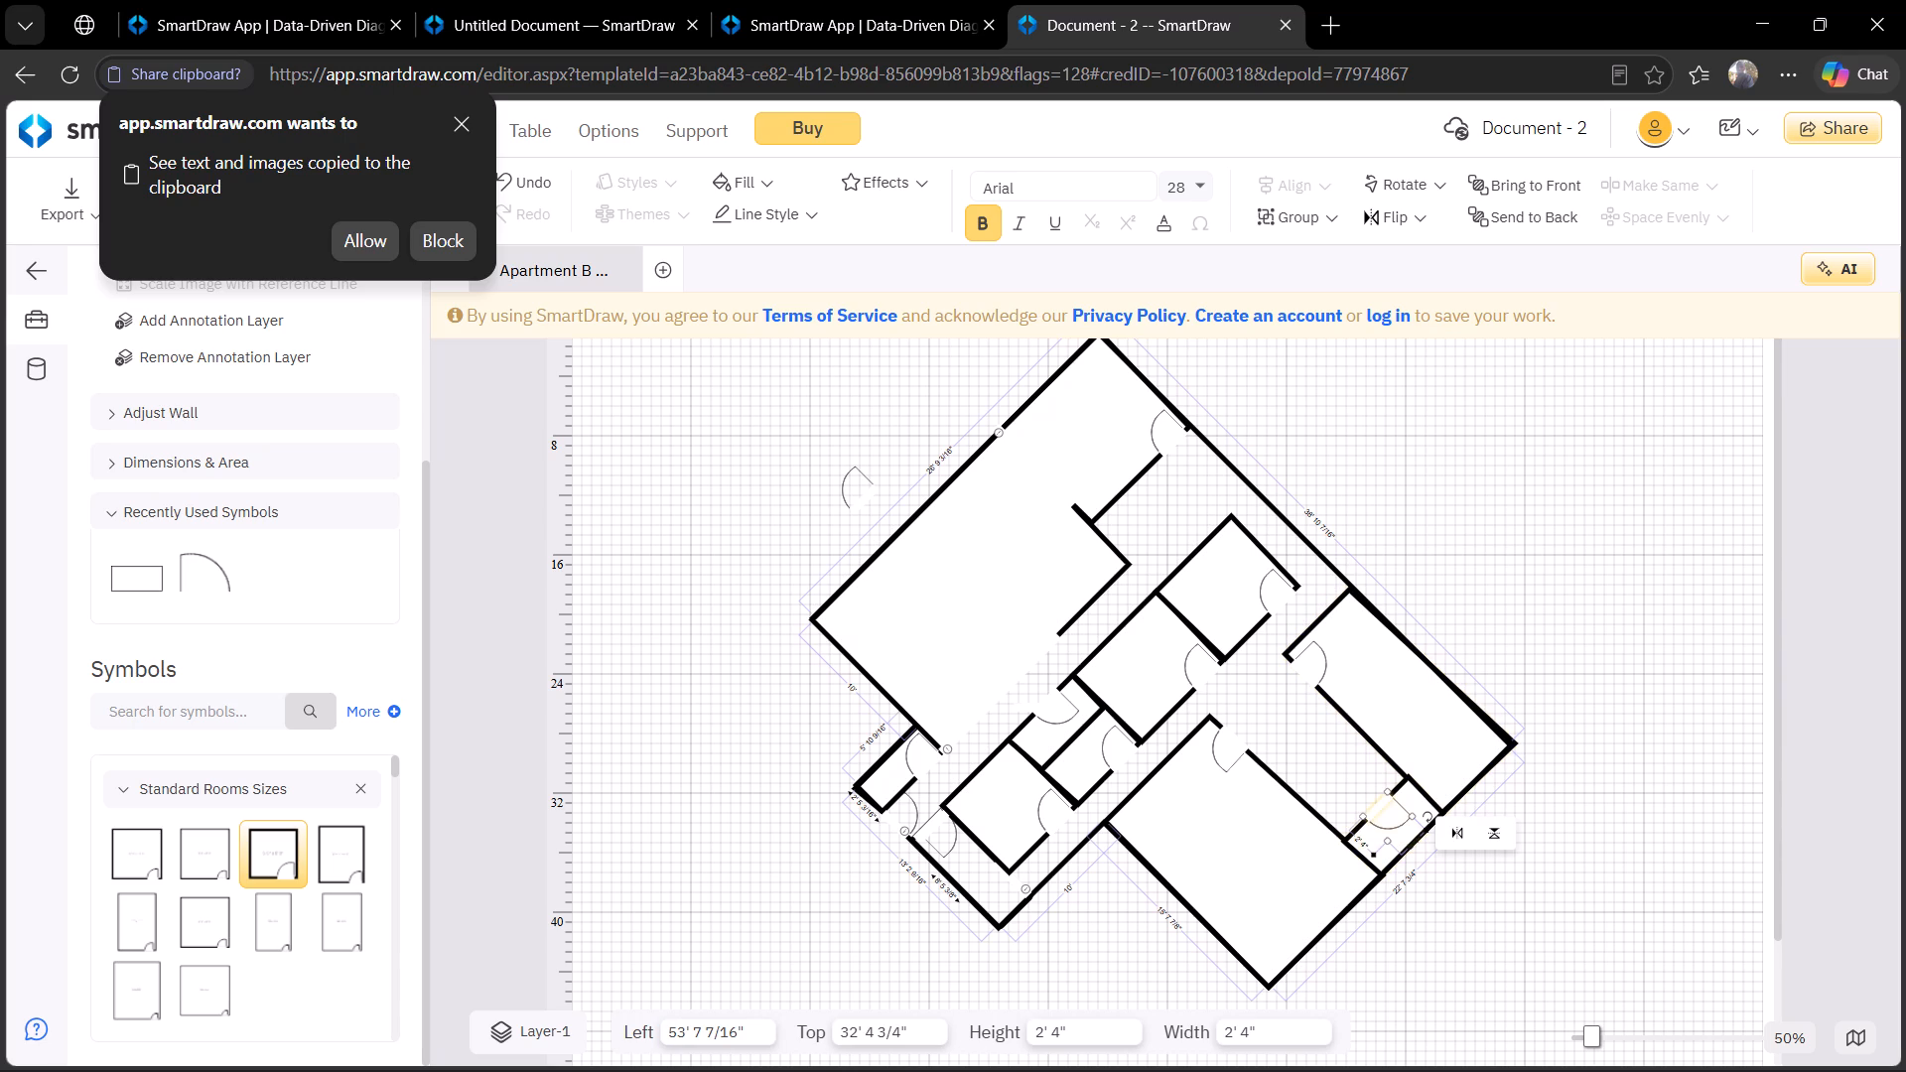
drag(1389, 797, 1334, 1071)
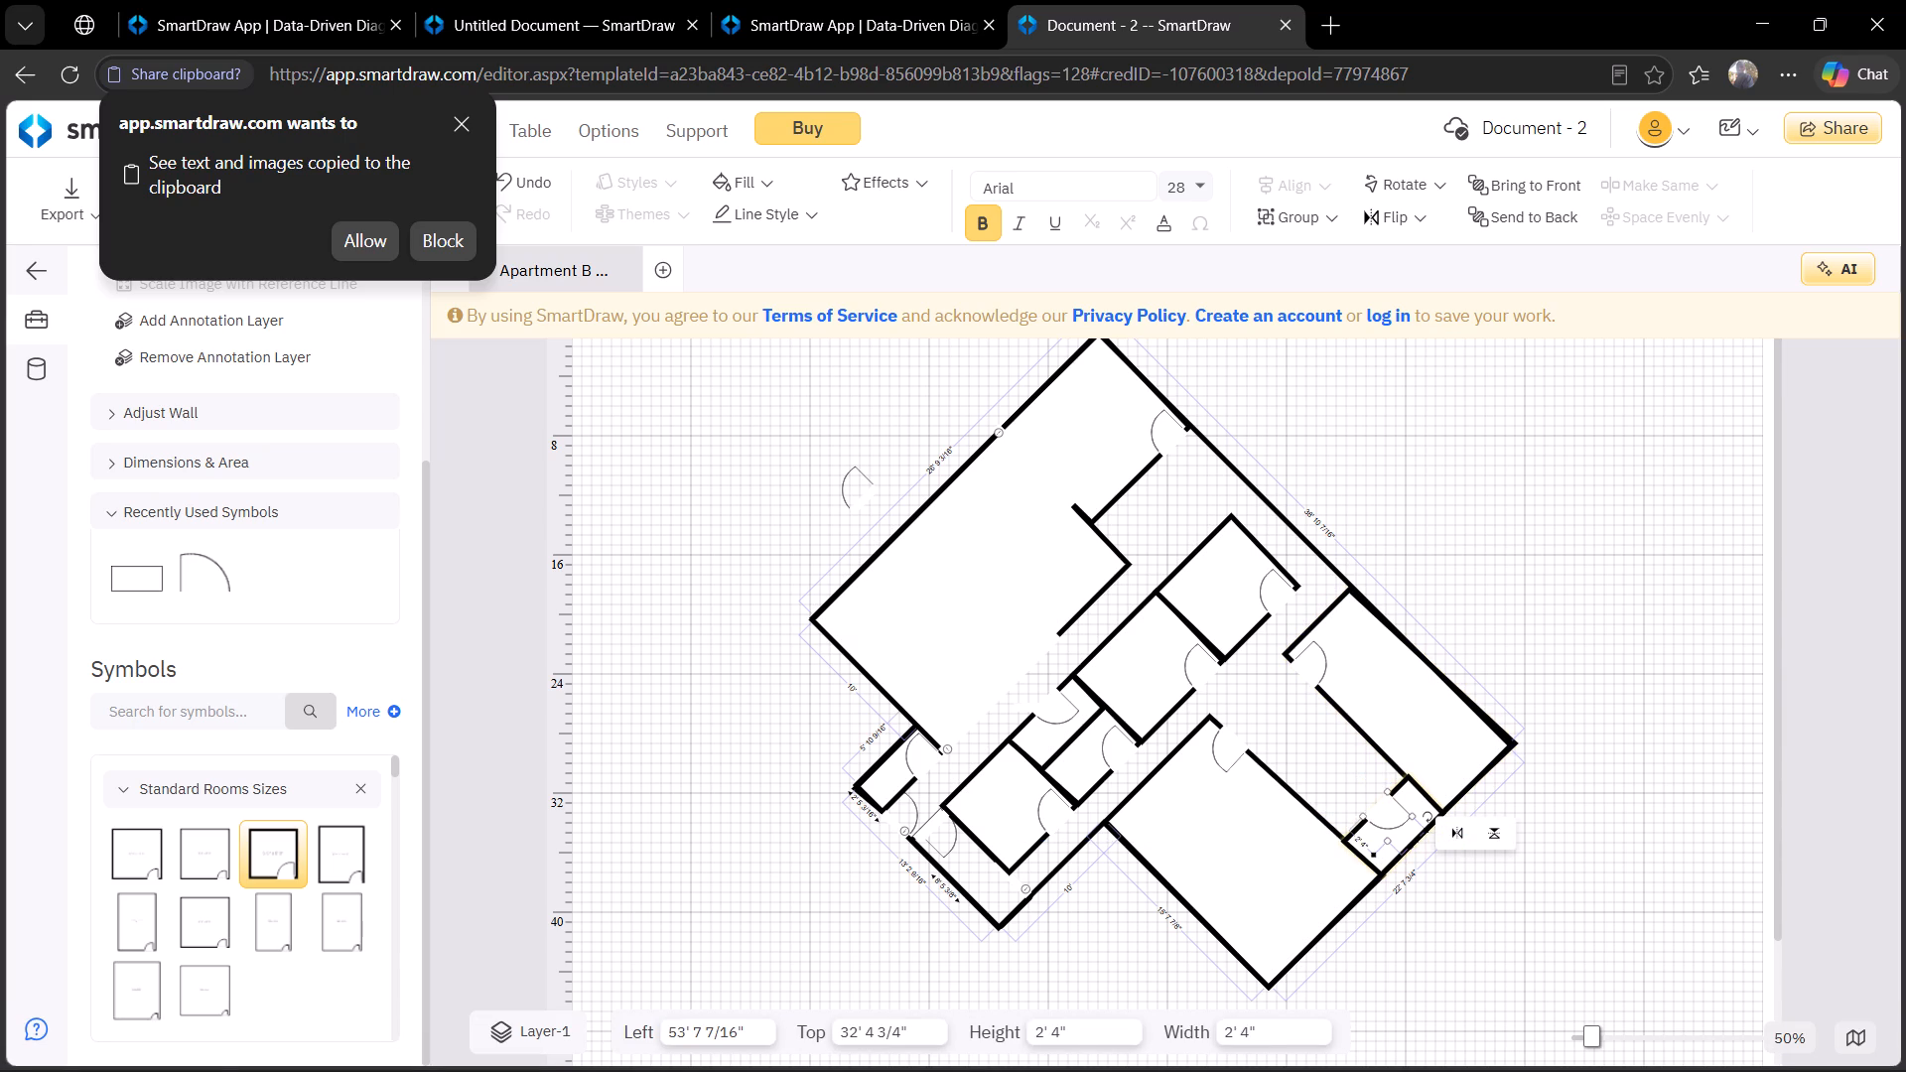
Stretch the small room between the two large rooms toward the upper left, to height 11' 3" and width 11' 10 9/16".
click(1354, 827)
drag(1375, 812, 1340, 779)
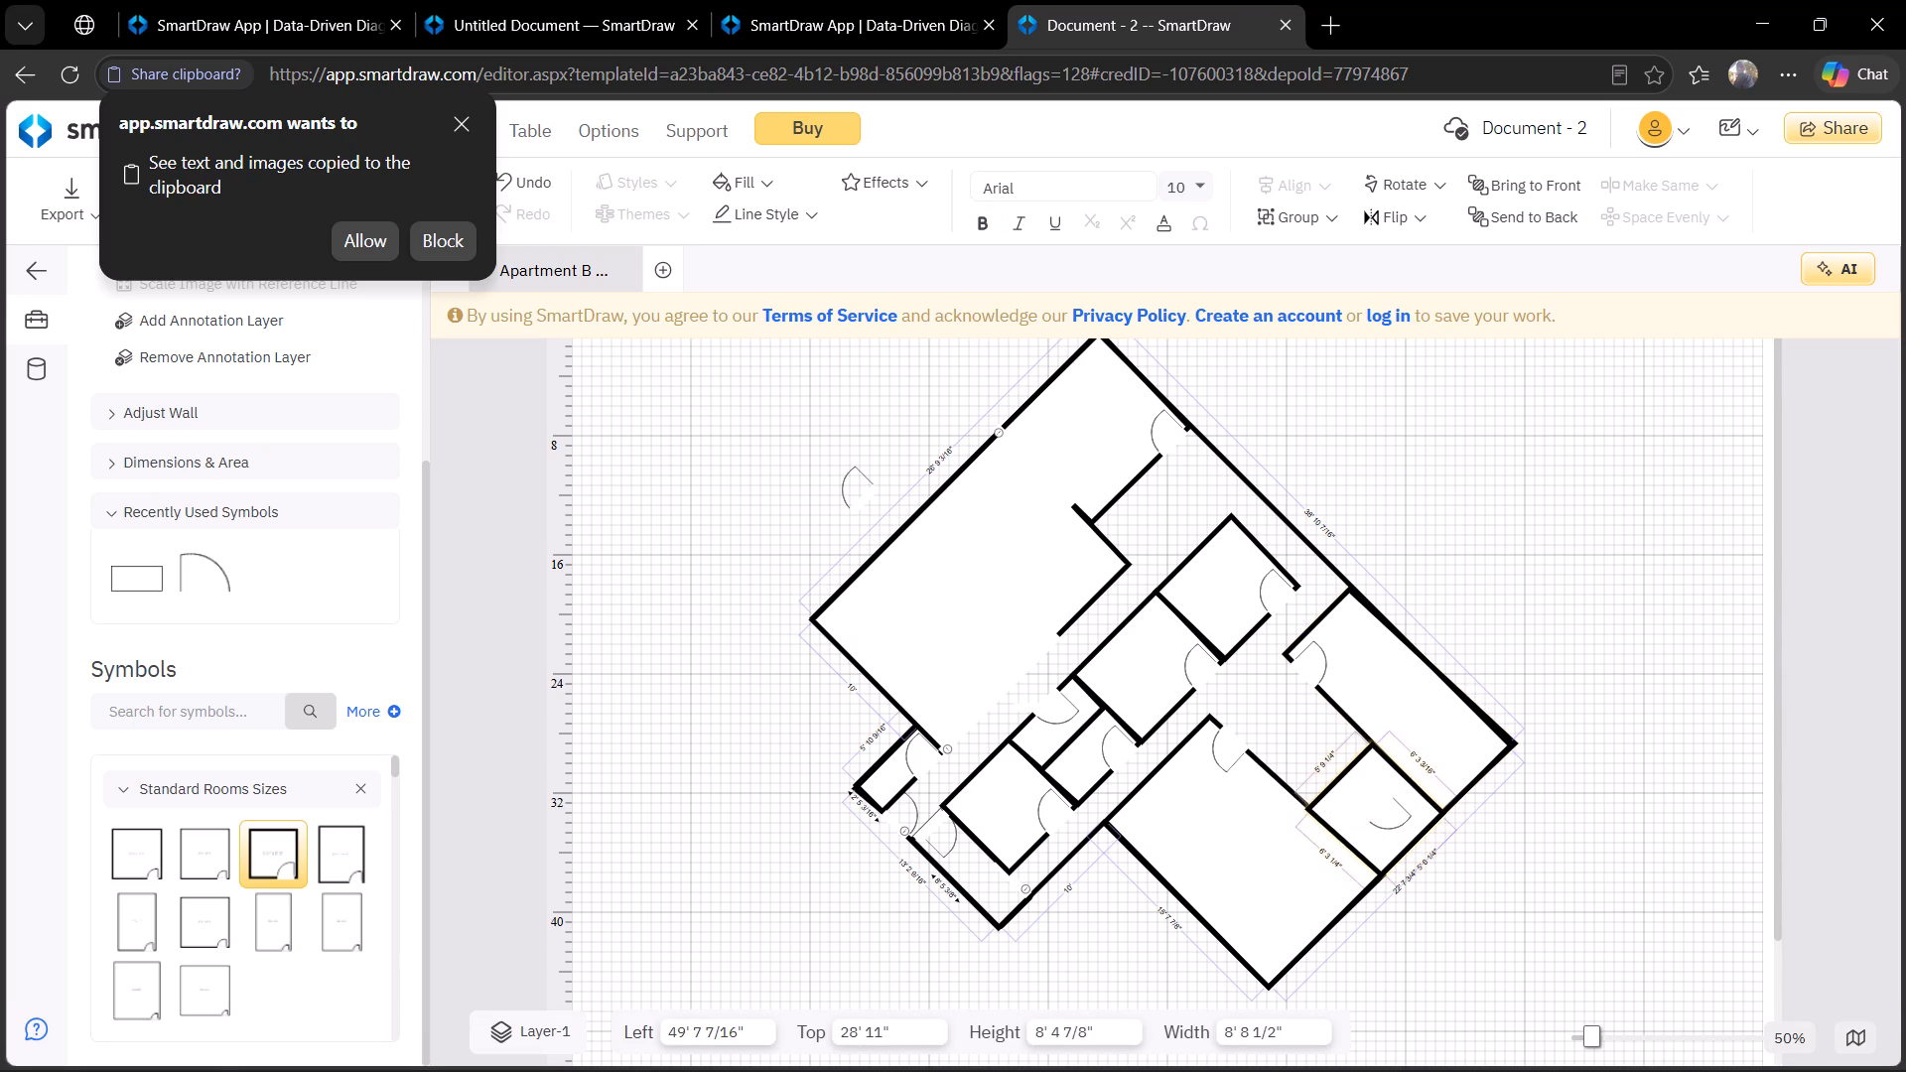
drag(1340, 779, 1348, 786)
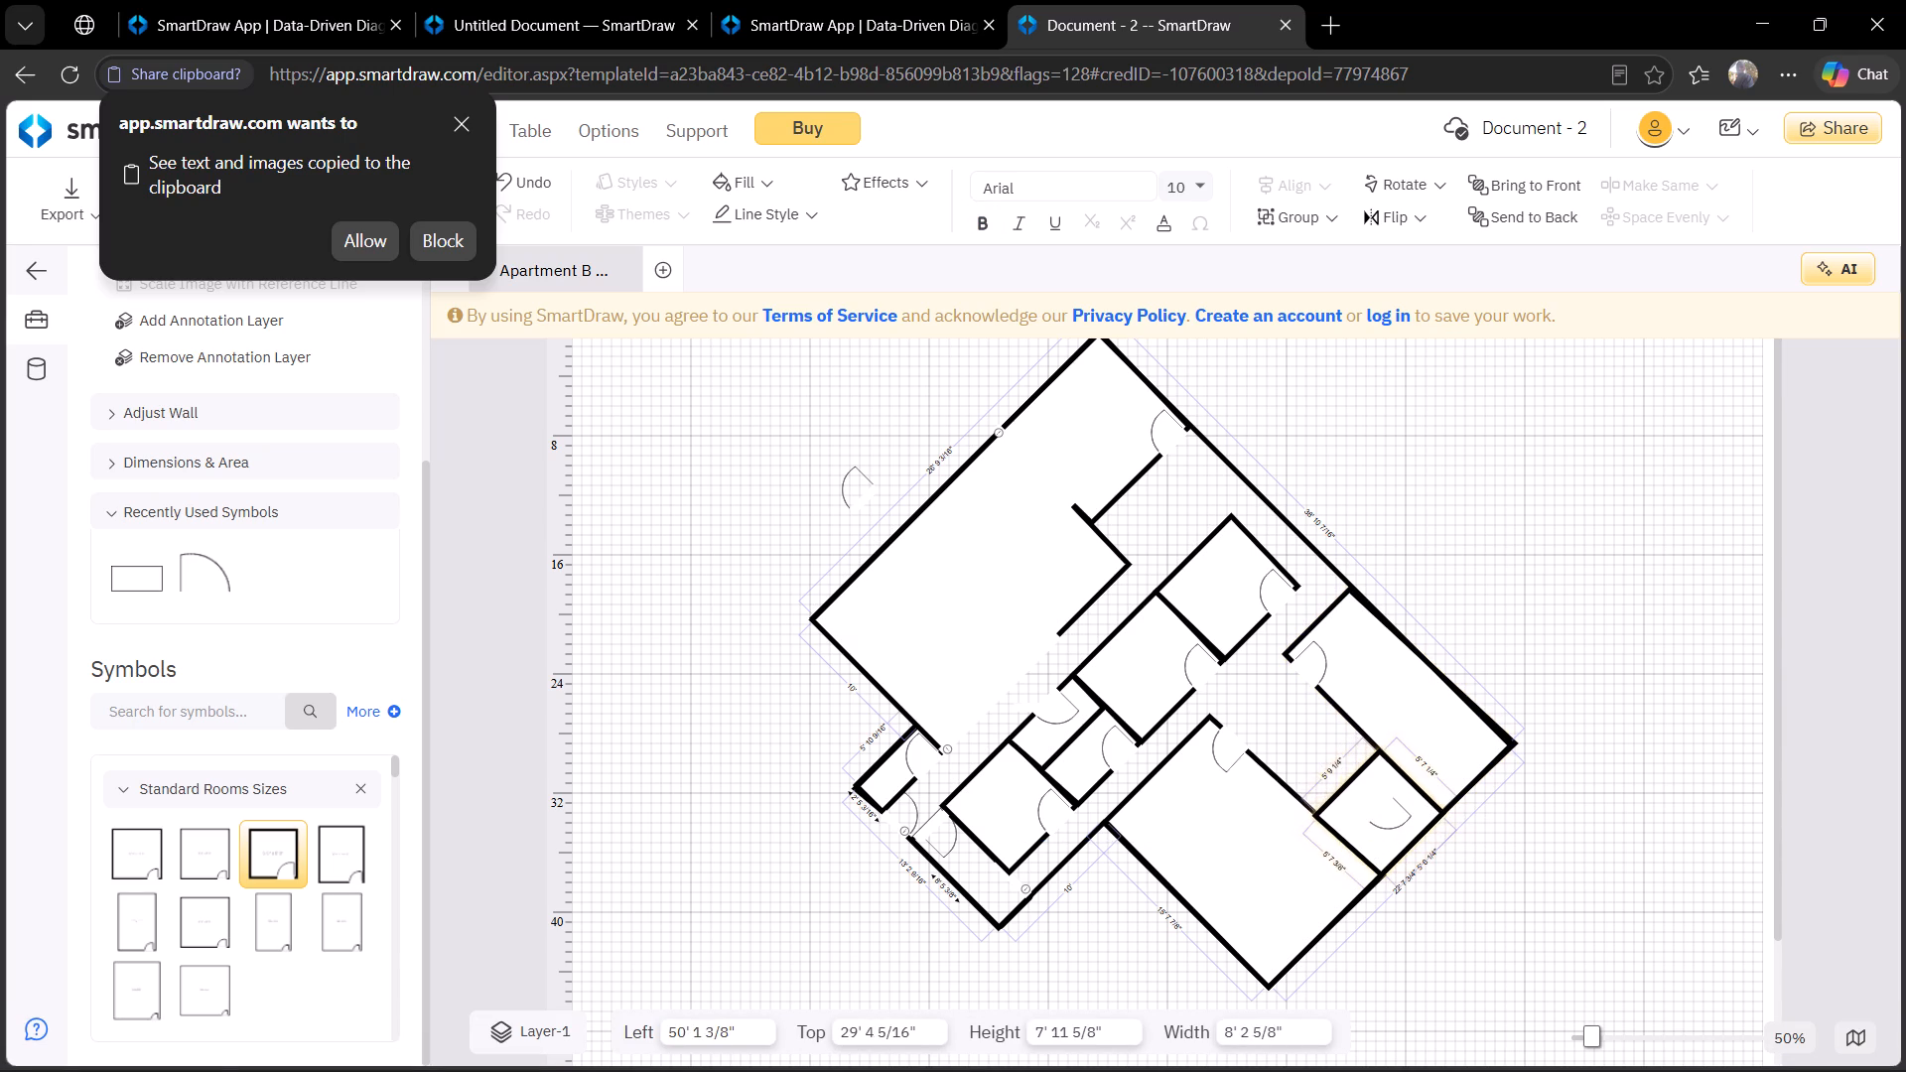
drag(1348, 786, 1350, 789)
click(1492, 859)
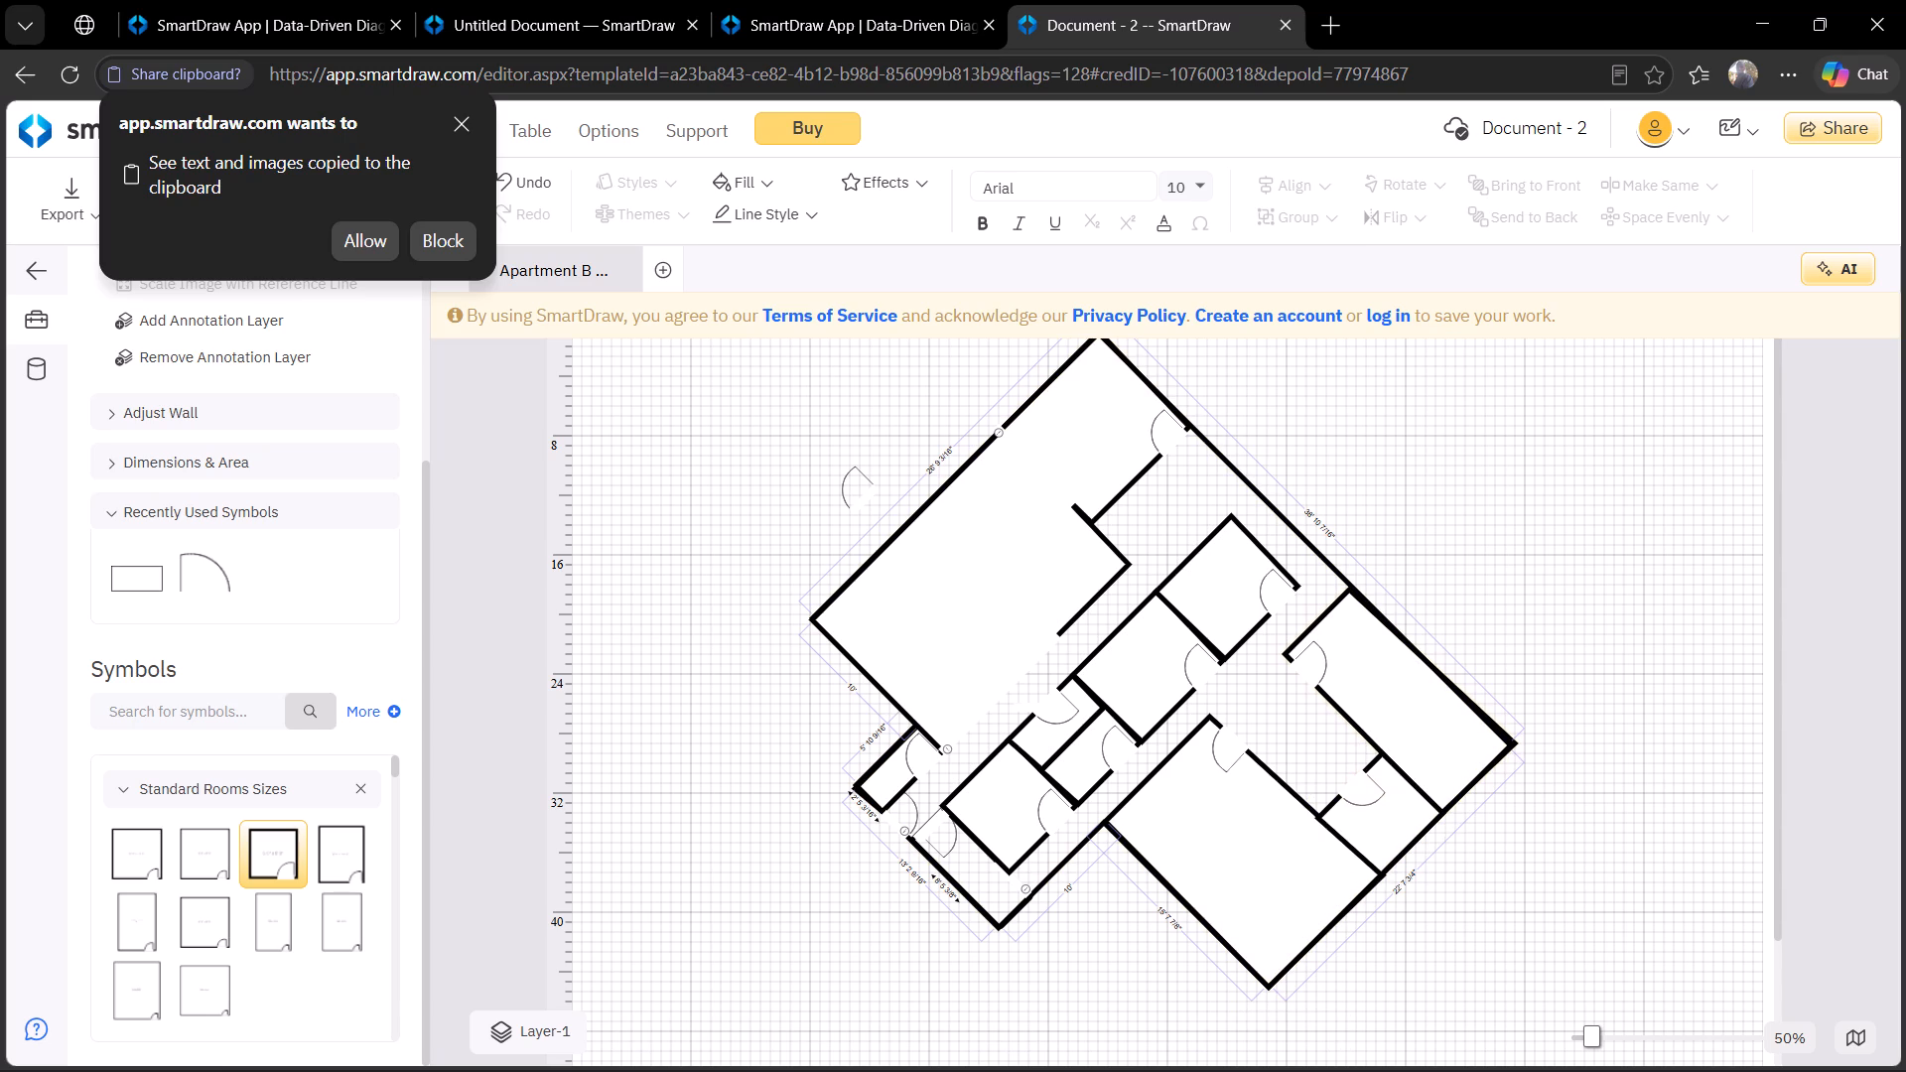
click(1370, 763)
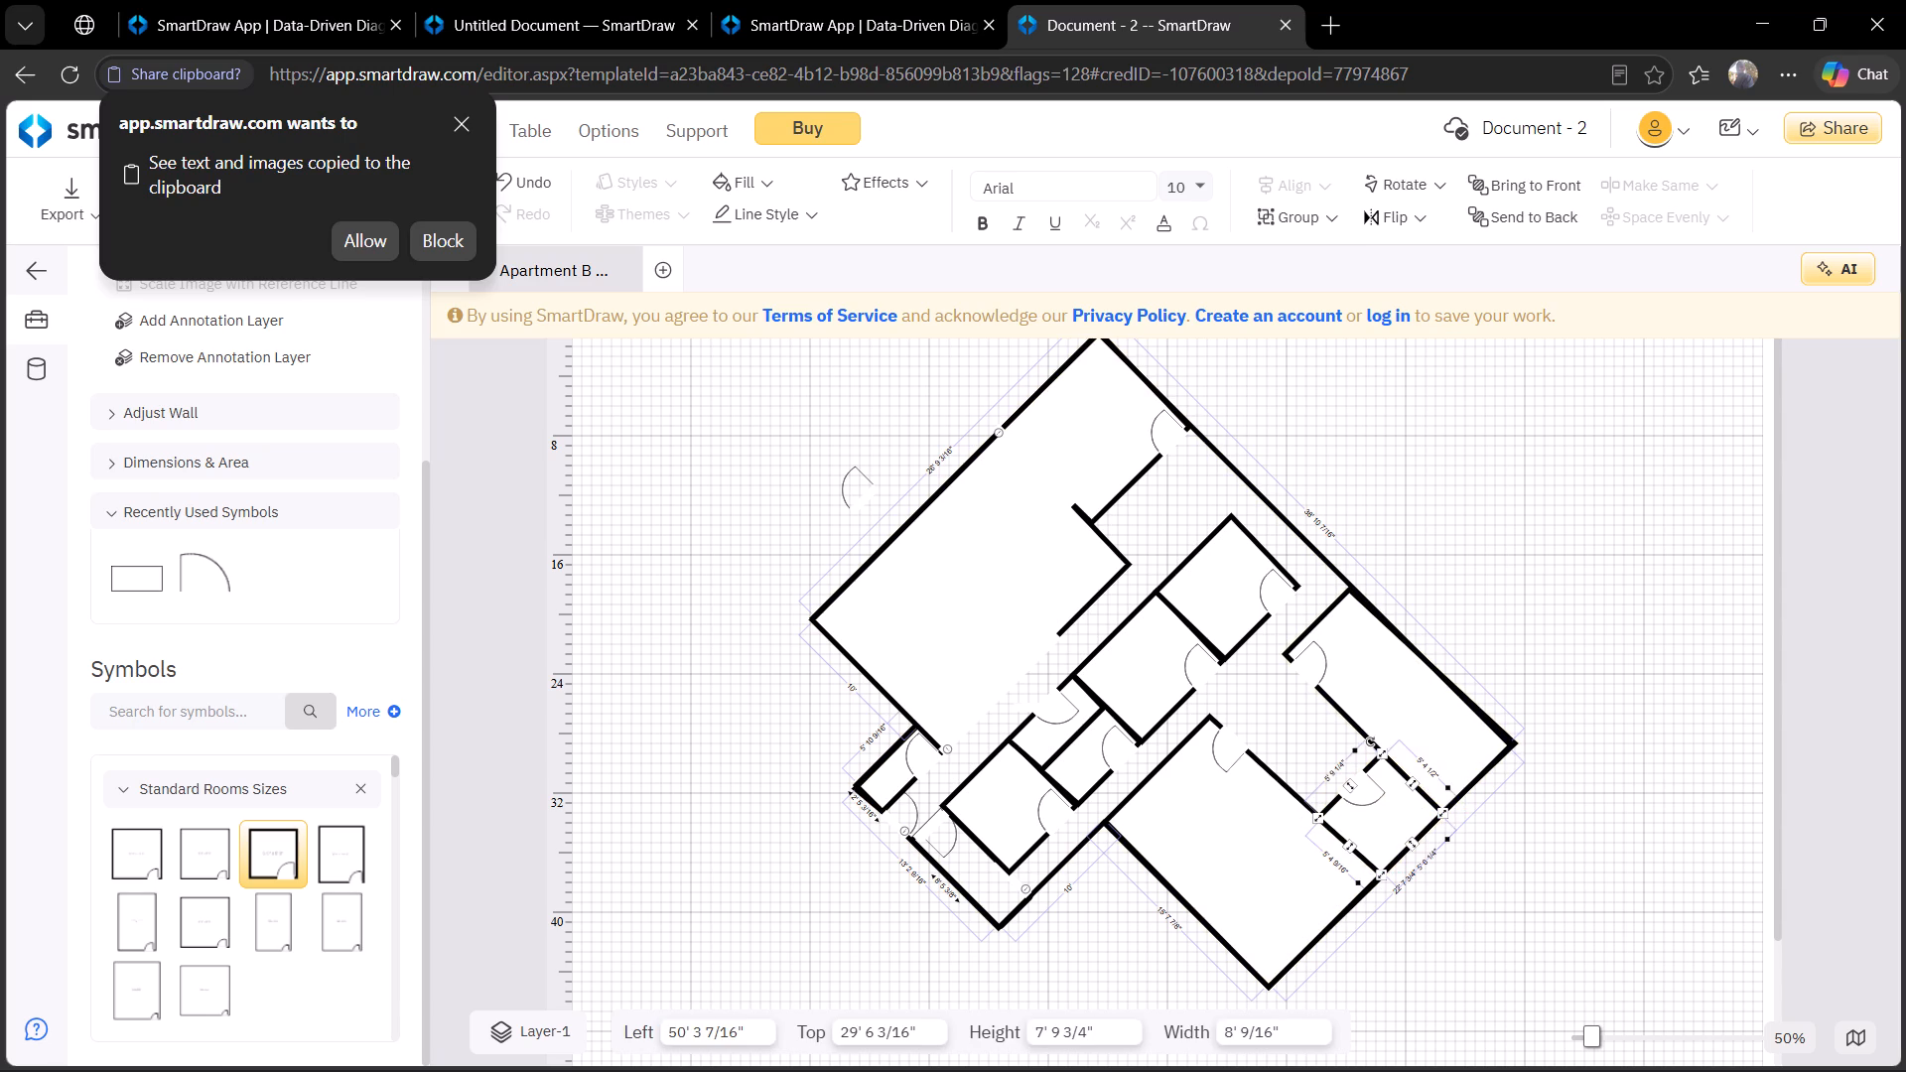
drag(1350, 787, 1309, 741)
click(1504, 880)
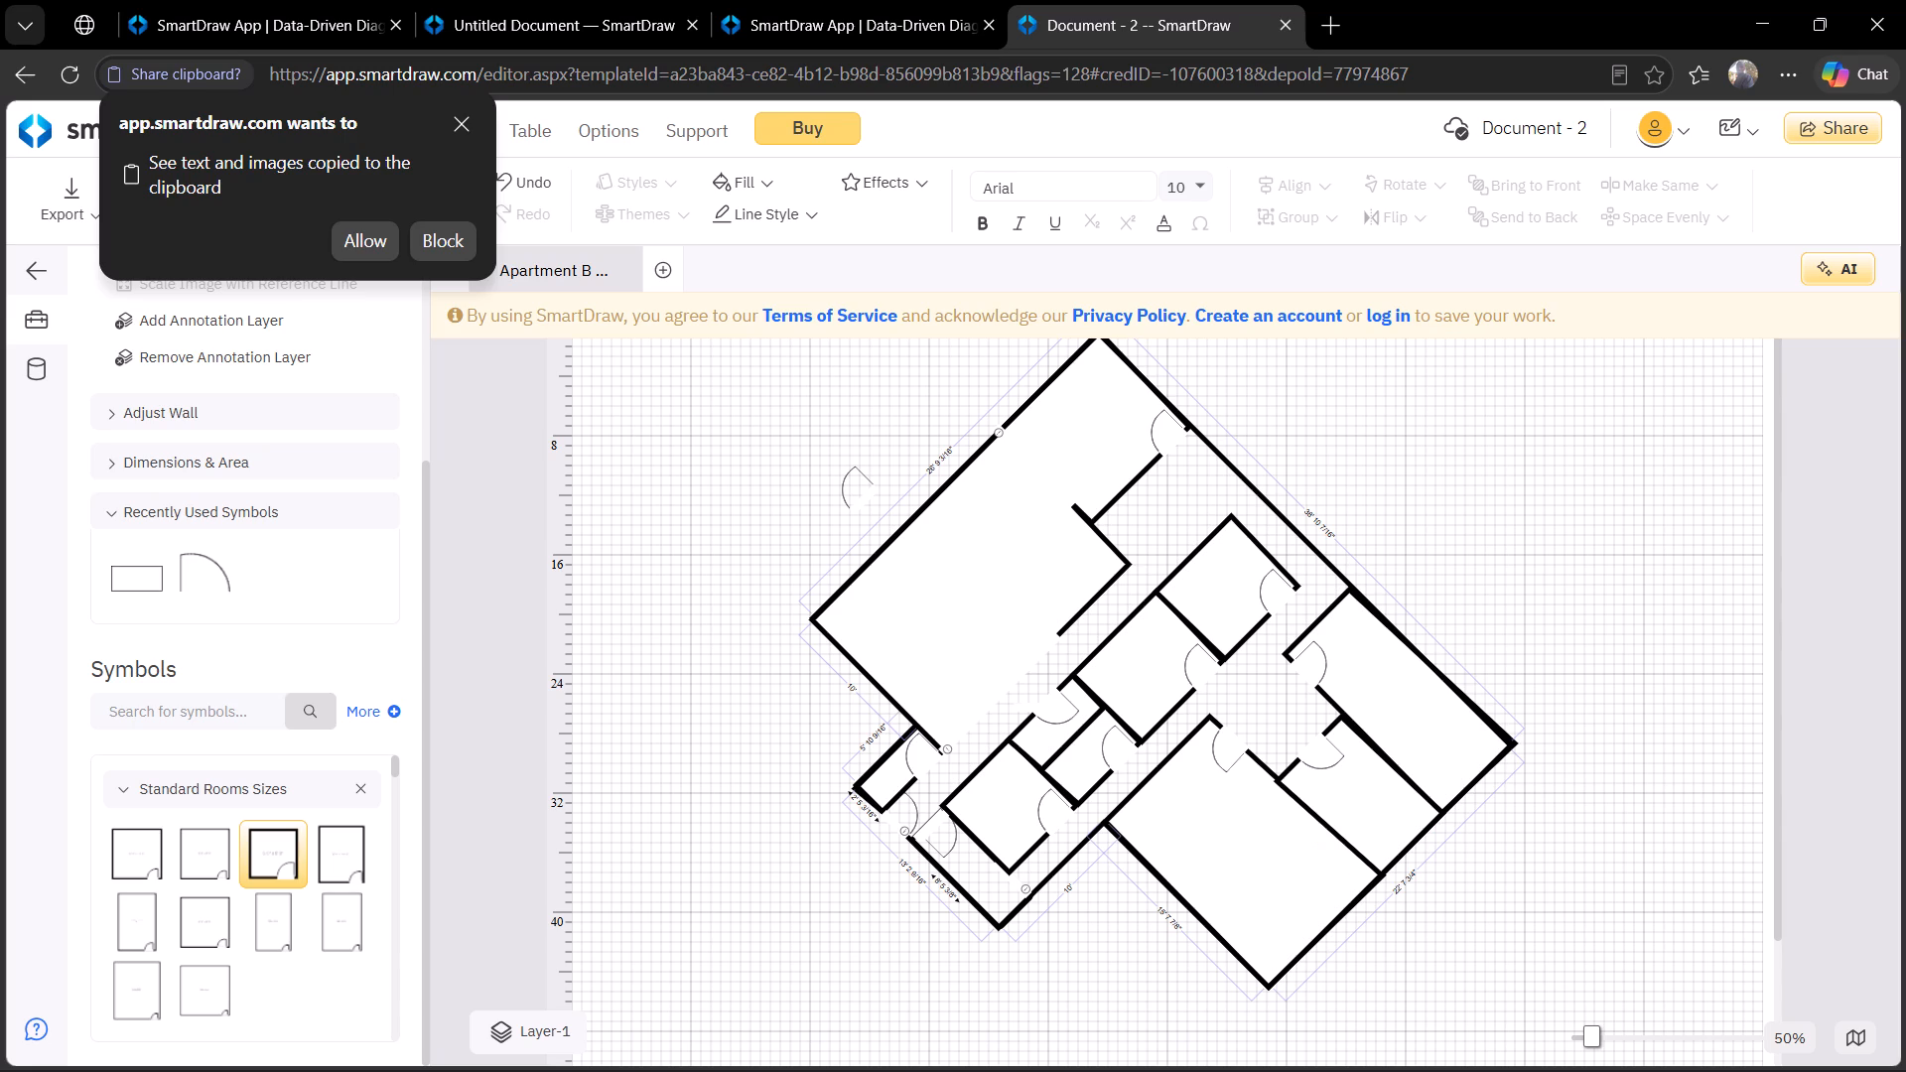
click(1312, 743)
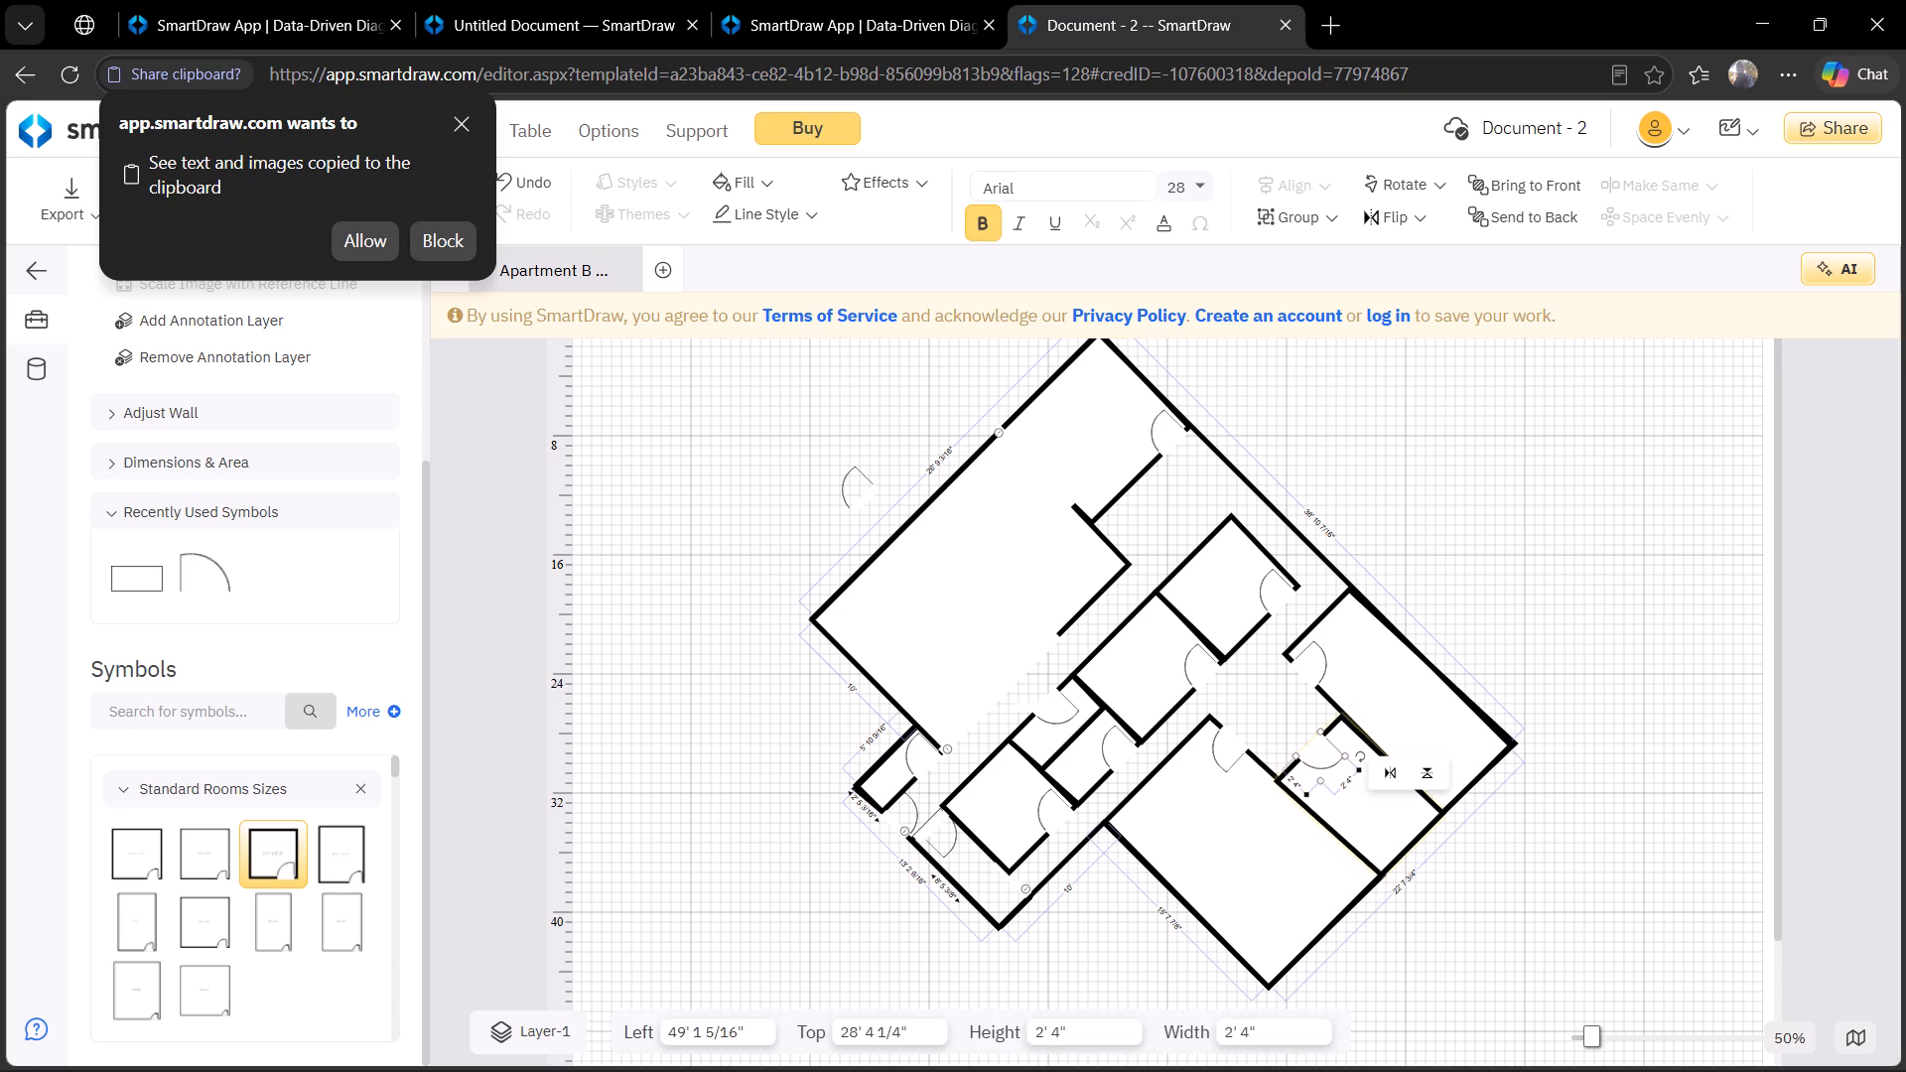
click(1291, 763)
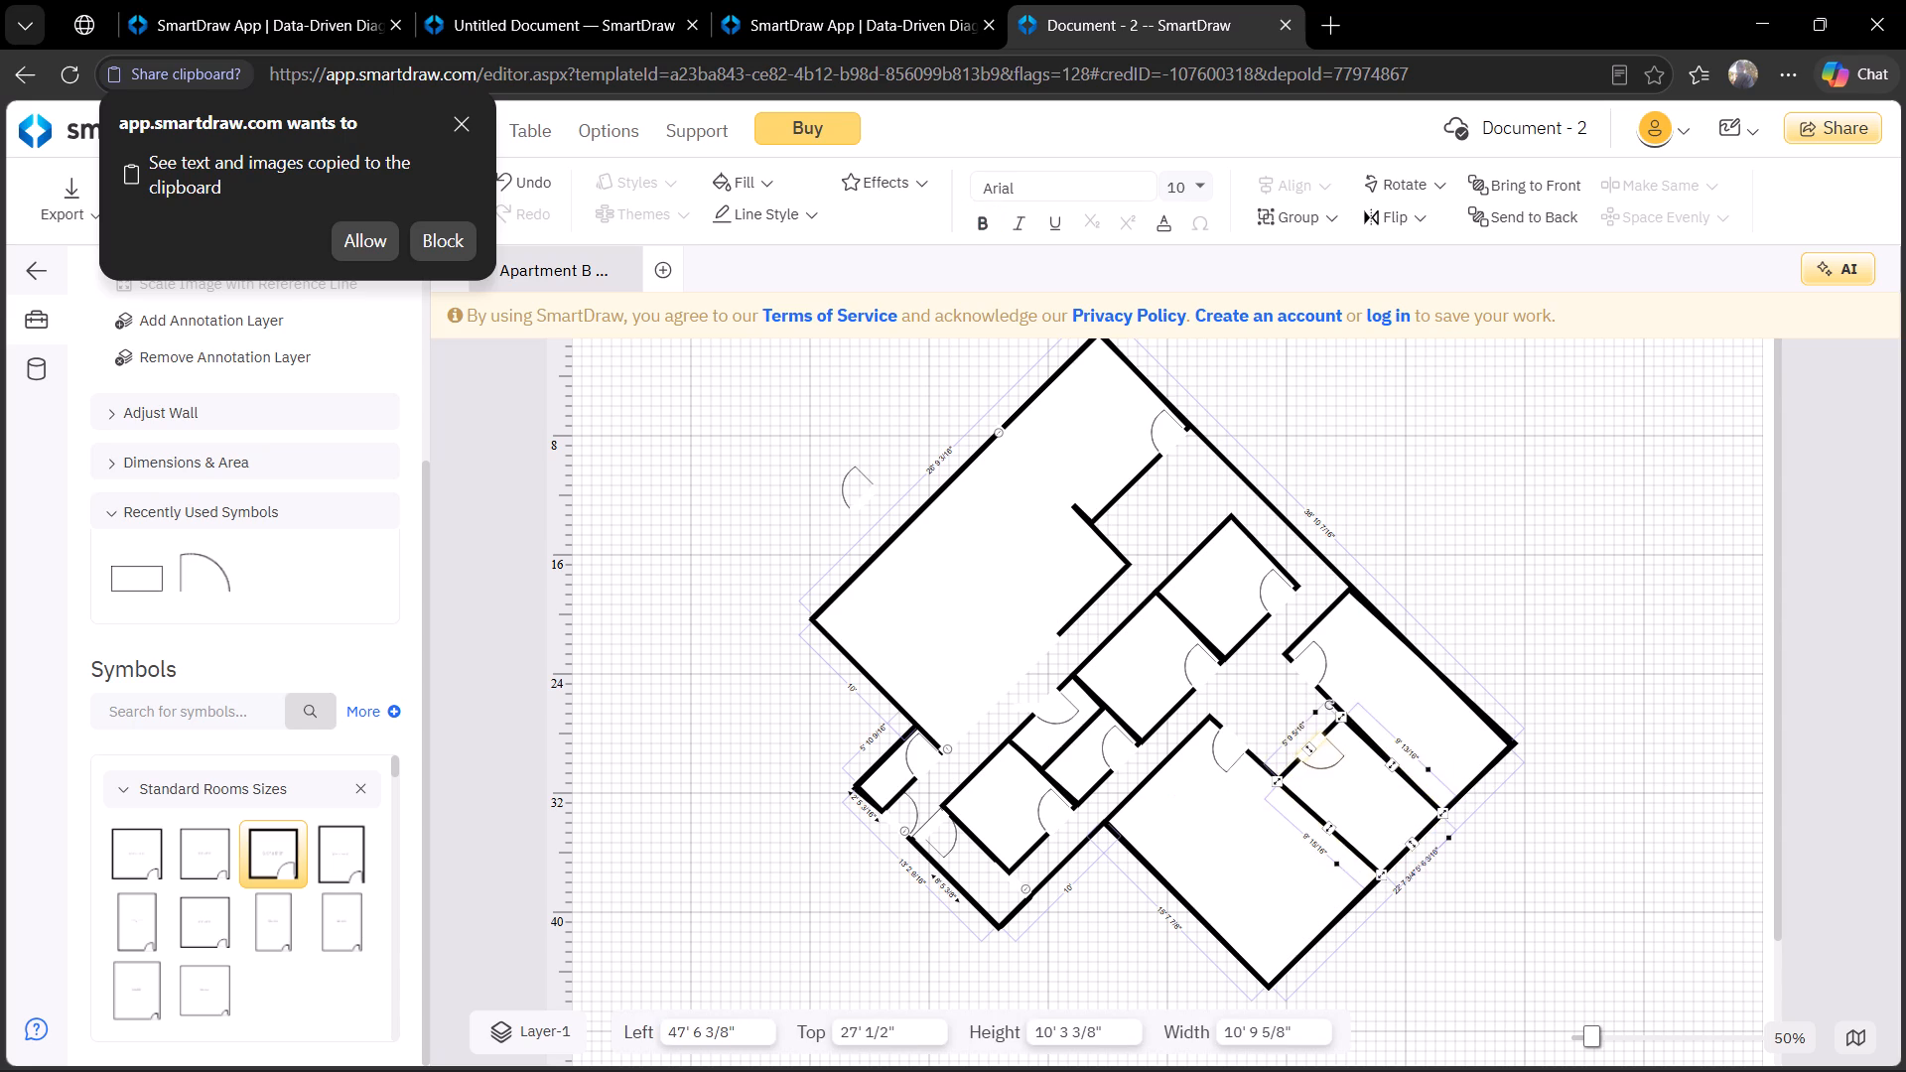
drag(1310, 753, 1293, 736)
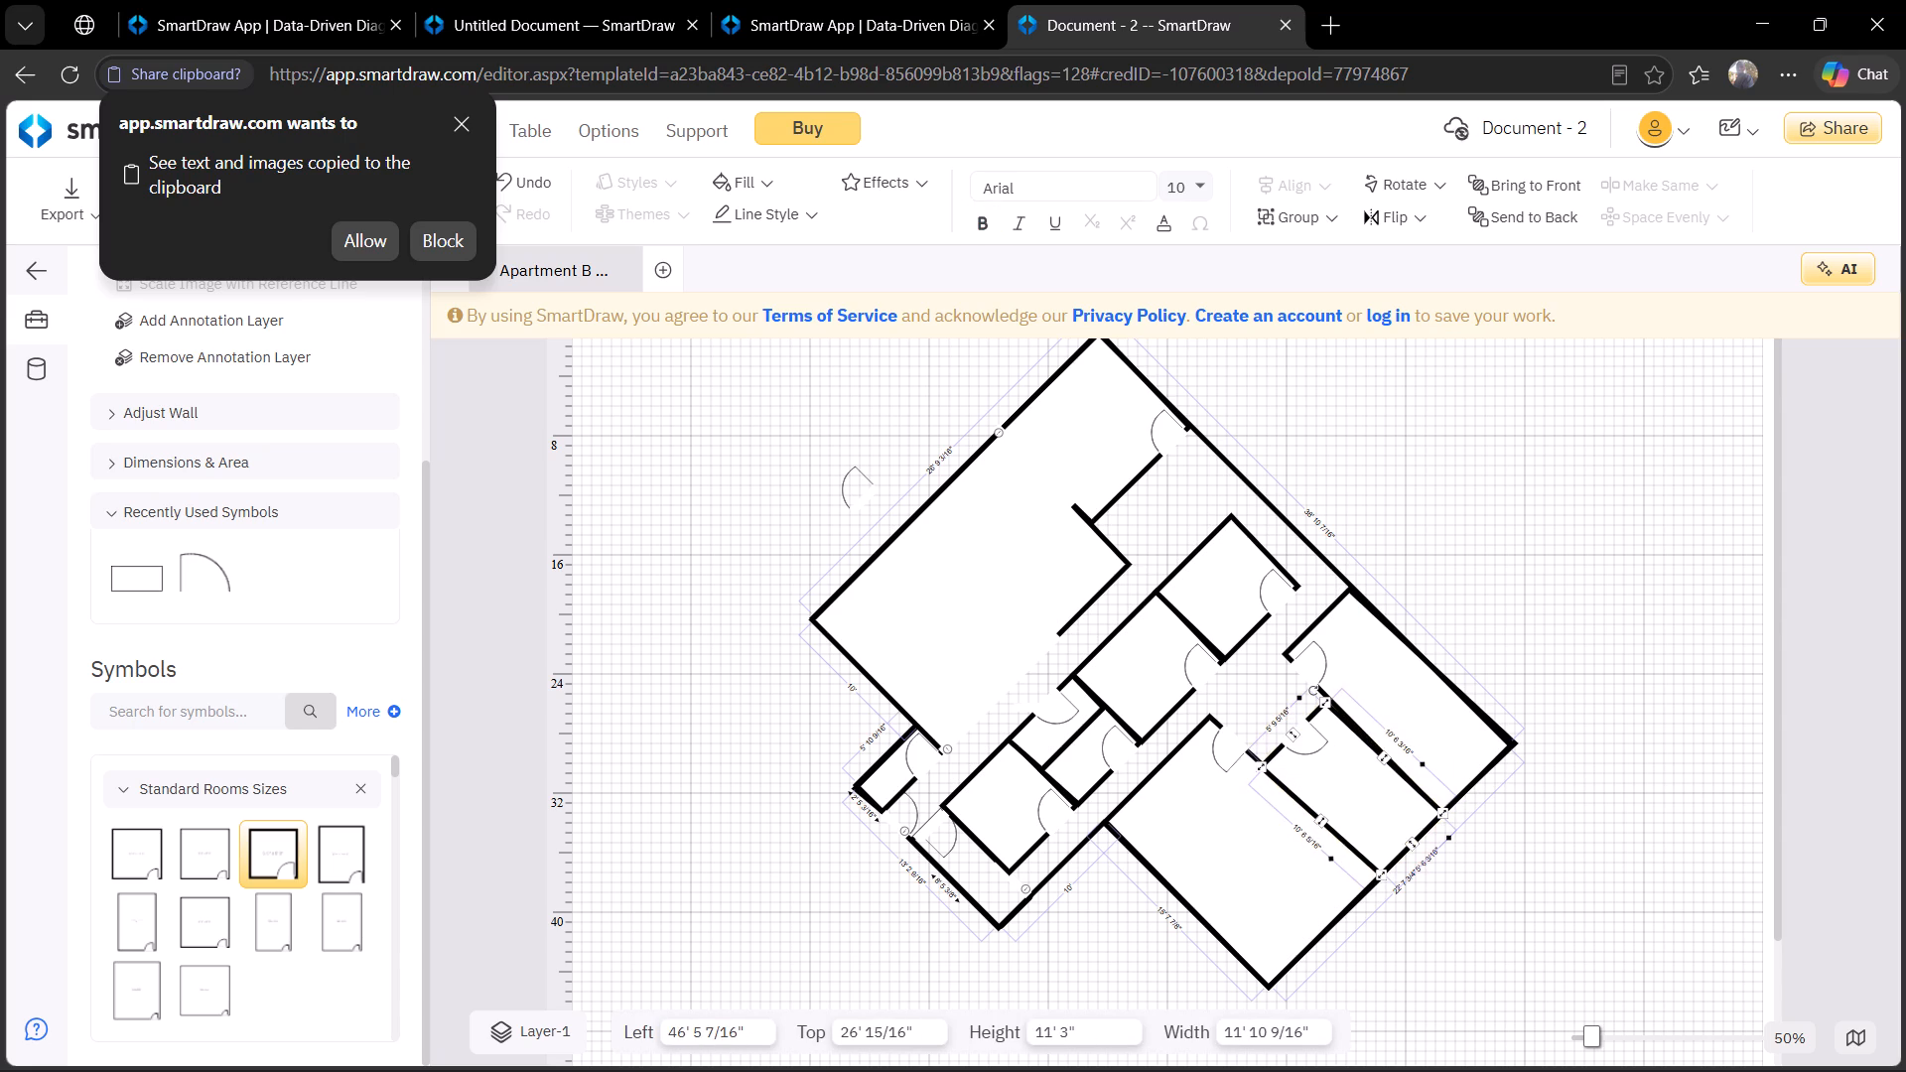
click(1649, 925)
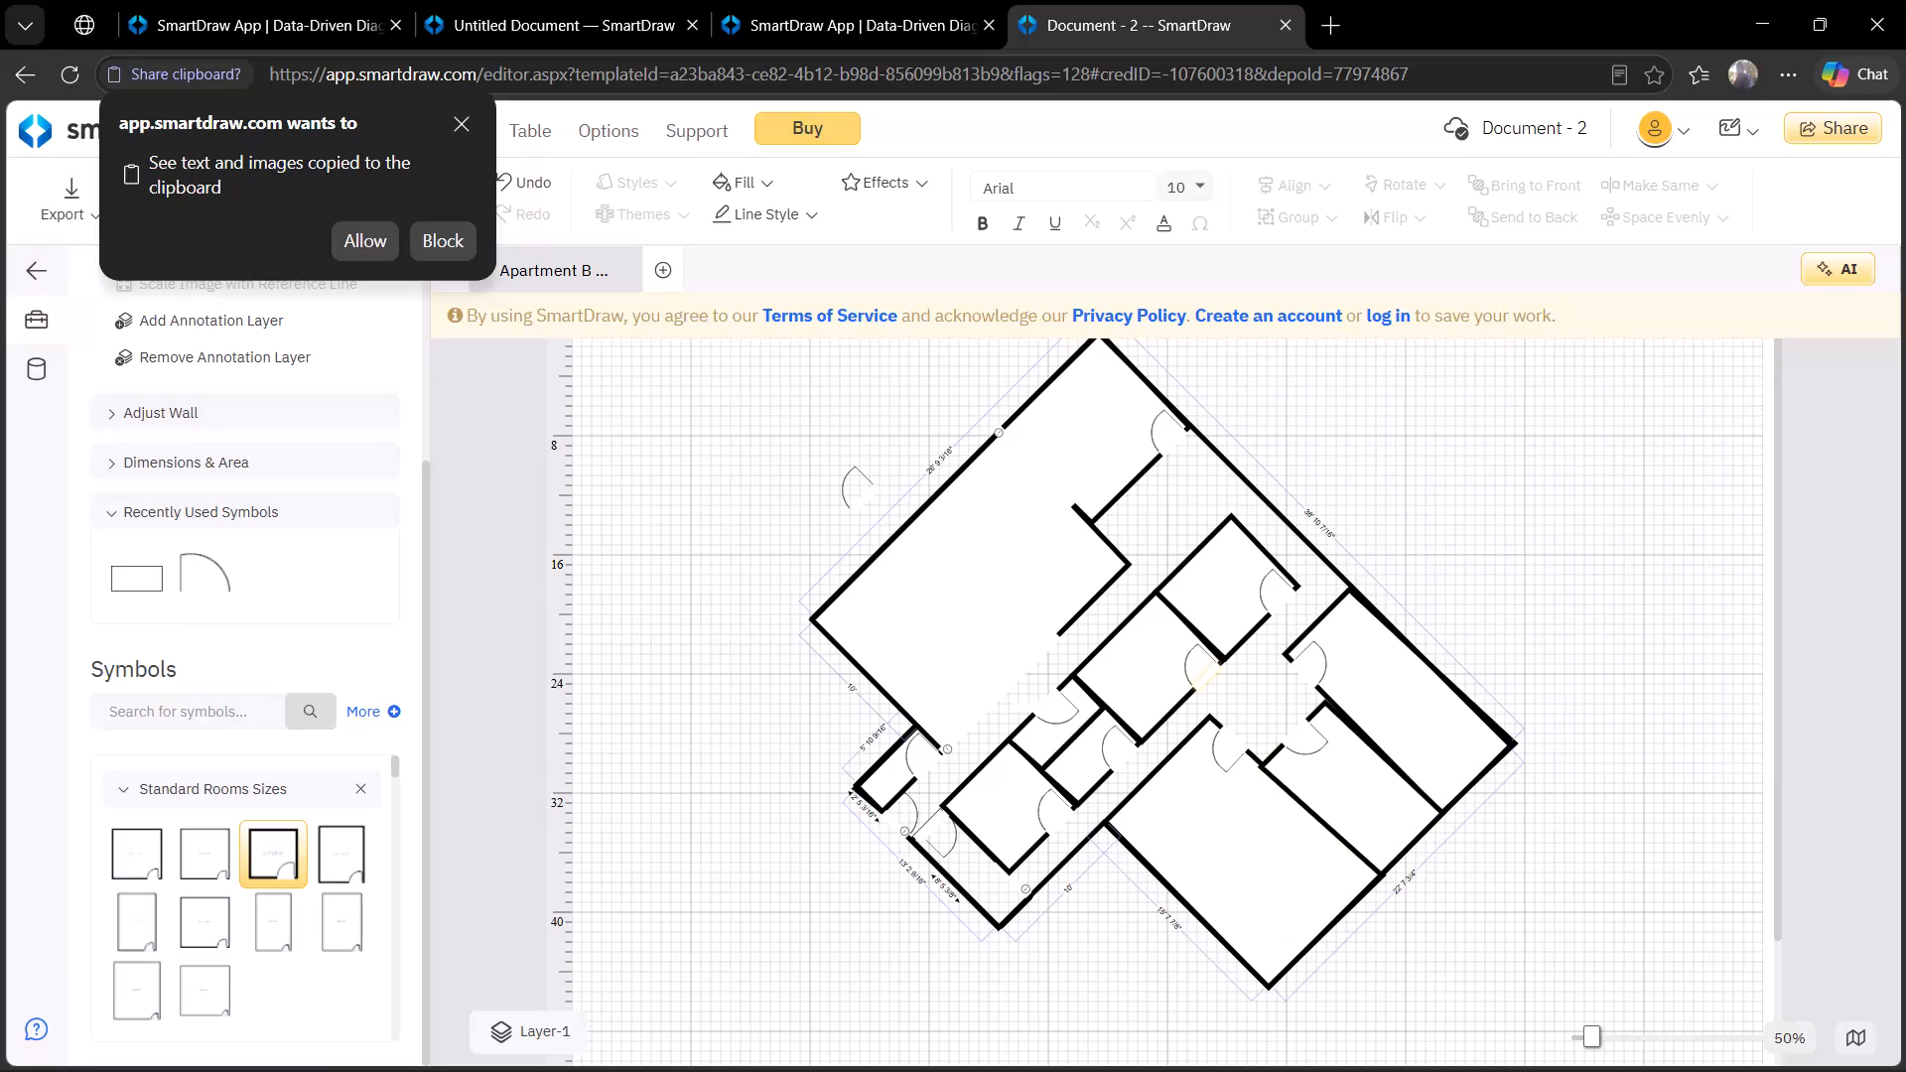
Extend the stretched room's top corner toward the neighbouring large room, to top 25' 7 3/8" and height 11' 8 9/16".
click(1161, 547)
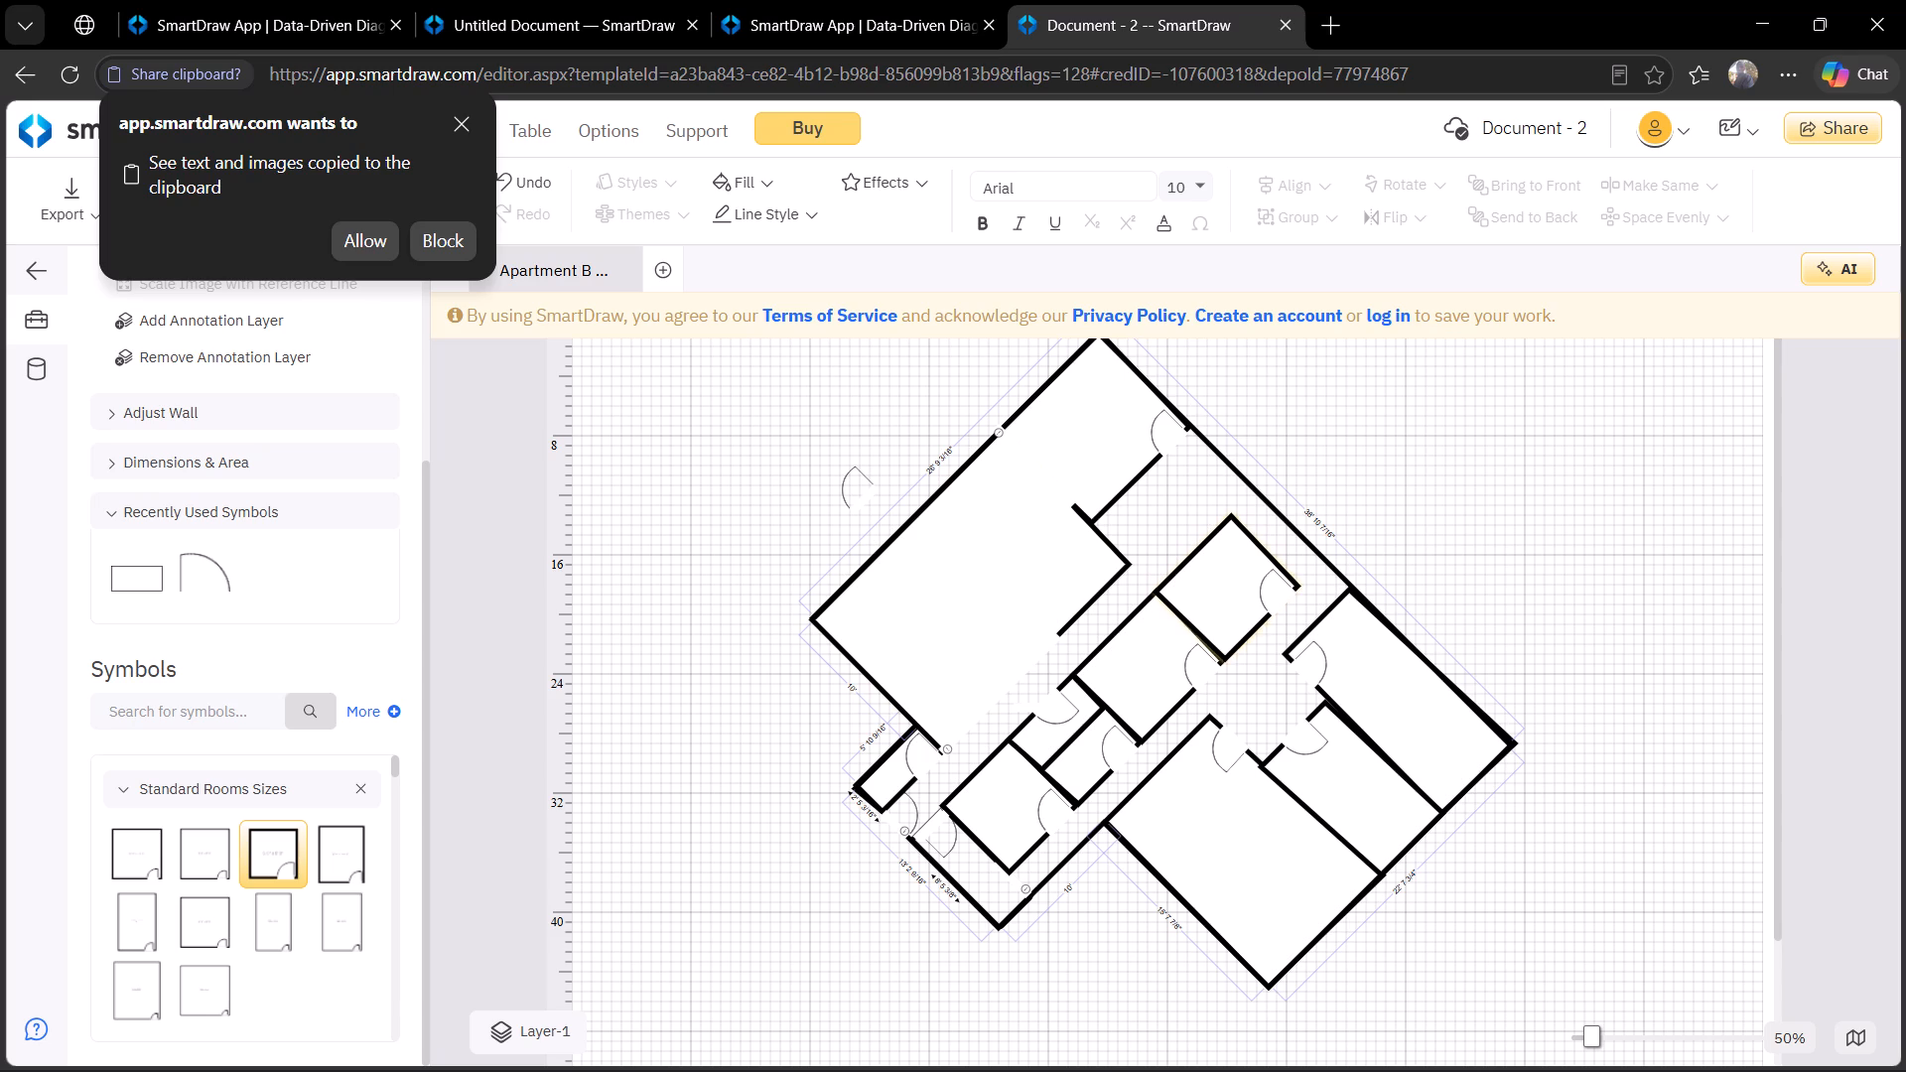
click(1313, 709)
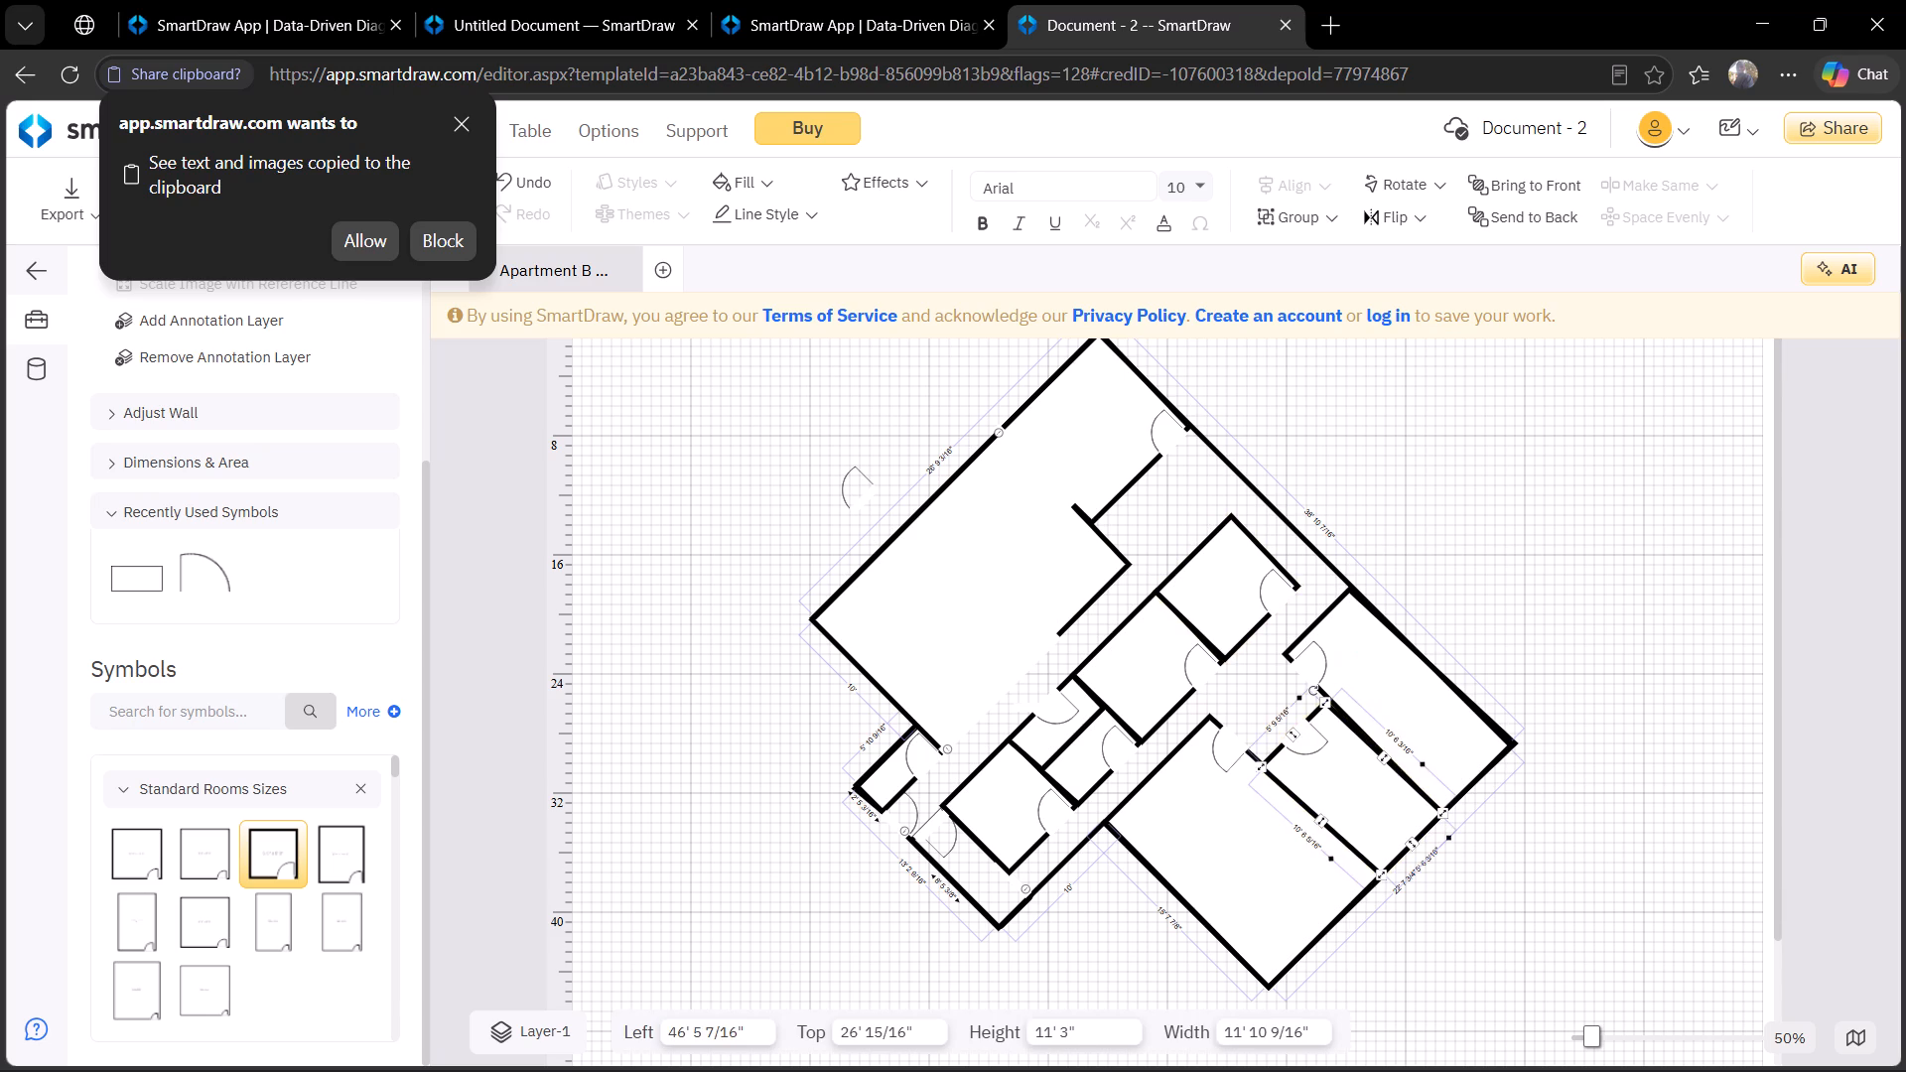
click(1321, 700)
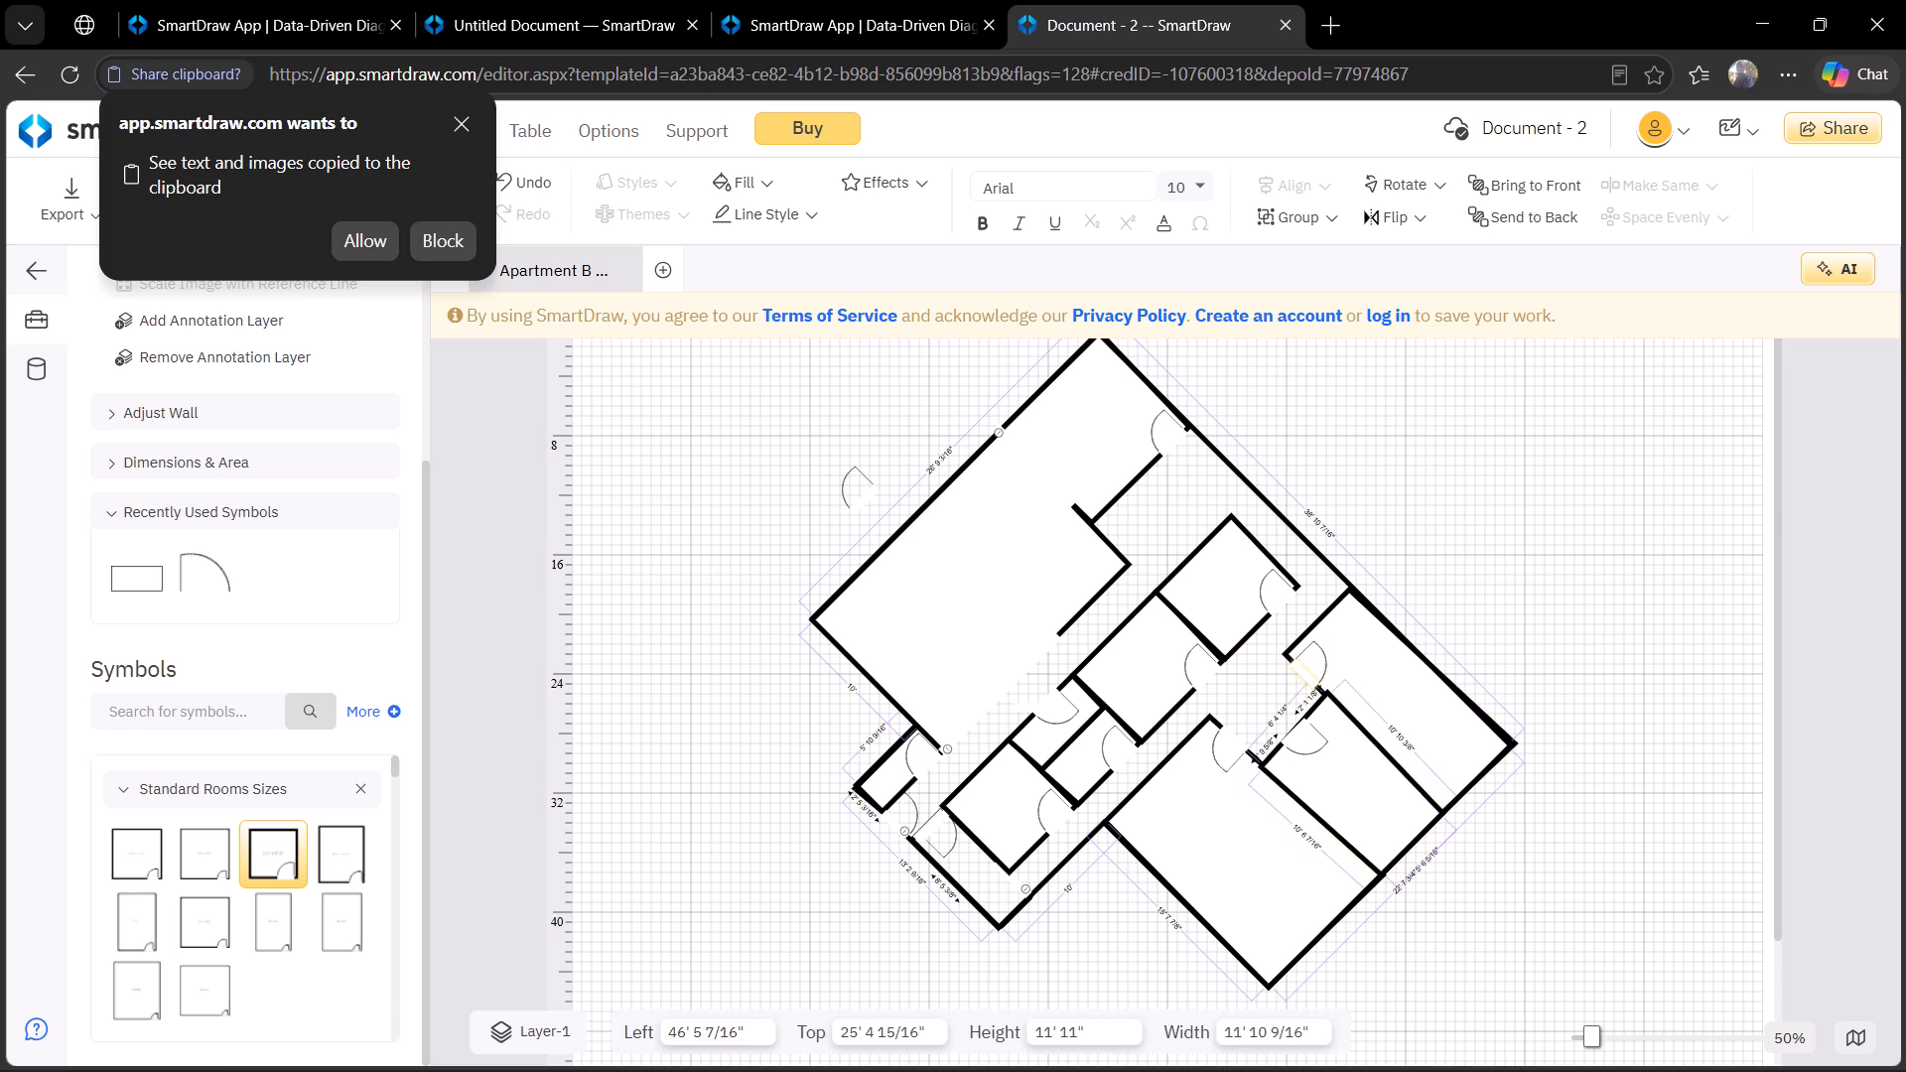
click(1557, 845)
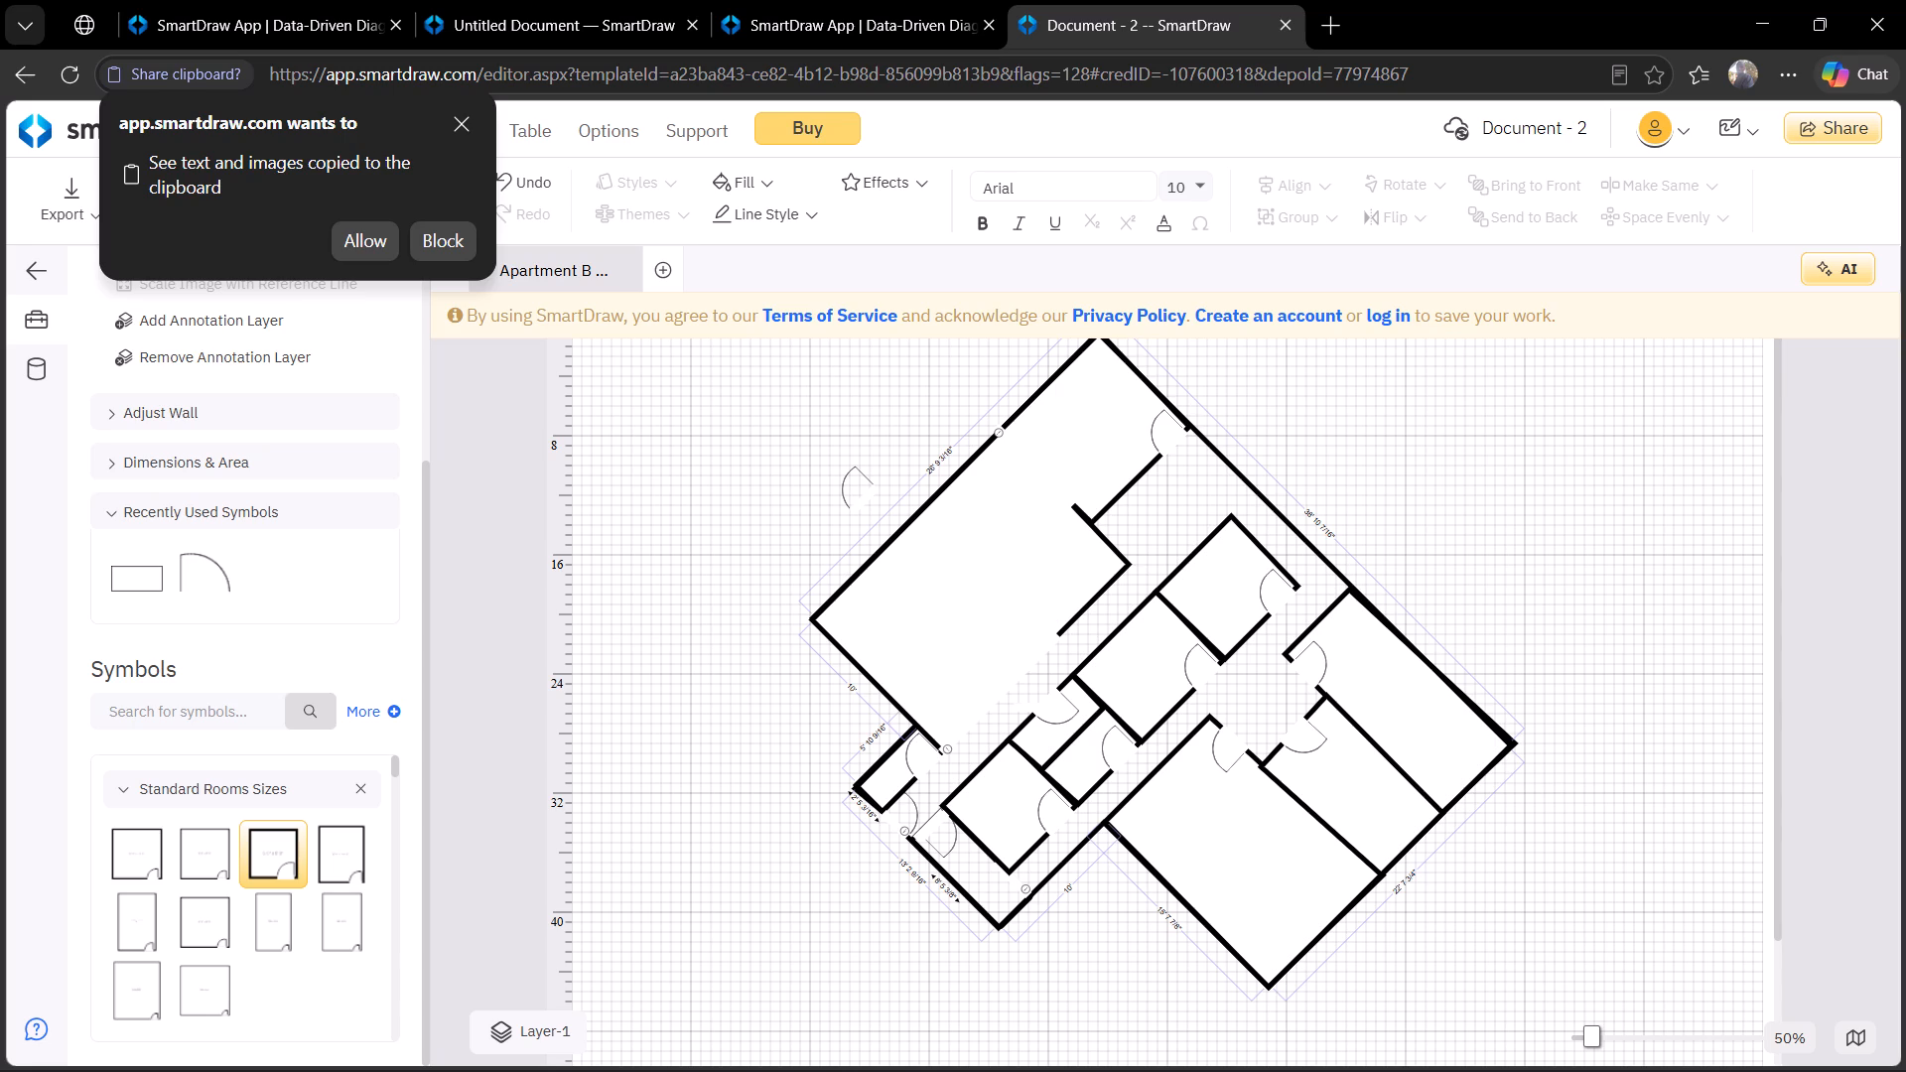
Extend the same room's left corner to the lower large room's wall, at left 46' 2 3/8", width 12' 1 9/16".
click(1265, 766)
drag(1264, 769, 1264, 767)
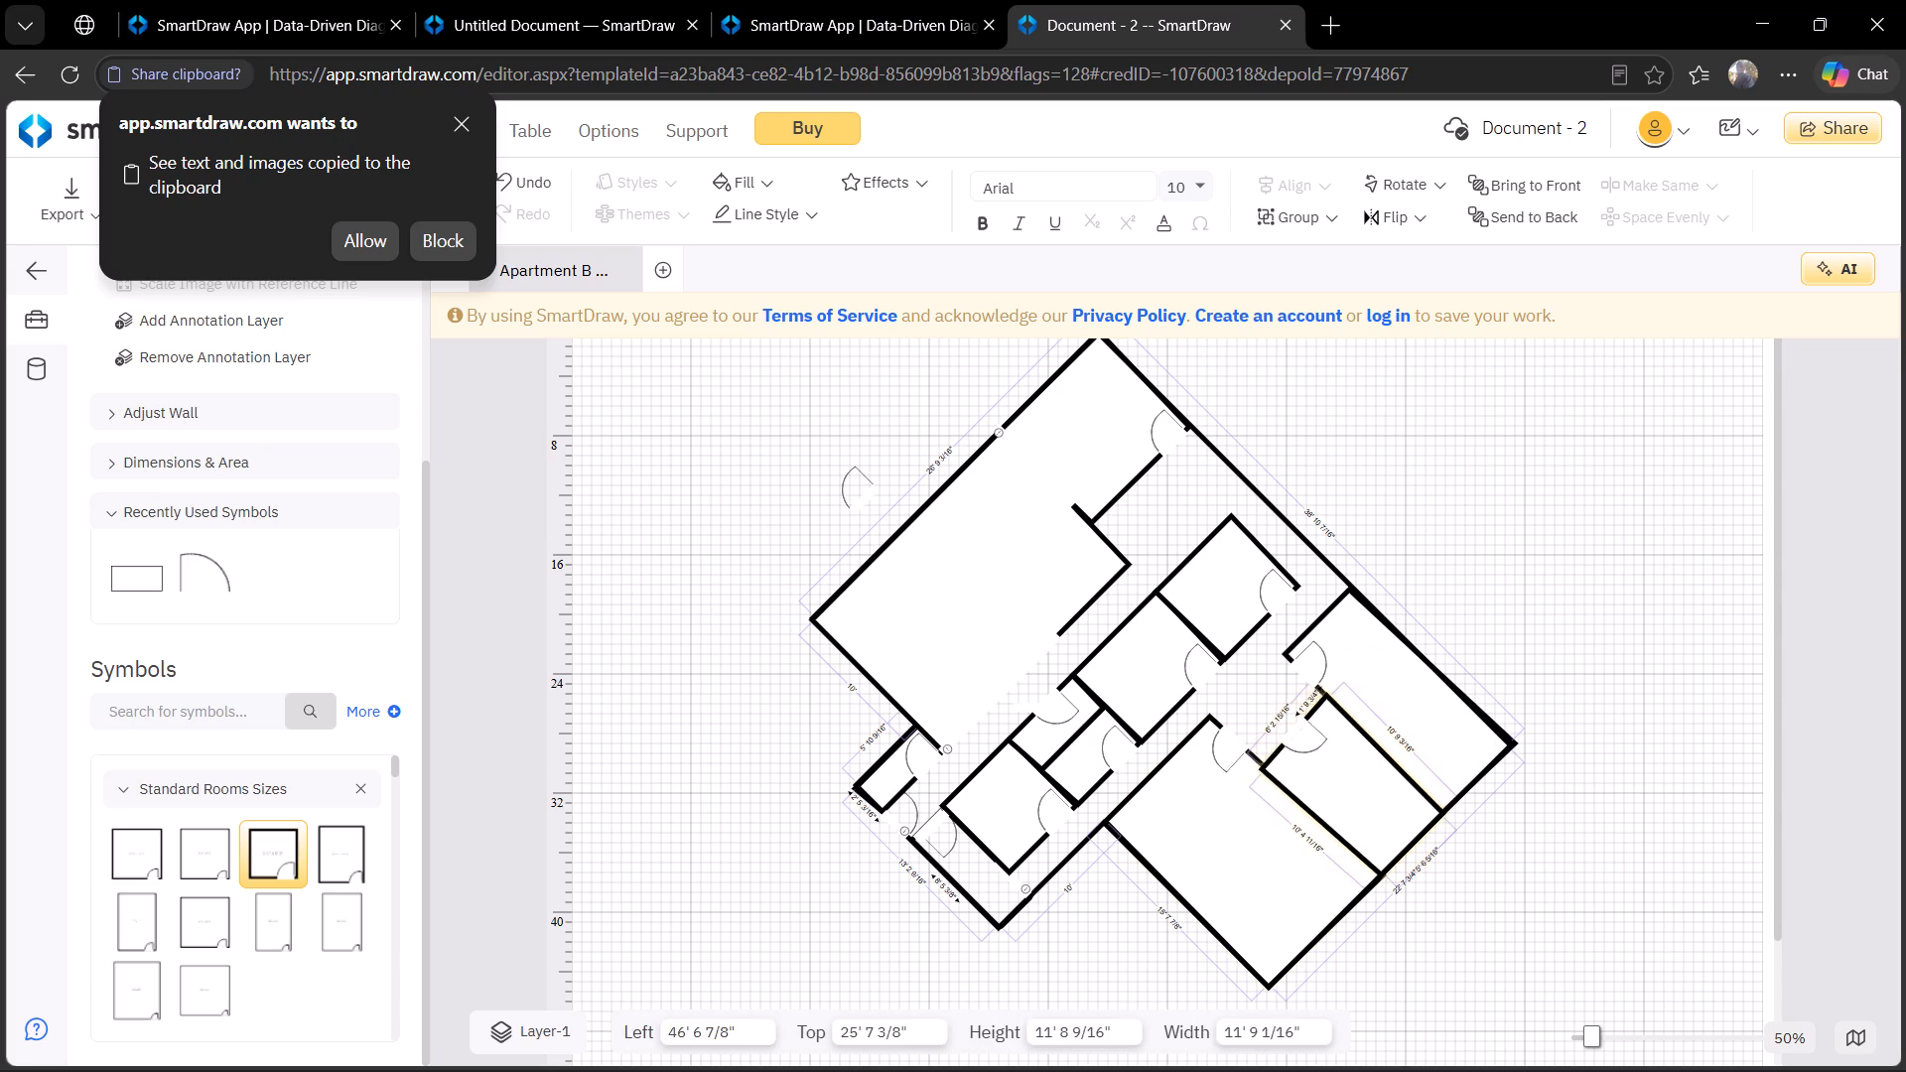
drag(1264, 767, 1265, 755)
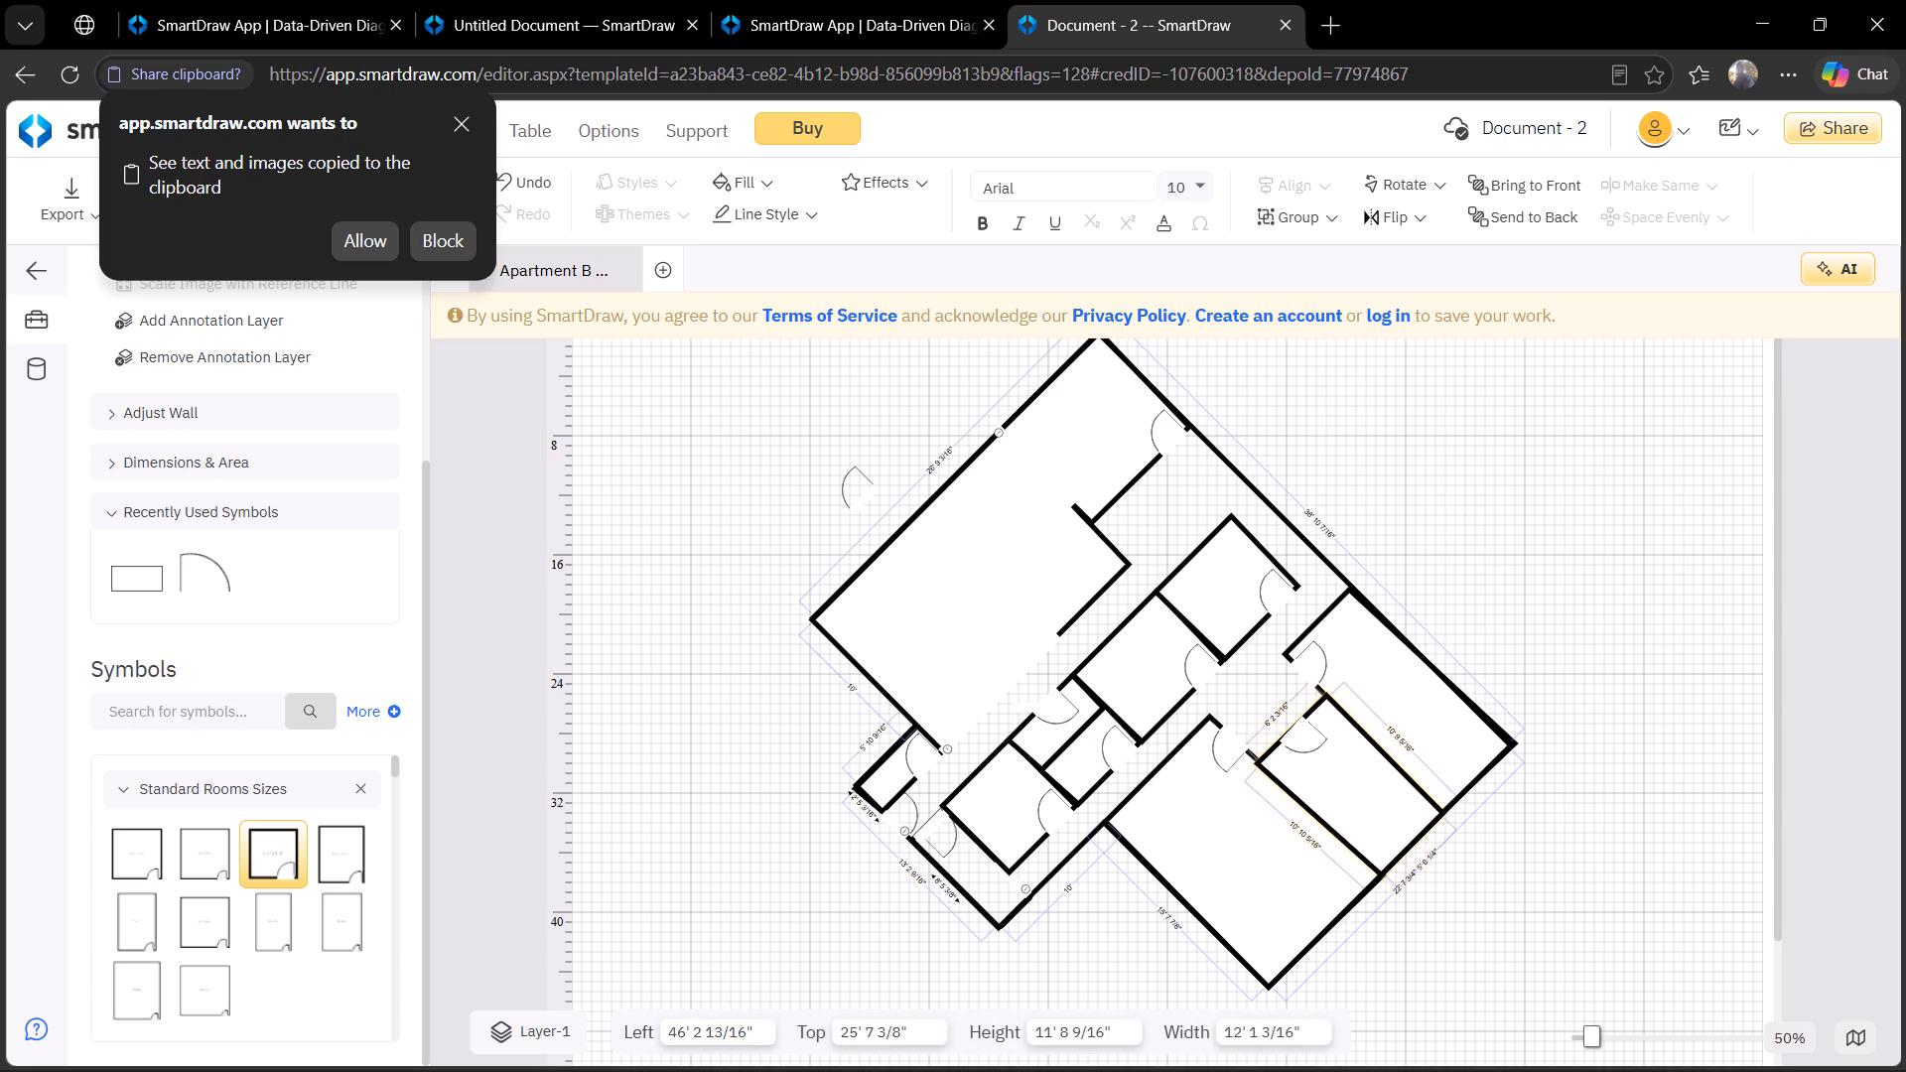
drag(1265, 755, 1264, 758)
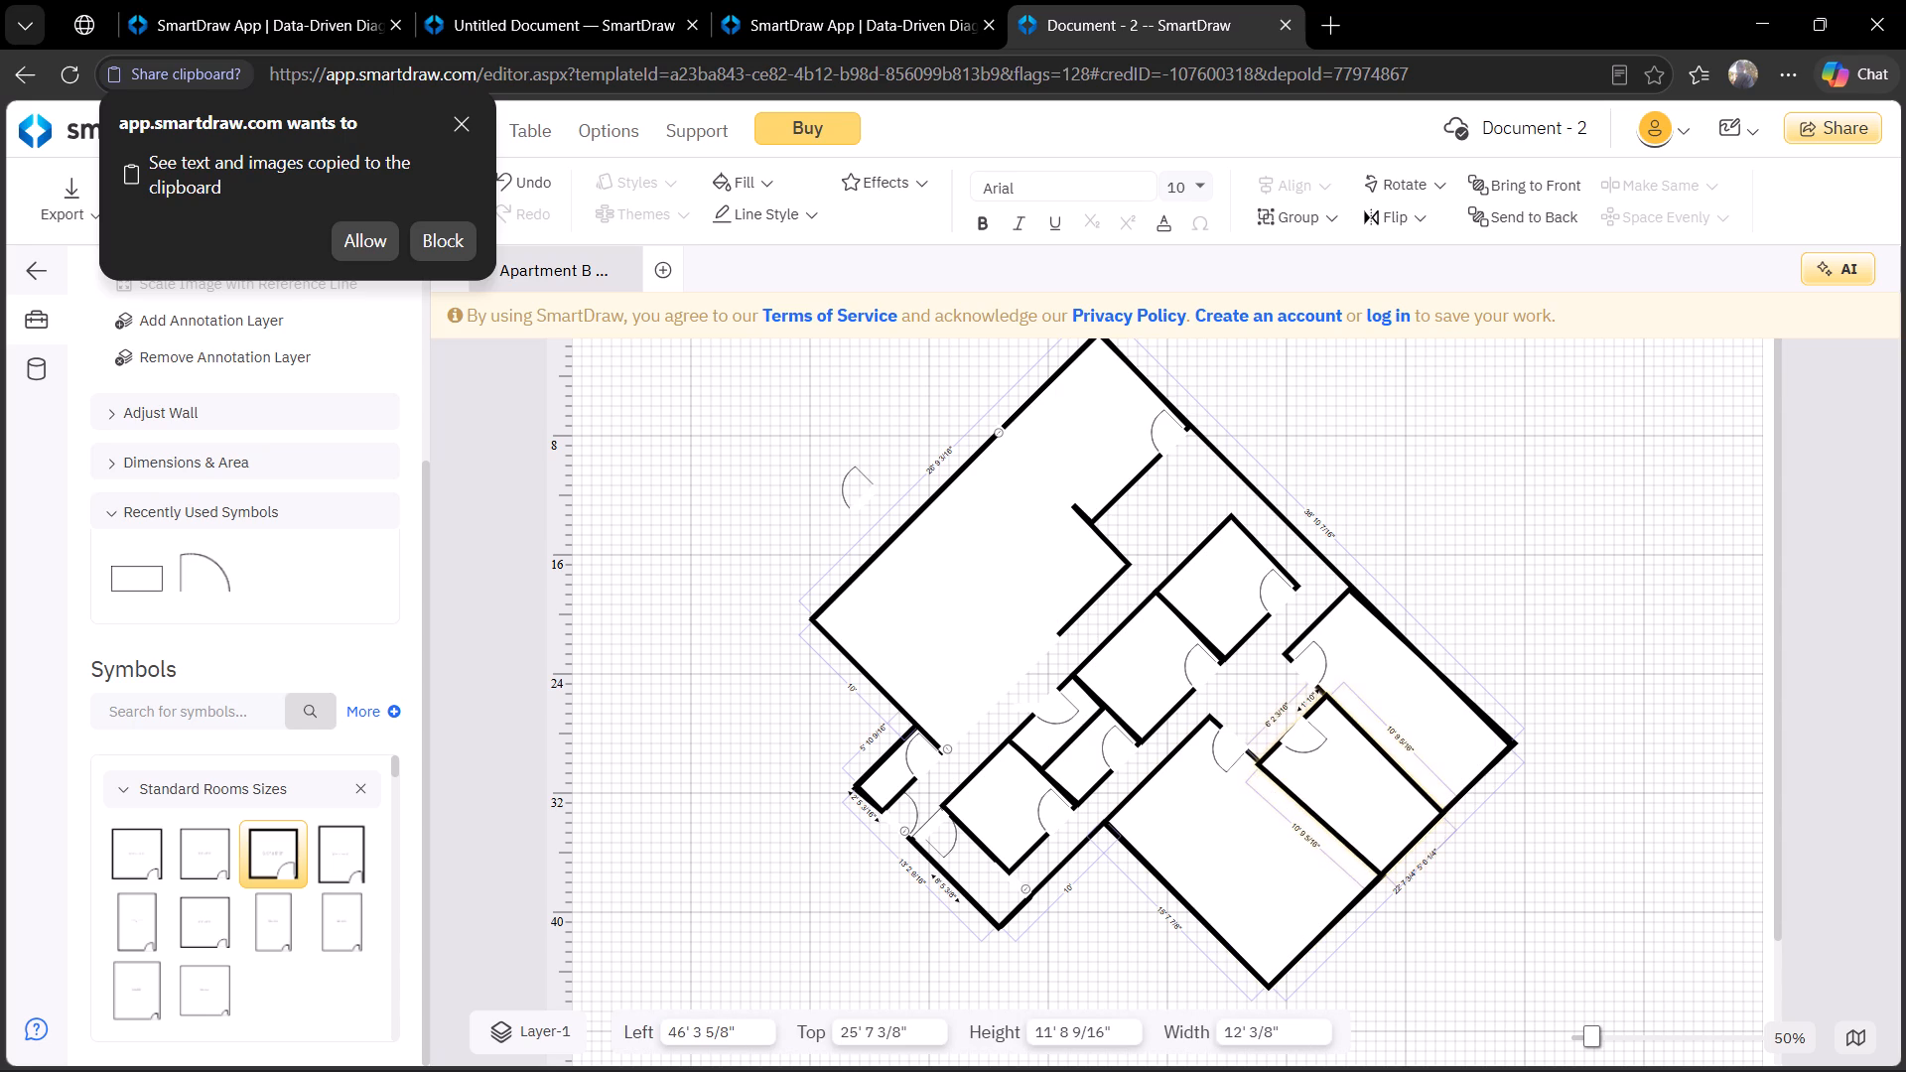
drag(1264, 758, 1265, 755)
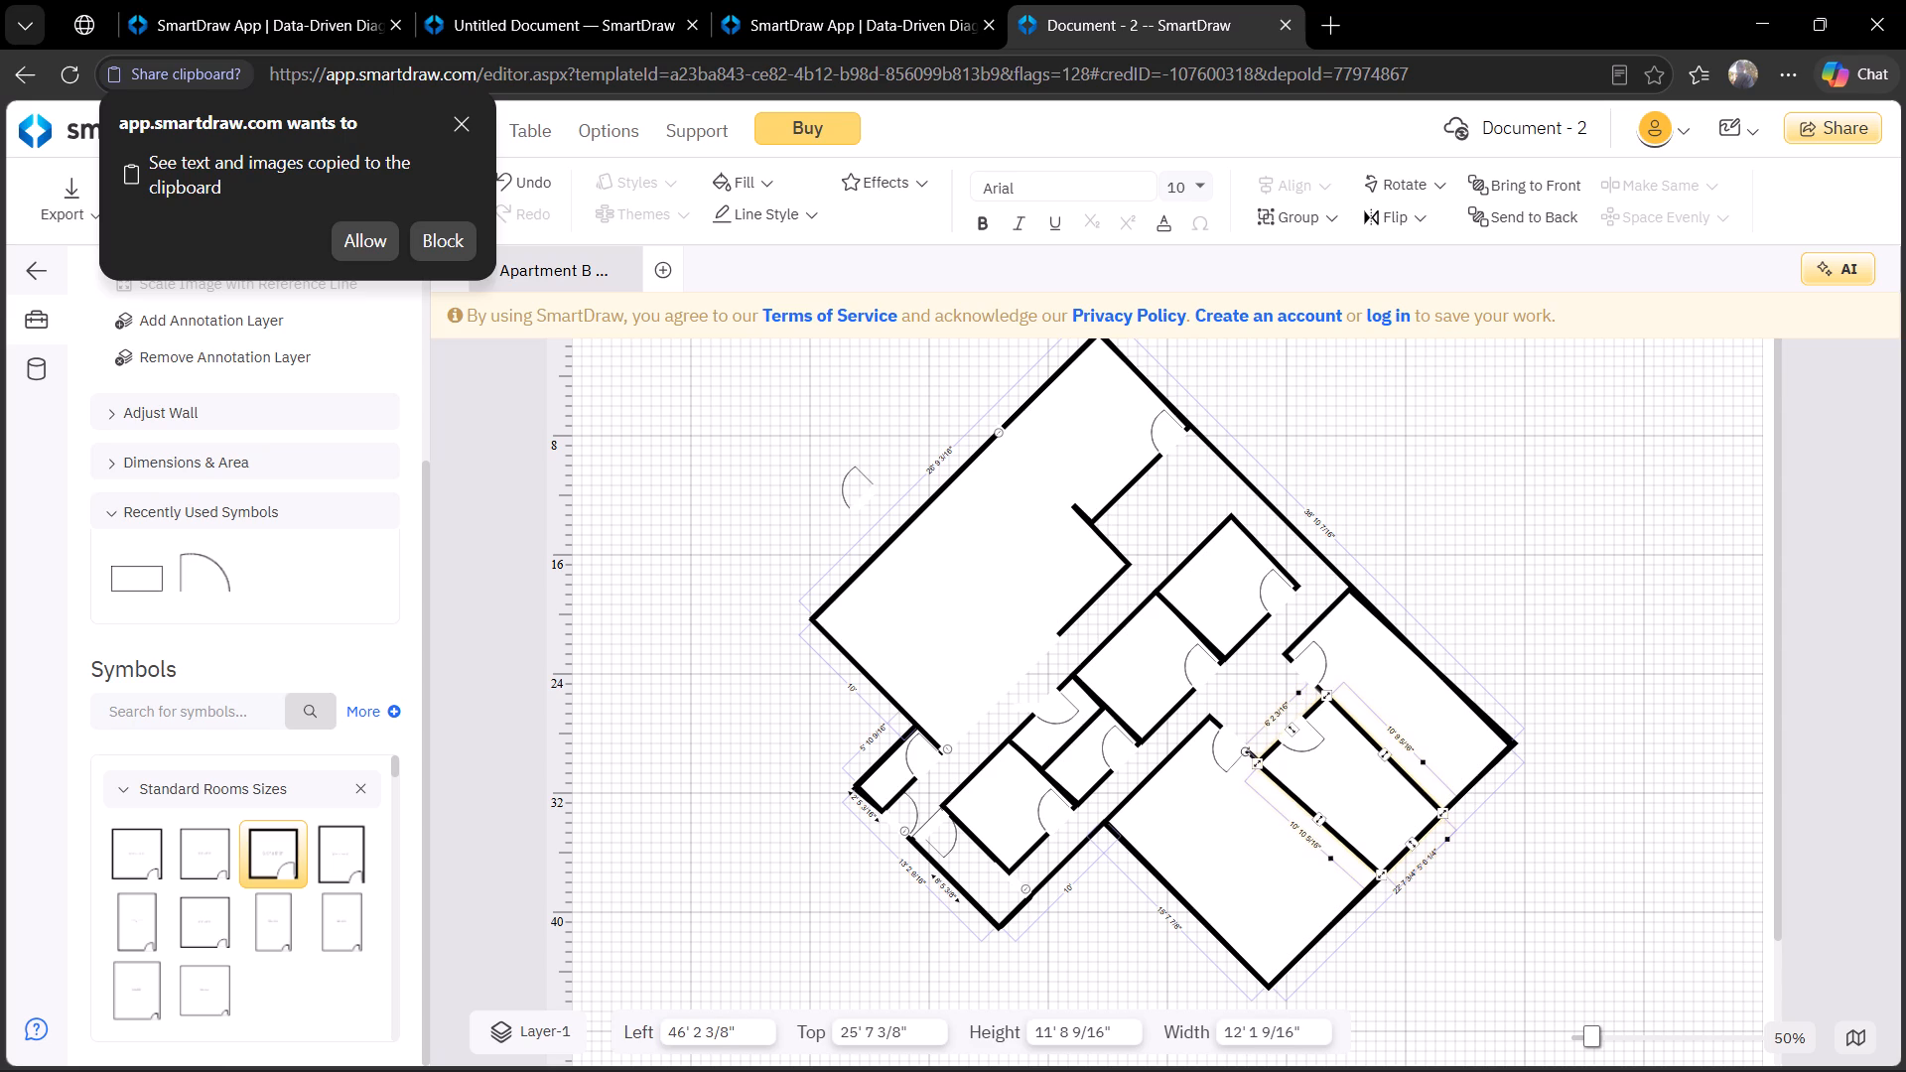
click(1321, 812)
click(1340, 803)
click(1509, 843)
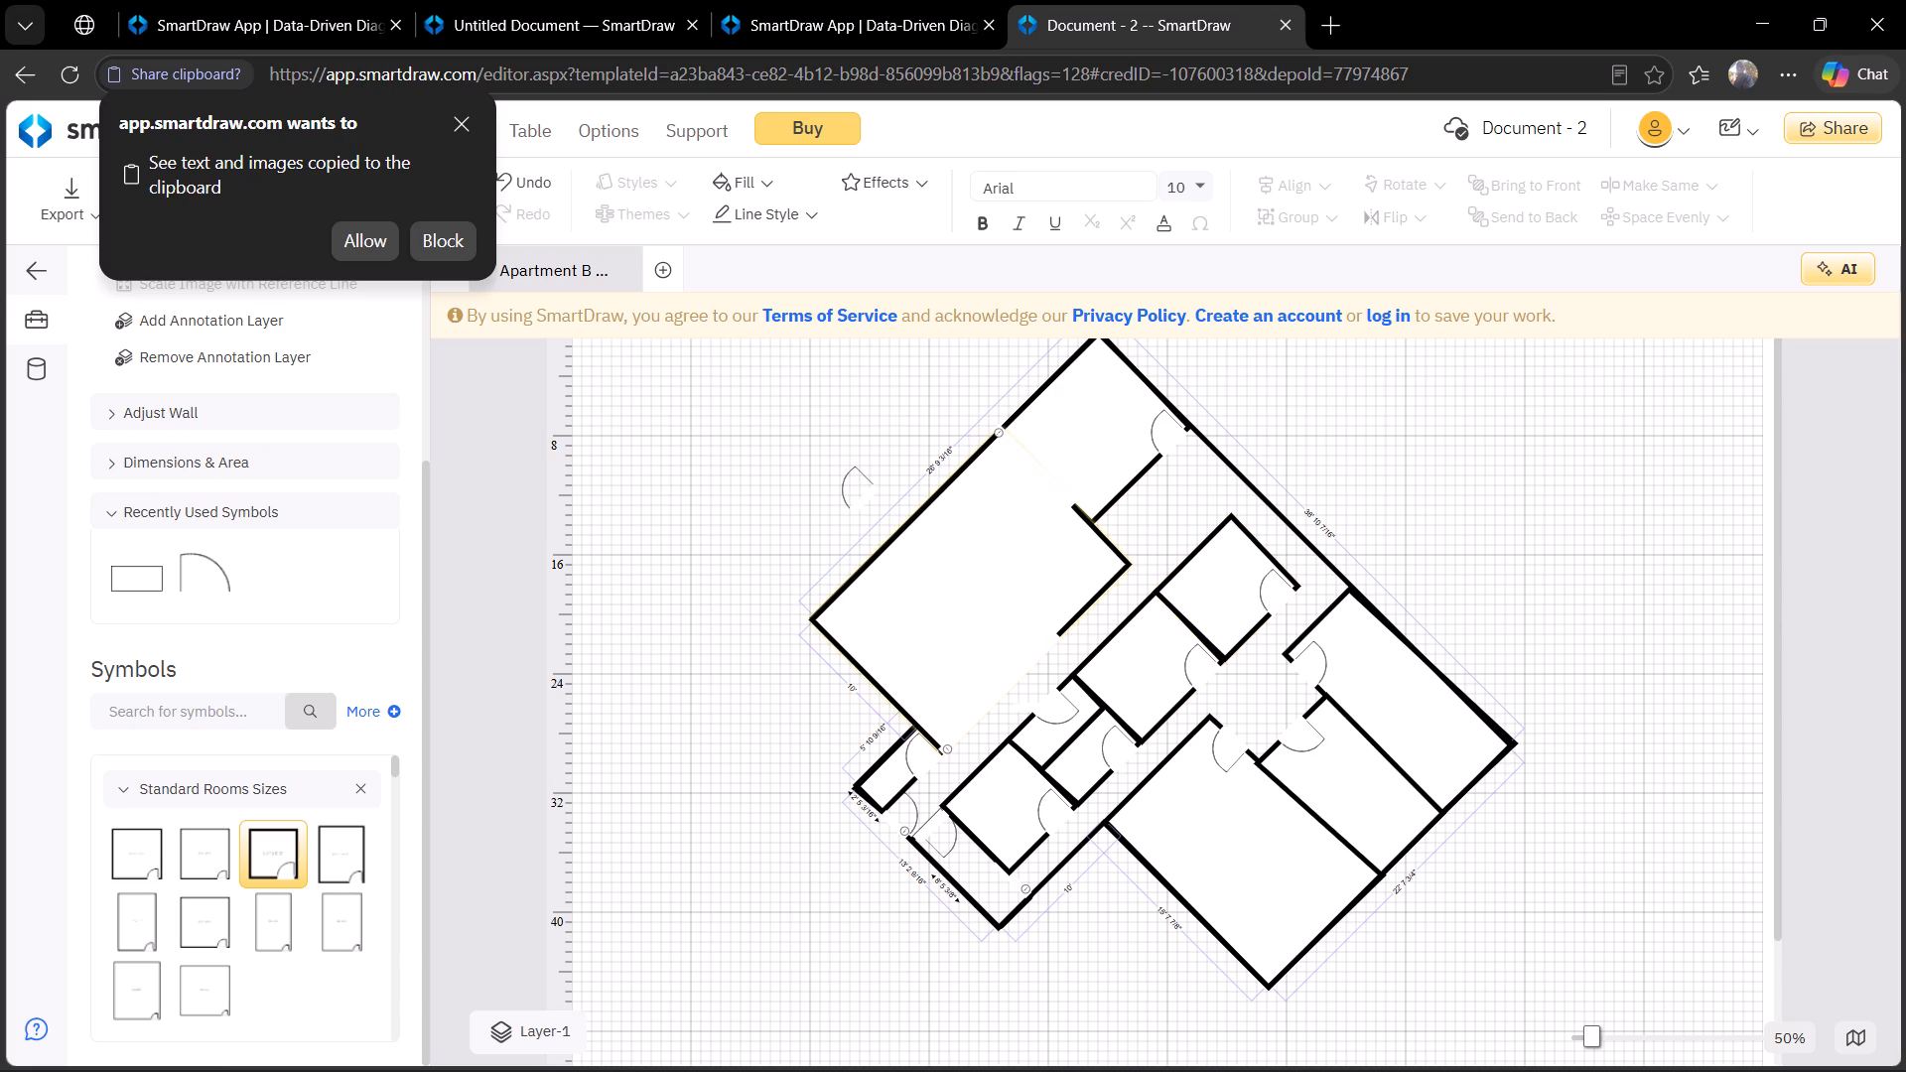
Paste another small room and move its door off the room, outside the plan above the spare door.
key(ctrl+v)
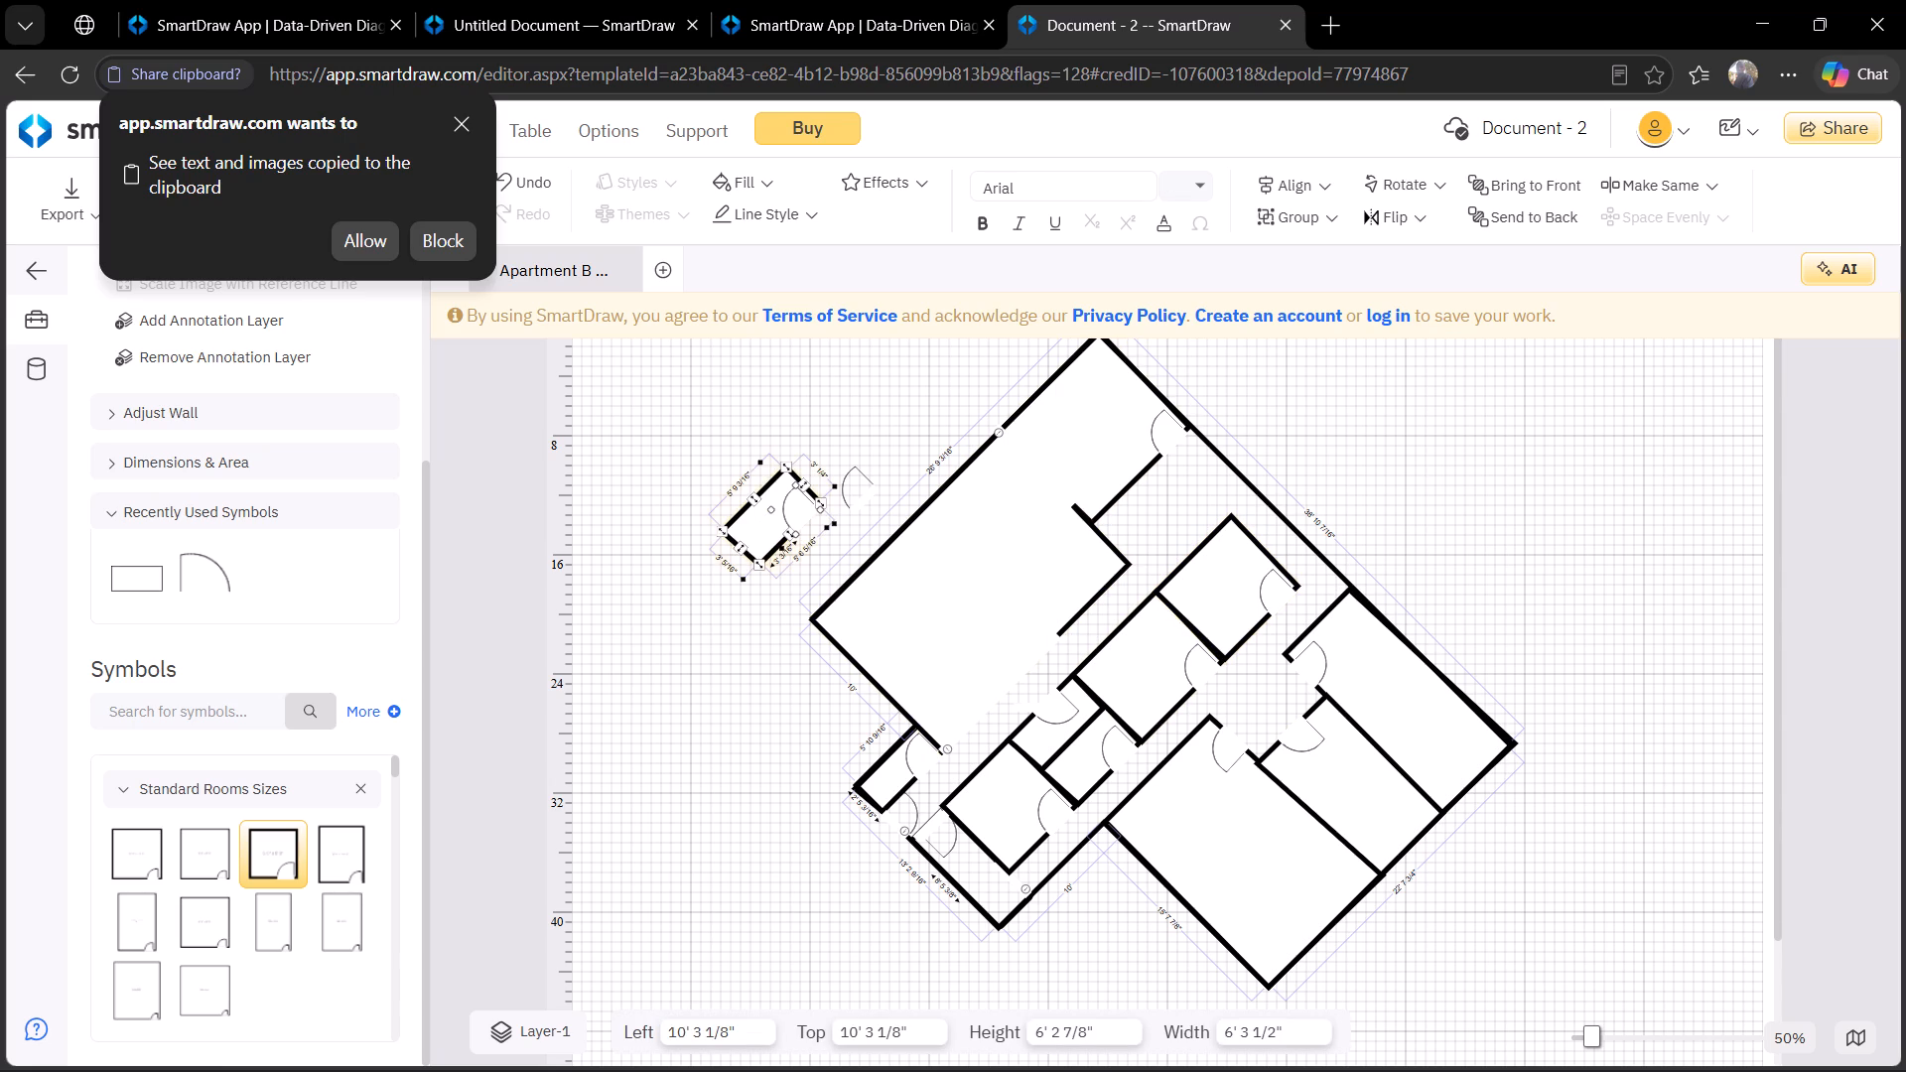
drag(804, 527, 876, 451)
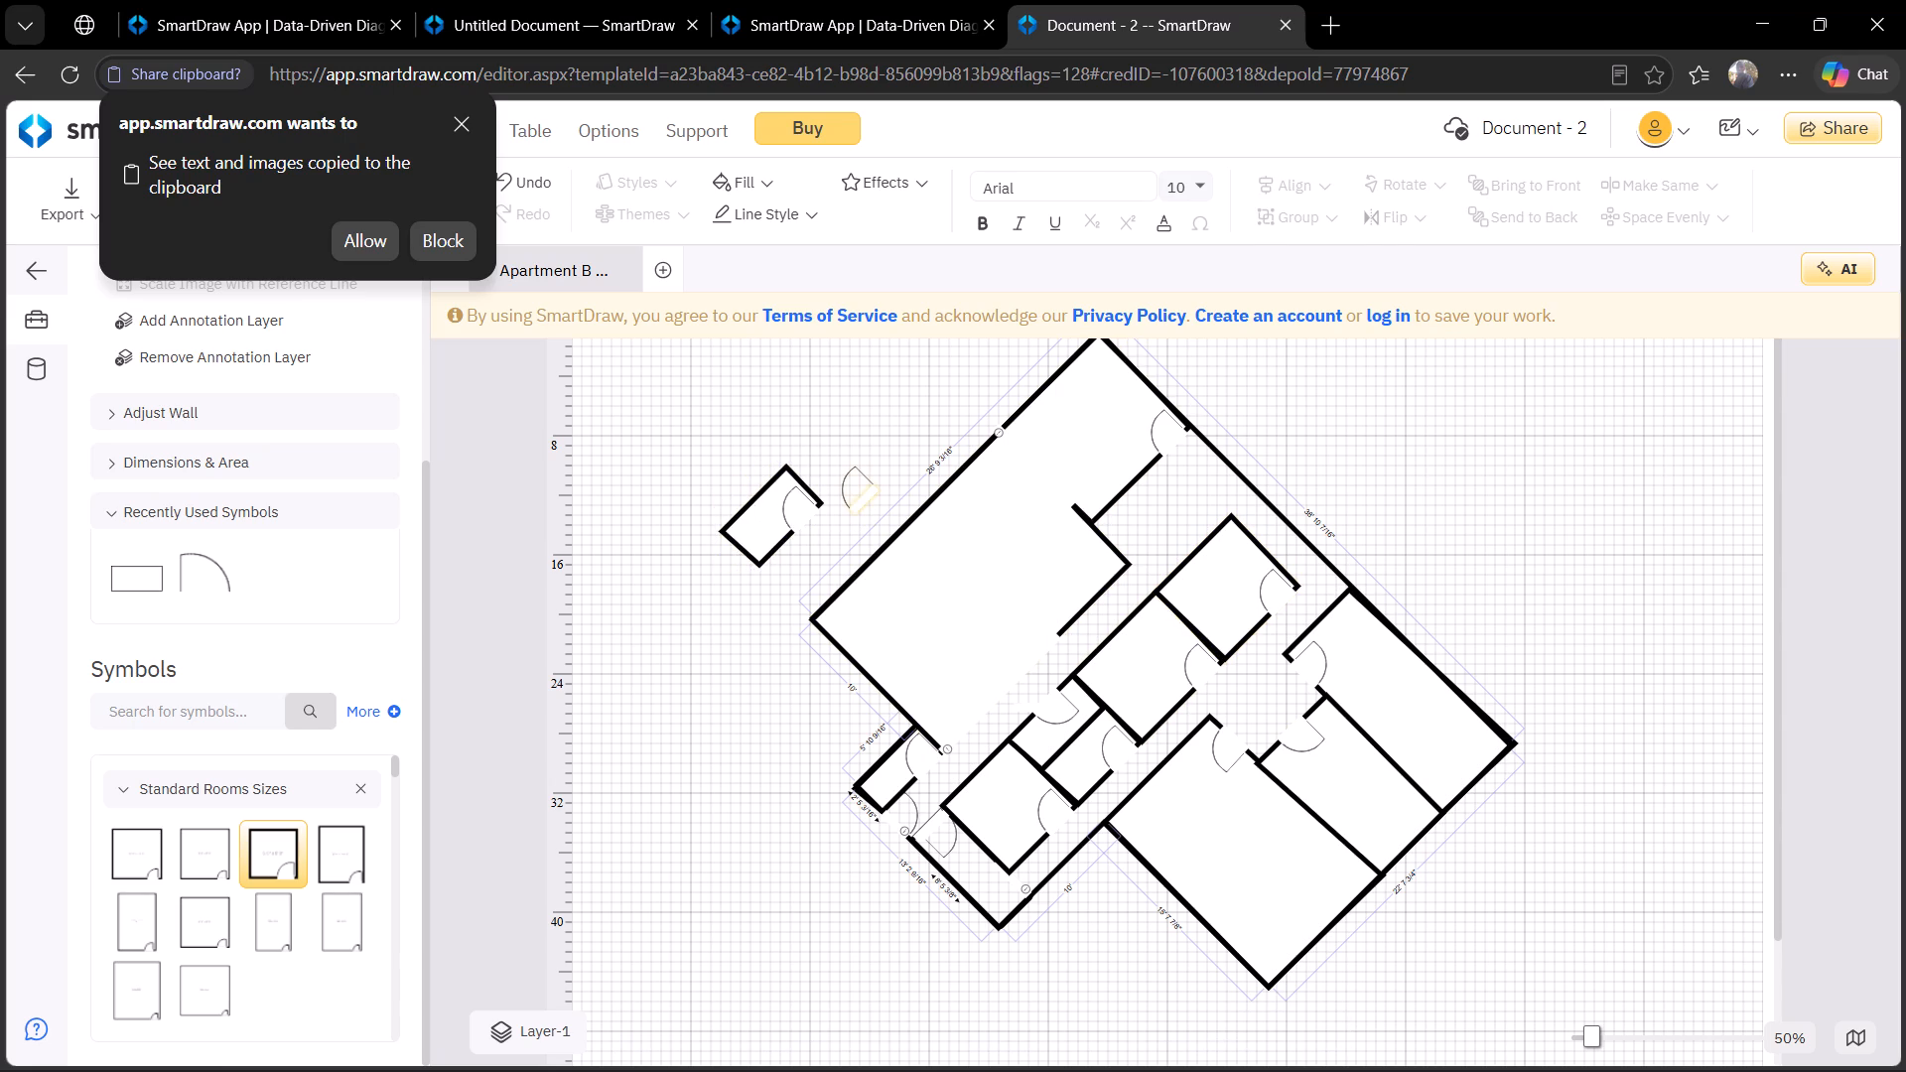
drag(802, 514, 858, 437)
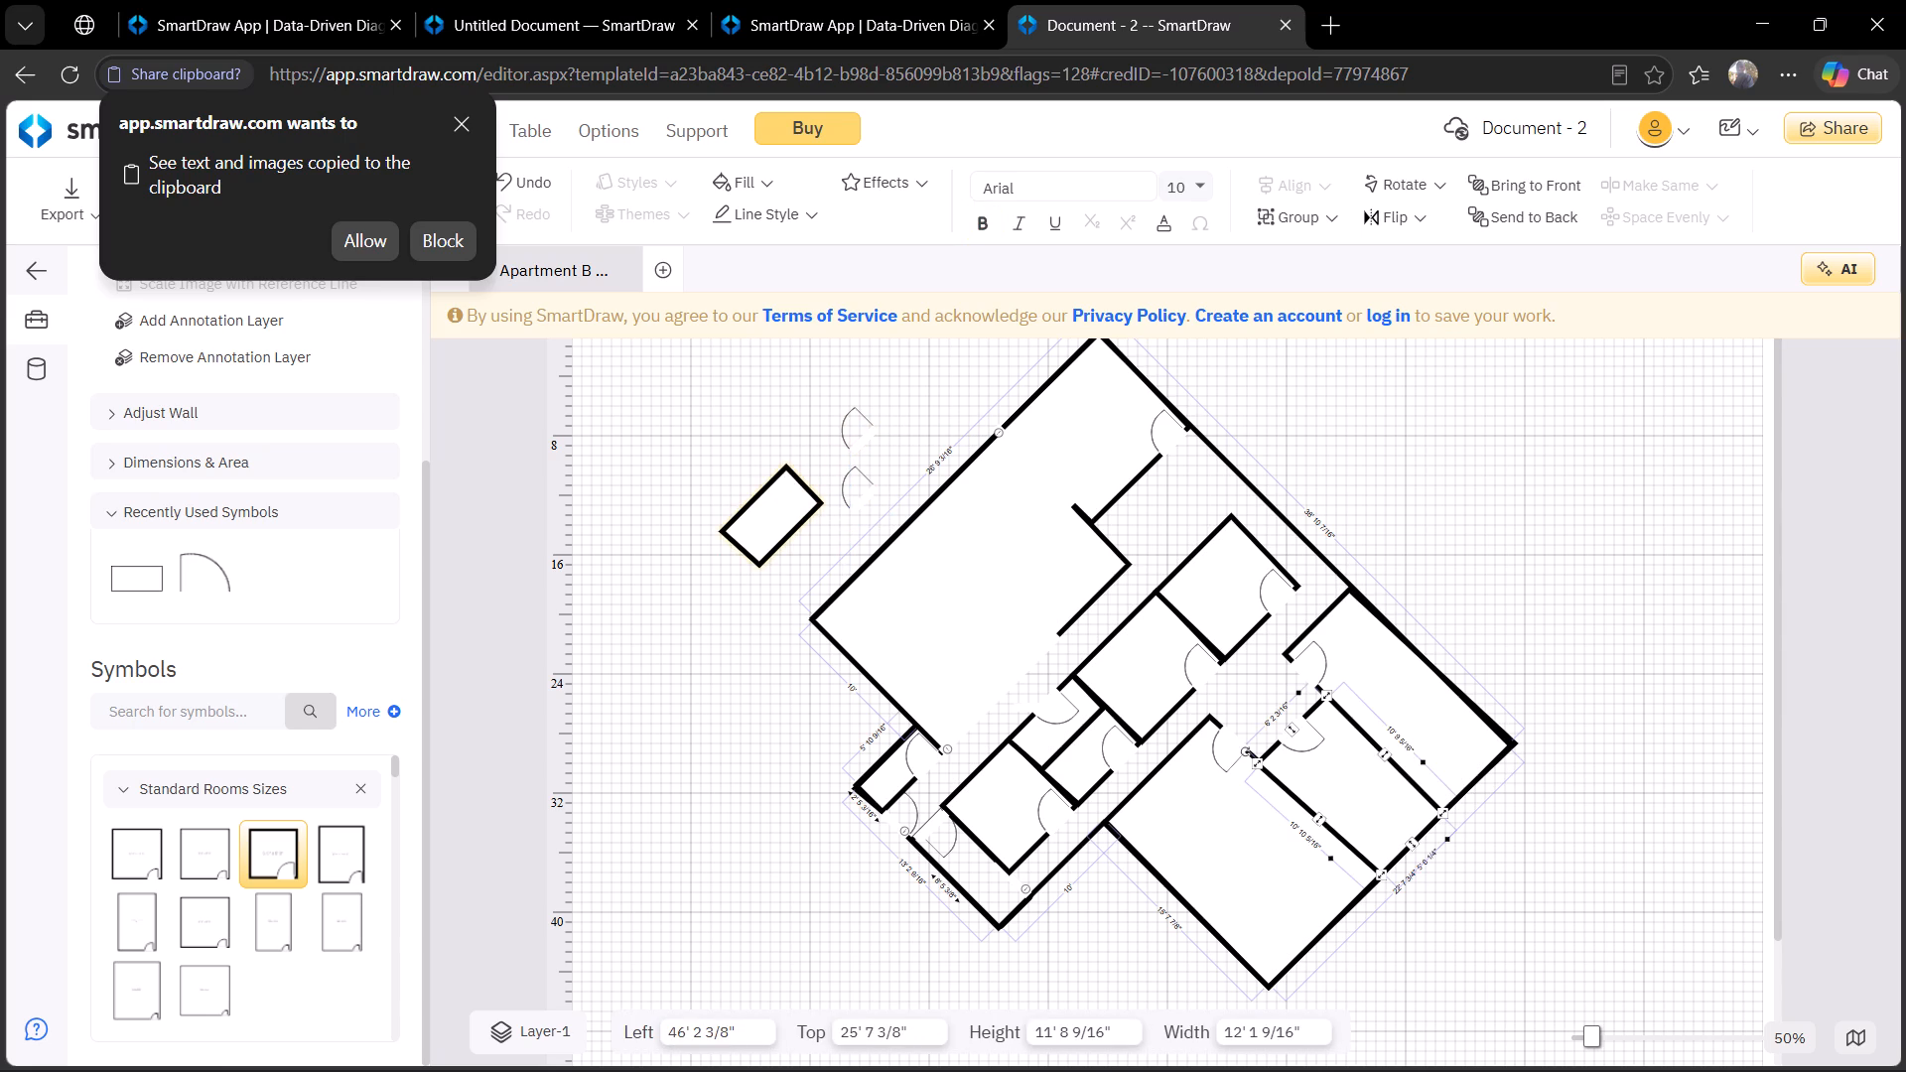
Place the doorless pasted room against the uppermost room's lower-right wall, at left 35' 4 7/16", top 9' 11 1/8".
drag(805, 512, 1188, 501)
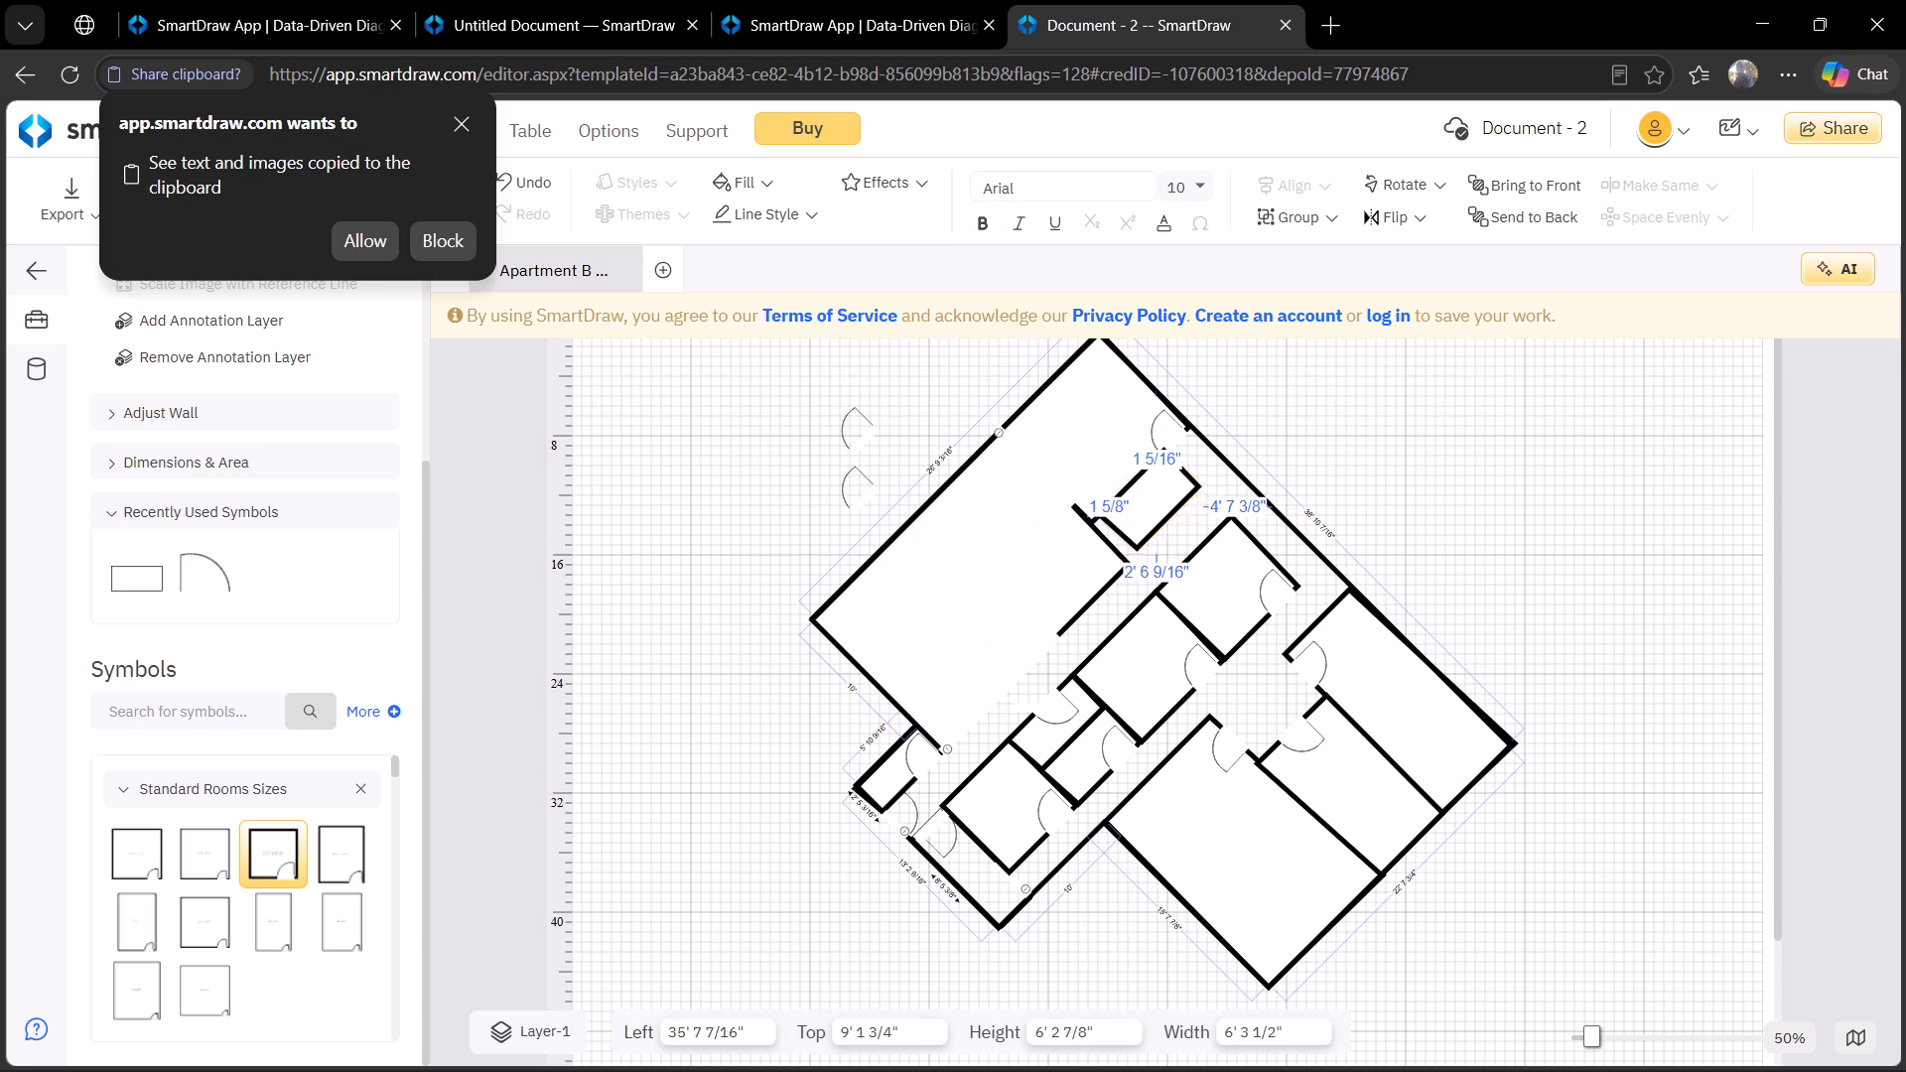
drag(1188, 501, 1180, 507)
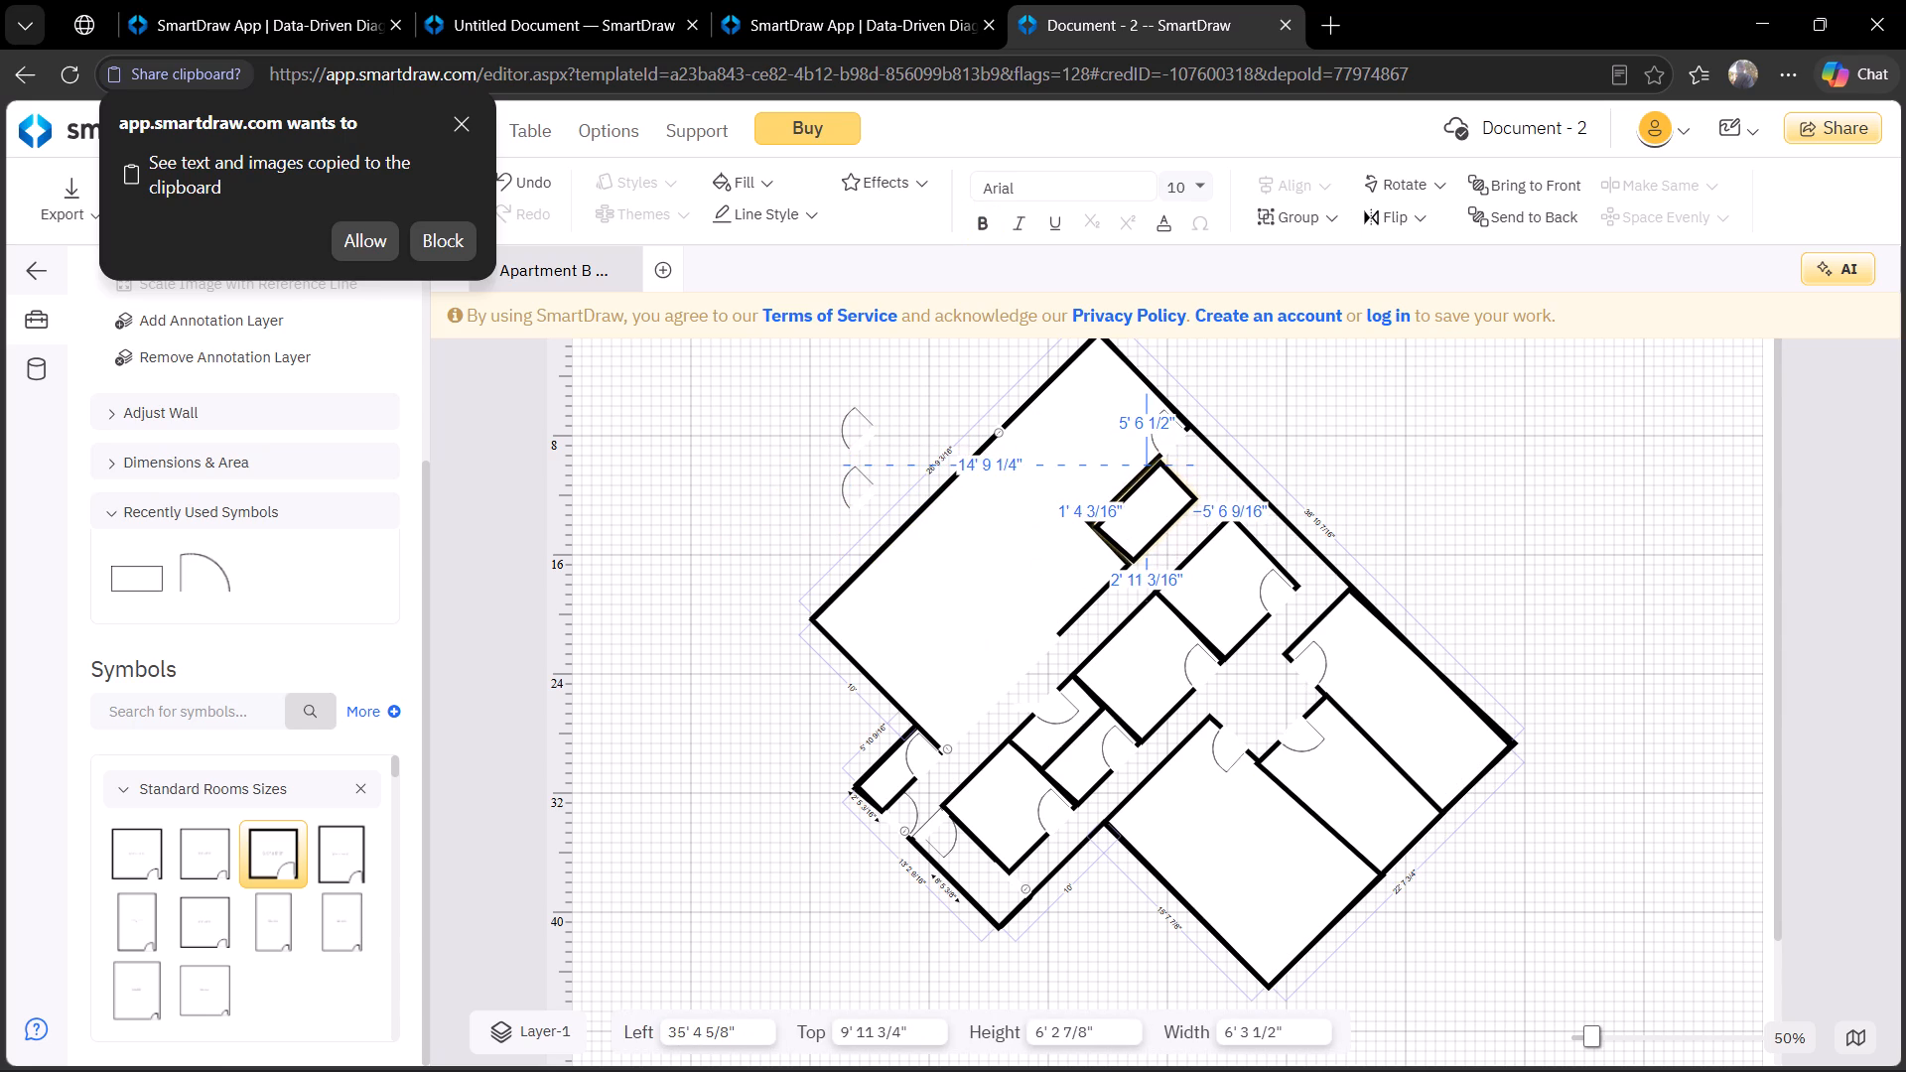
drag(1180, 507, 1170, 500)
click(1164, 503)
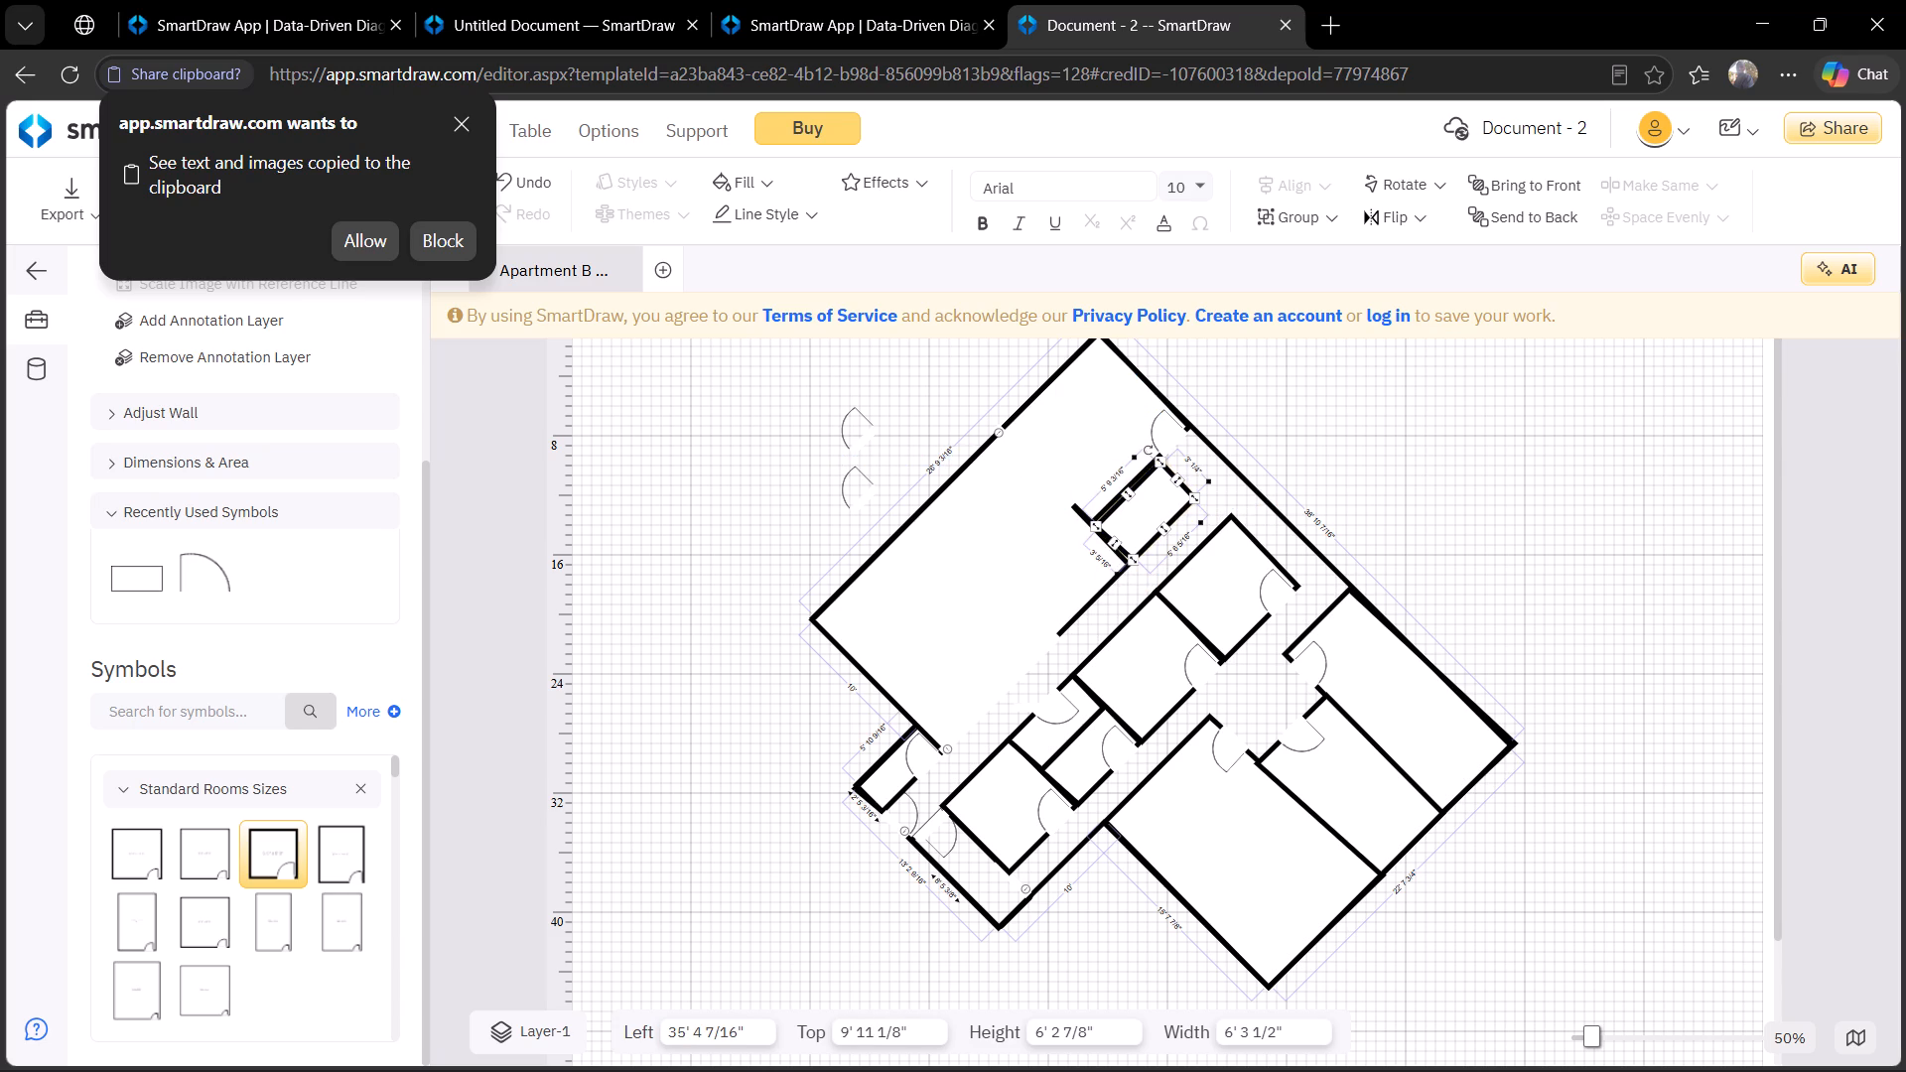
Stretch the placed room to the upper-right outer wall and extend its bottom corner, to height 8' 6 11/16" and width 8' 6 5/8".
drag(1181, 481, 1198, 442)
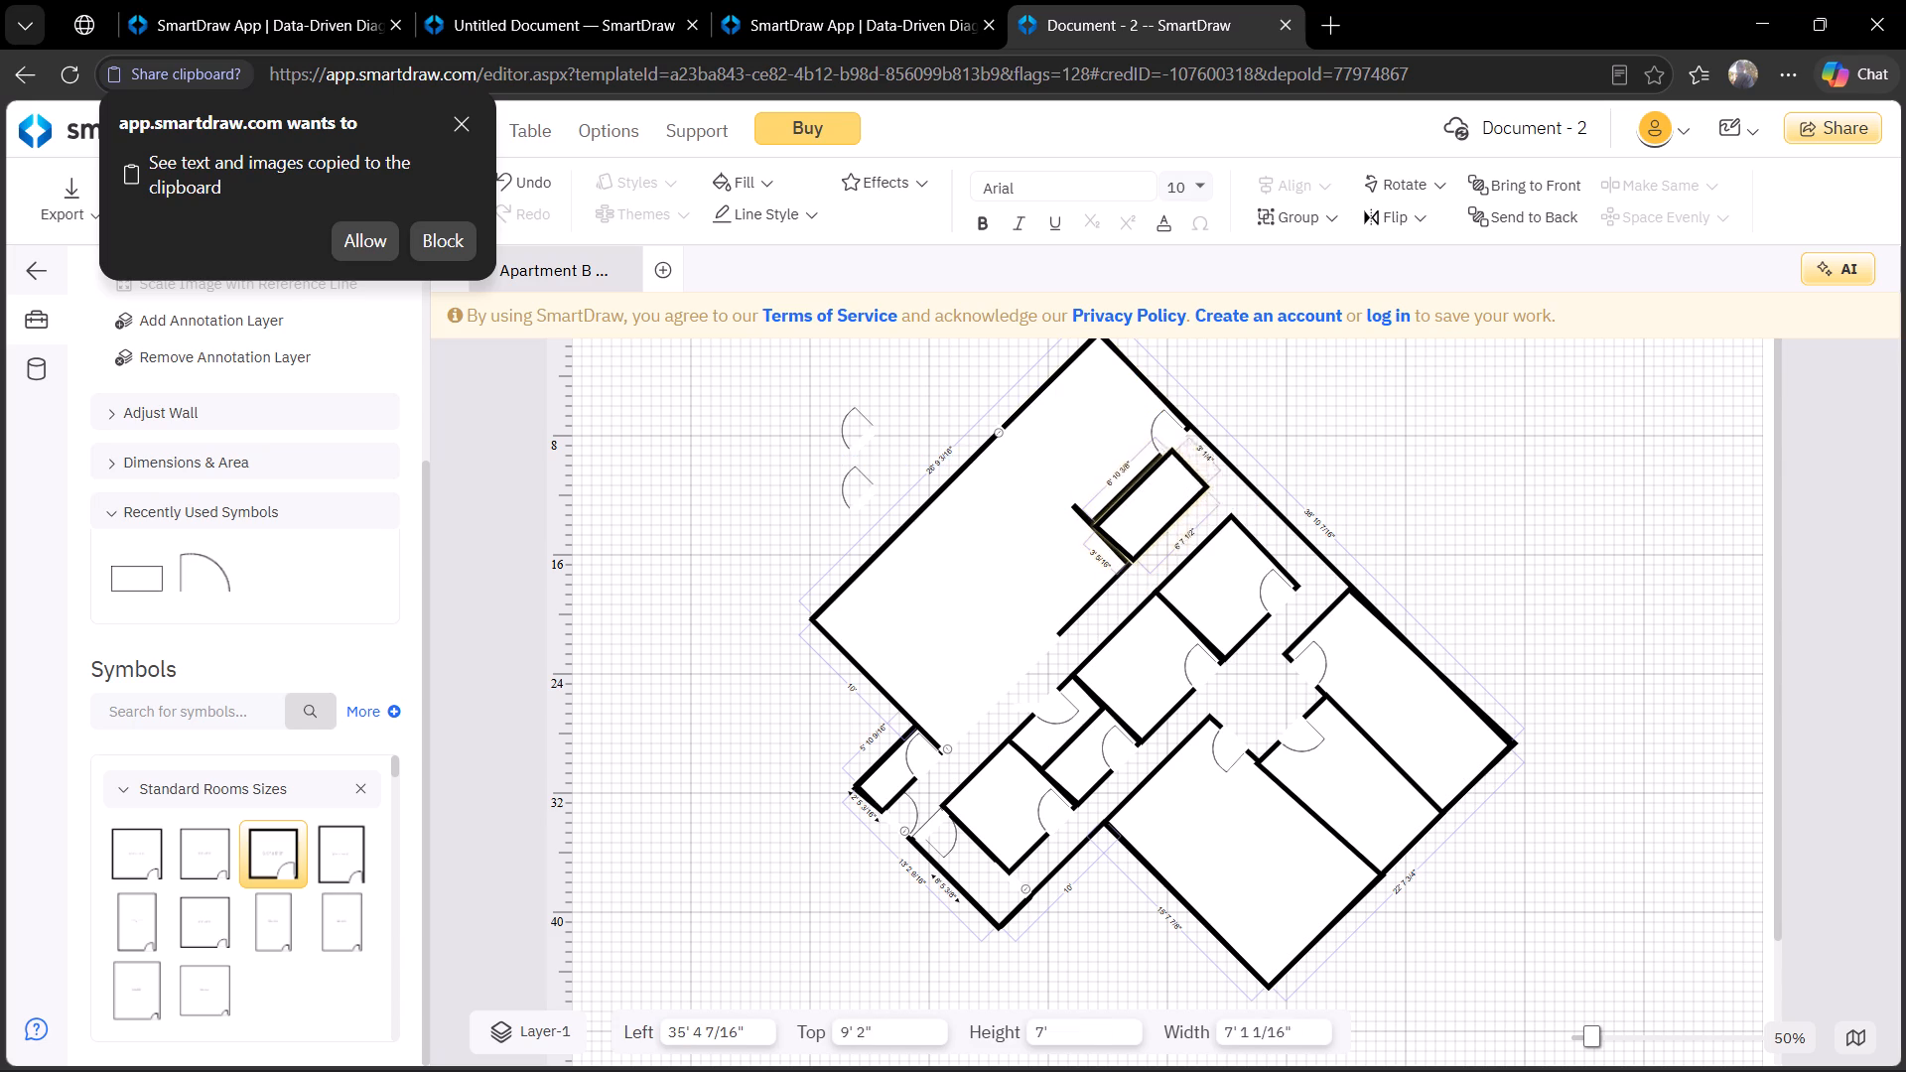
drag(1198, 442, 1196, 443)
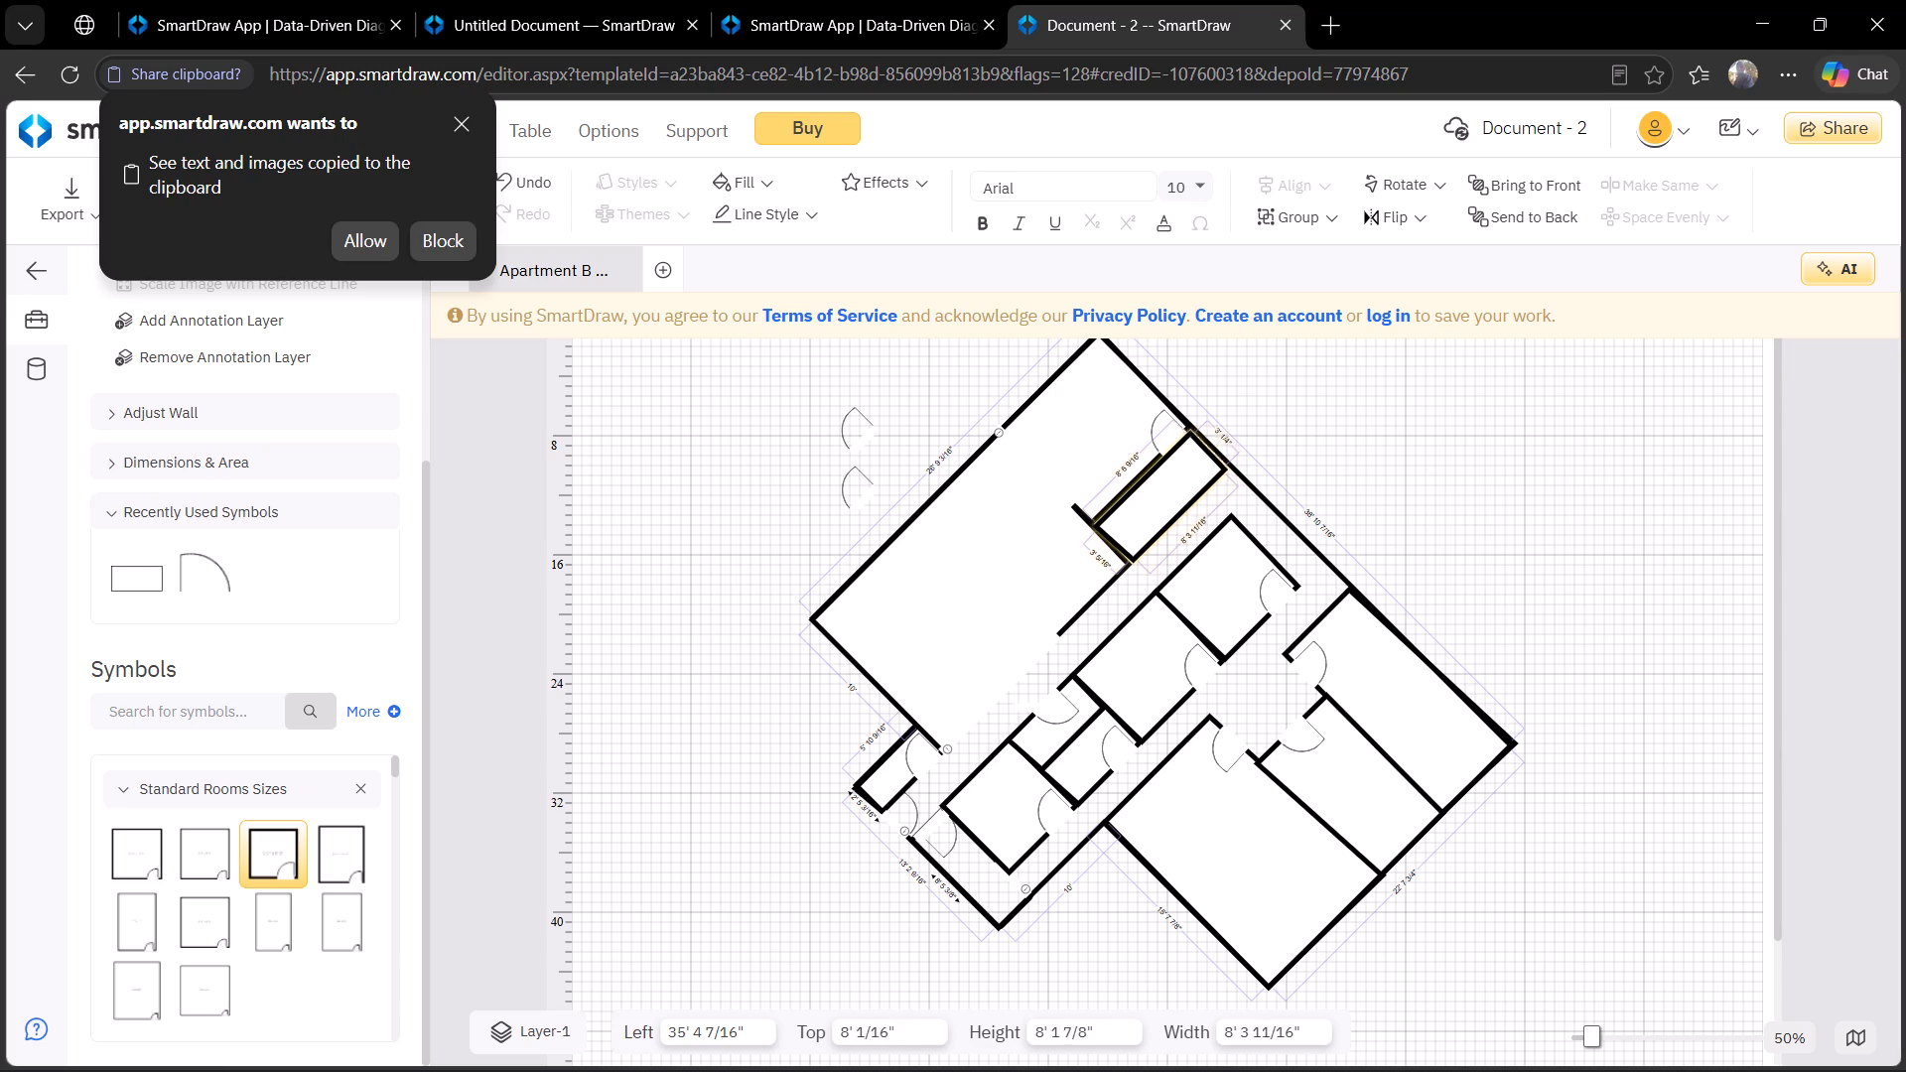
drag(1196, 443, 1197, 443)
click(1226, 471)
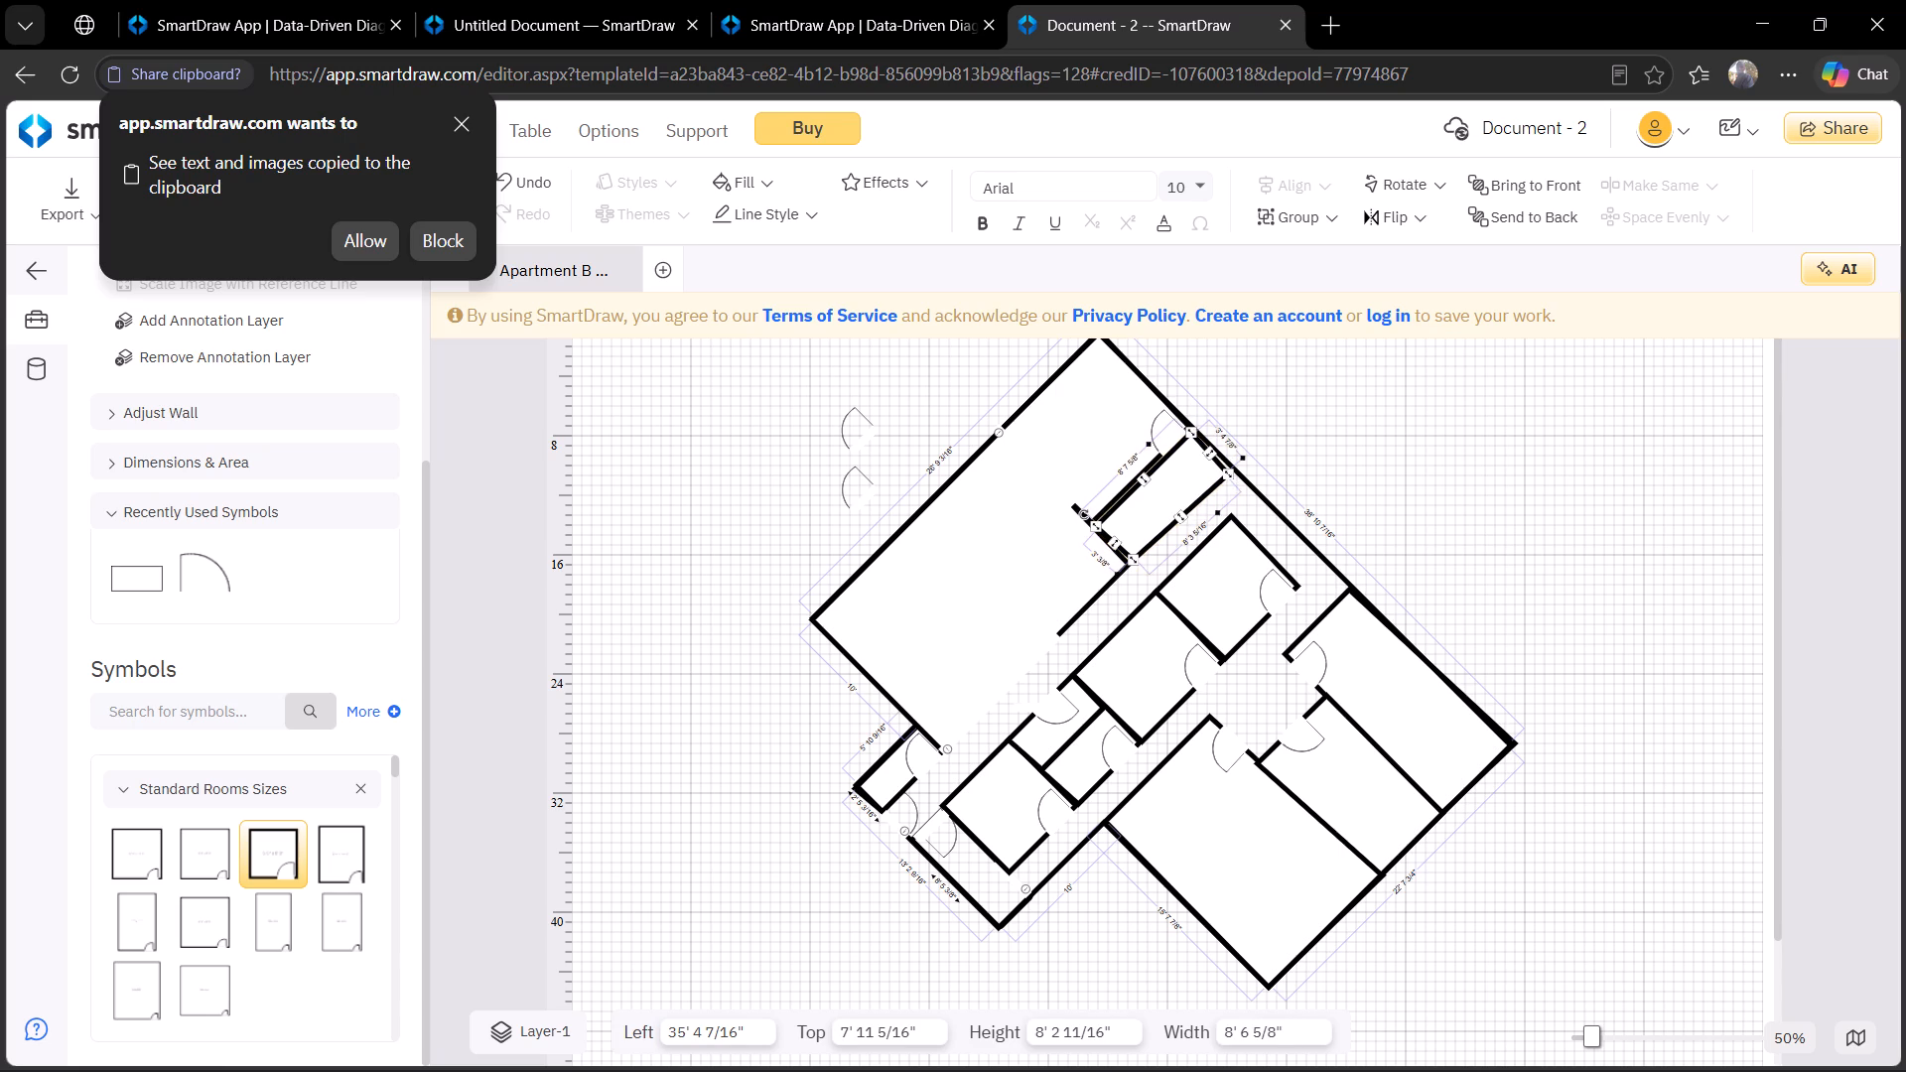
click(1287, 497)
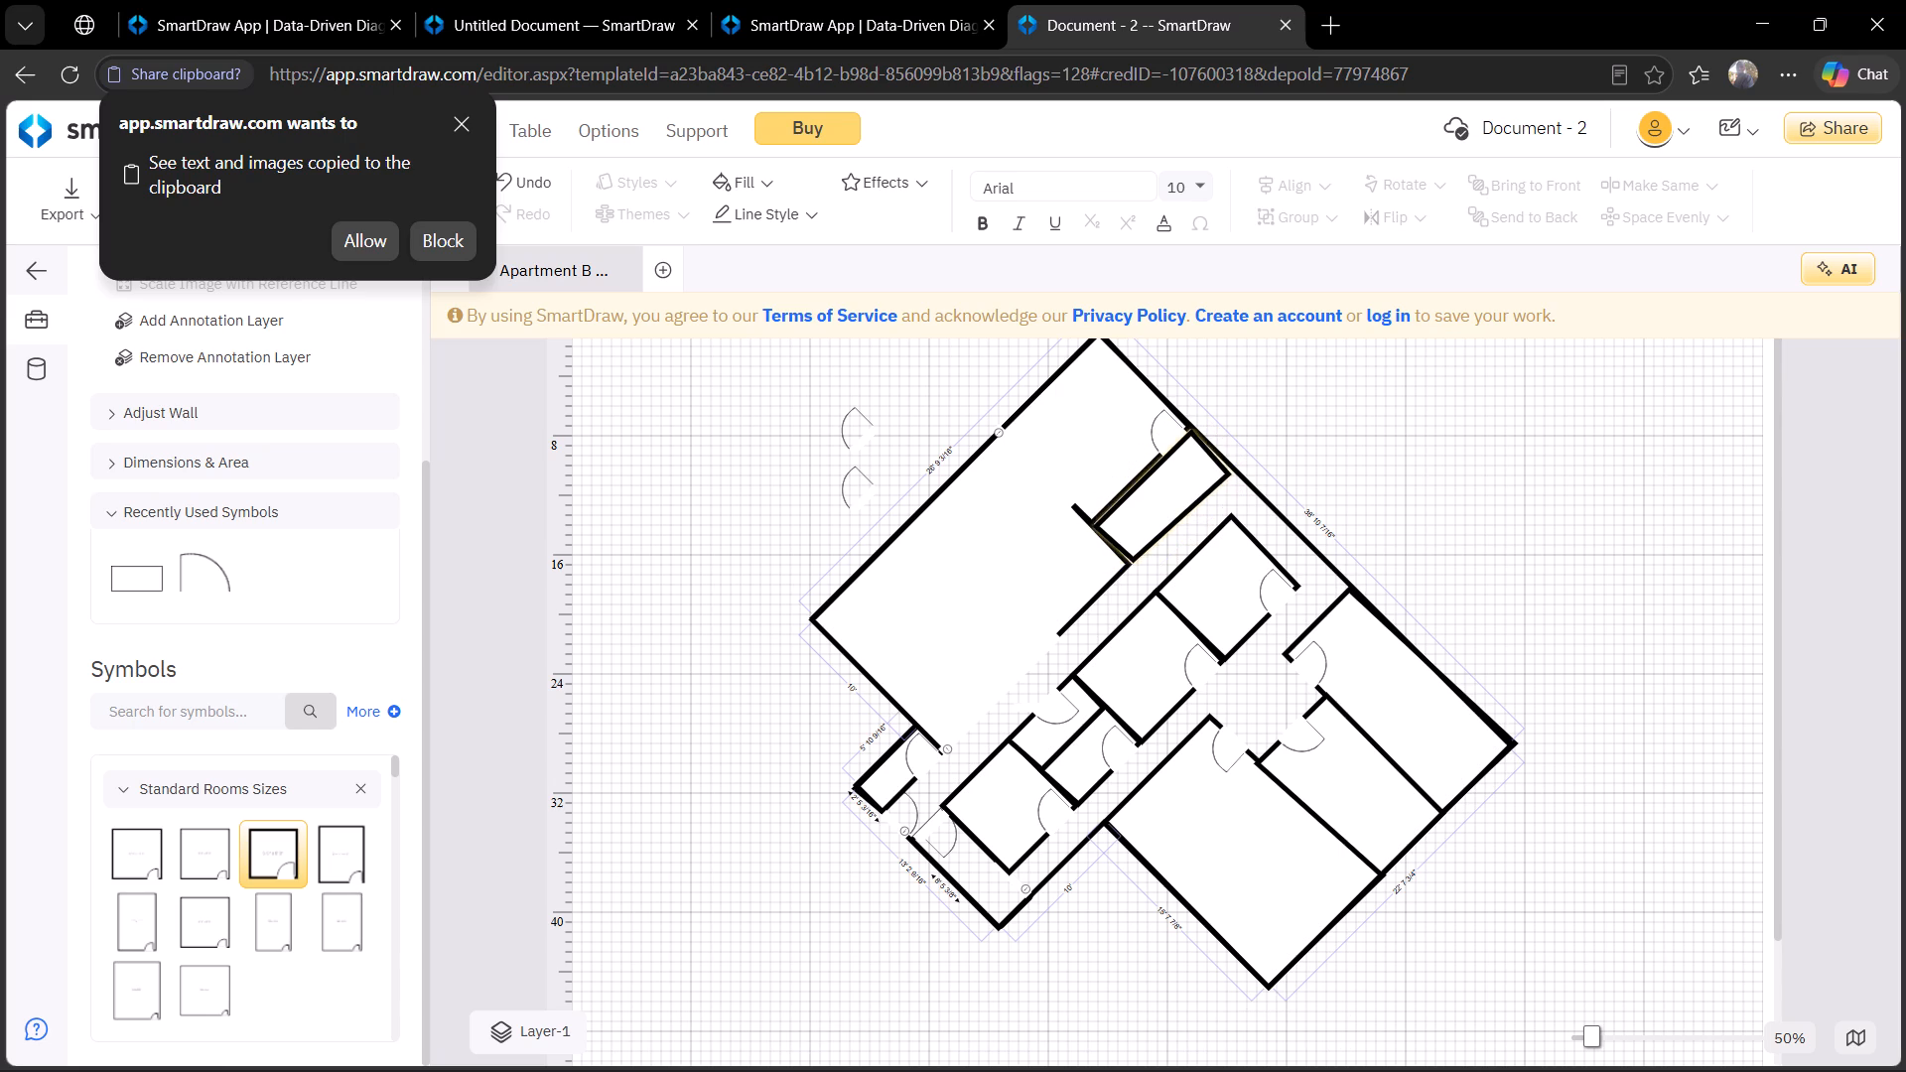
click(1135, 557)
click(1134, 560)
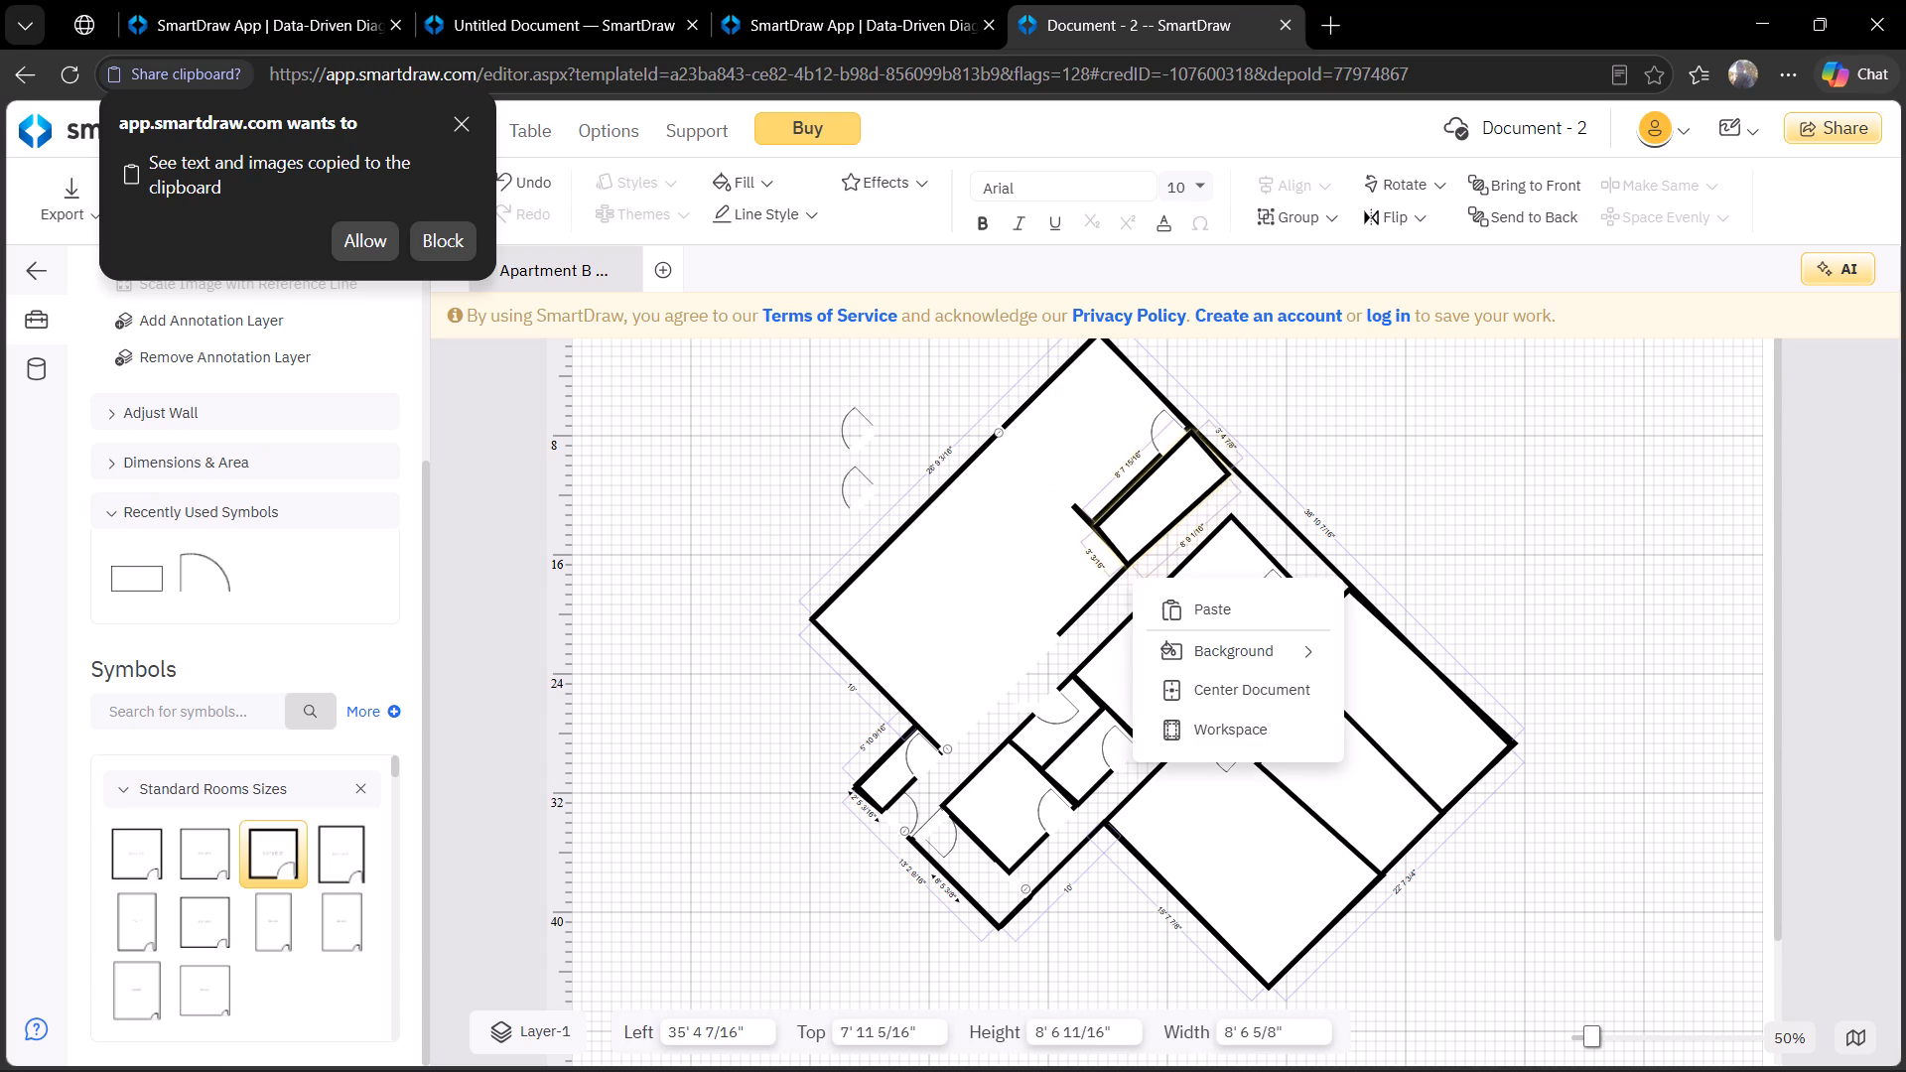
click(1179, 585)
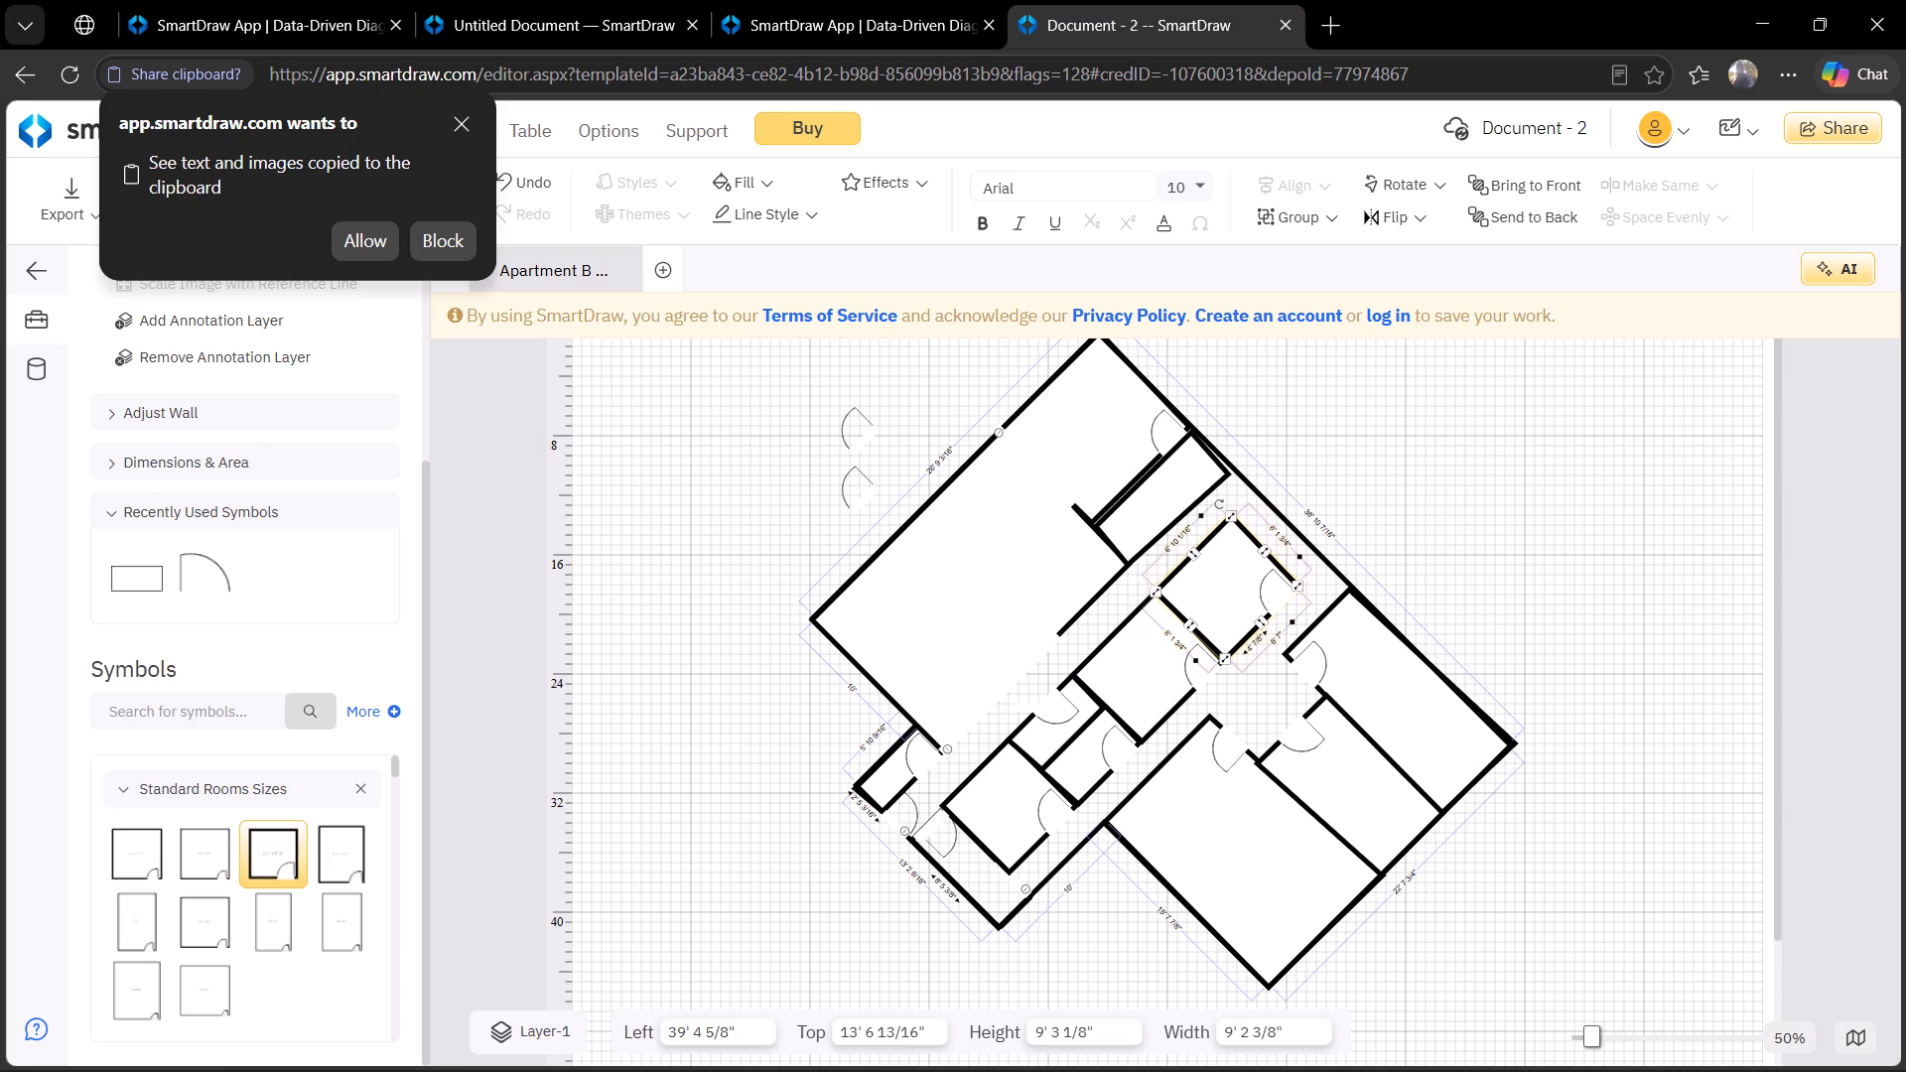
Paste another small room outside the plan at left 16' 10 3/4", top 6' 3 9/16", with its door separated at left 24' 5 7/8", top 4' 5 7/8".
click(928, 557)
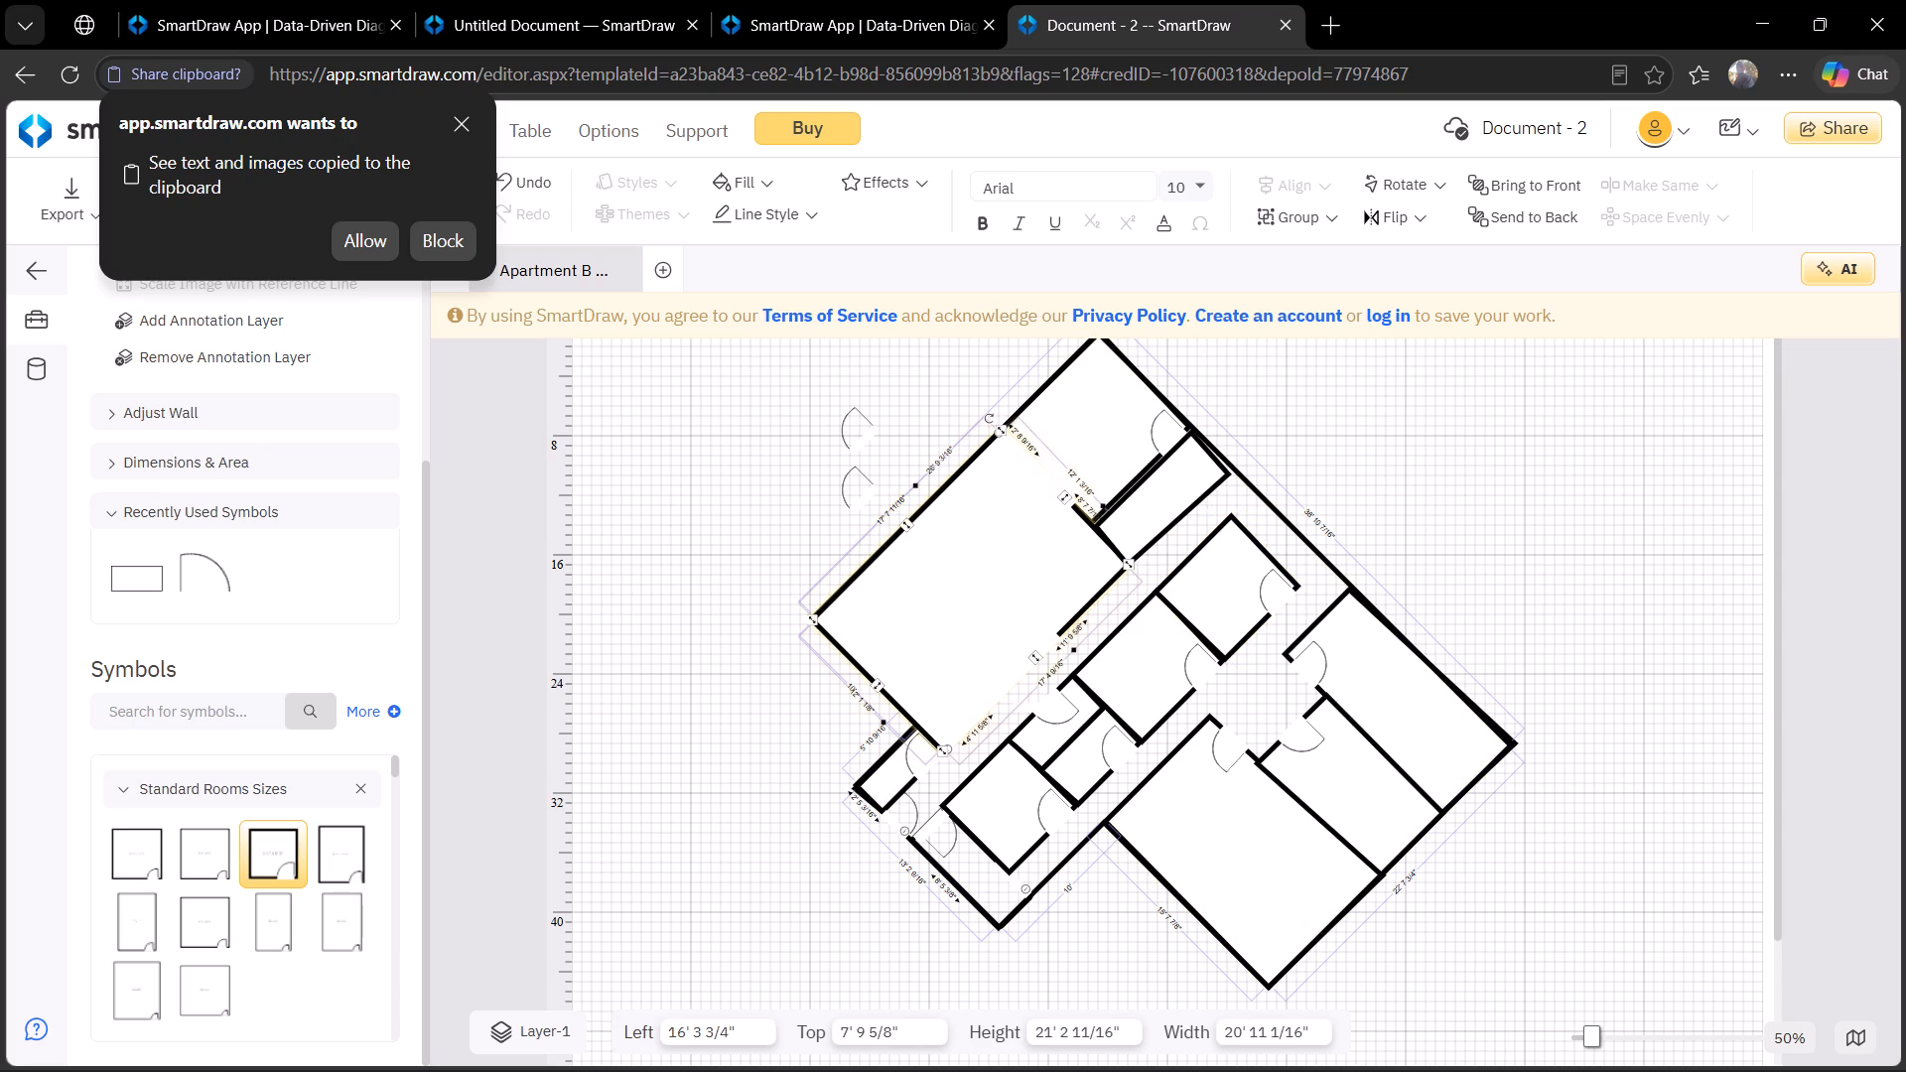
key(ctrl+v)
click(847, 542)
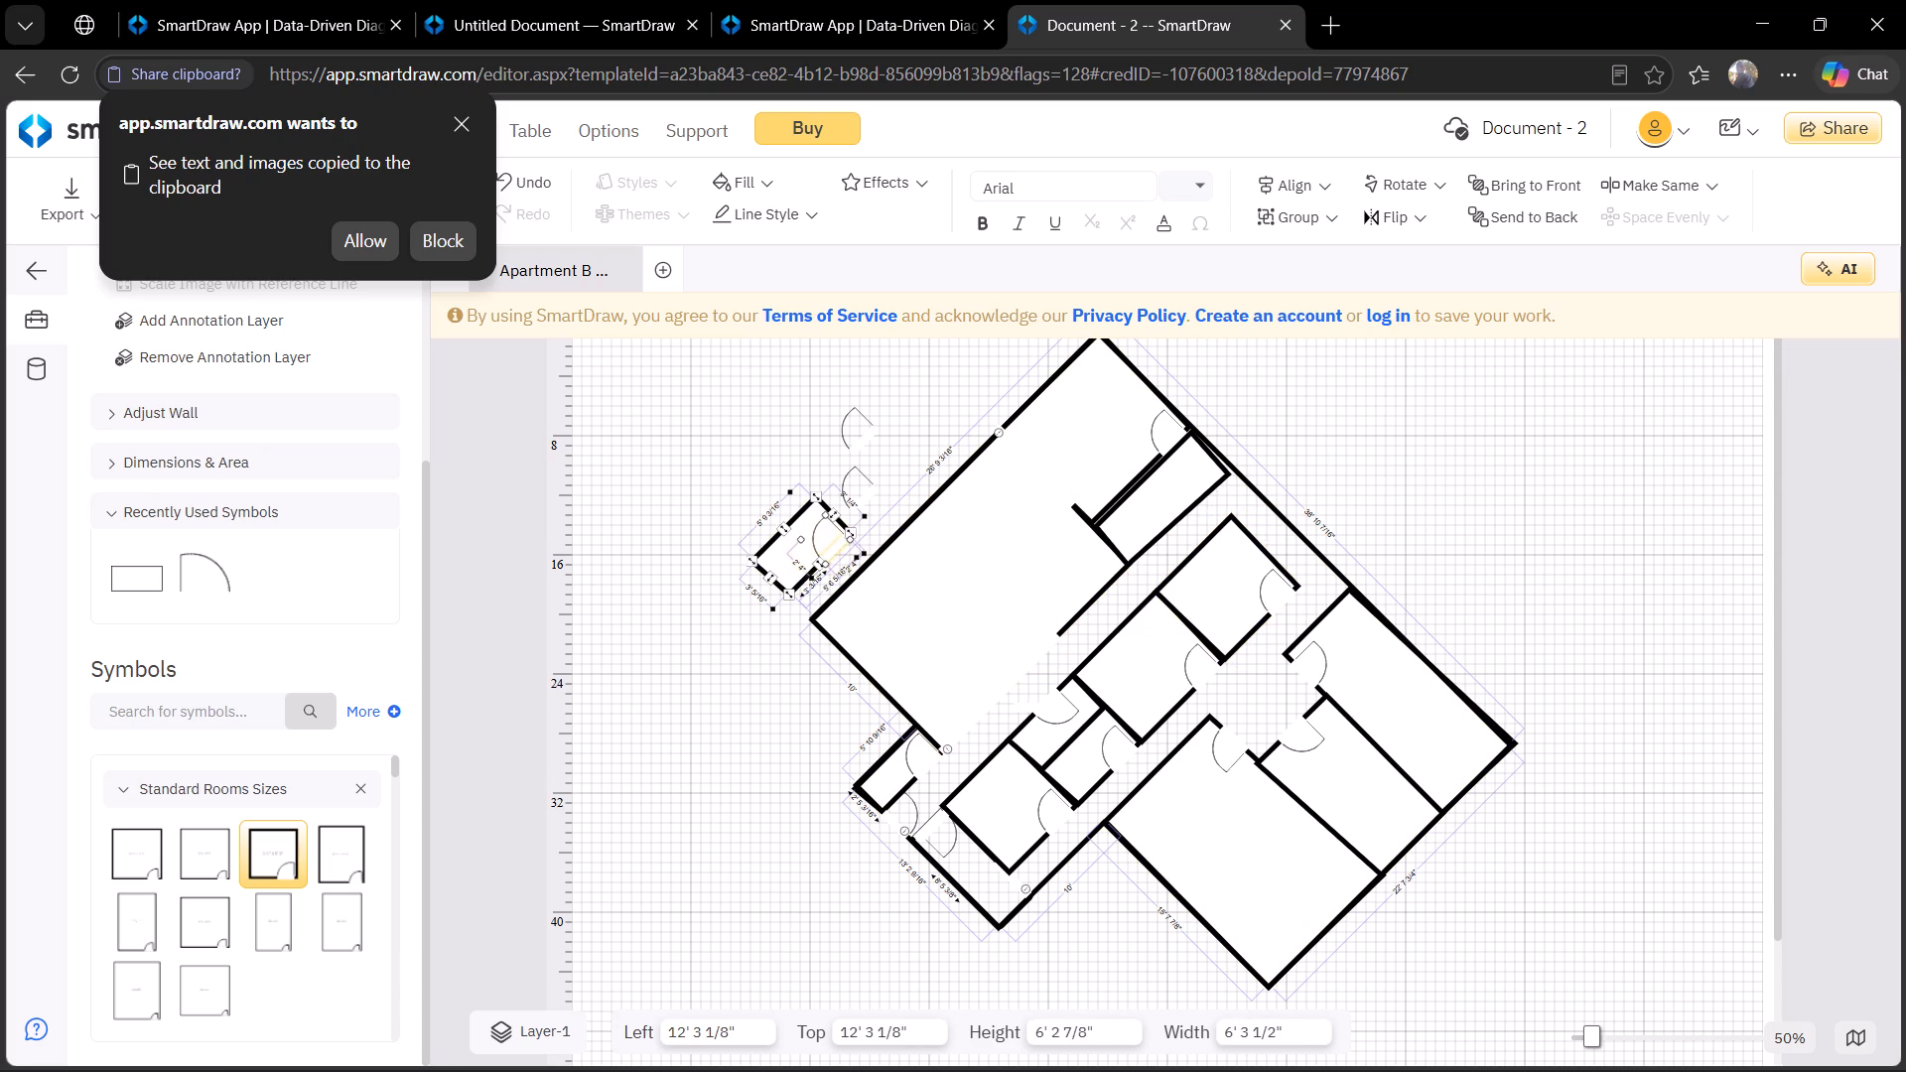
drag(832, 542, 904, 458)
click(903, 460)
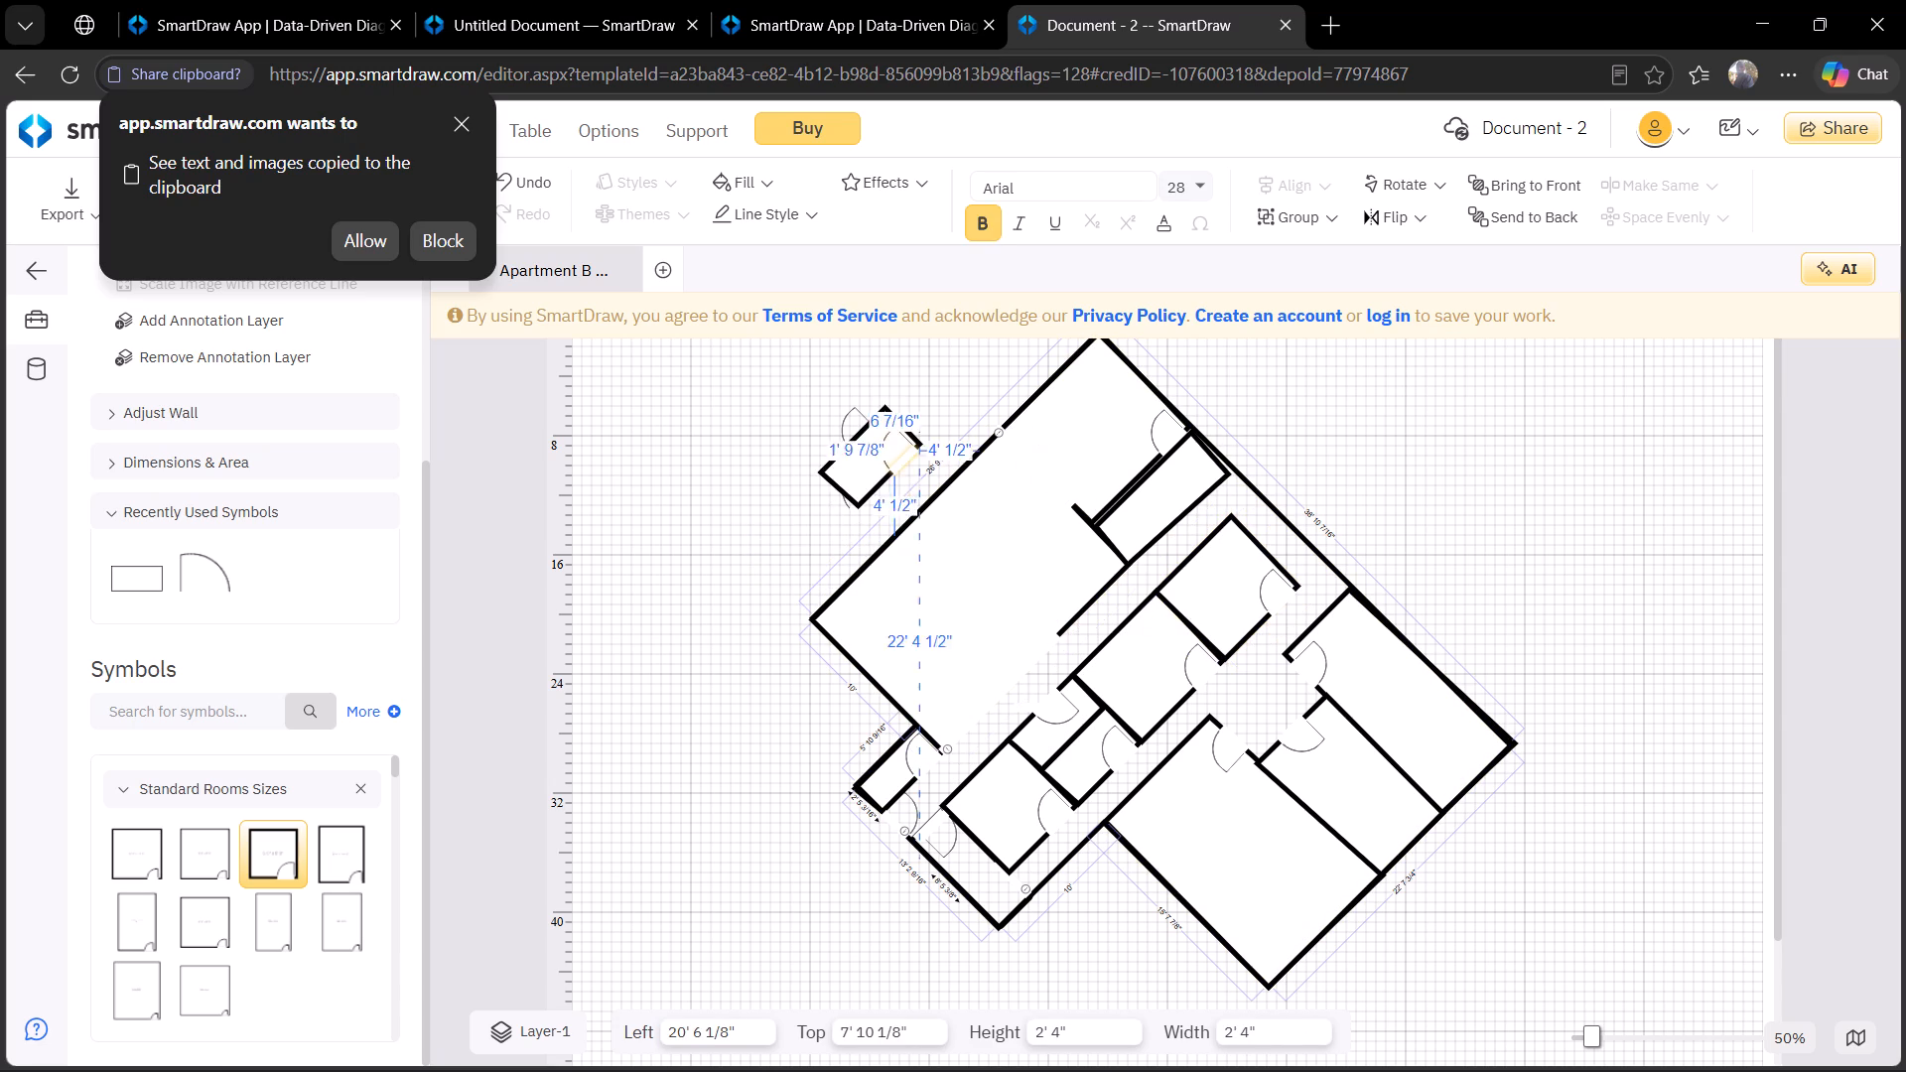
drag(903, 460, 962, 408)
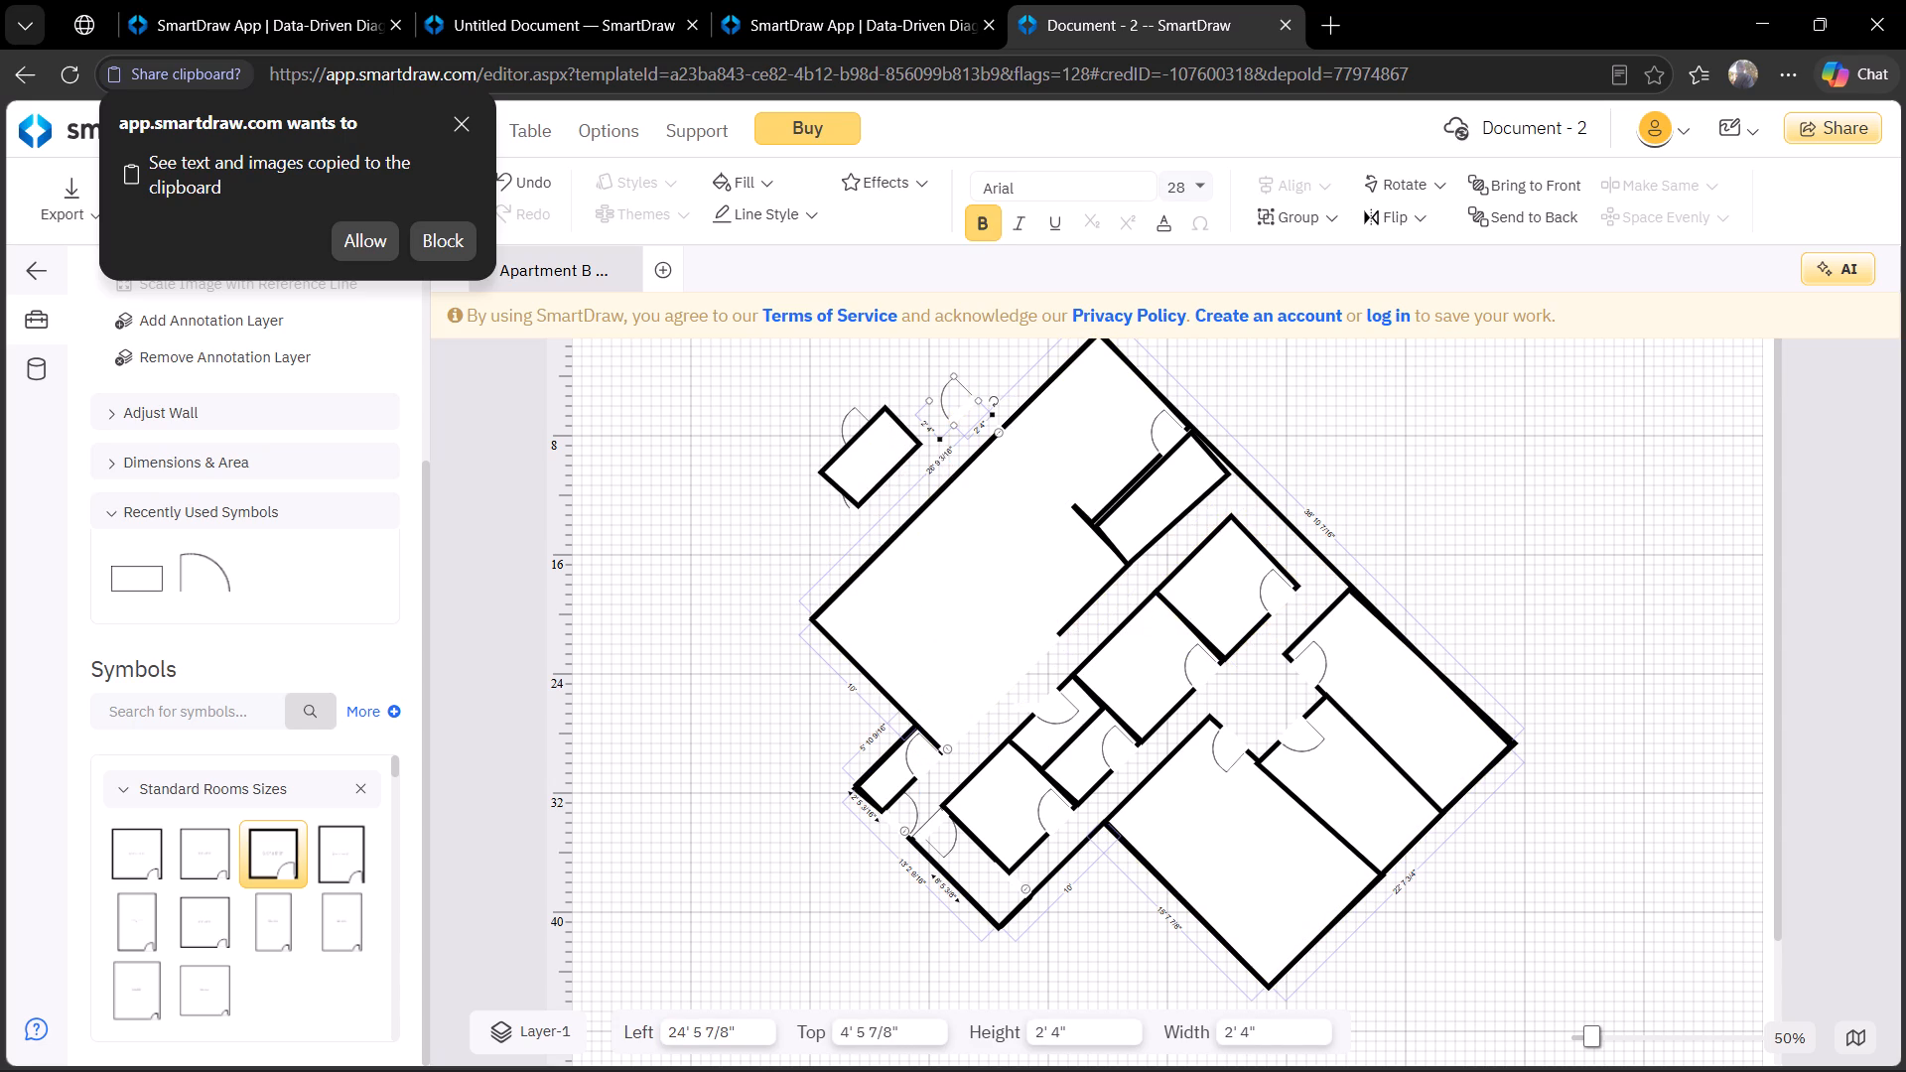
Move the newly pasted small room from outside the plan into the large open room, at left 25' 4 3/4", top 15' 4".
click(896, 464)
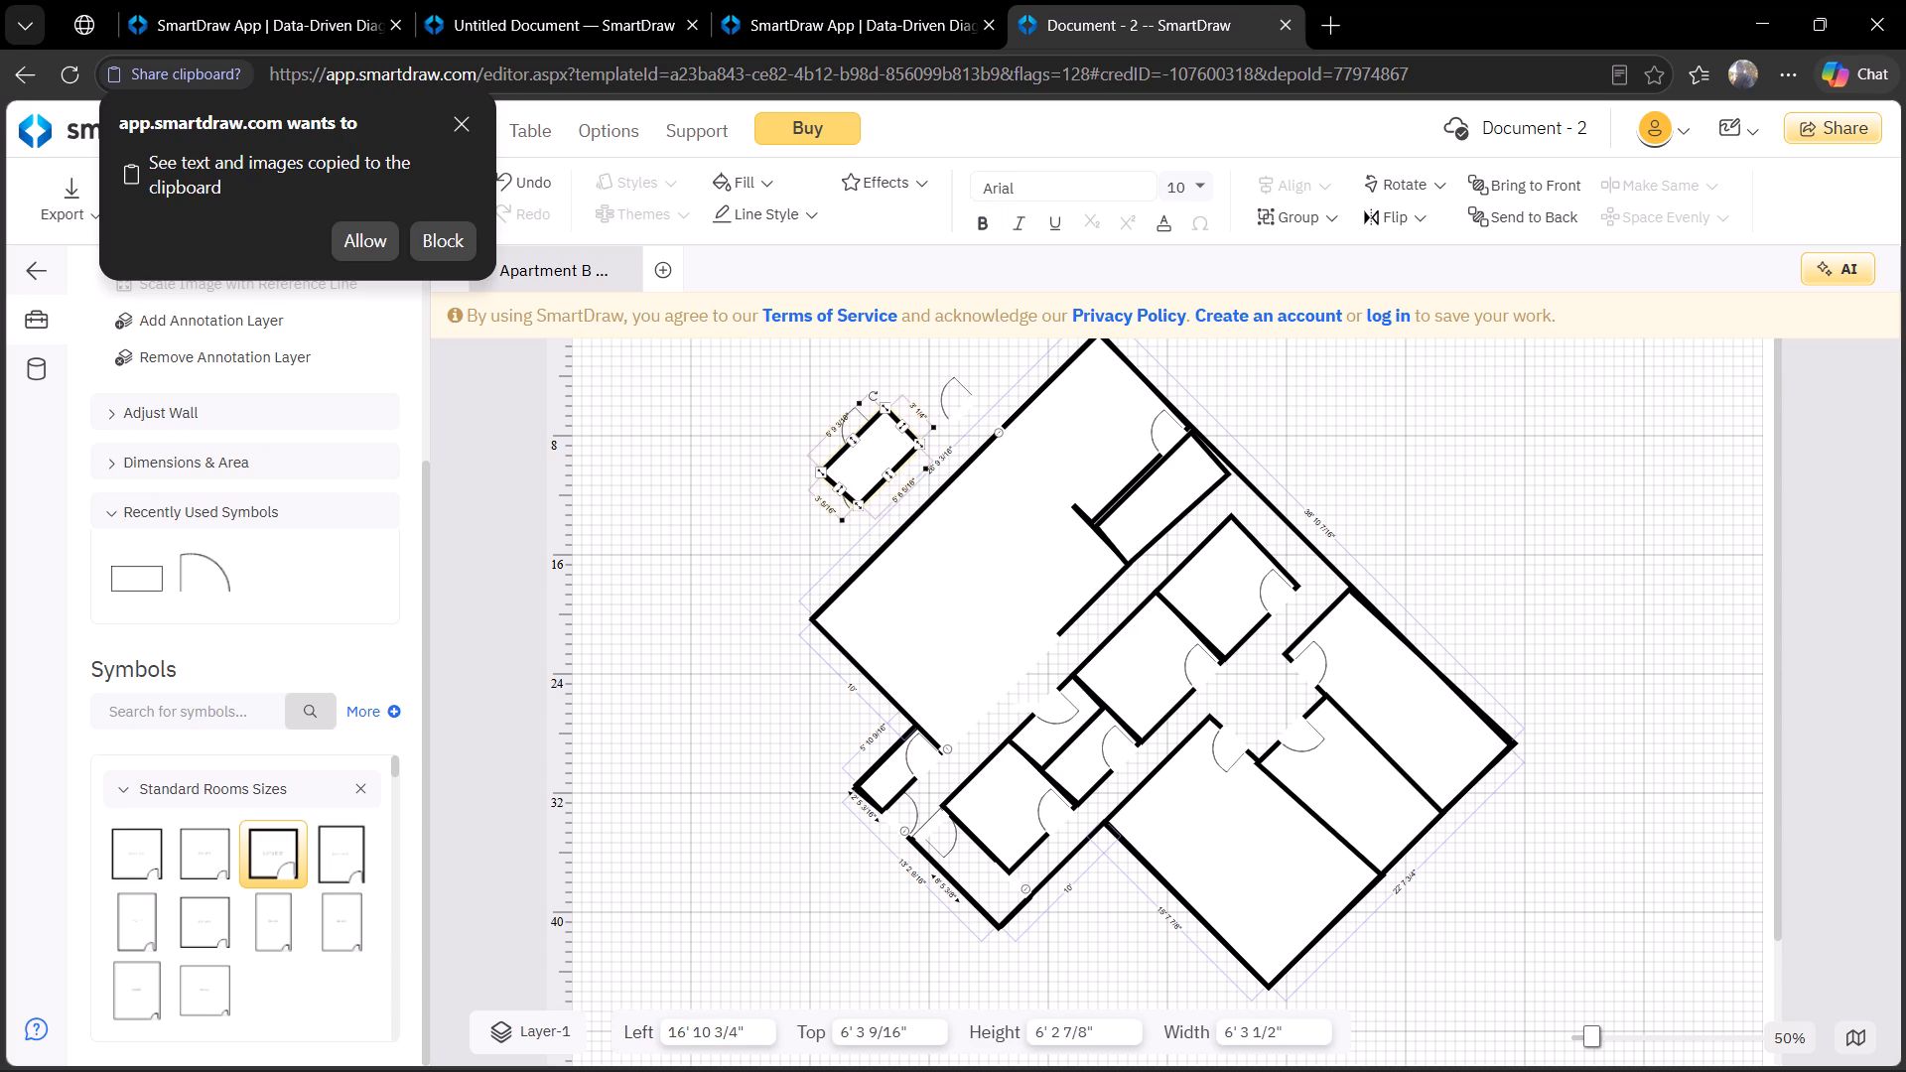
drag(896, 464, 1075, 585)
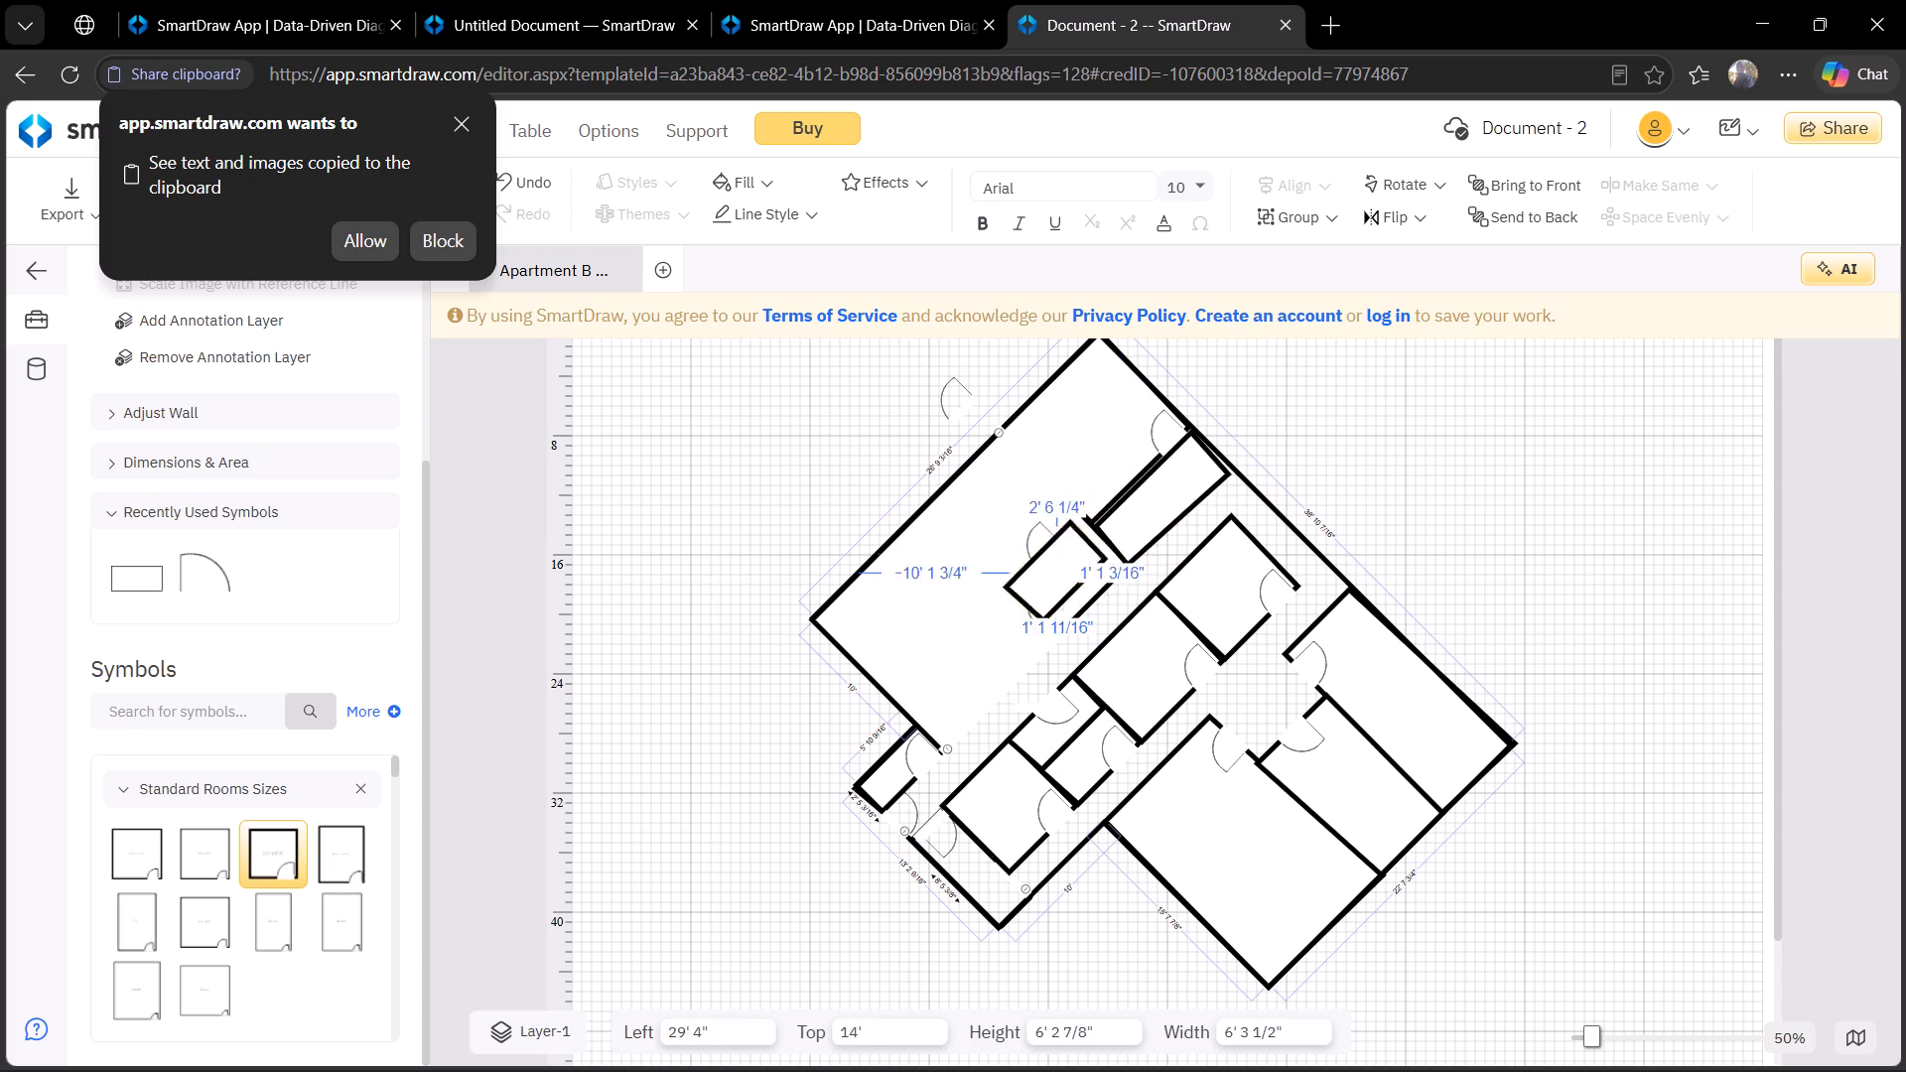
drag(1075, 585, 1022, 600)
Move the small room's upper door out of the plan to left 17' 9 7/8", top 10' 5 7/8".
click(974, 547)
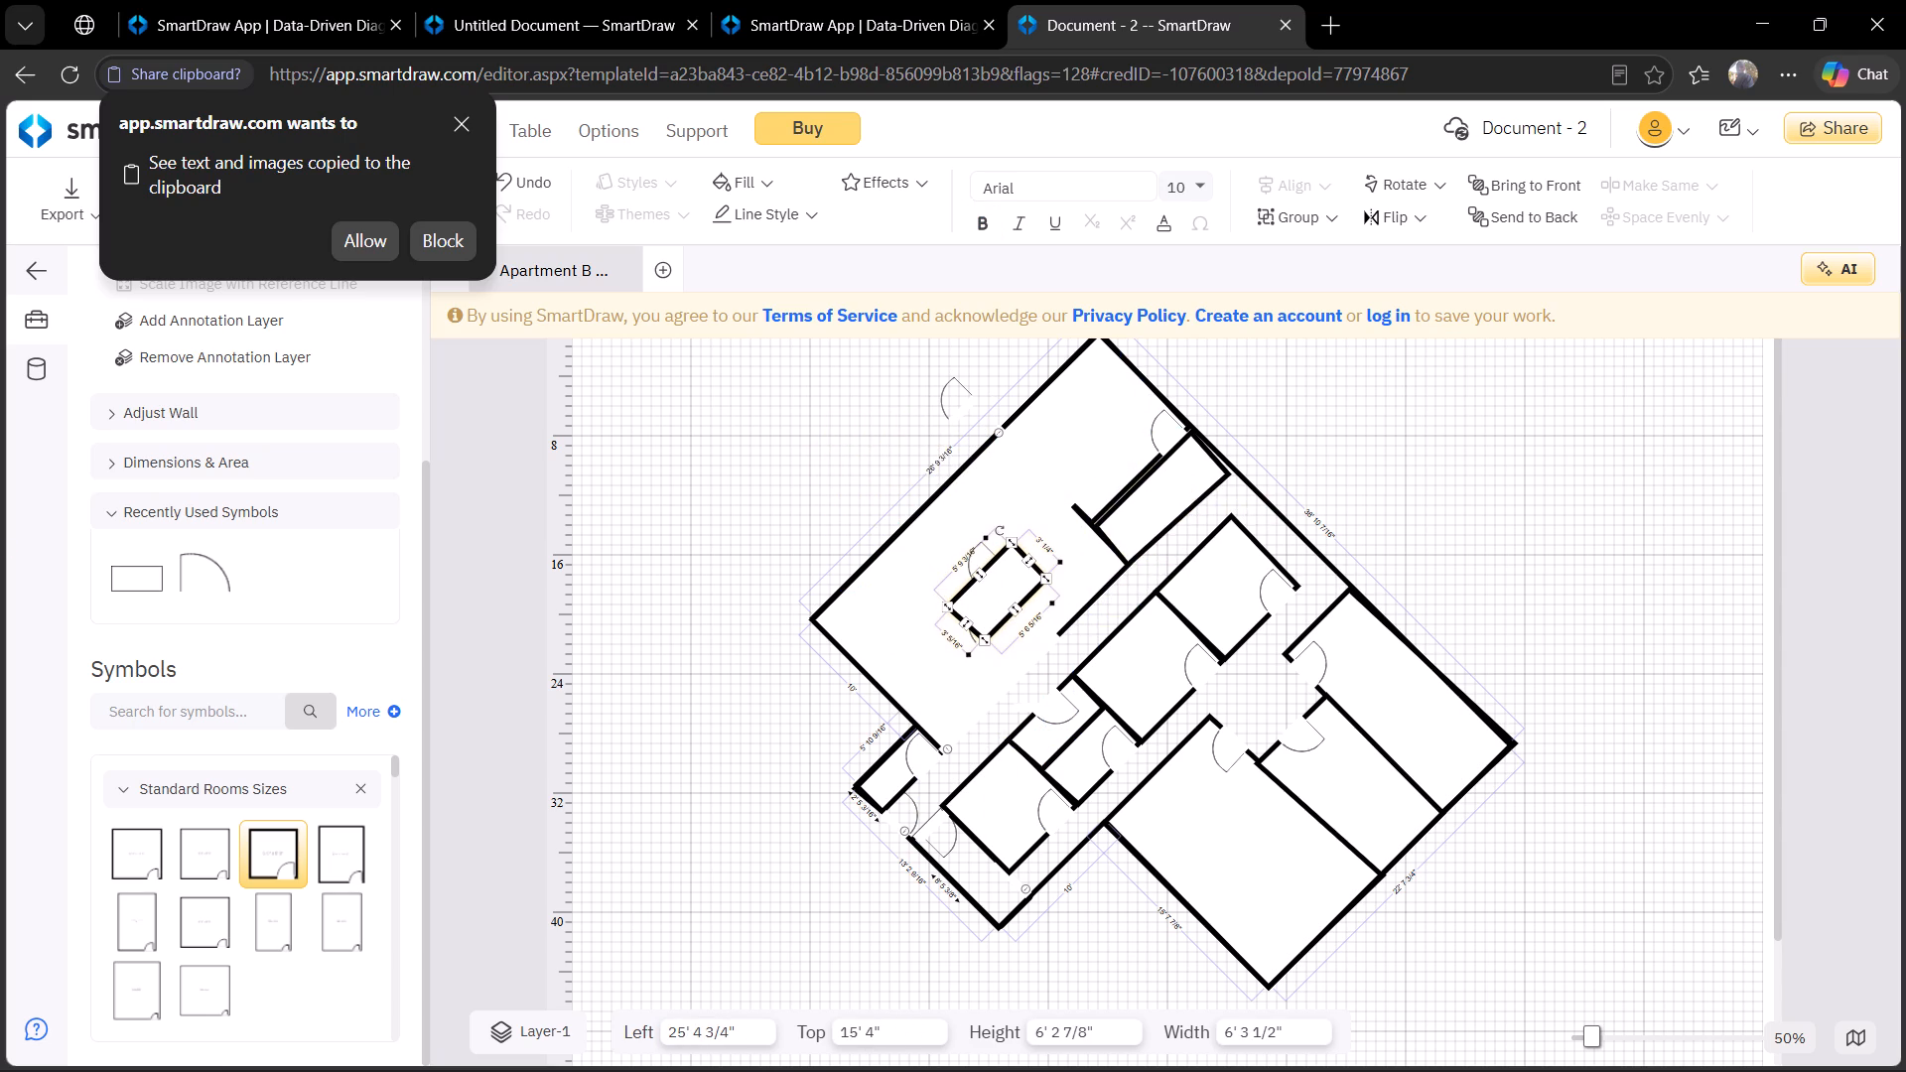
click(977, 554)
click(992, 553)
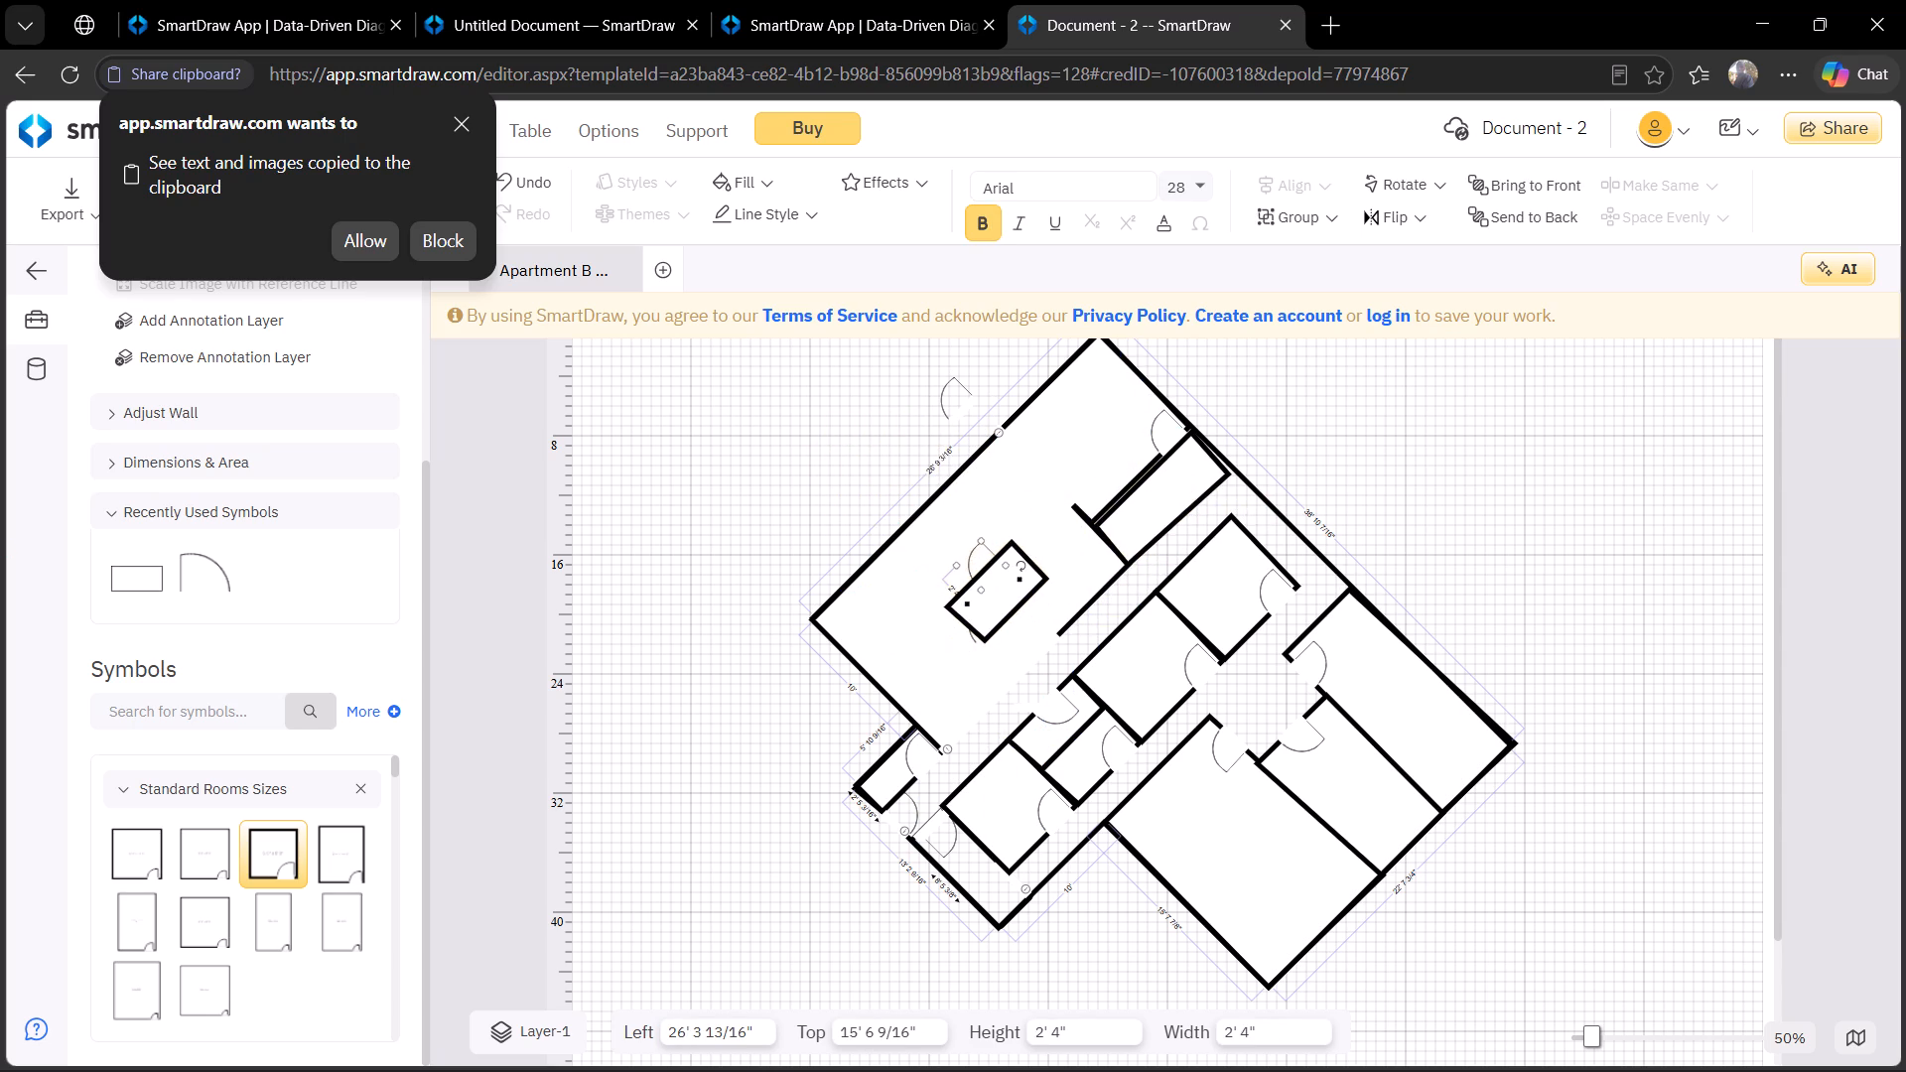
click(985, 551)
drag(985, 551, 854, 472)
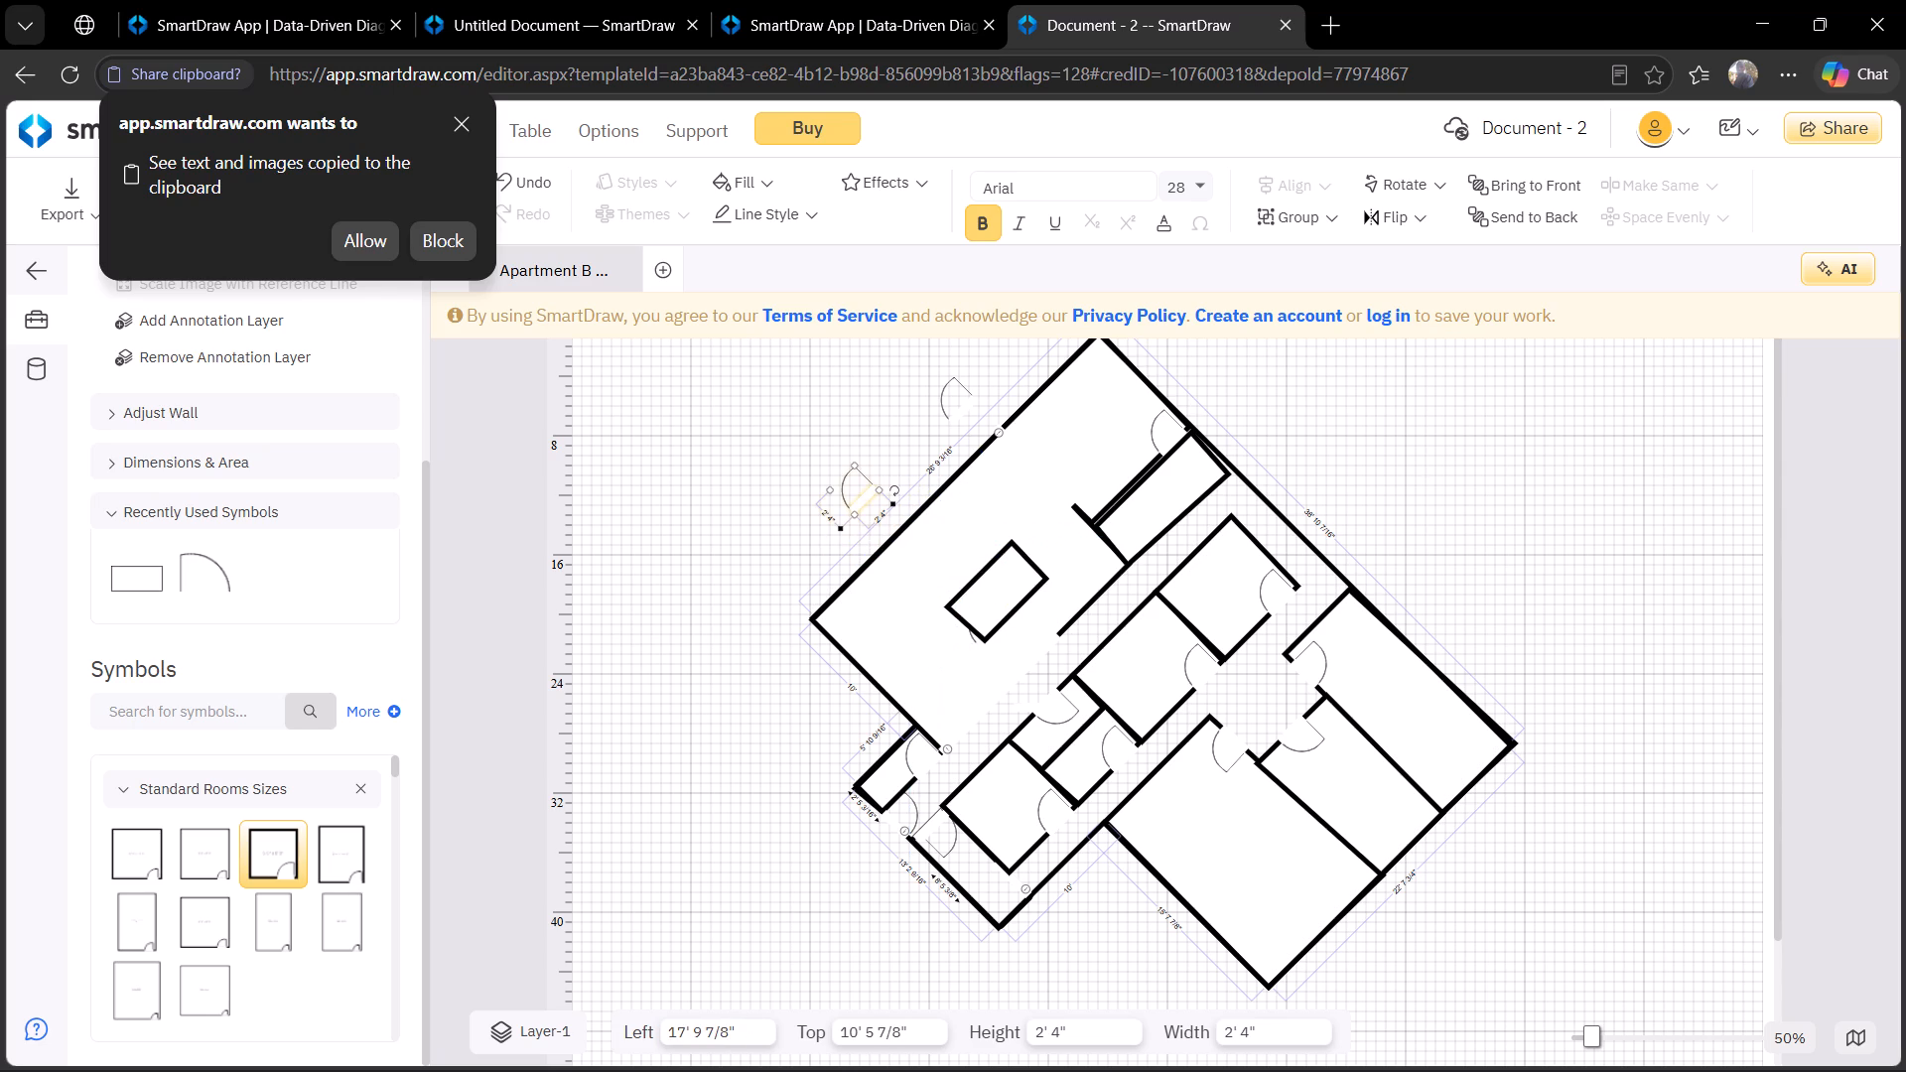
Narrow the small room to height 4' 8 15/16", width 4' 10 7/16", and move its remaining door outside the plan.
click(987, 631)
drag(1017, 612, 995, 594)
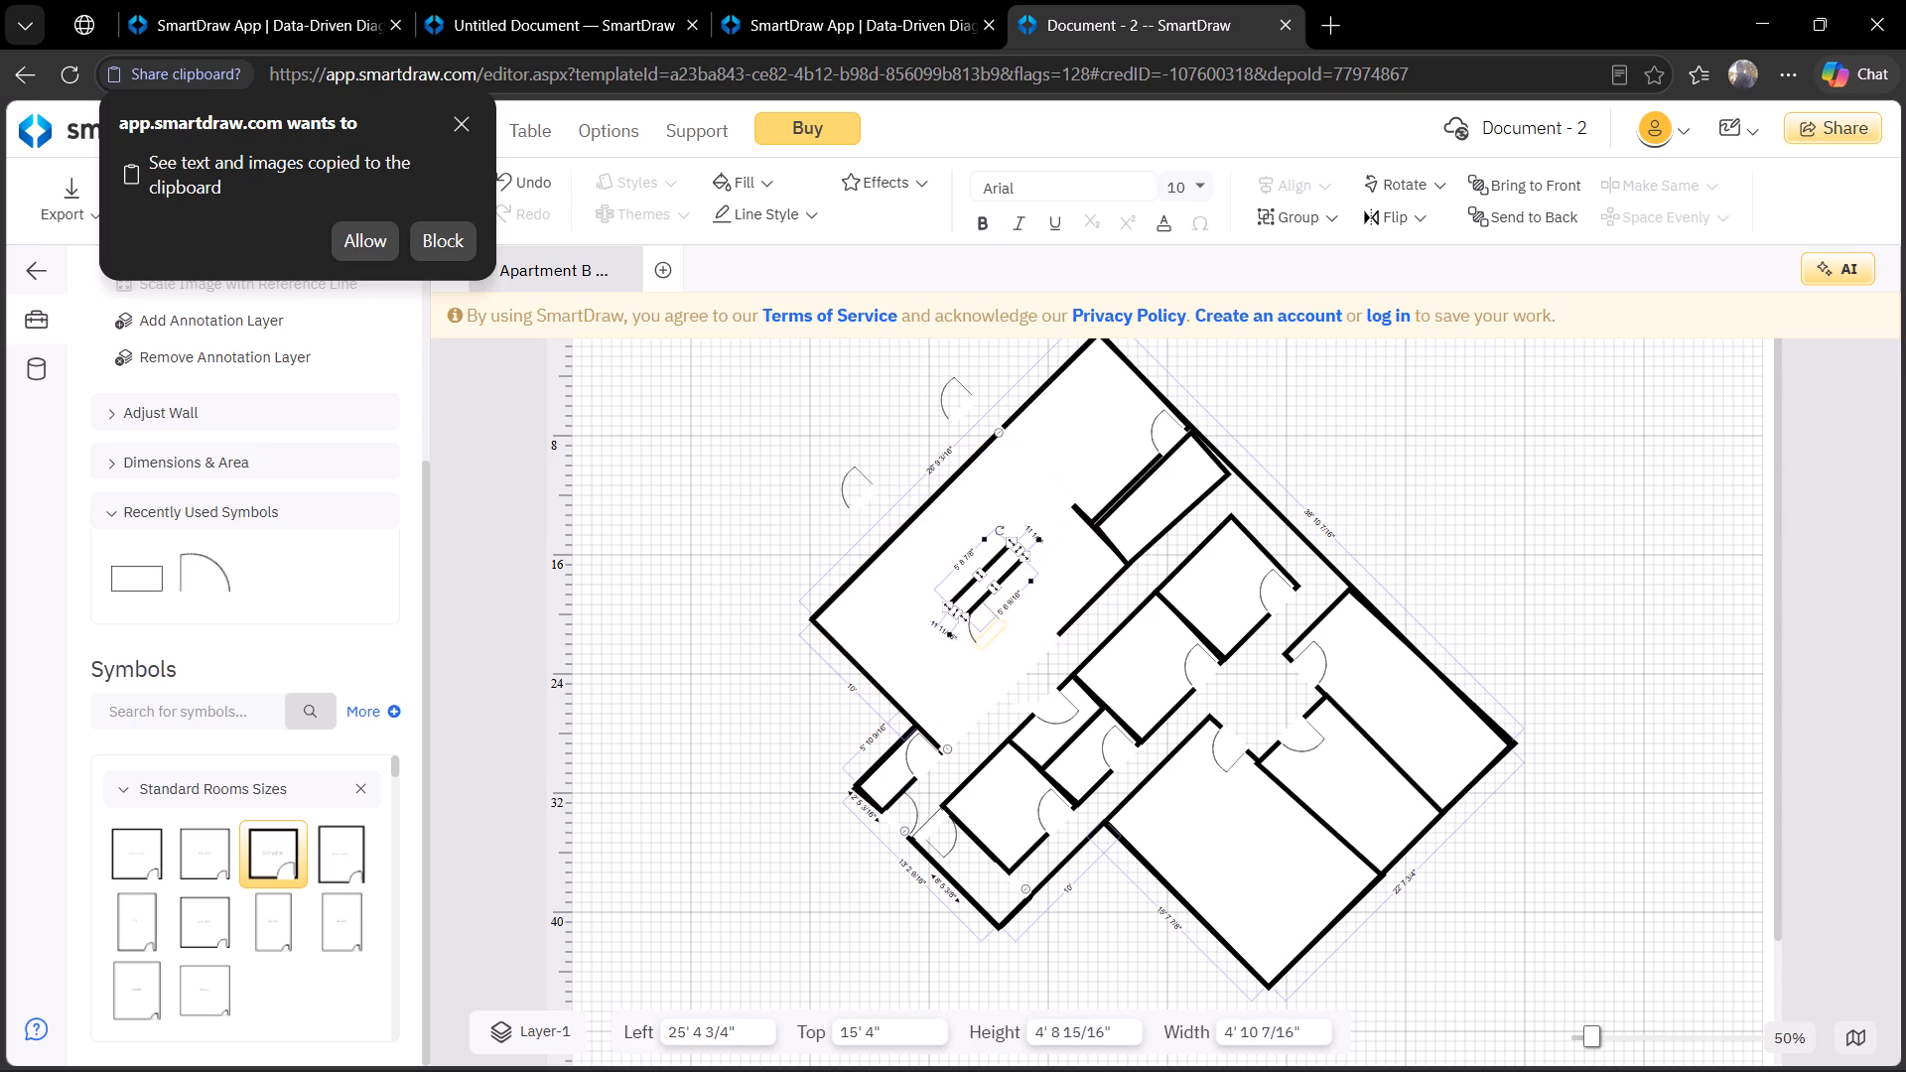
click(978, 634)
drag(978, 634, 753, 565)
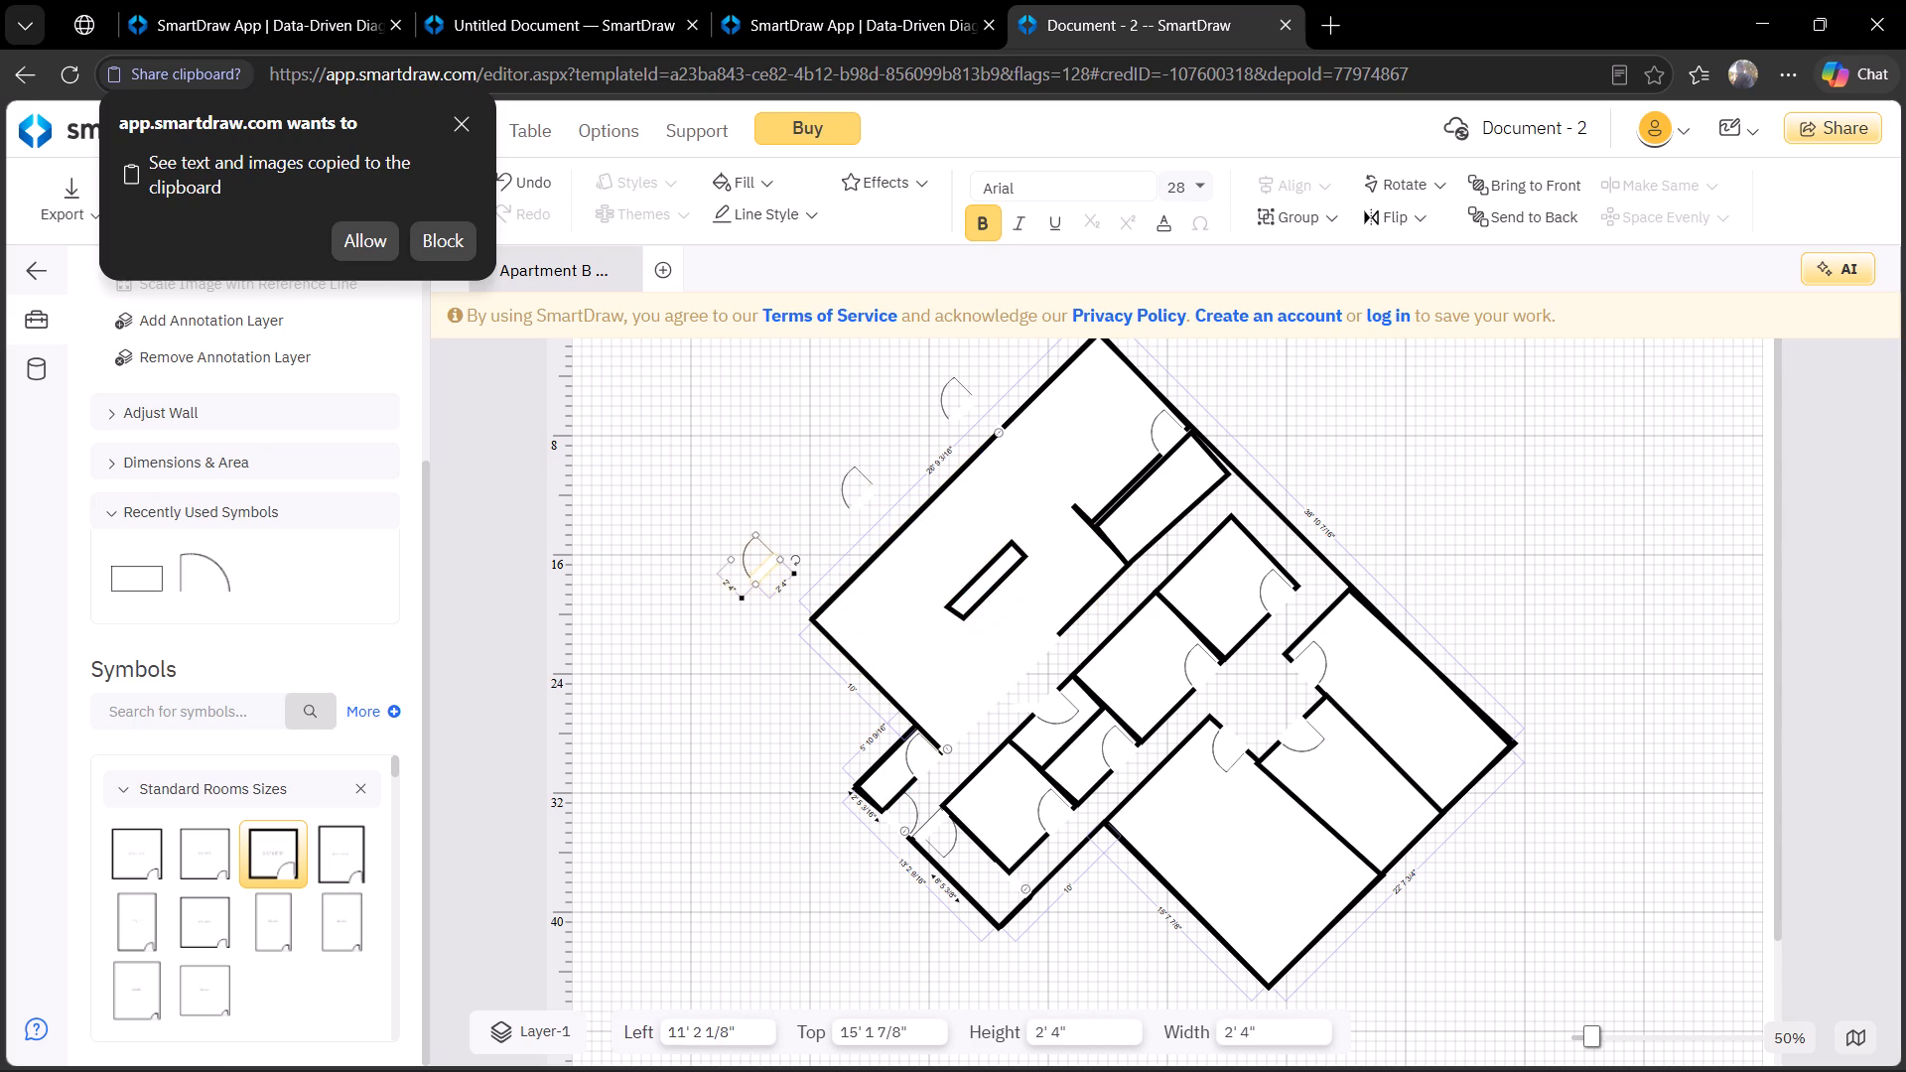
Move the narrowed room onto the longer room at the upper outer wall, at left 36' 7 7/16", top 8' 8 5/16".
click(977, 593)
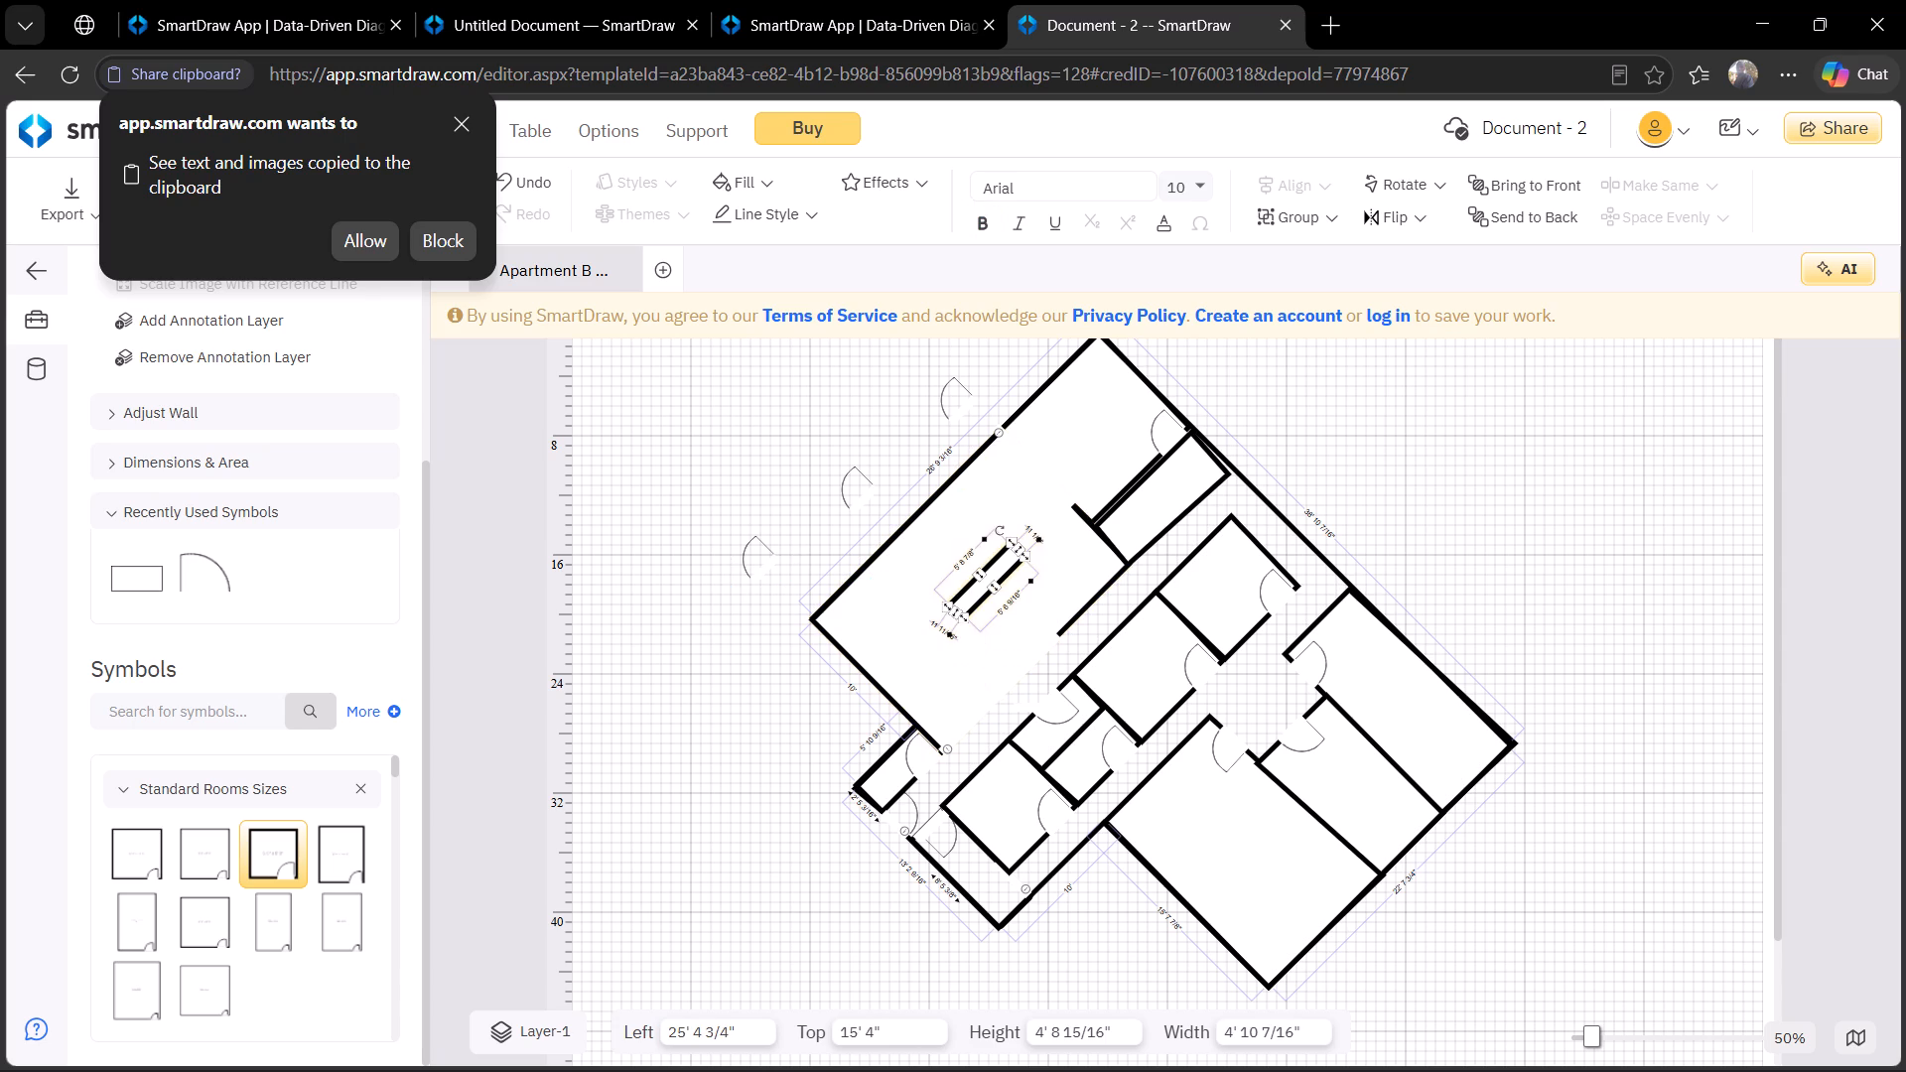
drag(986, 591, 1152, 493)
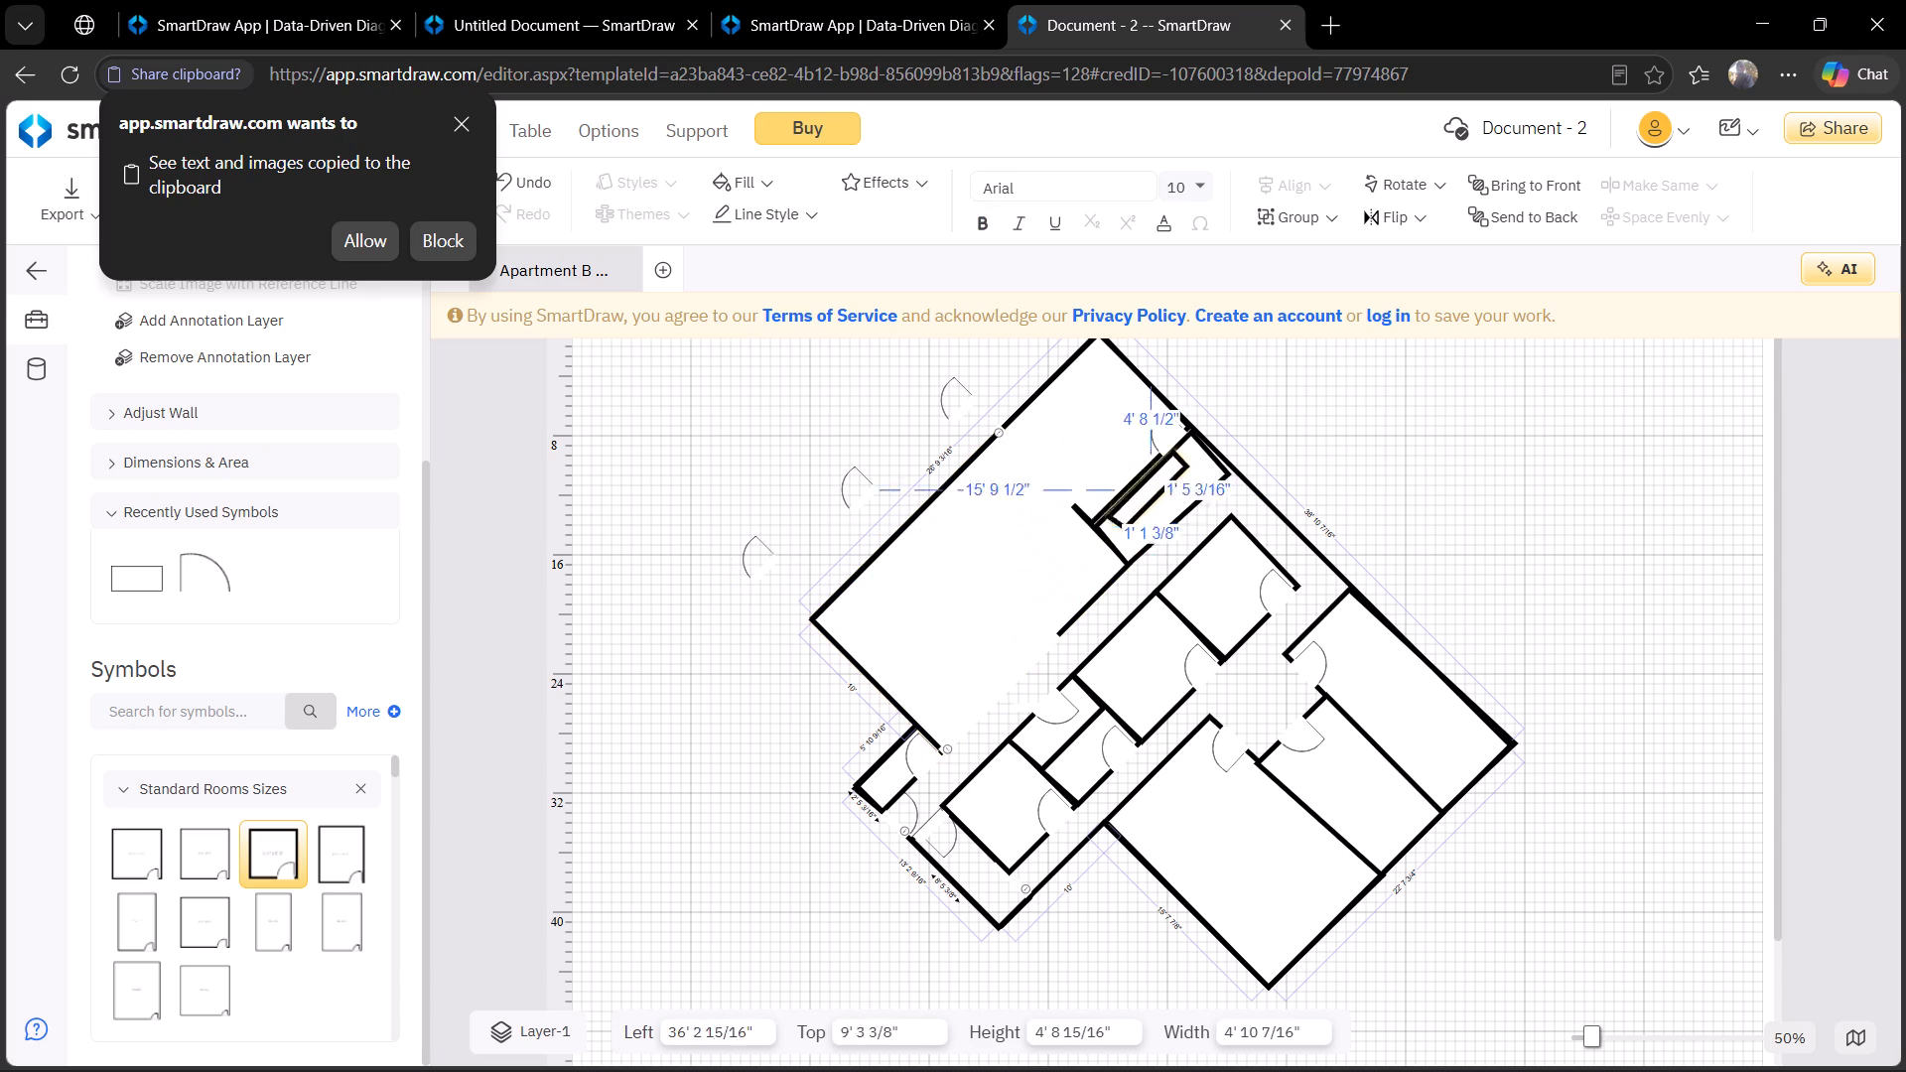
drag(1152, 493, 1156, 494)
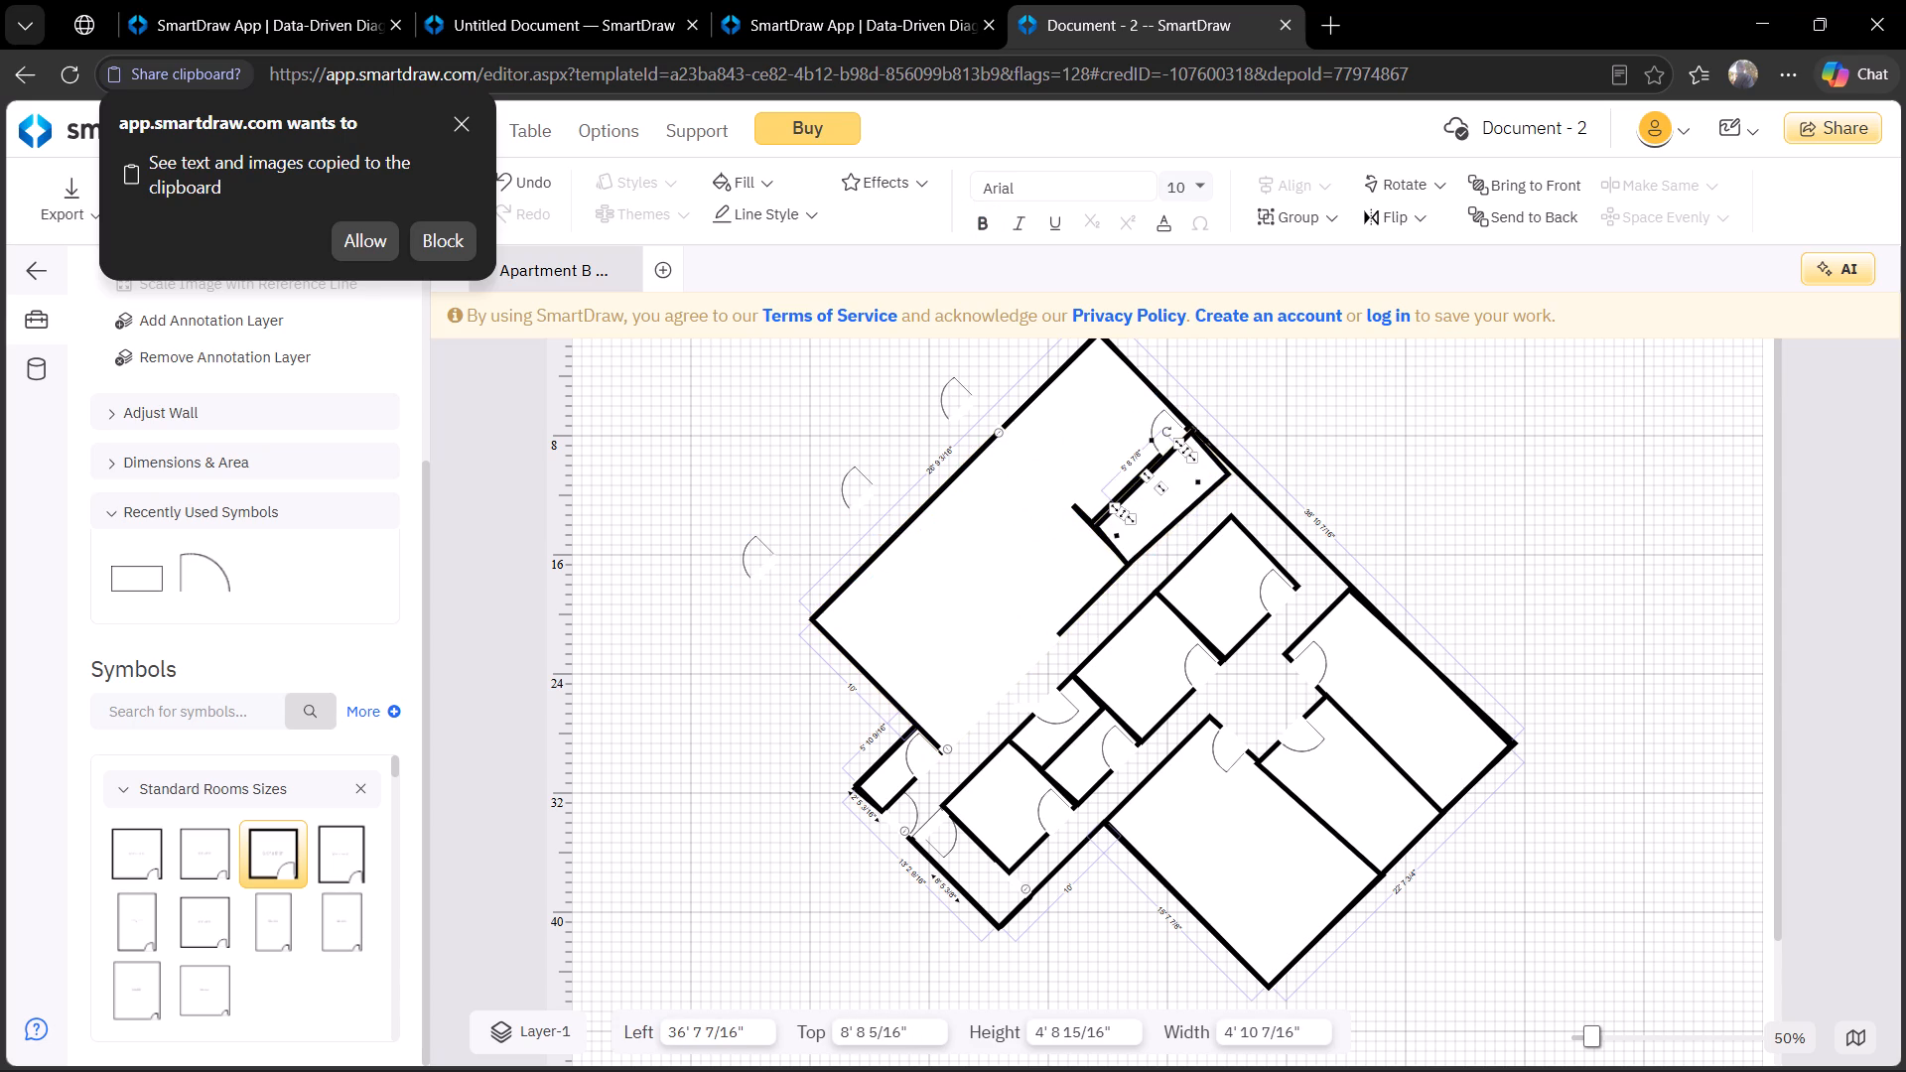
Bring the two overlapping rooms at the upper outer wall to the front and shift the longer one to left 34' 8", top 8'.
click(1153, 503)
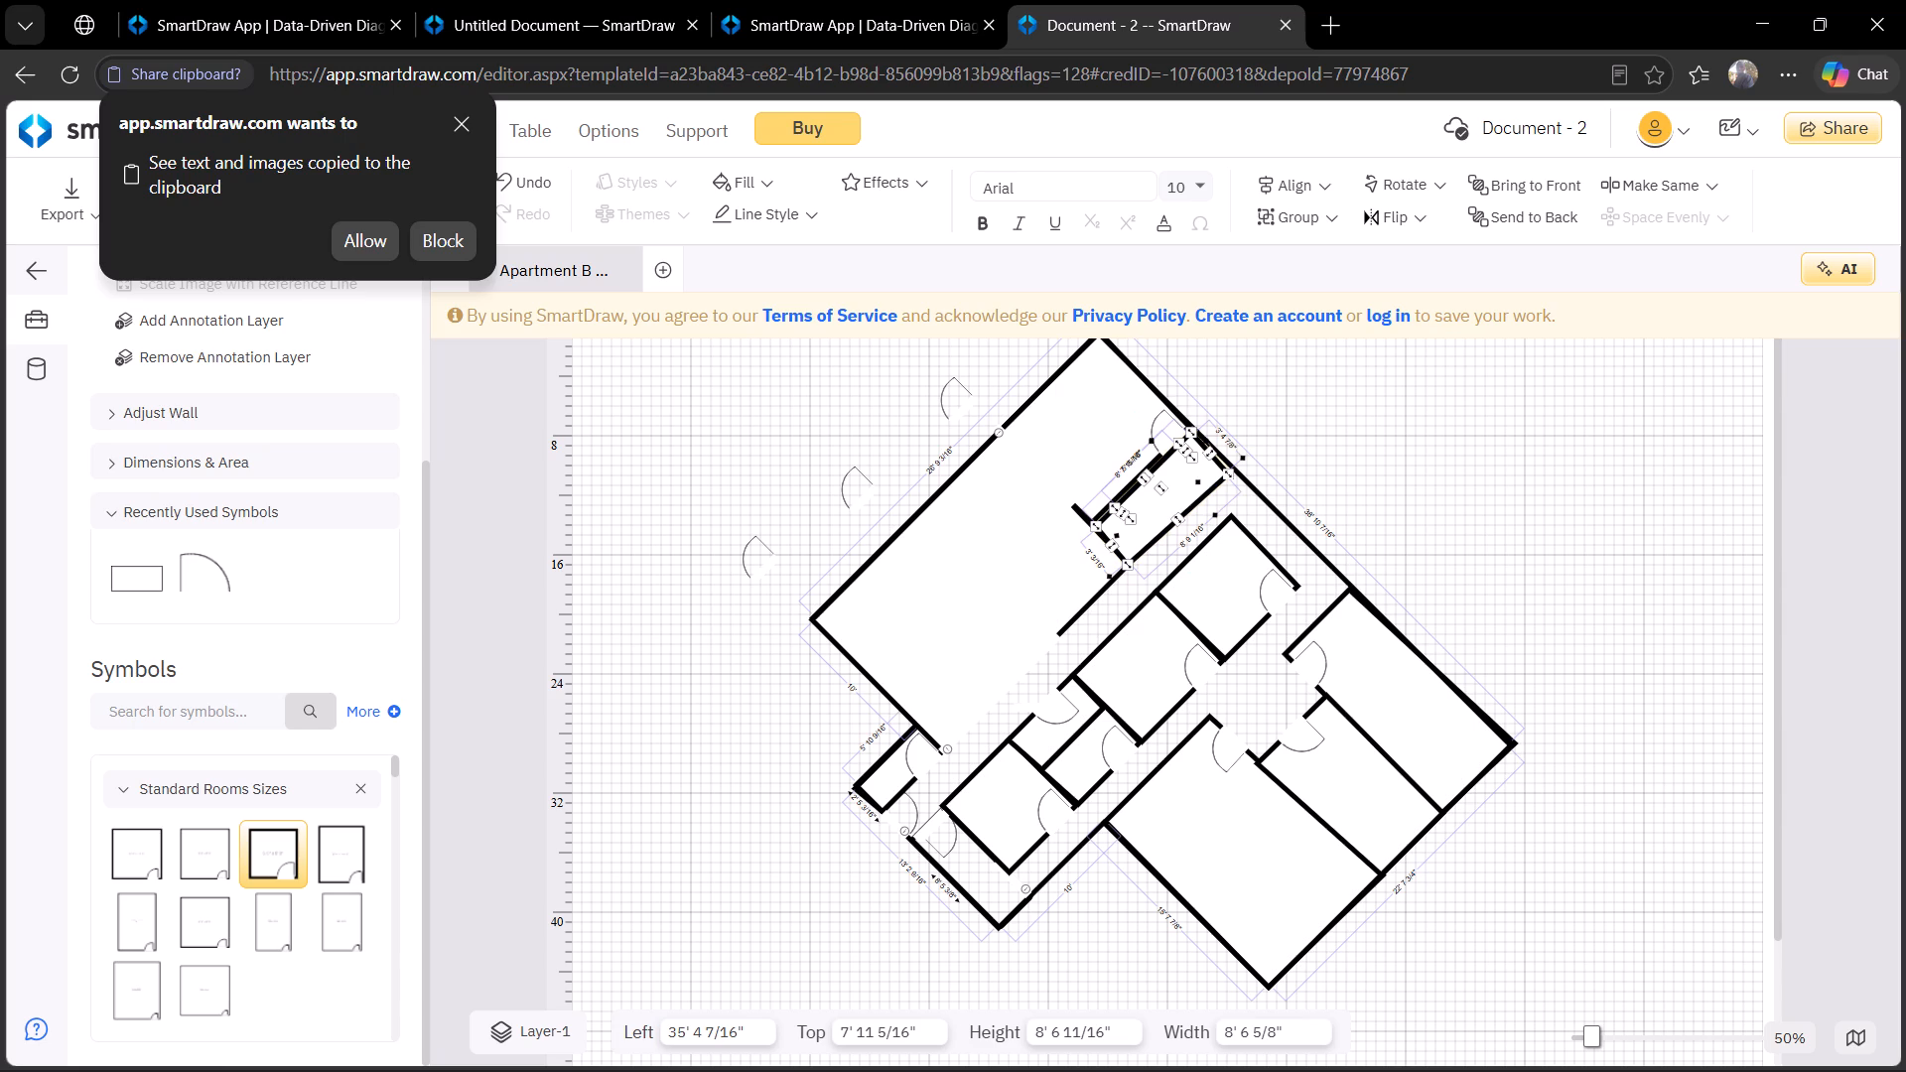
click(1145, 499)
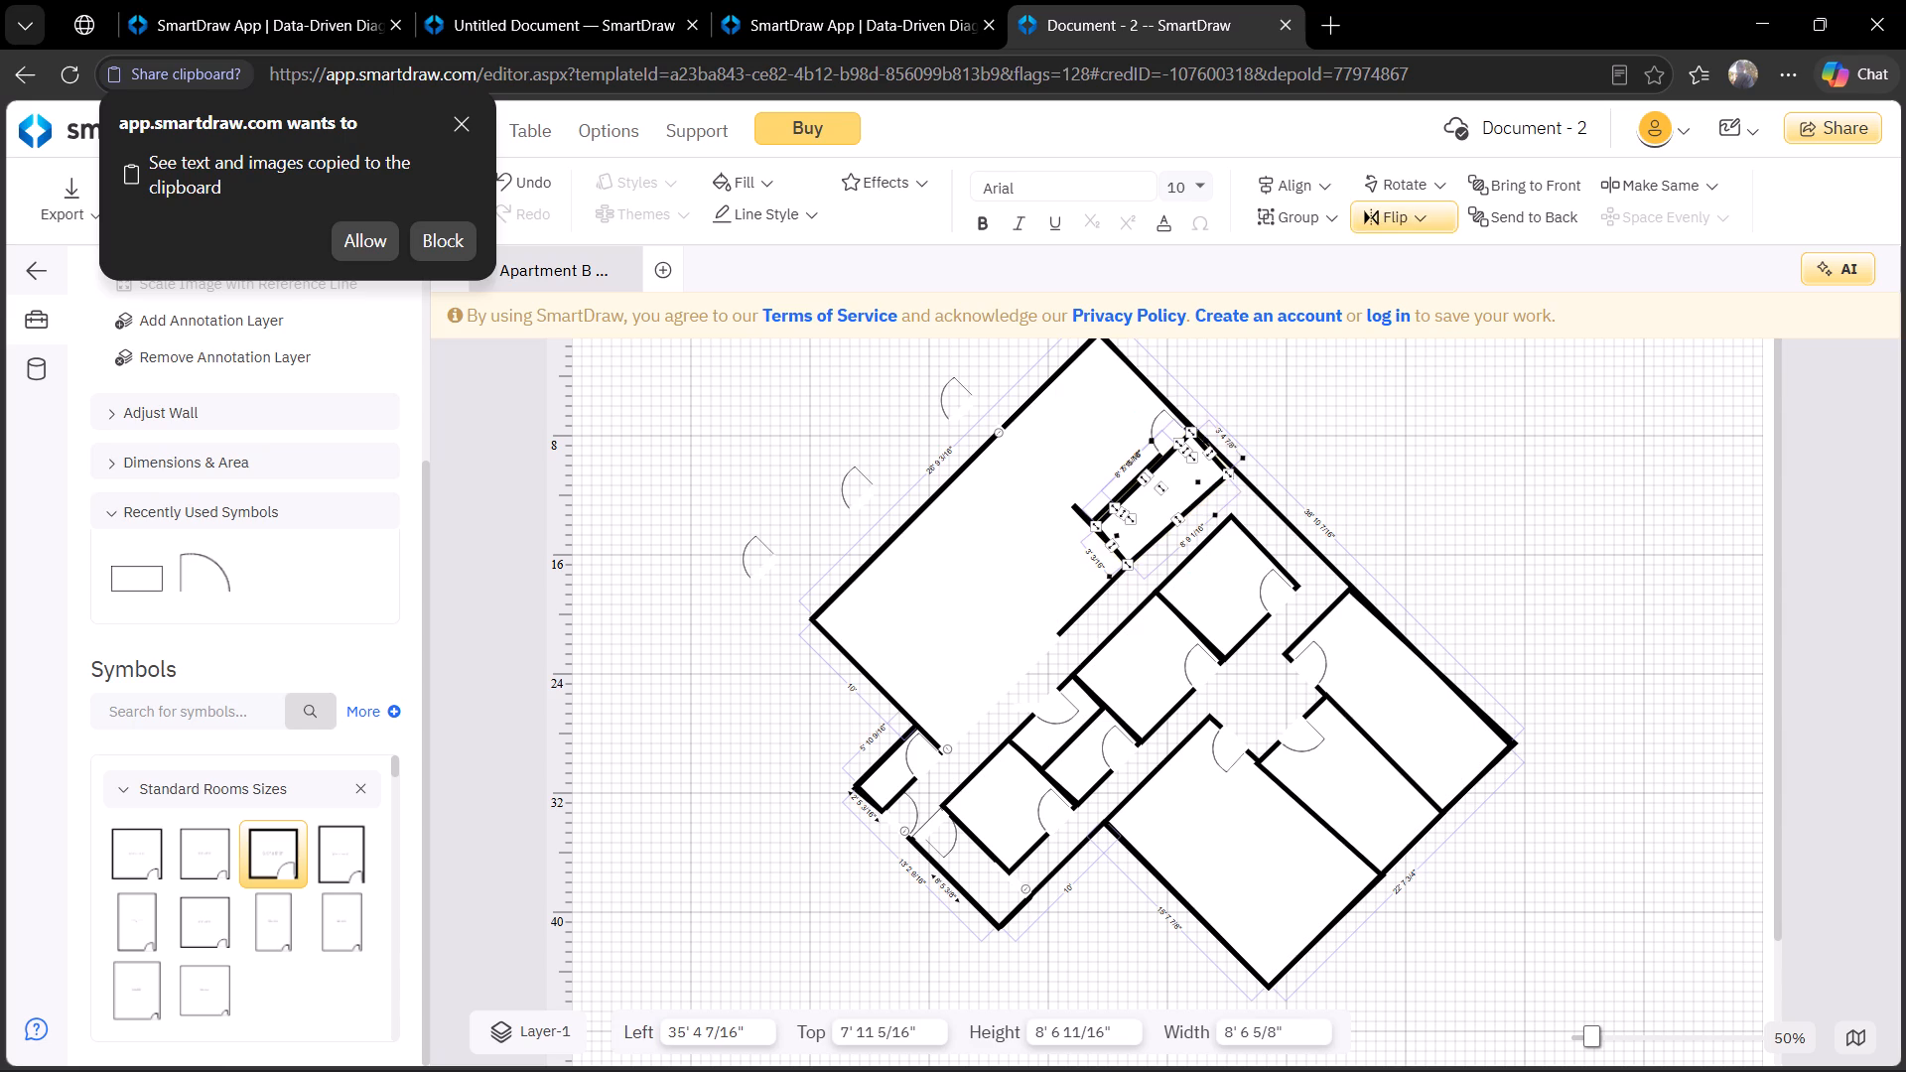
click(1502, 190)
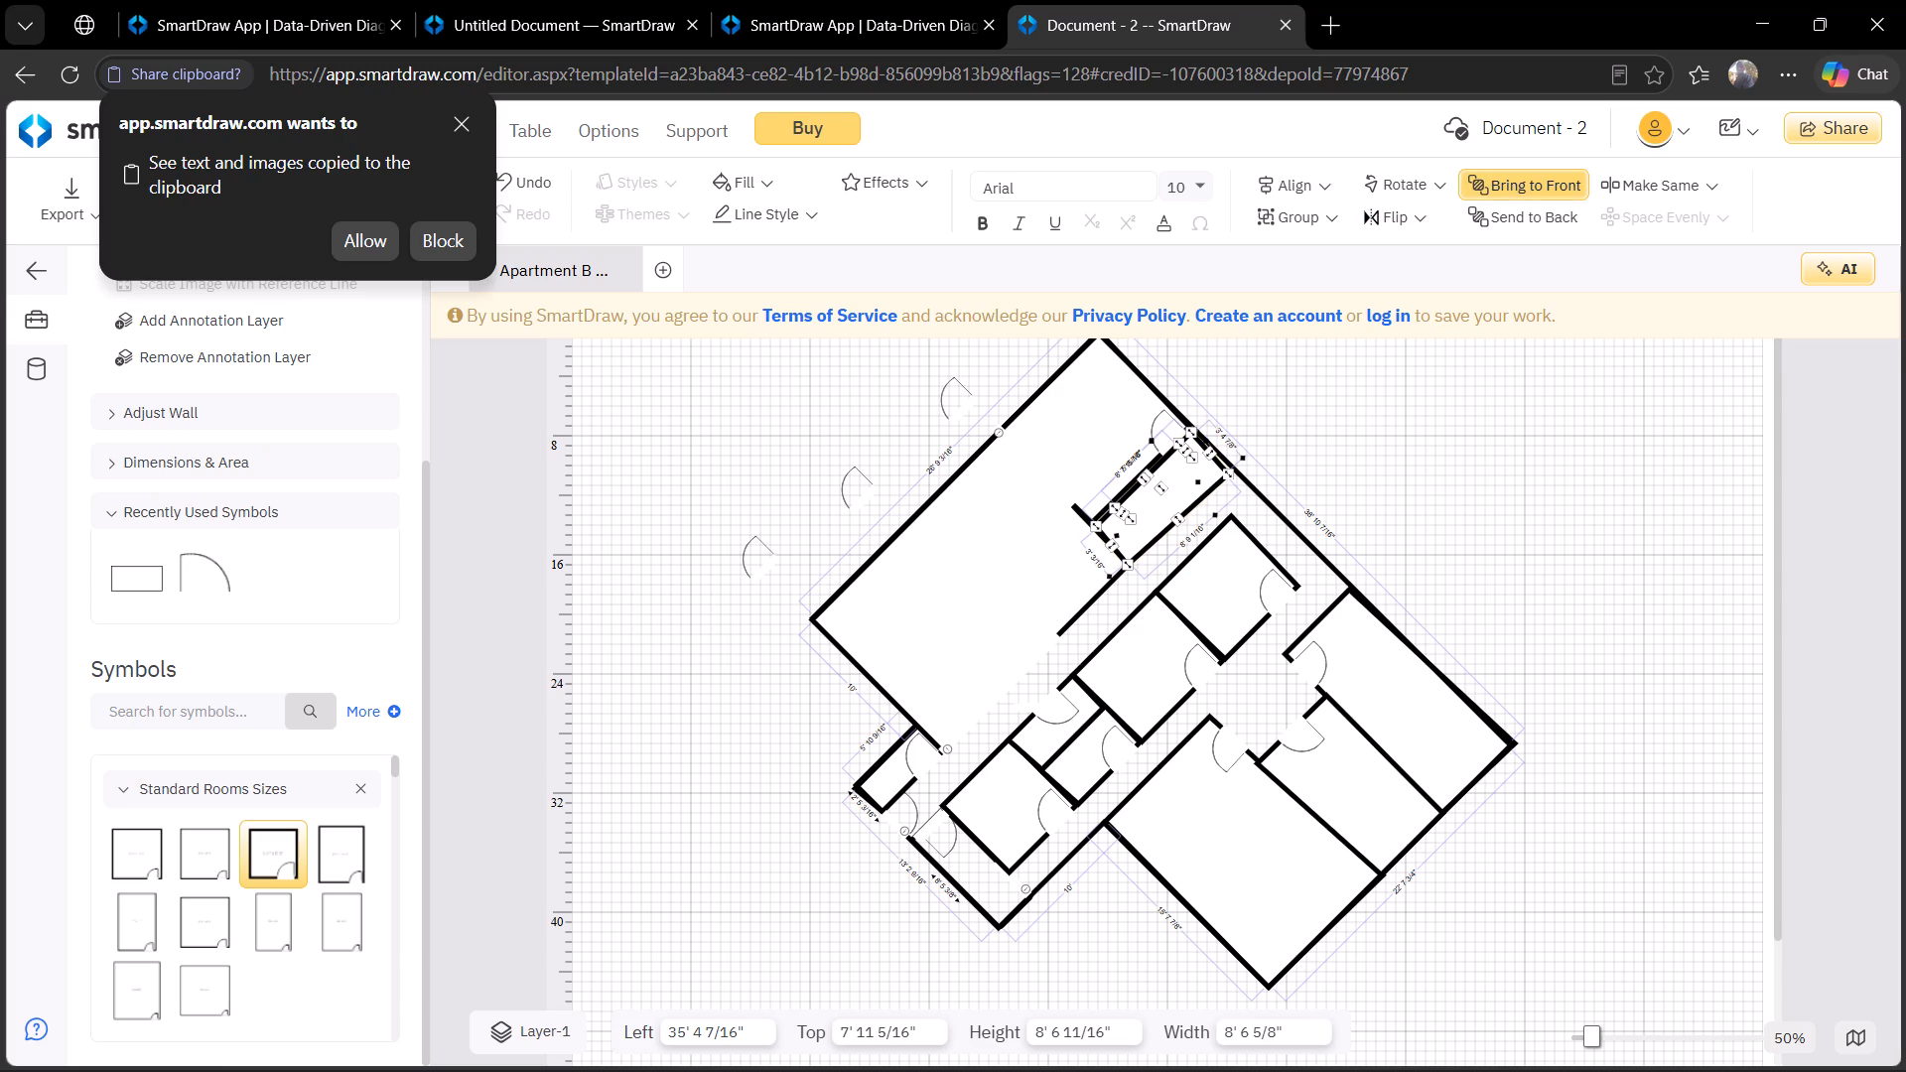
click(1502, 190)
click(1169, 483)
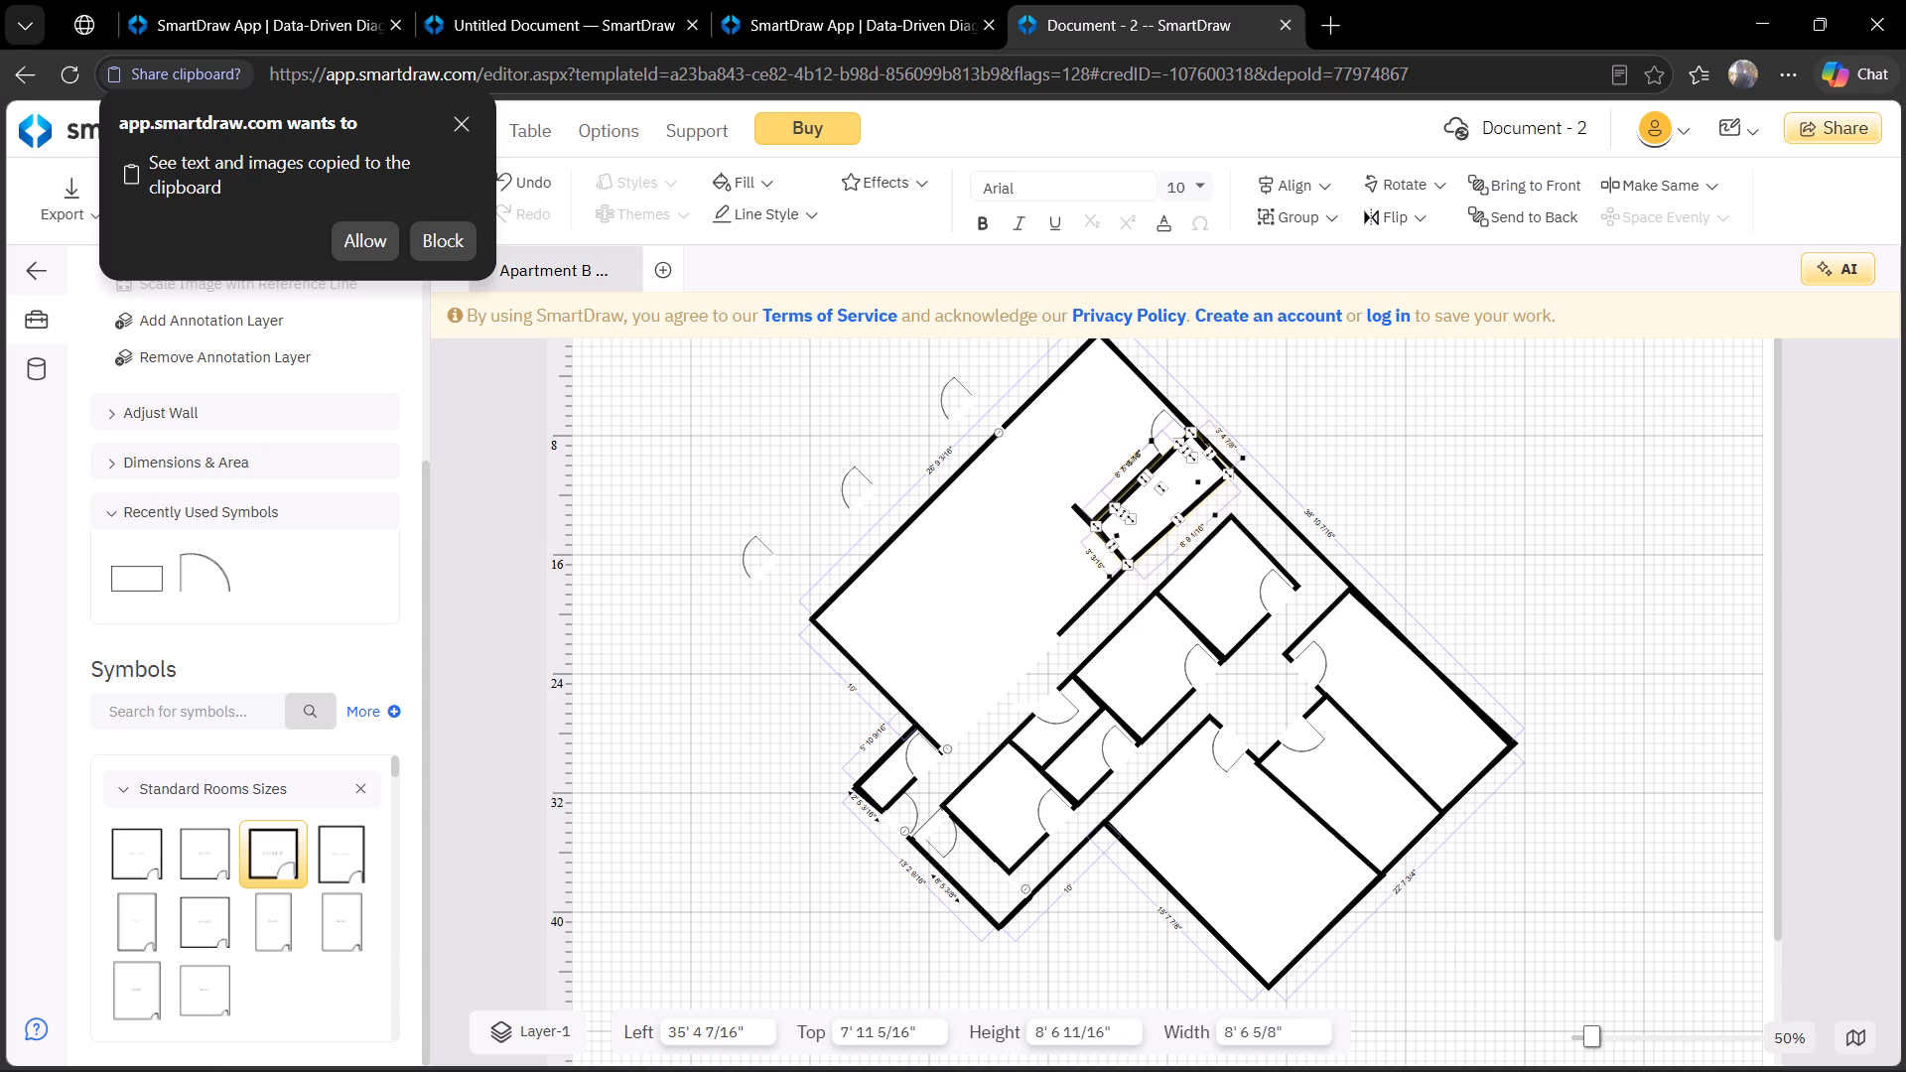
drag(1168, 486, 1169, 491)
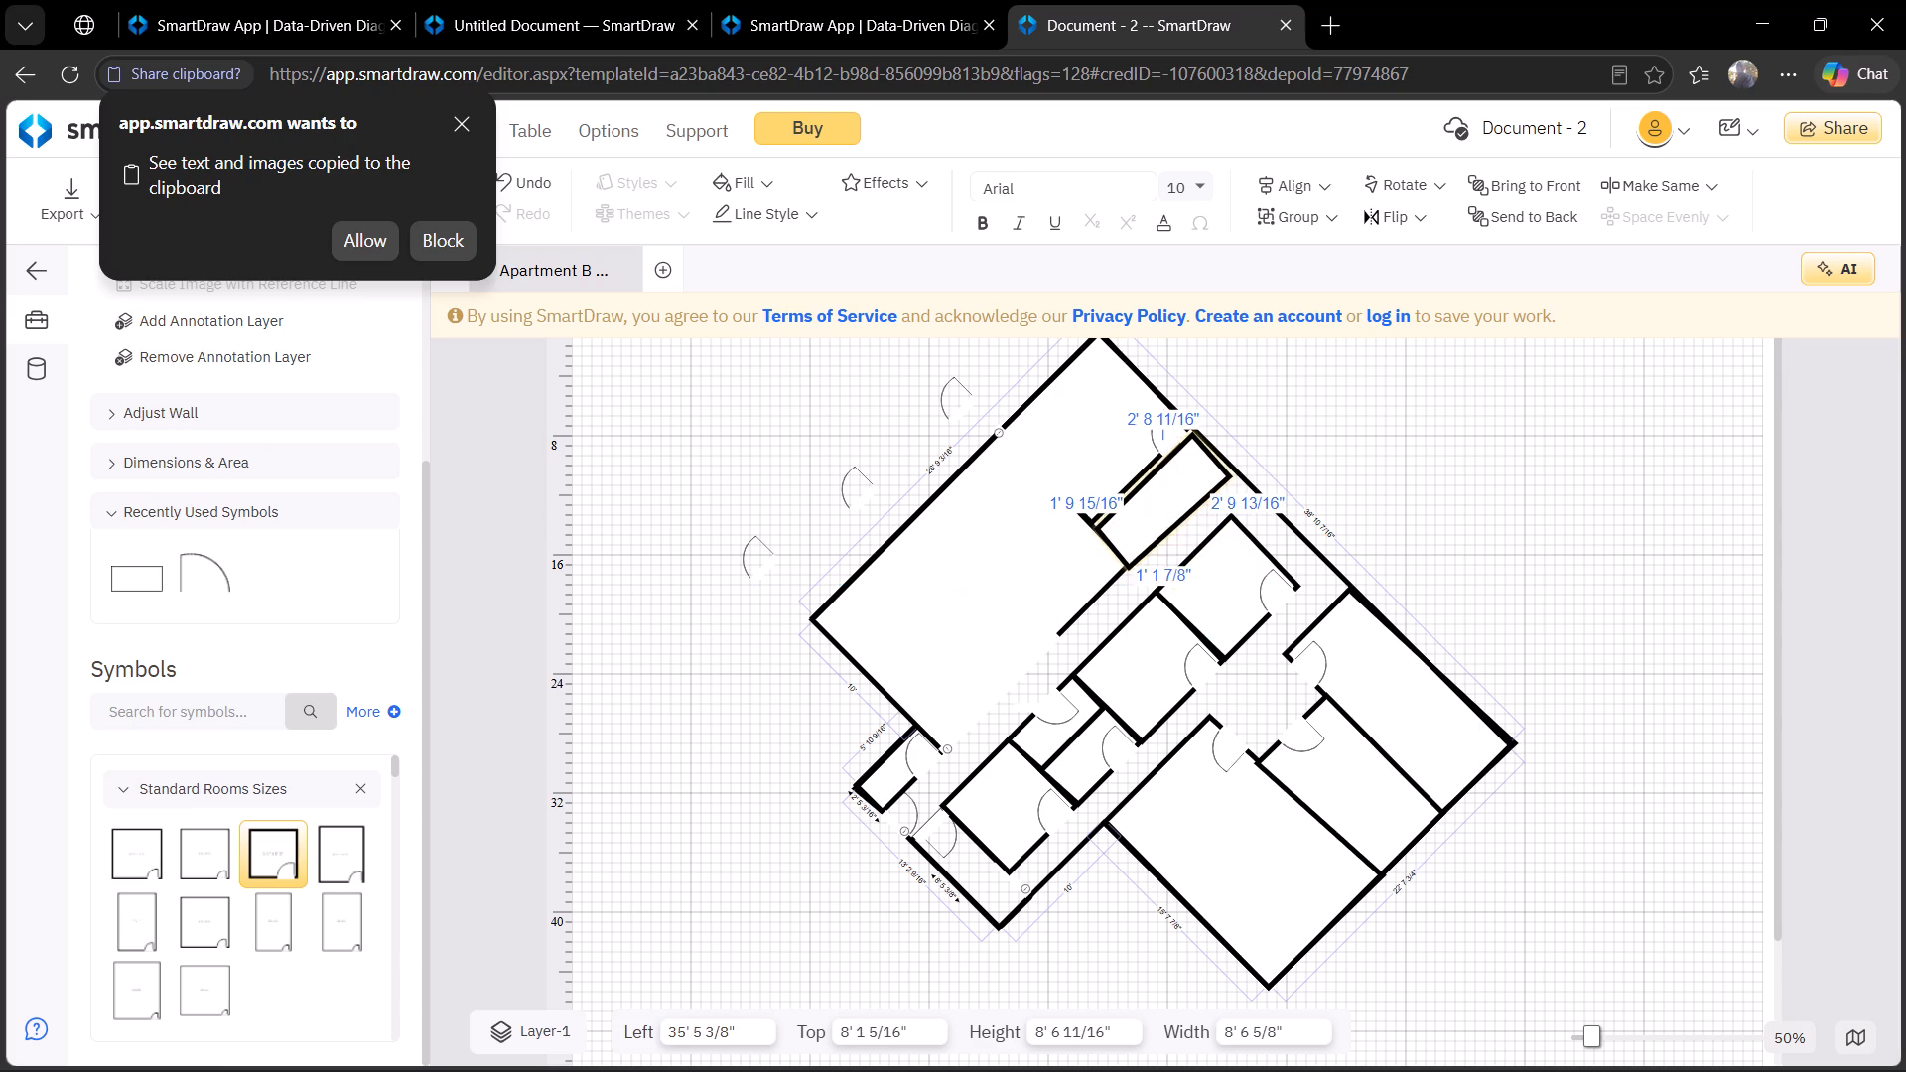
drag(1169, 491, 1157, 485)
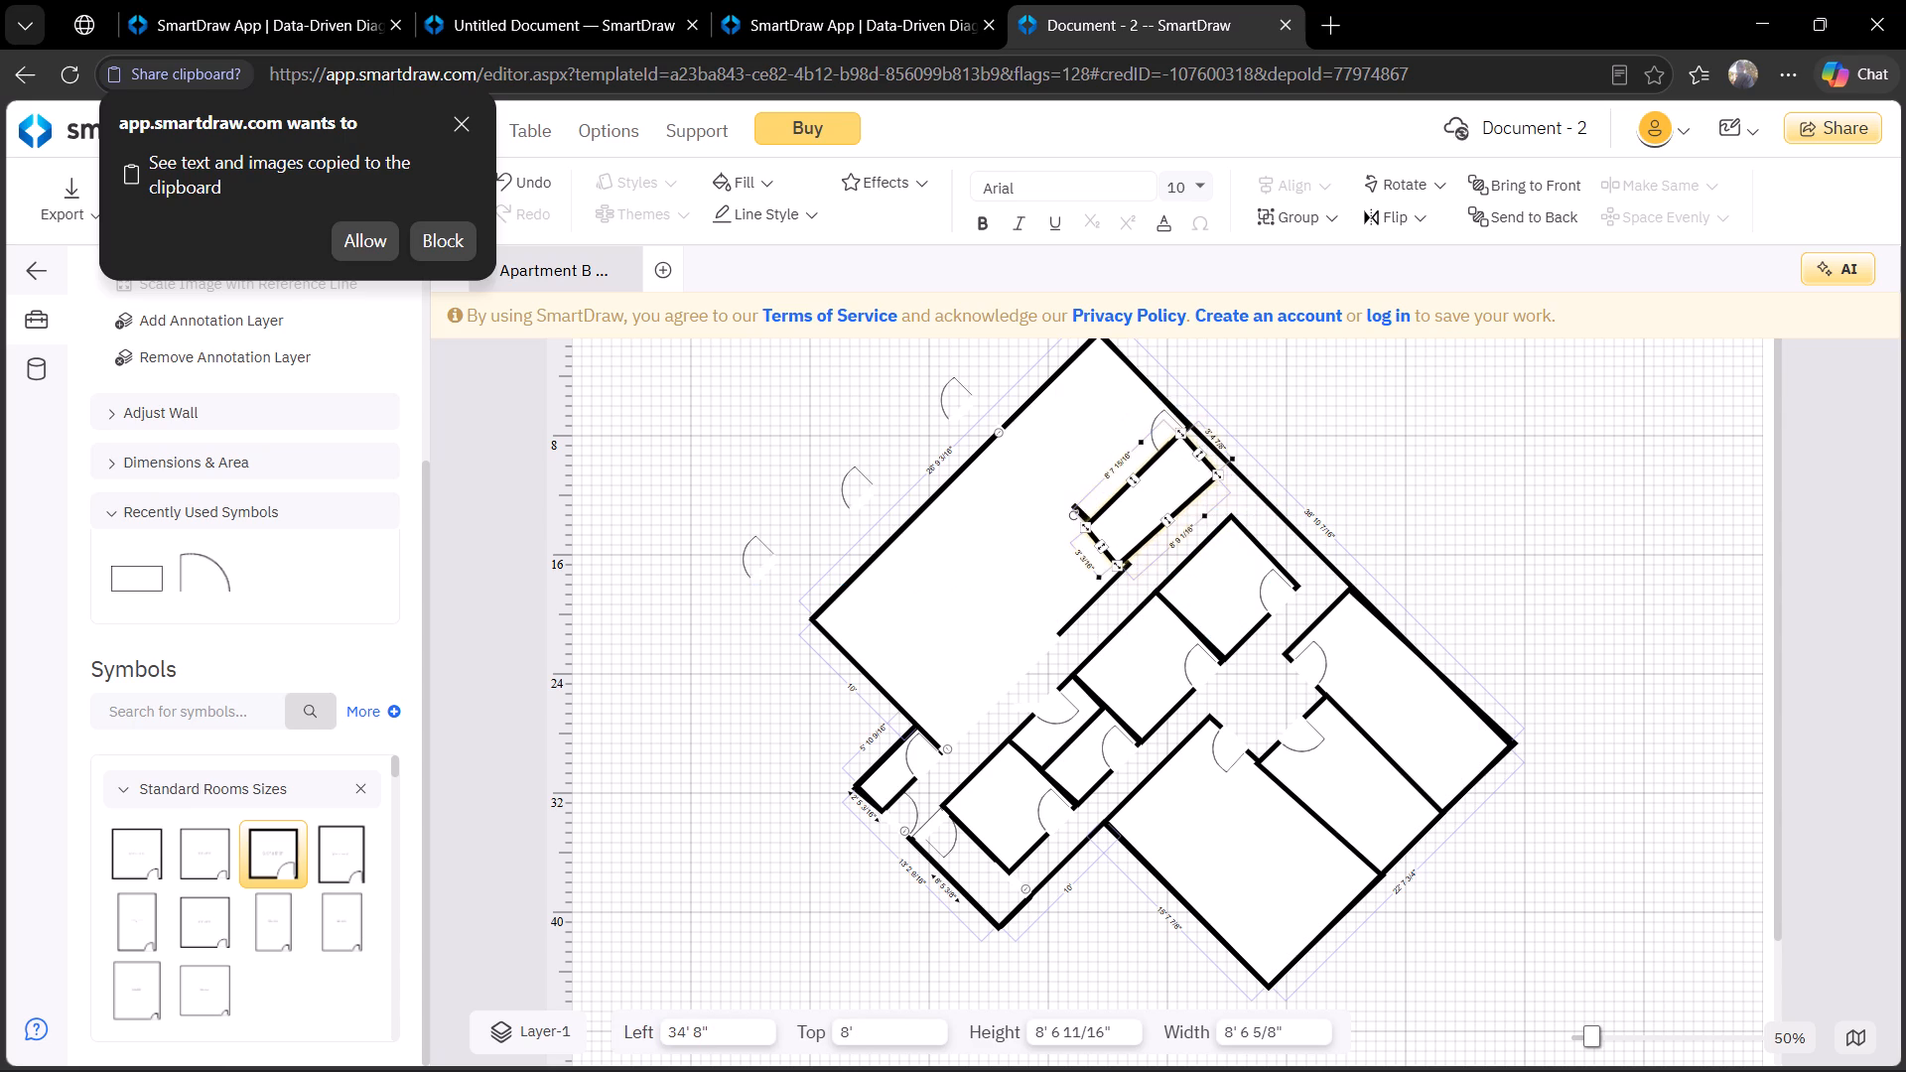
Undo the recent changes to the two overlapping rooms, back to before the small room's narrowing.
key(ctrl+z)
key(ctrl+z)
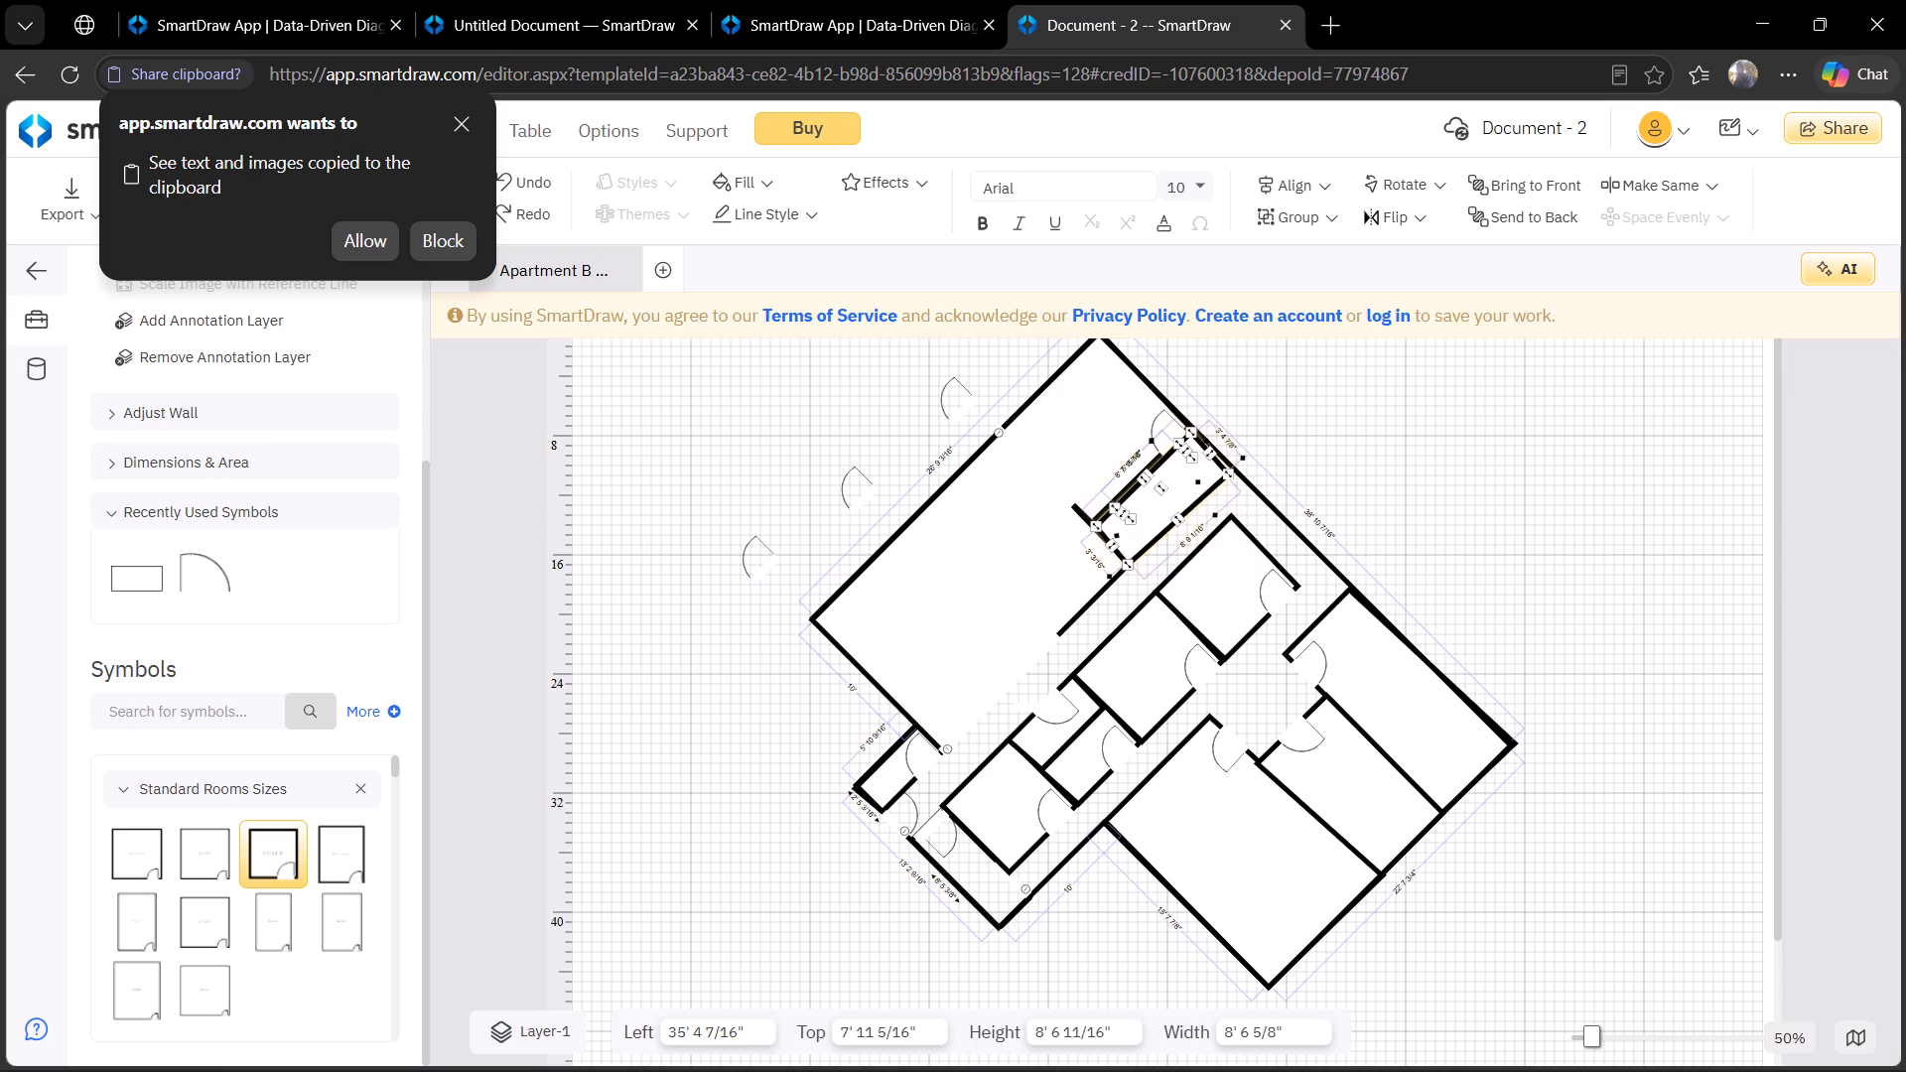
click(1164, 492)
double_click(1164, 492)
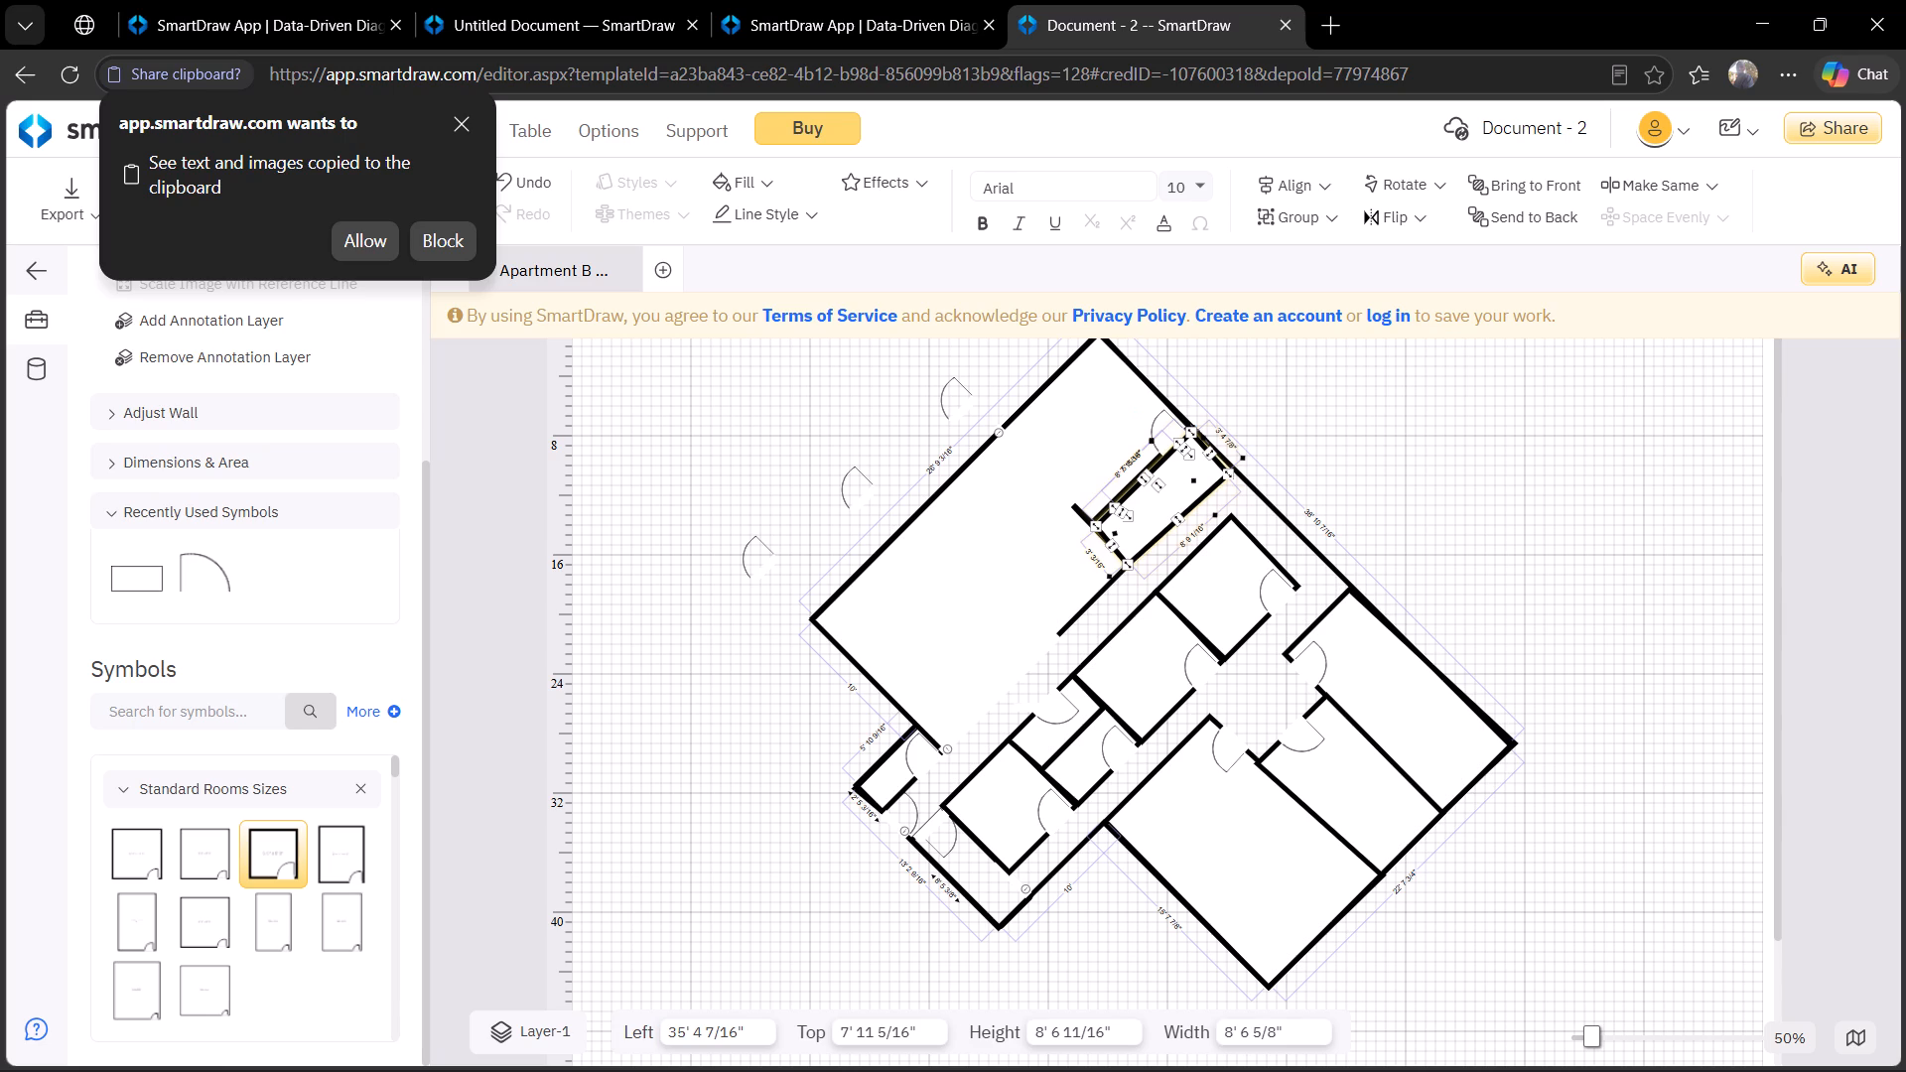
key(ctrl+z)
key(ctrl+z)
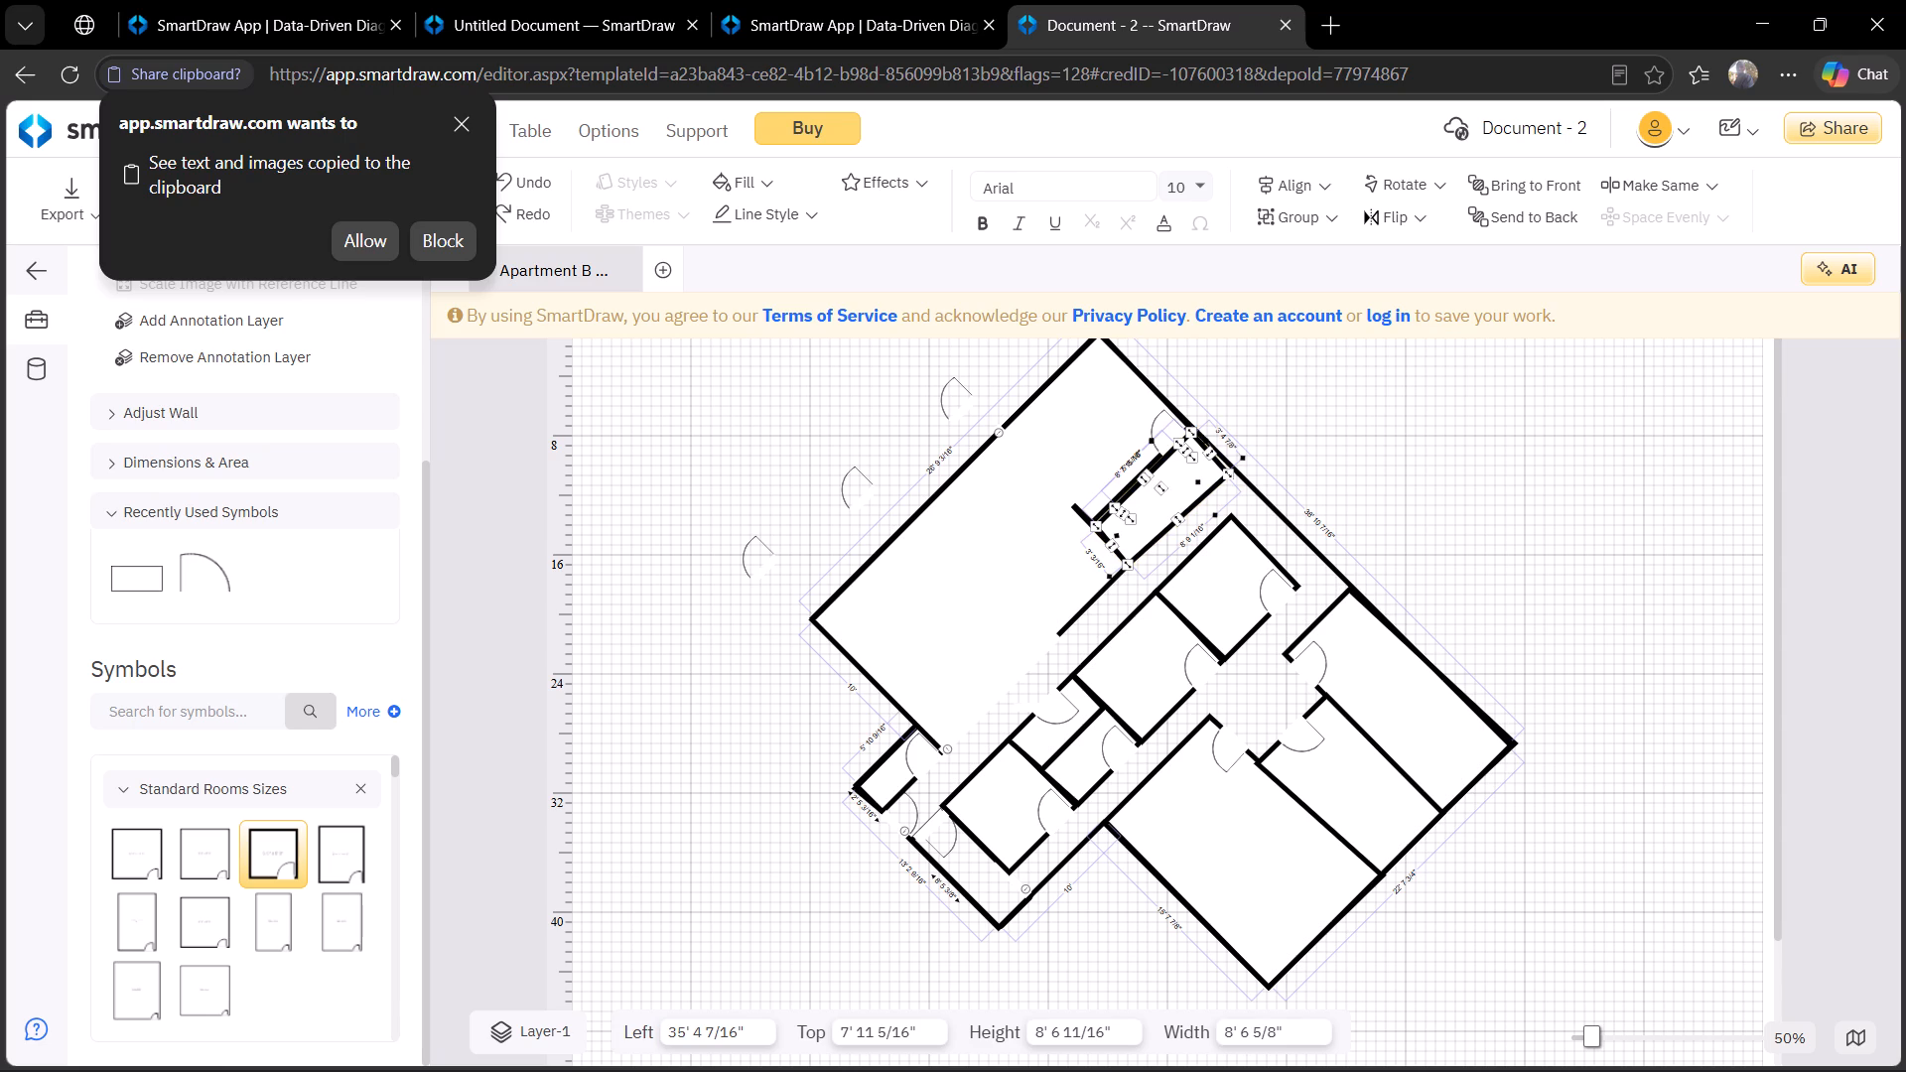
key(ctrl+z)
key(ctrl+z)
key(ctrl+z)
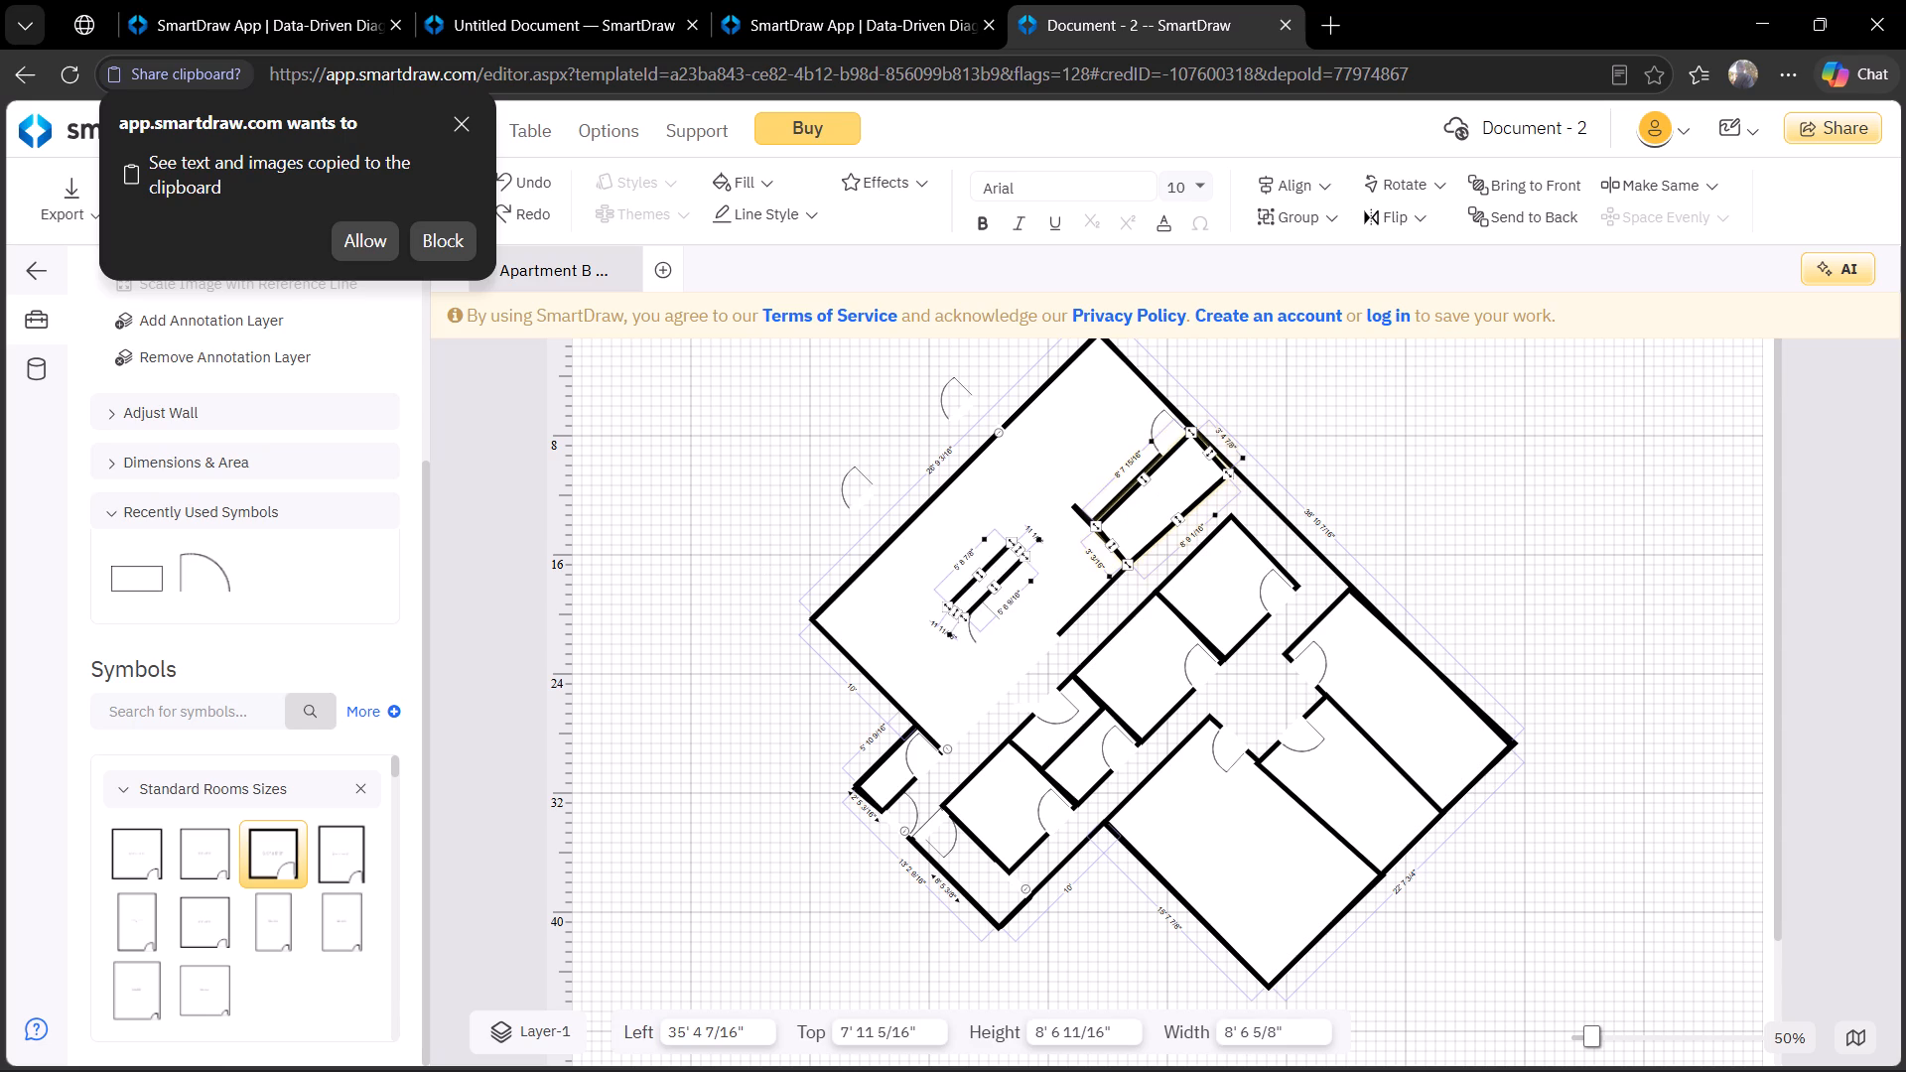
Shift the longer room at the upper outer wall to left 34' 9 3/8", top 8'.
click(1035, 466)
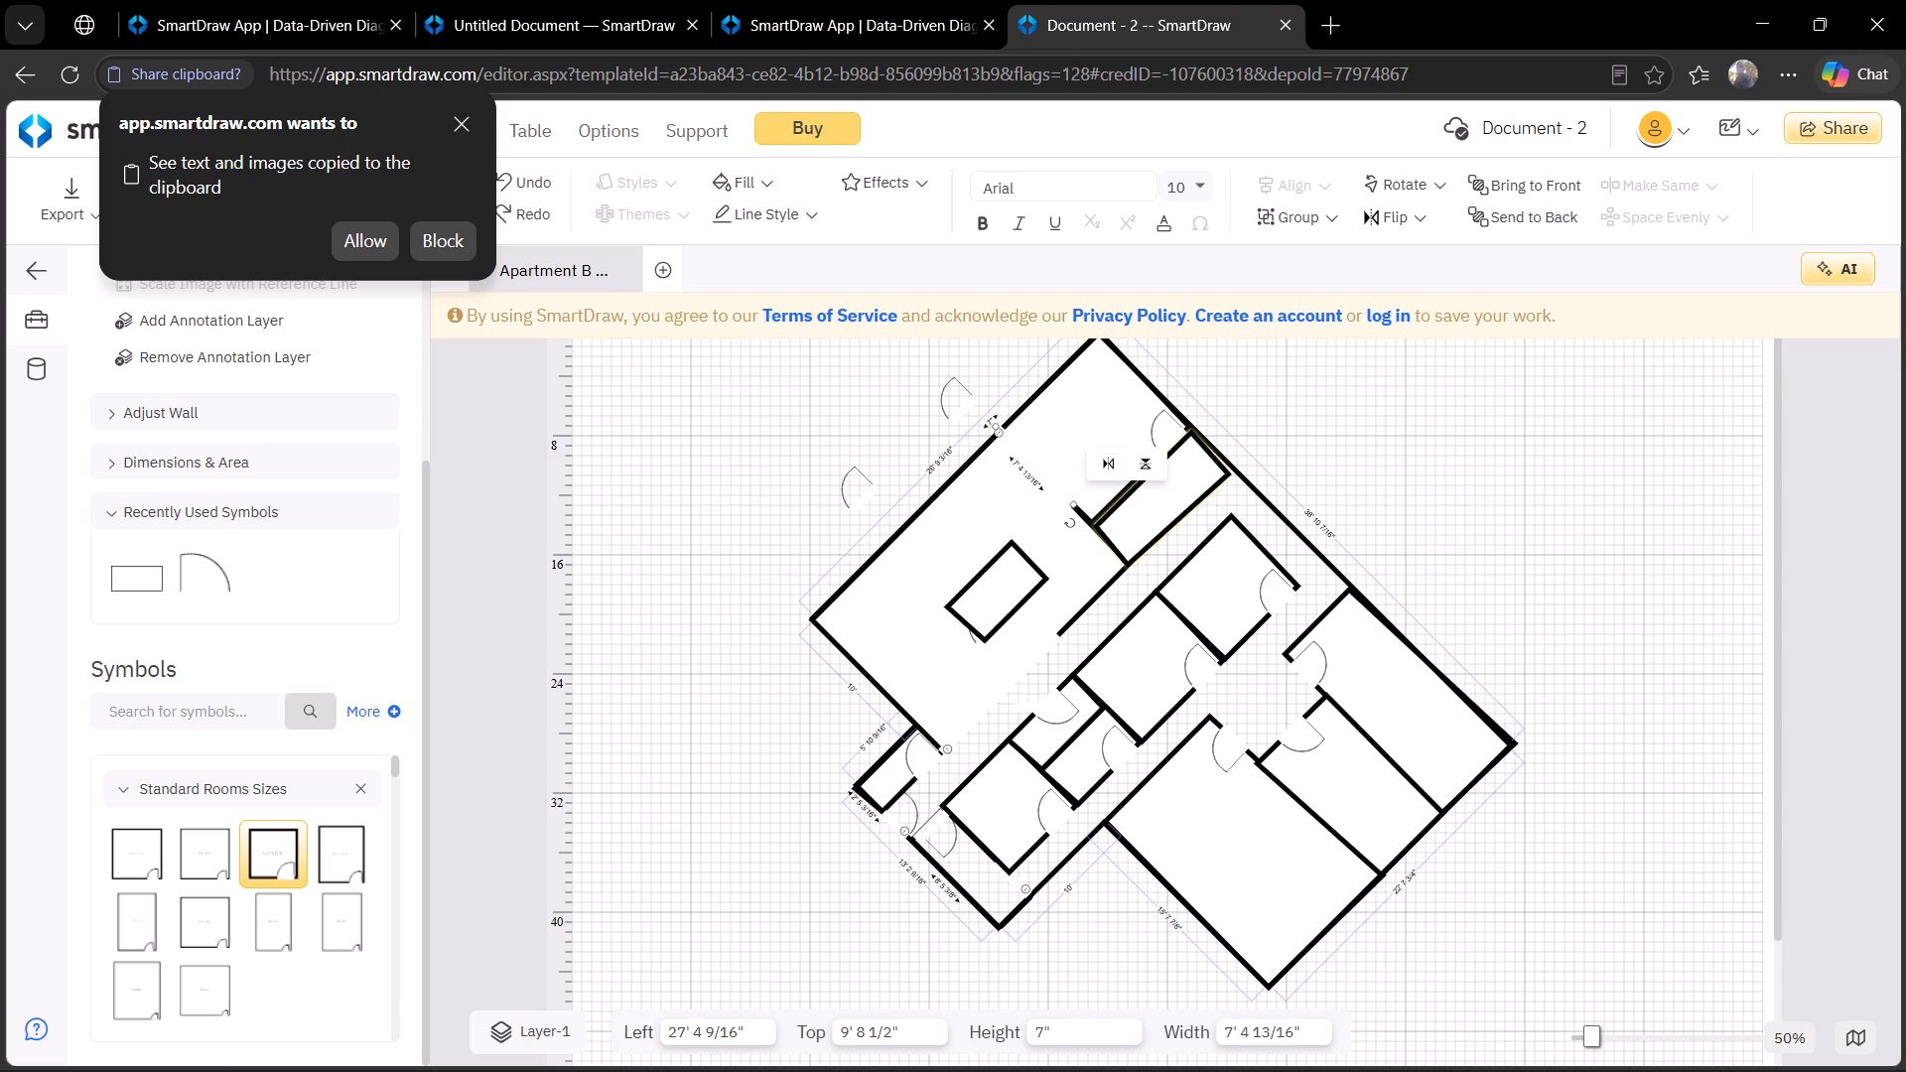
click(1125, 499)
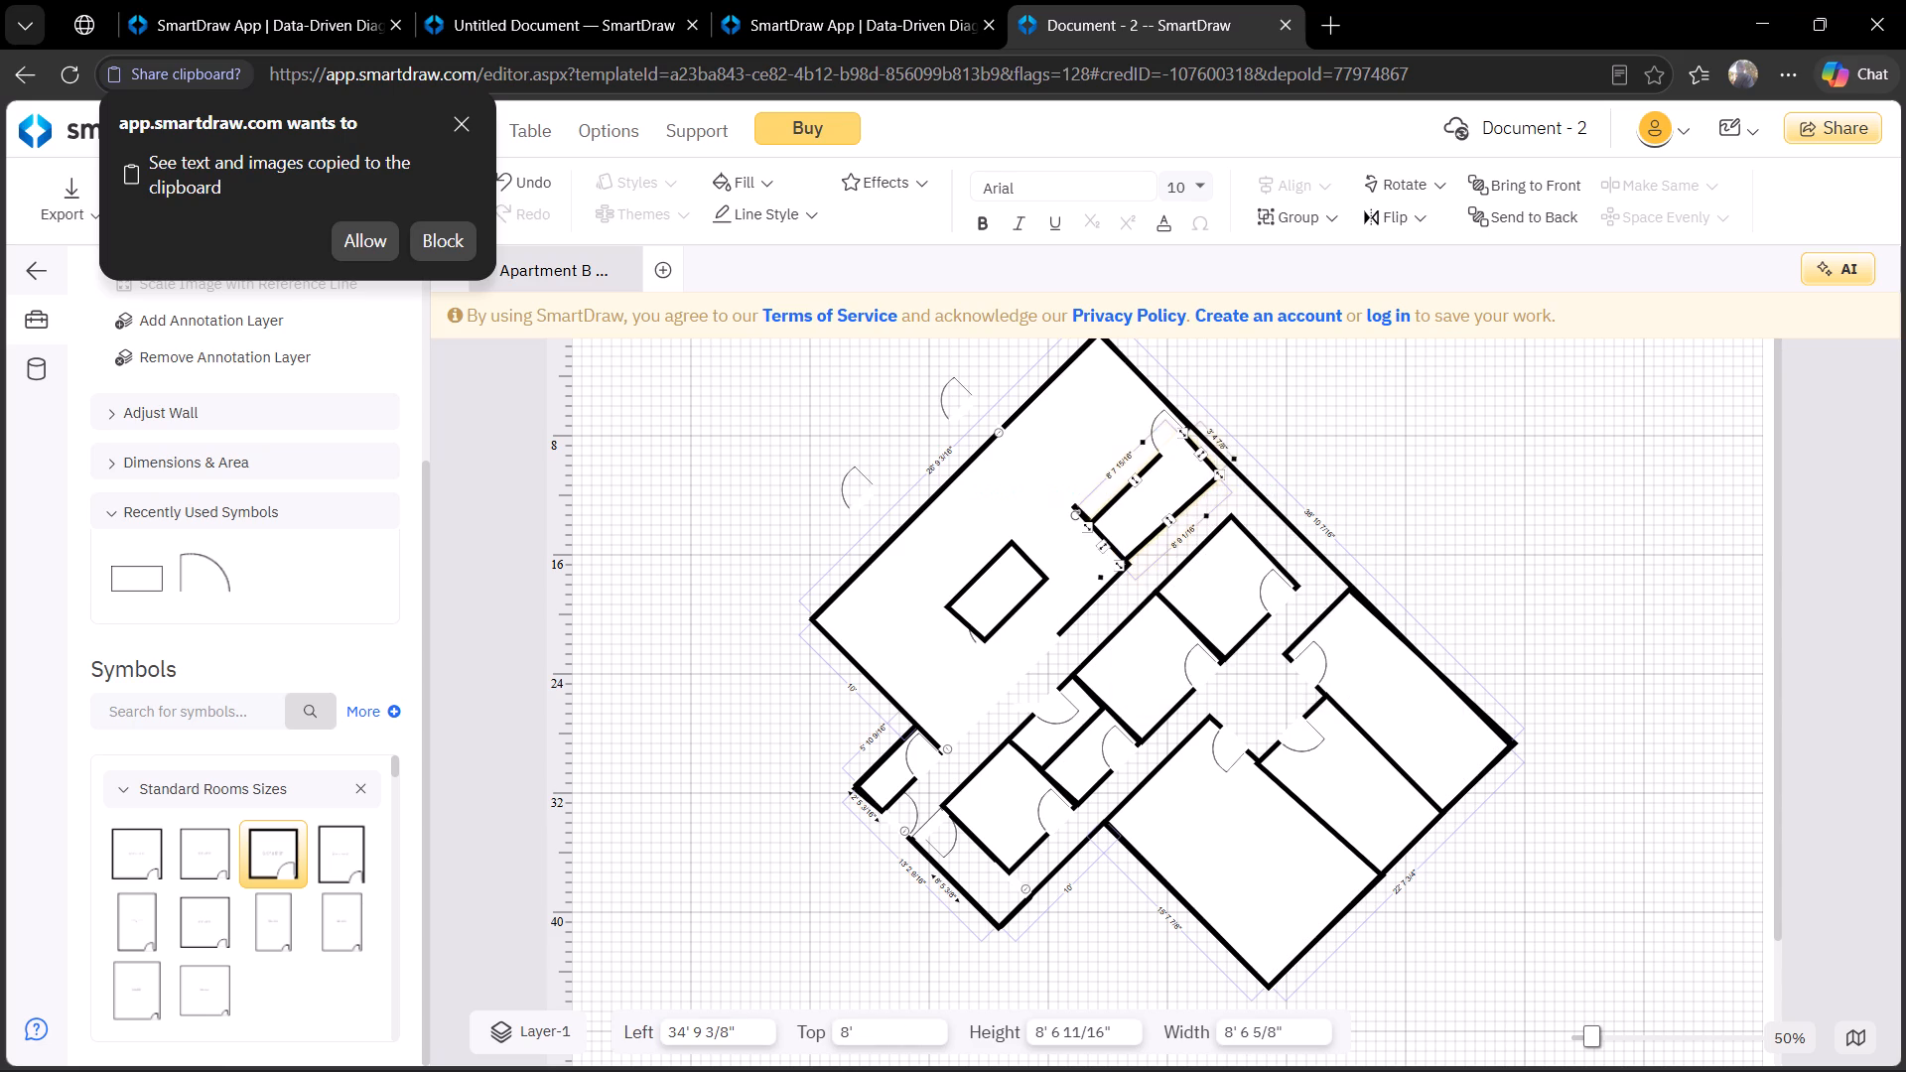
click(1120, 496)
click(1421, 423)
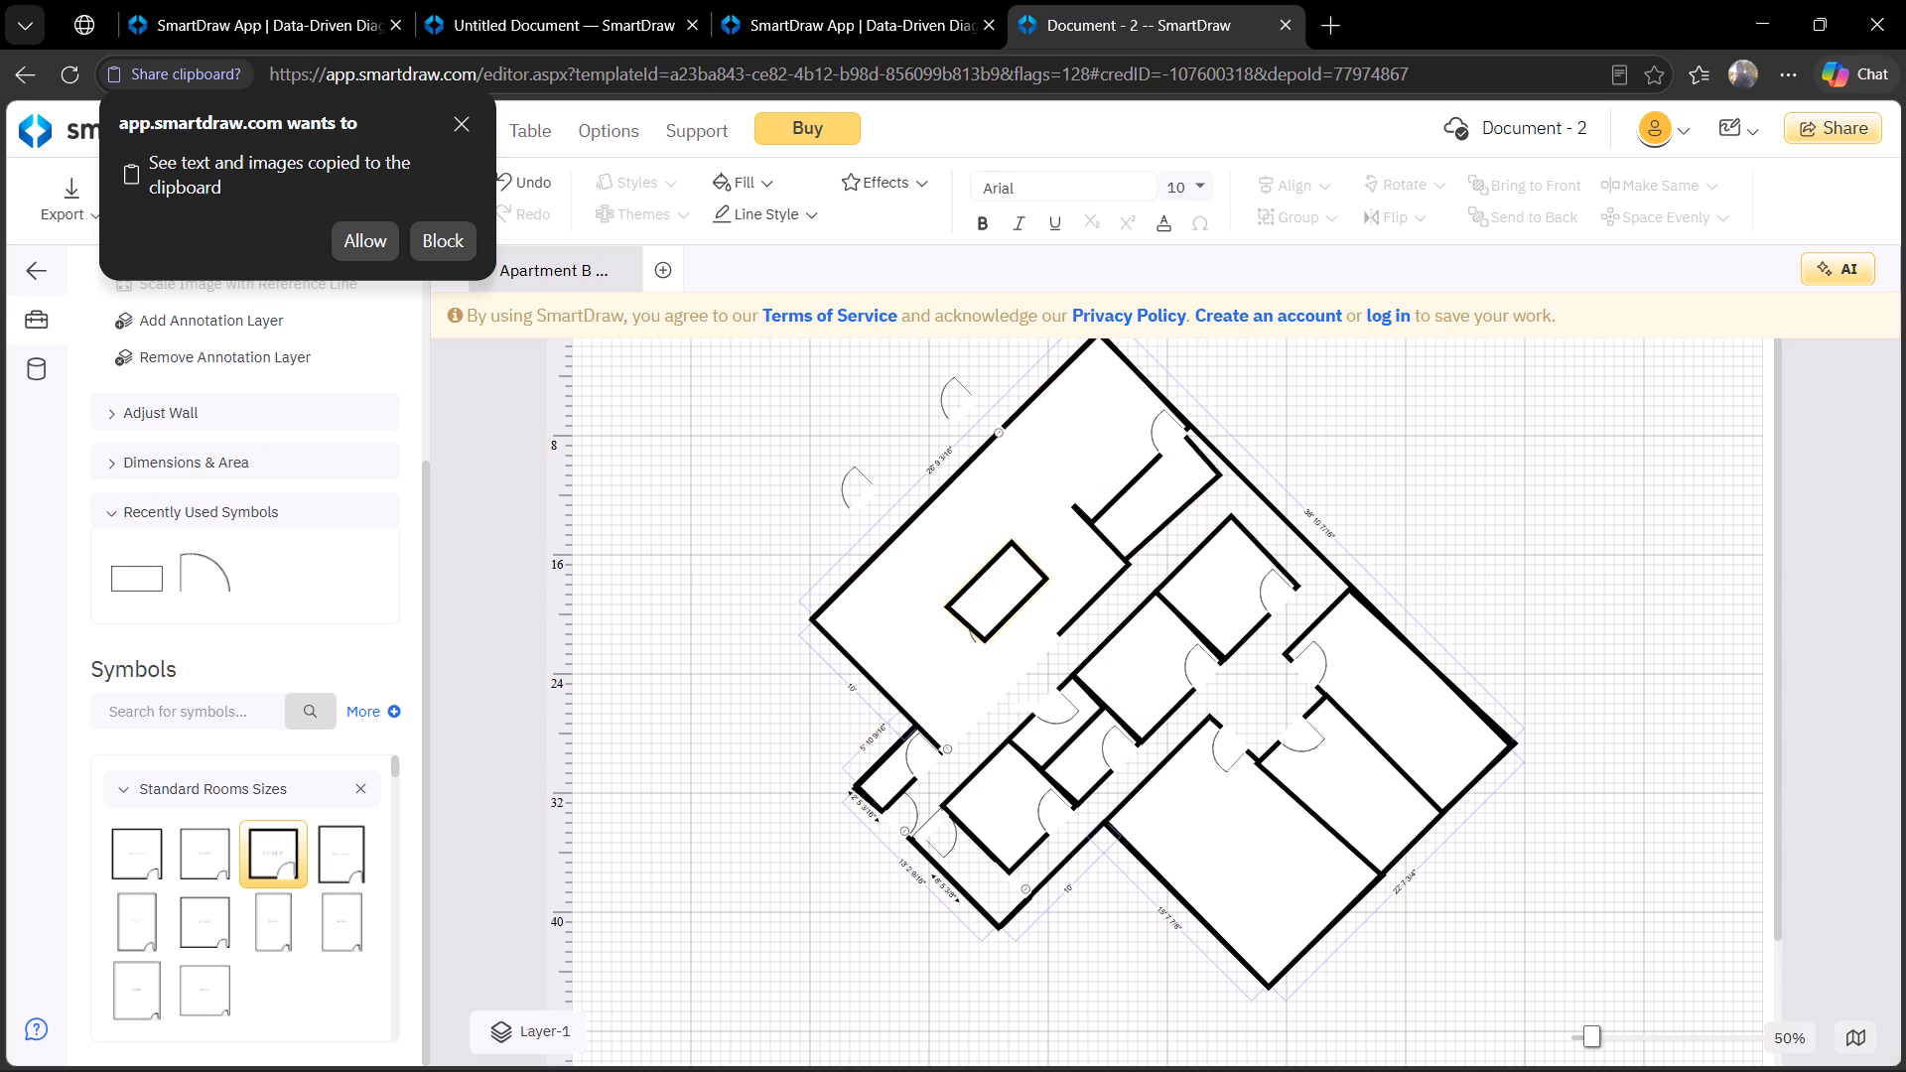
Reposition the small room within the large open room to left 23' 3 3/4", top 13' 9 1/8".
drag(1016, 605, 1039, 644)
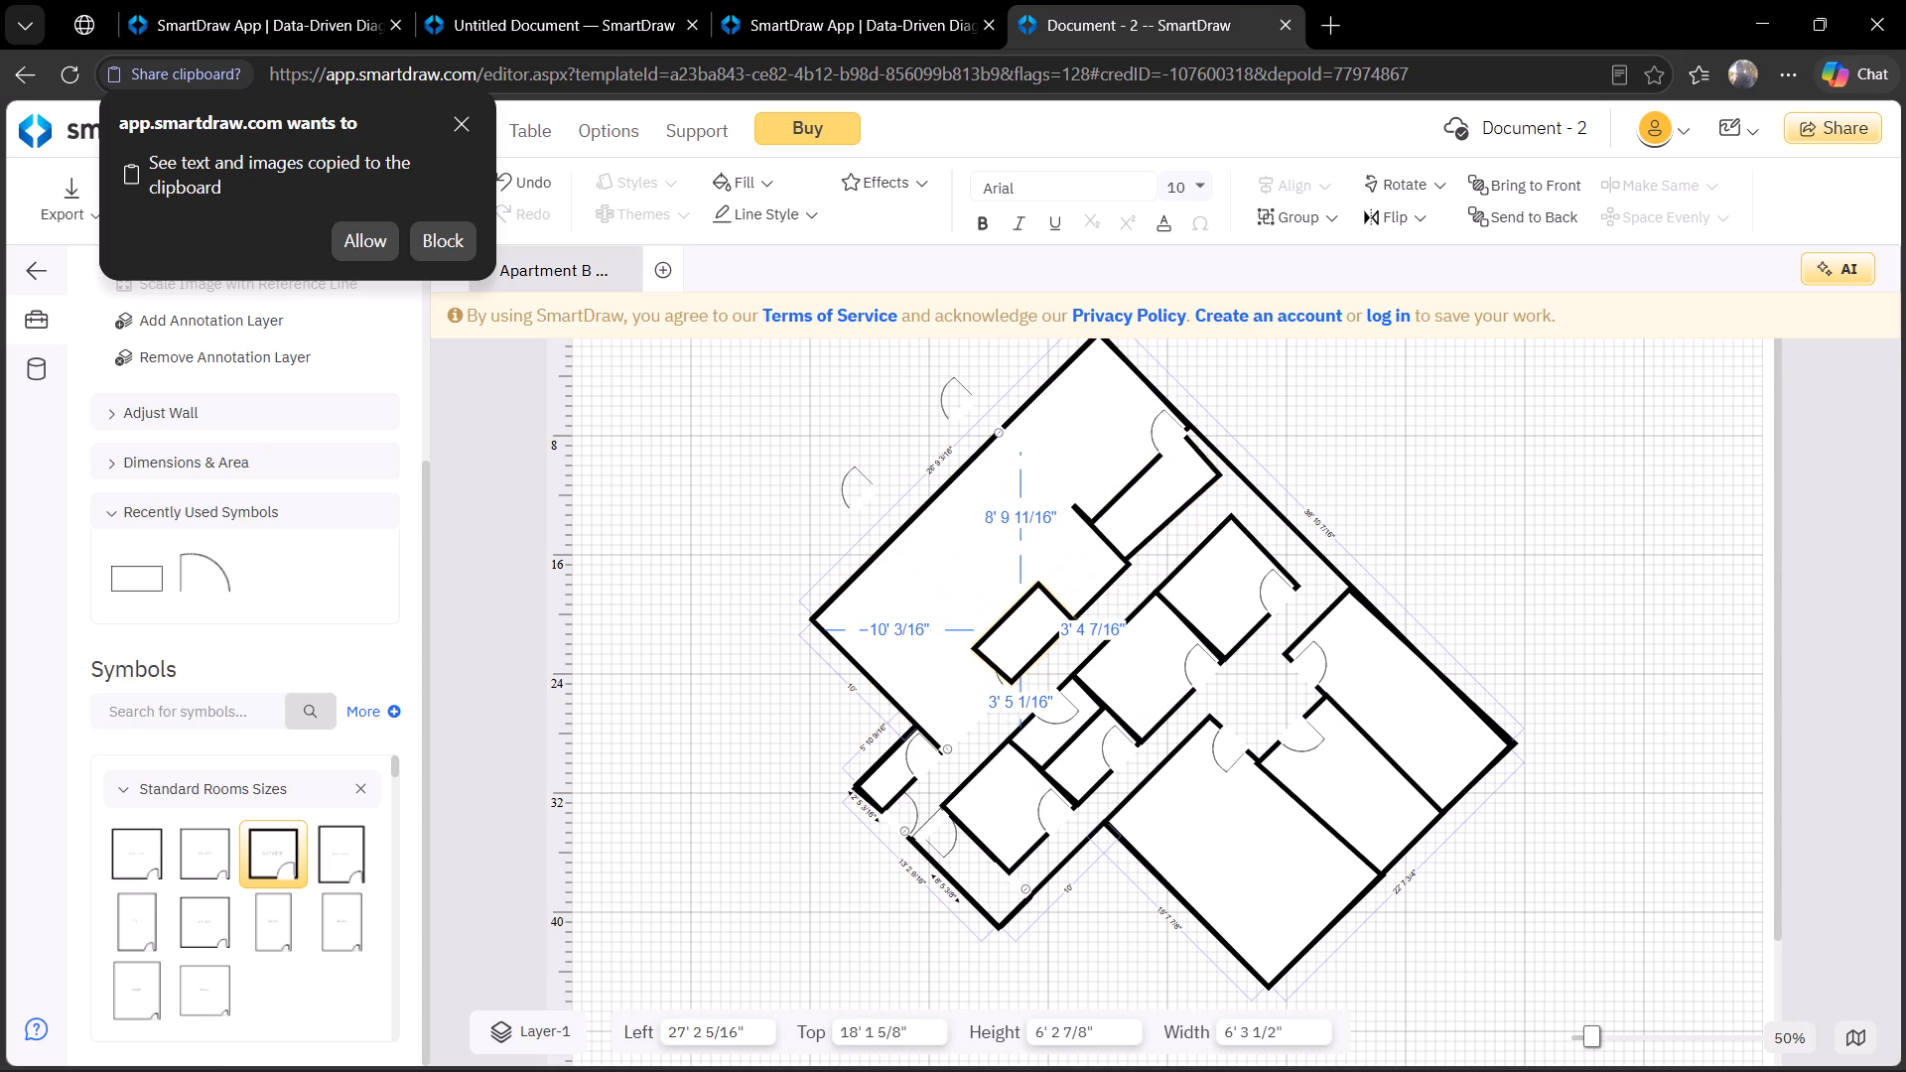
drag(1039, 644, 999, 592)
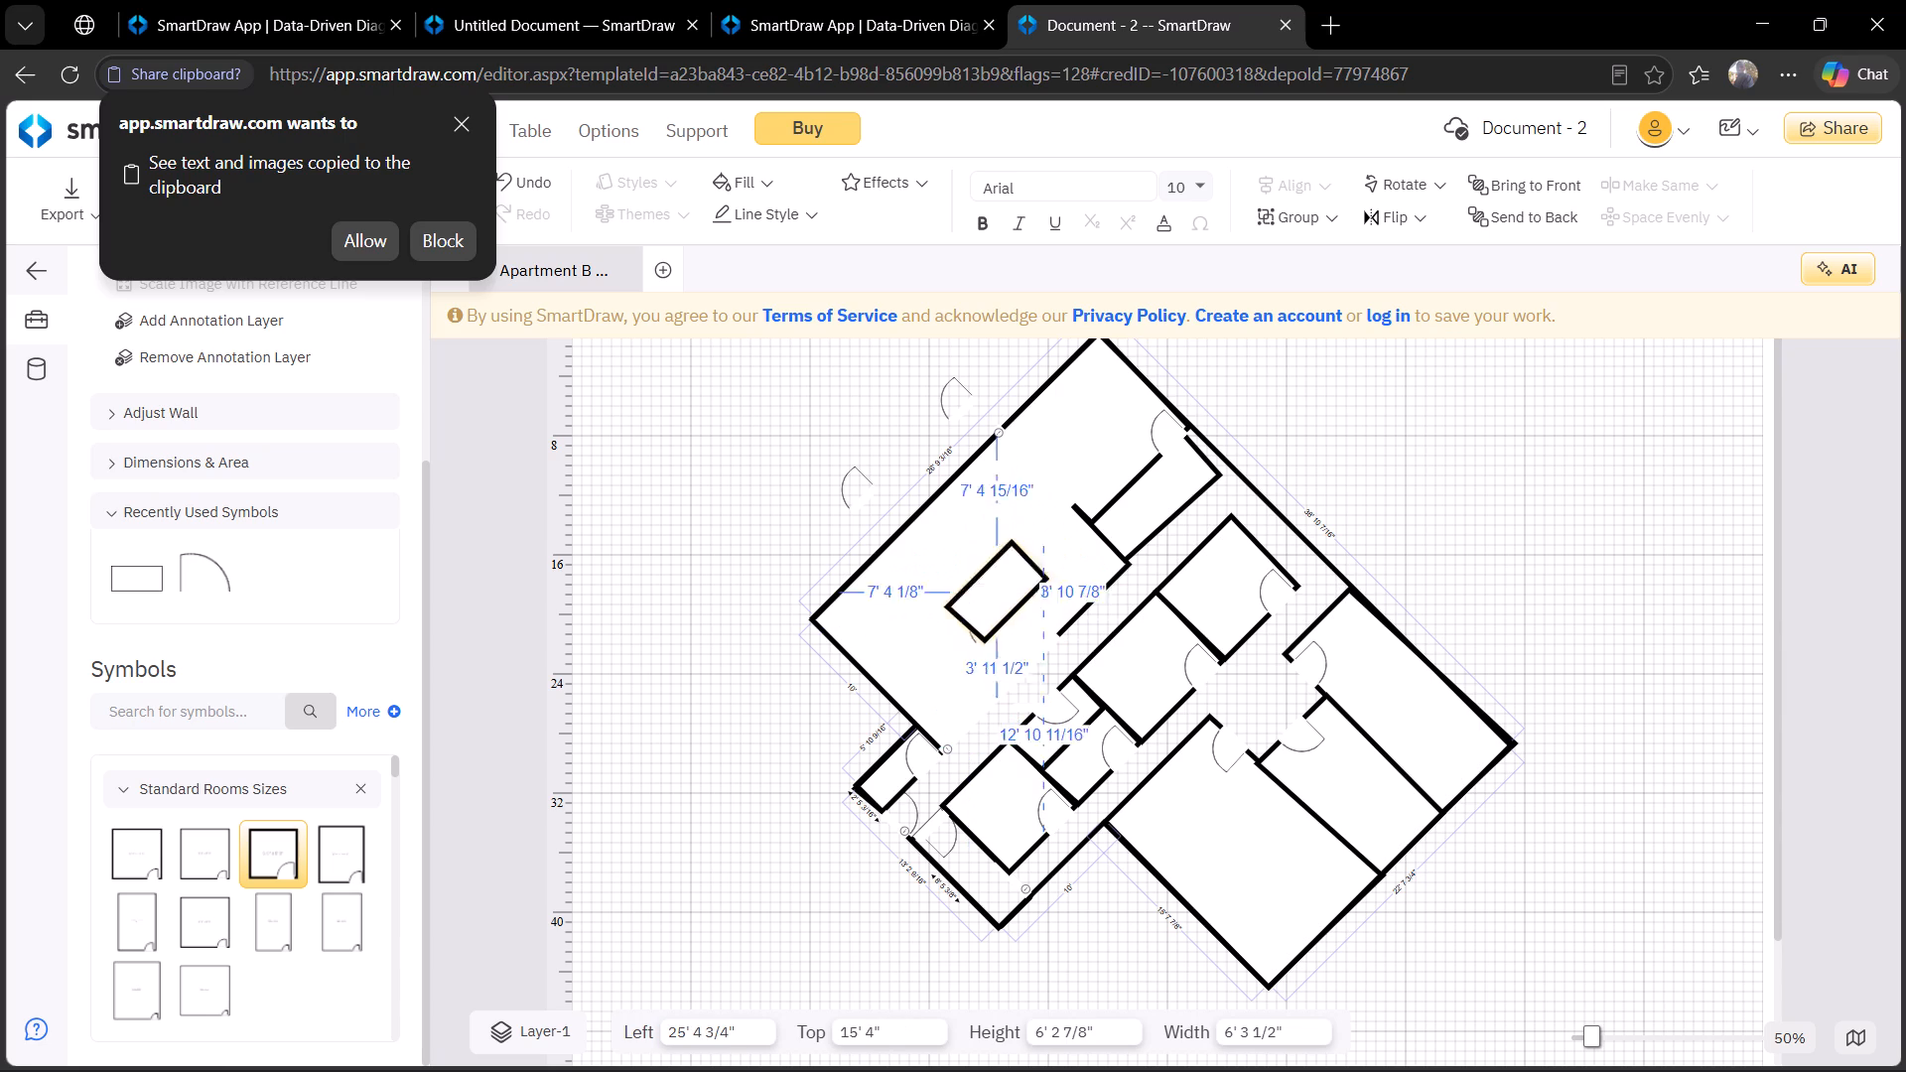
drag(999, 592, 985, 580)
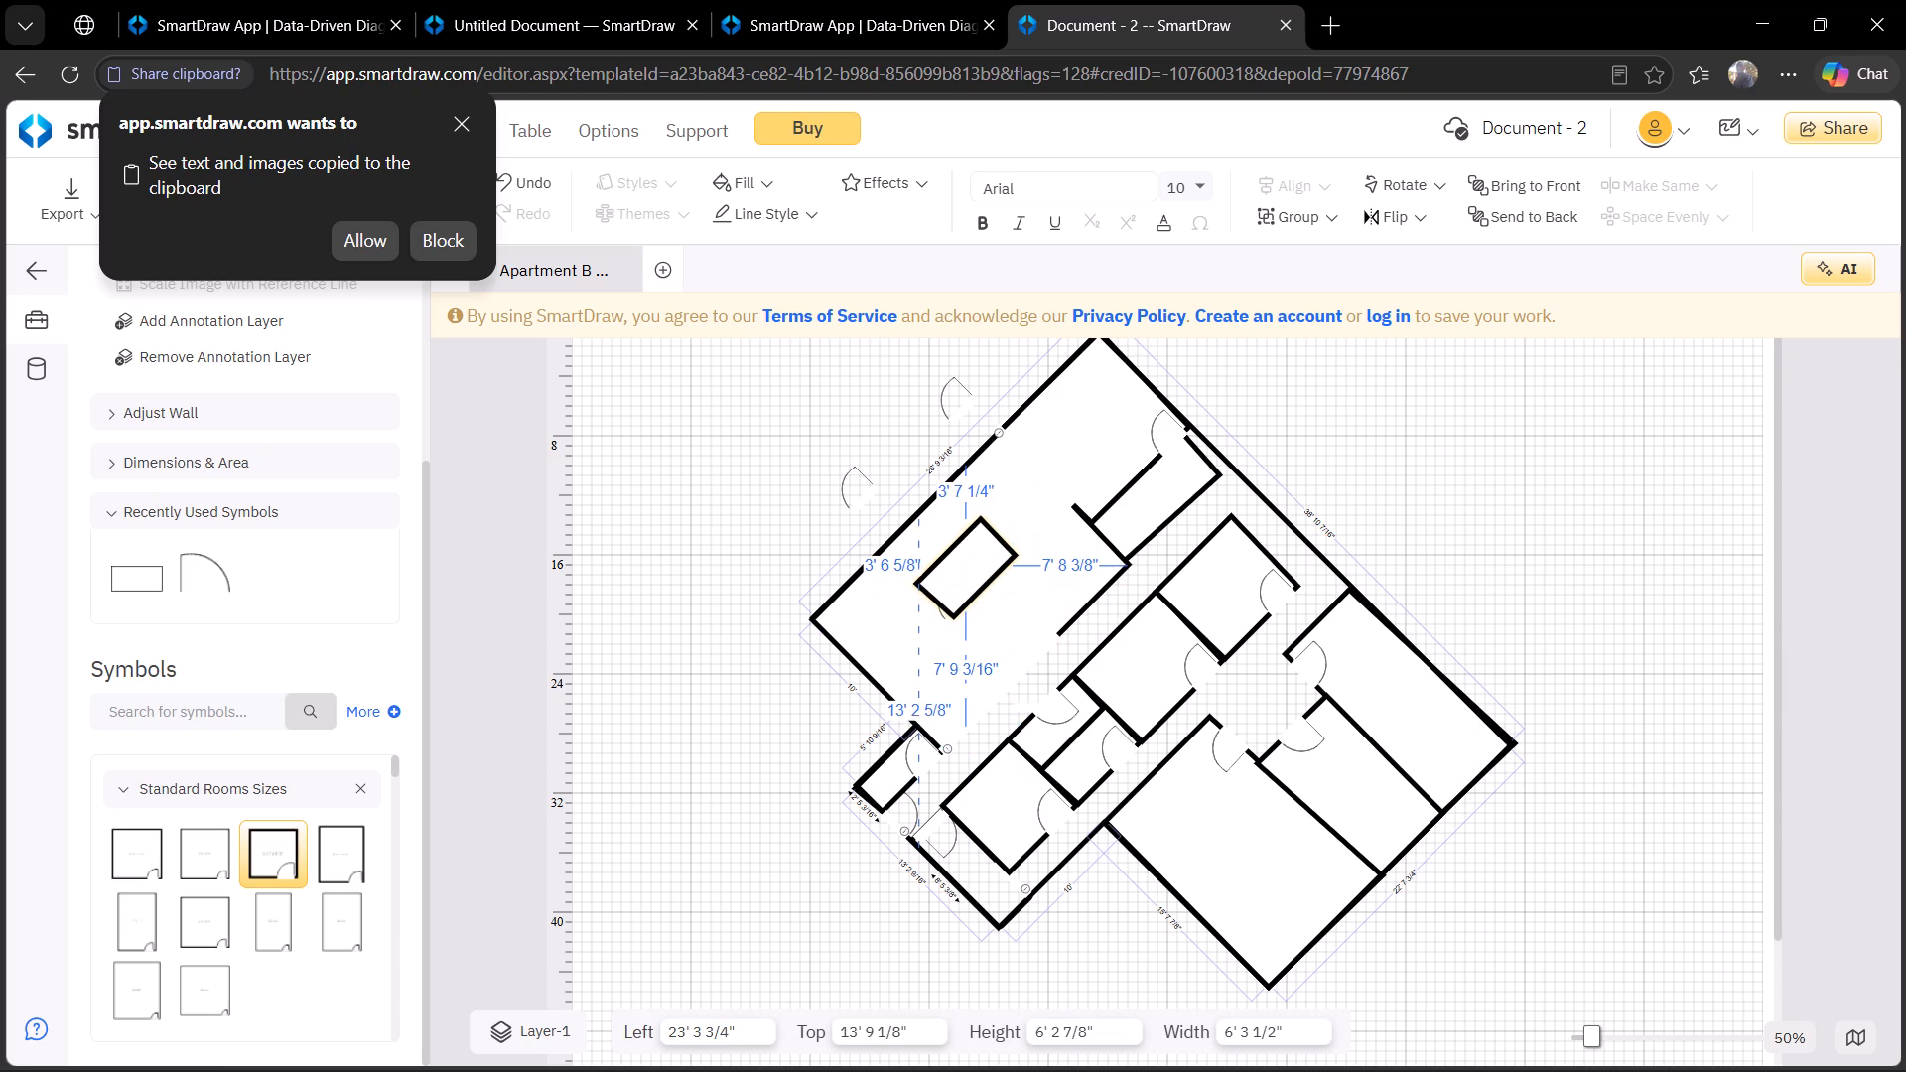
Move the longer room from the upper outer wall to outside the plan, at left 59' 4", top 4'.
click(1174, 514)
drag(1174, 514, 1176, 515)
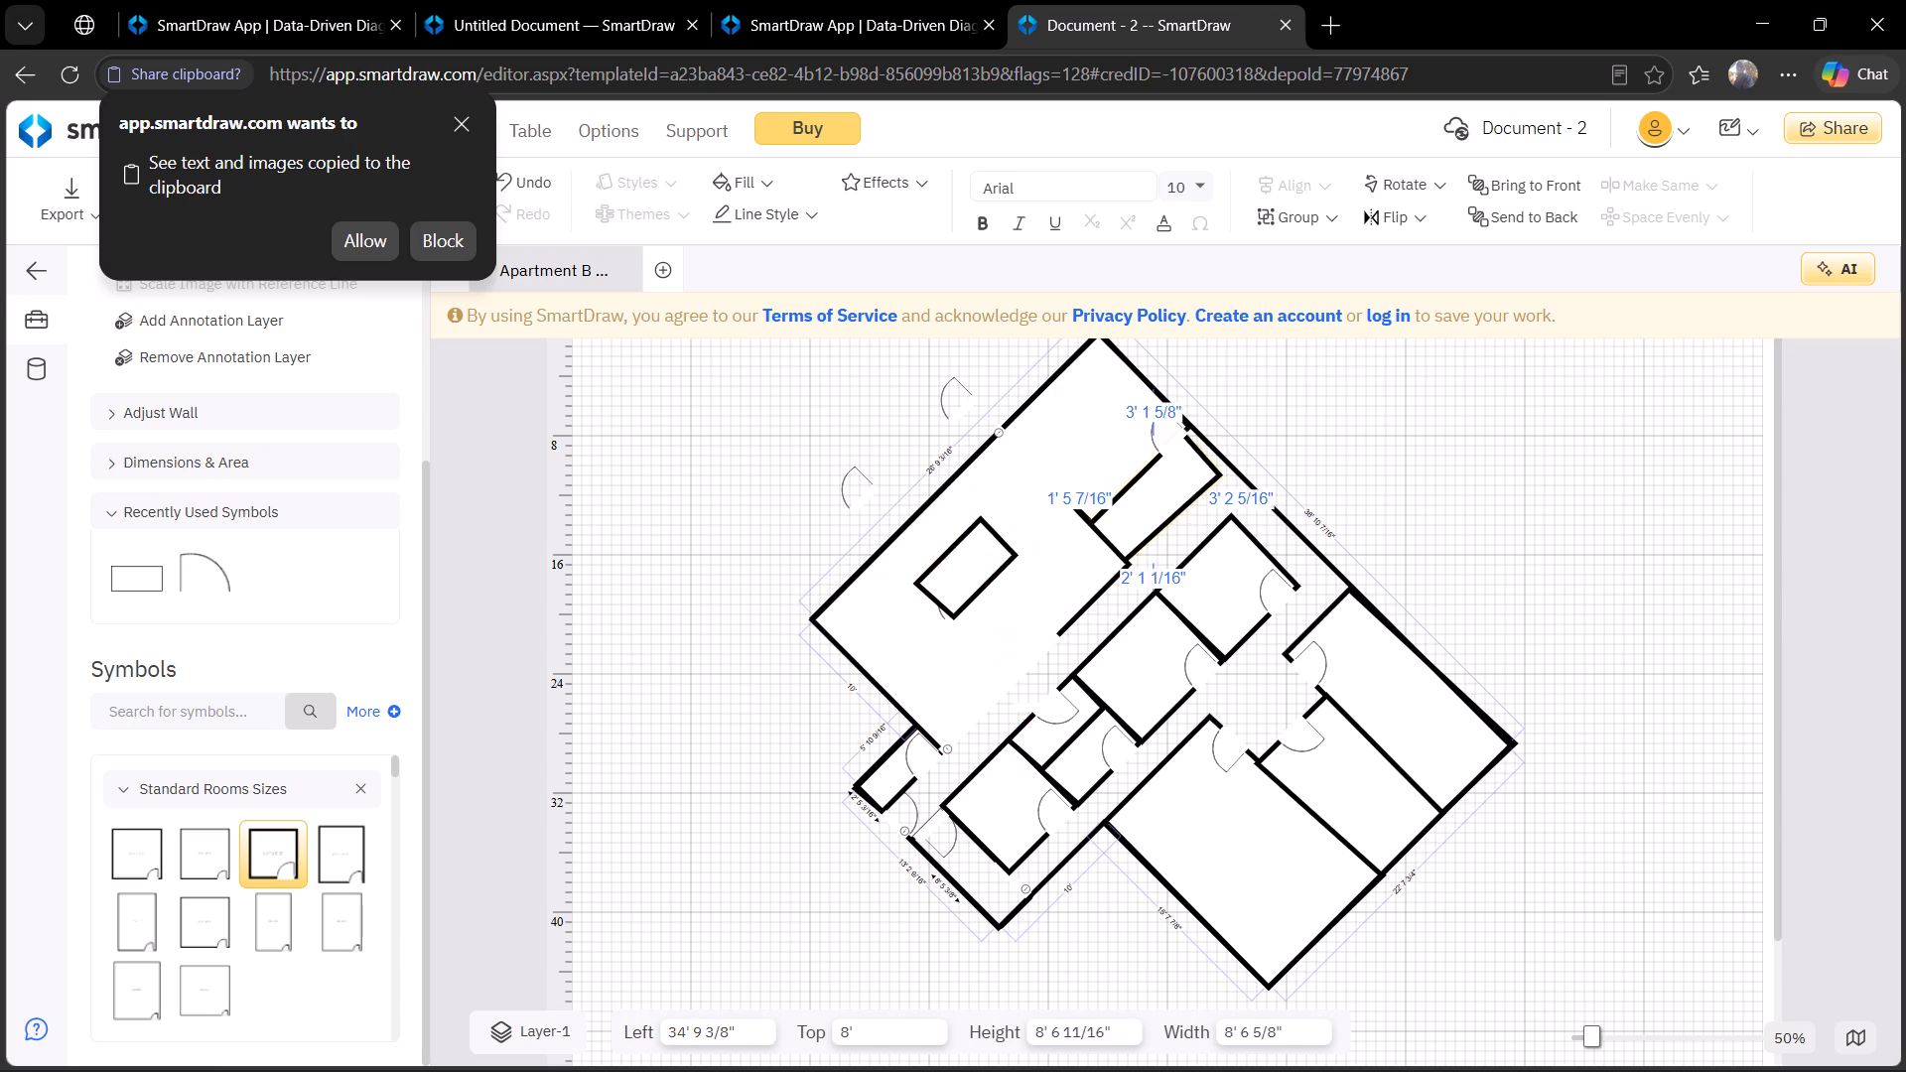
drag(1176, 515, 1175, 516)
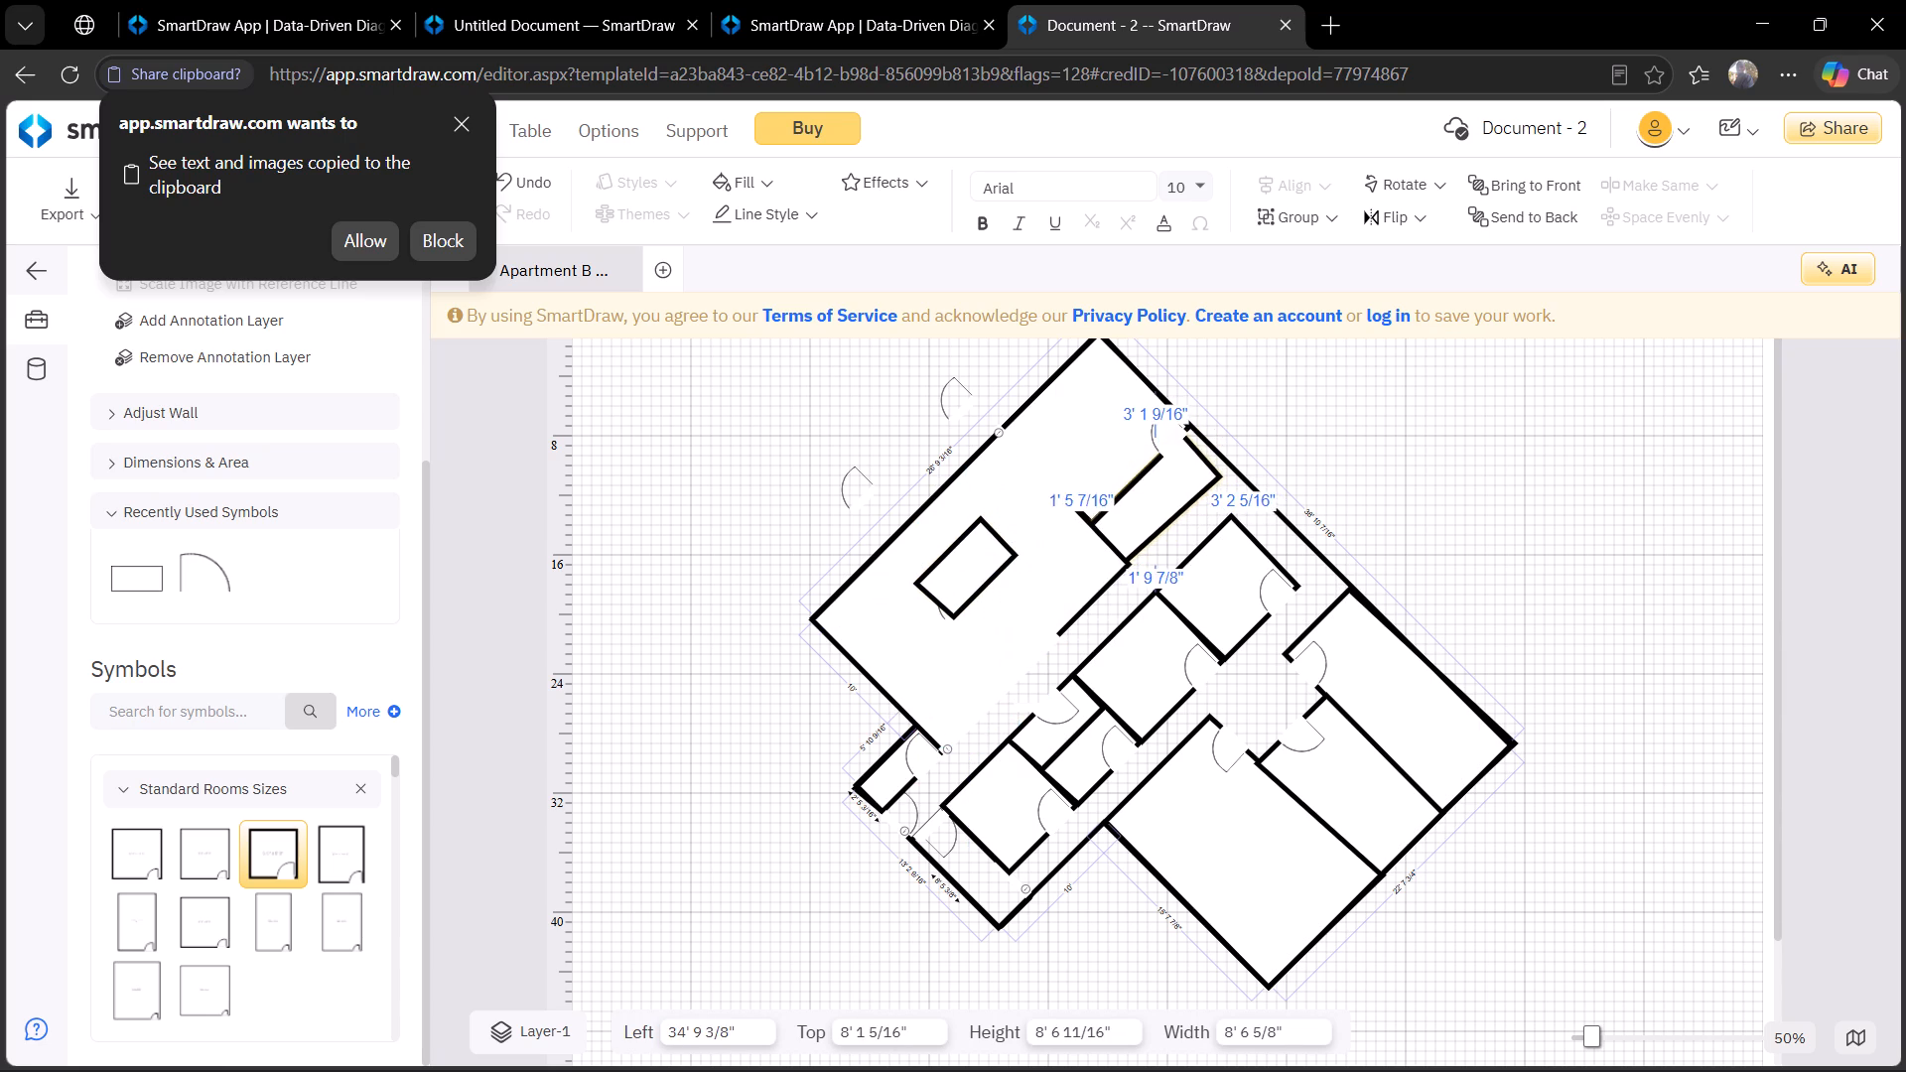
drag(1175, 516, 1537, 451)
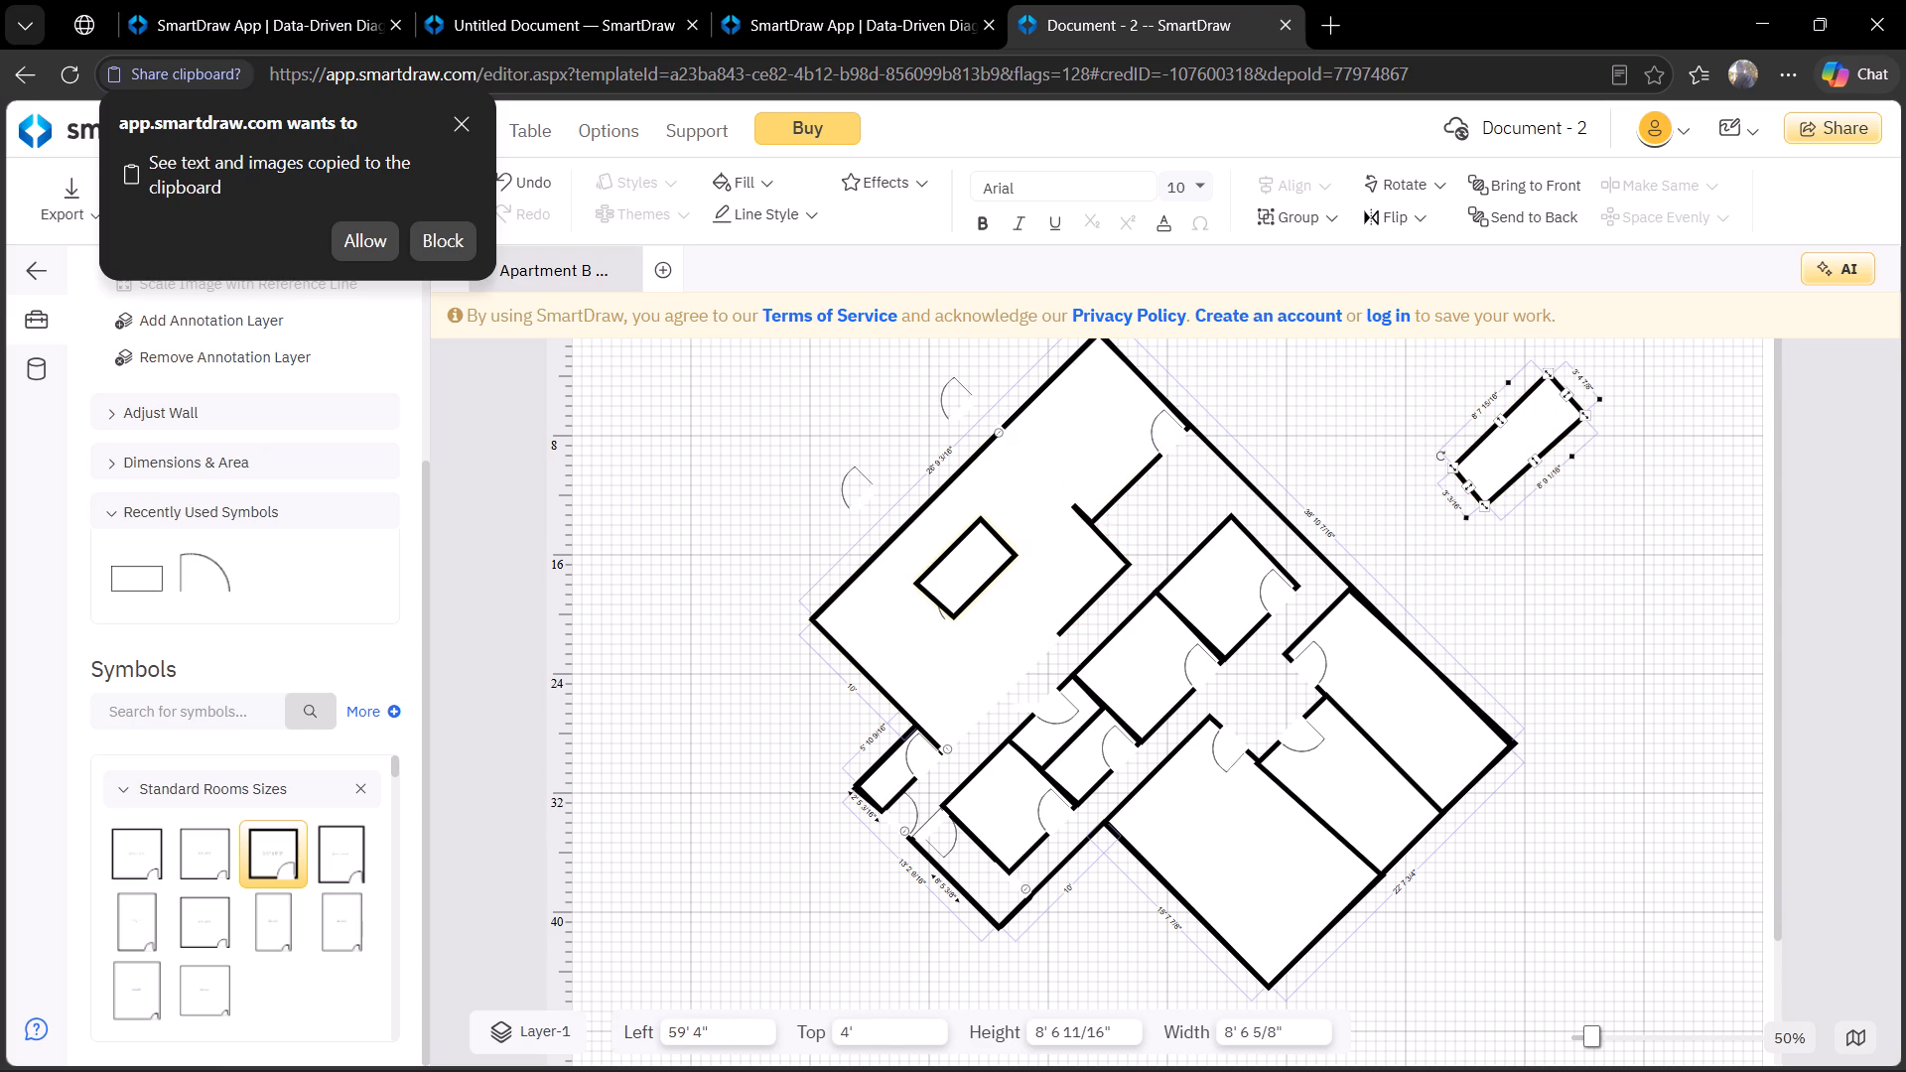
Place the small room in the vacated spot, against the uppermost room's lower-right wall and just below the door there.
click(969, 595)
drag(969, 595, 1161, 538)
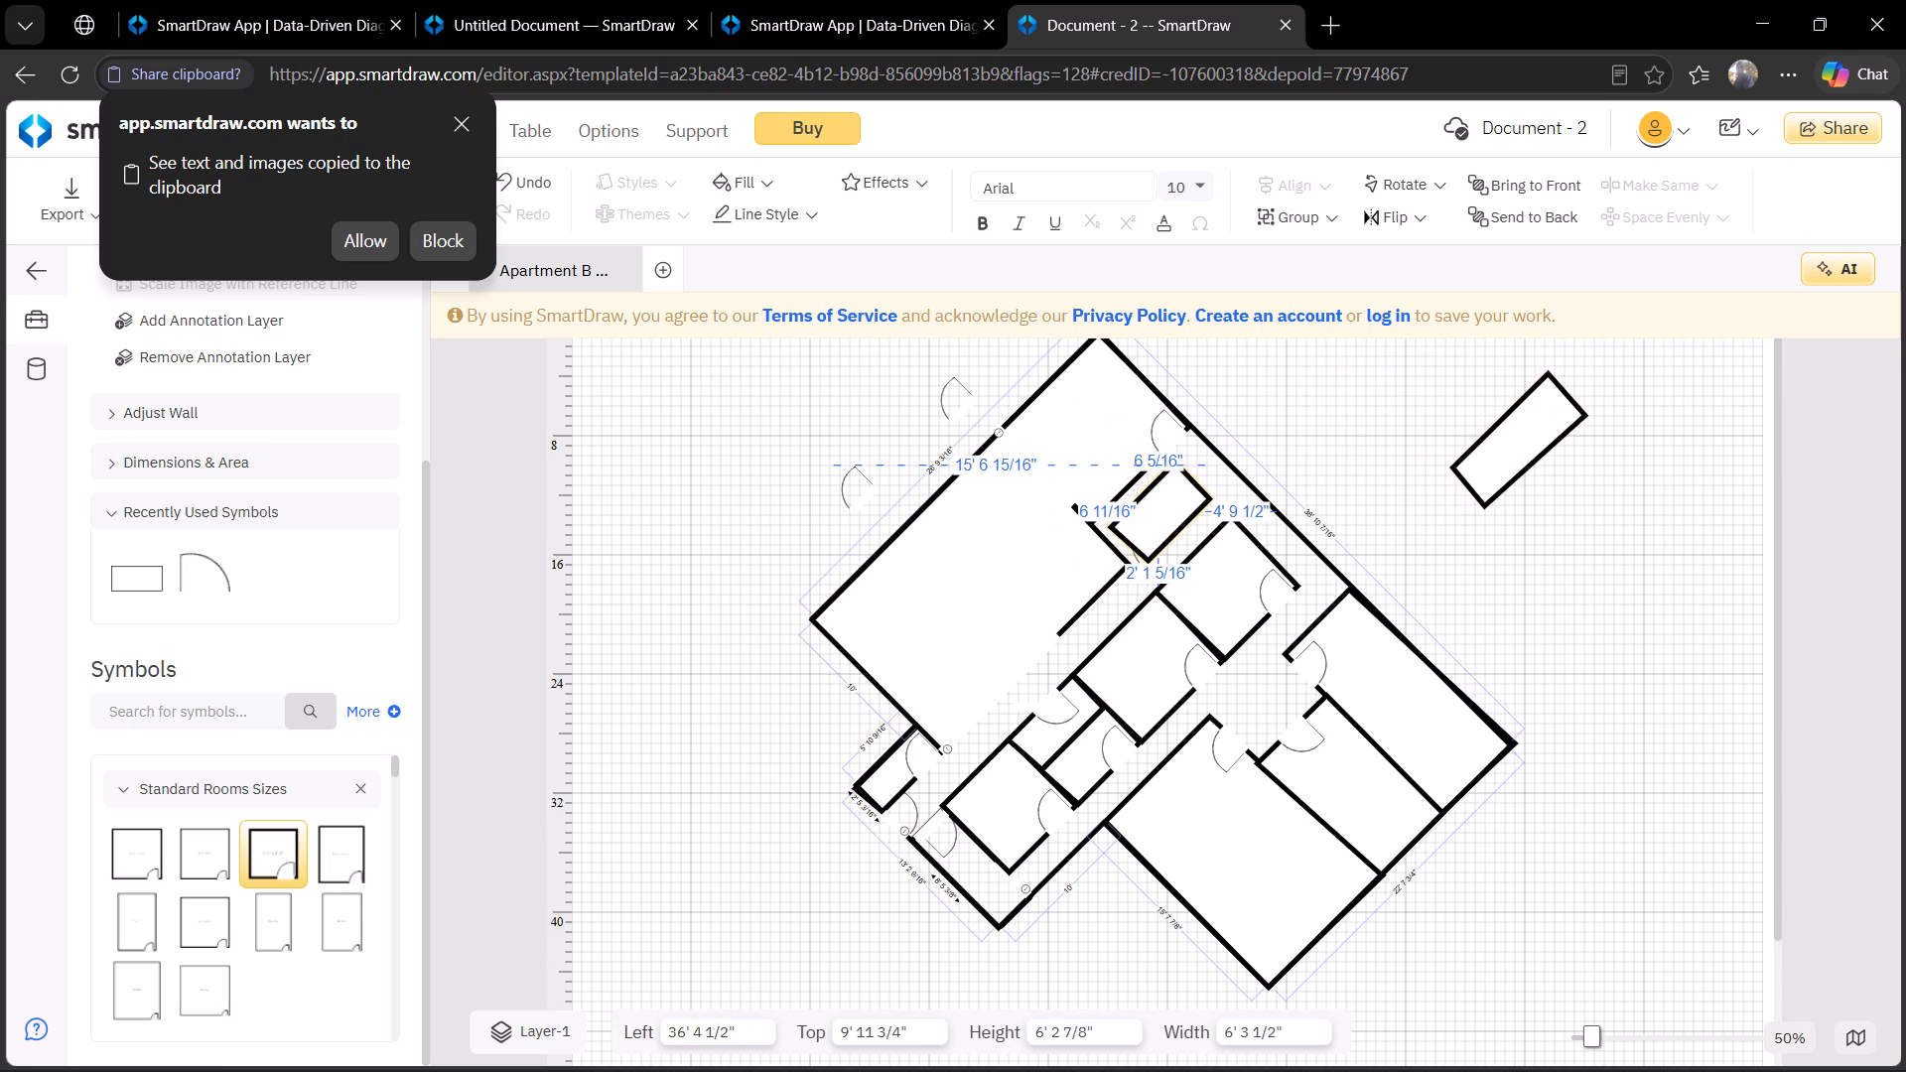
drag(1161, 538, 1143, 535)
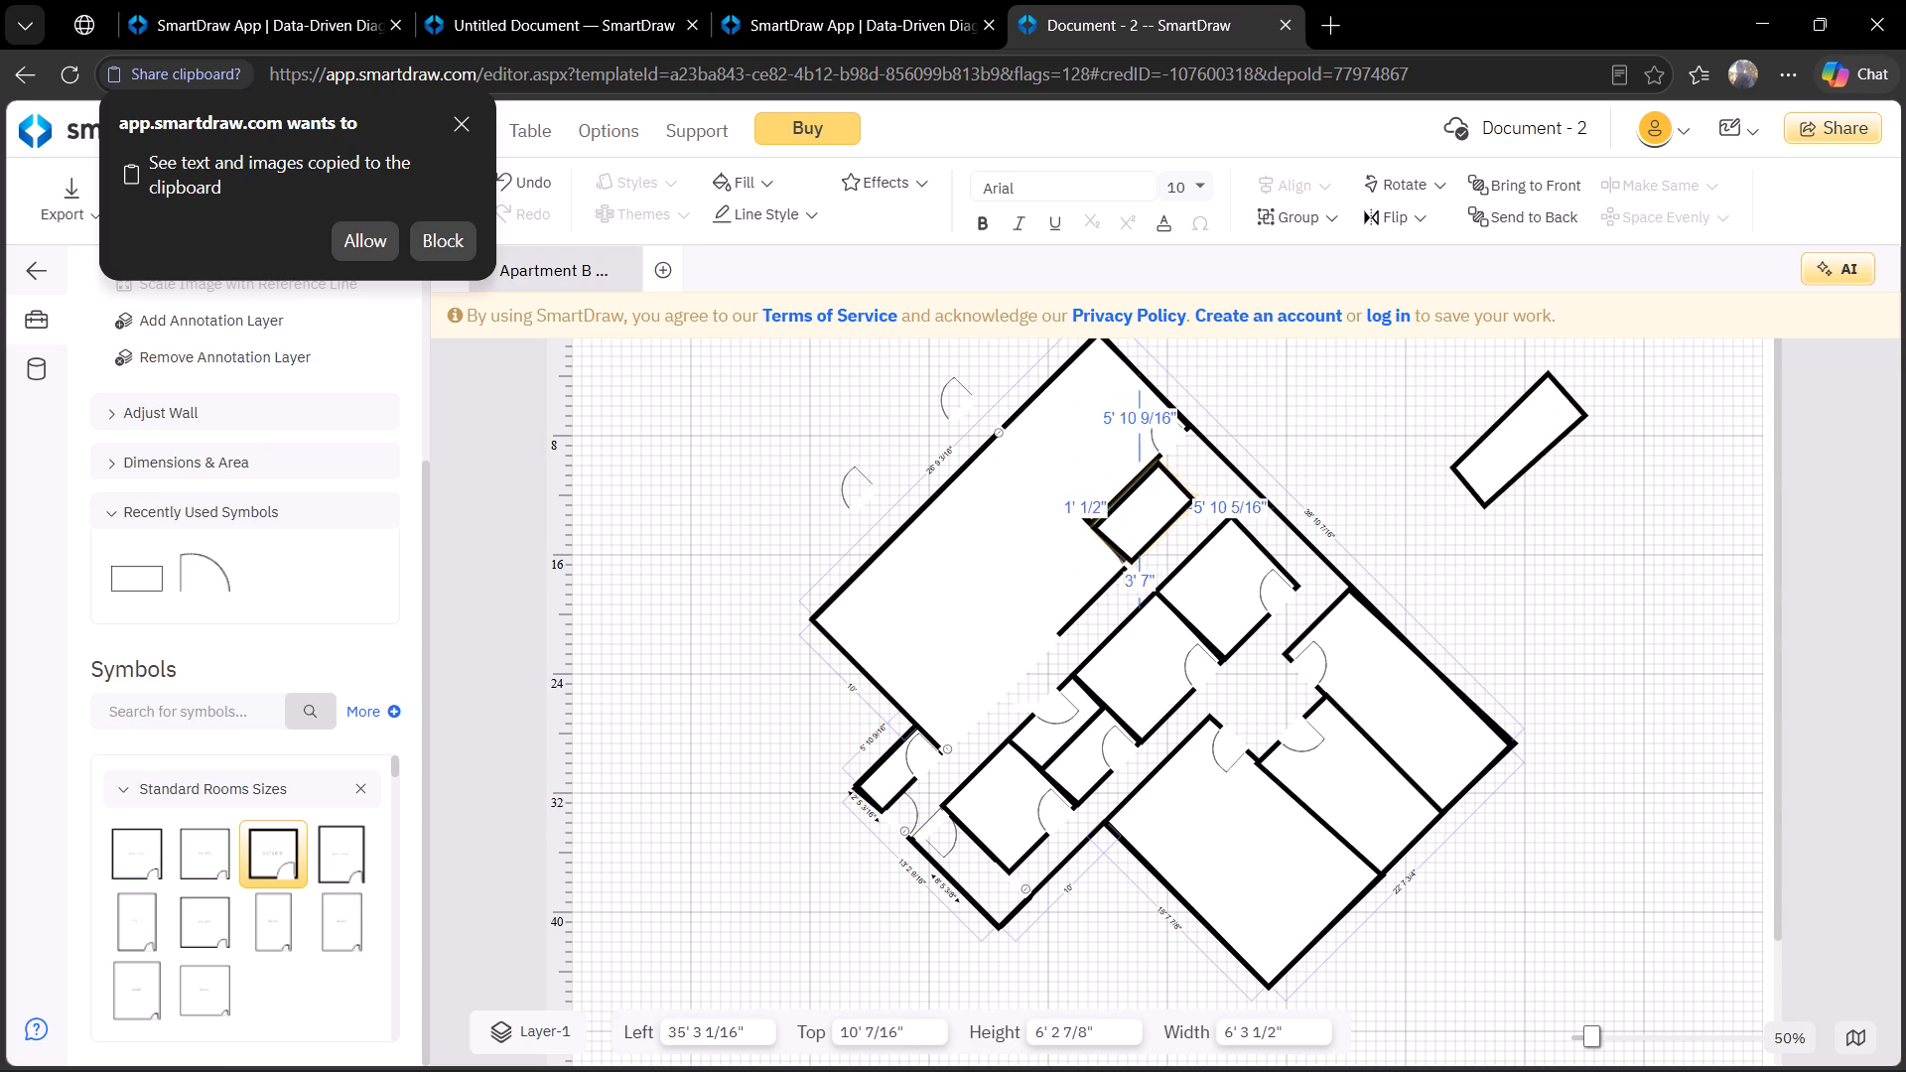
drag(1143, 535, 1139, 532)
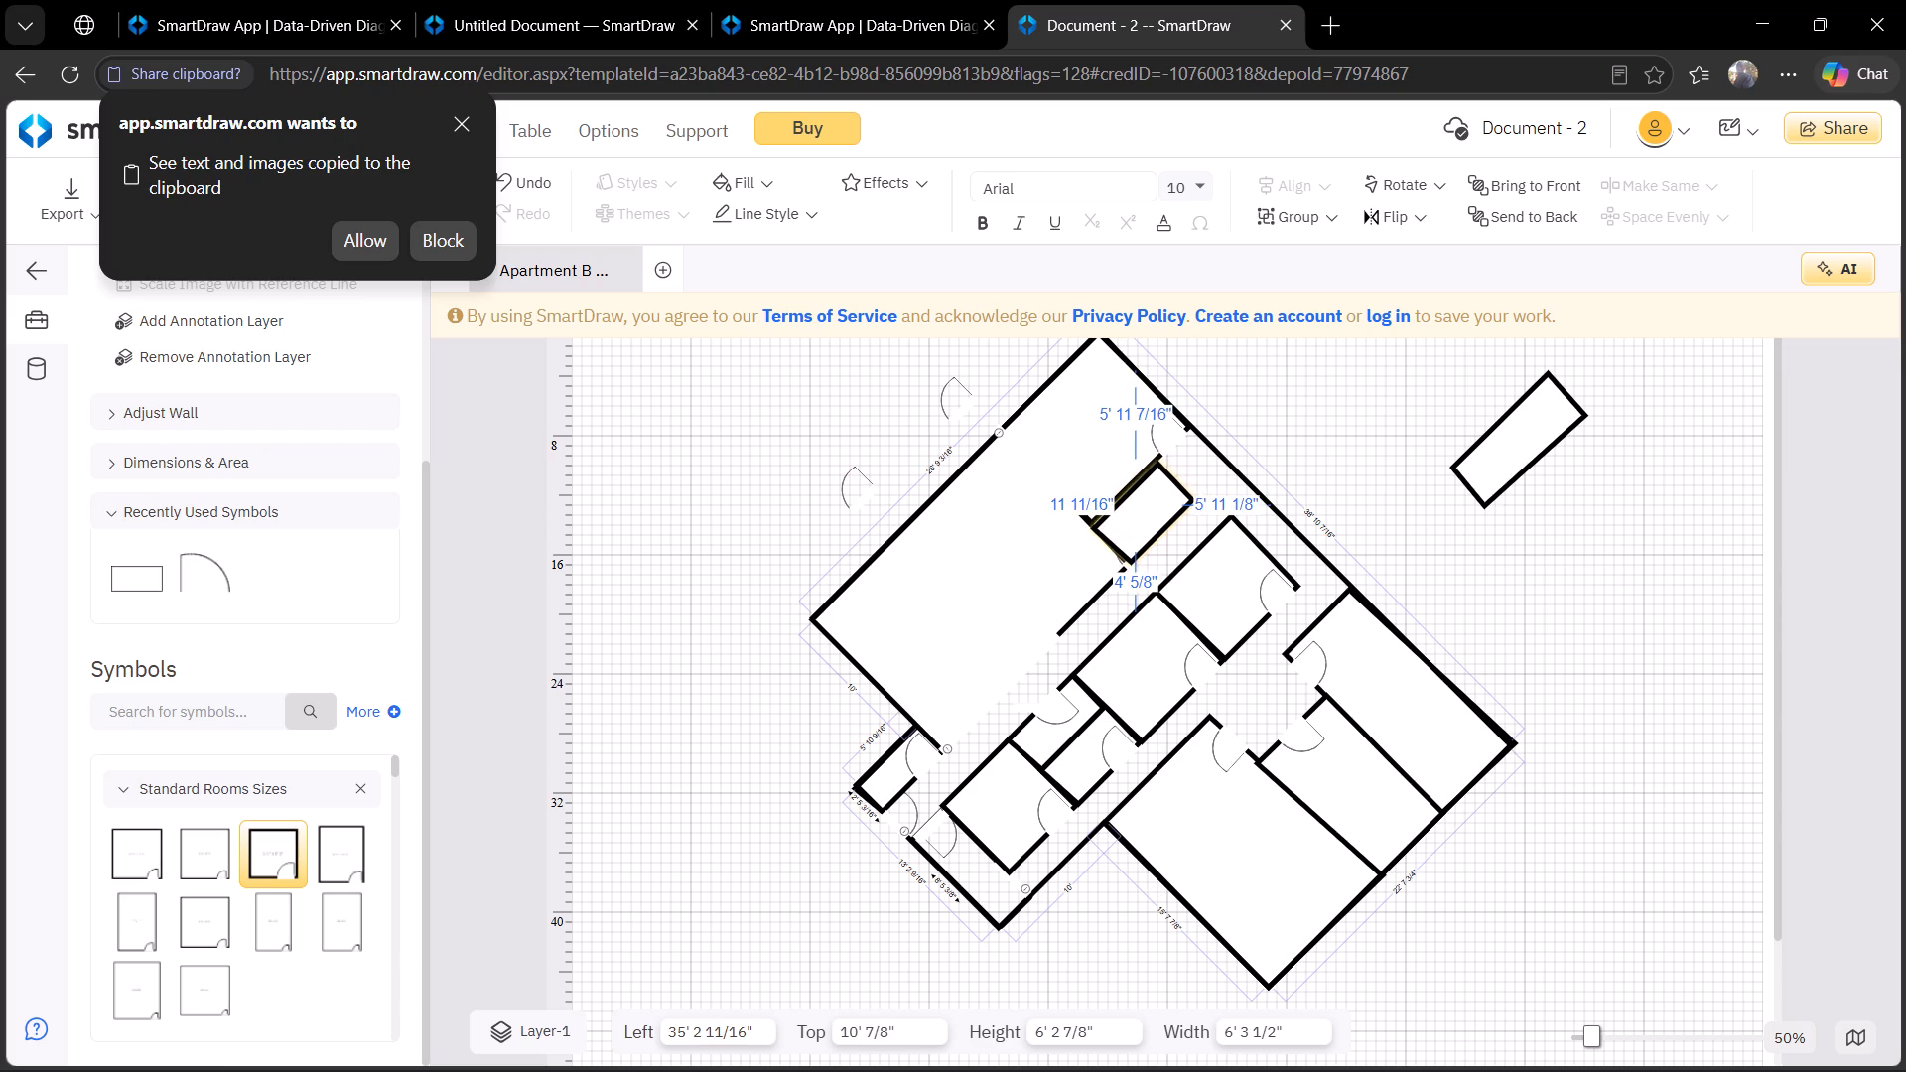
drag(1139, 532, 1139, 534)
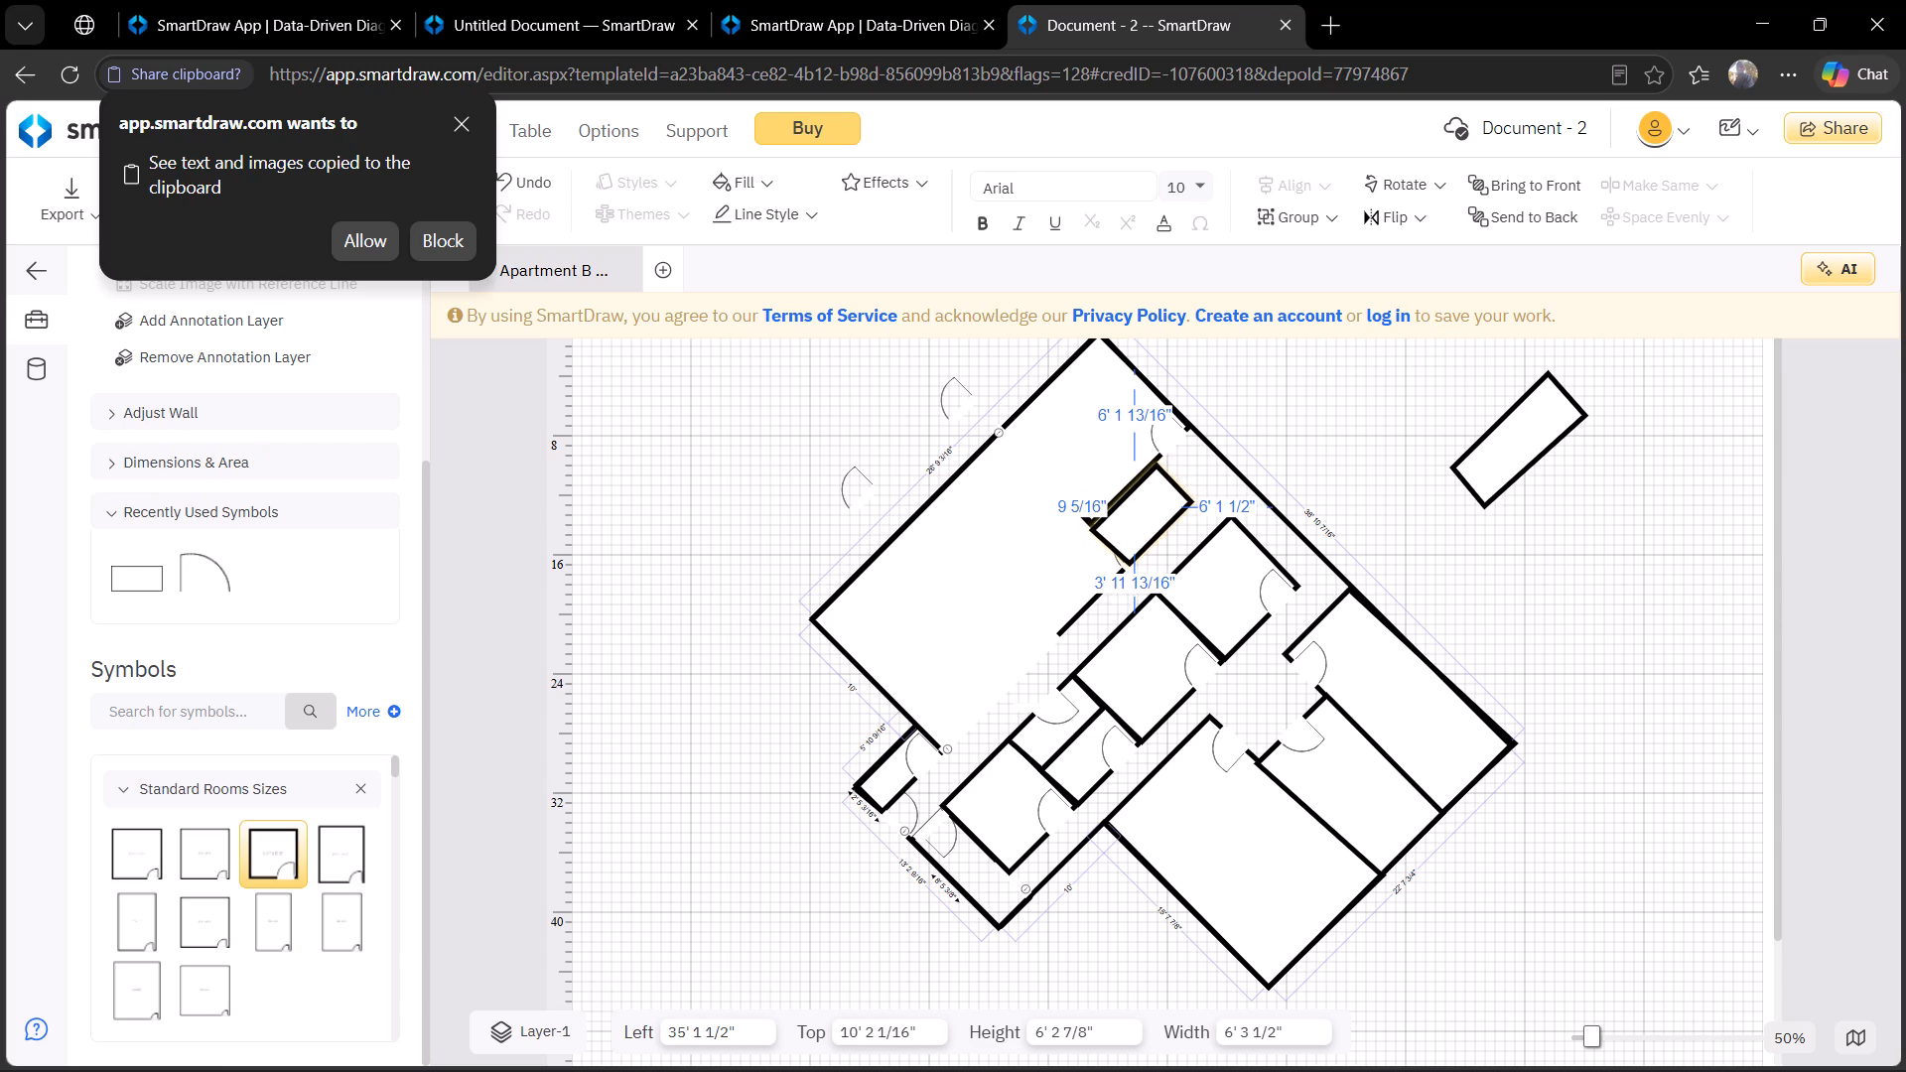
drag(1139, 534, 1137, 534)
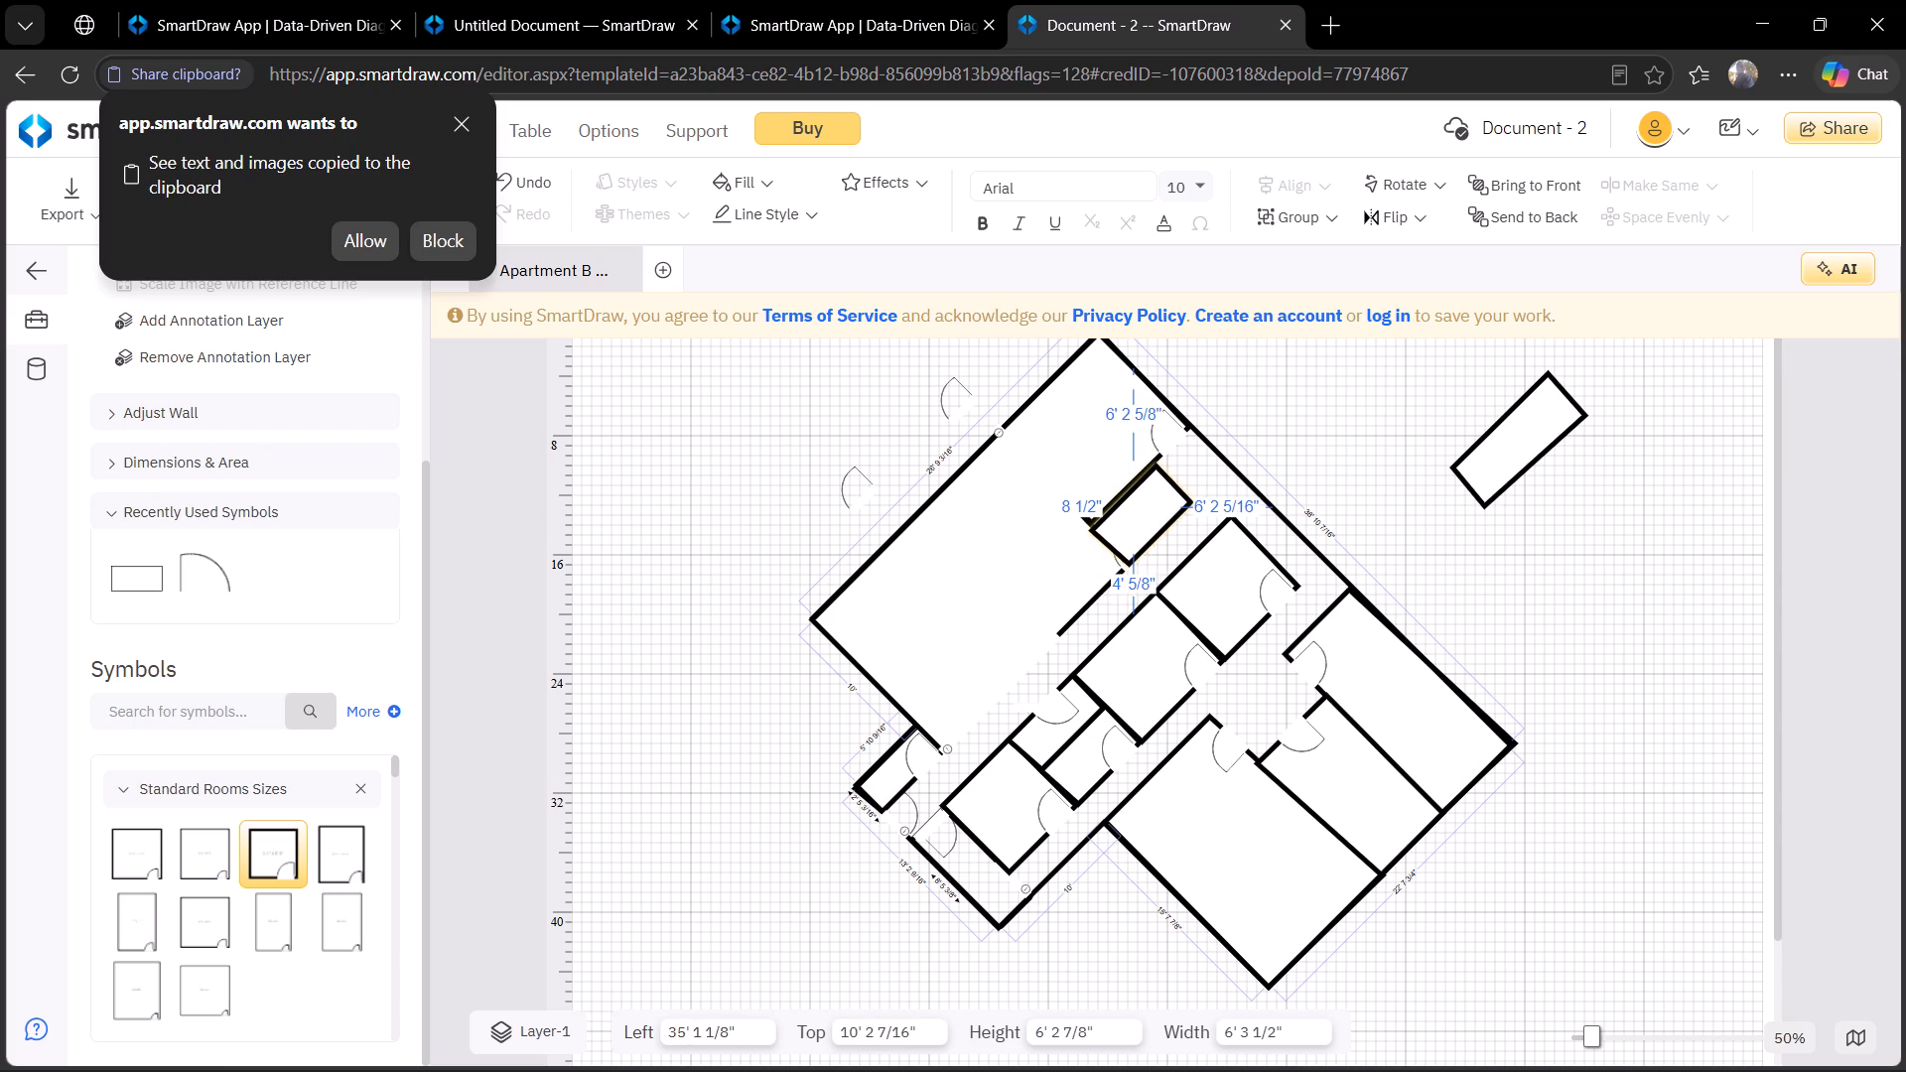
drag(1137, 534, 1136, 530)
double_click(1170, 550)
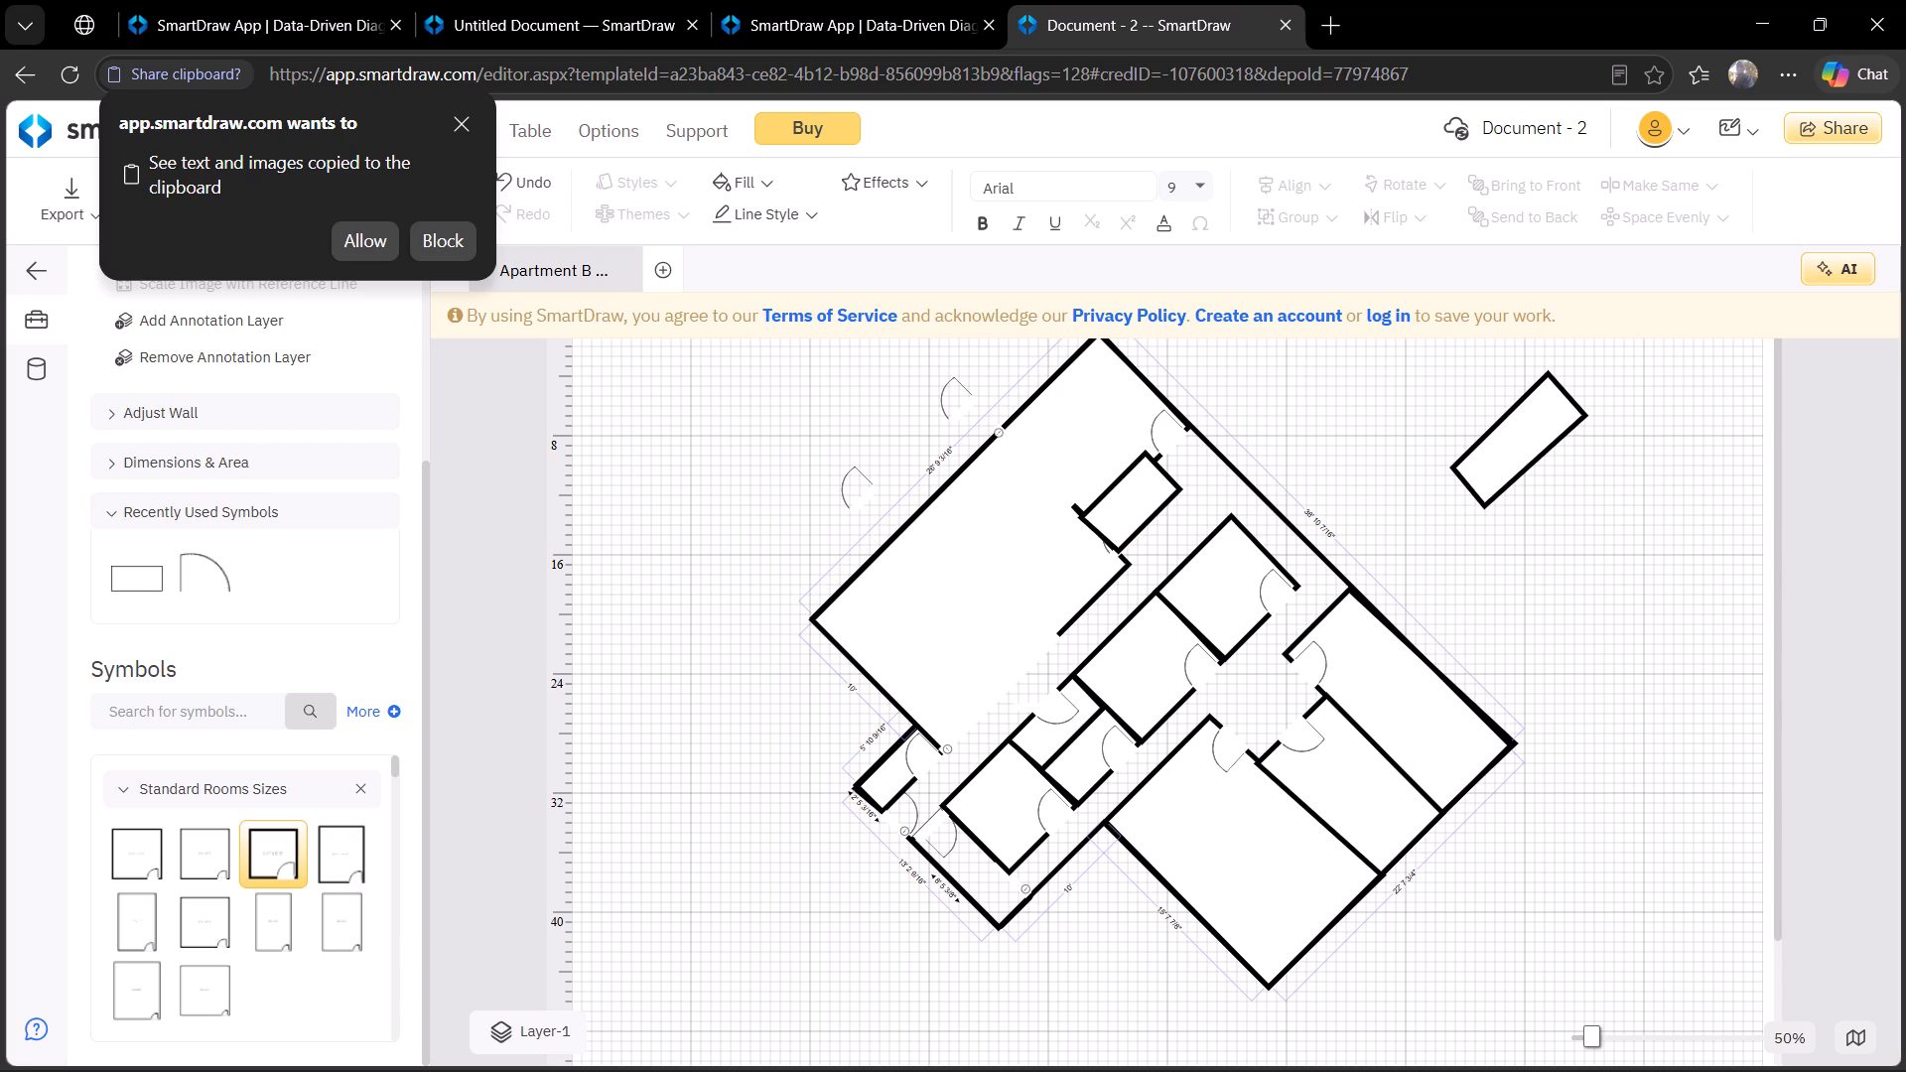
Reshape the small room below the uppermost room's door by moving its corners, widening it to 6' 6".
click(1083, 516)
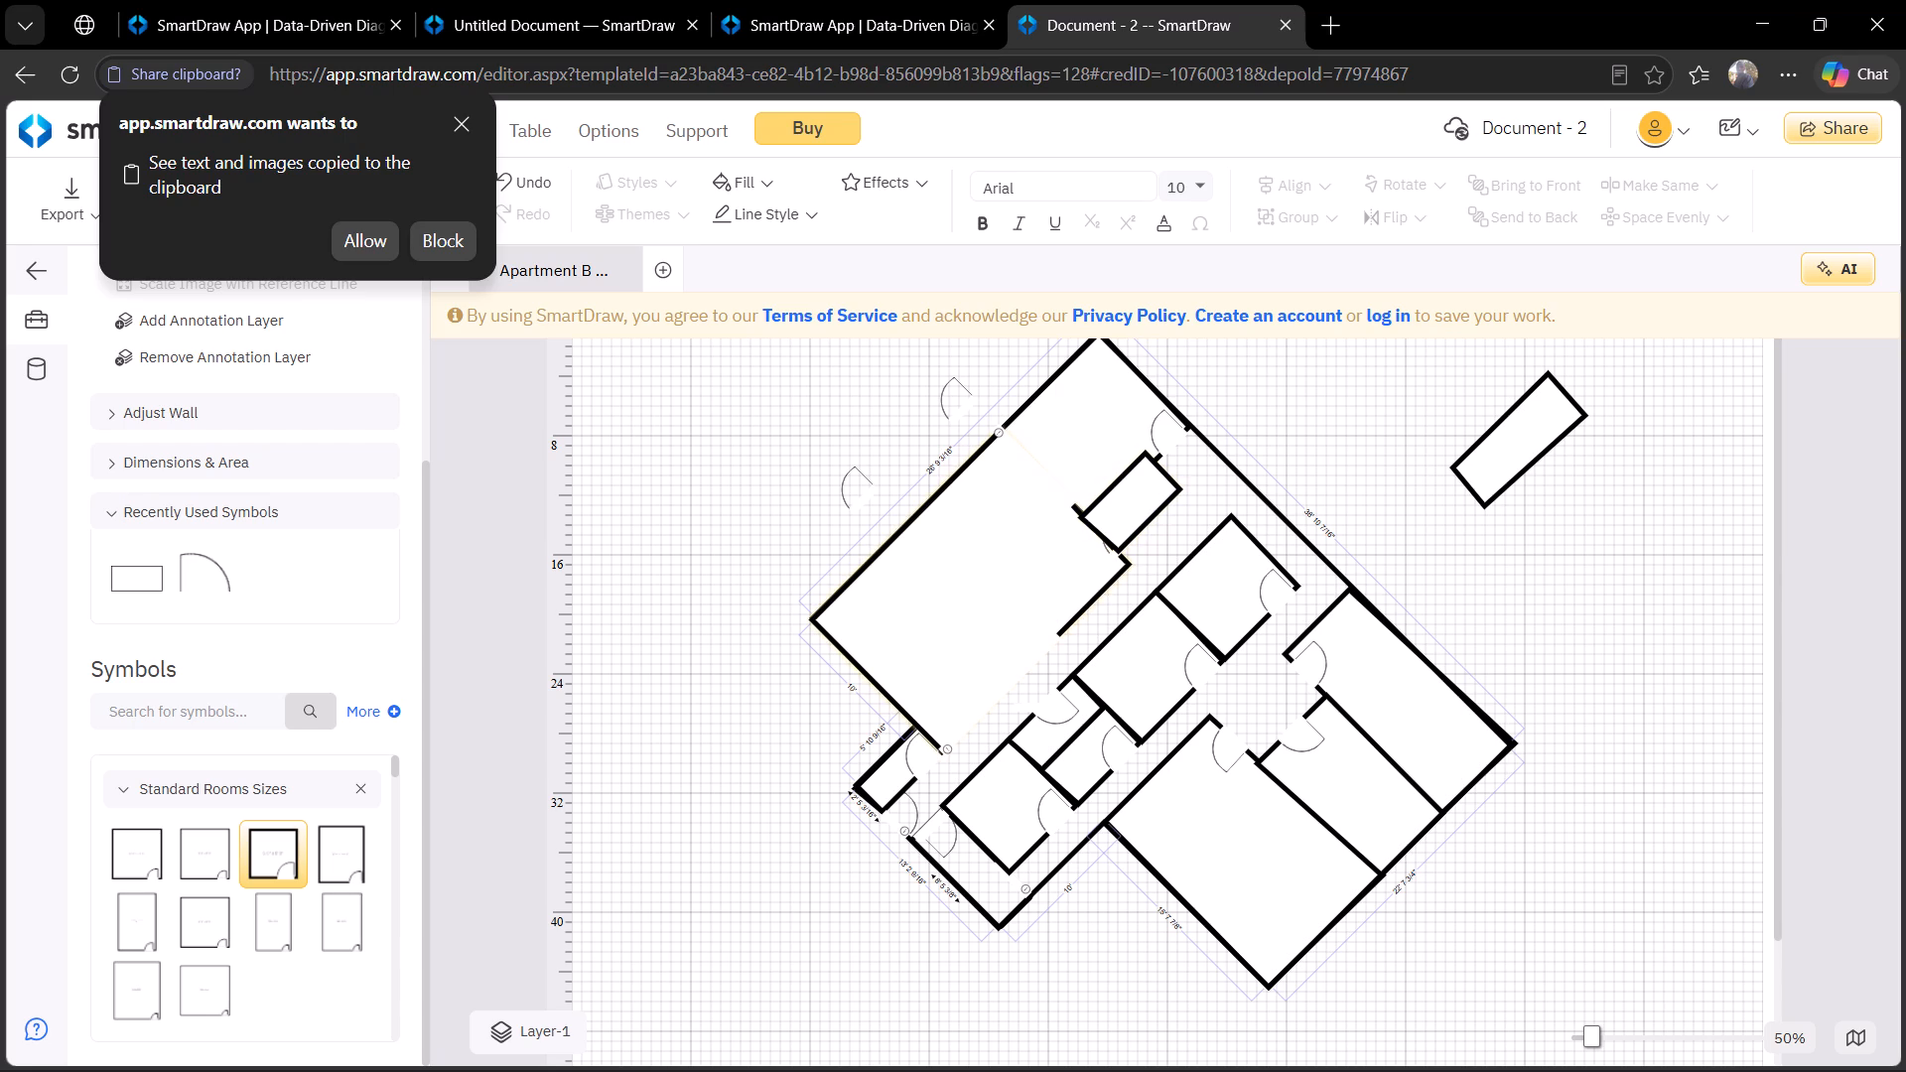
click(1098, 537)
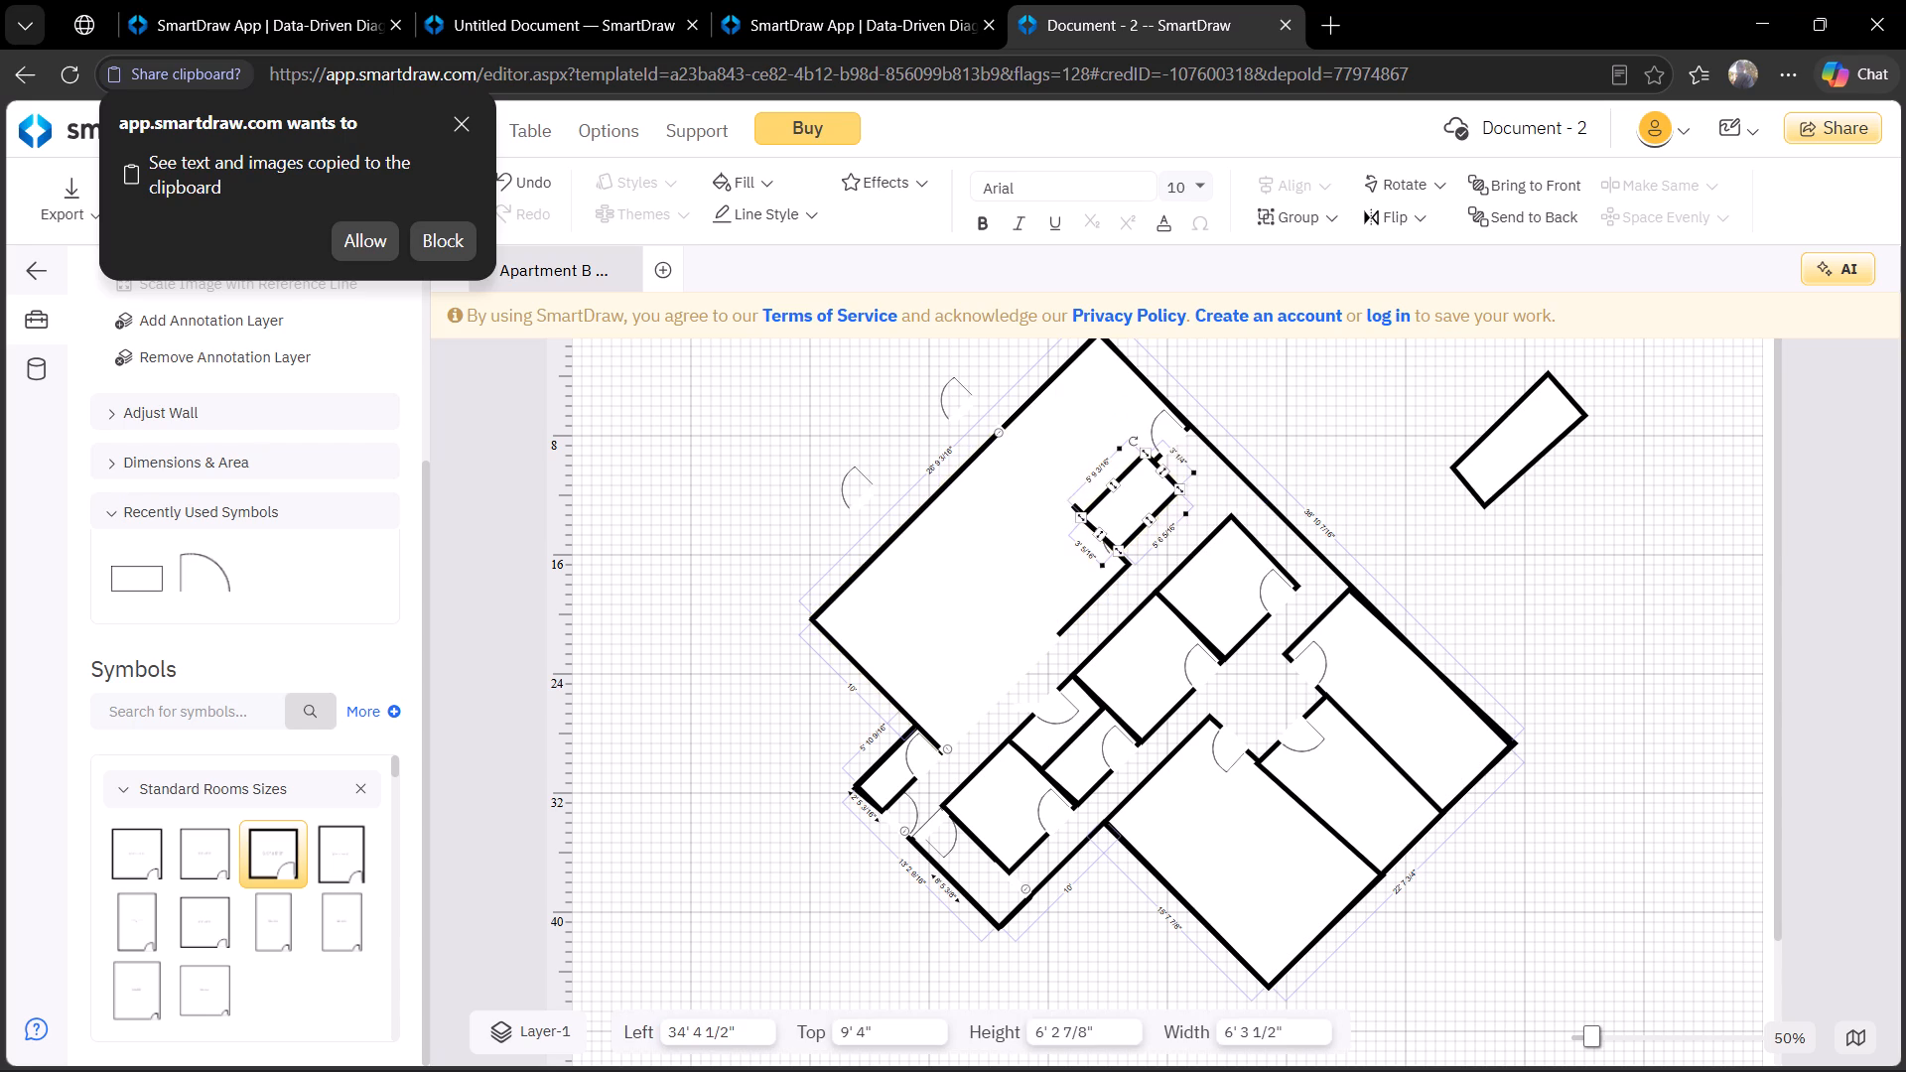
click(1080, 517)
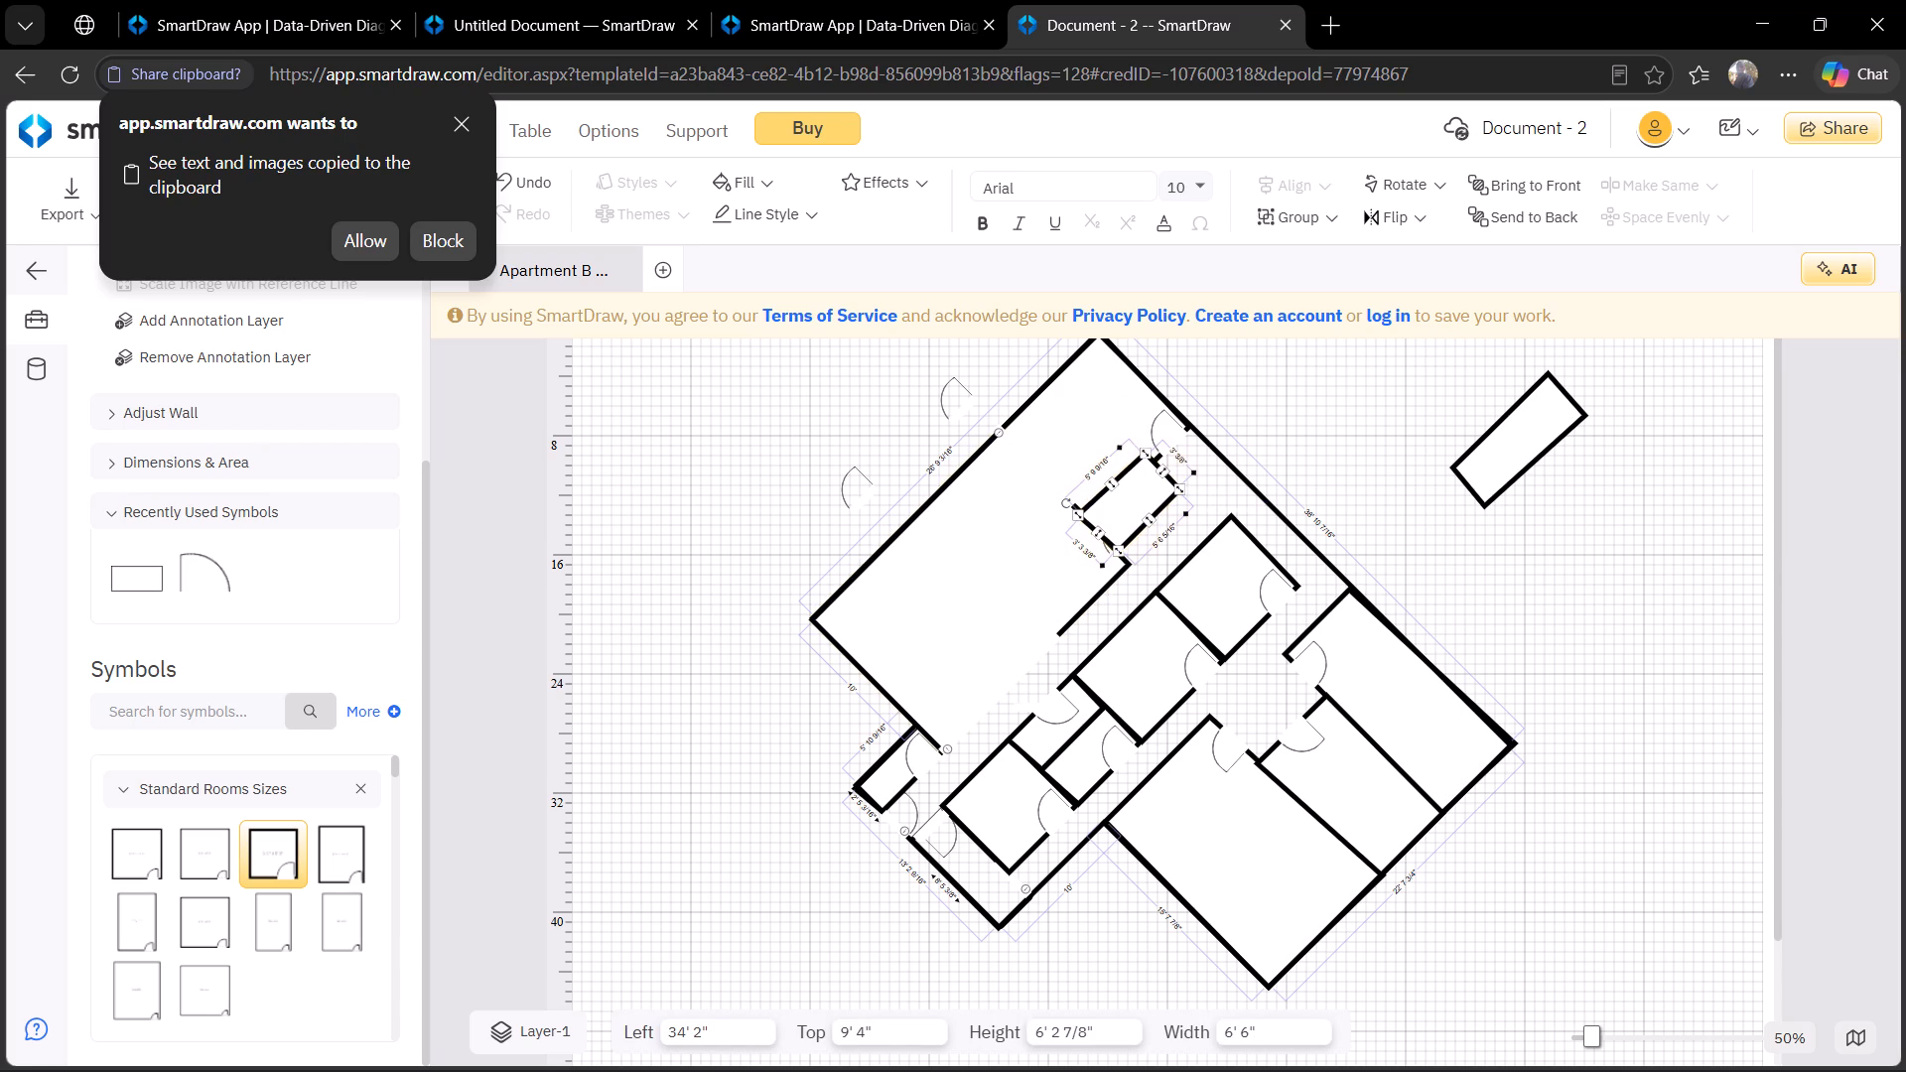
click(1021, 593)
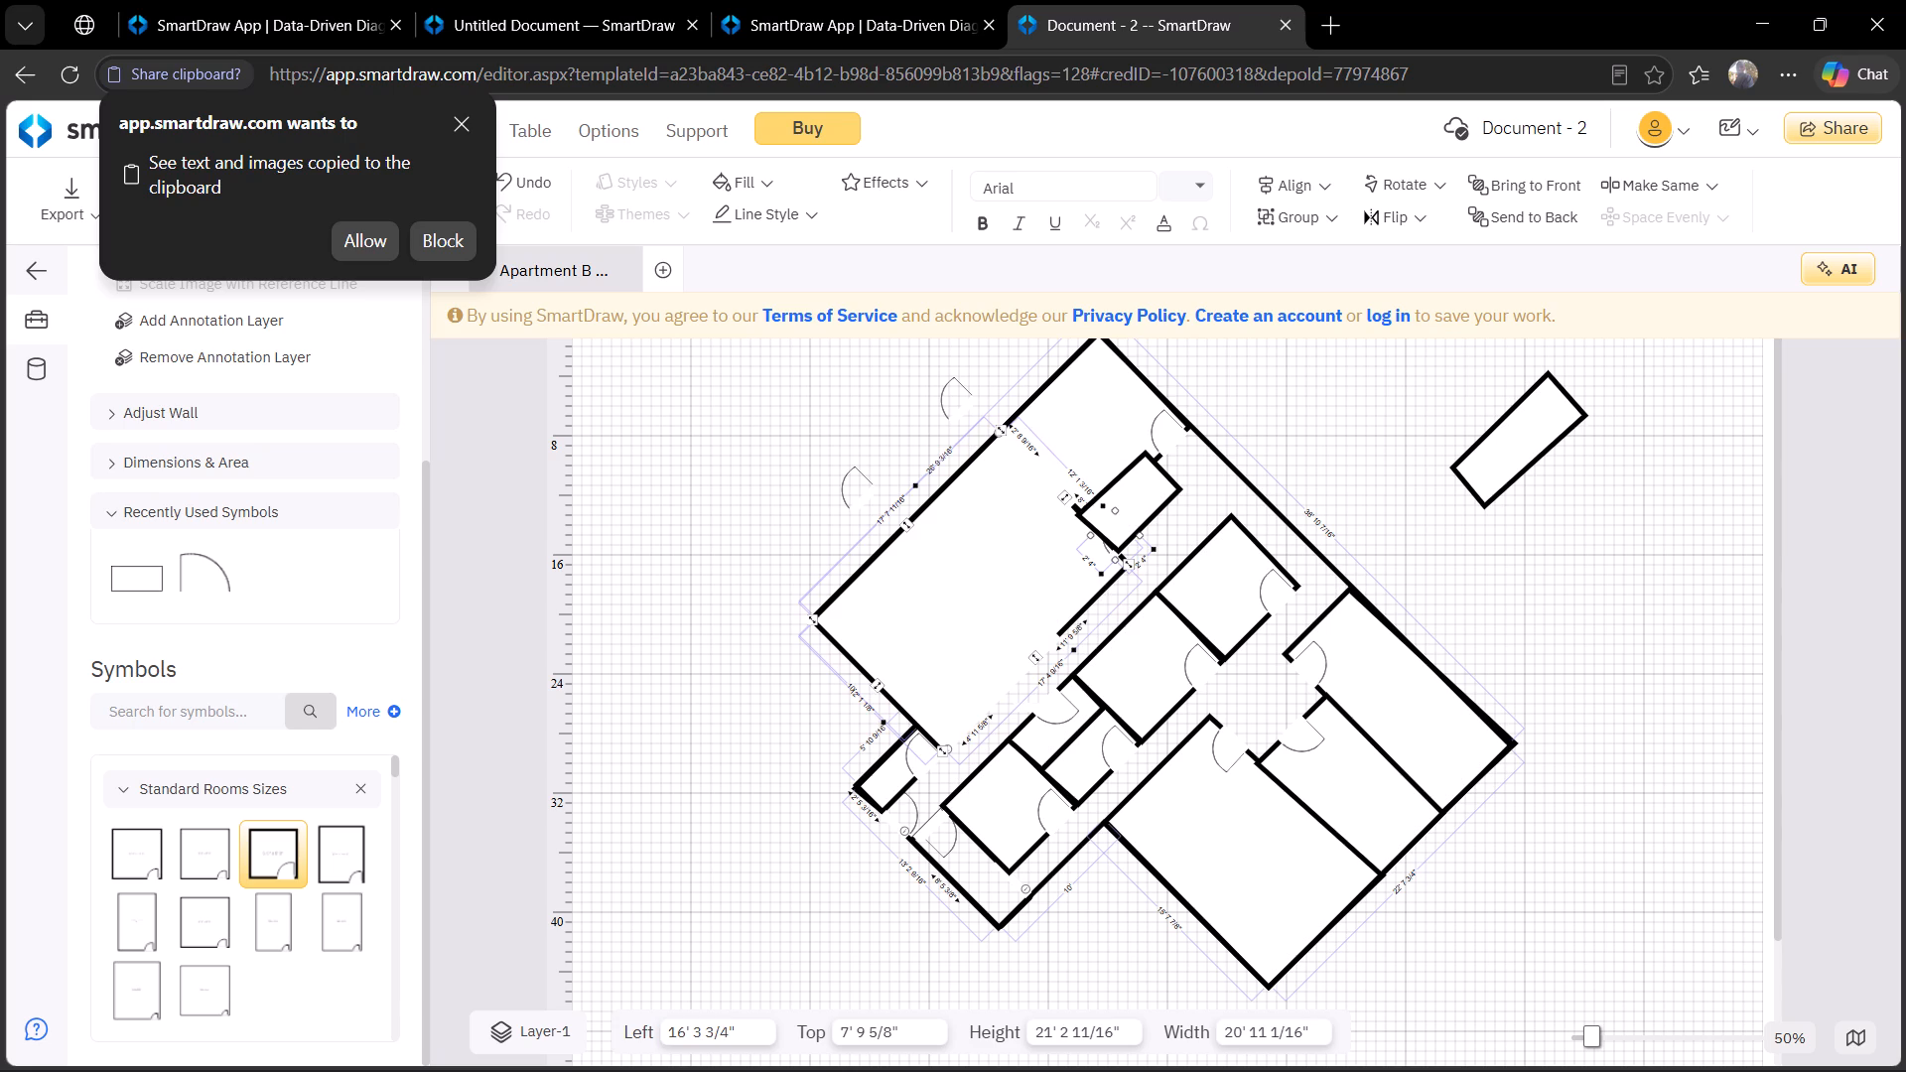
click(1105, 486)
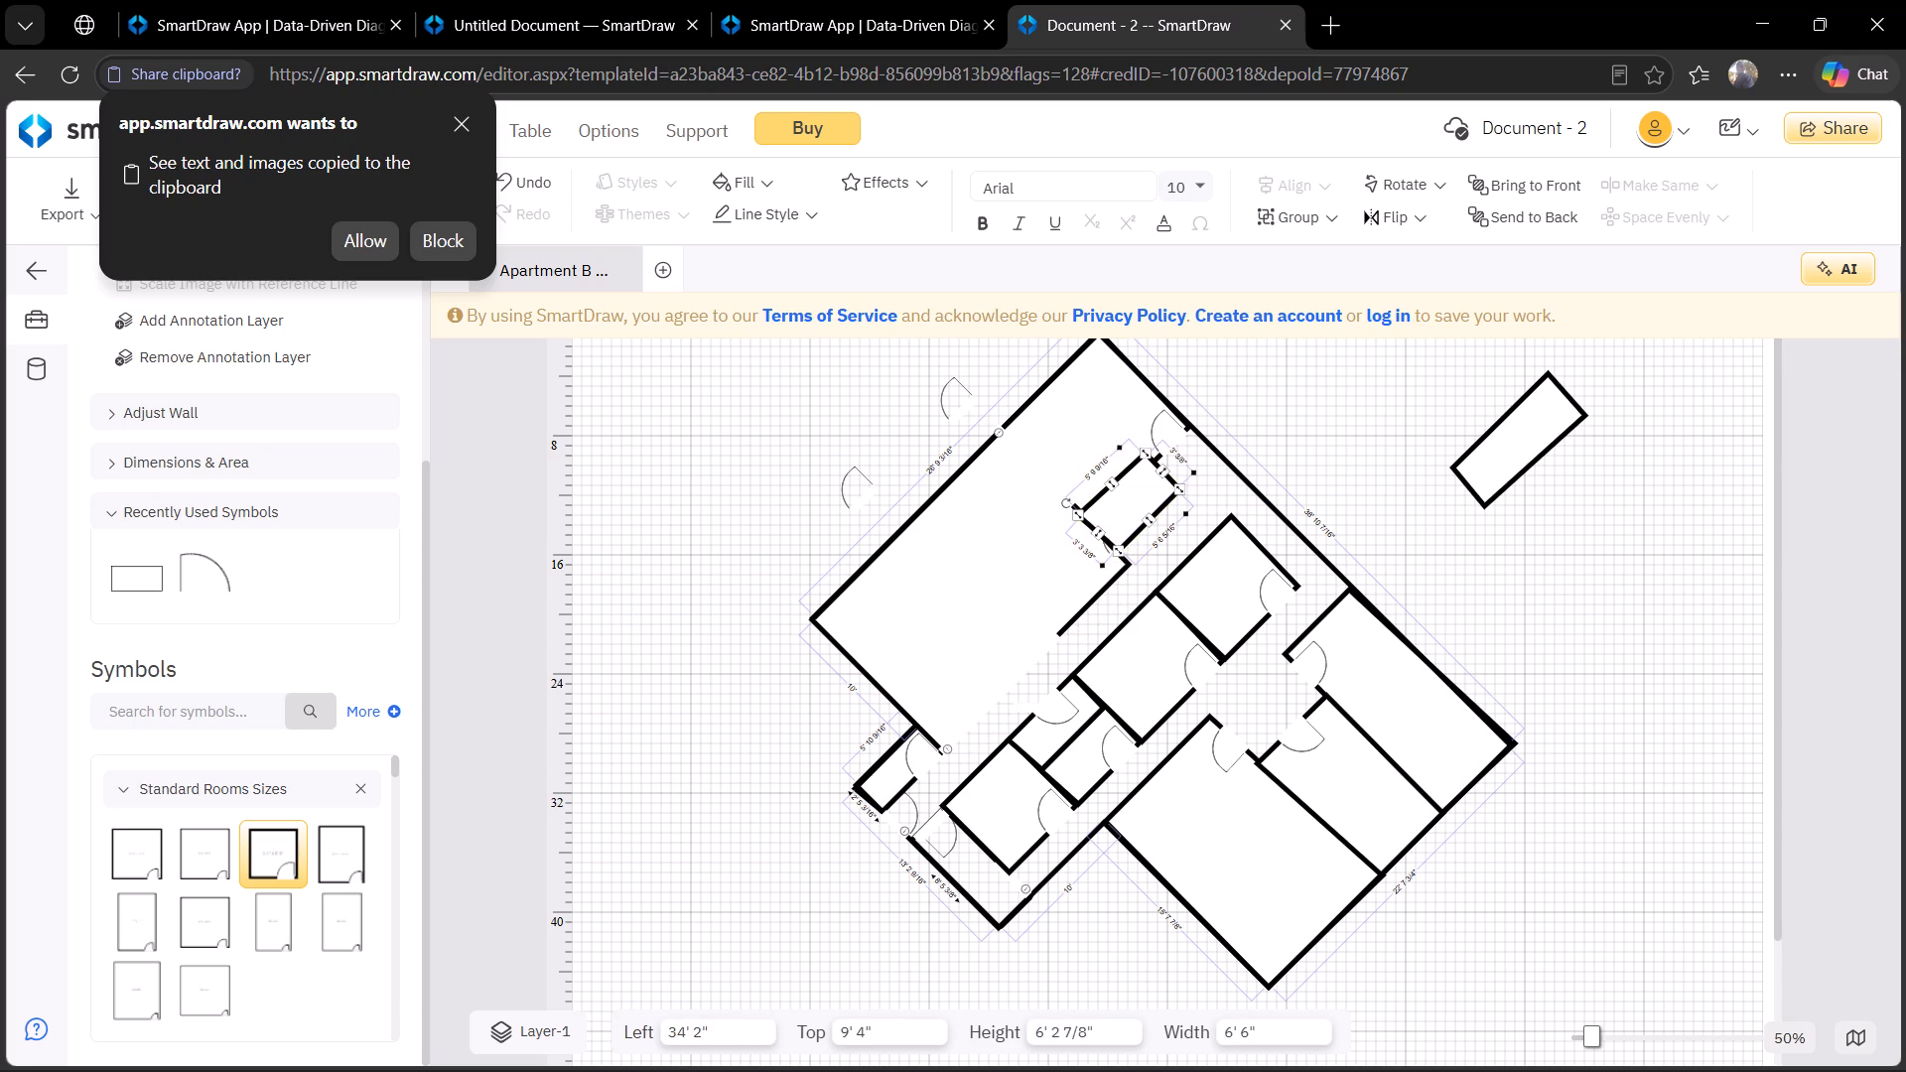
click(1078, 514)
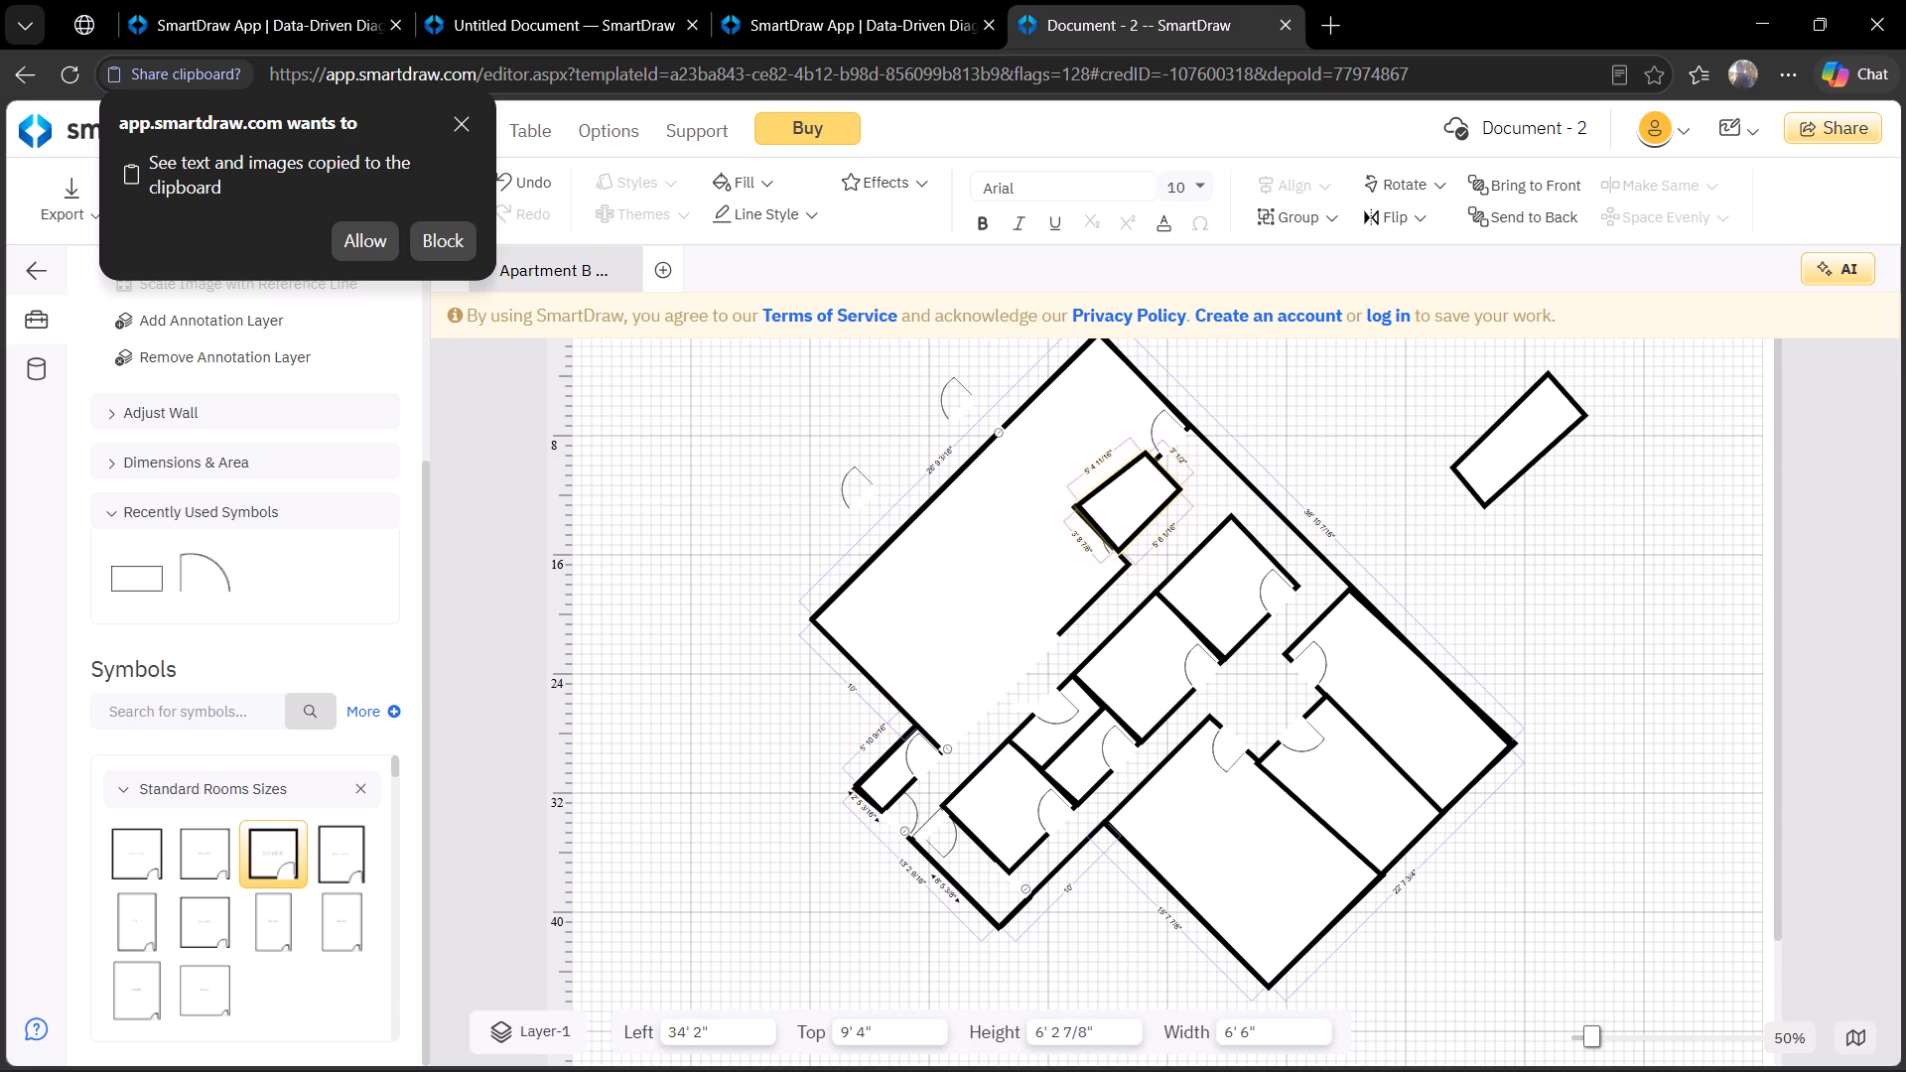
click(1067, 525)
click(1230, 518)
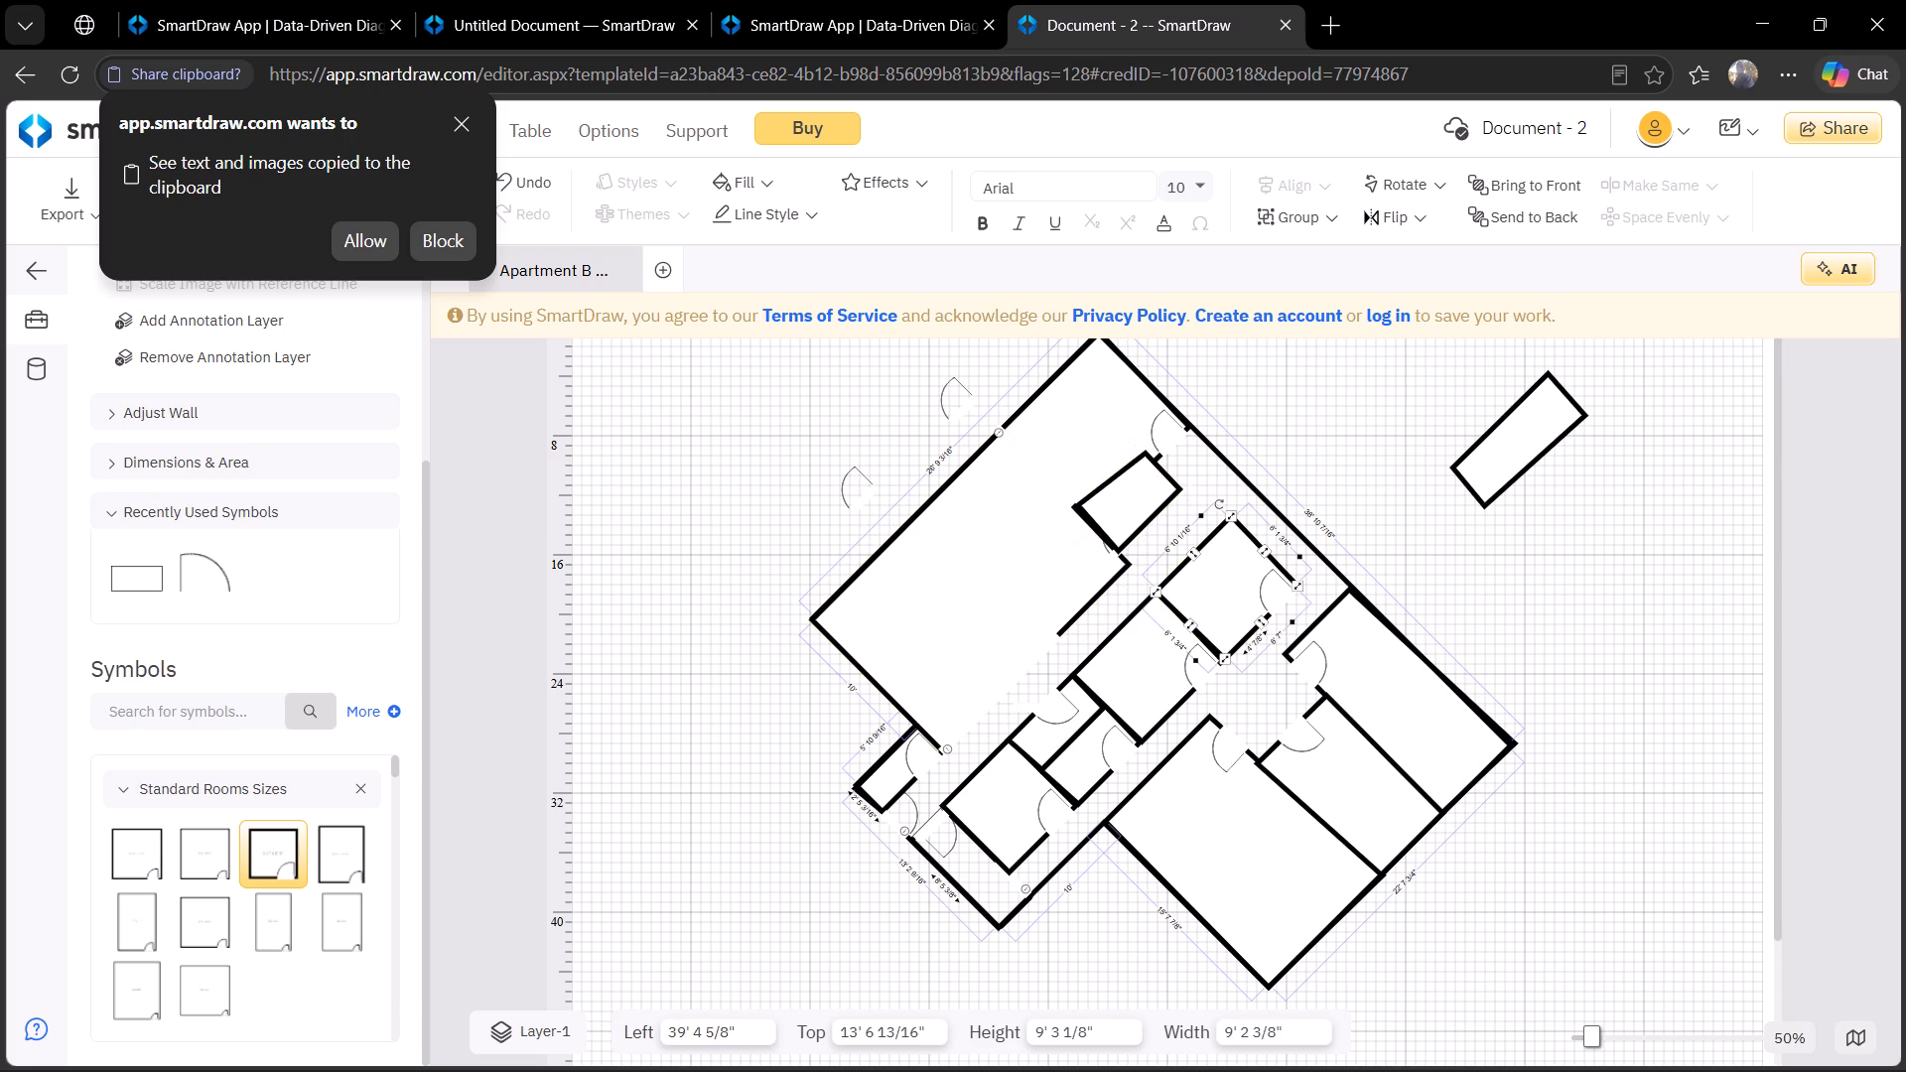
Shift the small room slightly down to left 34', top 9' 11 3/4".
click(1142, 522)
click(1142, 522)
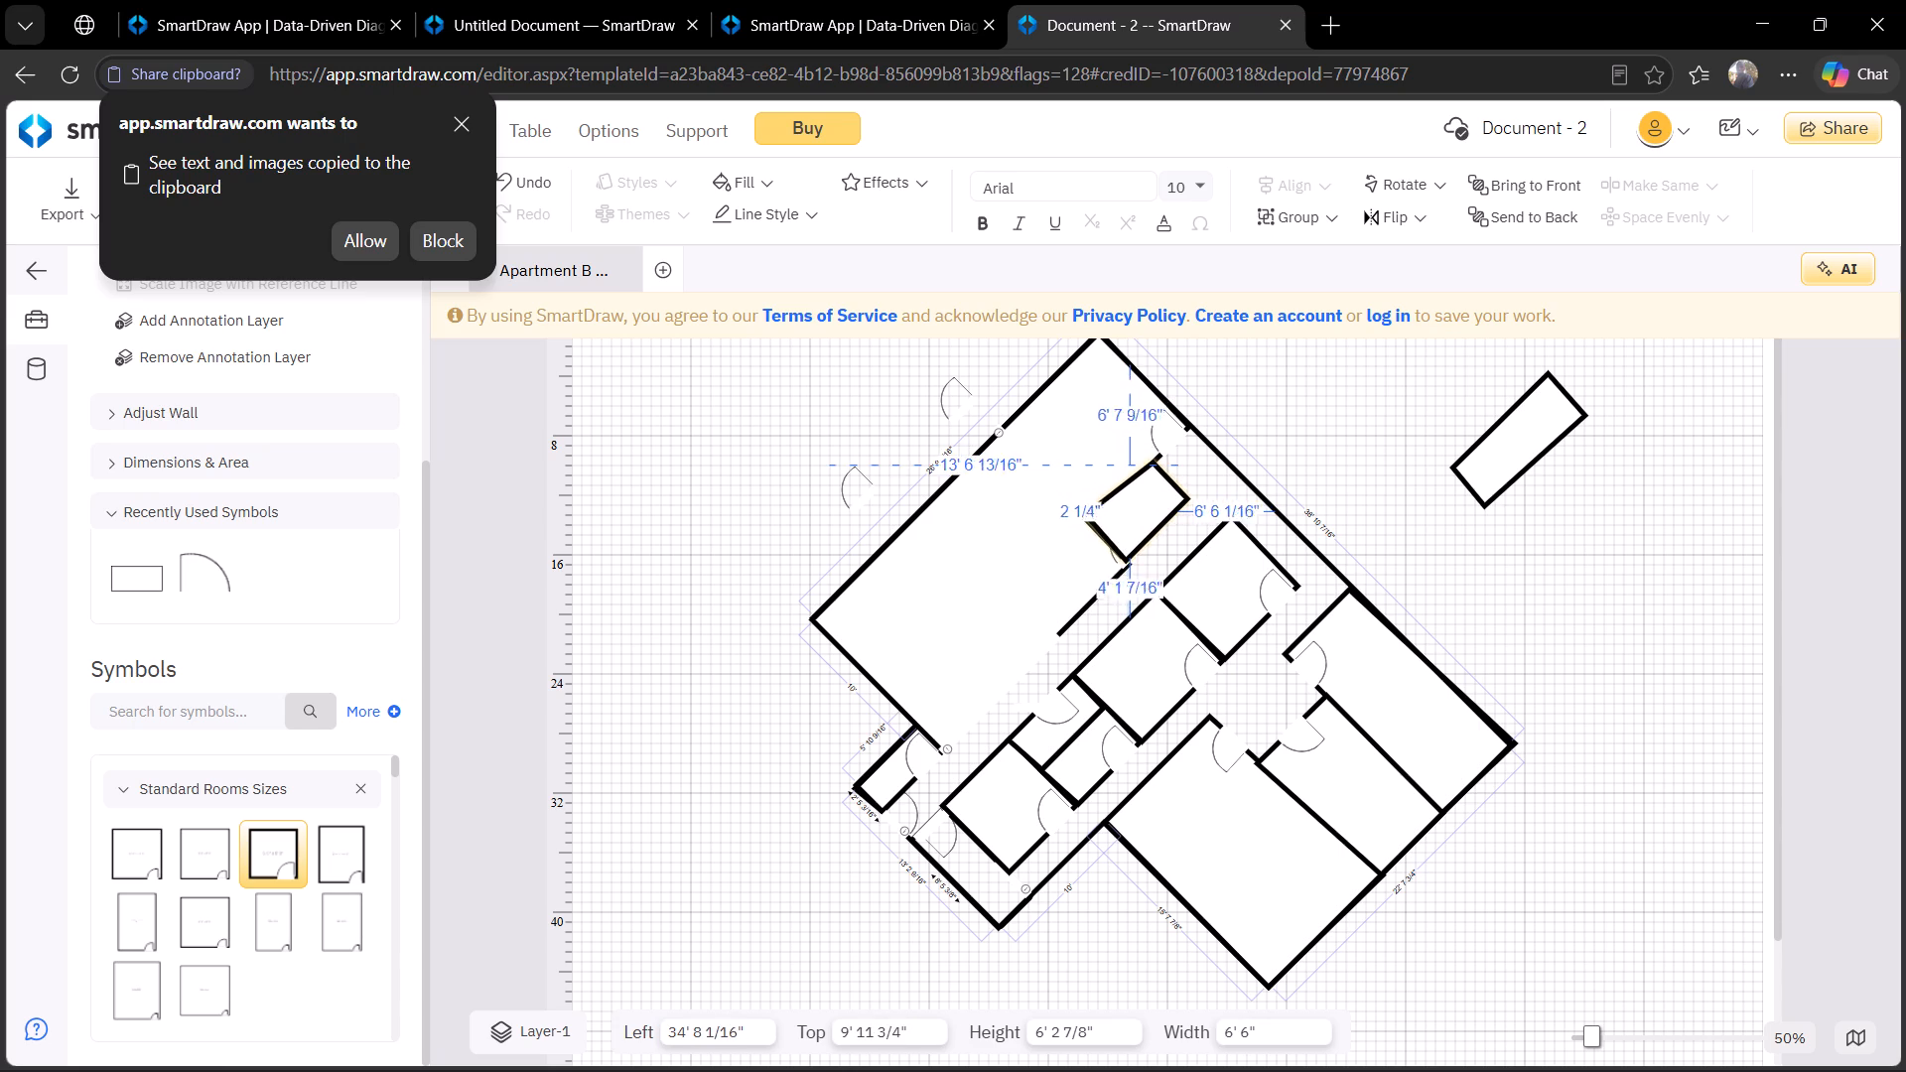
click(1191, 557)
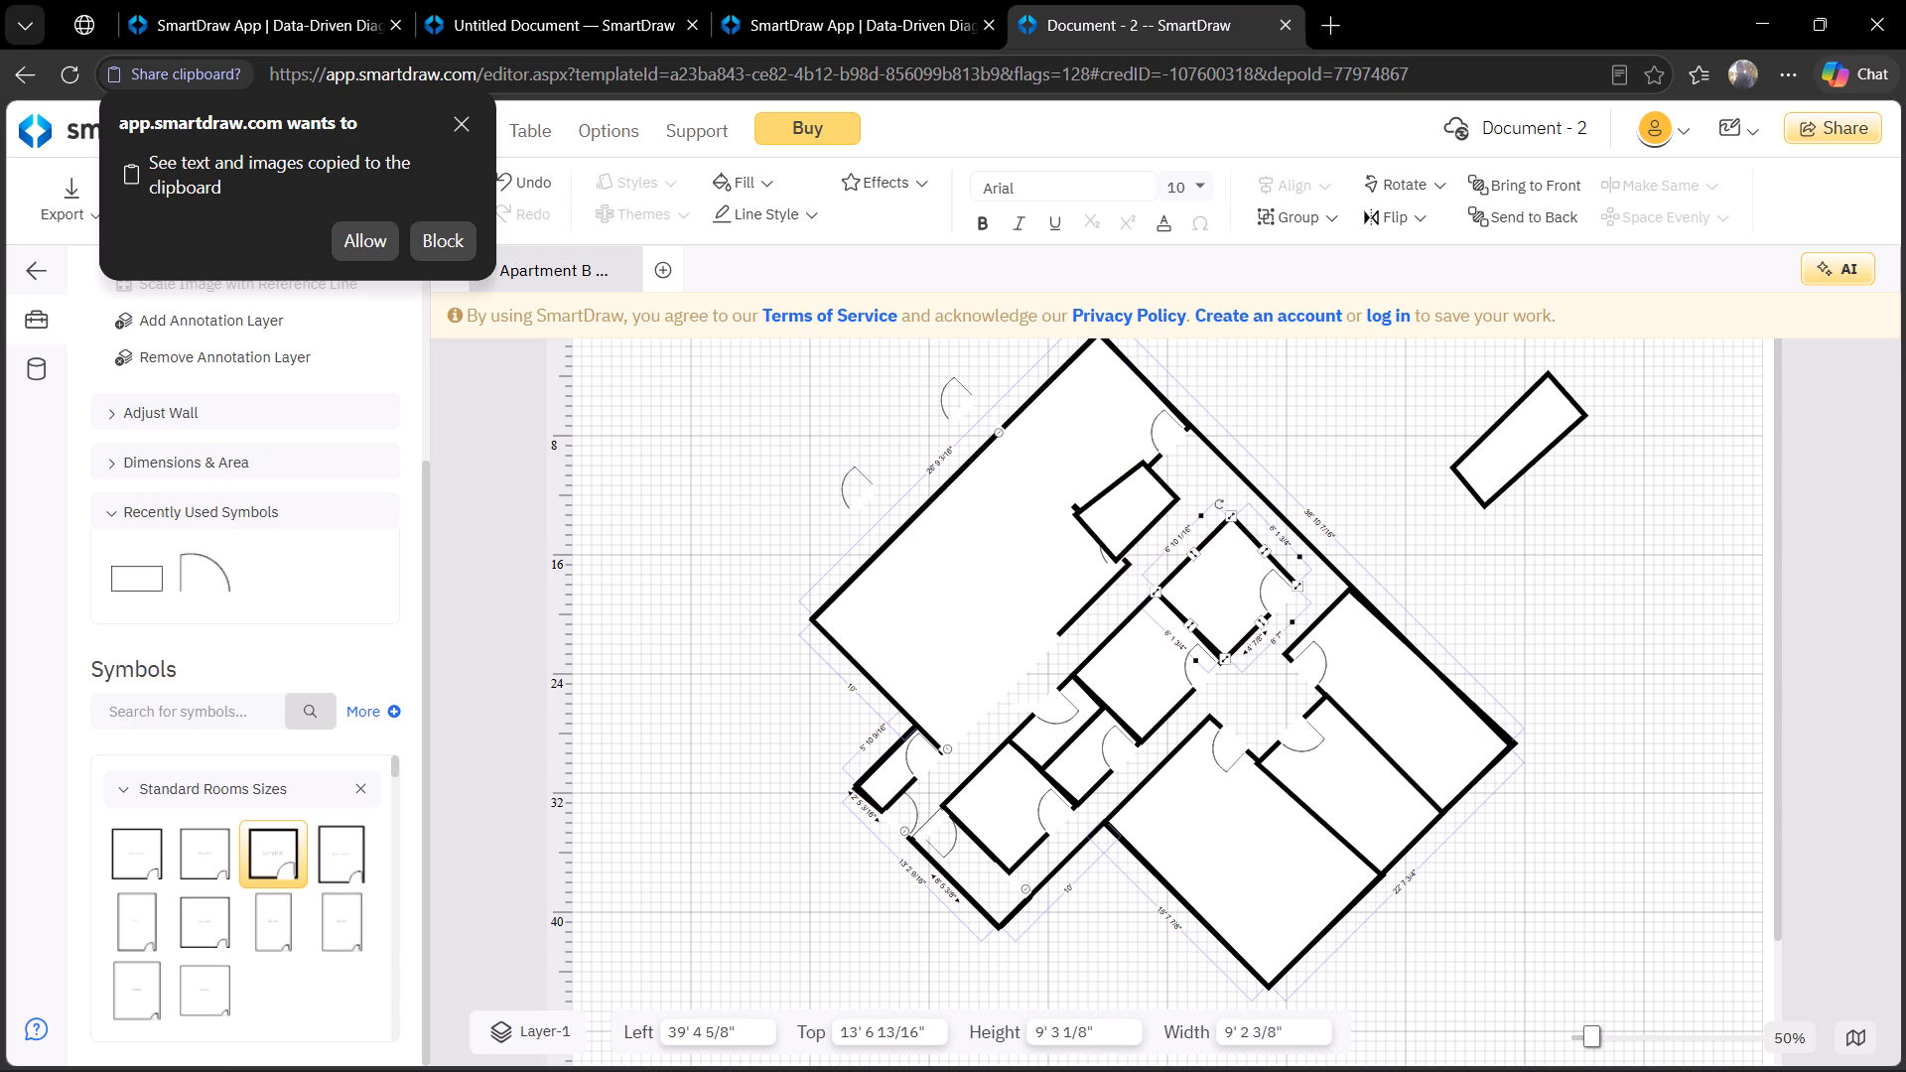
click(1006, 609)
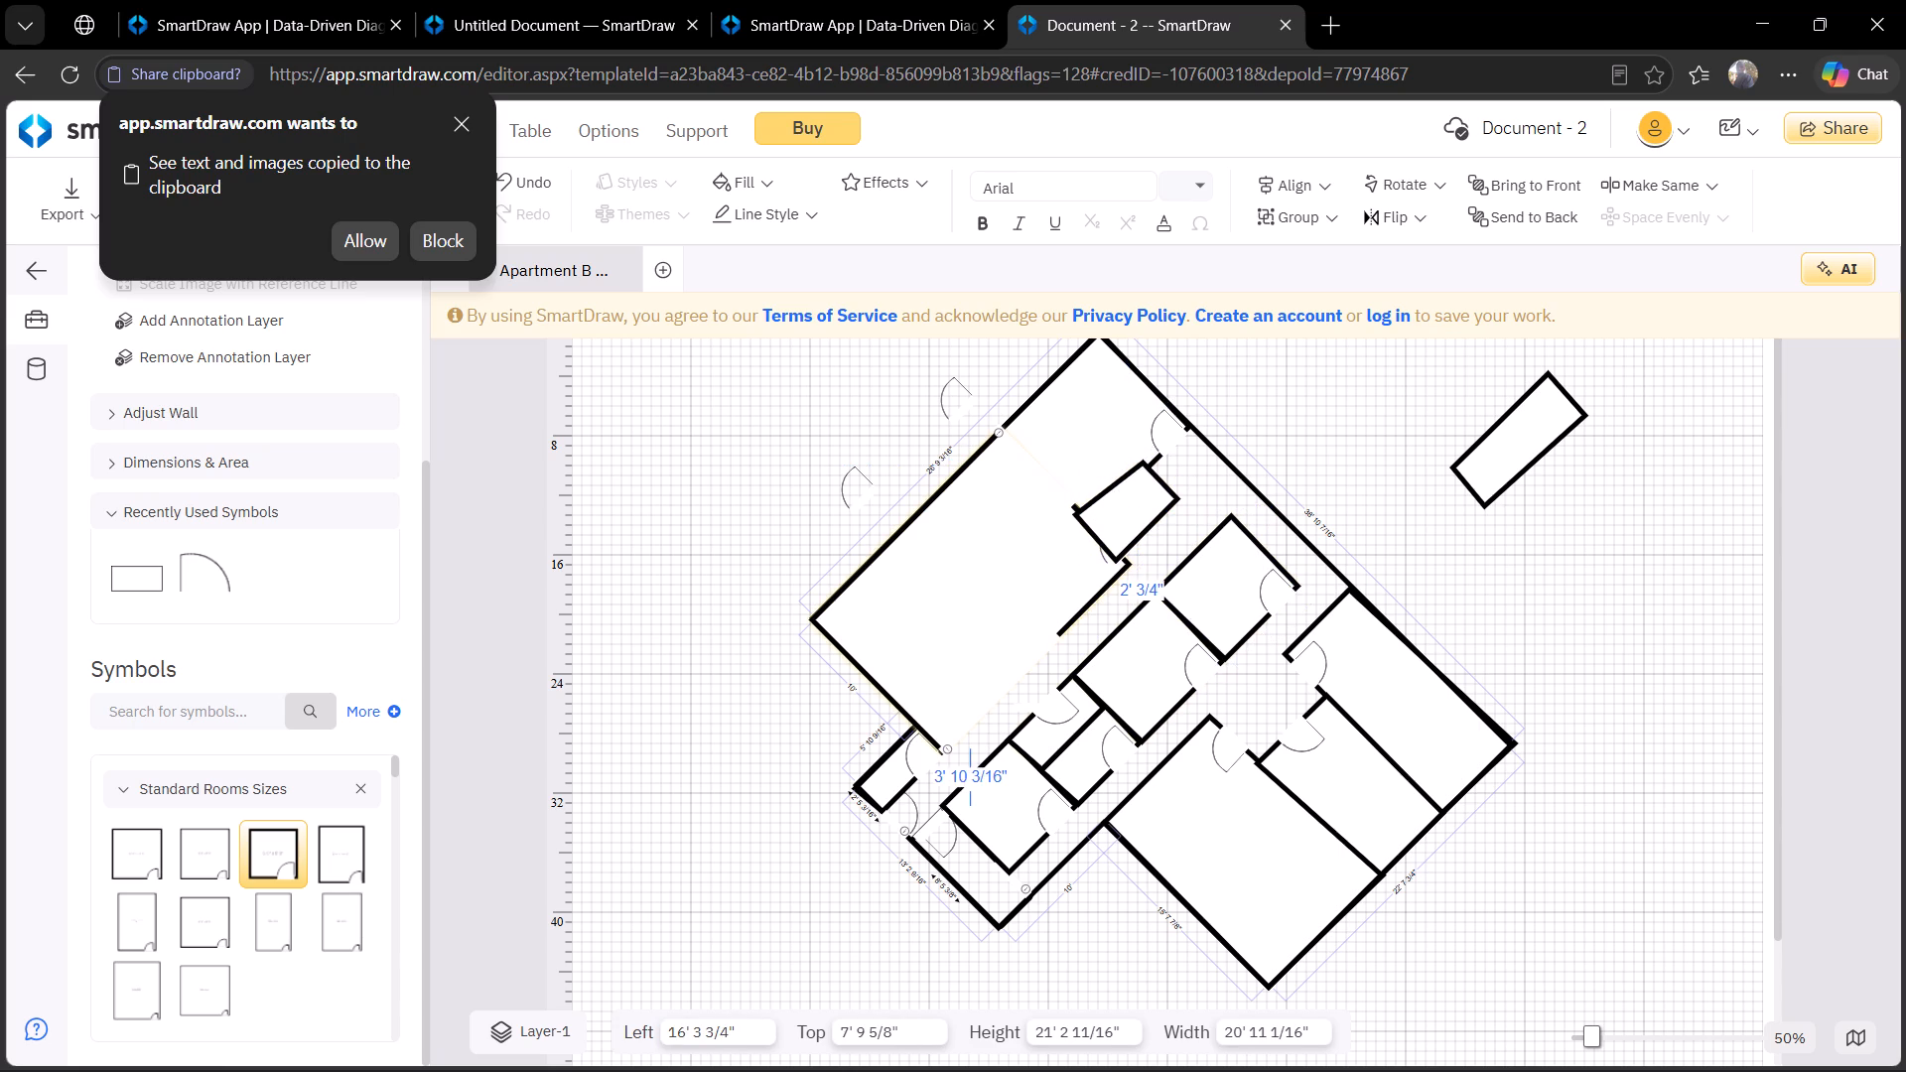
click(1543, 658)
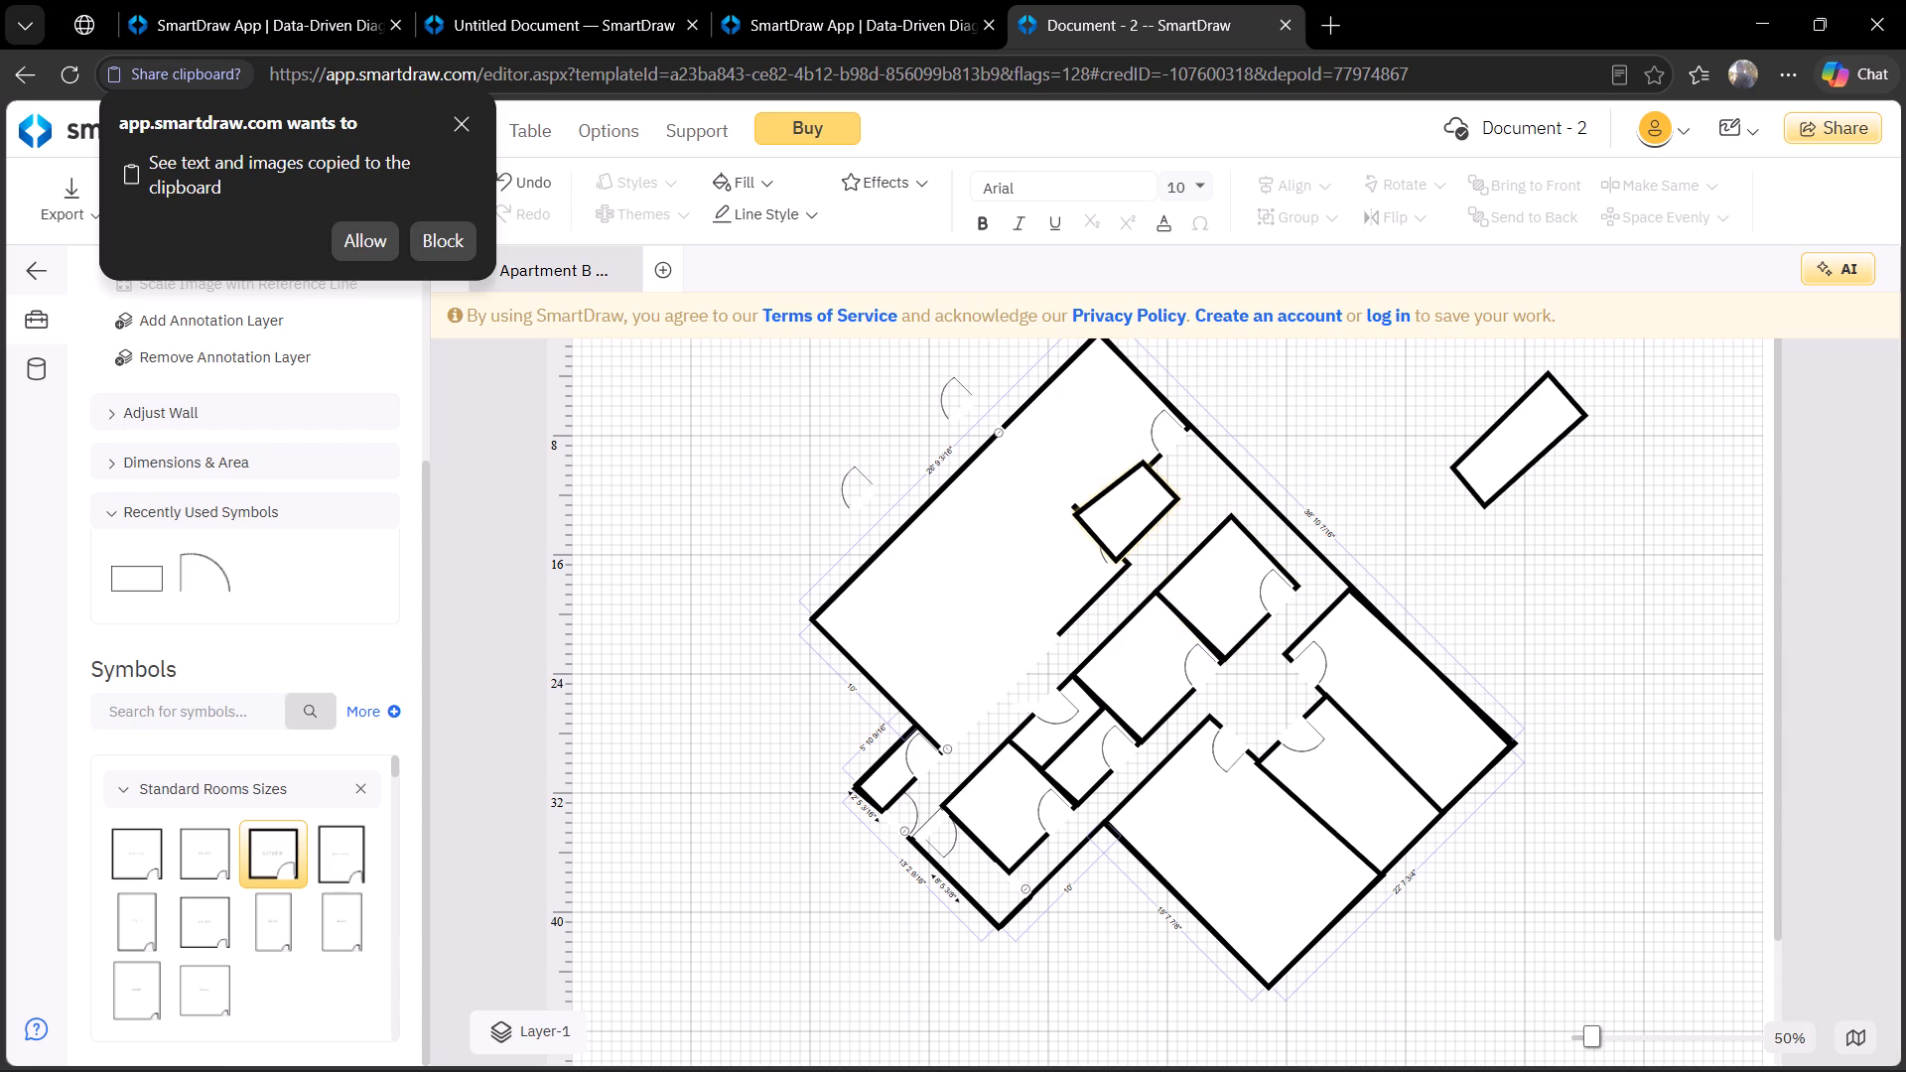
Try the longer room from outside the plan beside the small room, and return it farther outside, beyond its former spot.
click(1560, 441)
drag(1560, 441, 1201, 530)
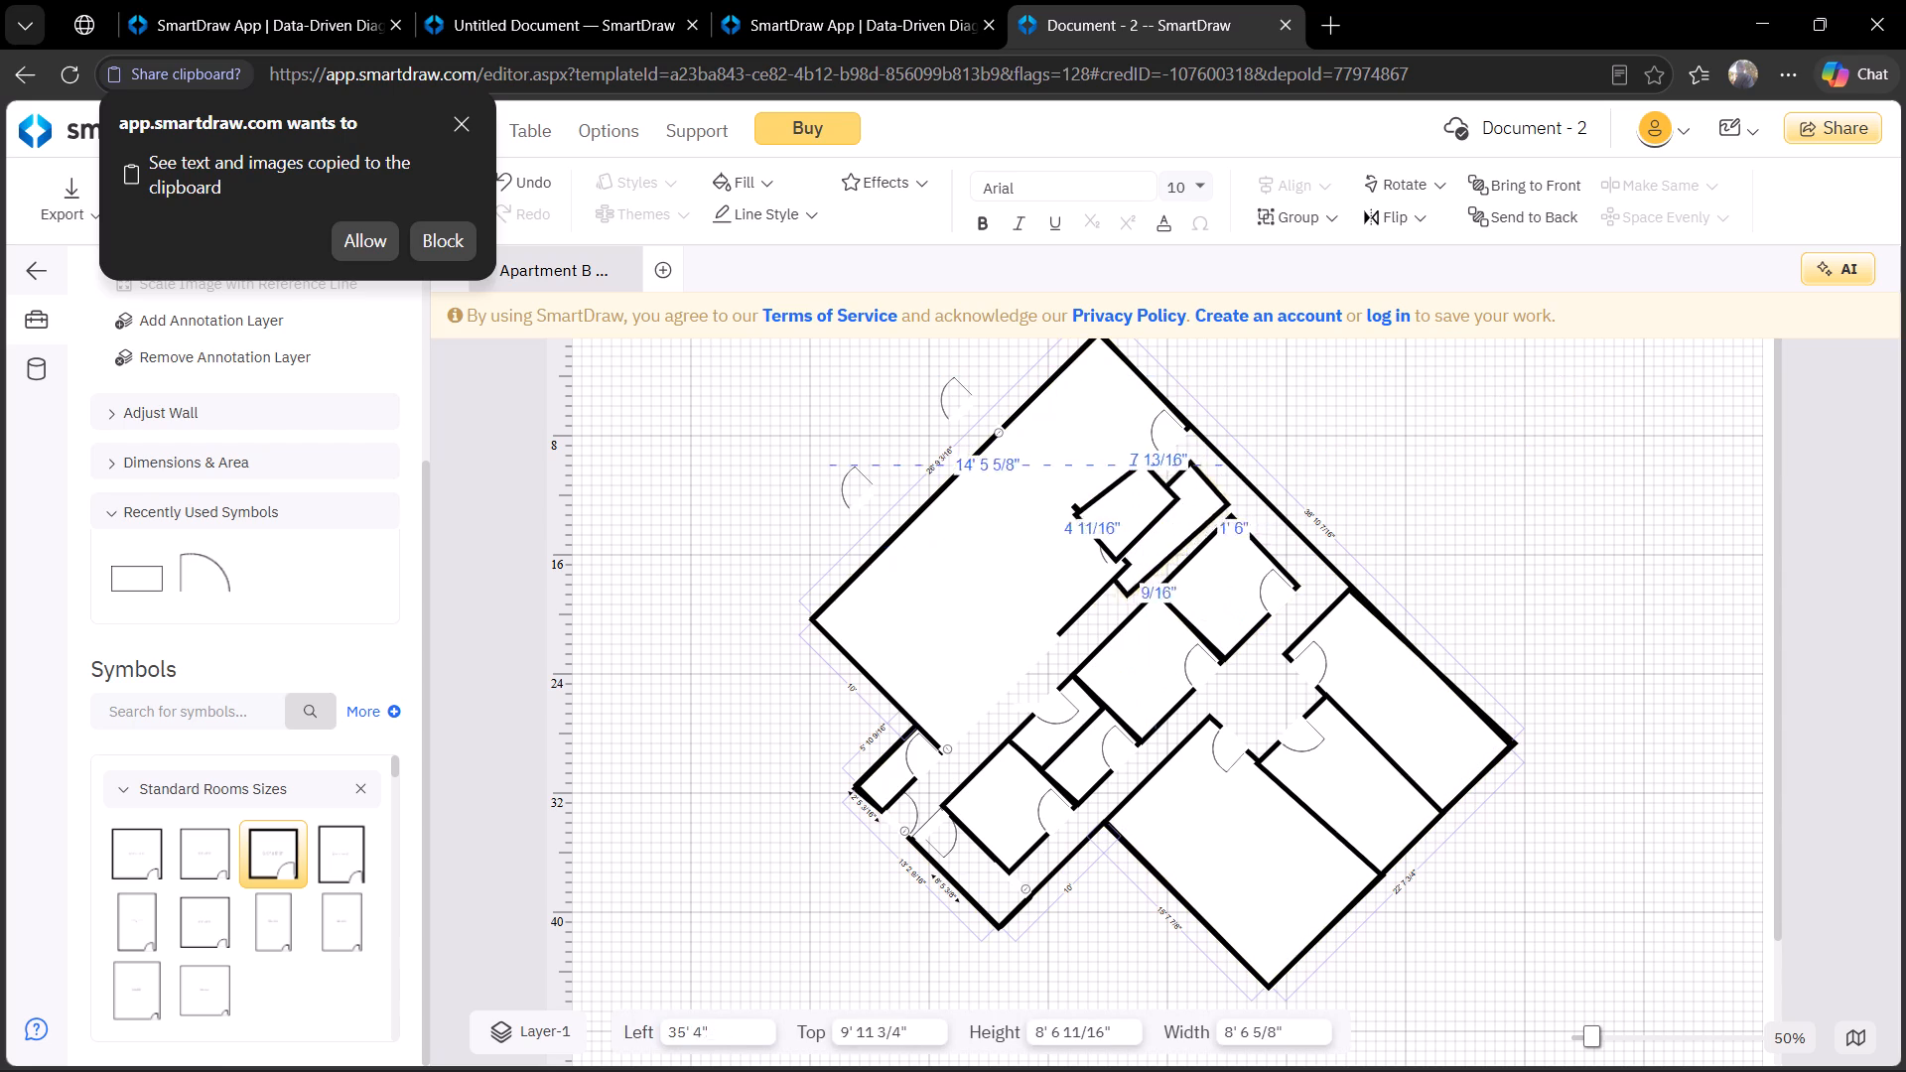
drag(1201, 530, 1630, 453)
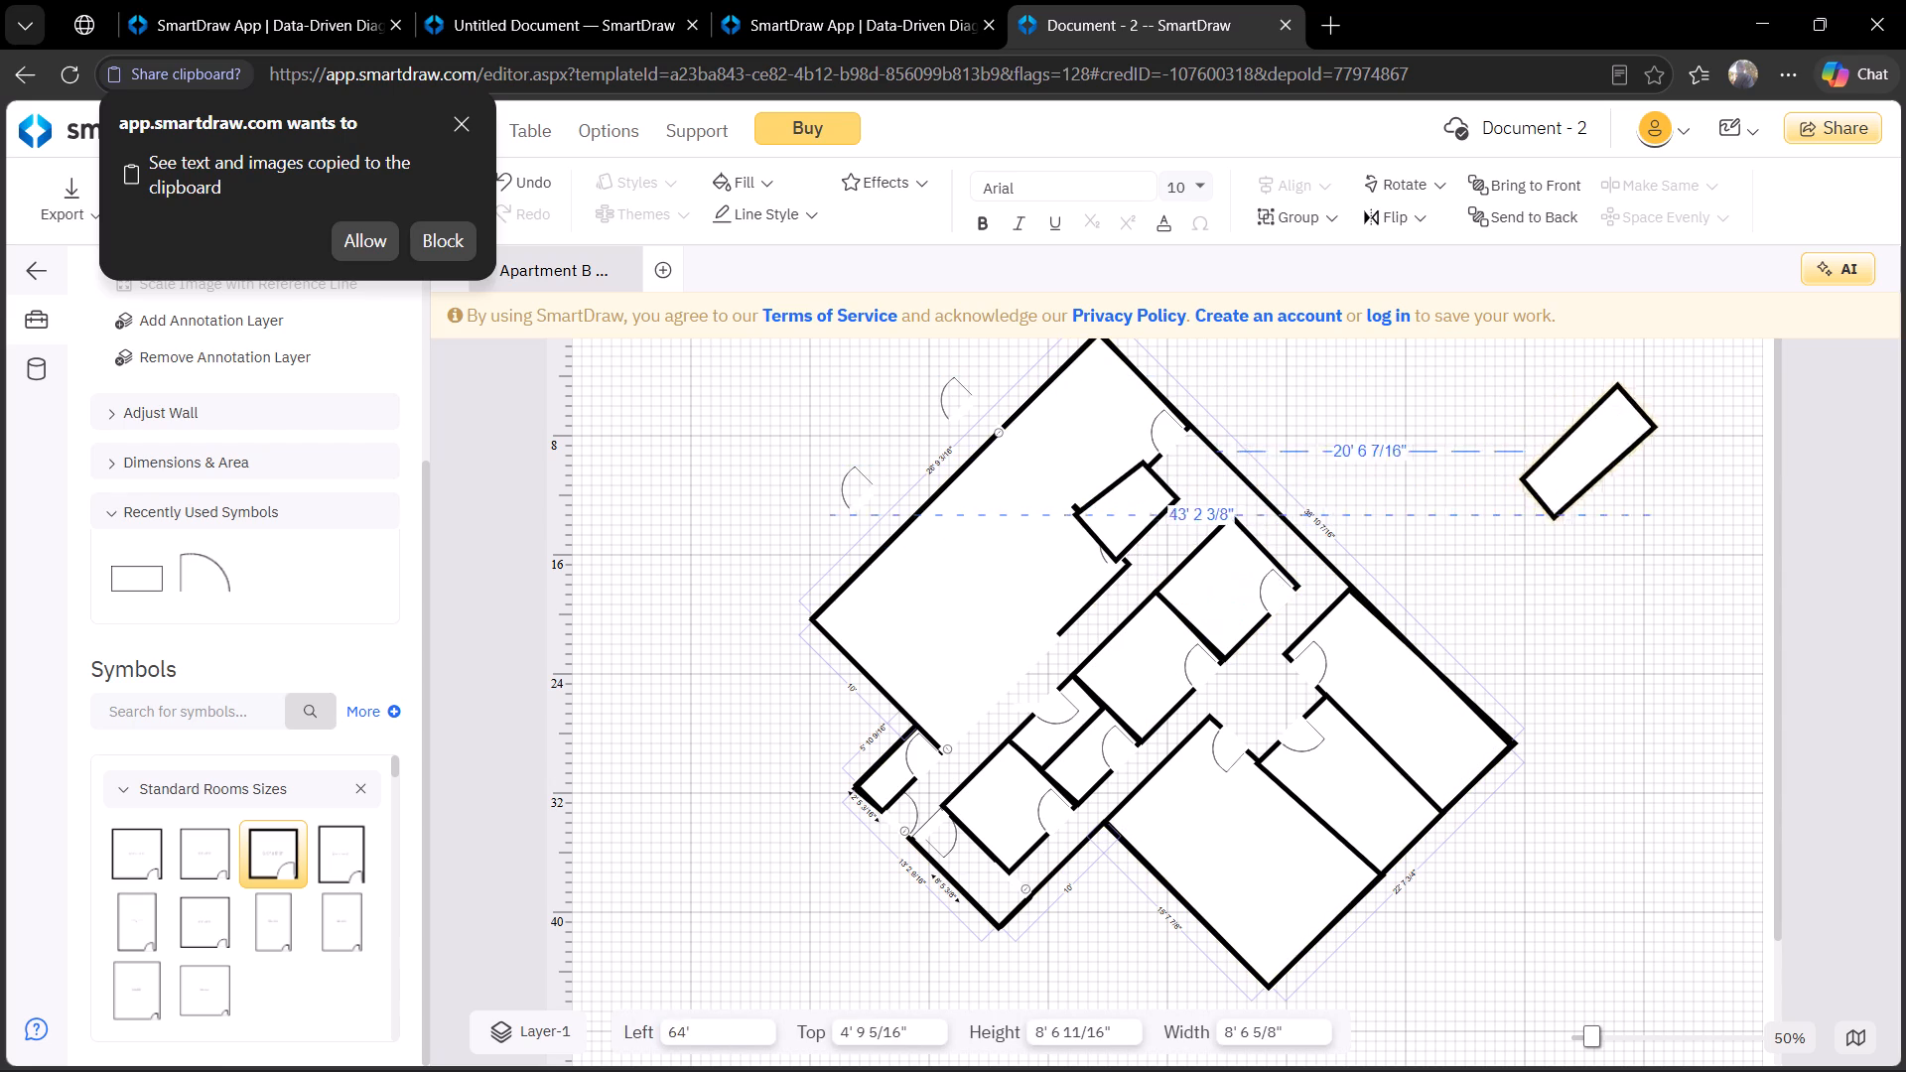
drag(1630, 453, 1693, 435)
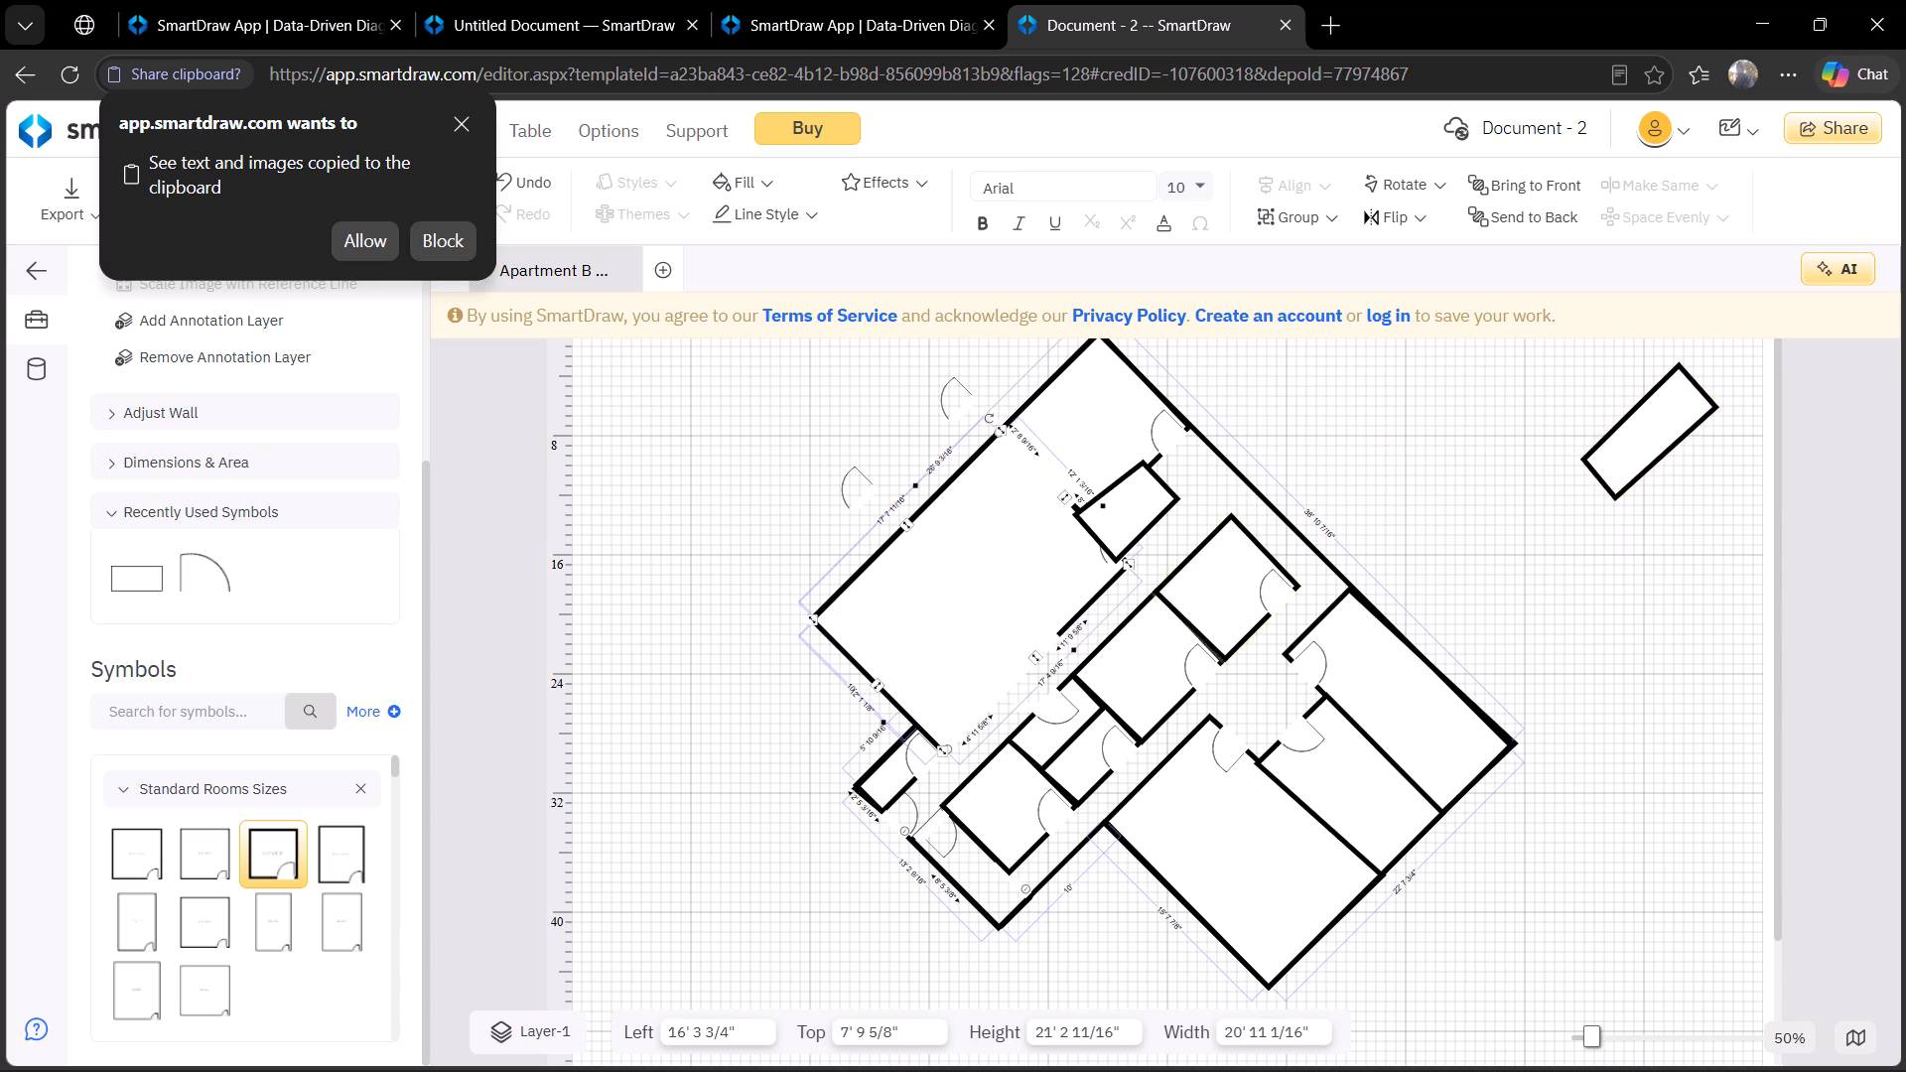
click(1312, 414)
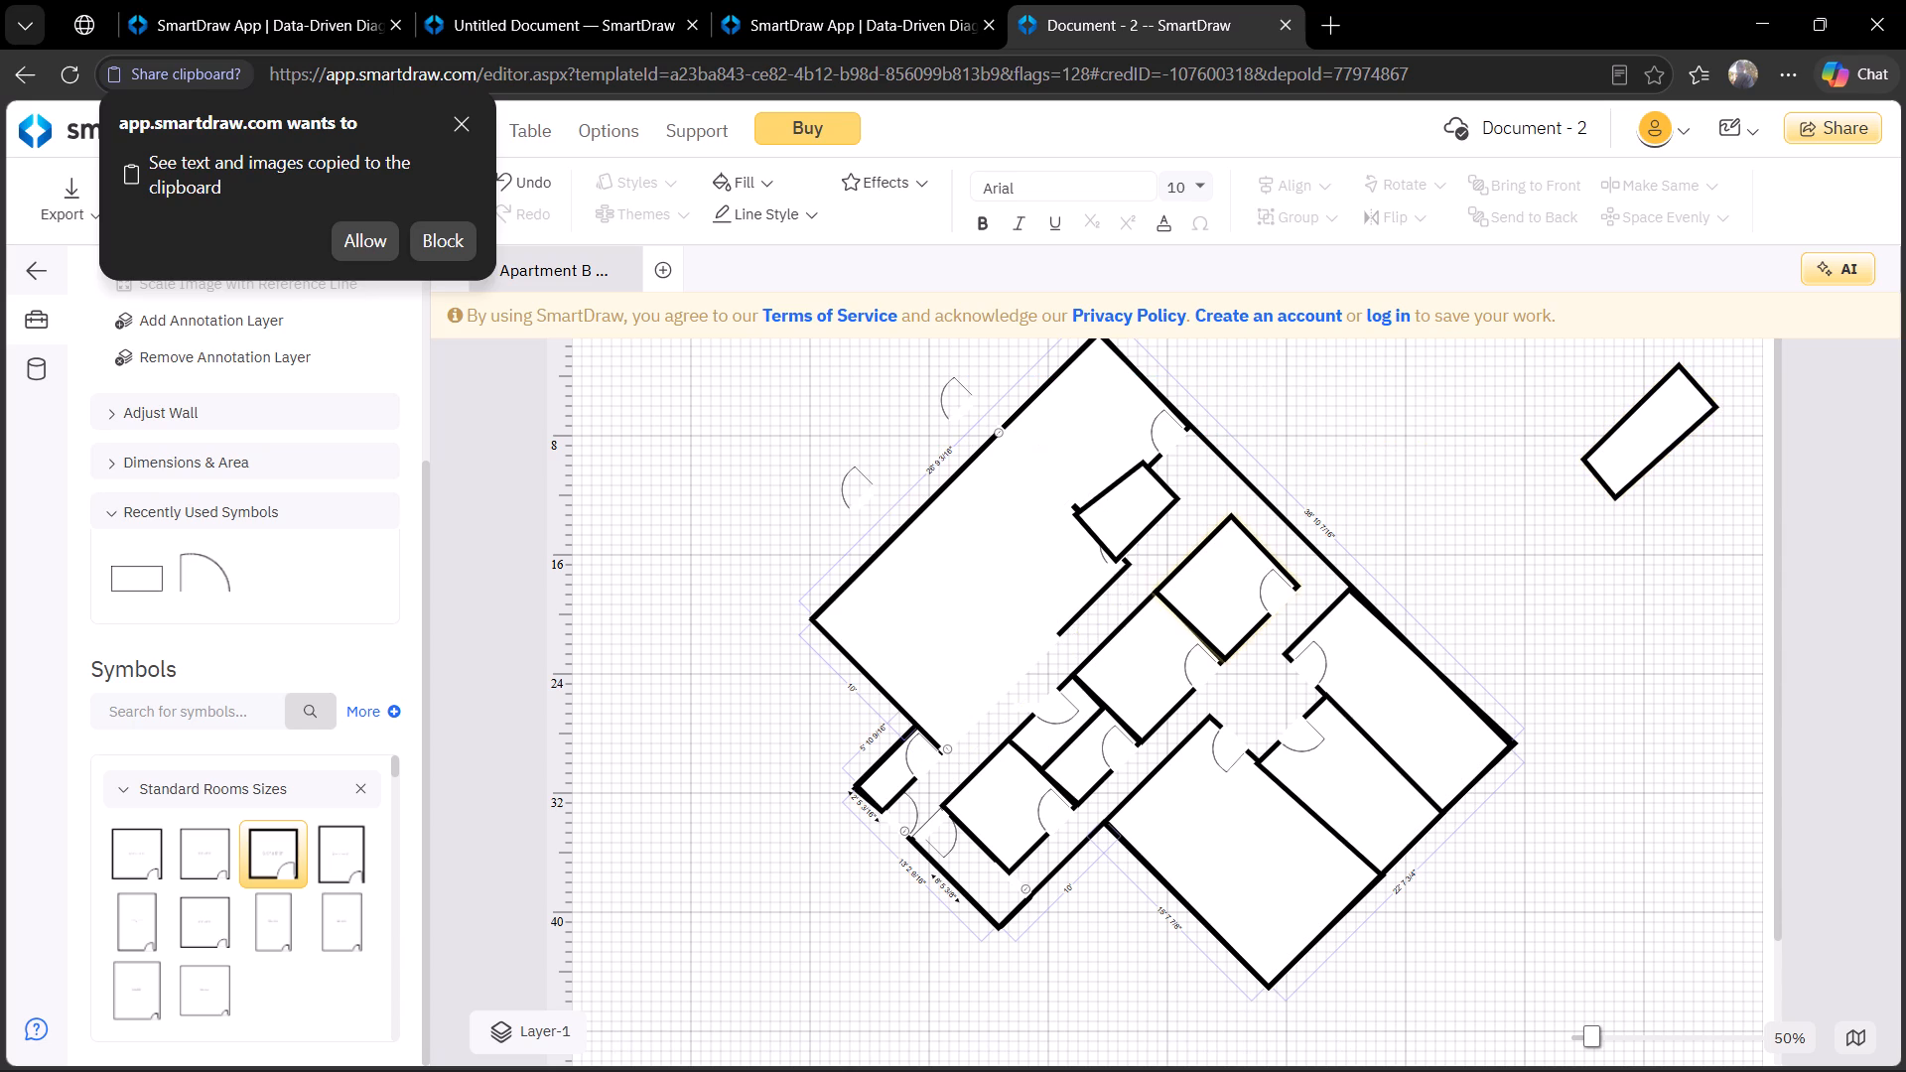
Move the door at the small room's lower corner outside the plan, beside the two spare doors beyond the large room.
click(1104, 556)
drag(1104, 556, 807, 450)
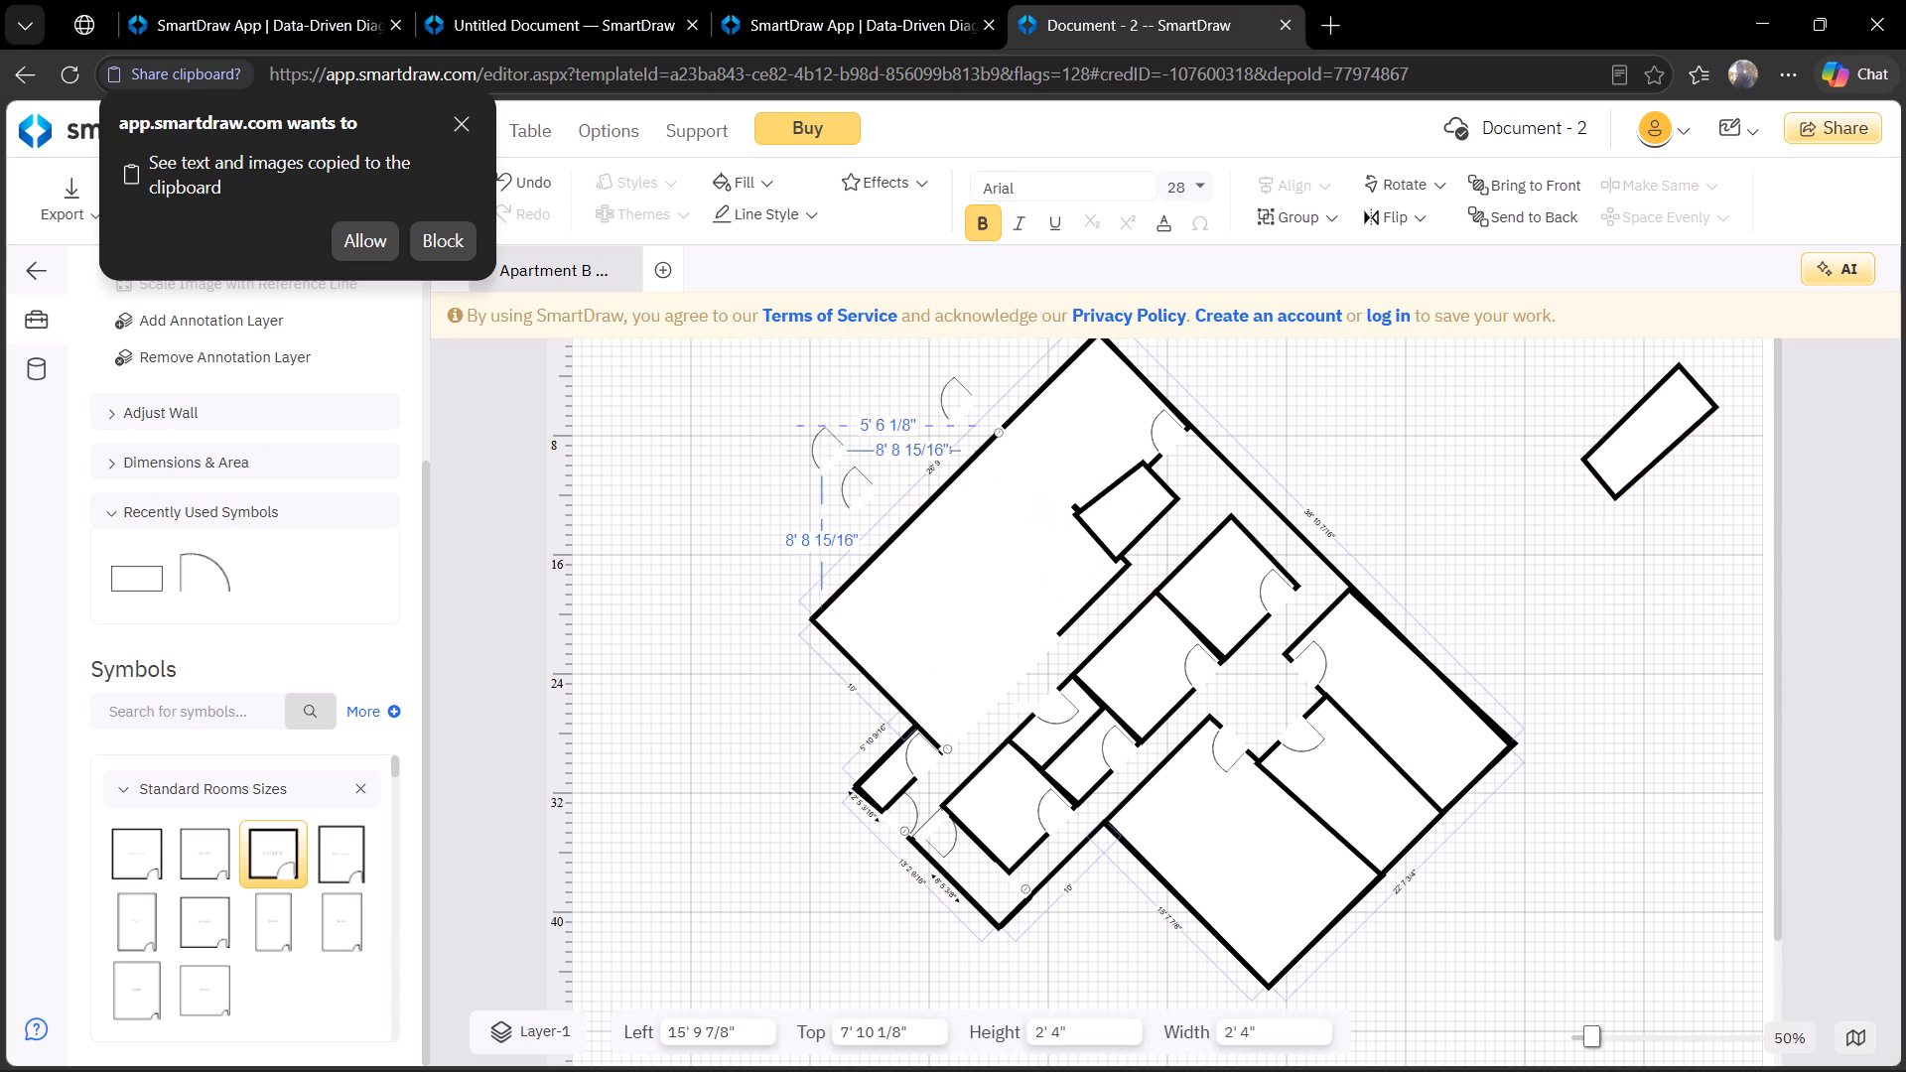
drag(807, 450, 804, 447)
click(991, 566)
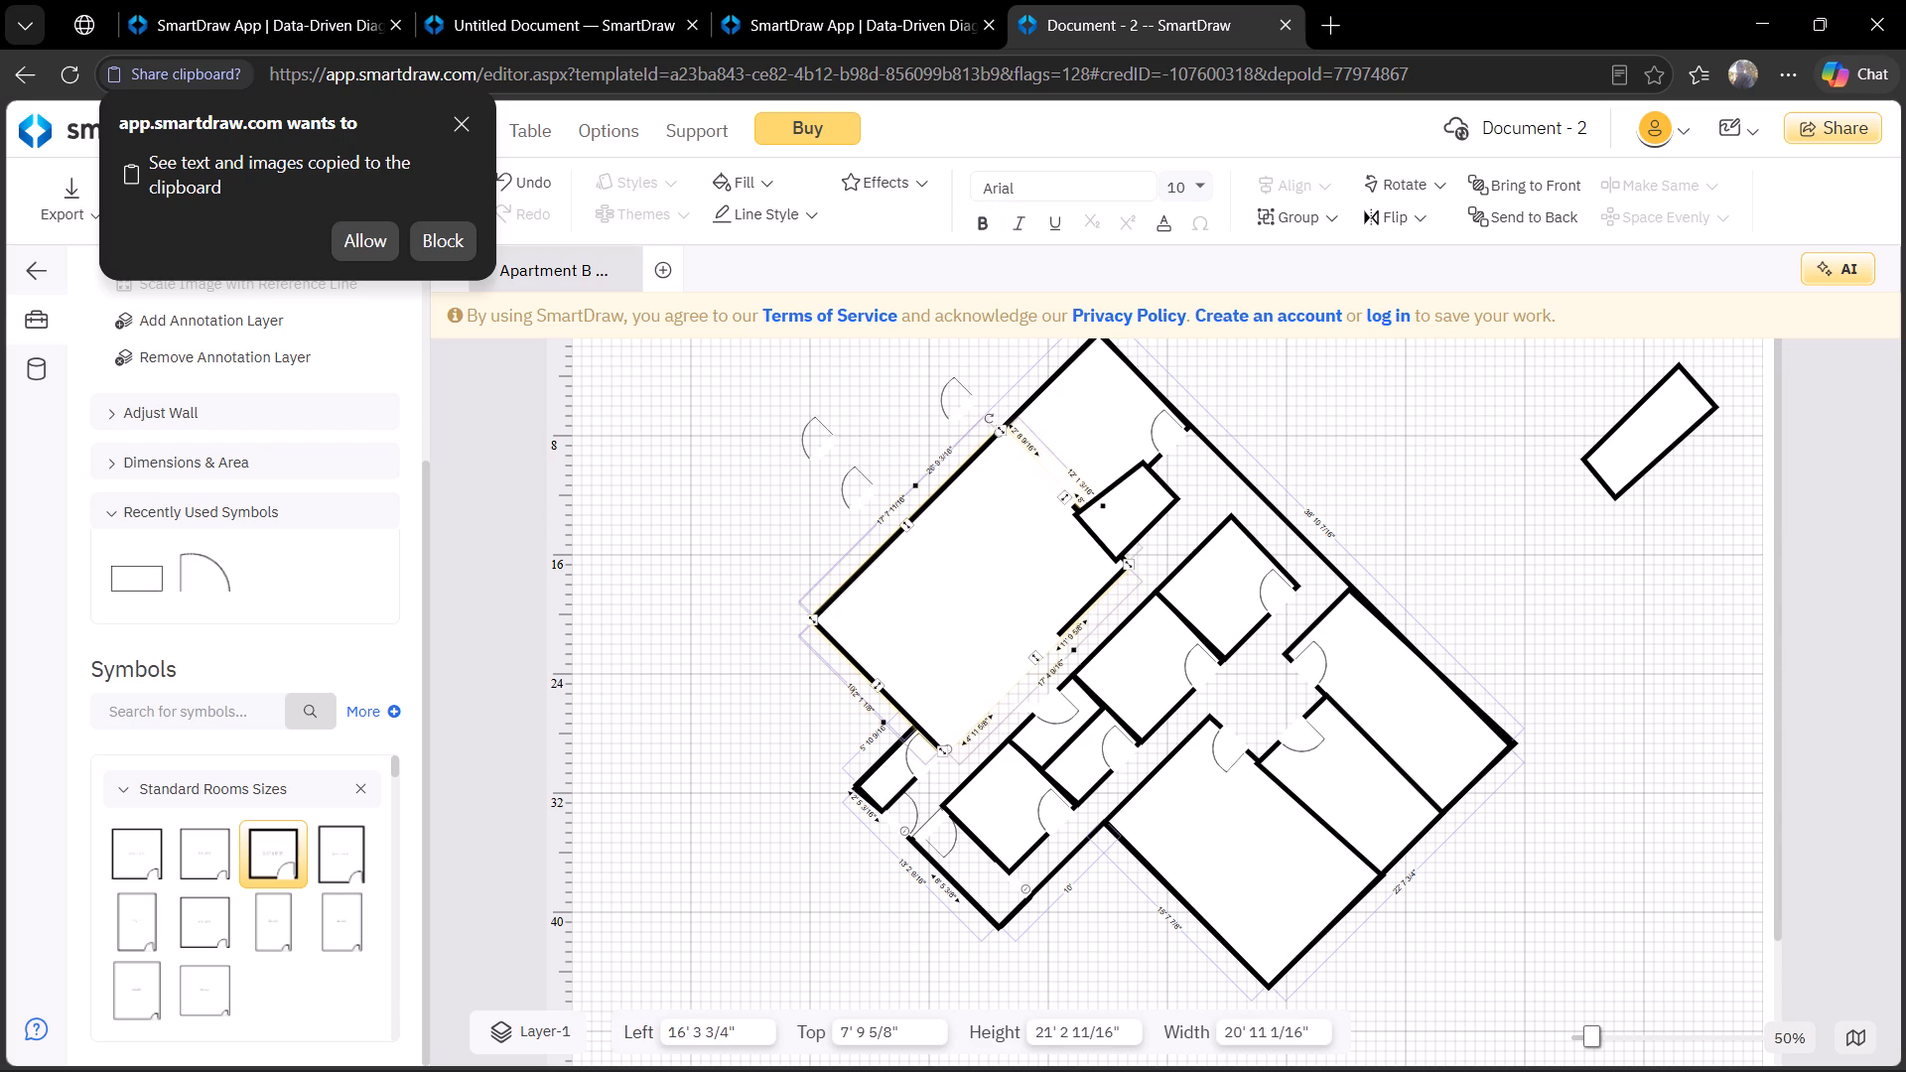
click(998, 566)
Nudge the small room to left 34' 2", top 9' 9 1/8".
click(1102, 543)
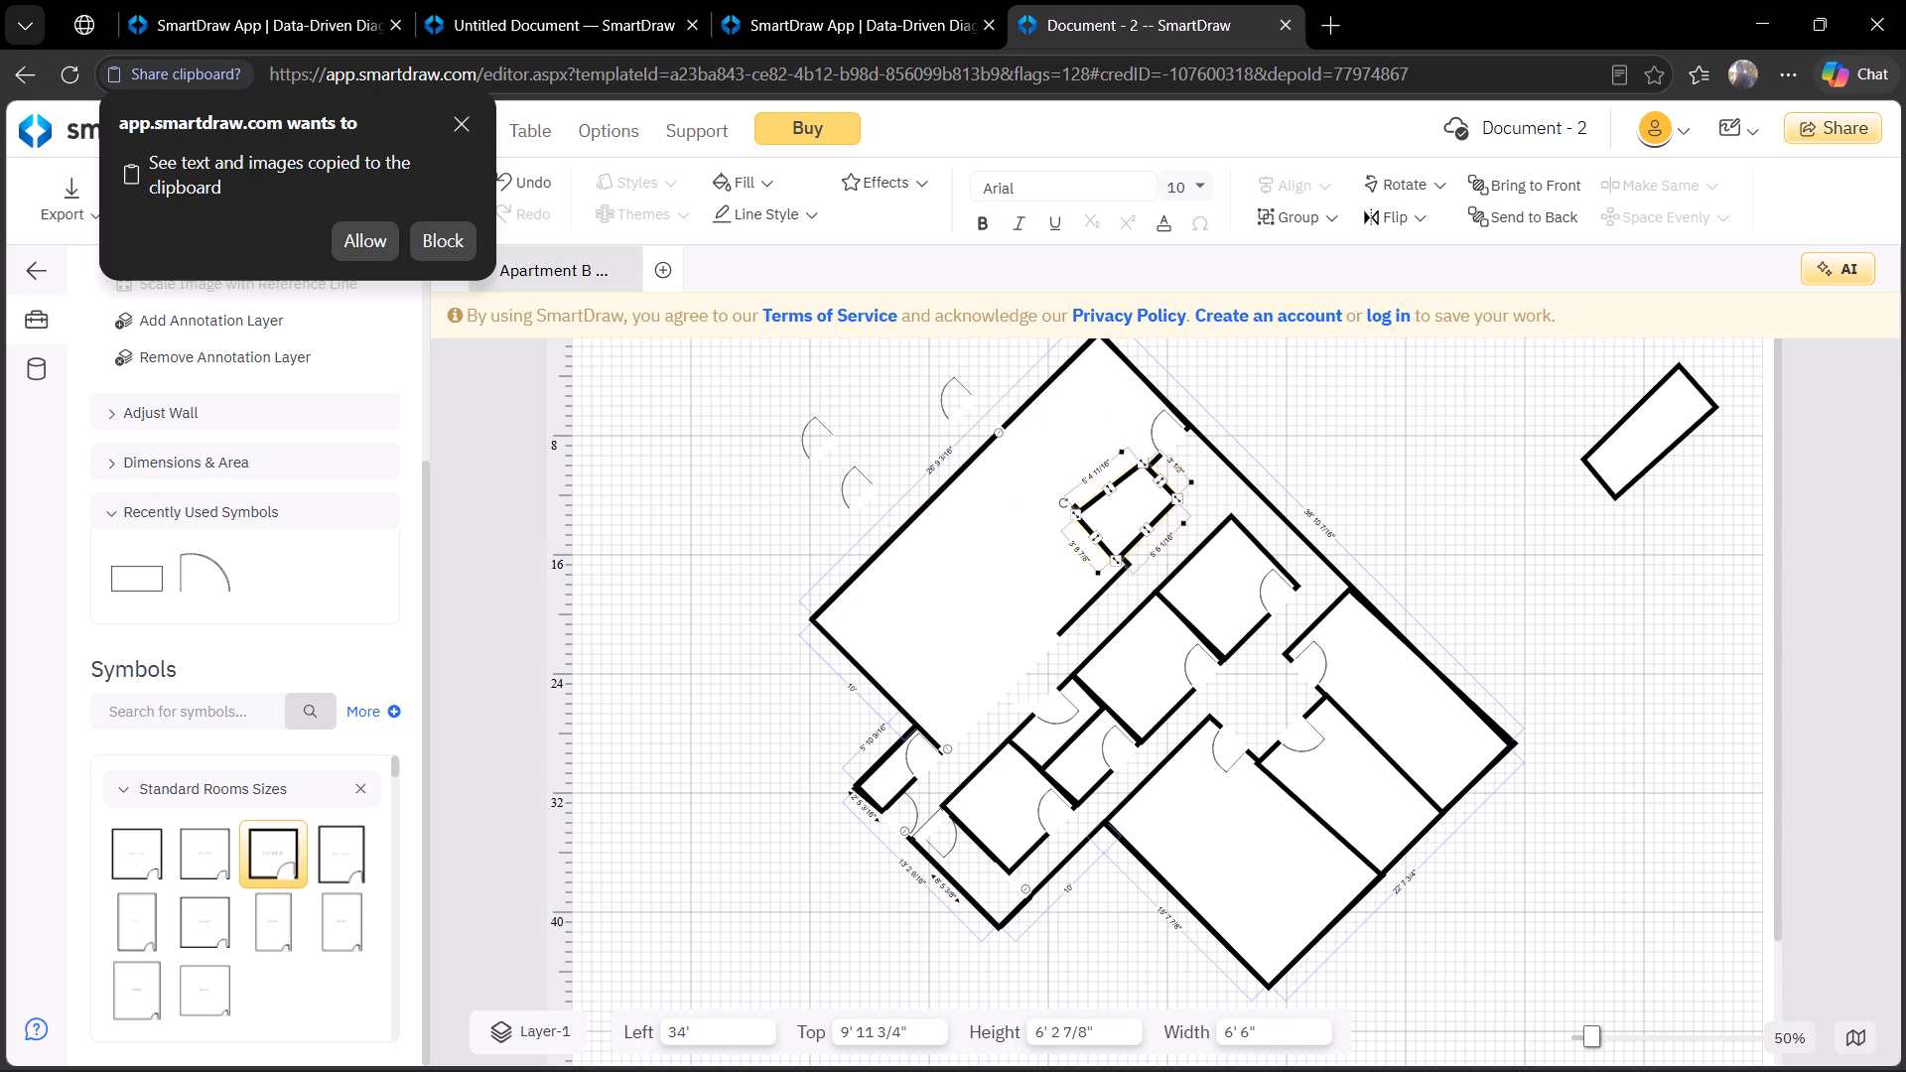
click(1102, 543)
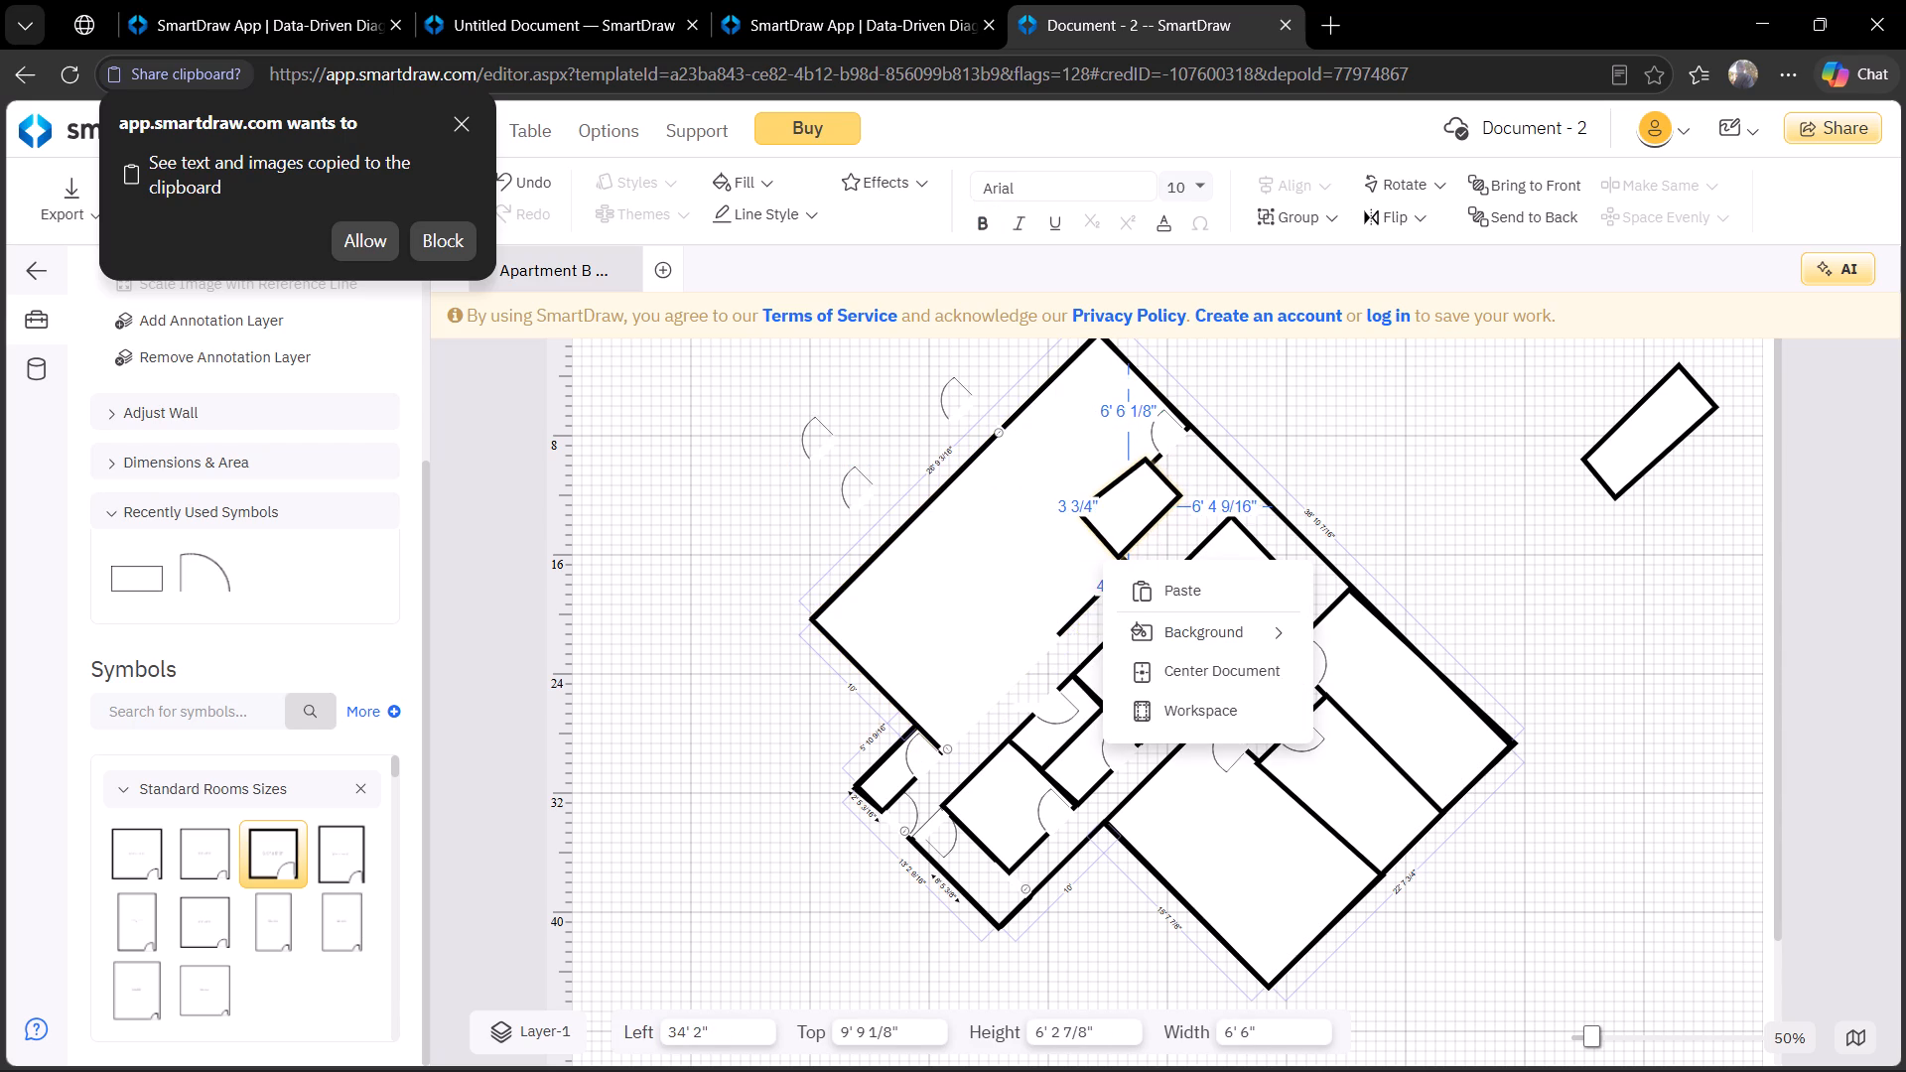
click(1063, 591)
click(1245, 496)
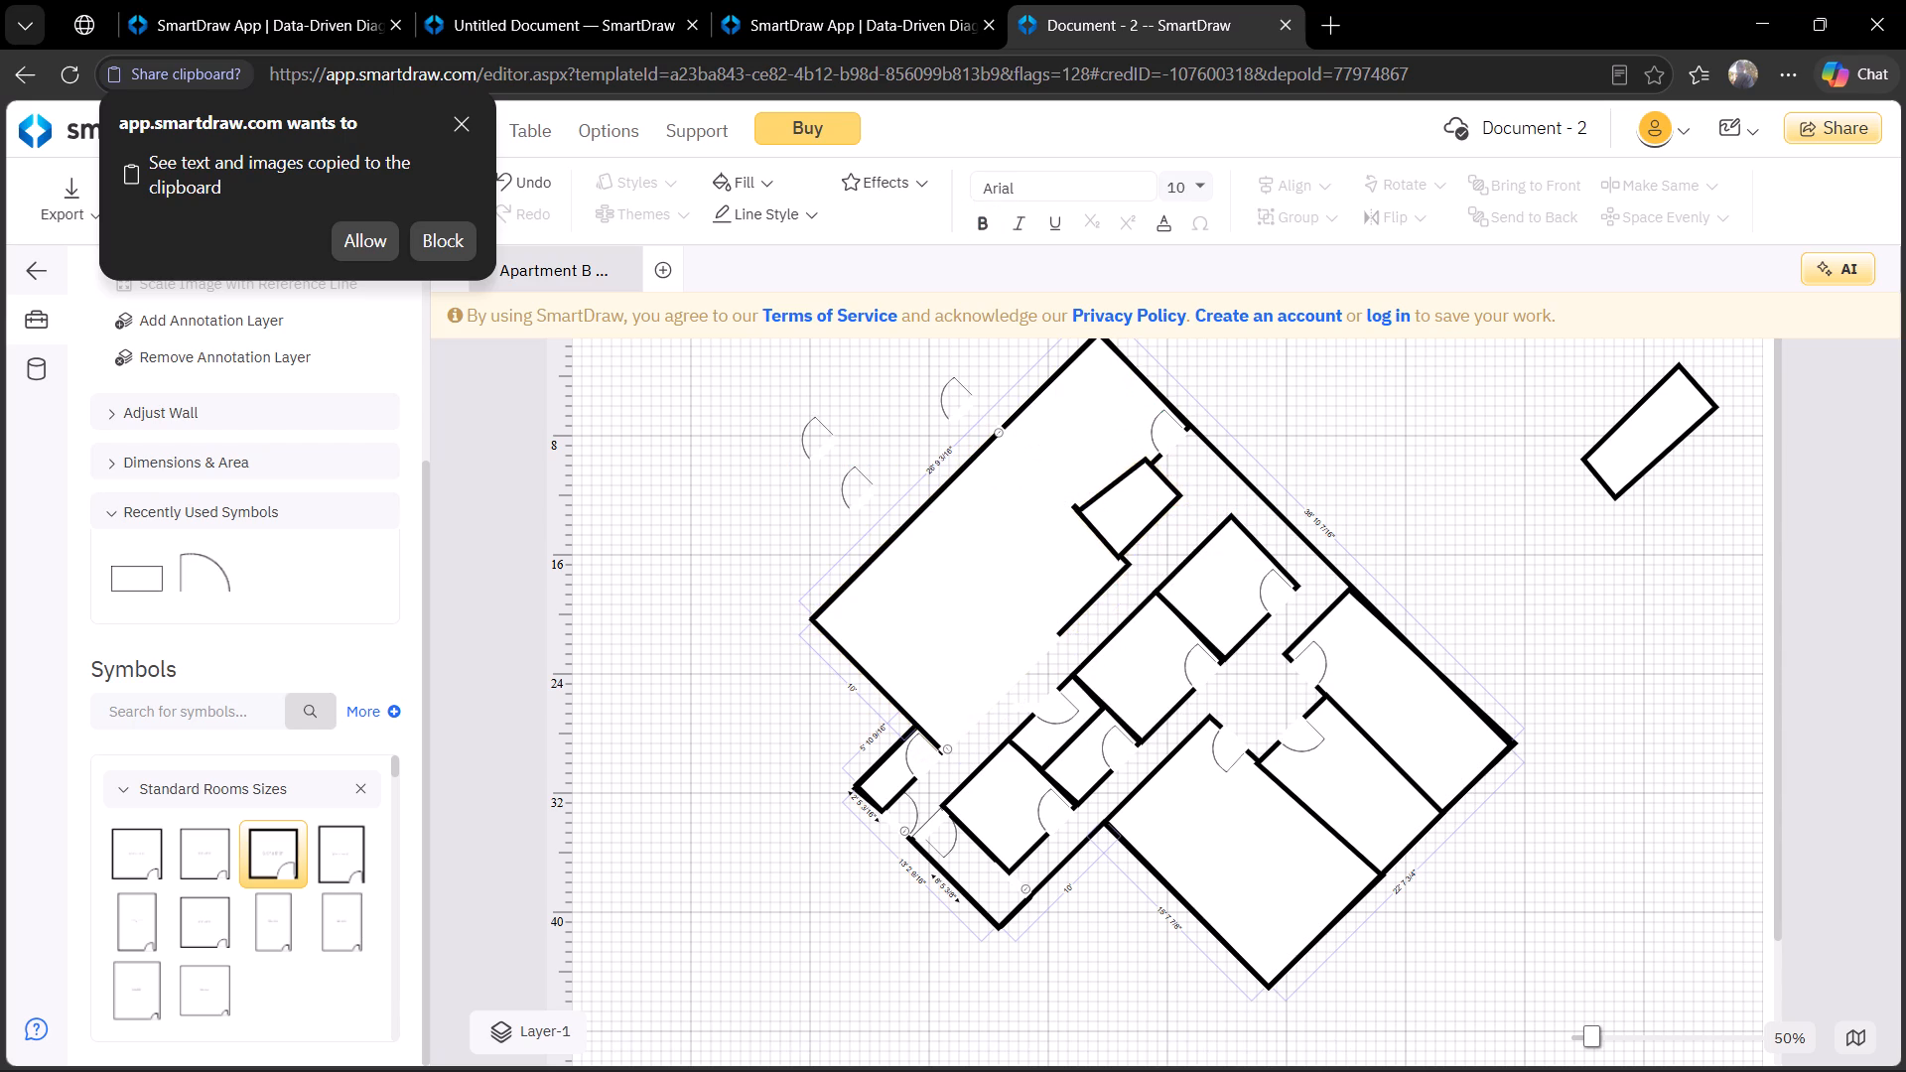
Move the small room outside the plan to left 52' 8", top 10' 5 1/8".
click(1138, 535)
drag(1138, 535, 1414, 542)
click(1491, 504)
click(1429, 524)
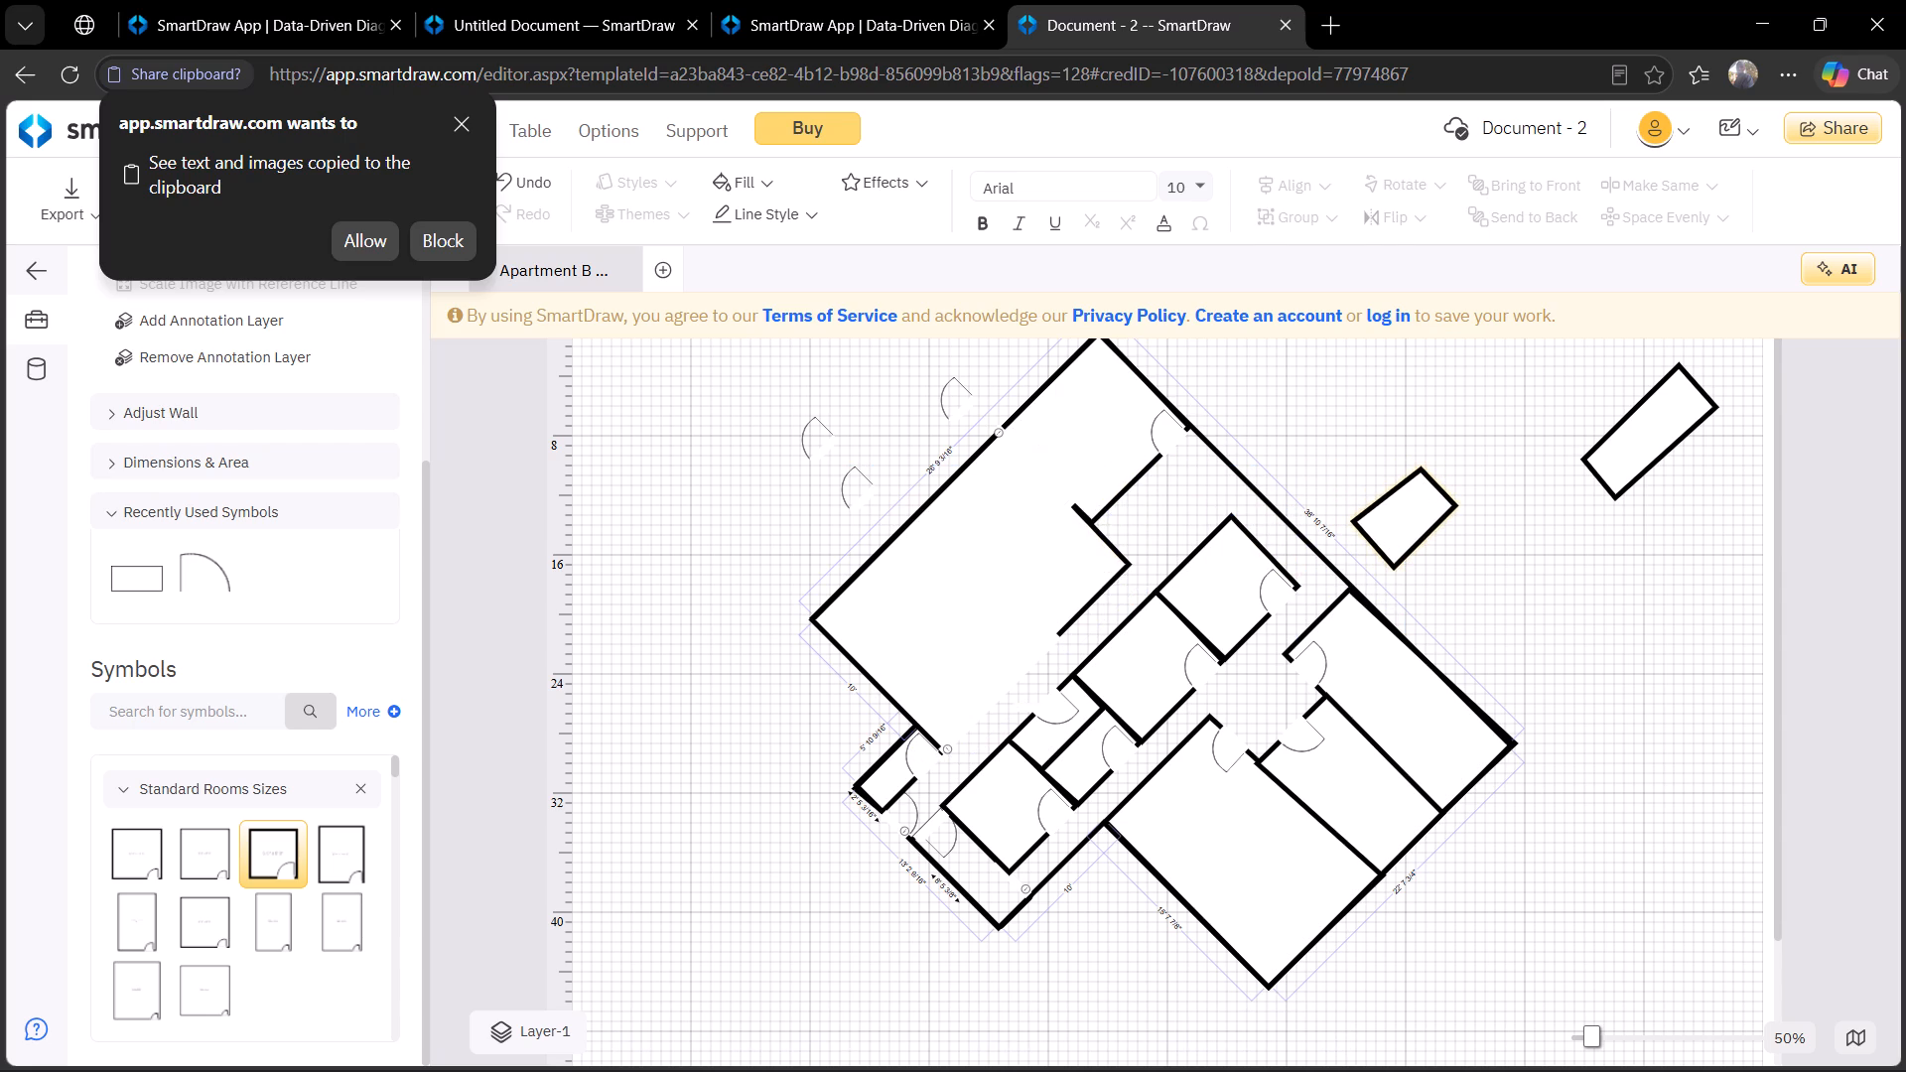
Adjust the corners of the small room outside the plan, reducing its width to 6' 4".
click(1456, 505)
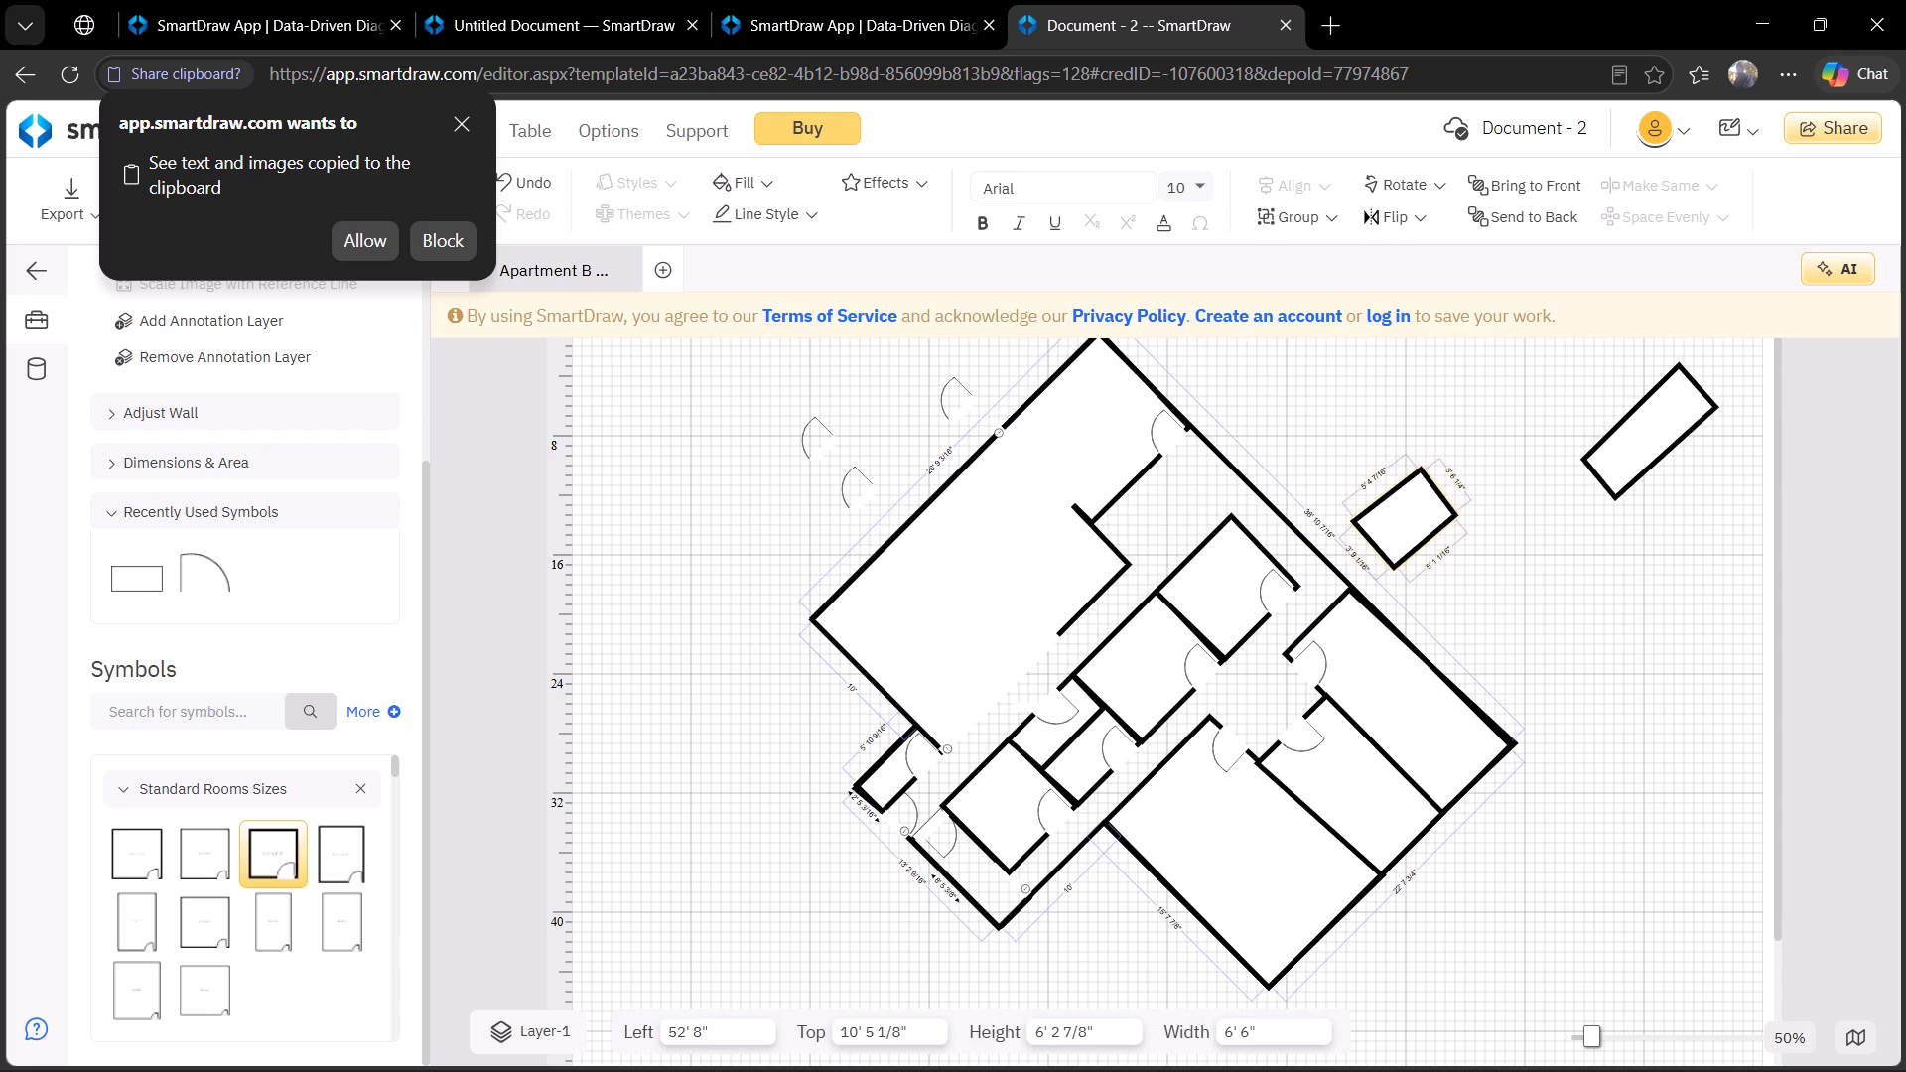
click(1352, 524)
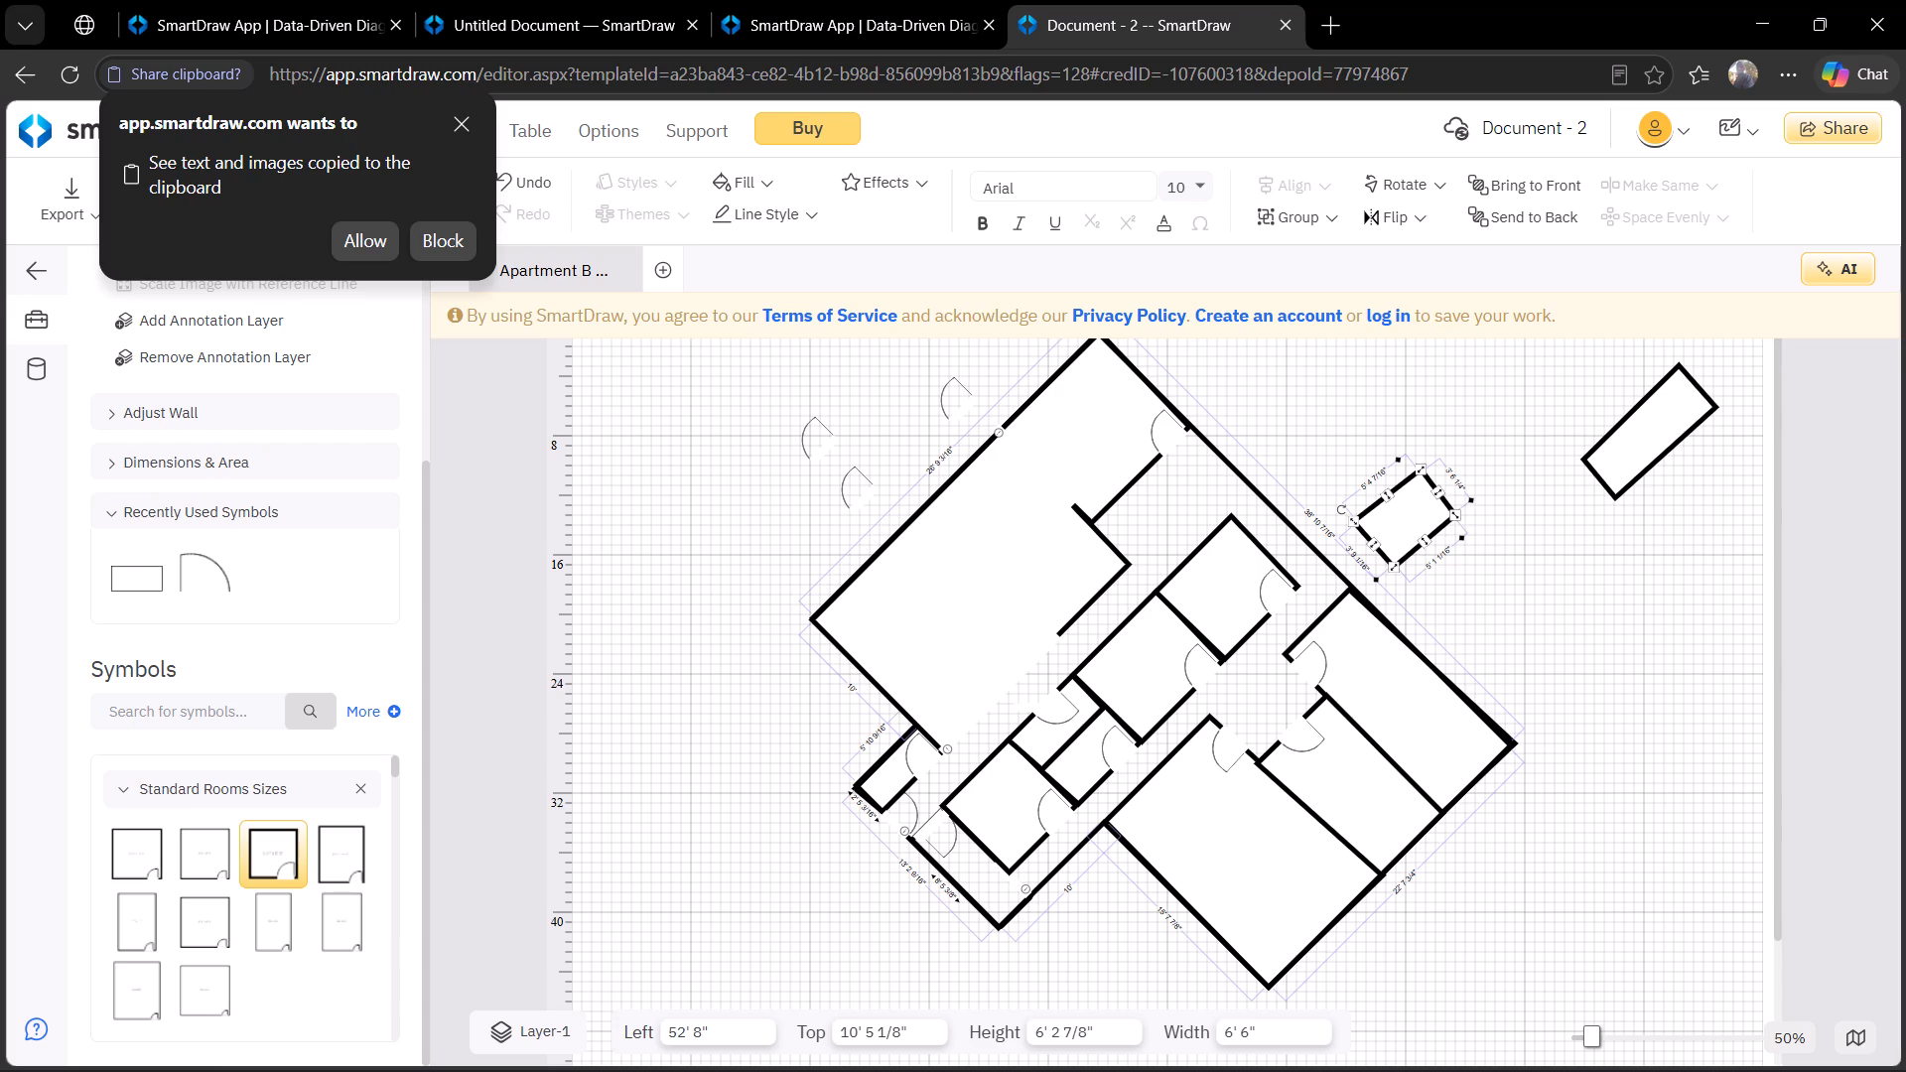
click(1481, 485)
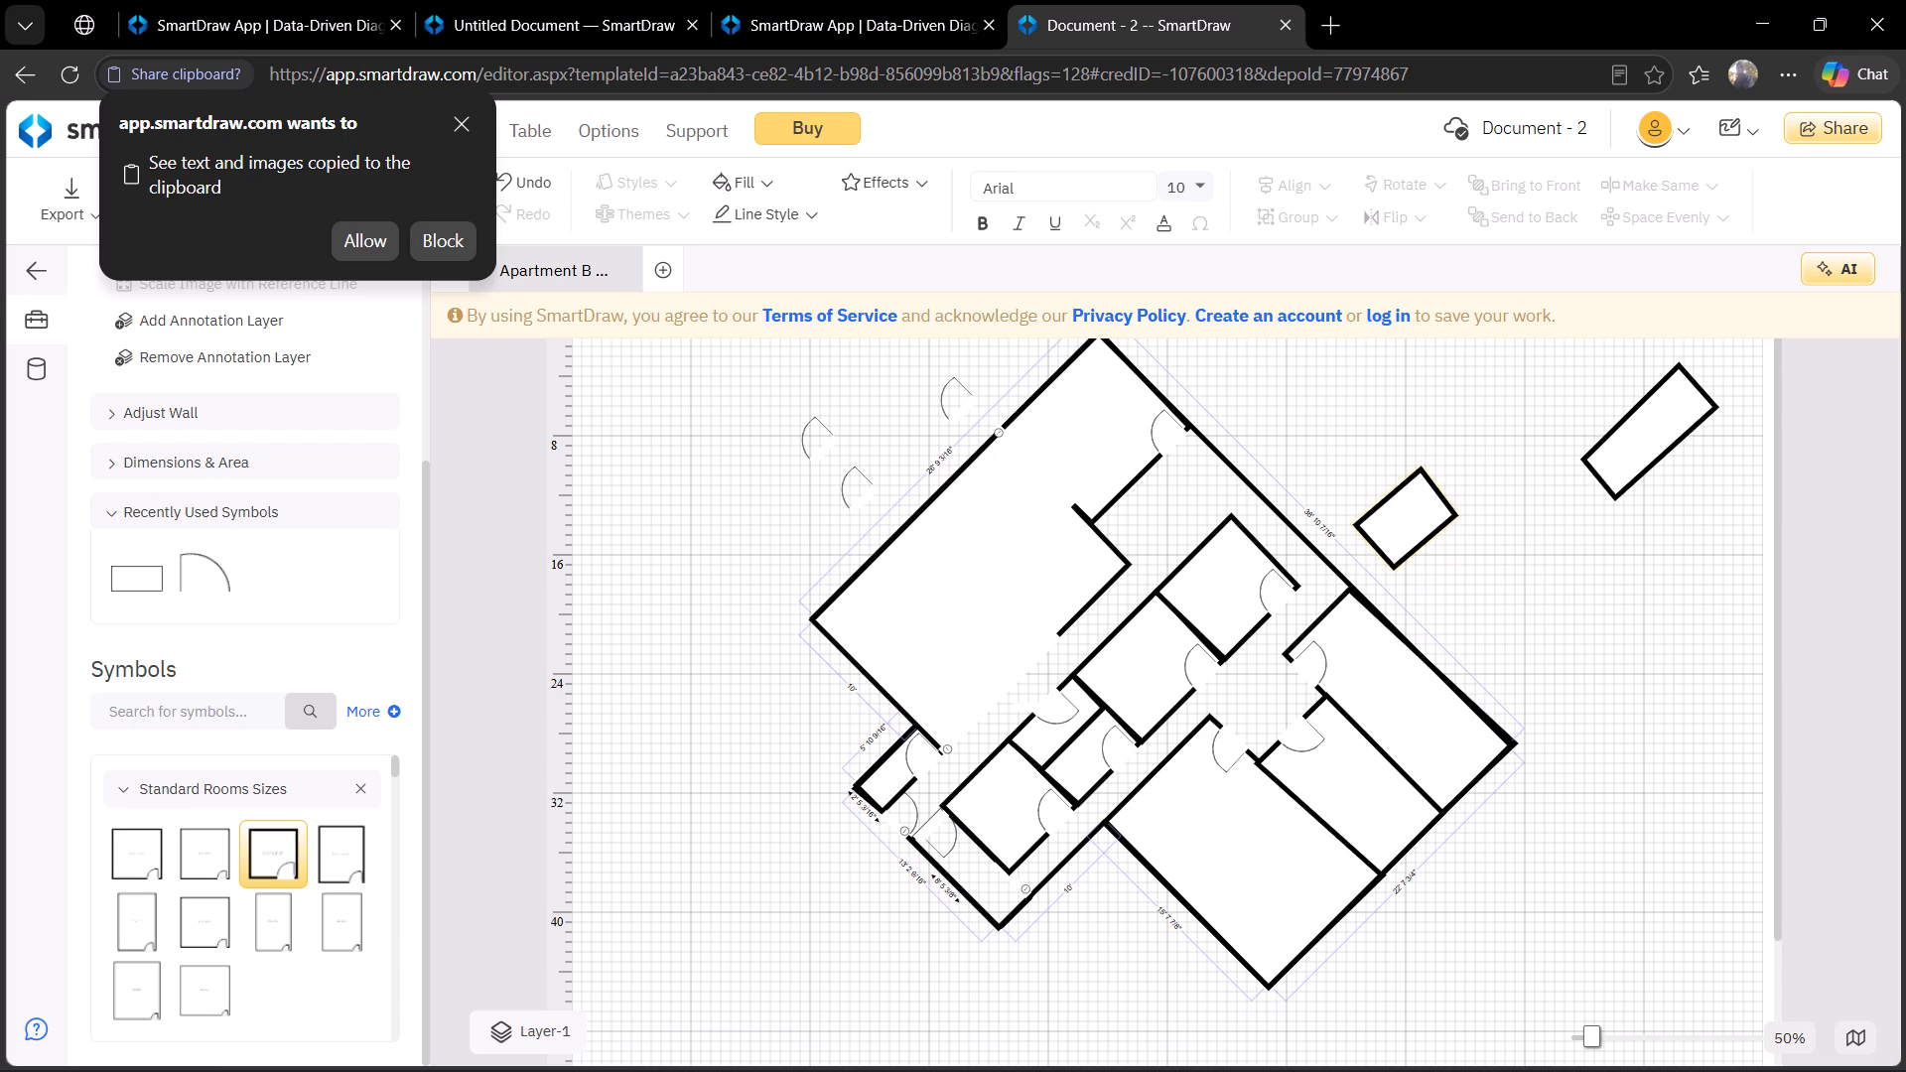
Try the small room inside the plan again, and return it outside to left 50' 8", top 4' 5 1/8".
click(1428, 535)
drag(1428, 535, 1185, 584)
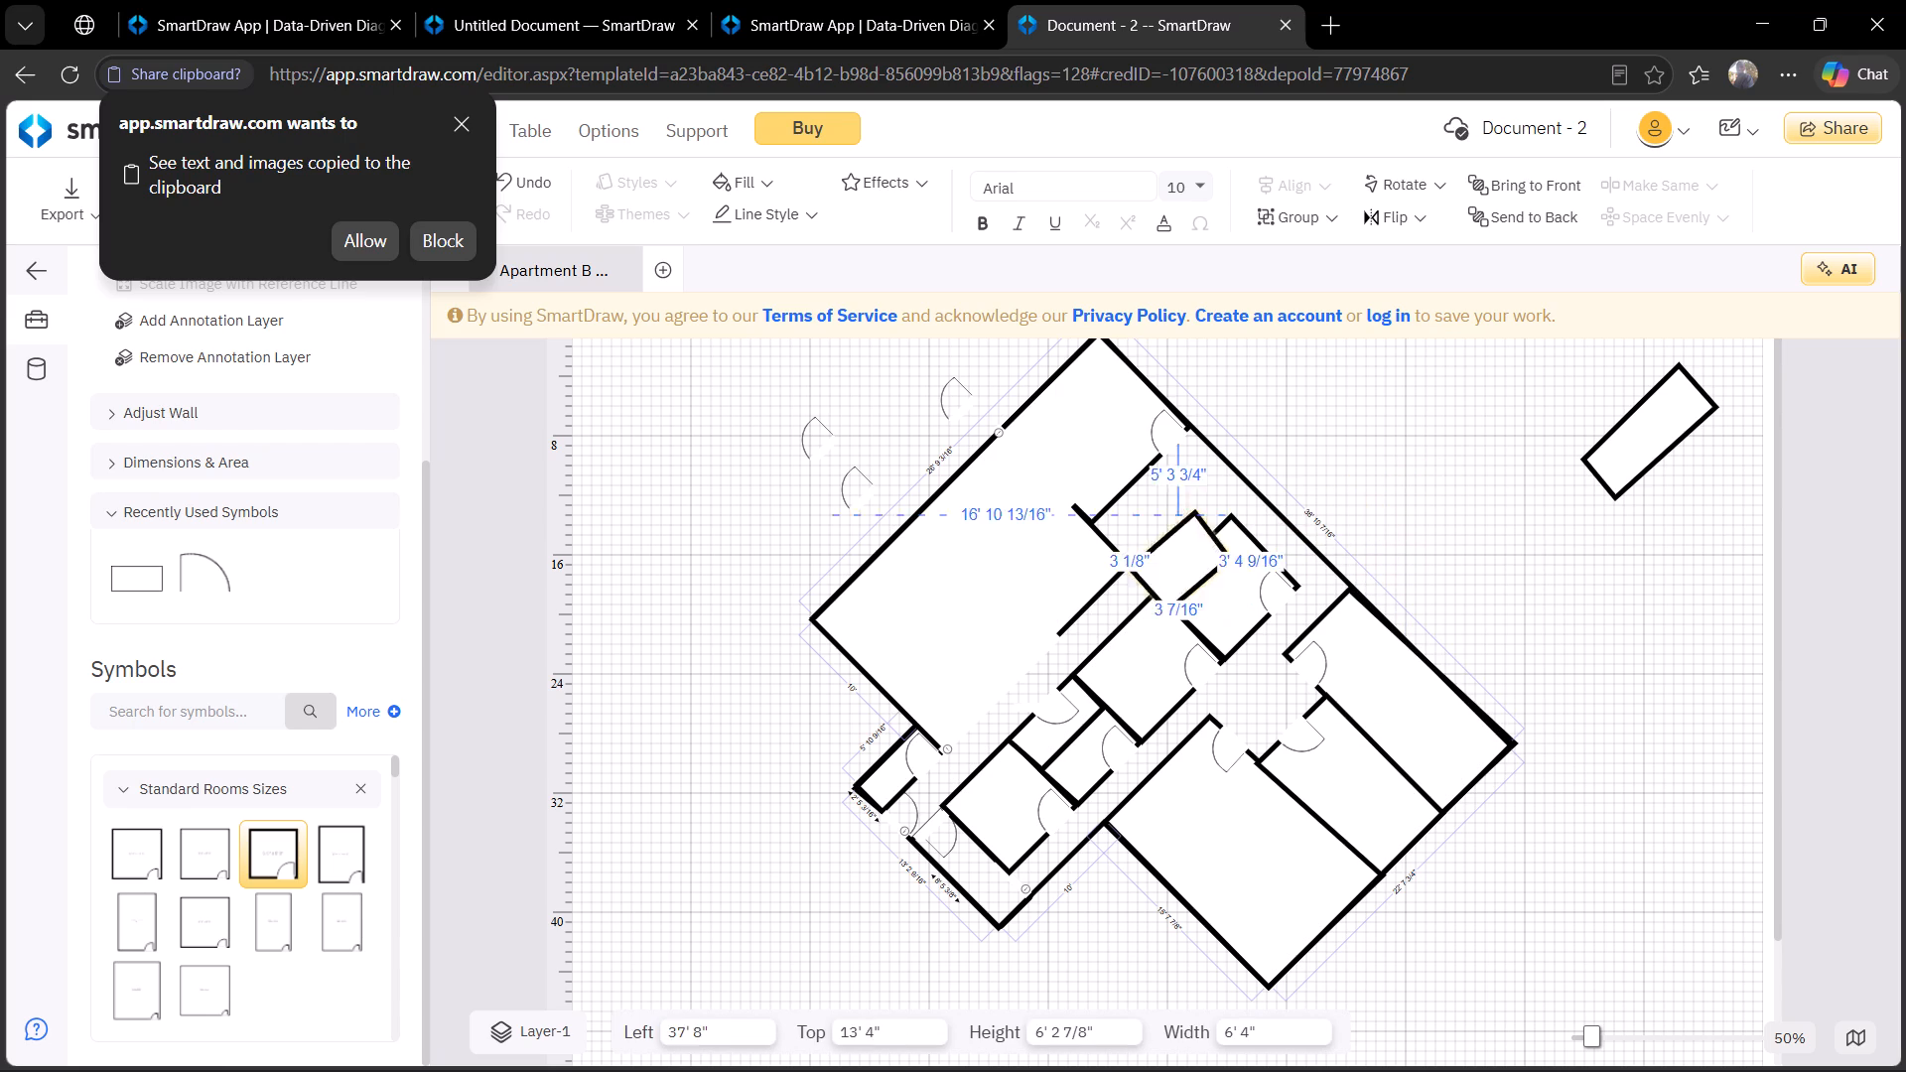
drag(1185, 584, 1189, 506)
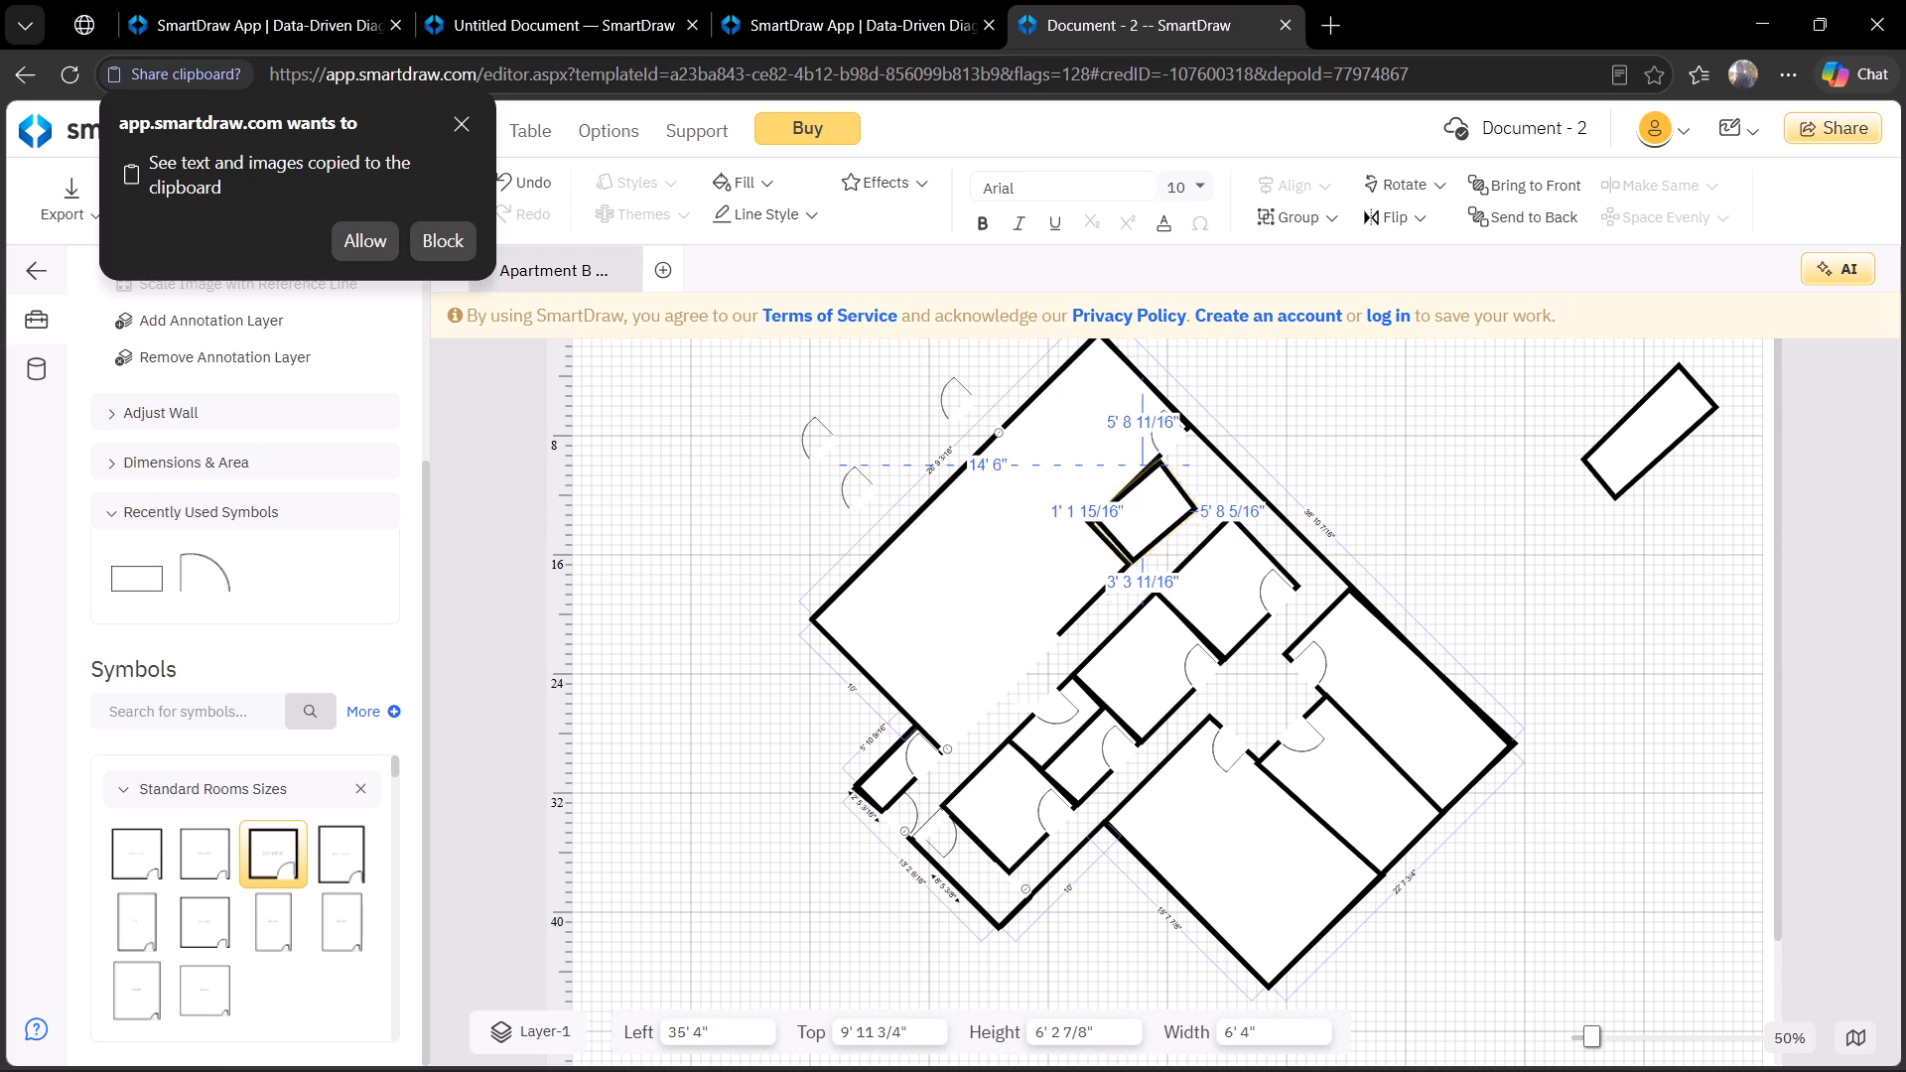
drag(1189, 506, 1395, 446)
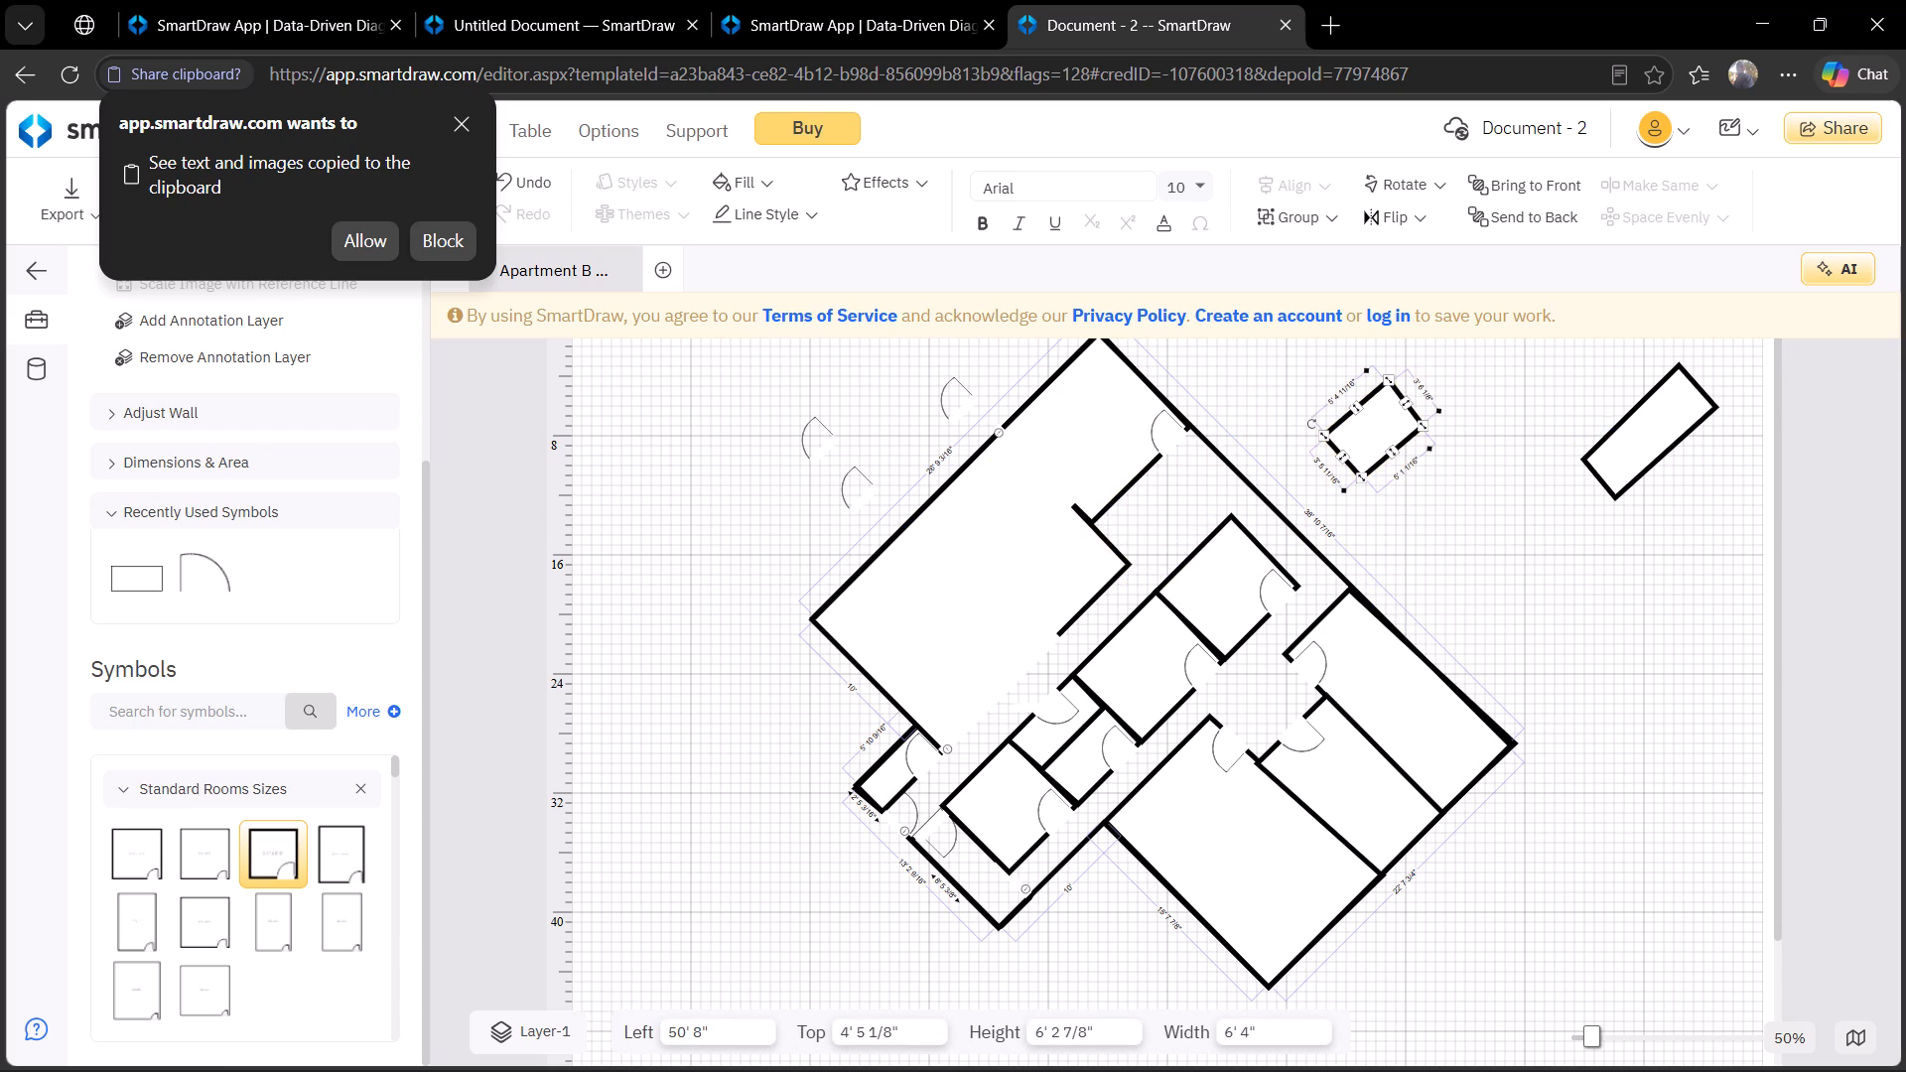
Move the small room's corners to shrink it to width 5' 8" and height 5' 2".
click(1391, 381)
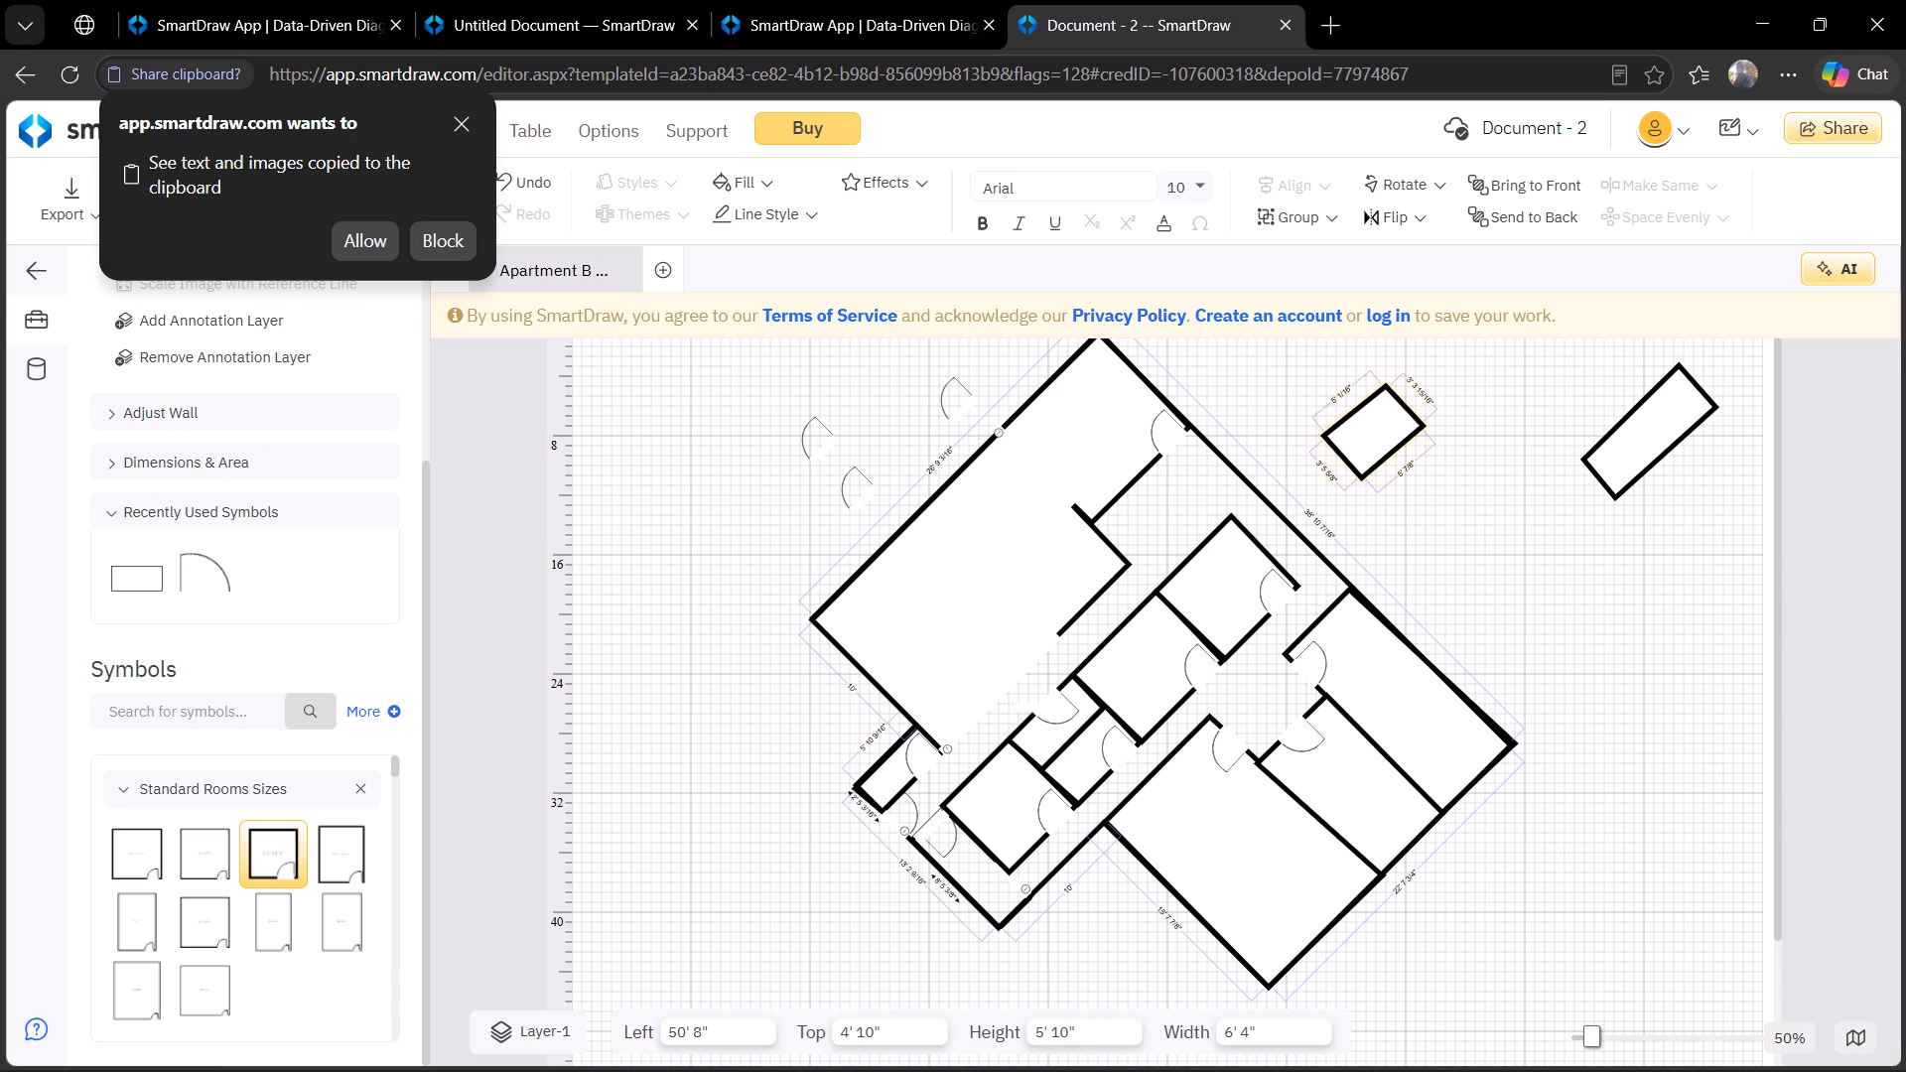
click(1327, 440)
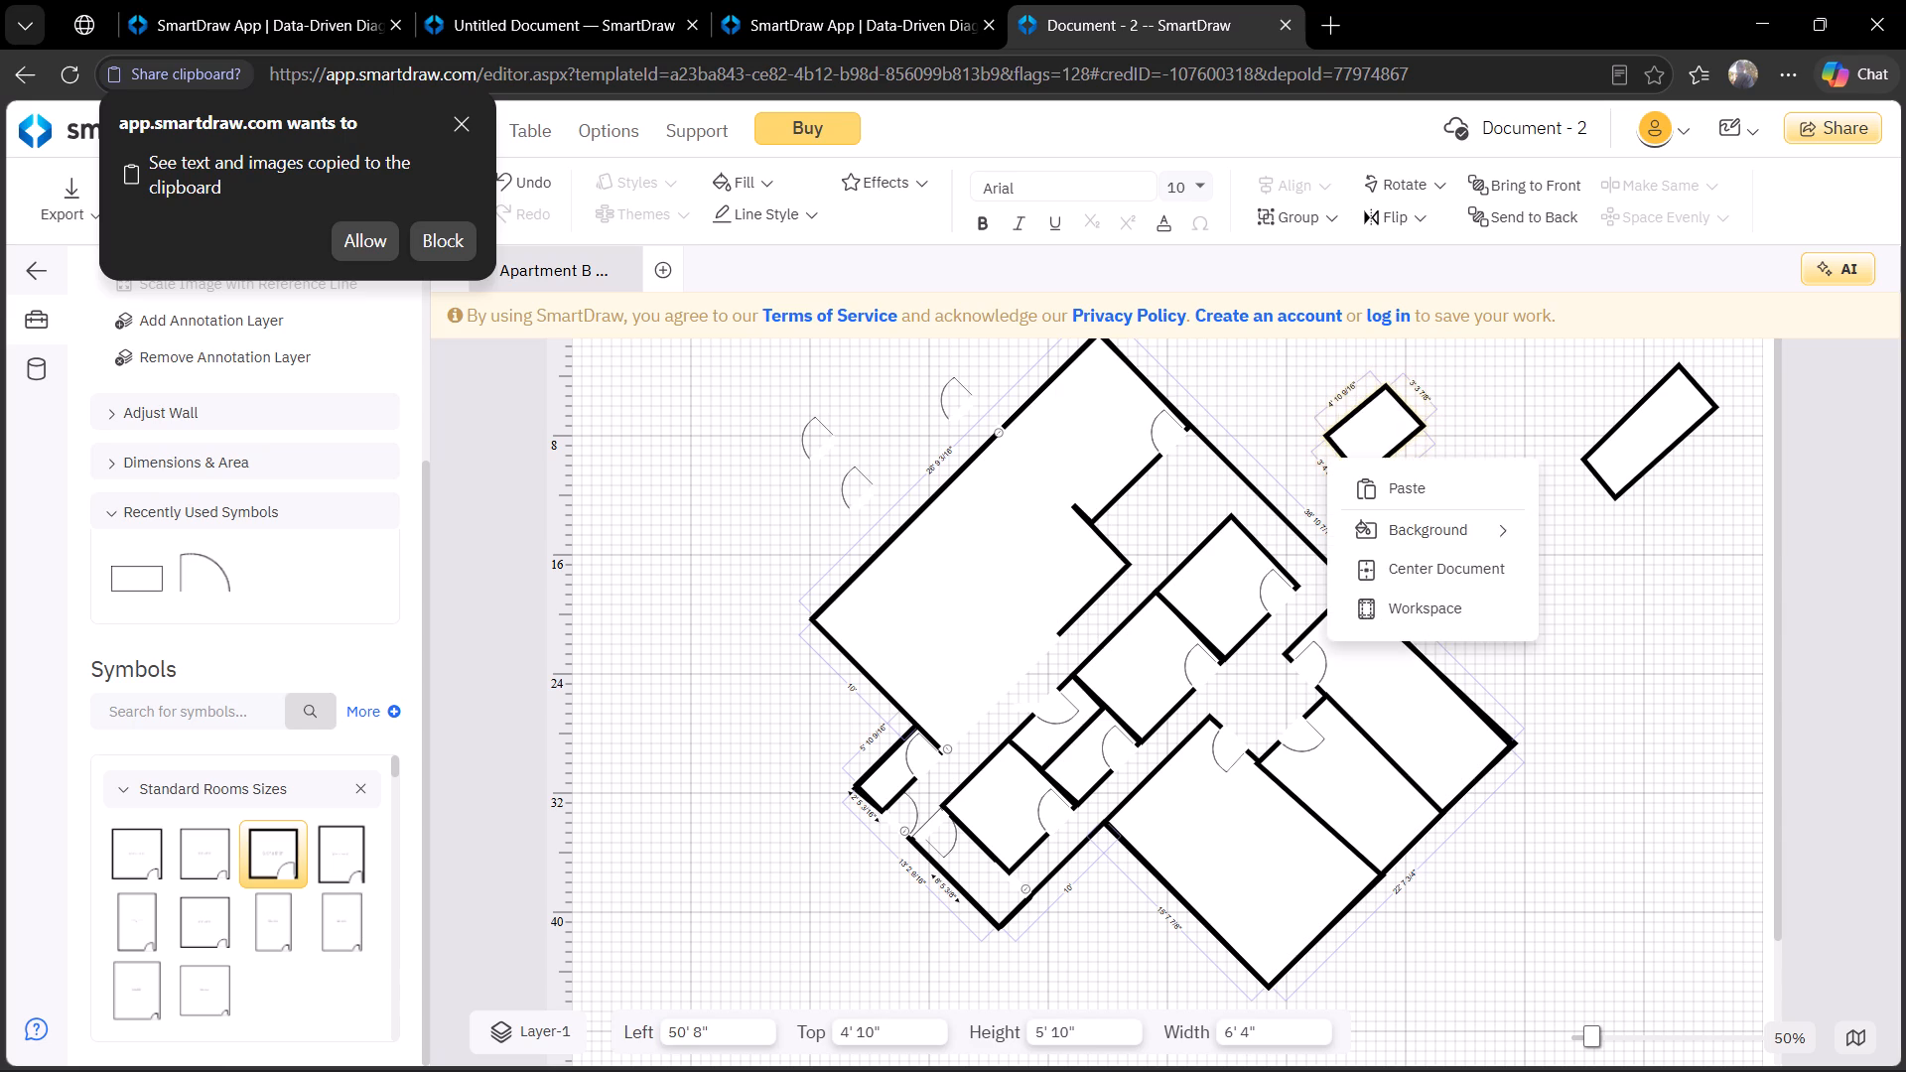
click(1541, 465)
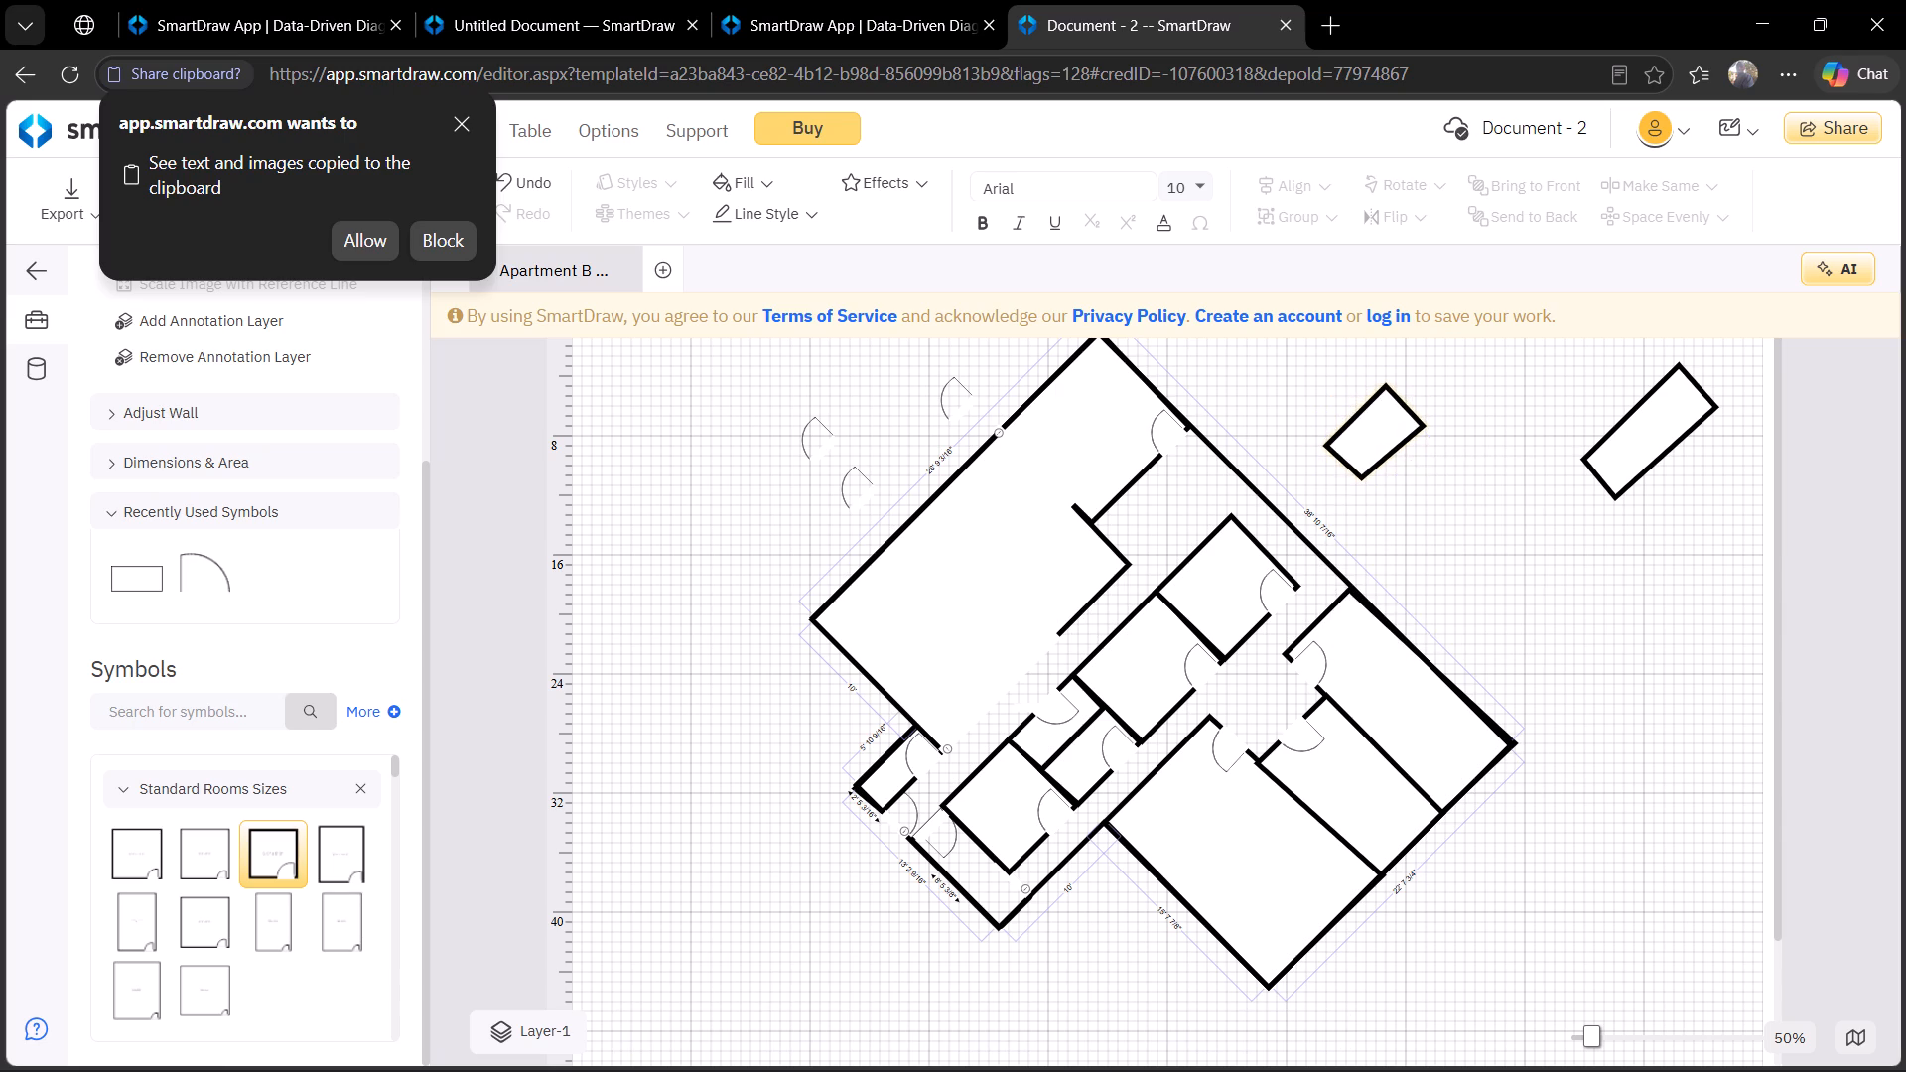
click(1424, 423)
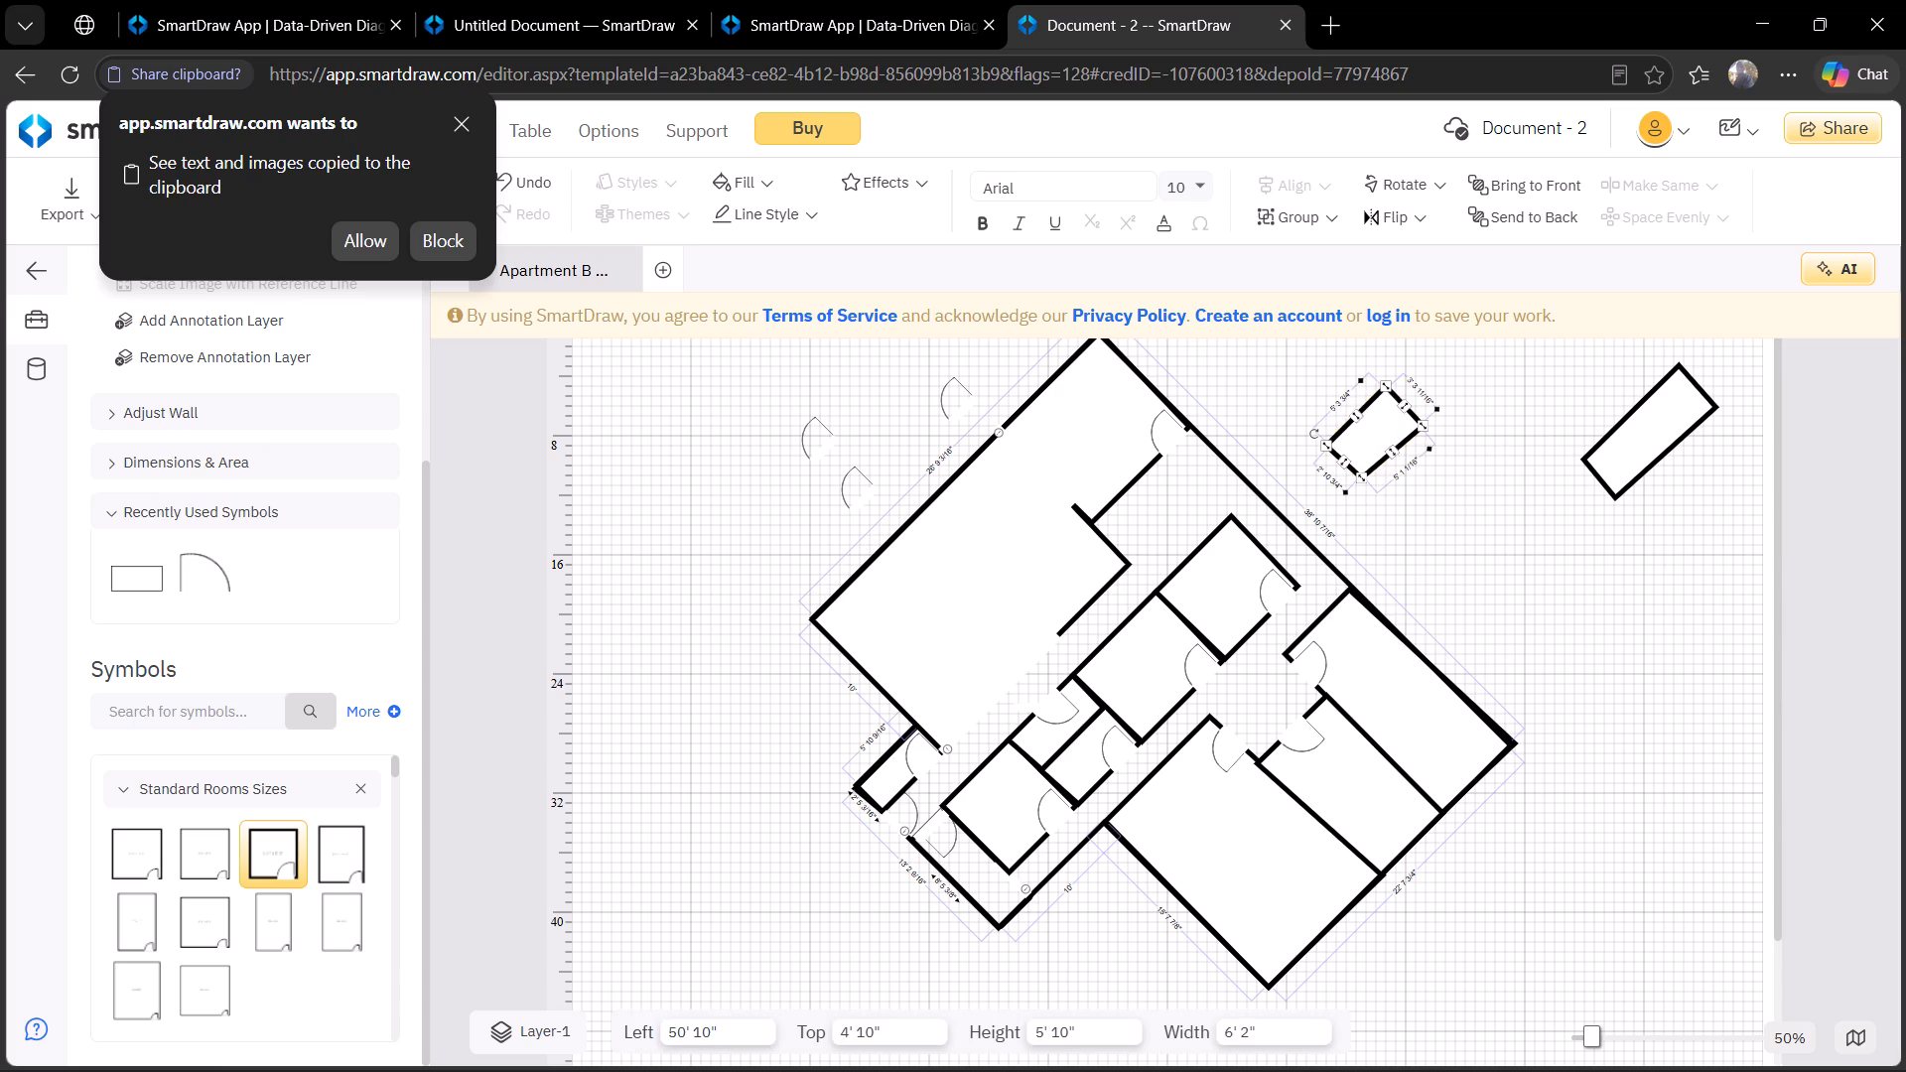
click(1424, 426)
click(1449, 463)
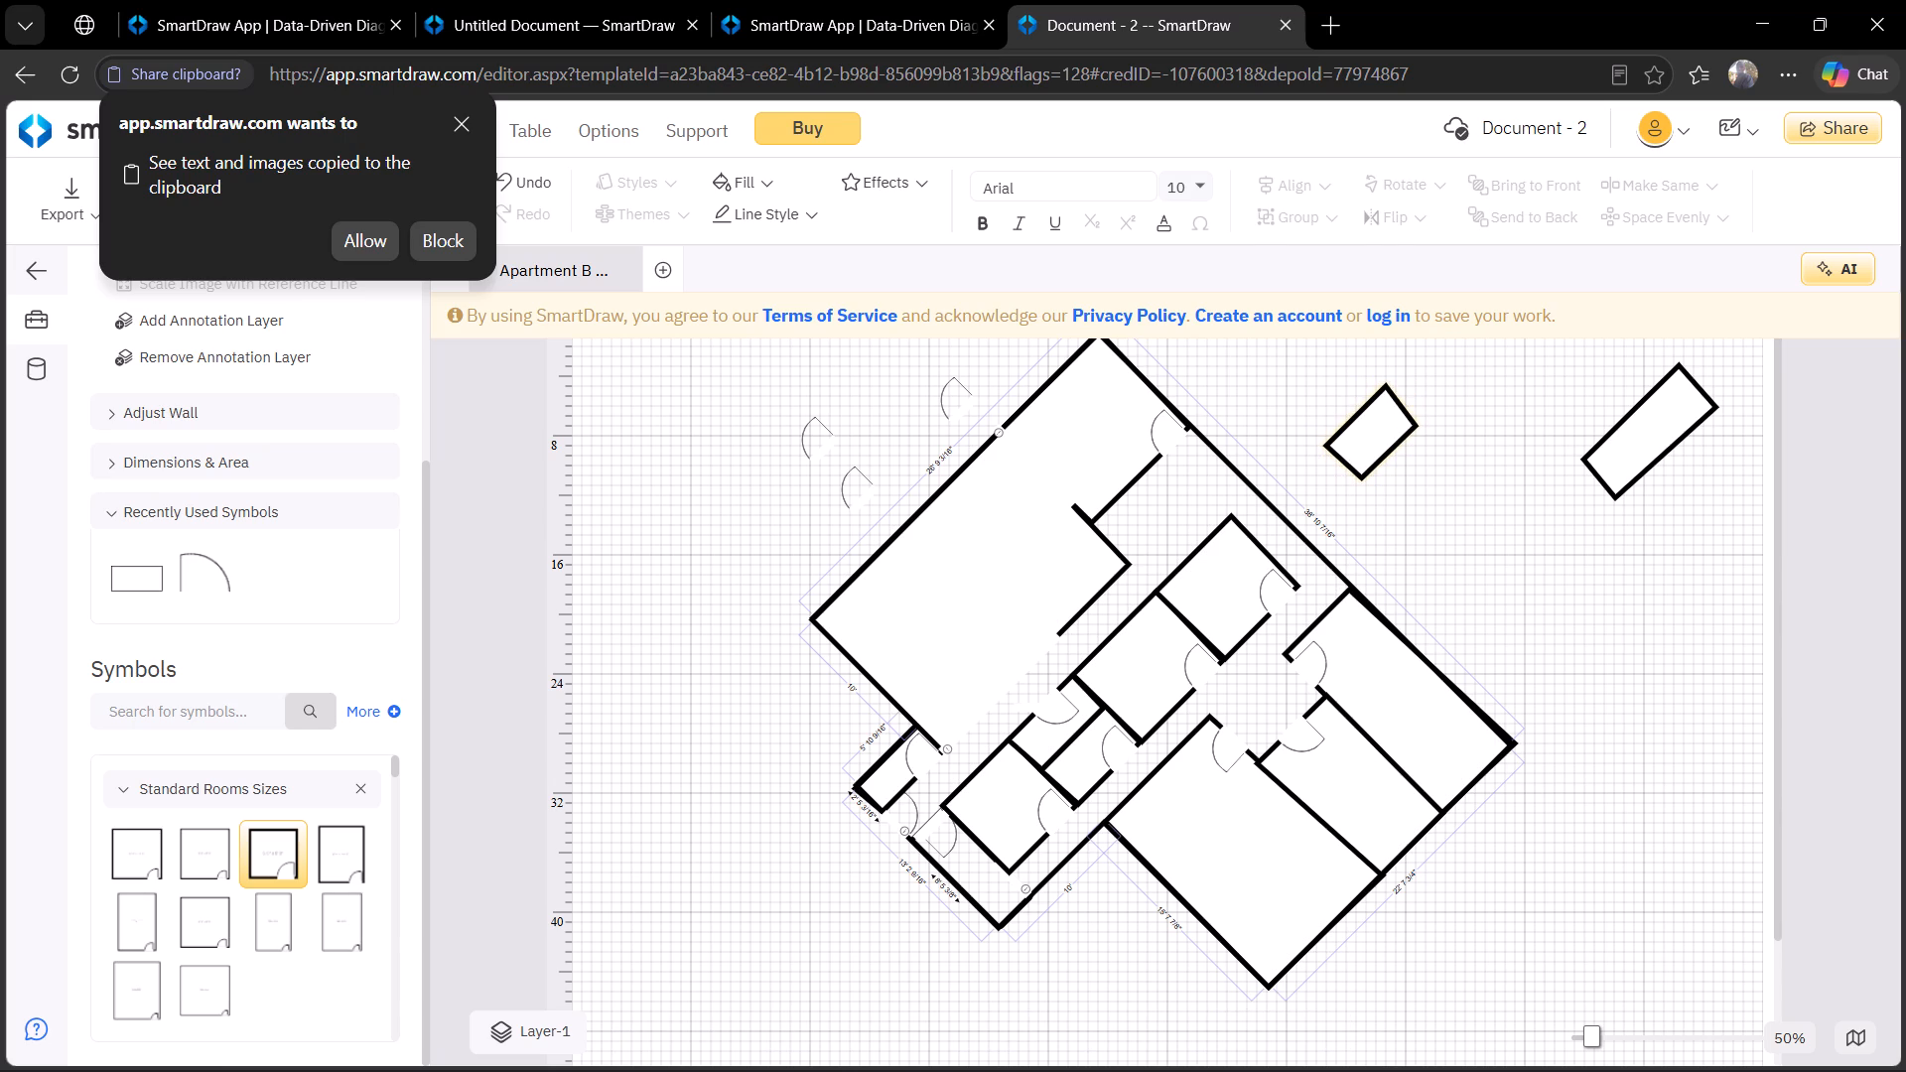
click(1384, 387)
drag(1385, 387, 1381, 385)
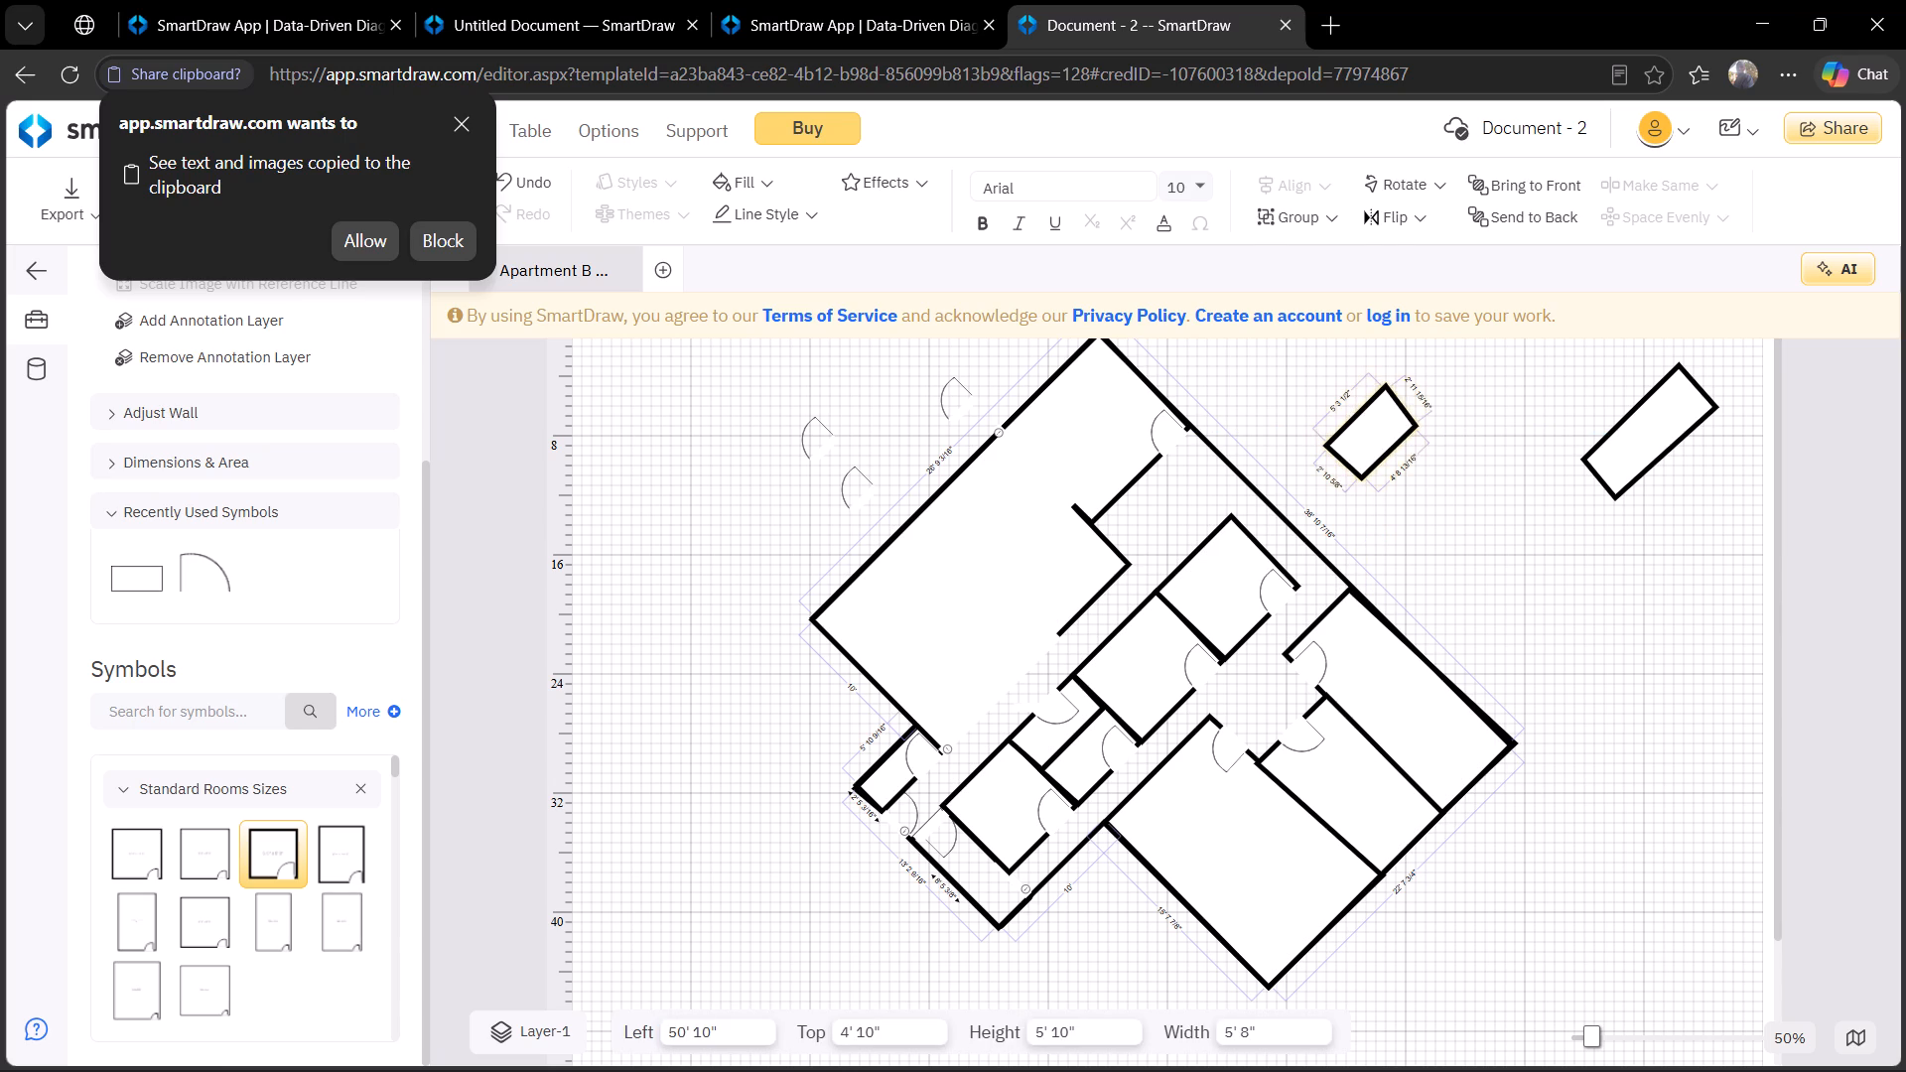
drag(1381, 385, 1376, 391)
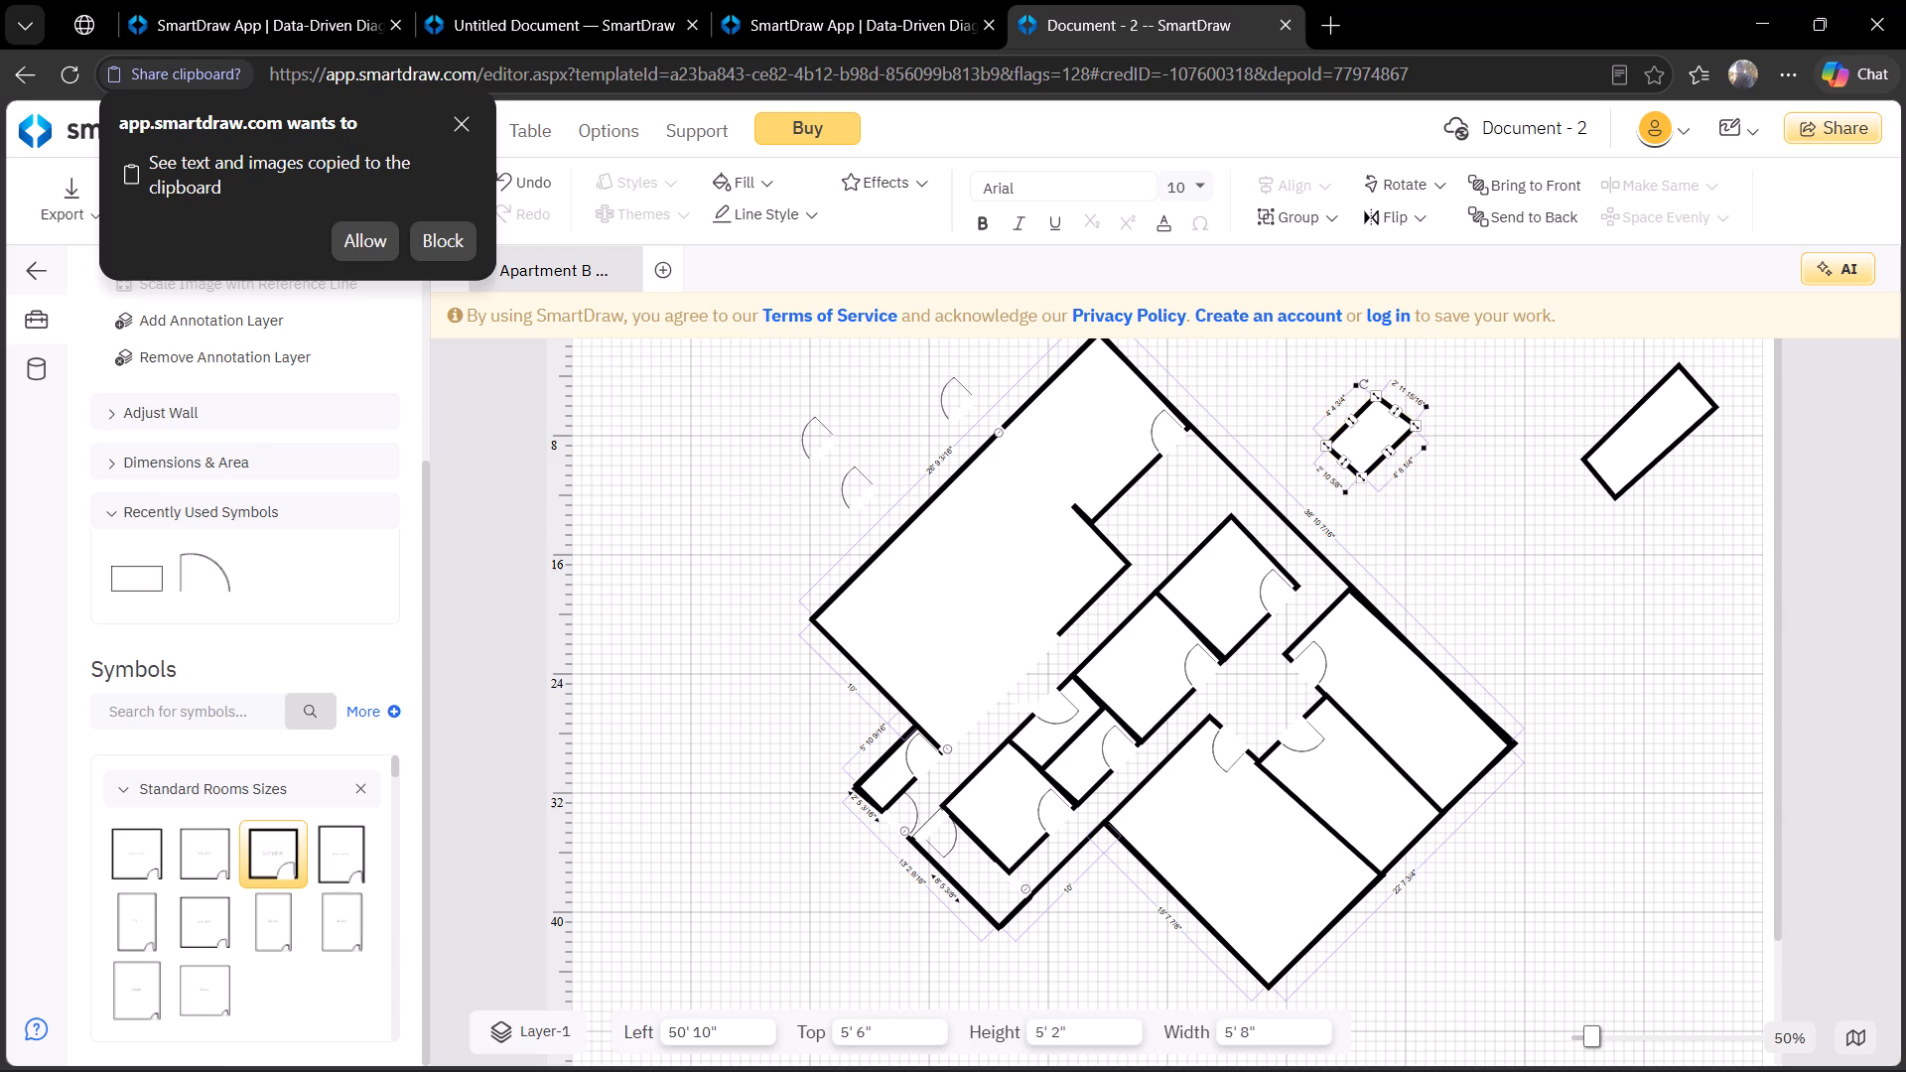
click(1446, 469)
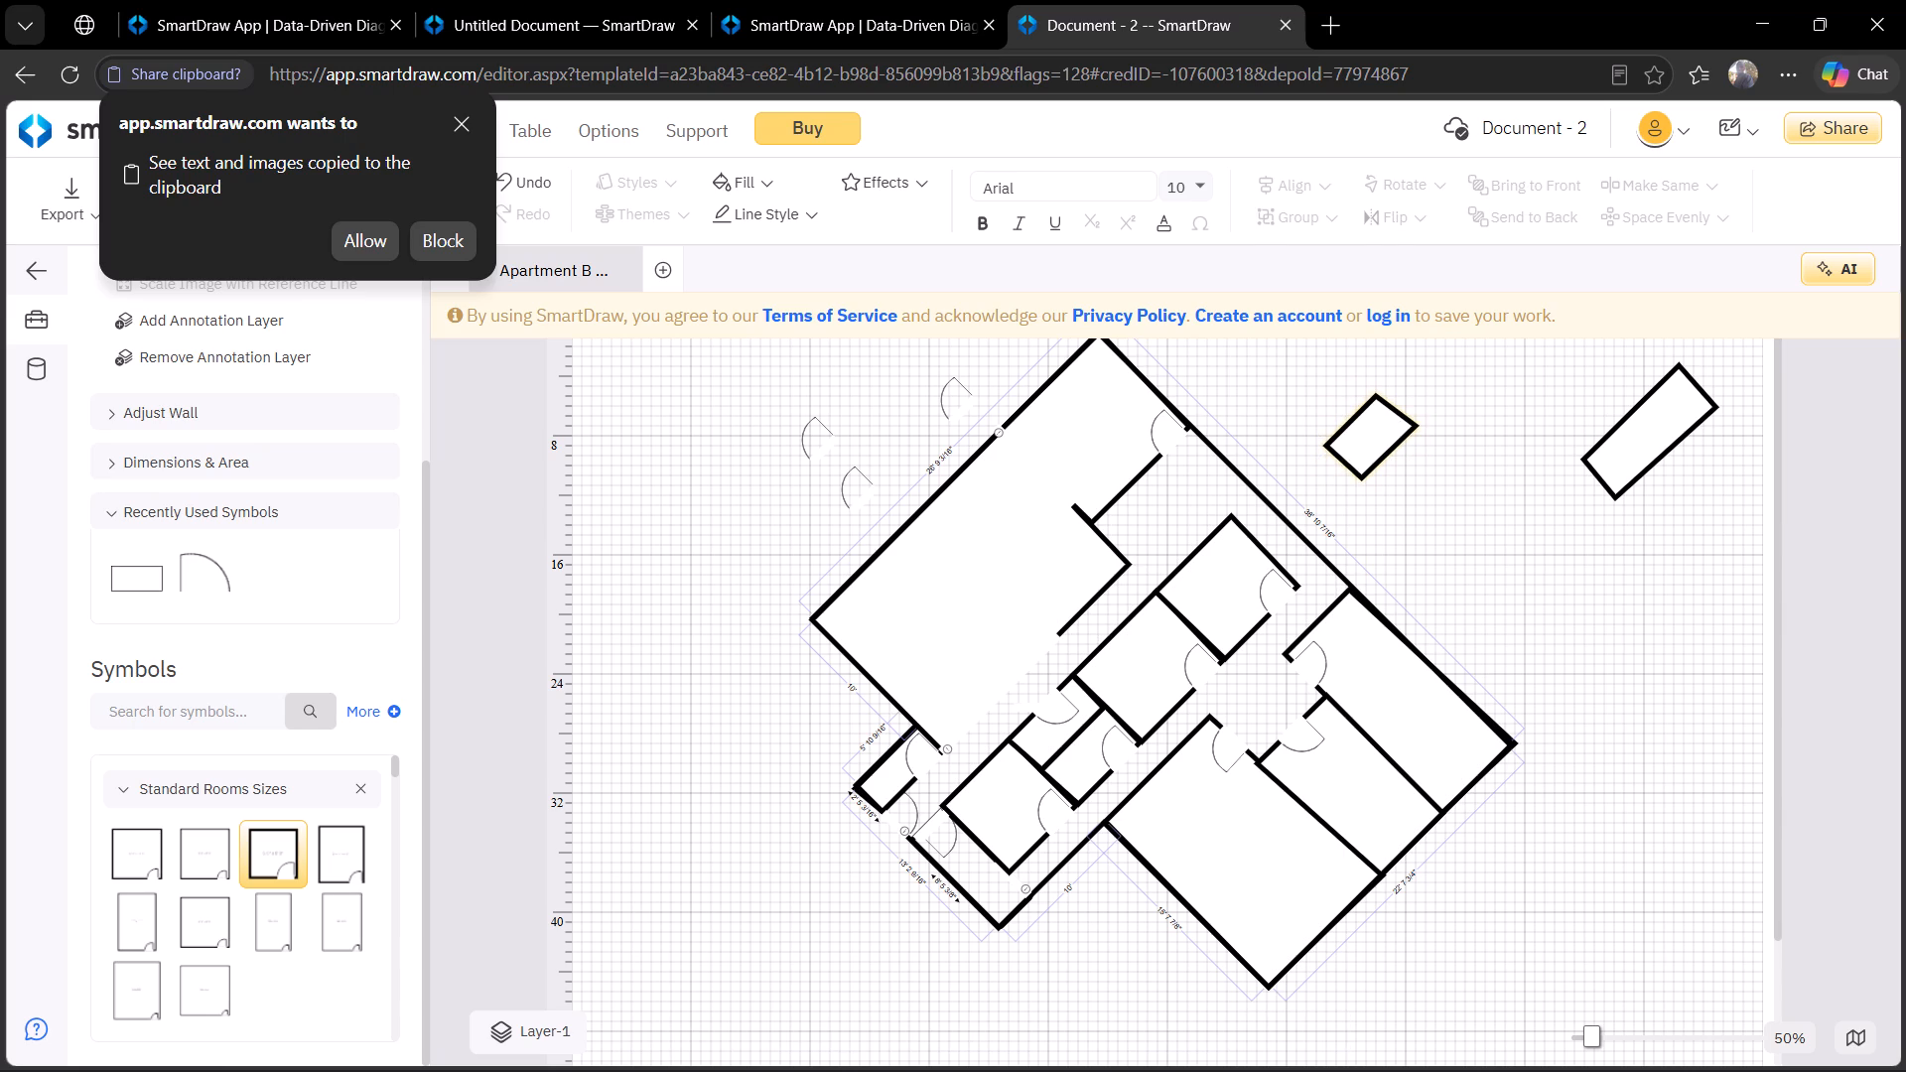
Adjust the corners of the small room outside the plan so its height becomes 5' 8".
click(1365, 477)
click(1364, 478)
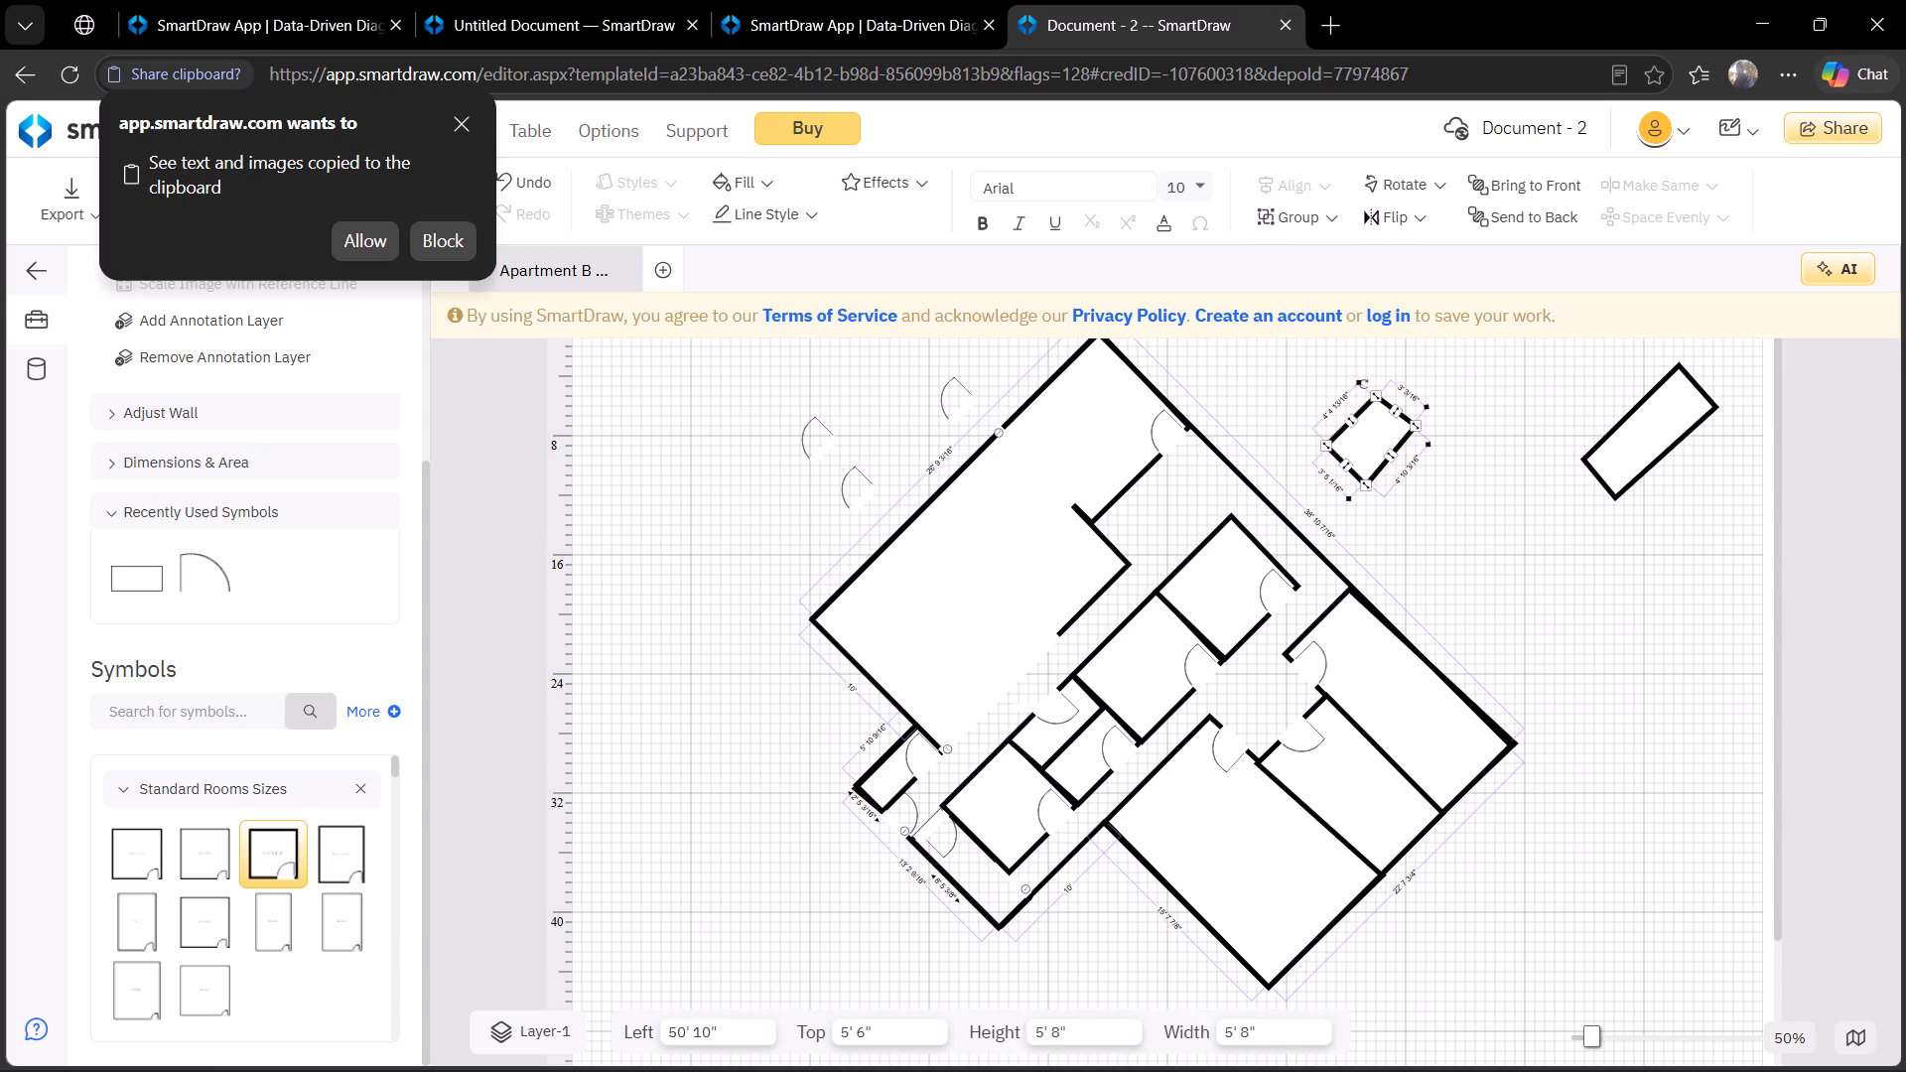
click(1437, 524)
click(1397, 447)
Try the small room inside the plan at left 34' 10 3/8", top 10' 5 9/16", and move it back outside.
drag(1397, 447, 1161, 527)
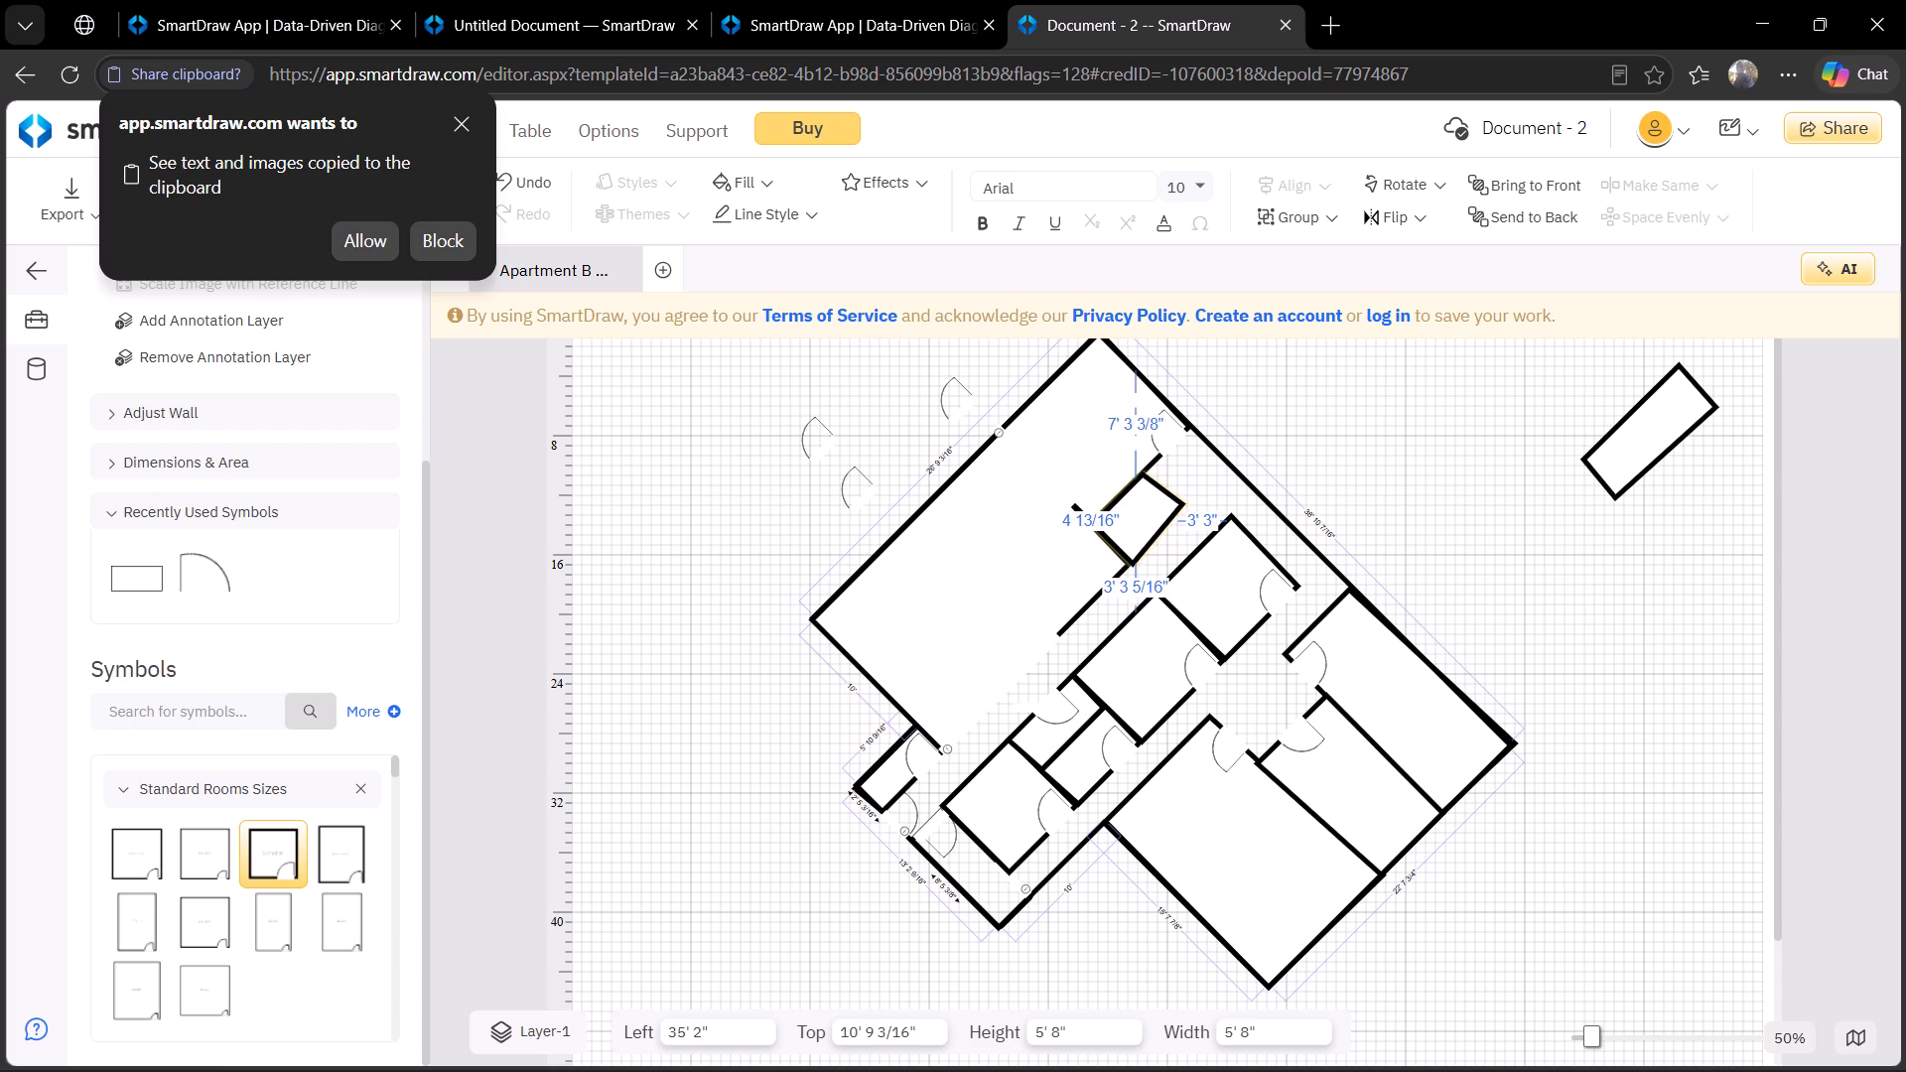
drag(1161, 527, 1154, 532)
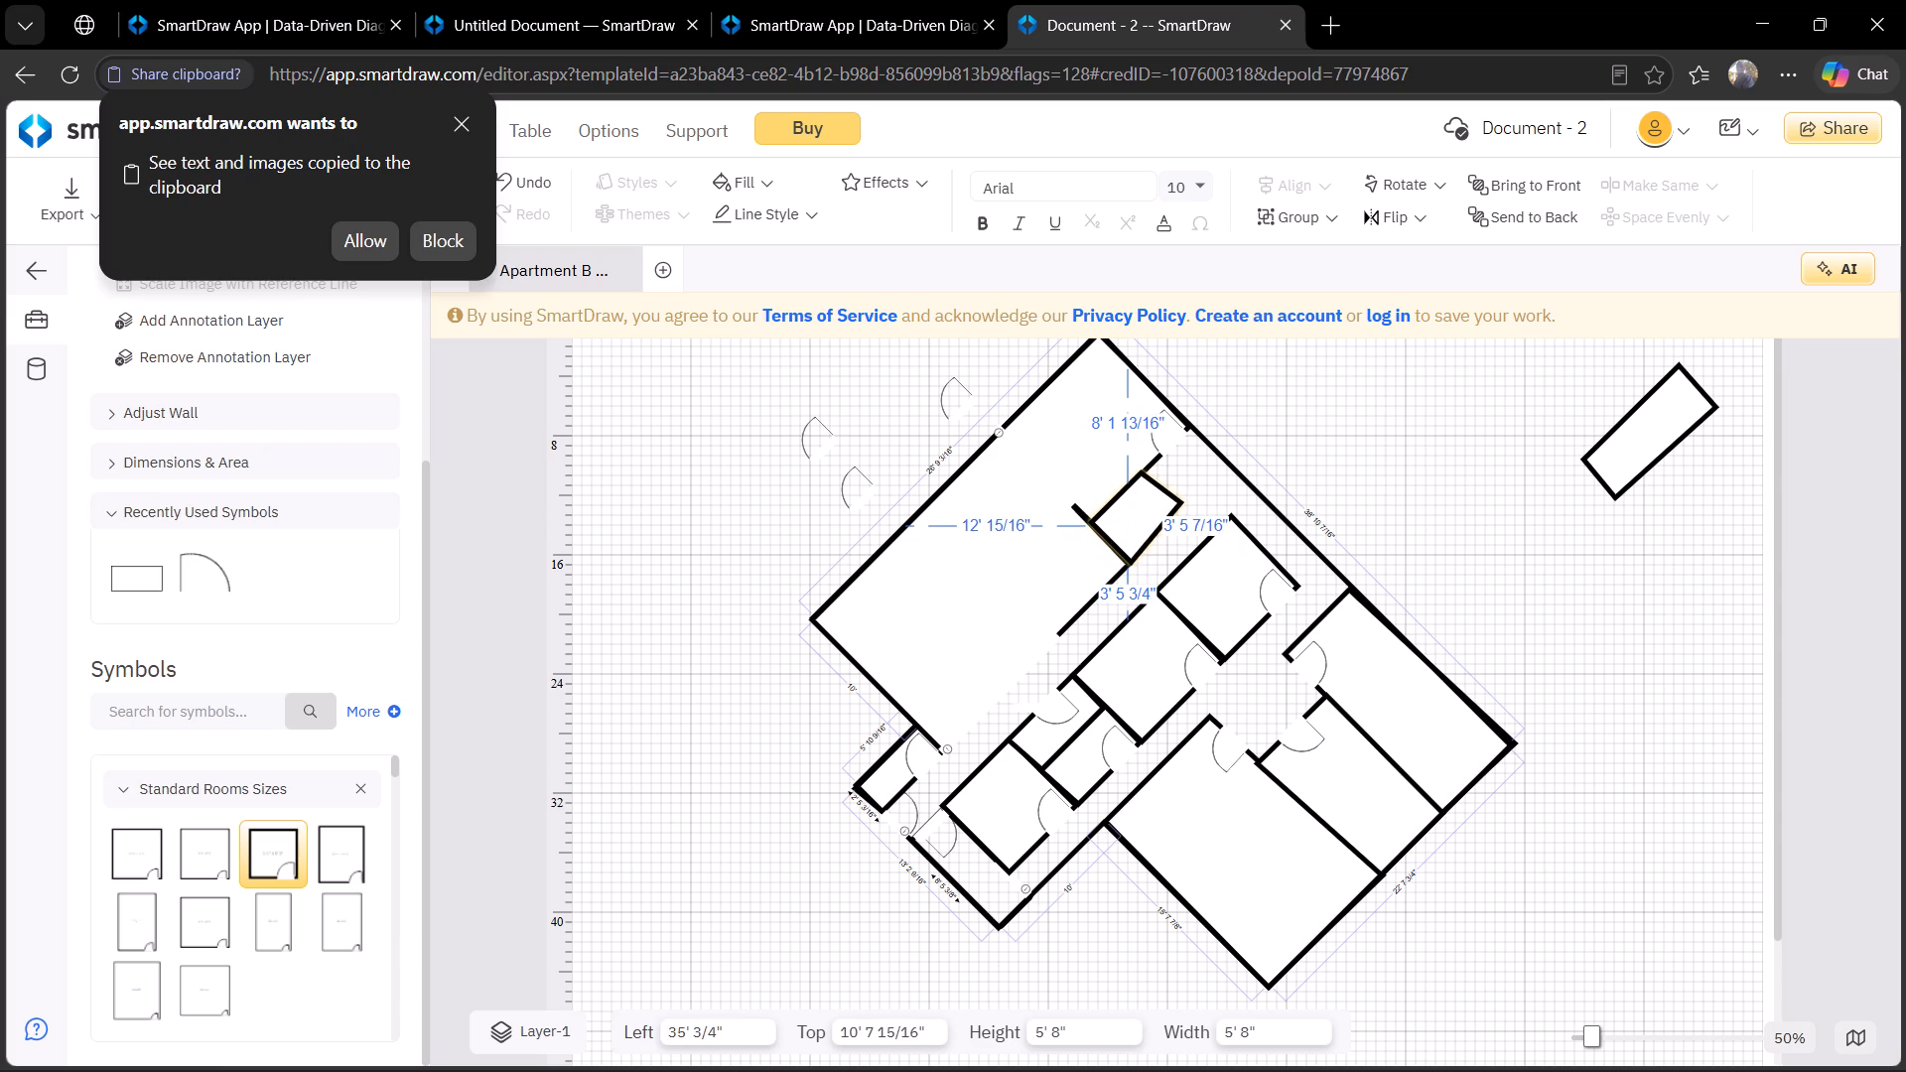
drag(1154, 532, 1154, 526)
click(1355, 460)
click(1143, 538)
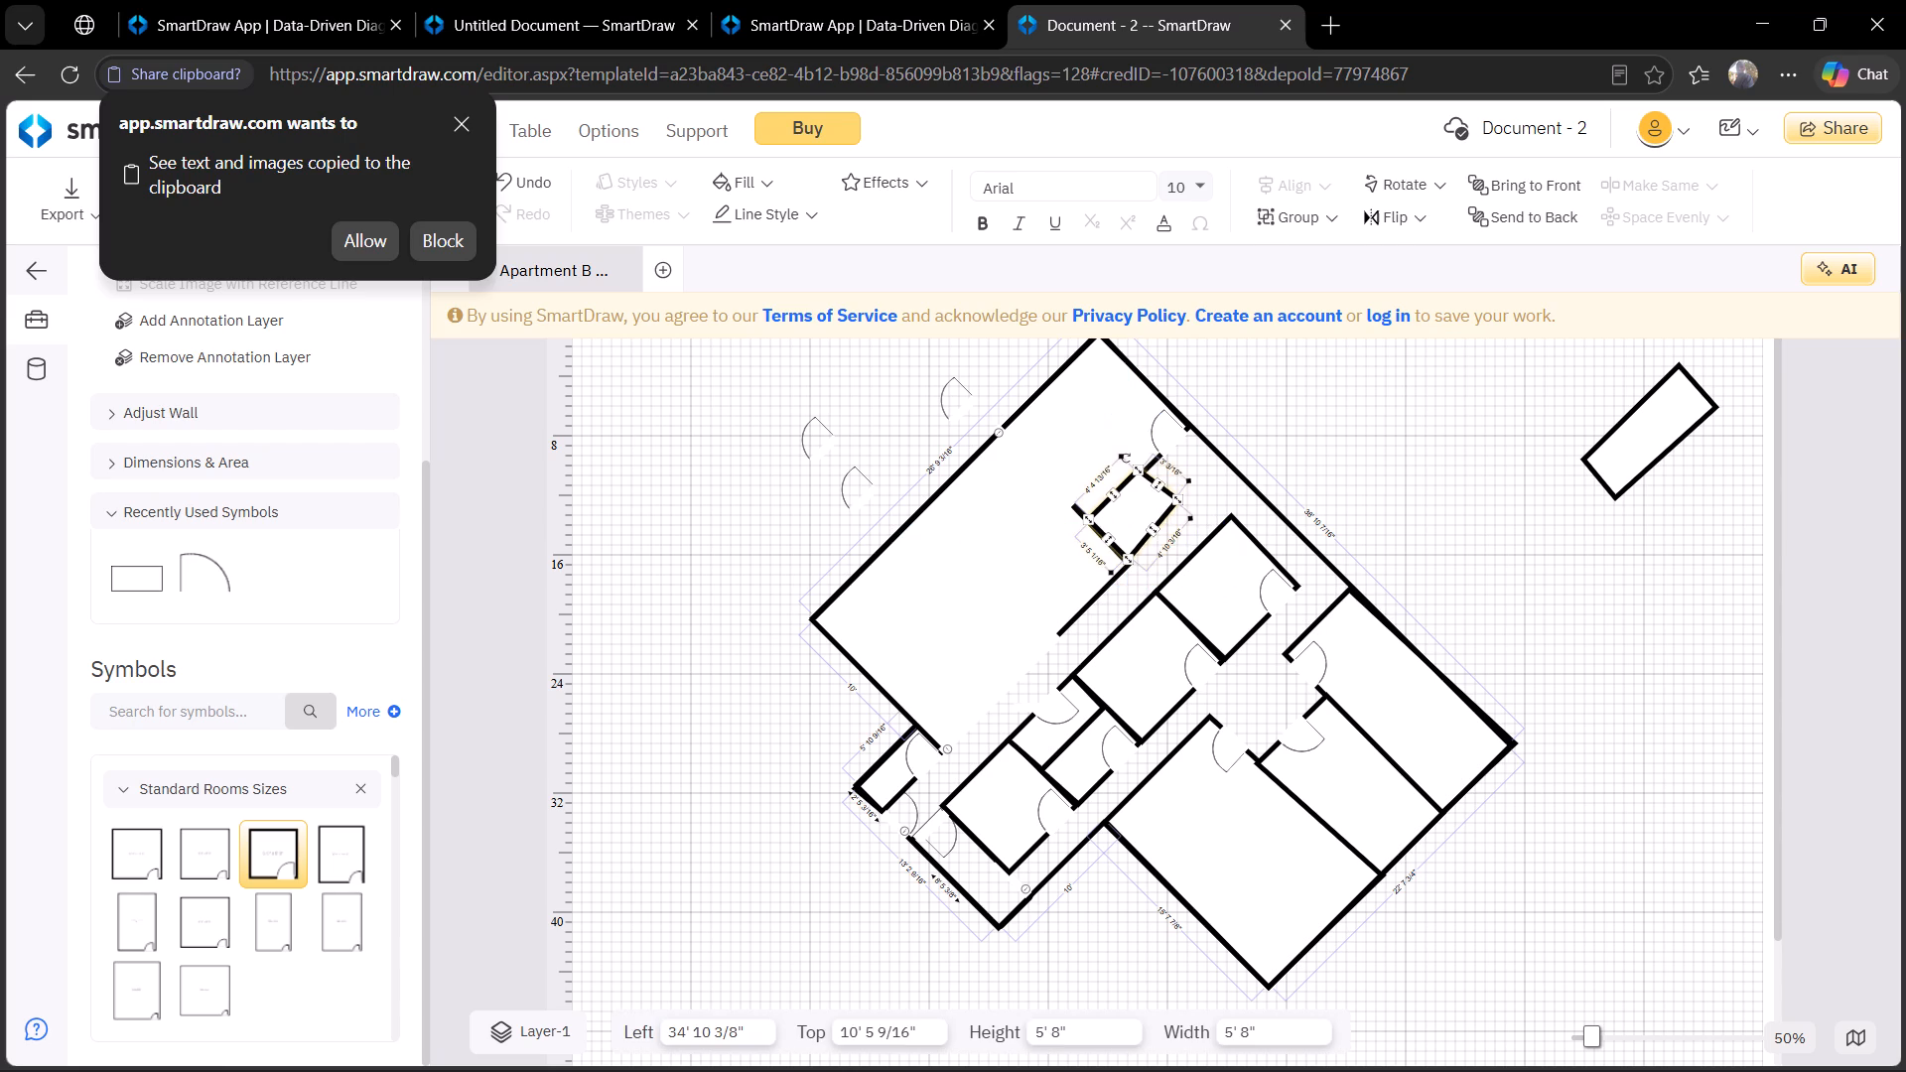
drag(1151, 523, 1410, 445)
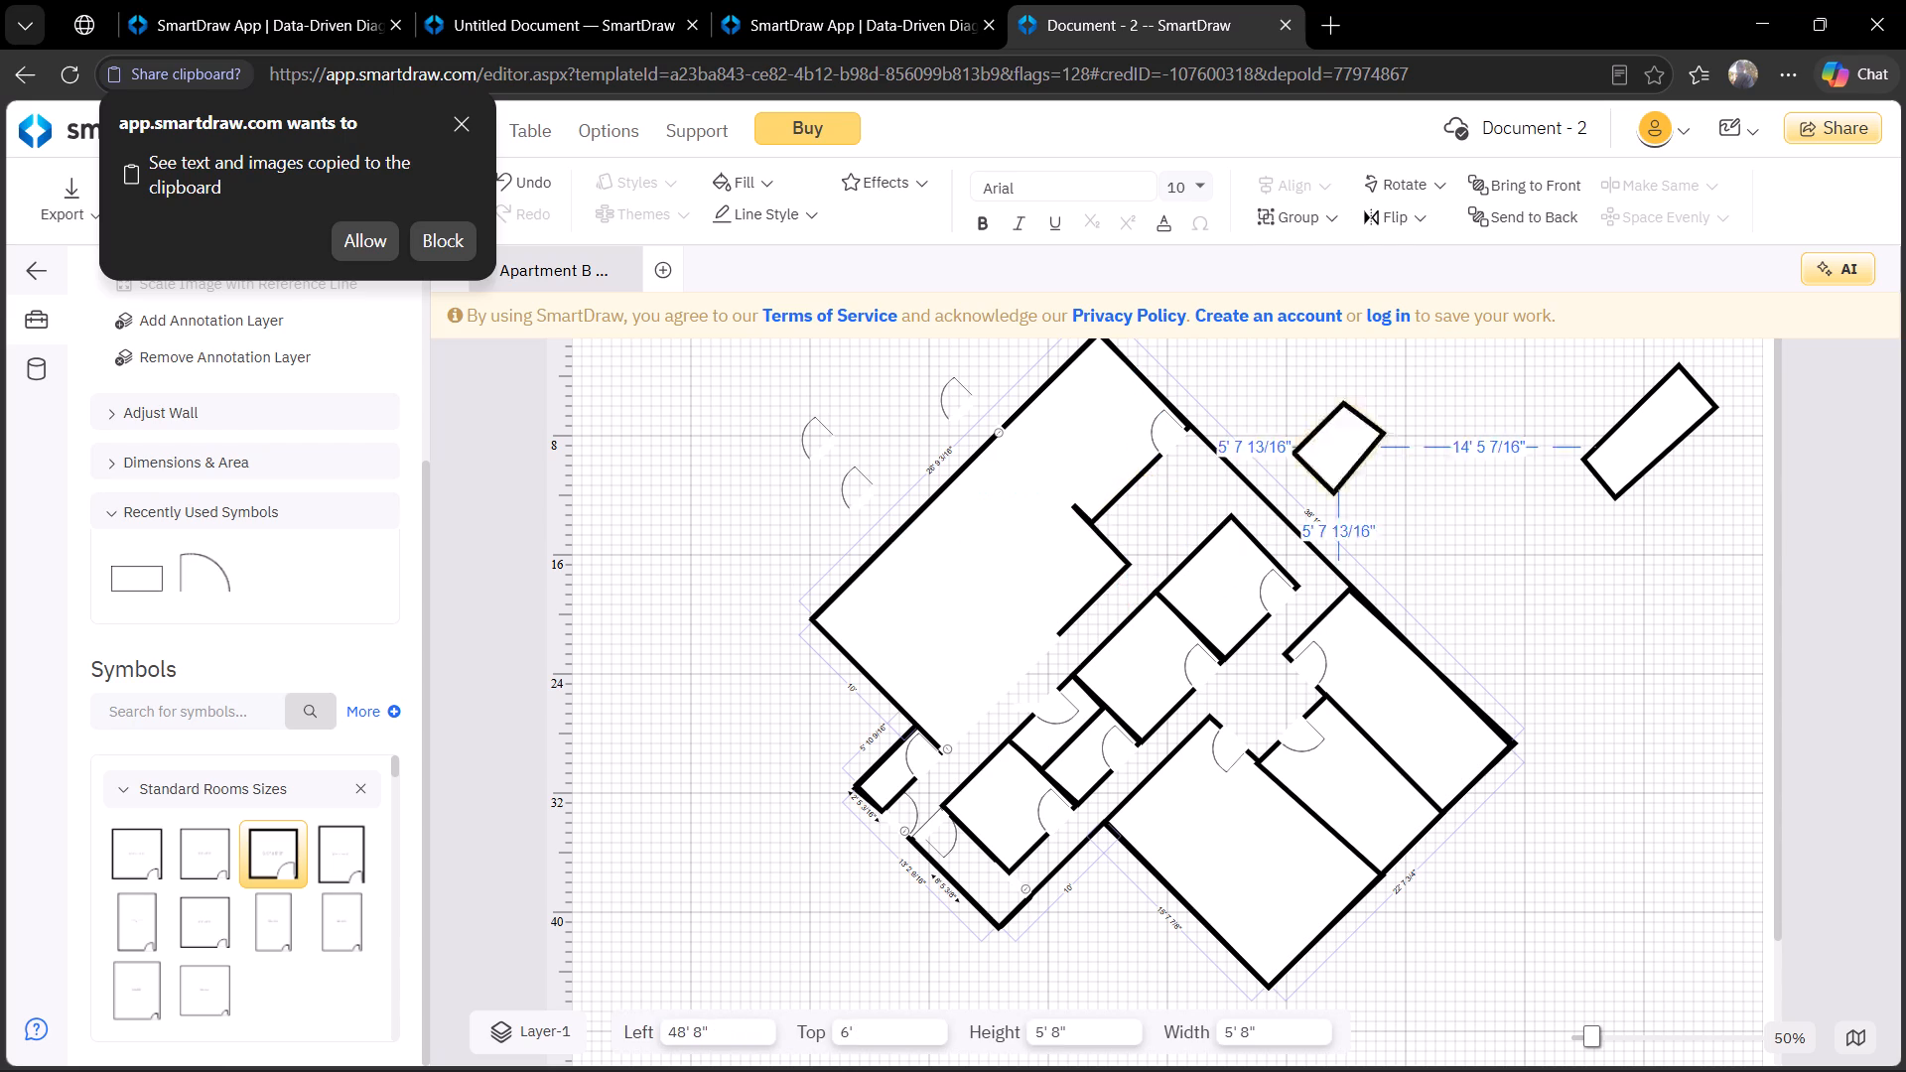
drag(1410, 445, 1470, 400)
Move the small room's corners to enlarge it to height 6' 11 13/16" and width 6' 8 15/16".
drag(1470, 408, 1473, 420)
click(1507, 387)
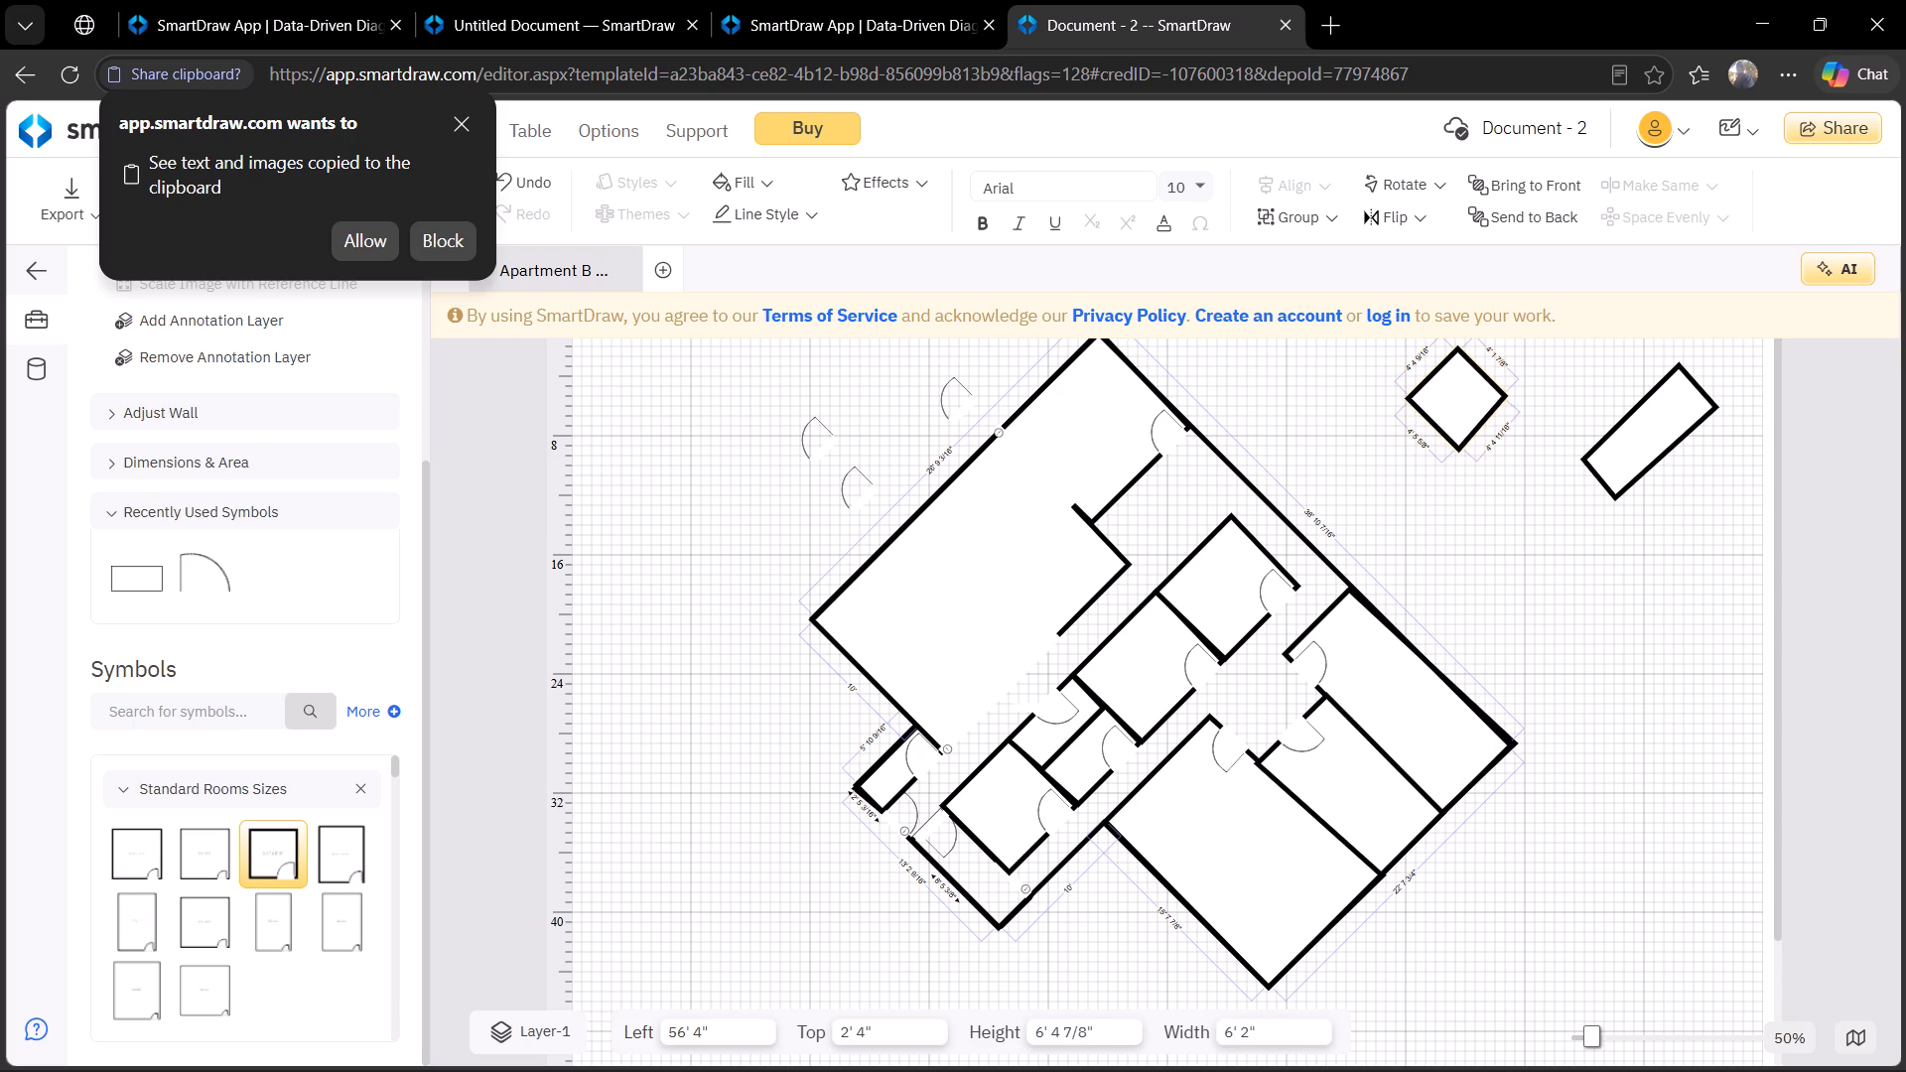
click(1497, 485)
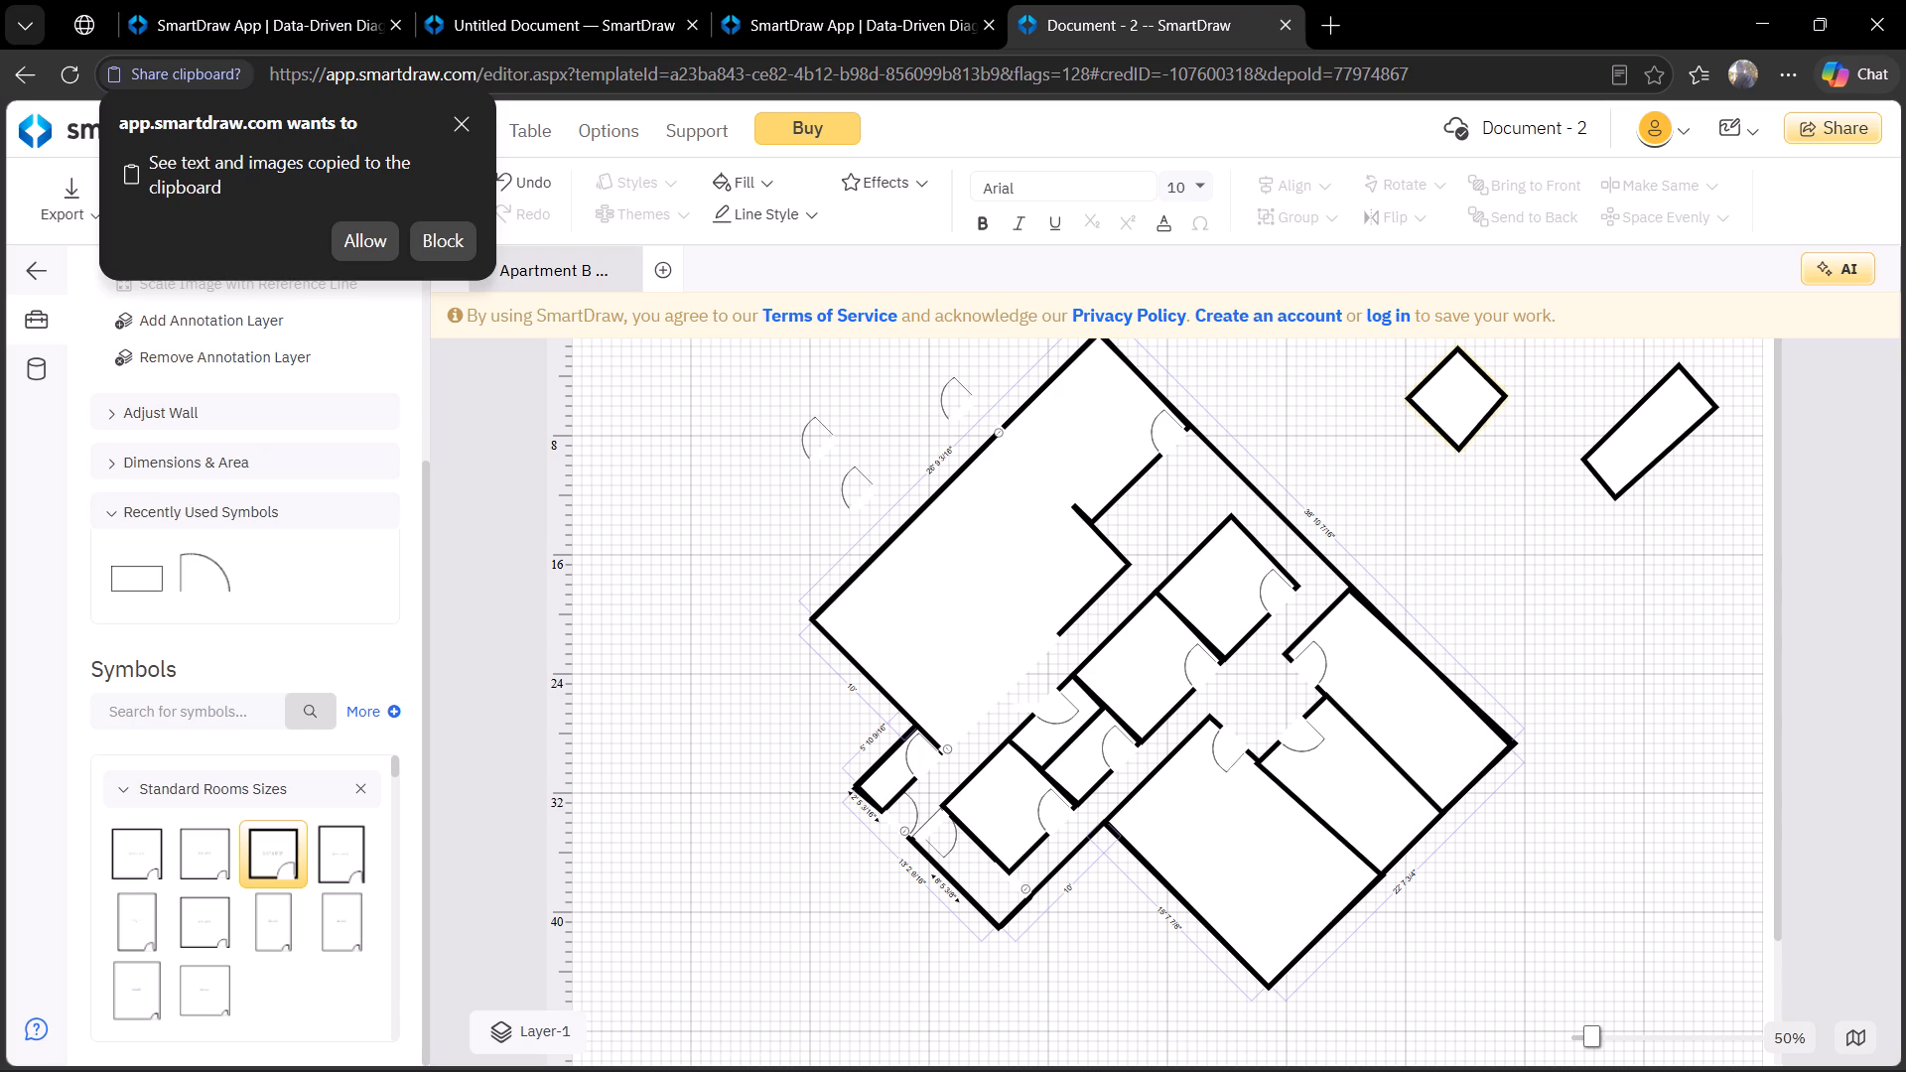
click(1430, 427)
click(1432, 427)
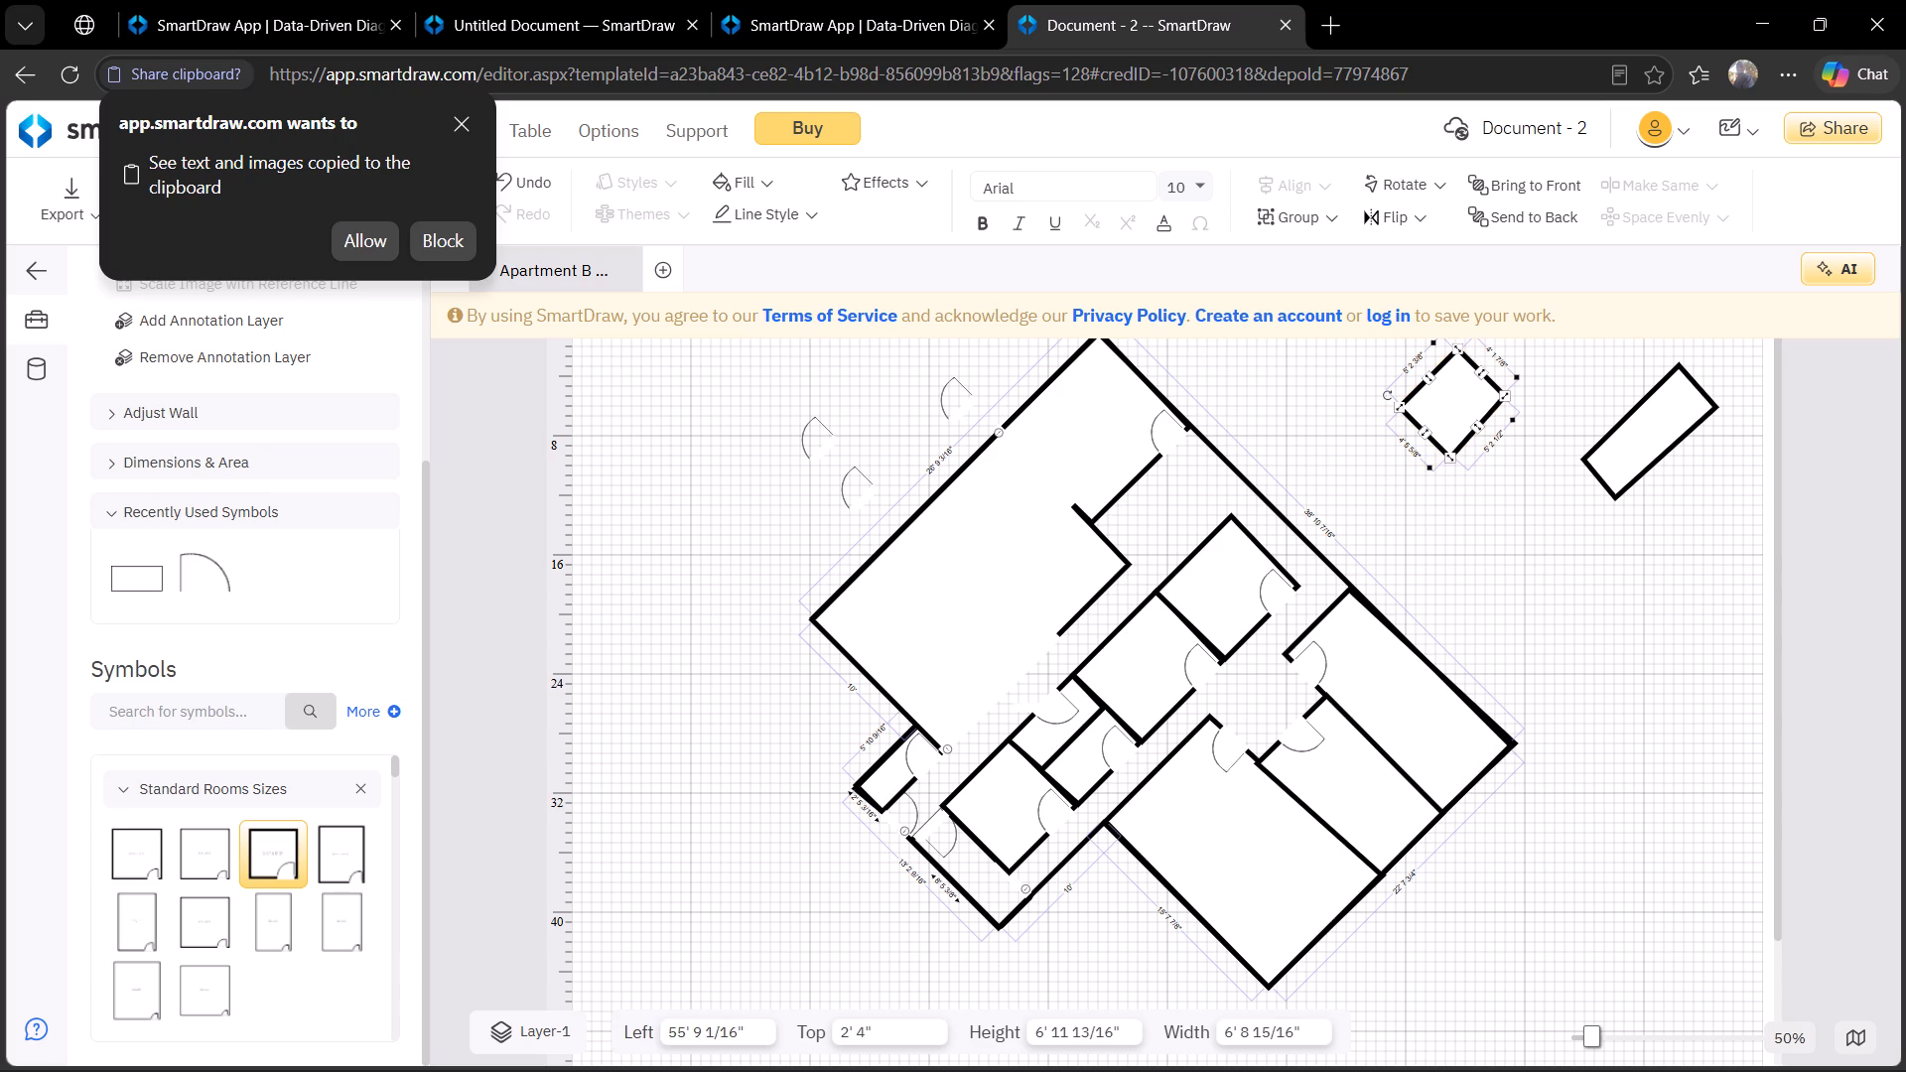
Move the small room into the plan beside the large room's inner wall, at left 35' 2 1/16", top 10' 2 1/4".
drag(1490, 412, 1213, 512)
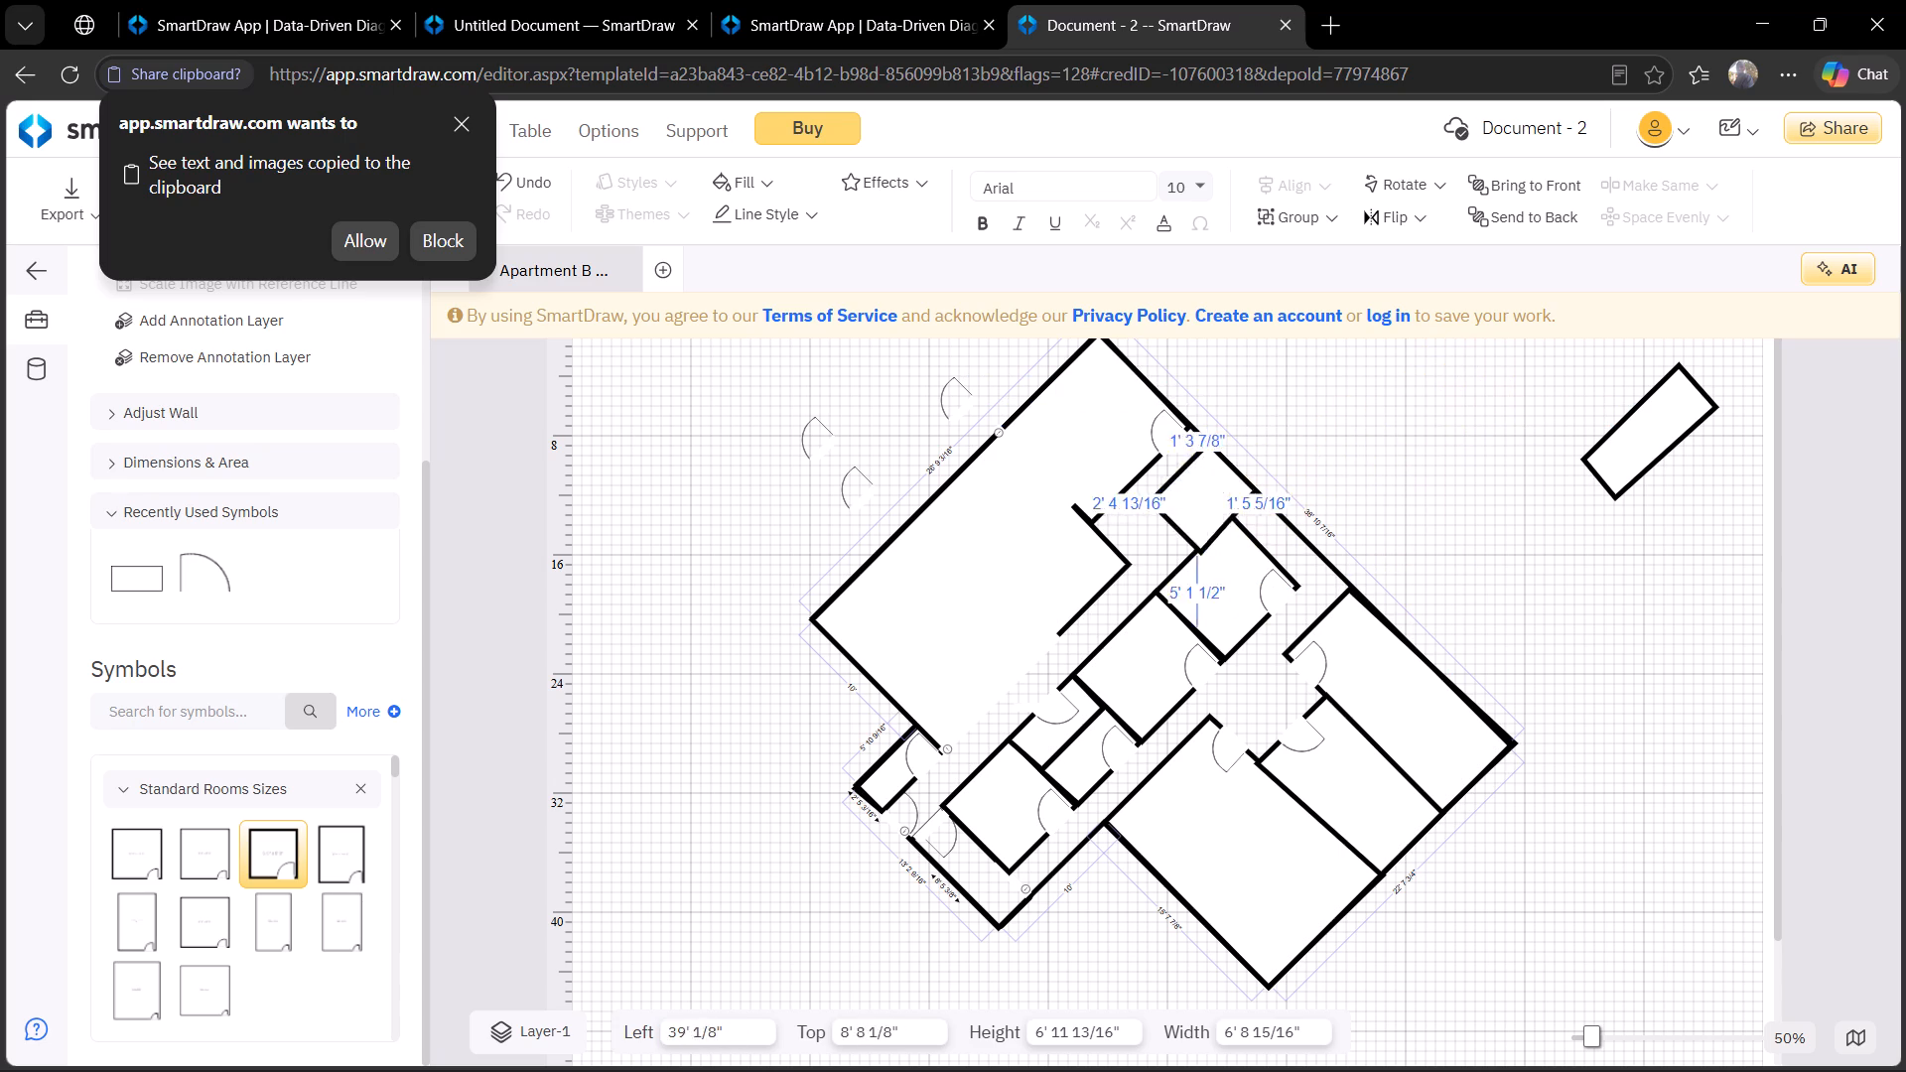
drag(1213, 512, 1190, 522)
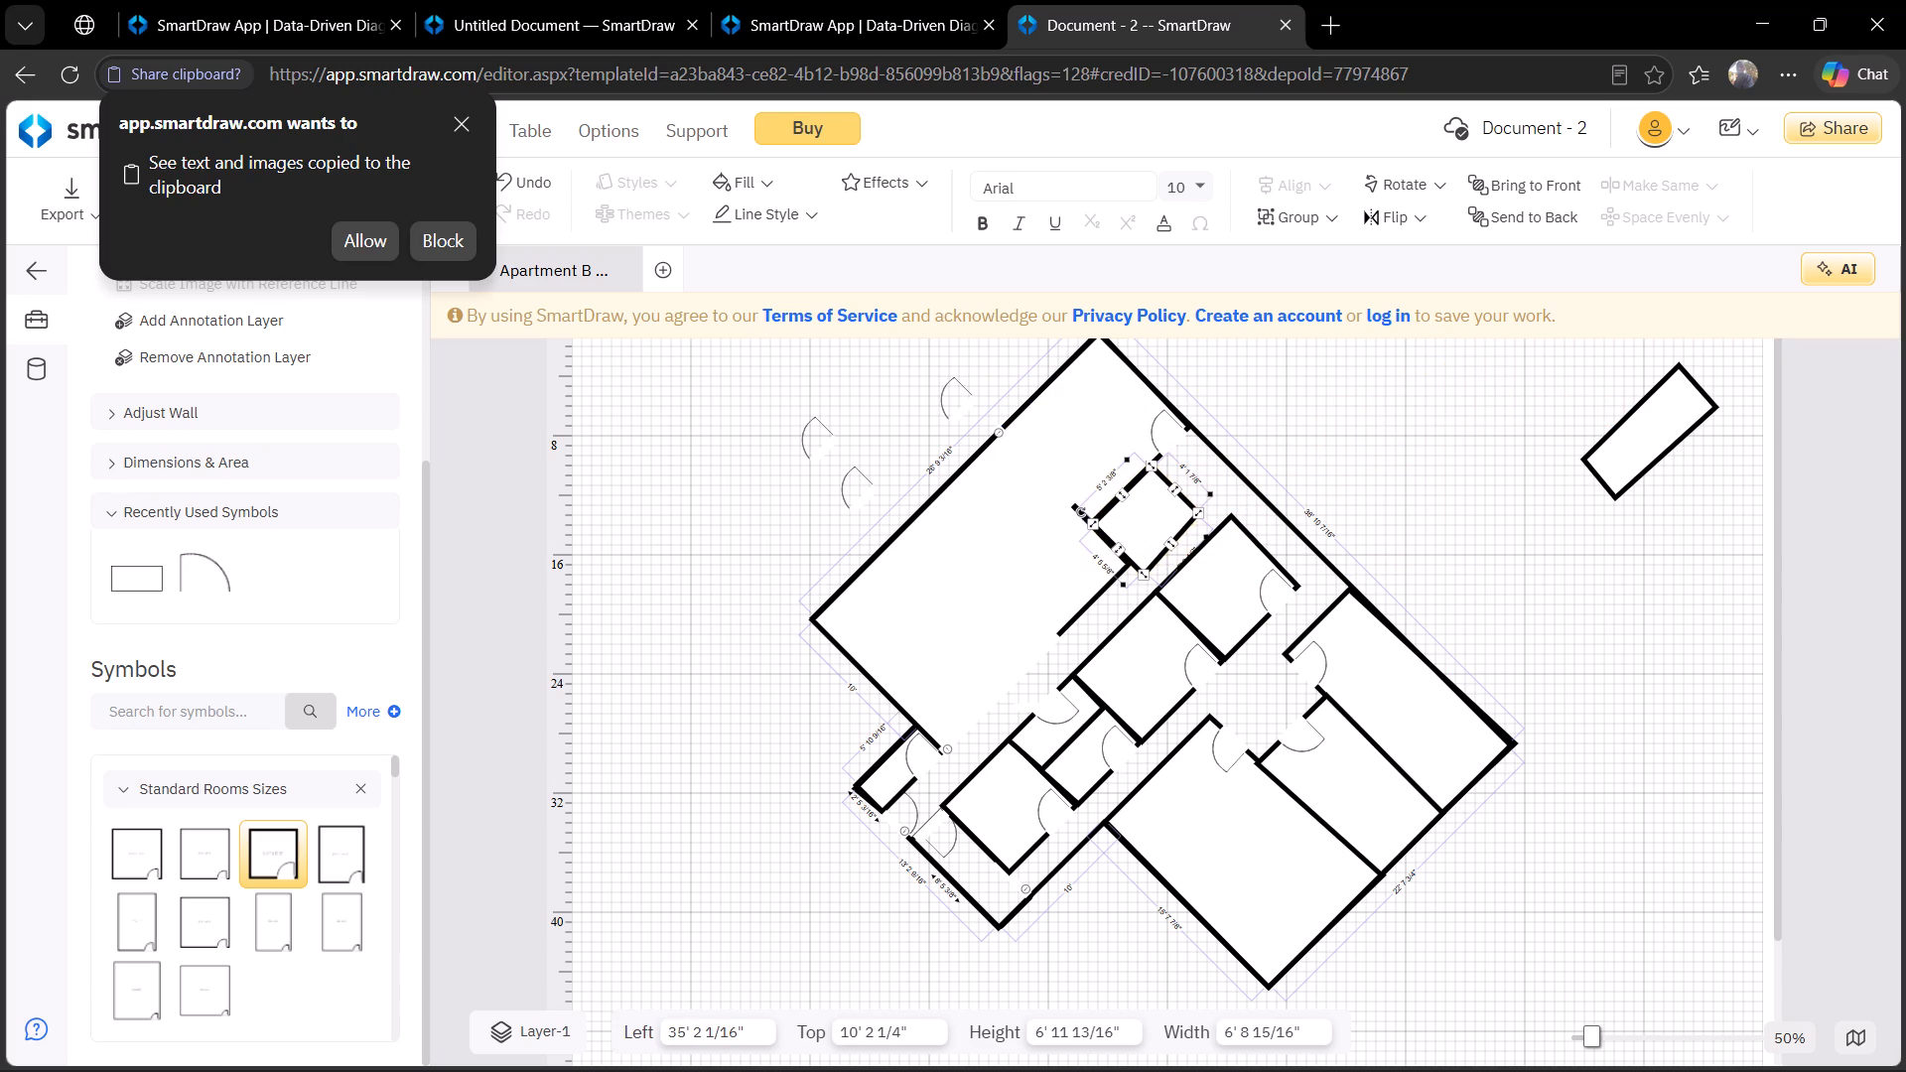
Adjust the small room's corners in place, reducing it to about height 6' 2 9/16" and width 6' 3 1/4".
click(1197, 514)
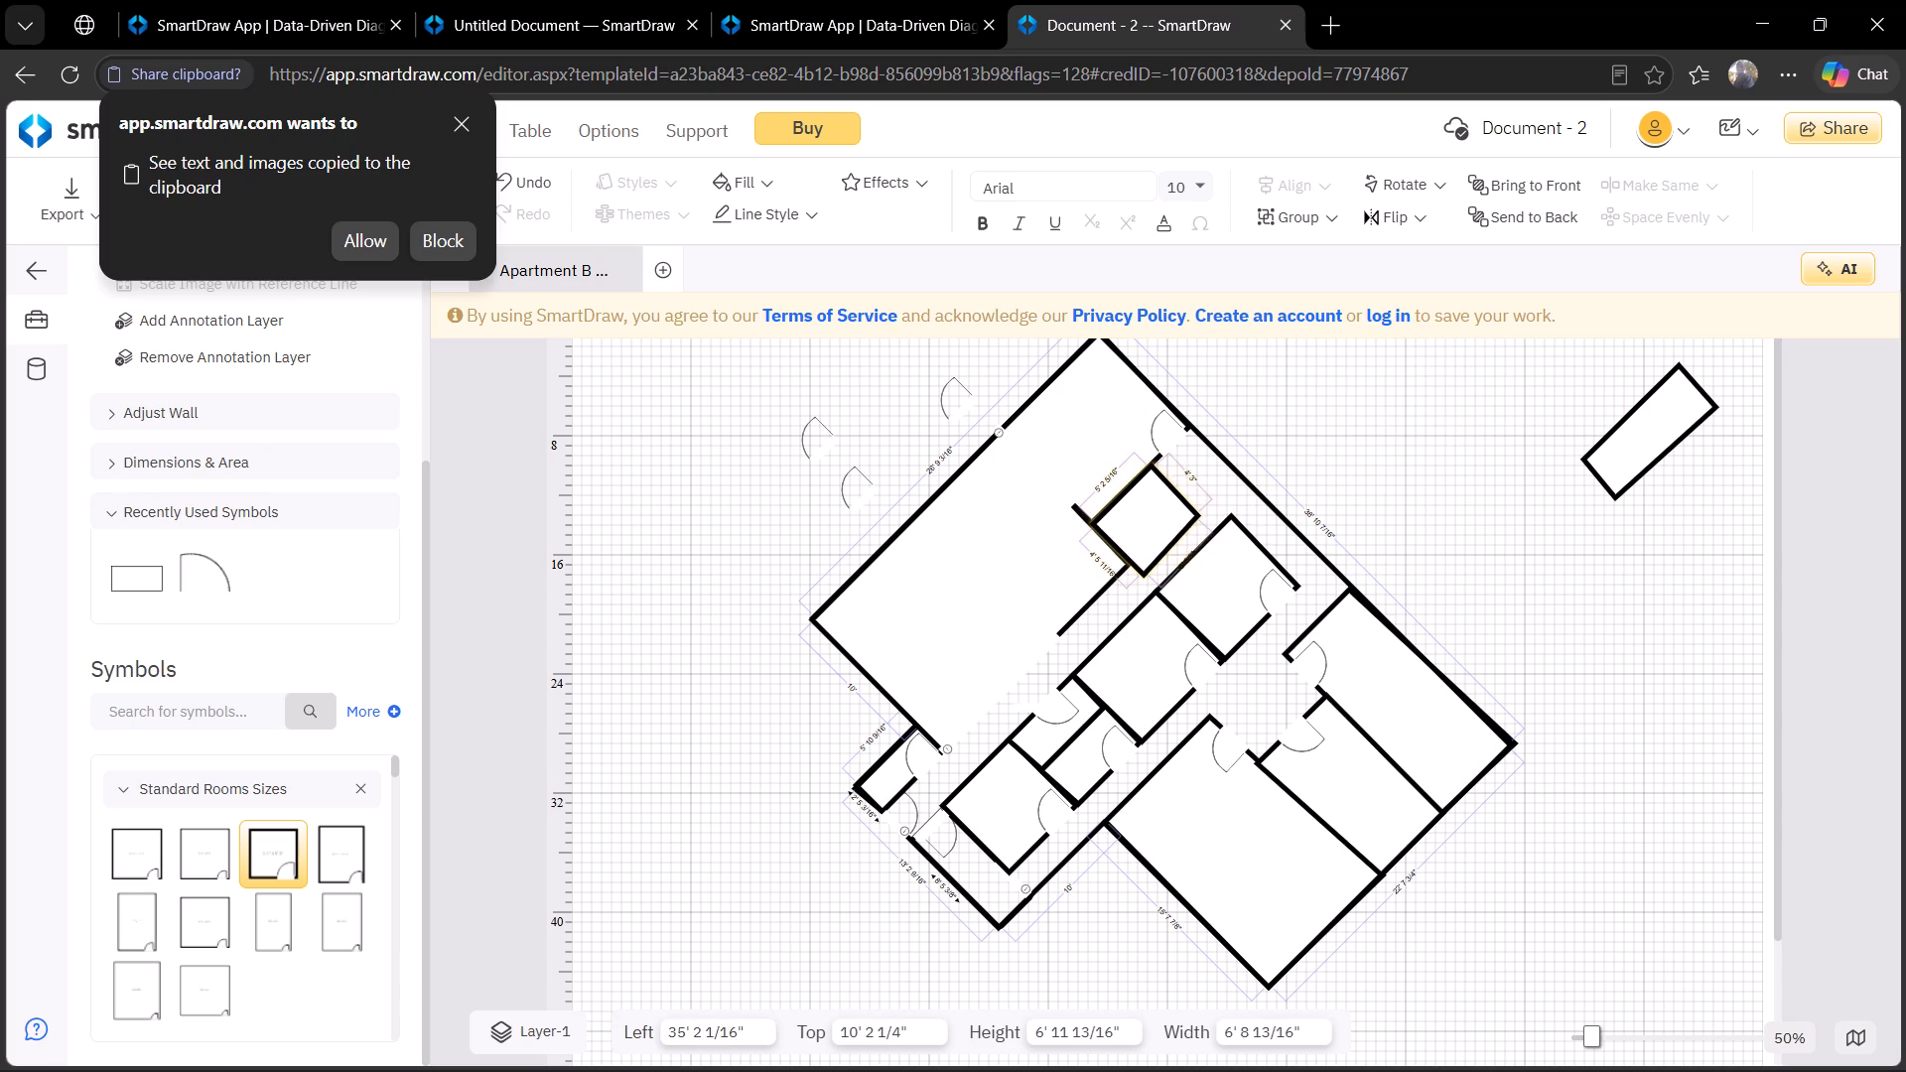
click(1166, 538)
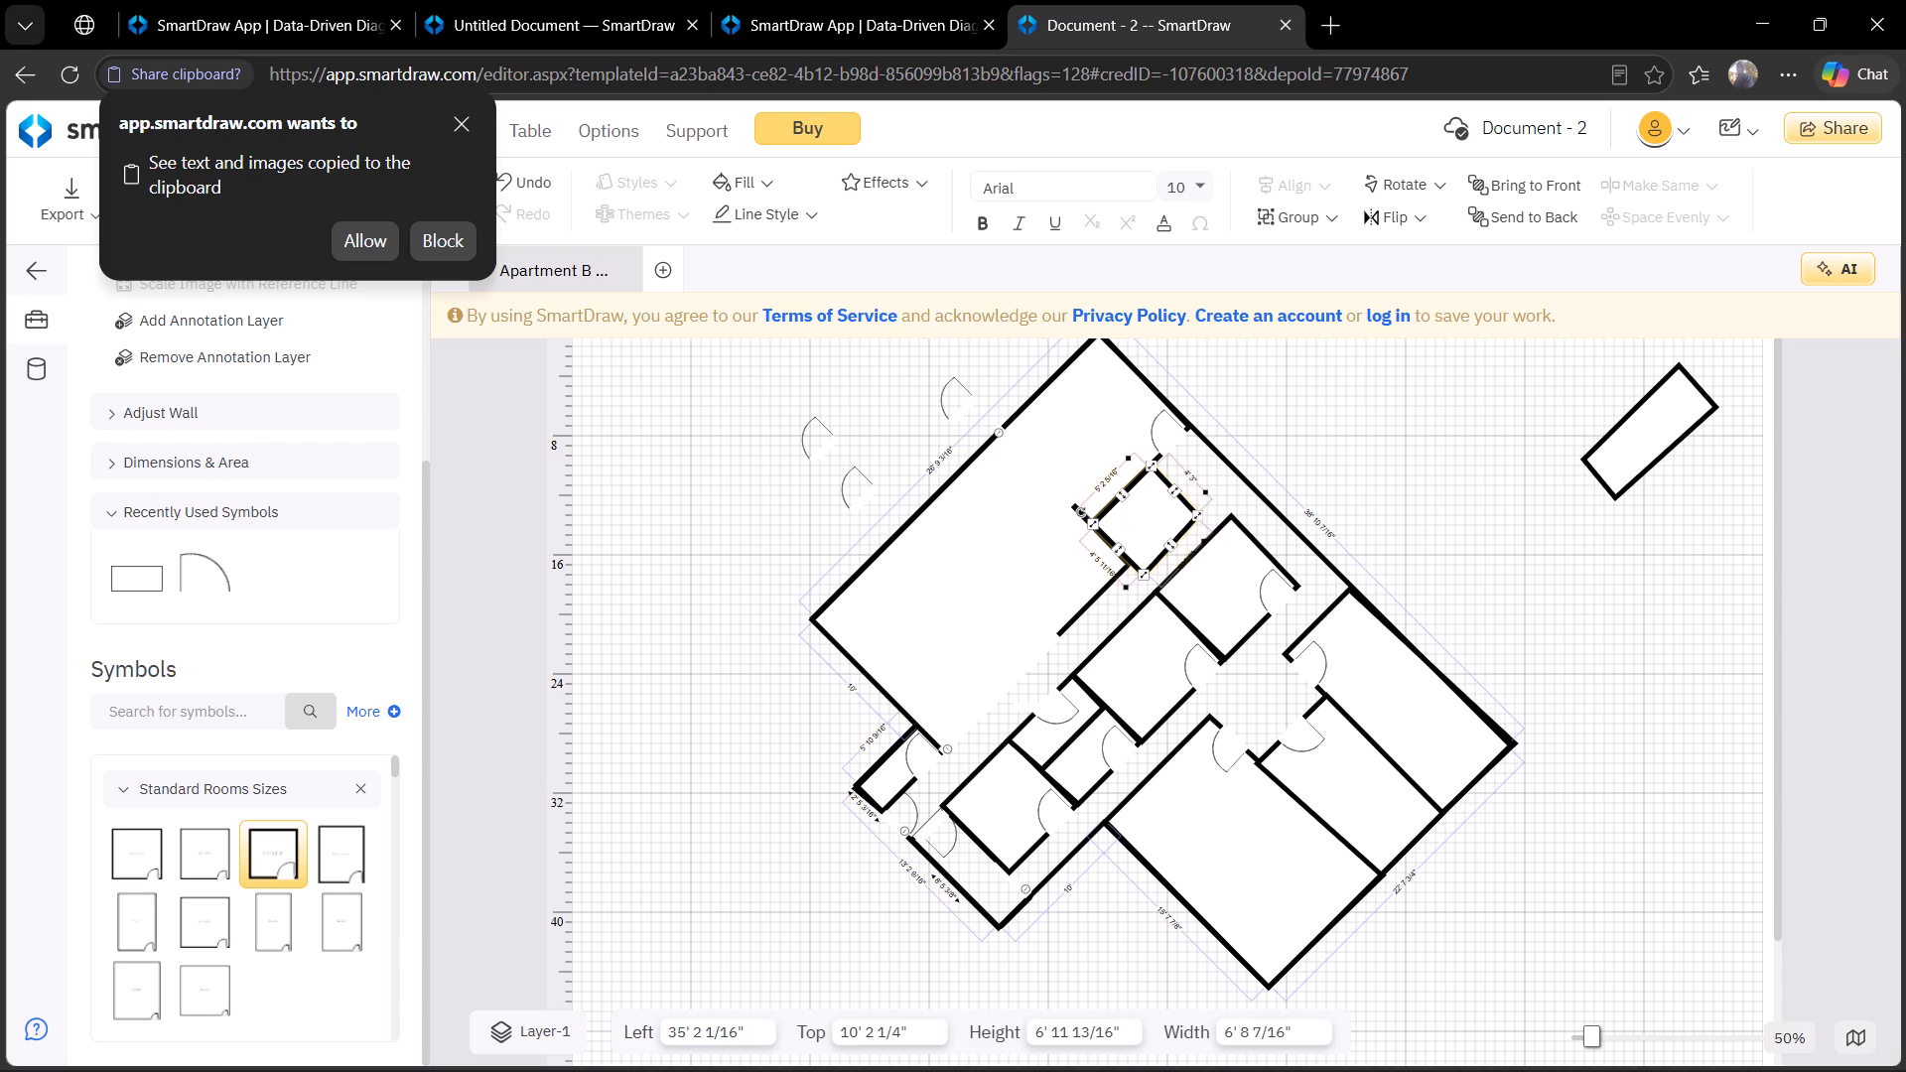
drag(1171, 545, 1152, 530)
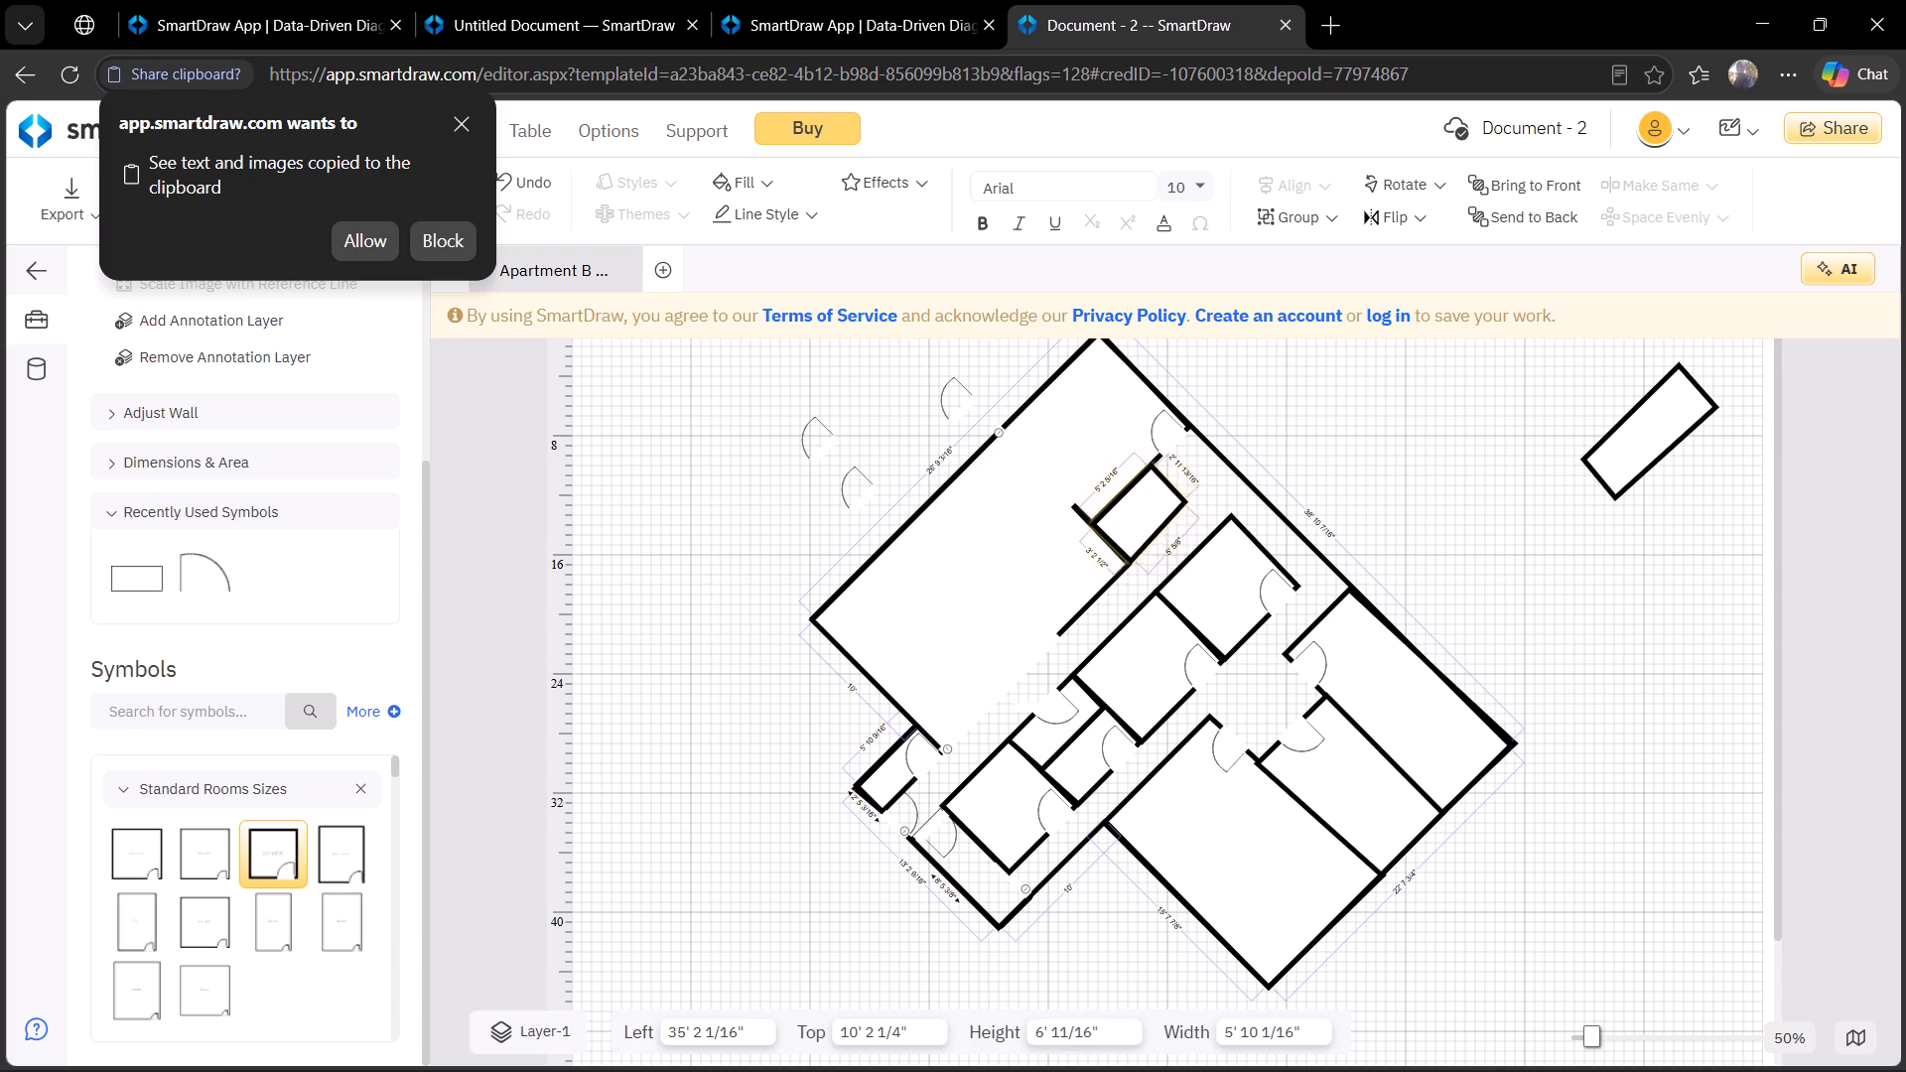
drag(1152, 530, 1152, 532)
click(1186, 502)
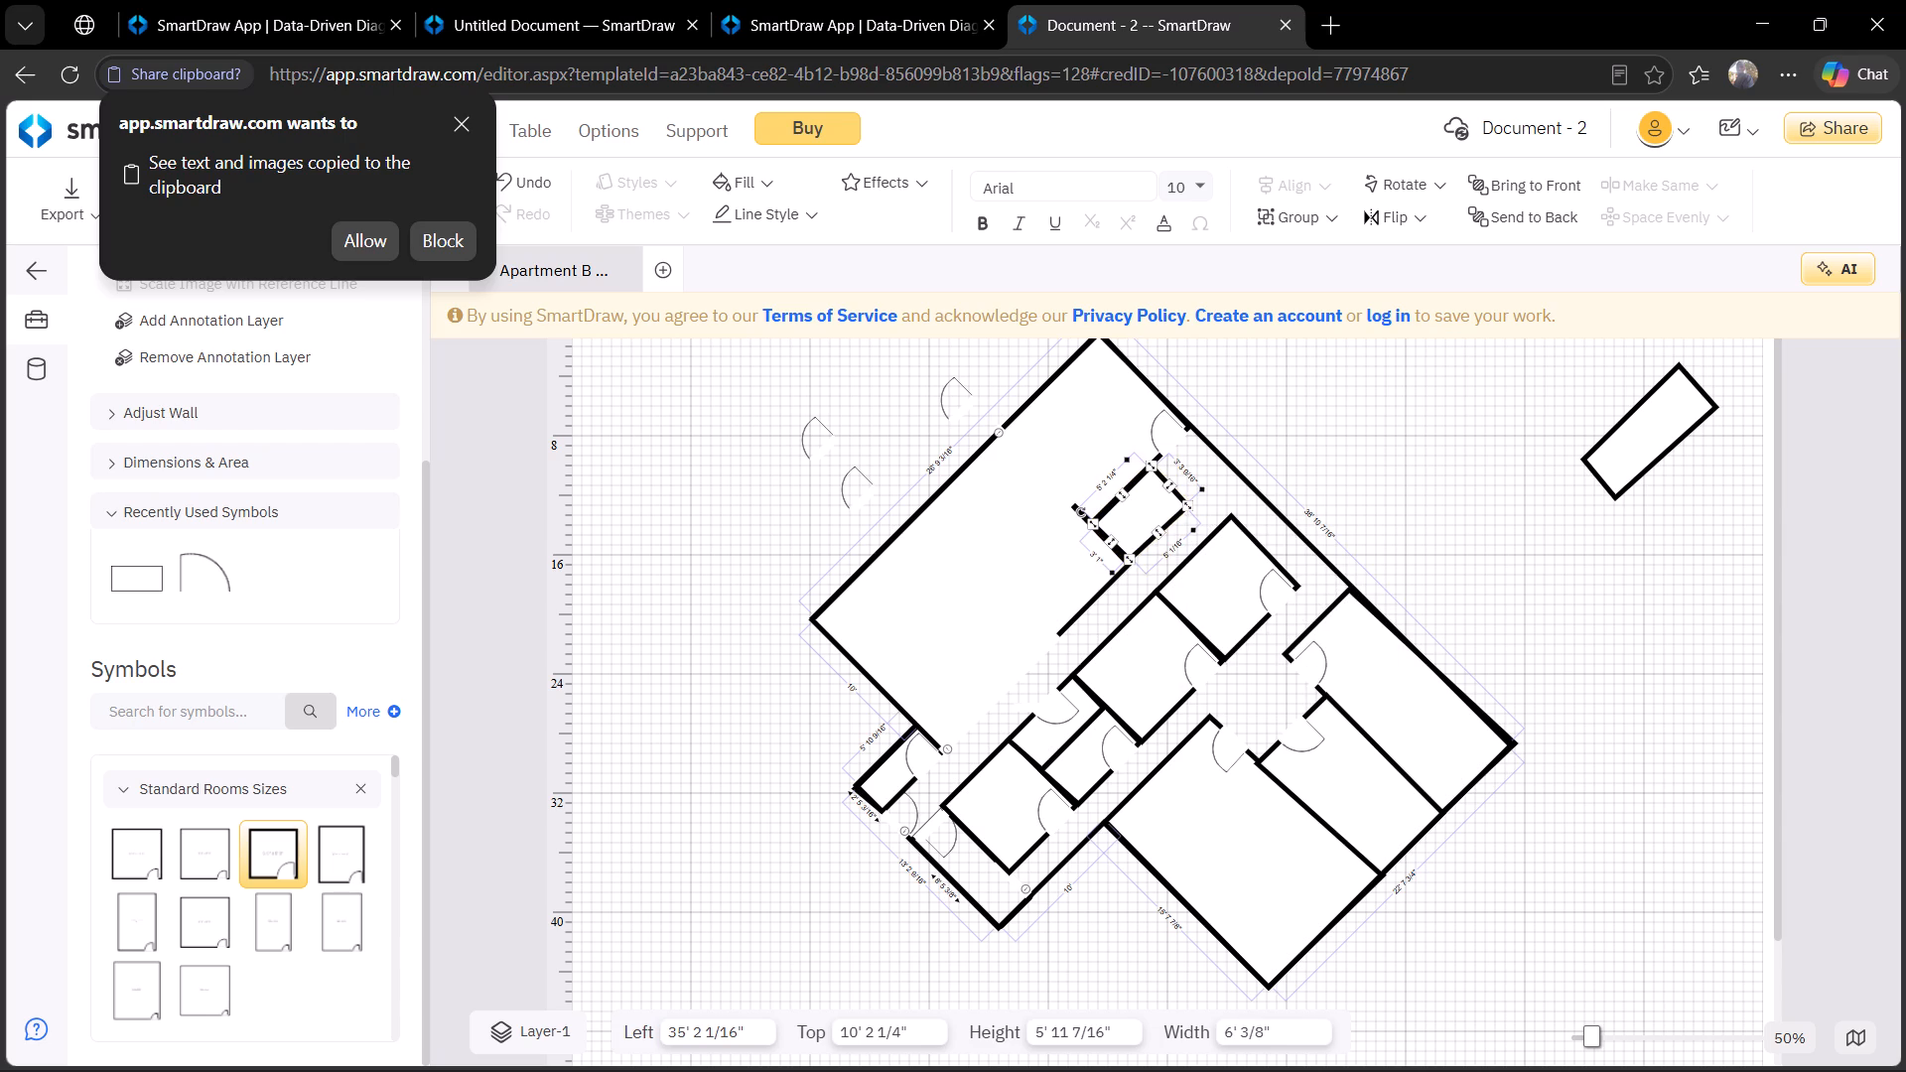
click(1157, 535)
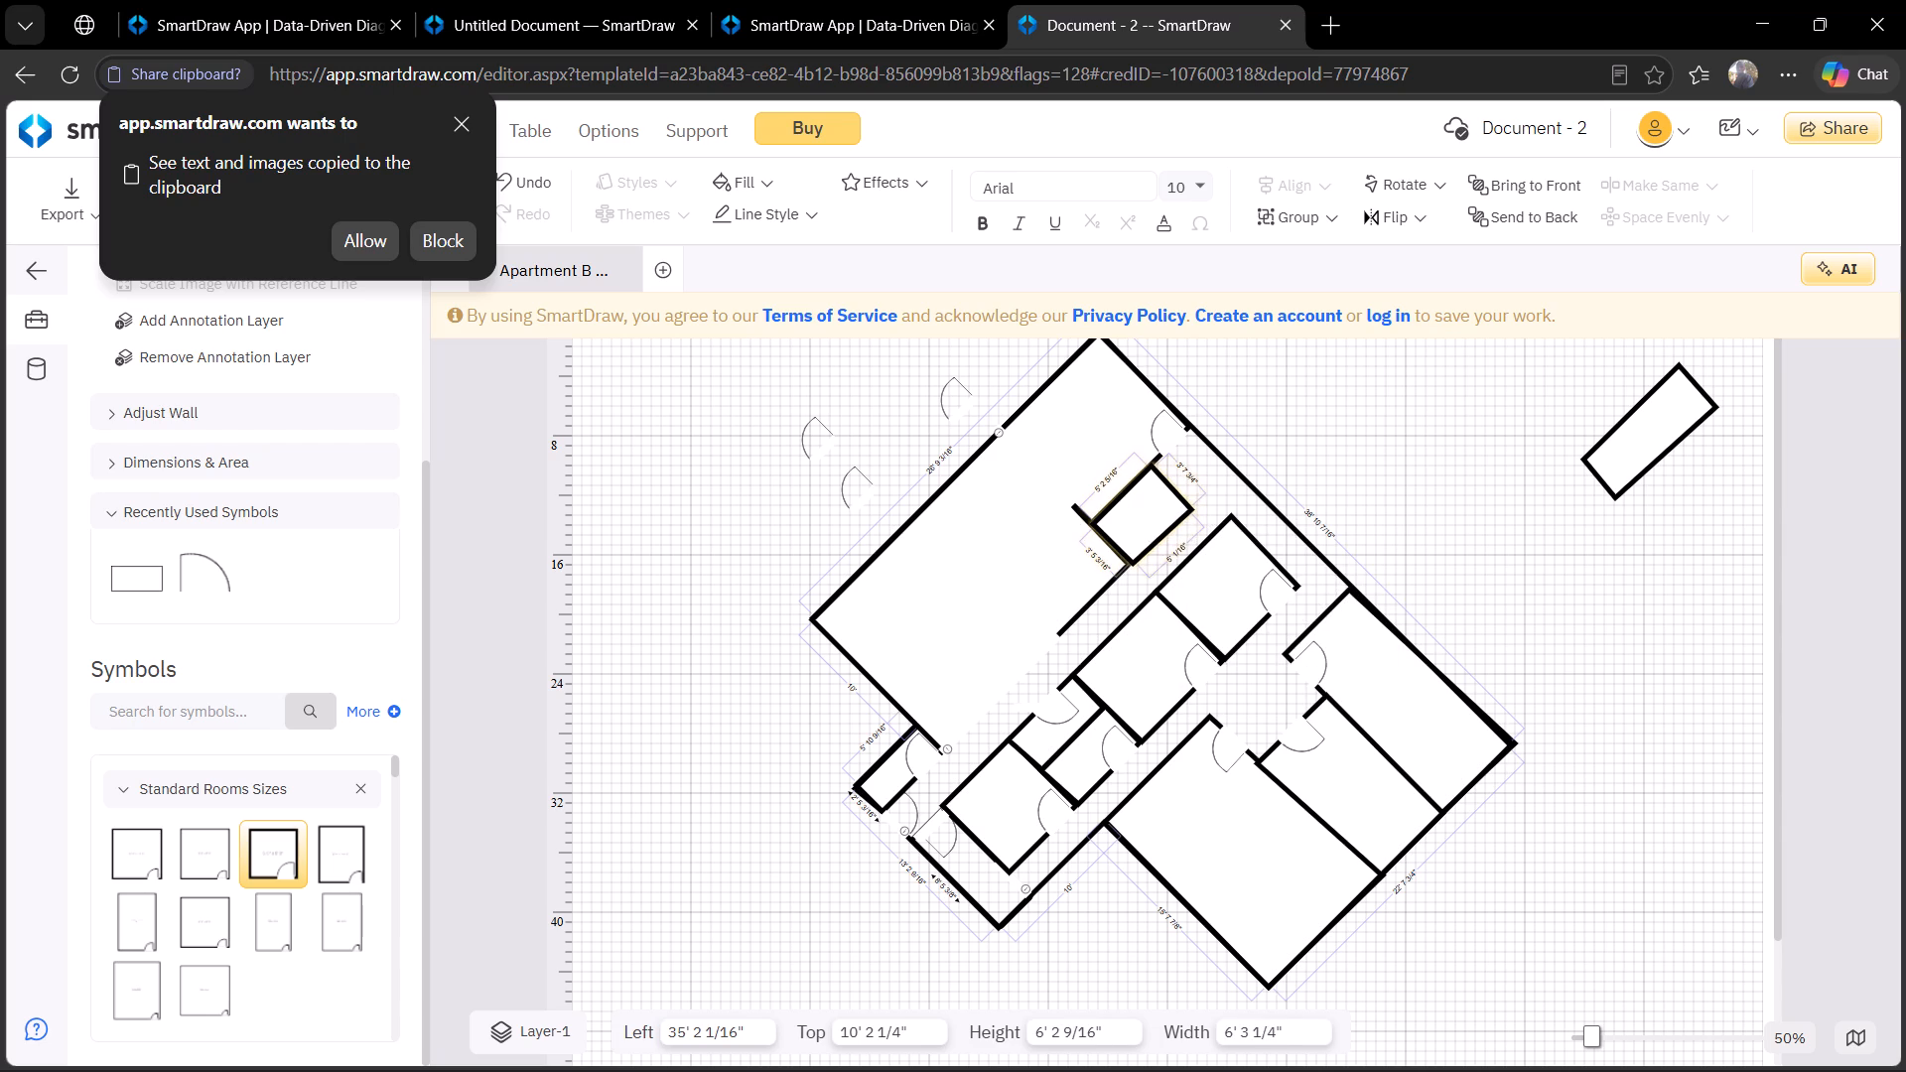
Fine-position the small room against the large room's inner wall at left 35' 1 3/16", top 10' 1 7/16".
drag(1156, 543, 1151, 546)
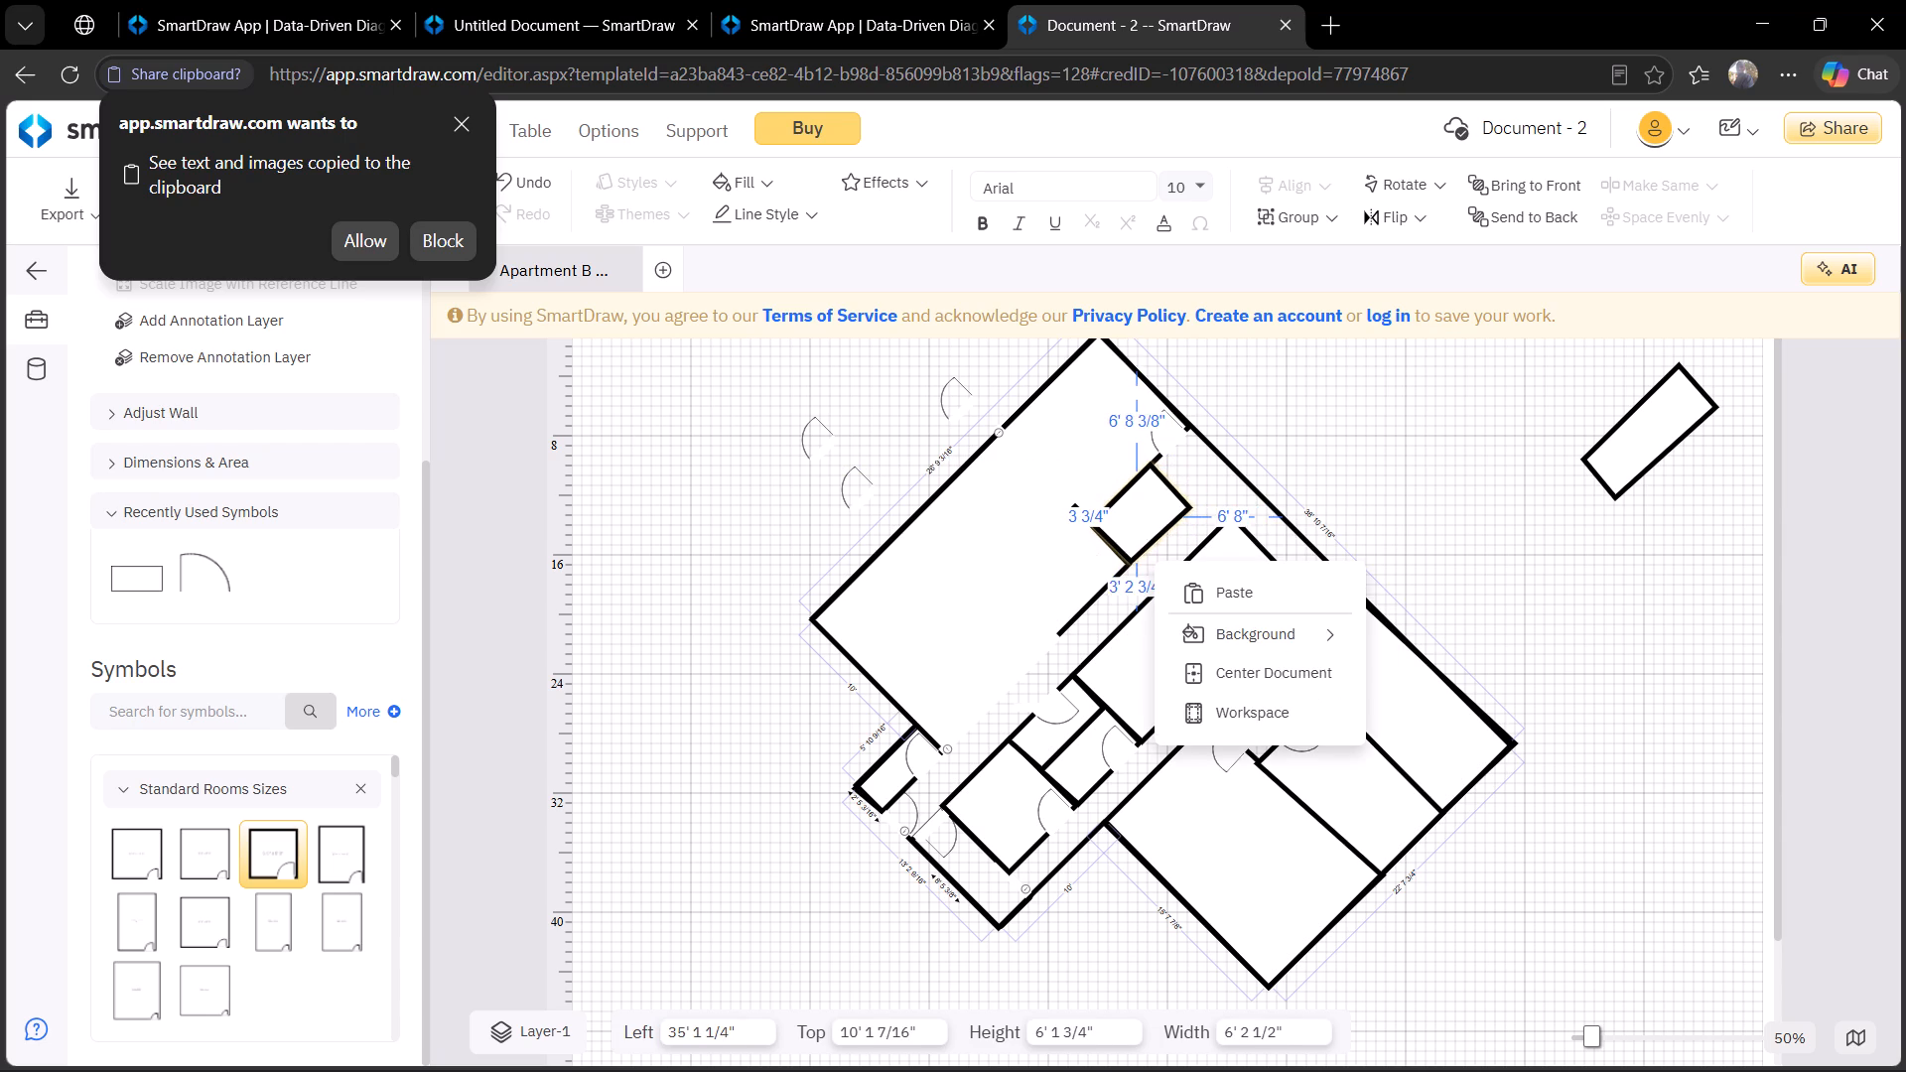
drag(1151, 546, 1145, 551)
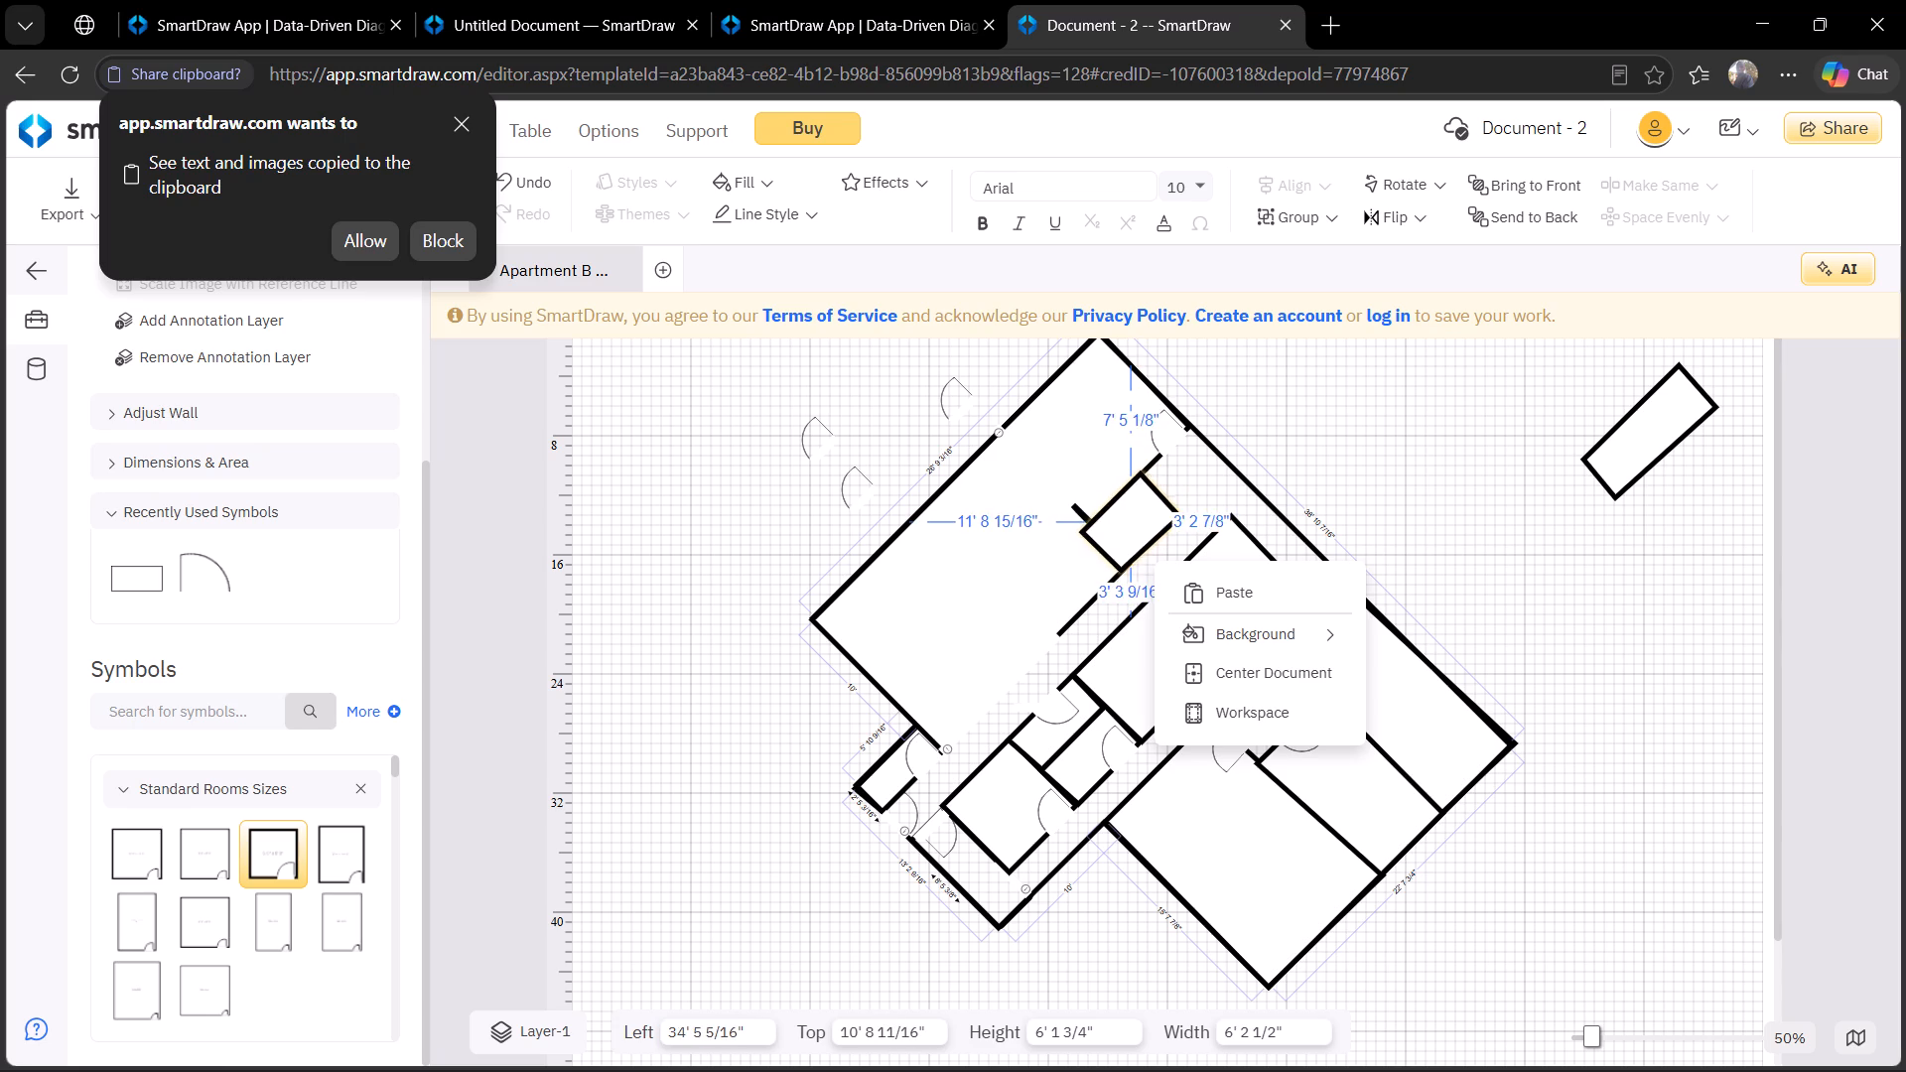
drag(1145, 551, 1149, 548)
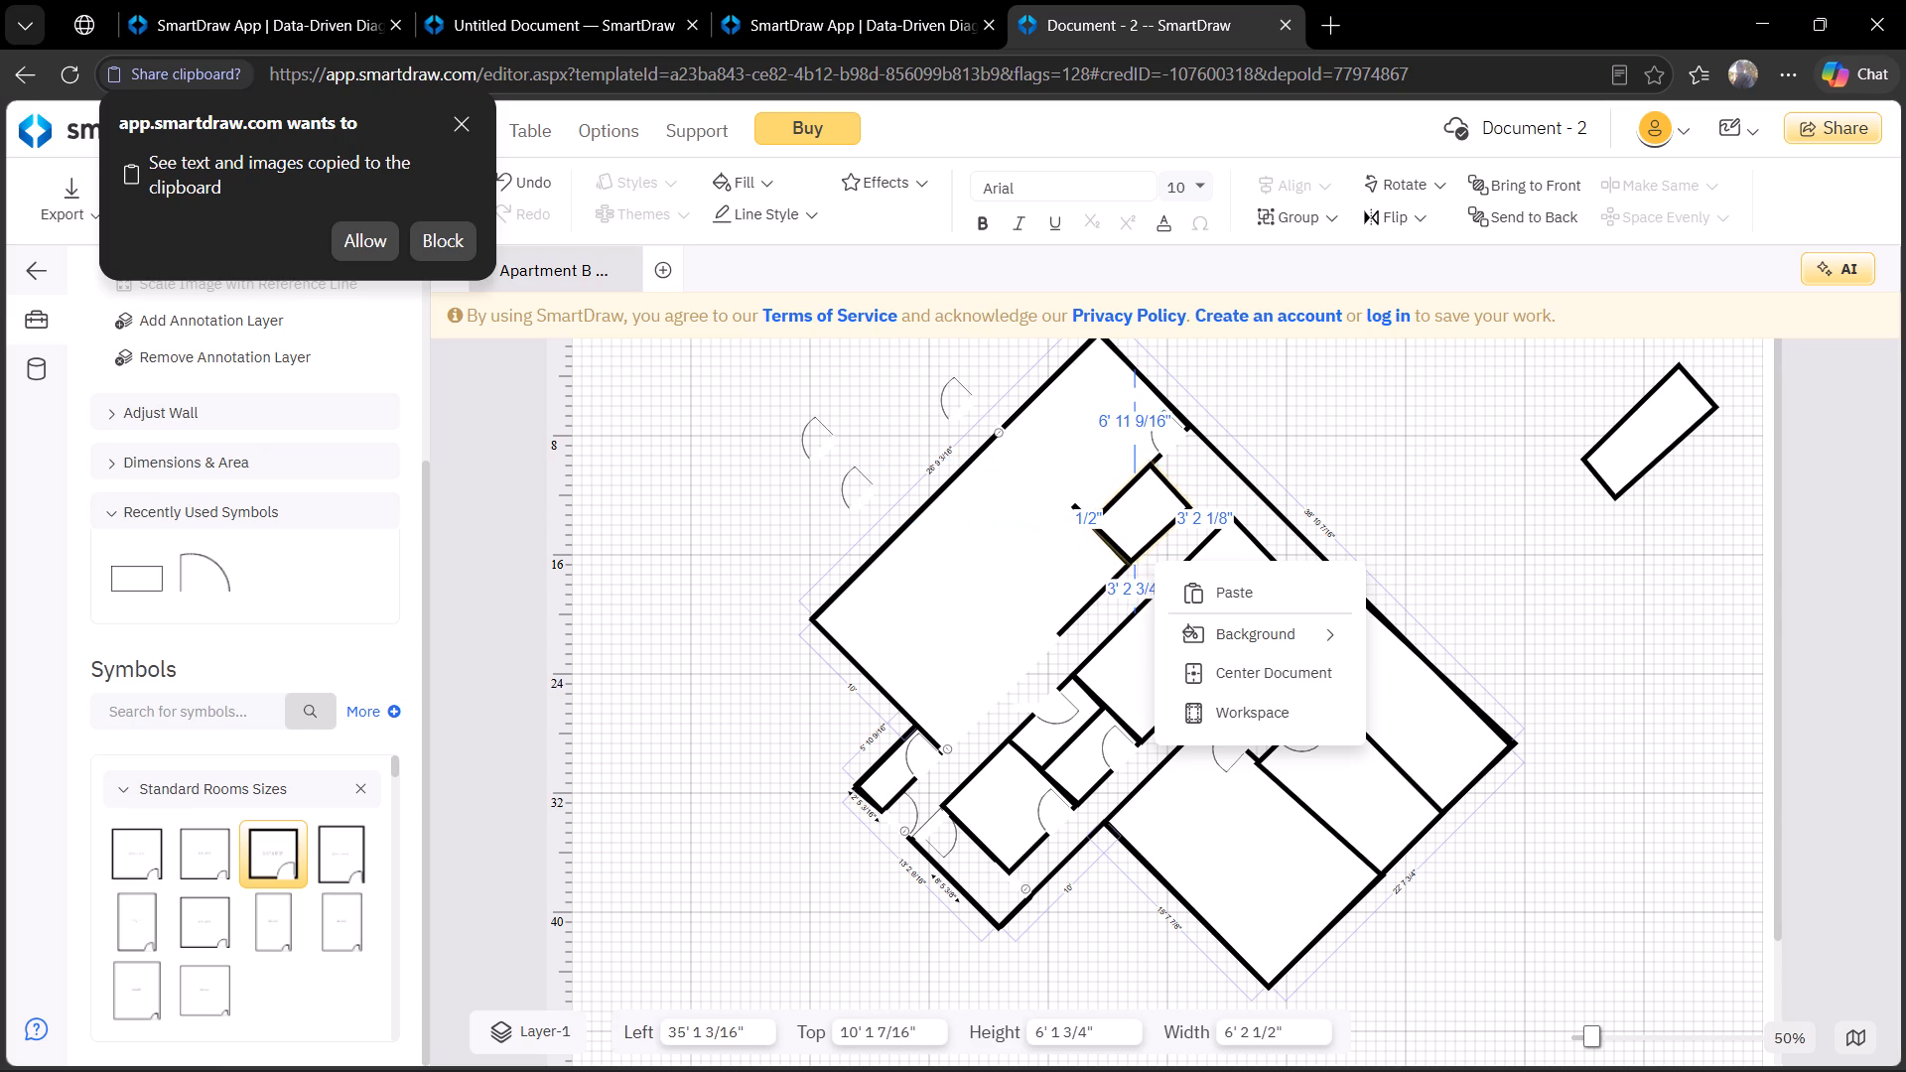
drag(1149, 548, 1147, 550)
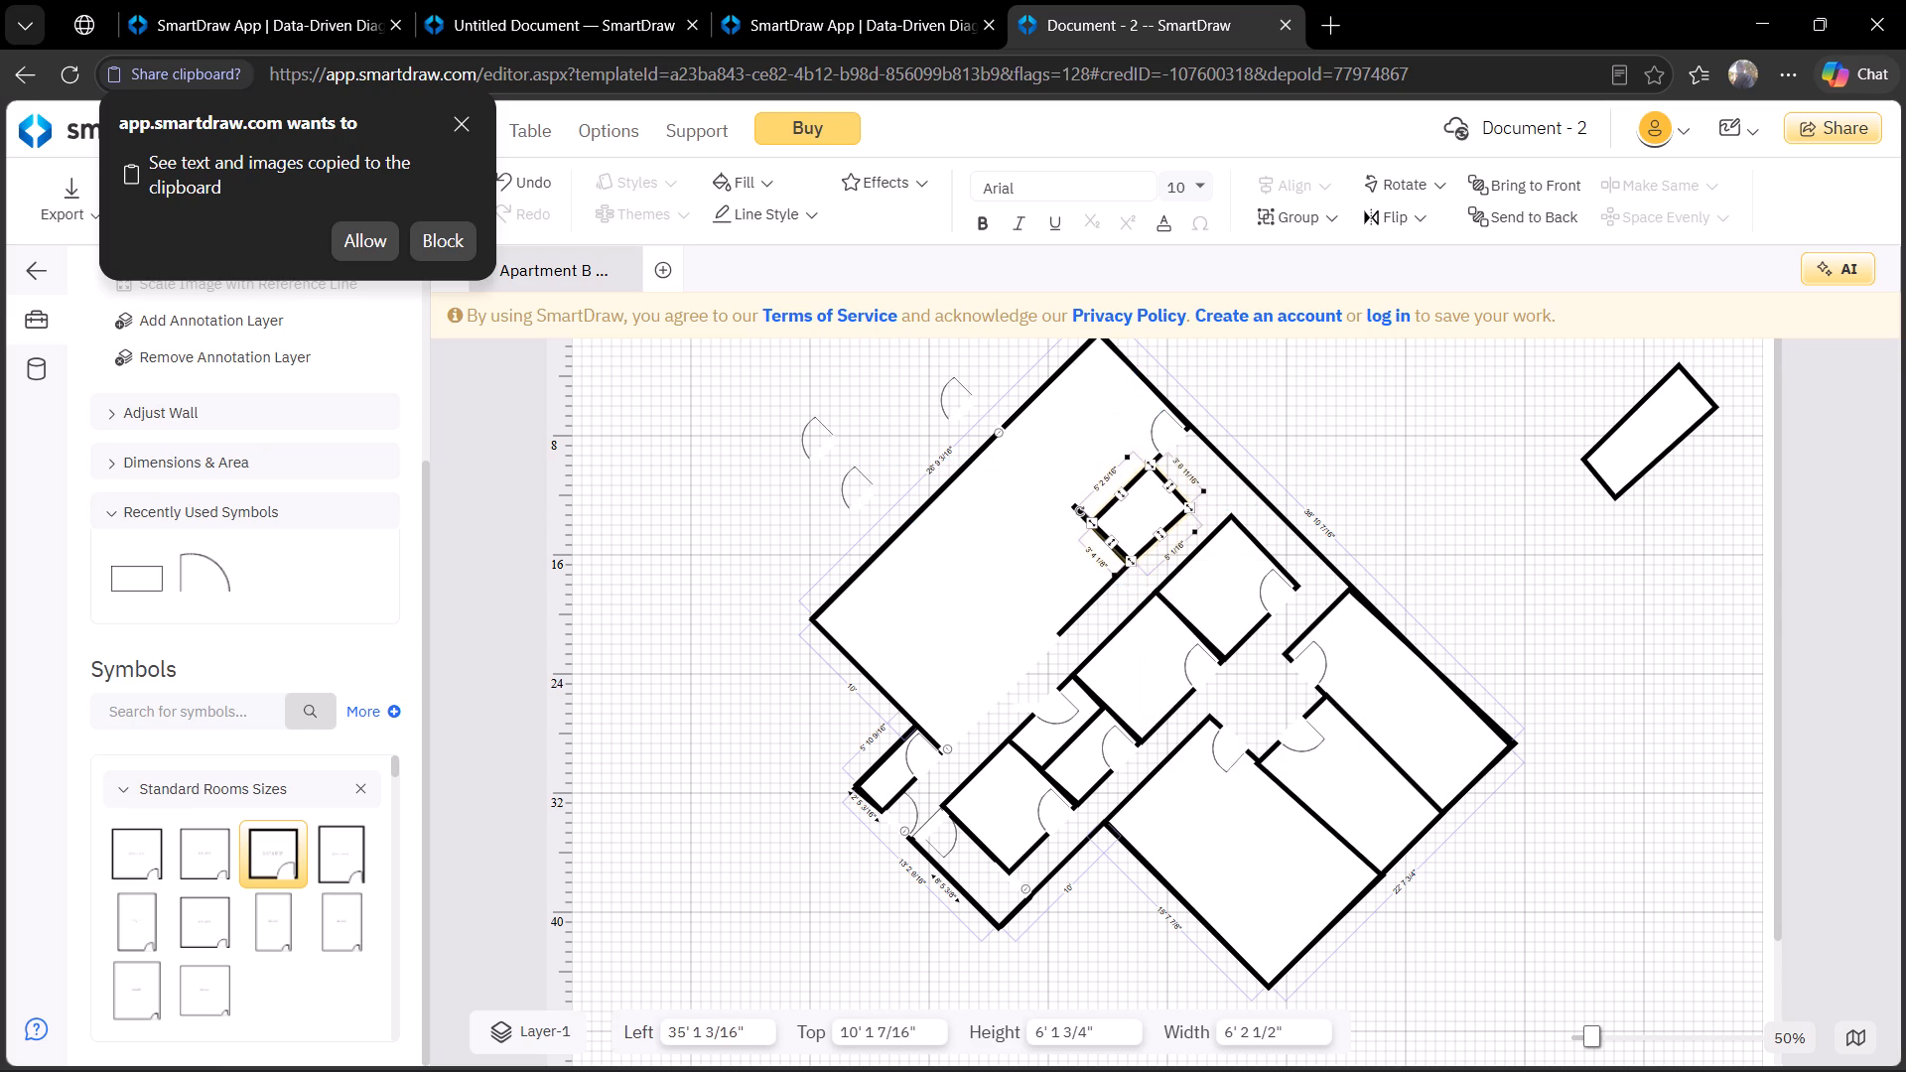
click(1335, 440)
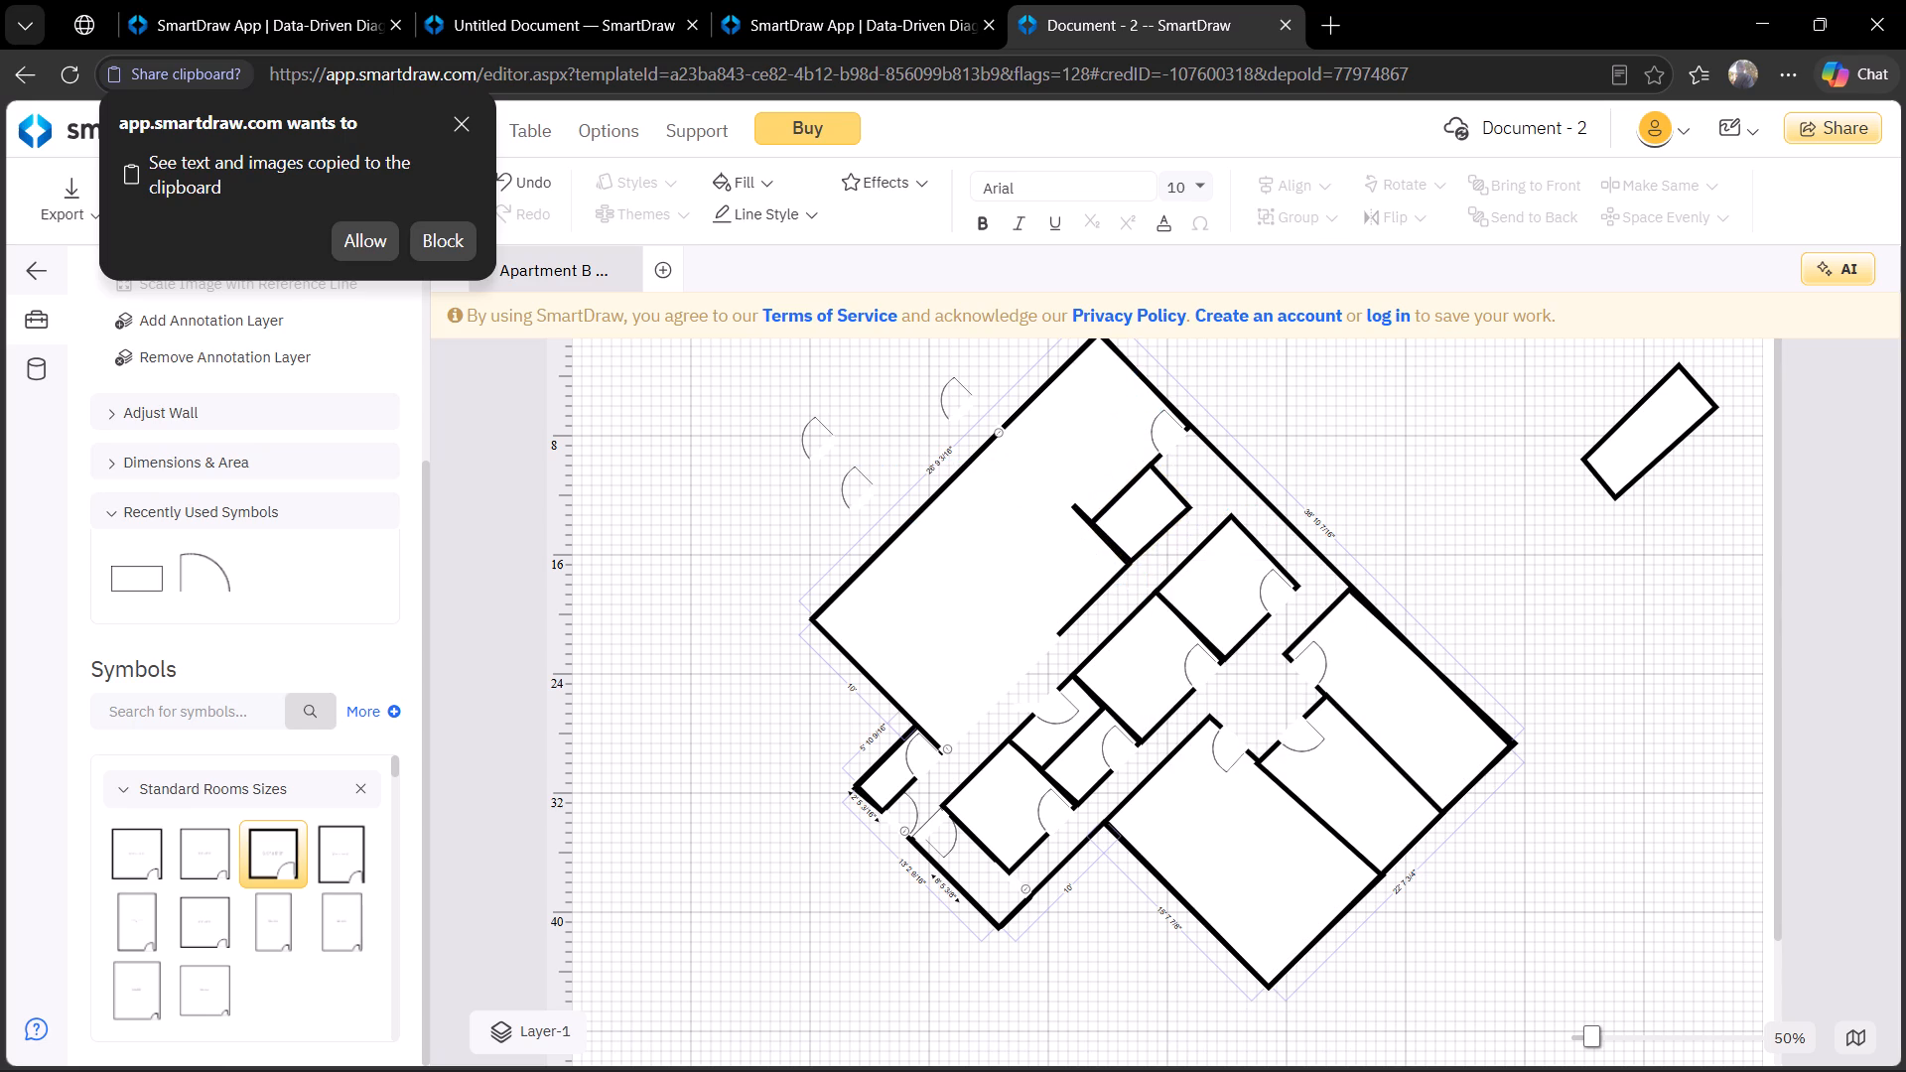
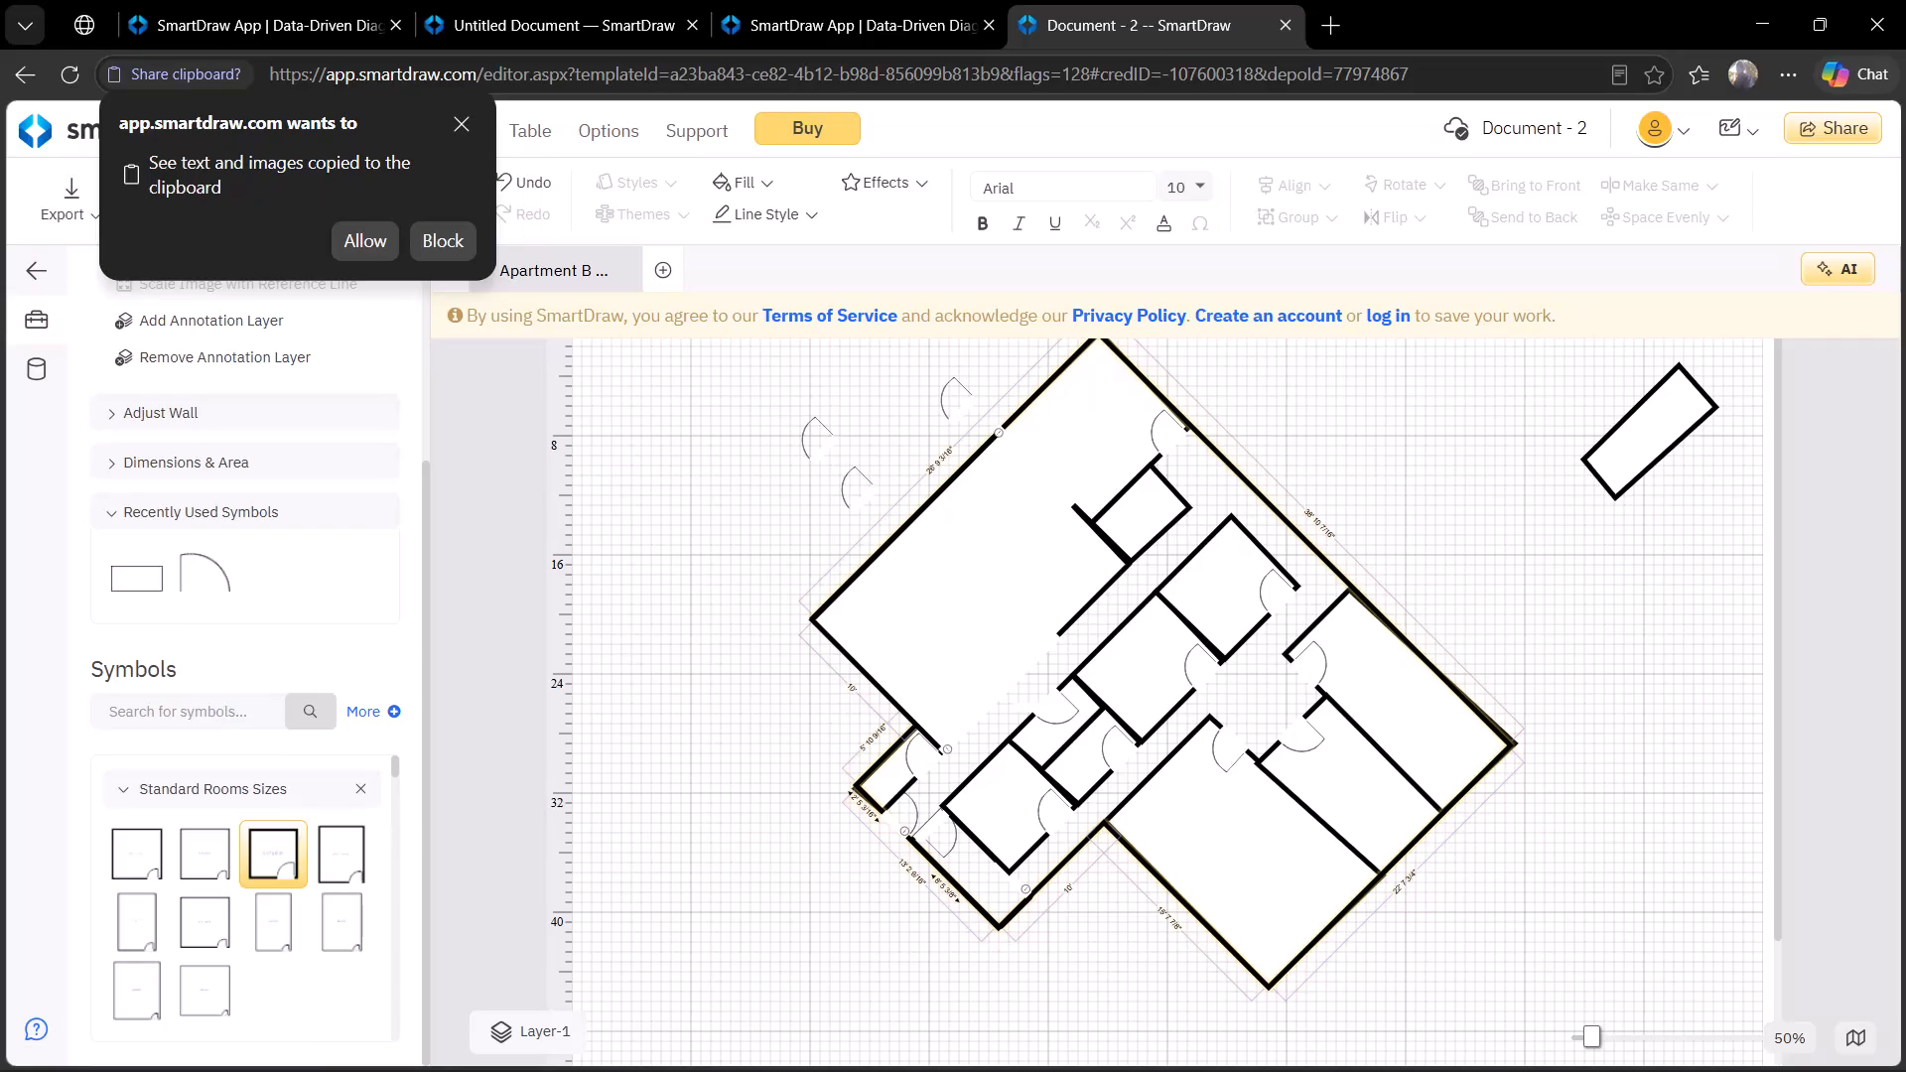
Stretch the small room beside the large room's inner wall out to the outer wall, to height 8' 10 7/16" and width 8' 11 3/16".
click(1164, 489)
drag(1169, 487, 1191, 444)
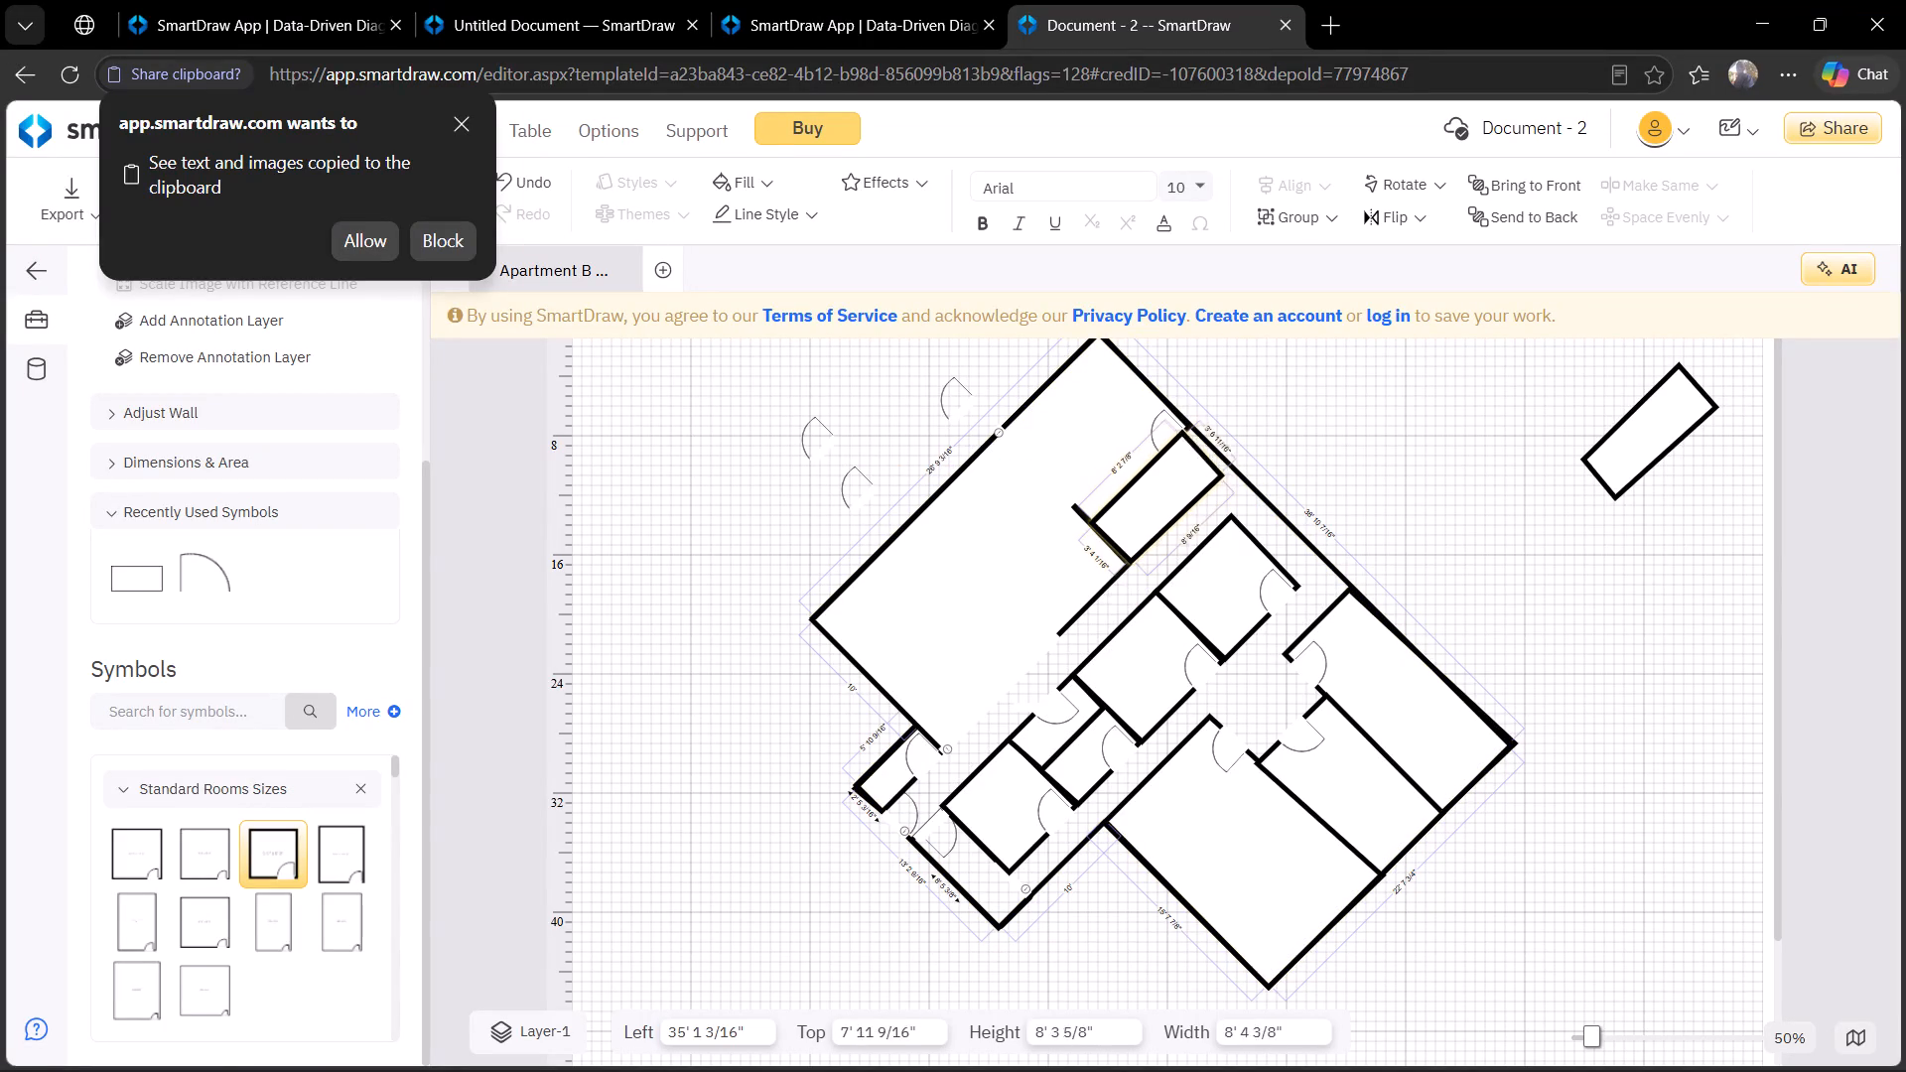
drag(1191, 444, 1197, 435)
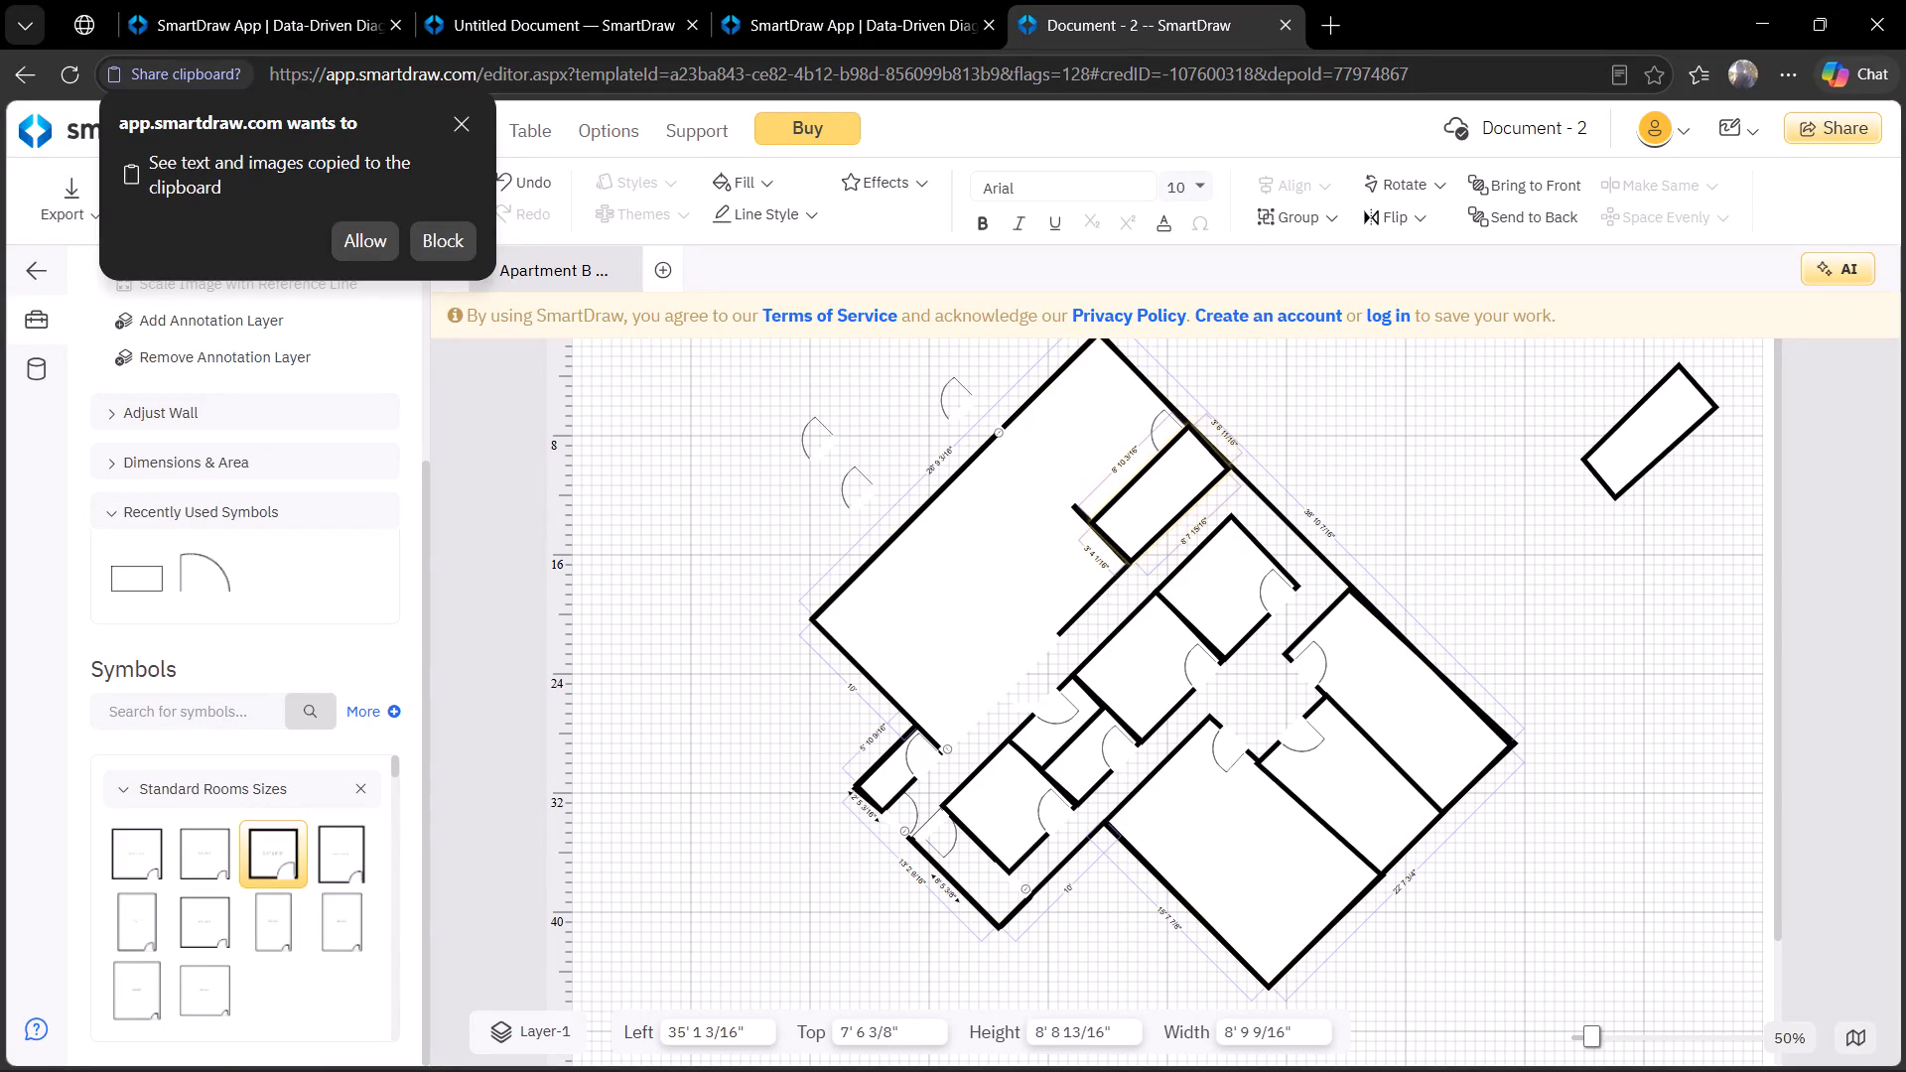
drag(1197, 435, 1196, 433)
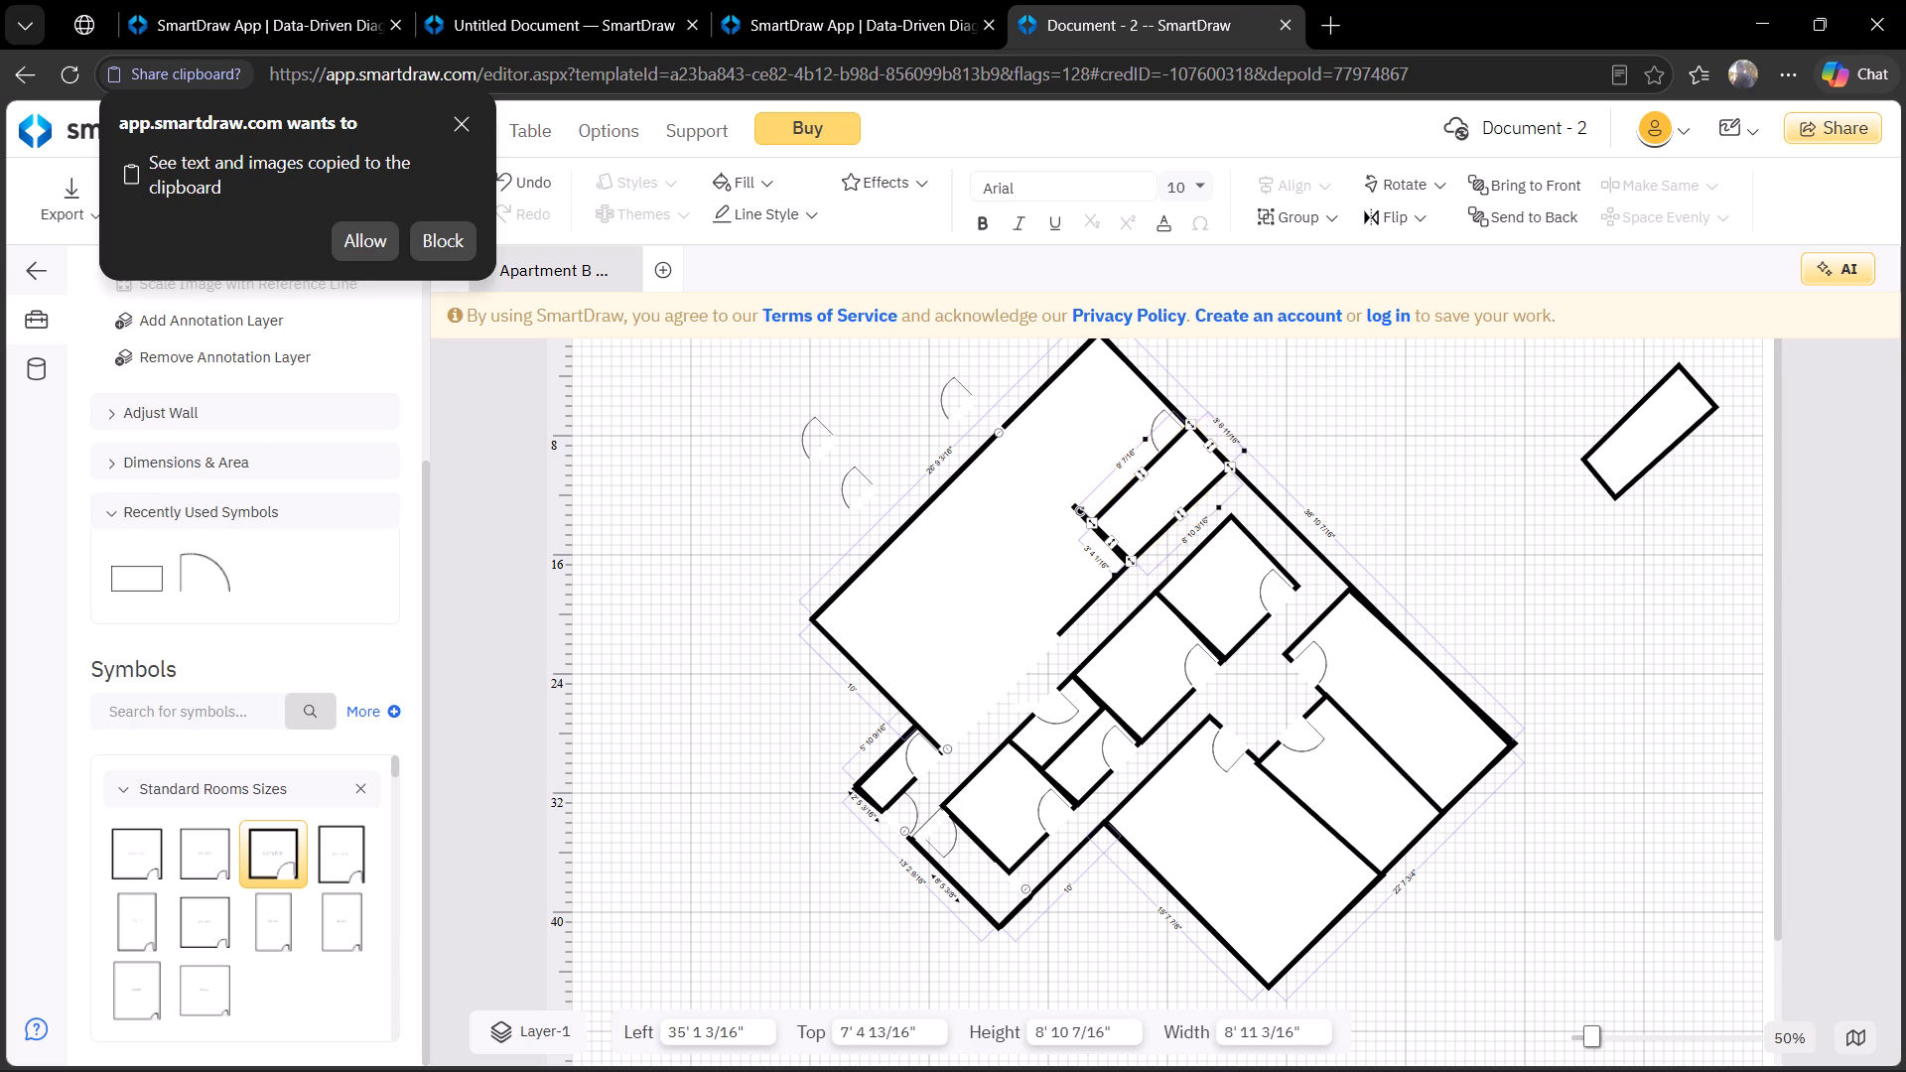
click(1361, 398)
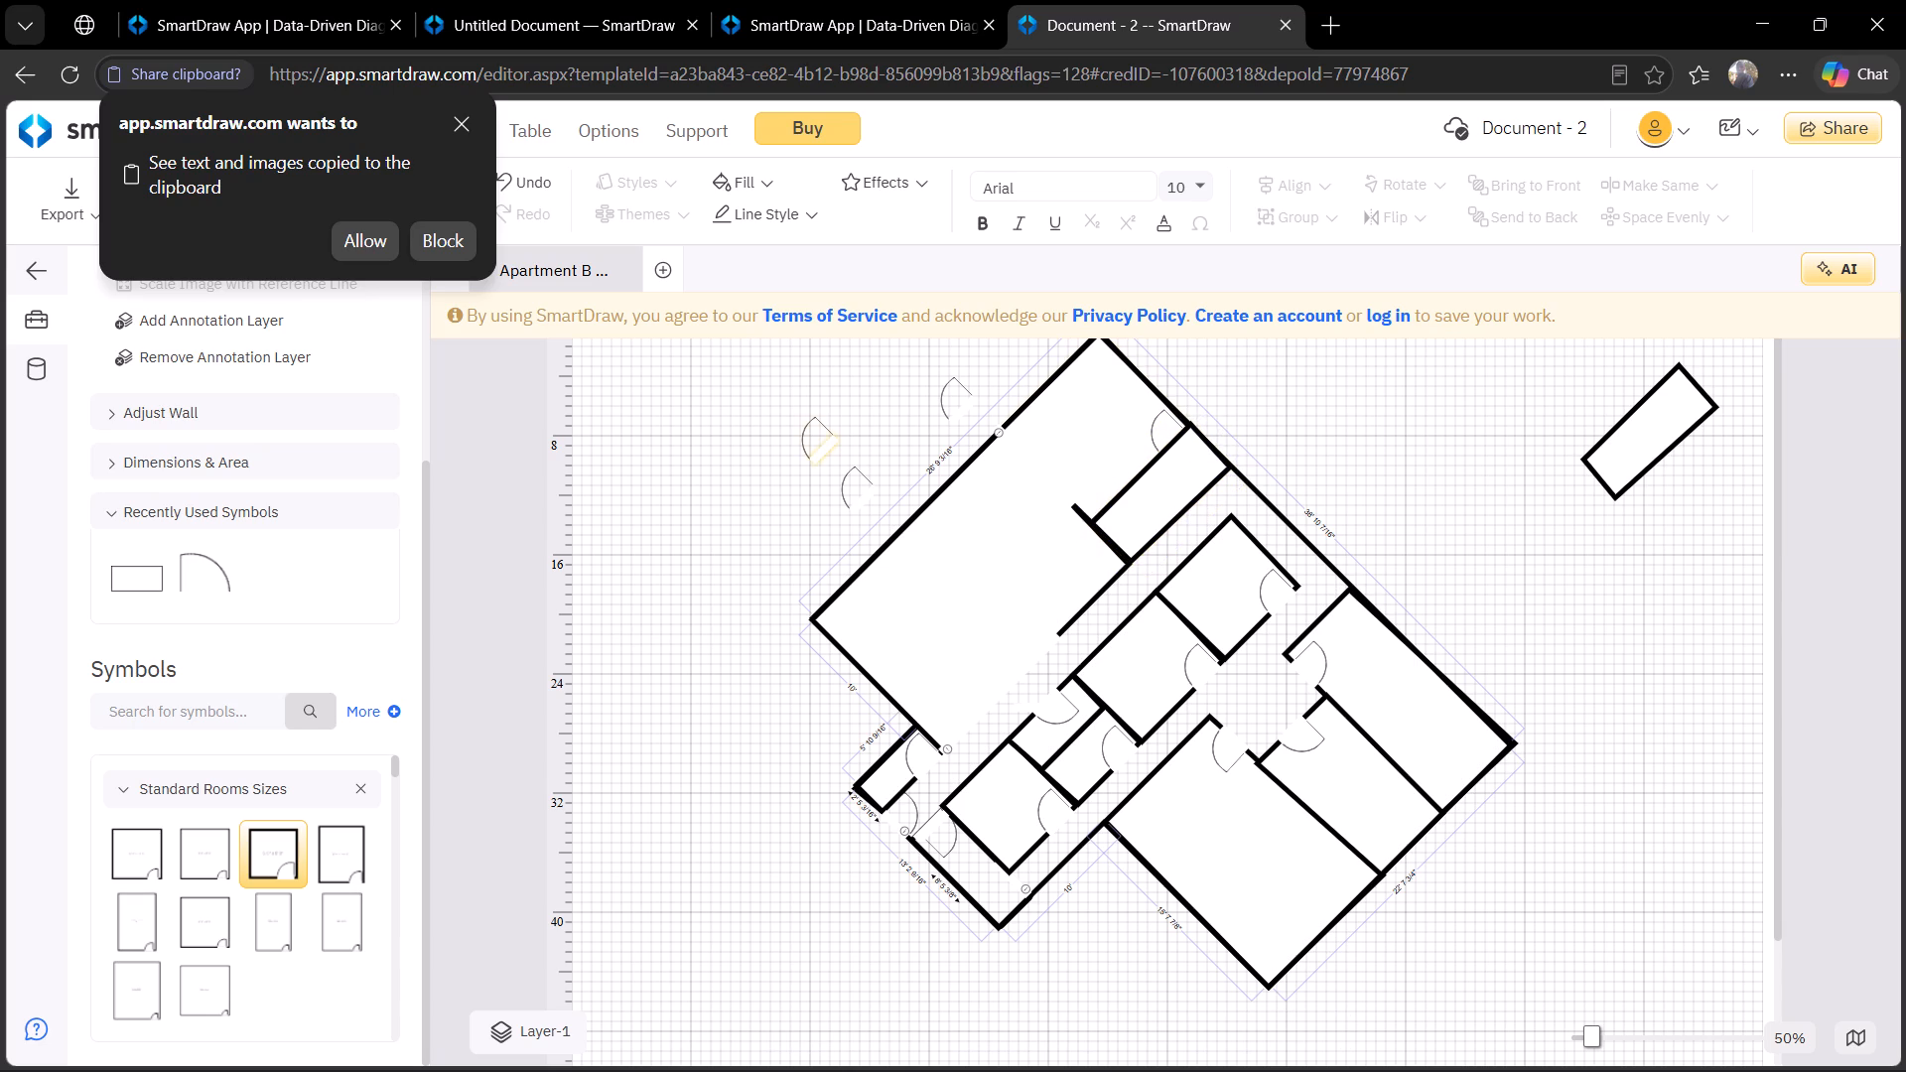
Dismiss the browser's clipboard permission request.
click(457, 131)
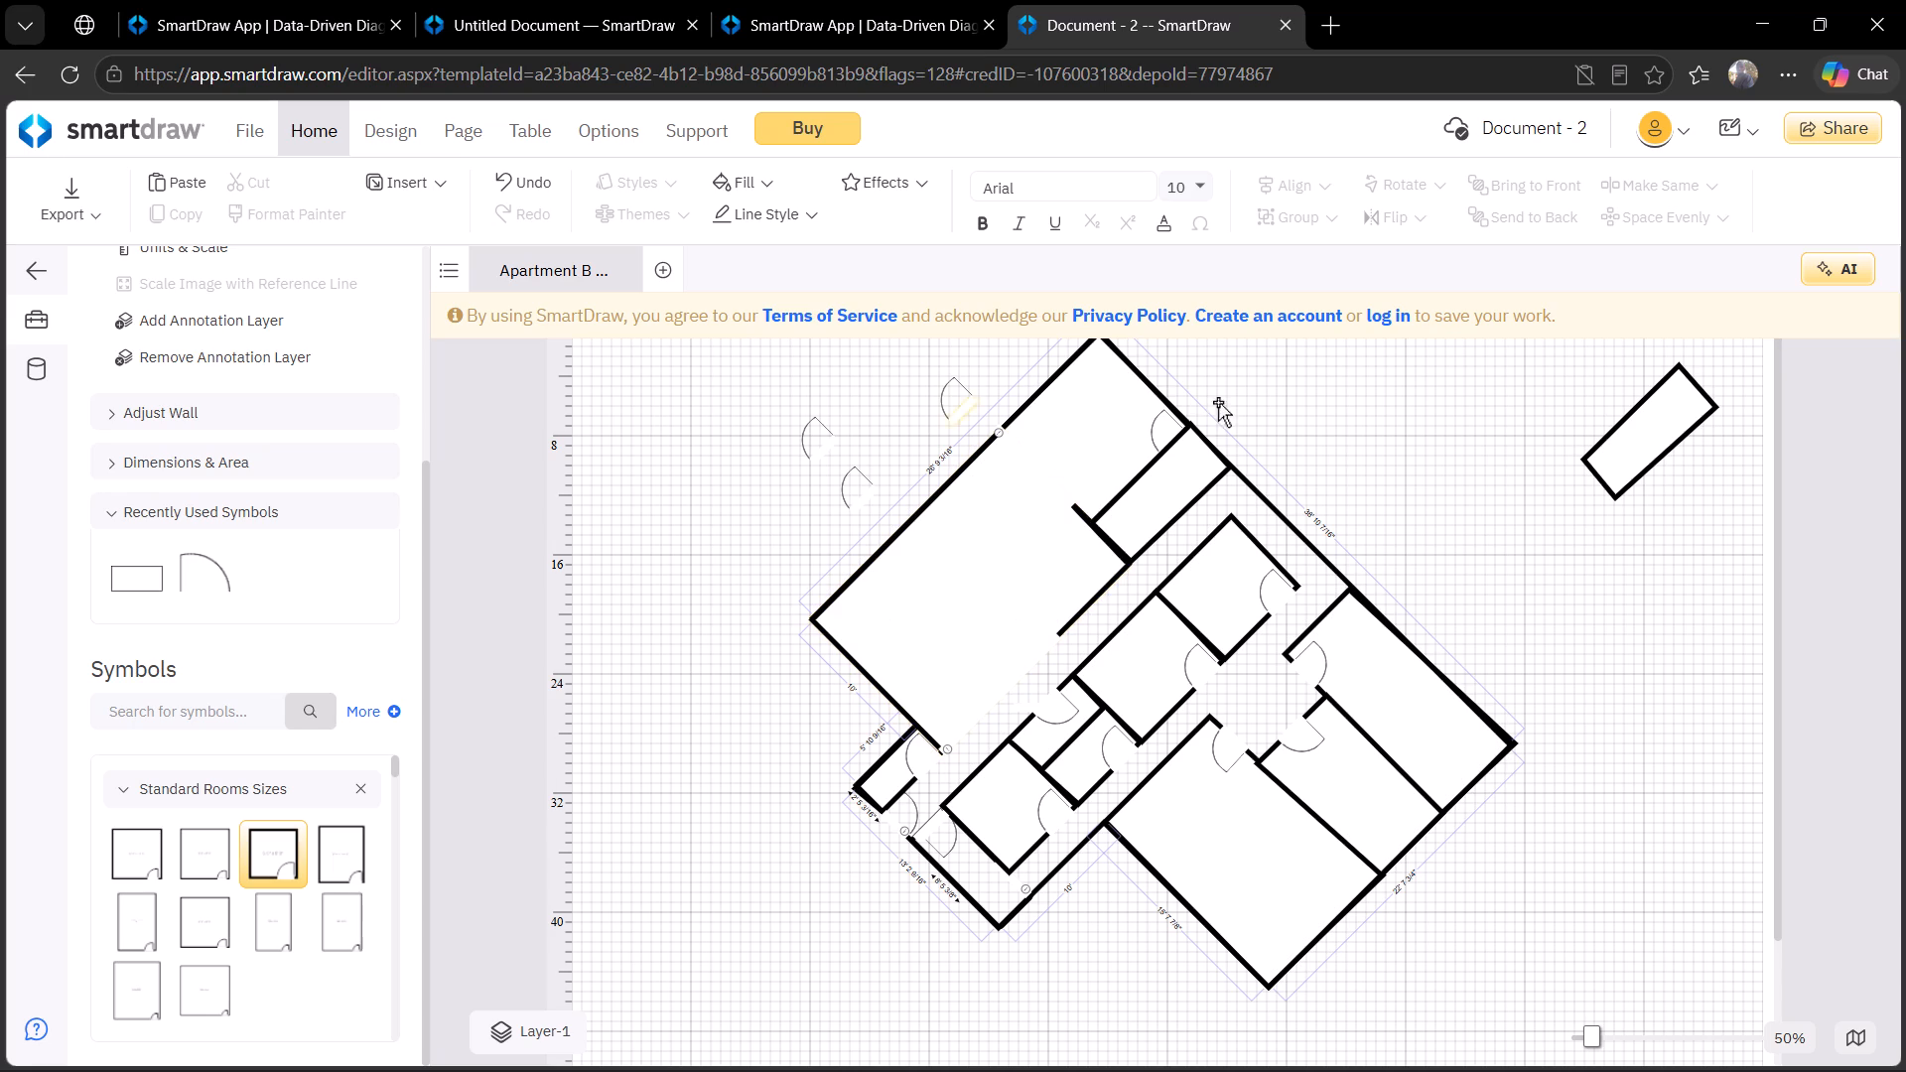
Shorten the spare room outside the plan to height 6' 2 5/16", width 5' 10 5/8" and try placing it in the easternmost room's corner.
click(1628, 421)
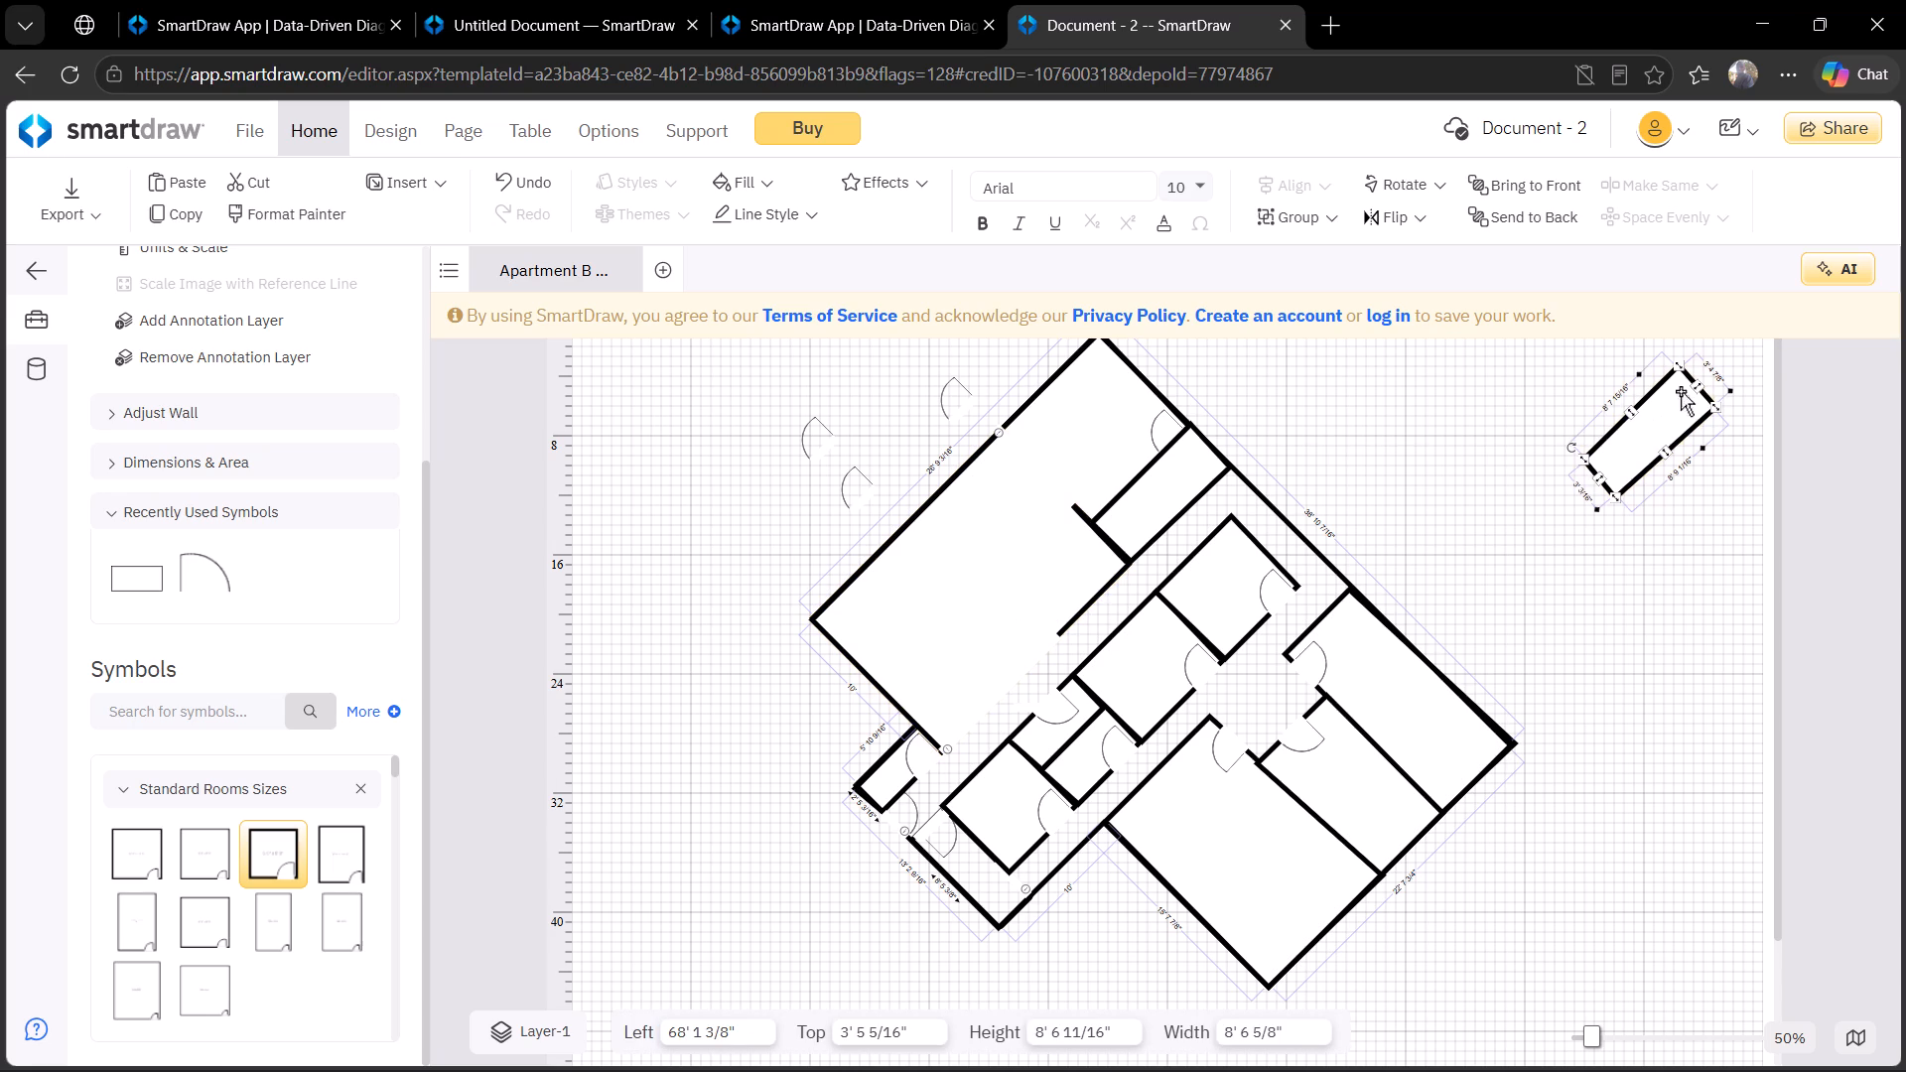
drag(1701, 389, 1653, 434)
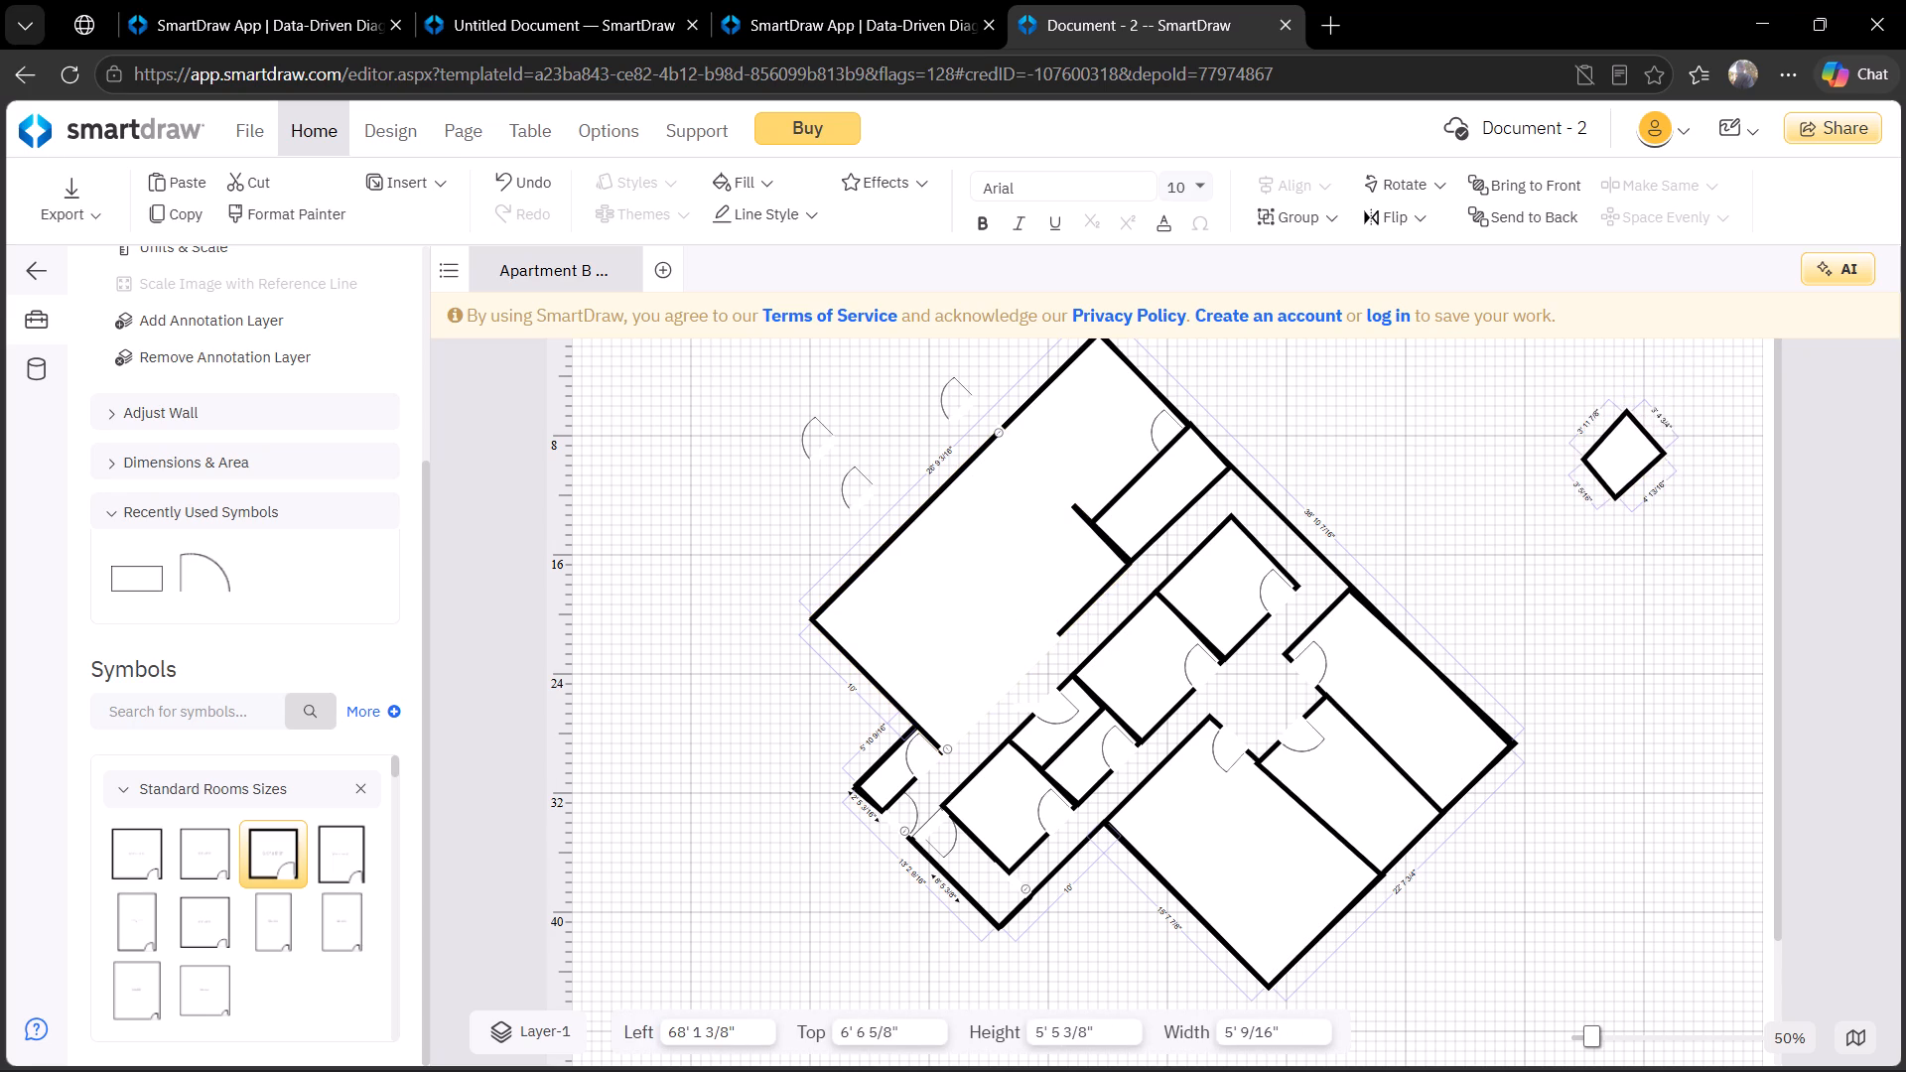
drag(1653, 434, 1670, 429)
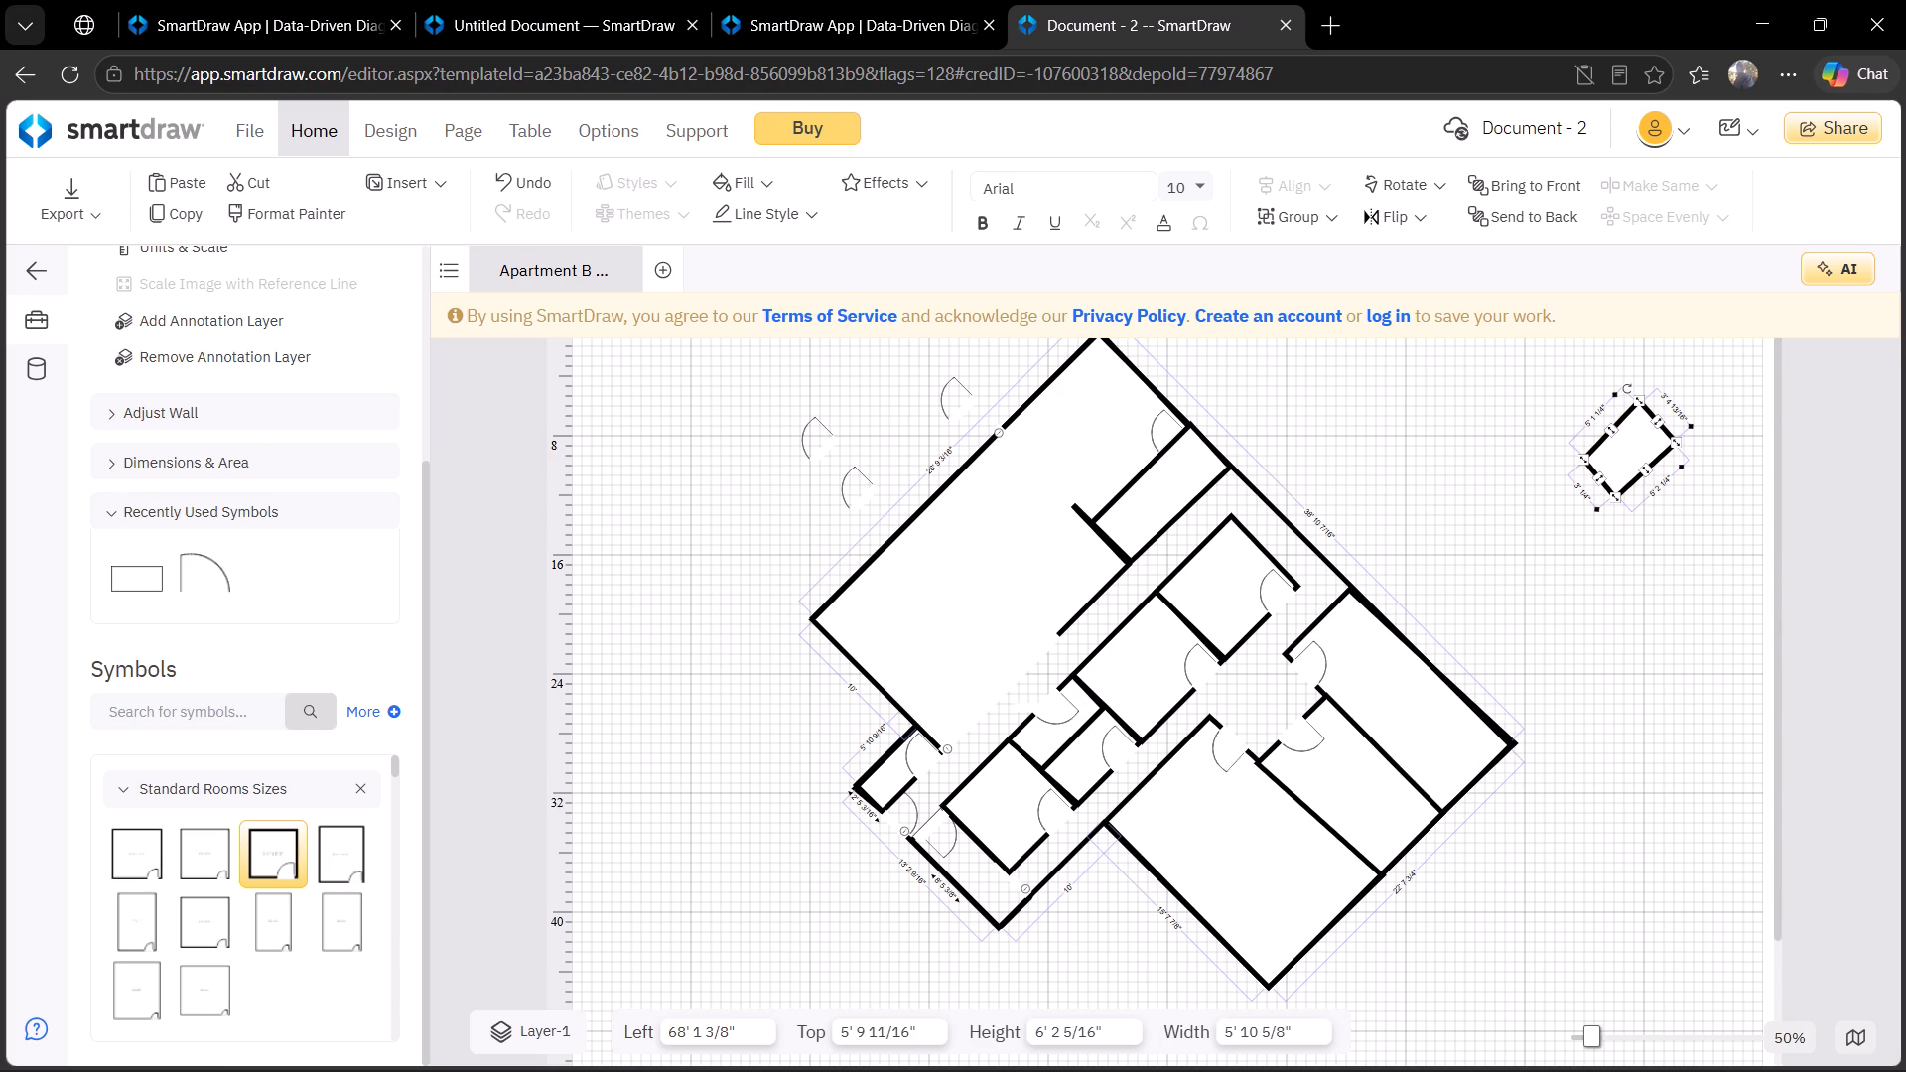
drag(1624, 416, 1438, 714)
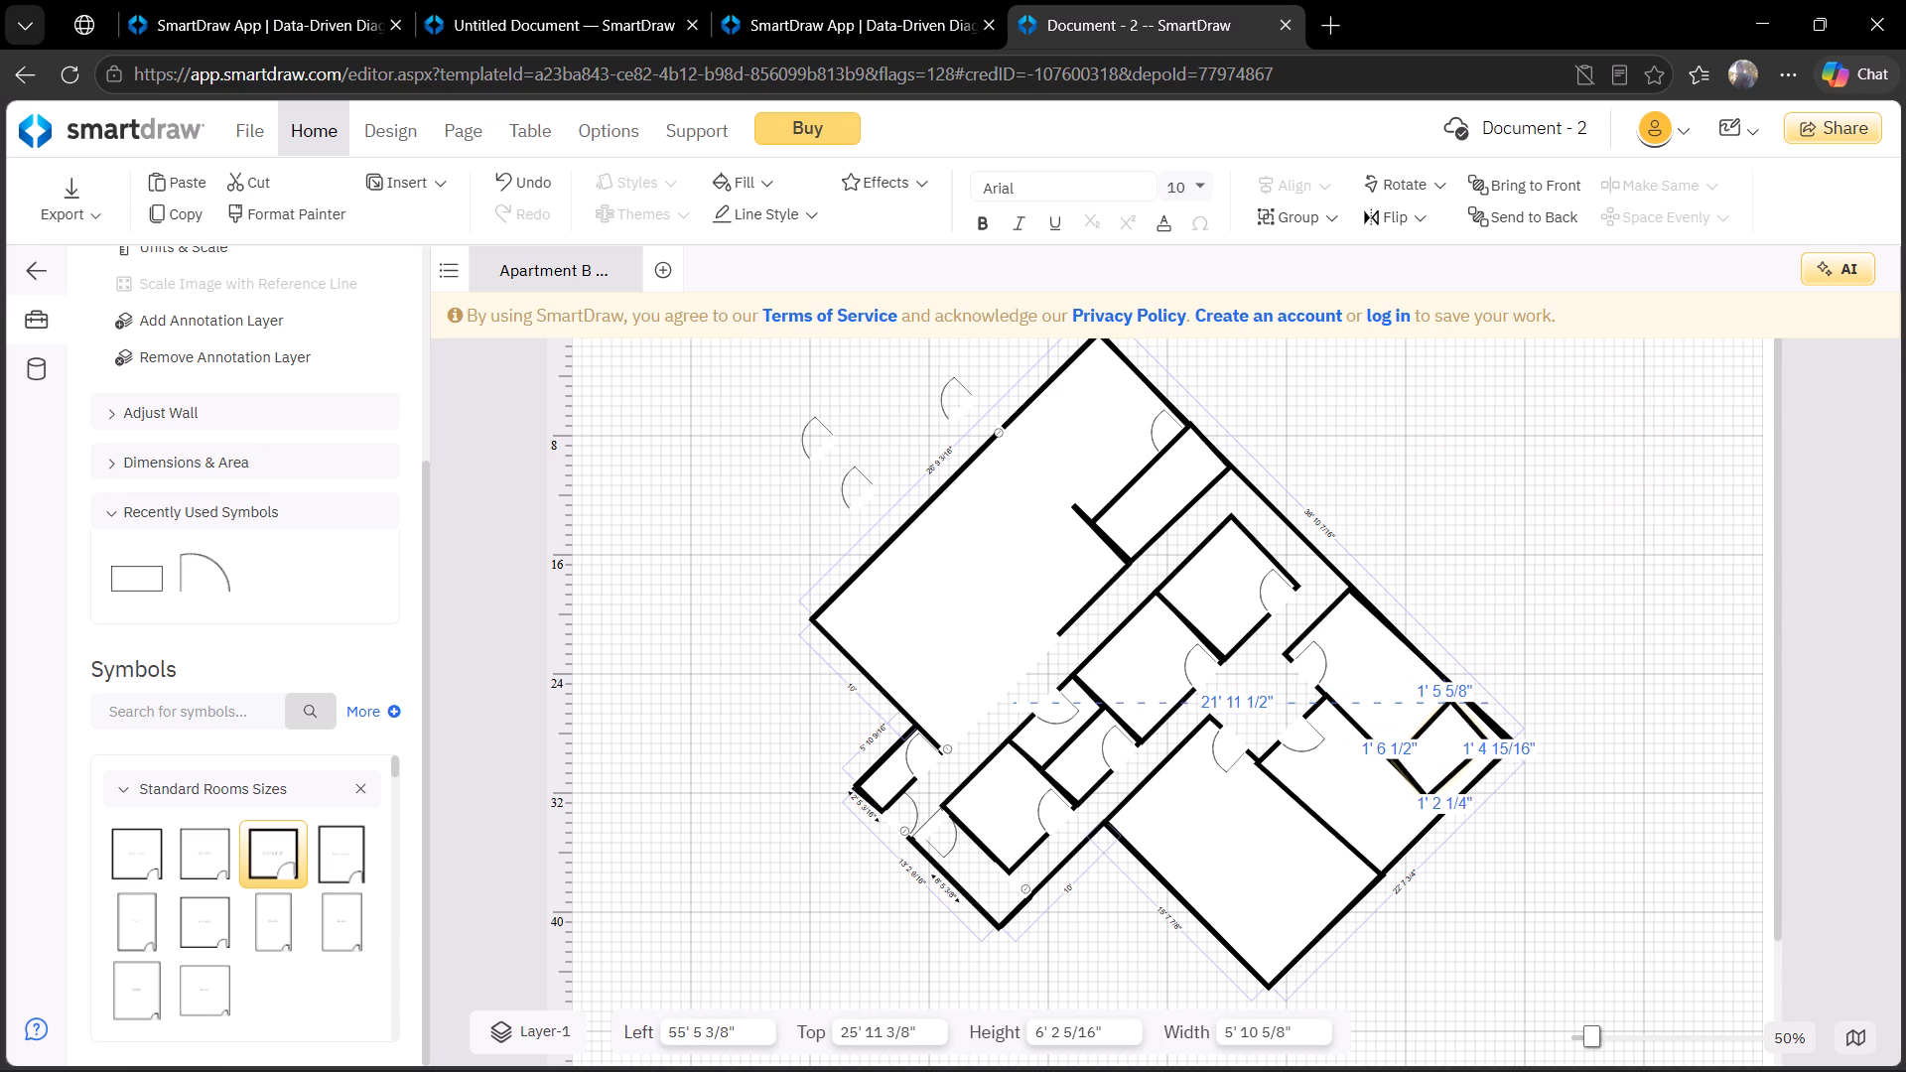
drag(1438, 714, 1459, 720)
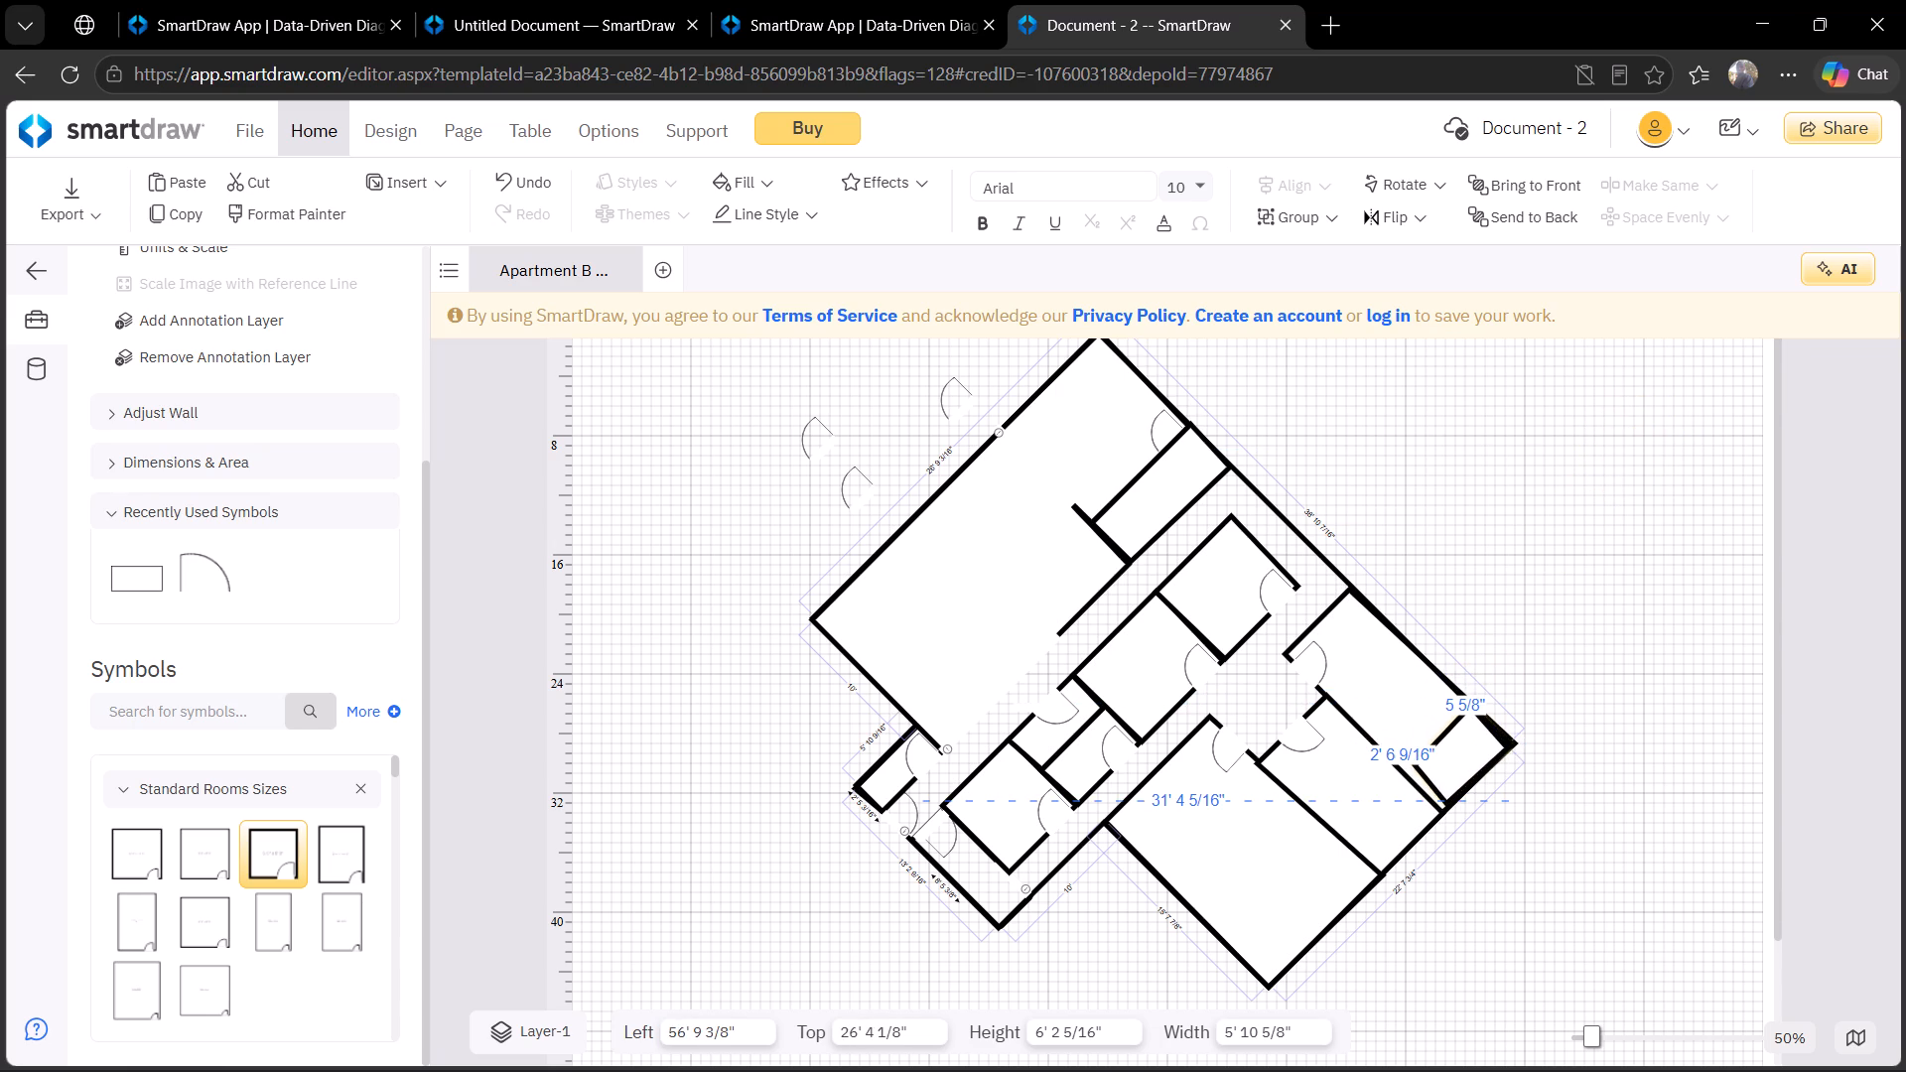
Move the spare room back outside the plan and cut it from the drawing.
drag(1459, 720, 1566, 557)
click(1566, 557)
right_click(1566, 557)
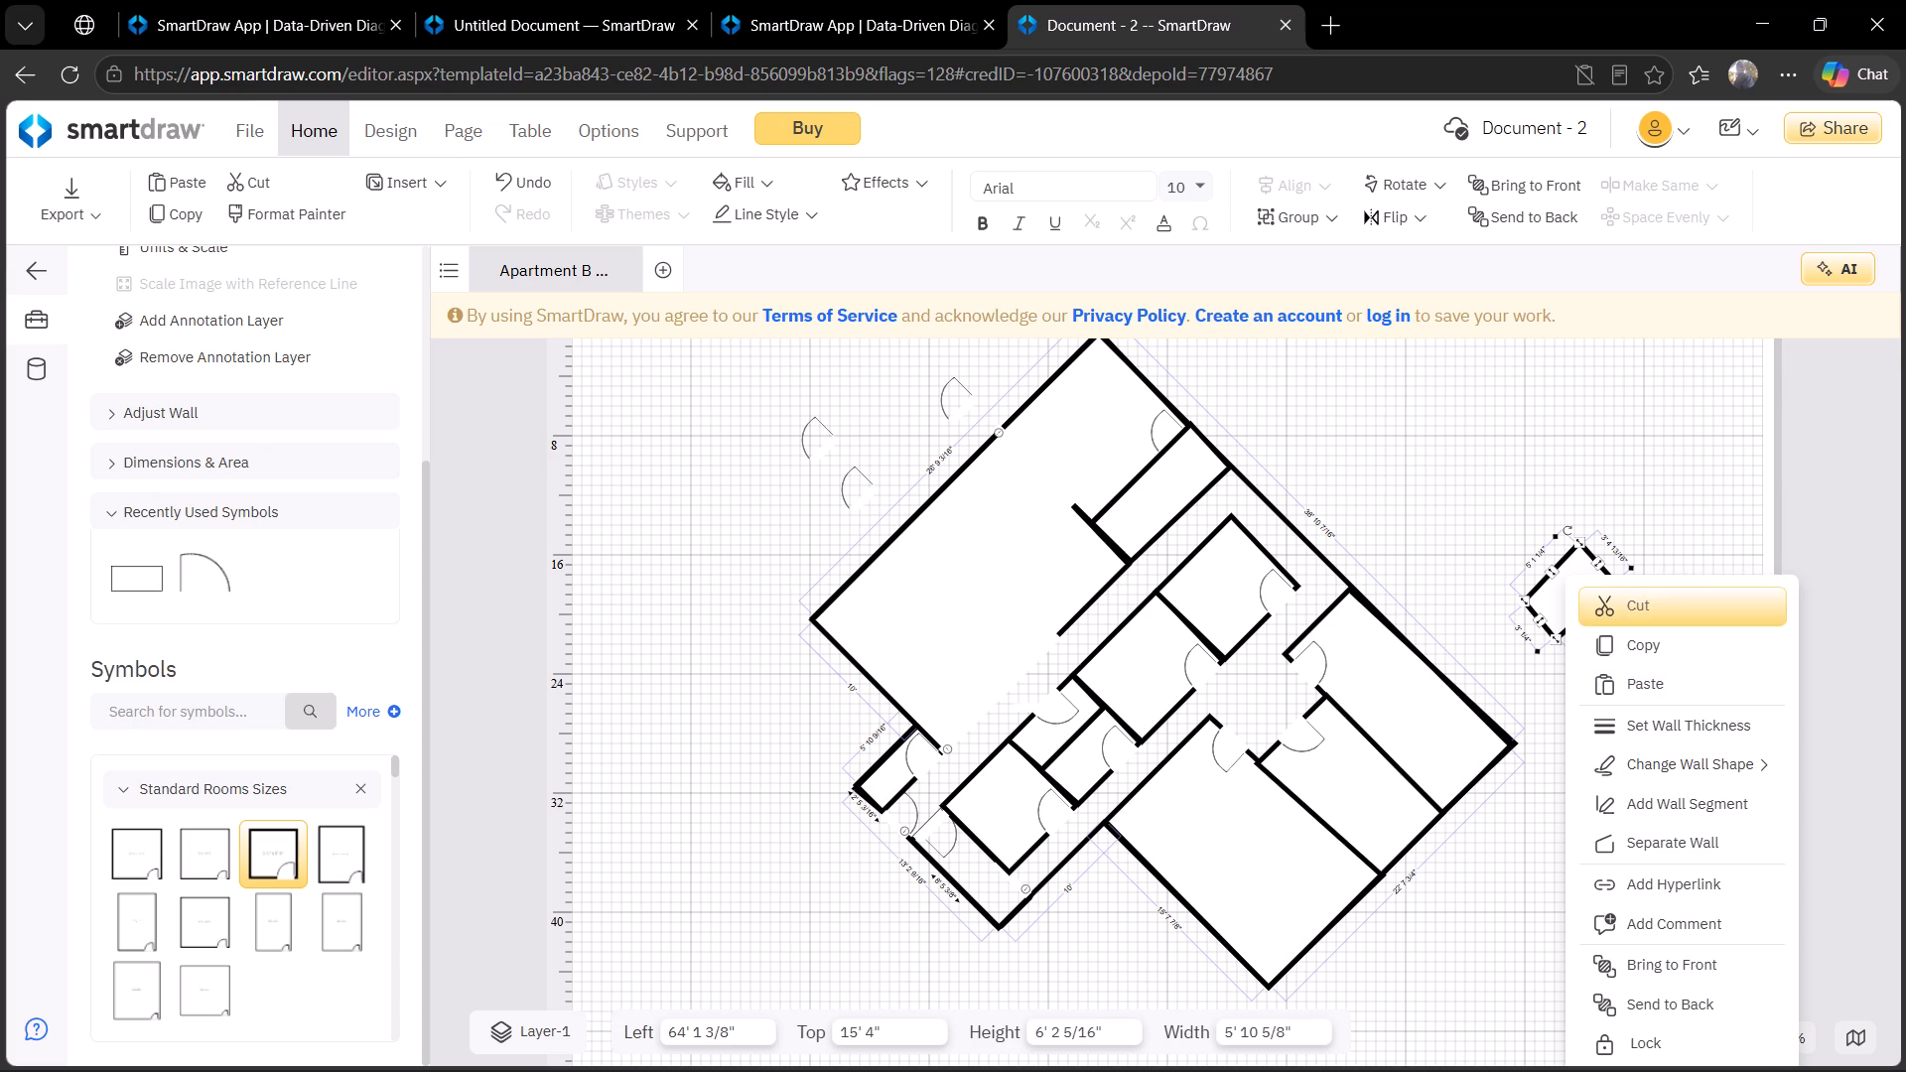
click(1632, 597)
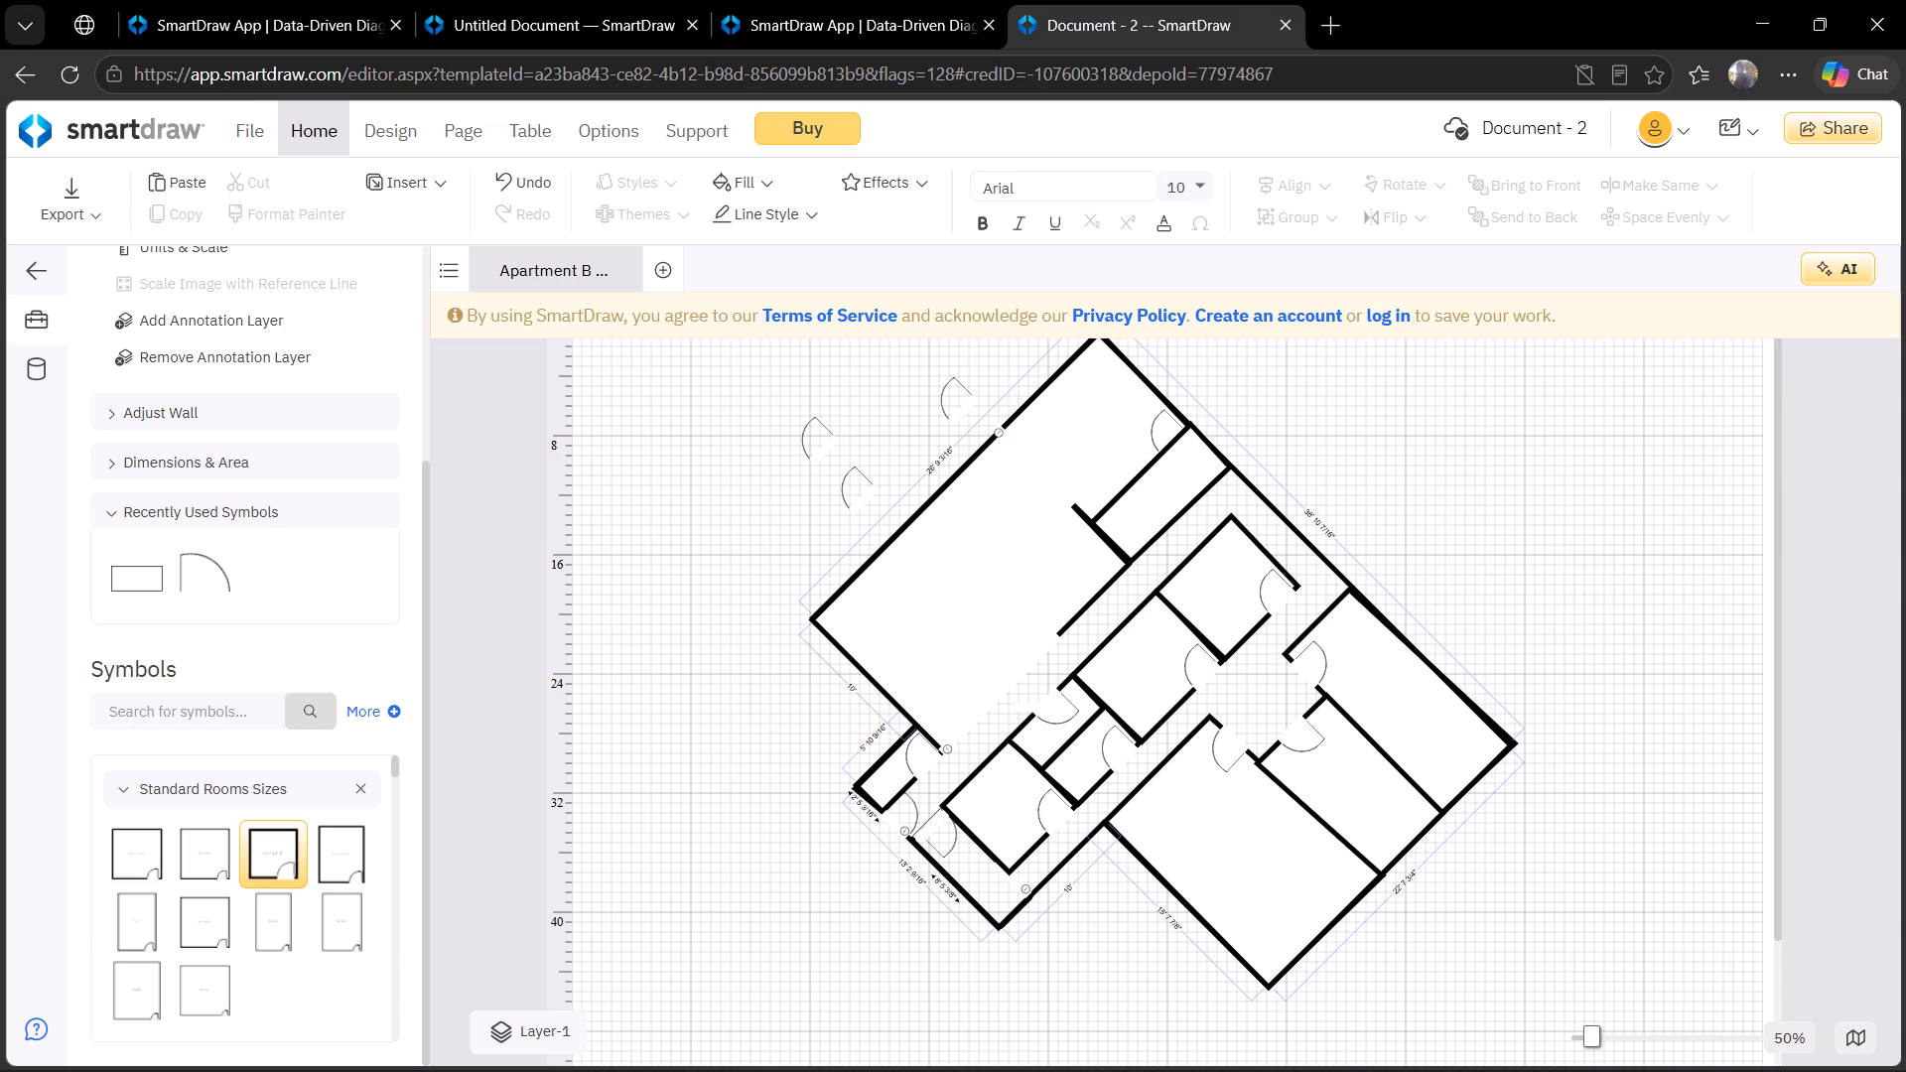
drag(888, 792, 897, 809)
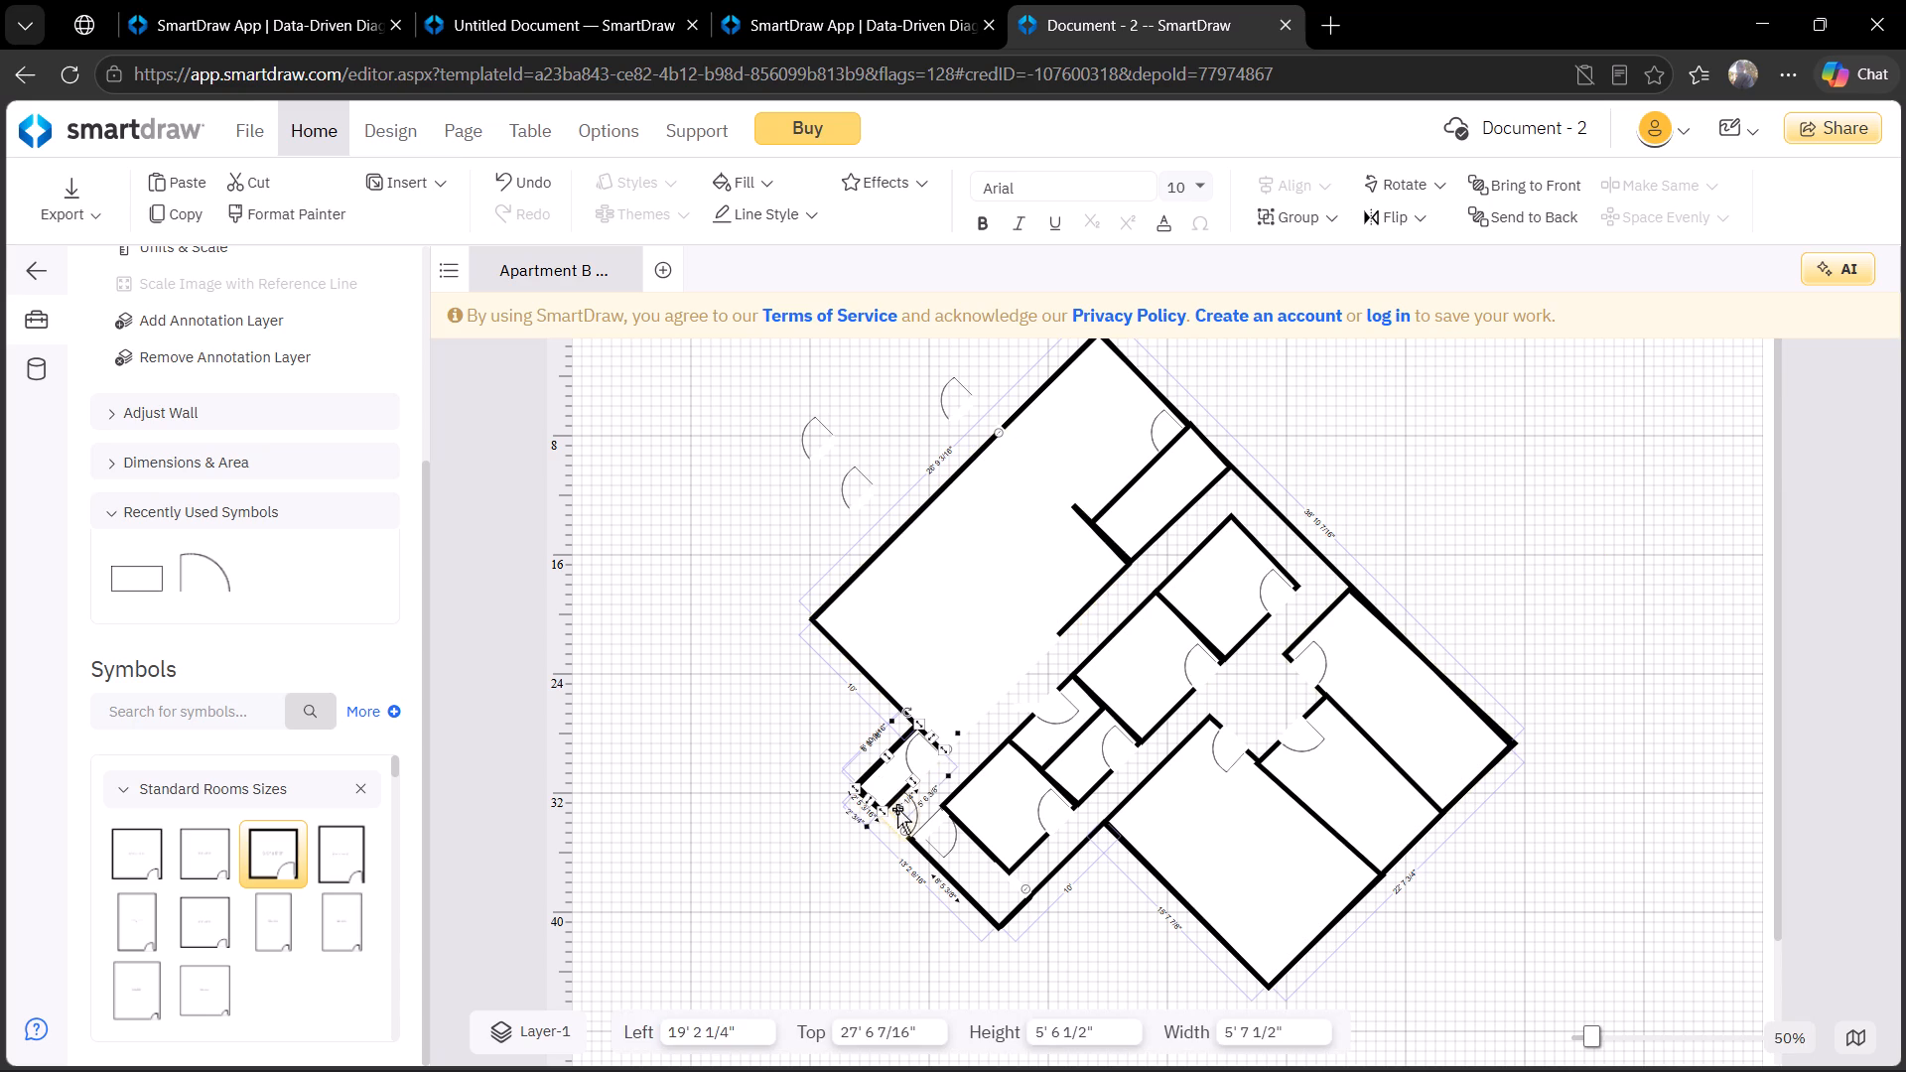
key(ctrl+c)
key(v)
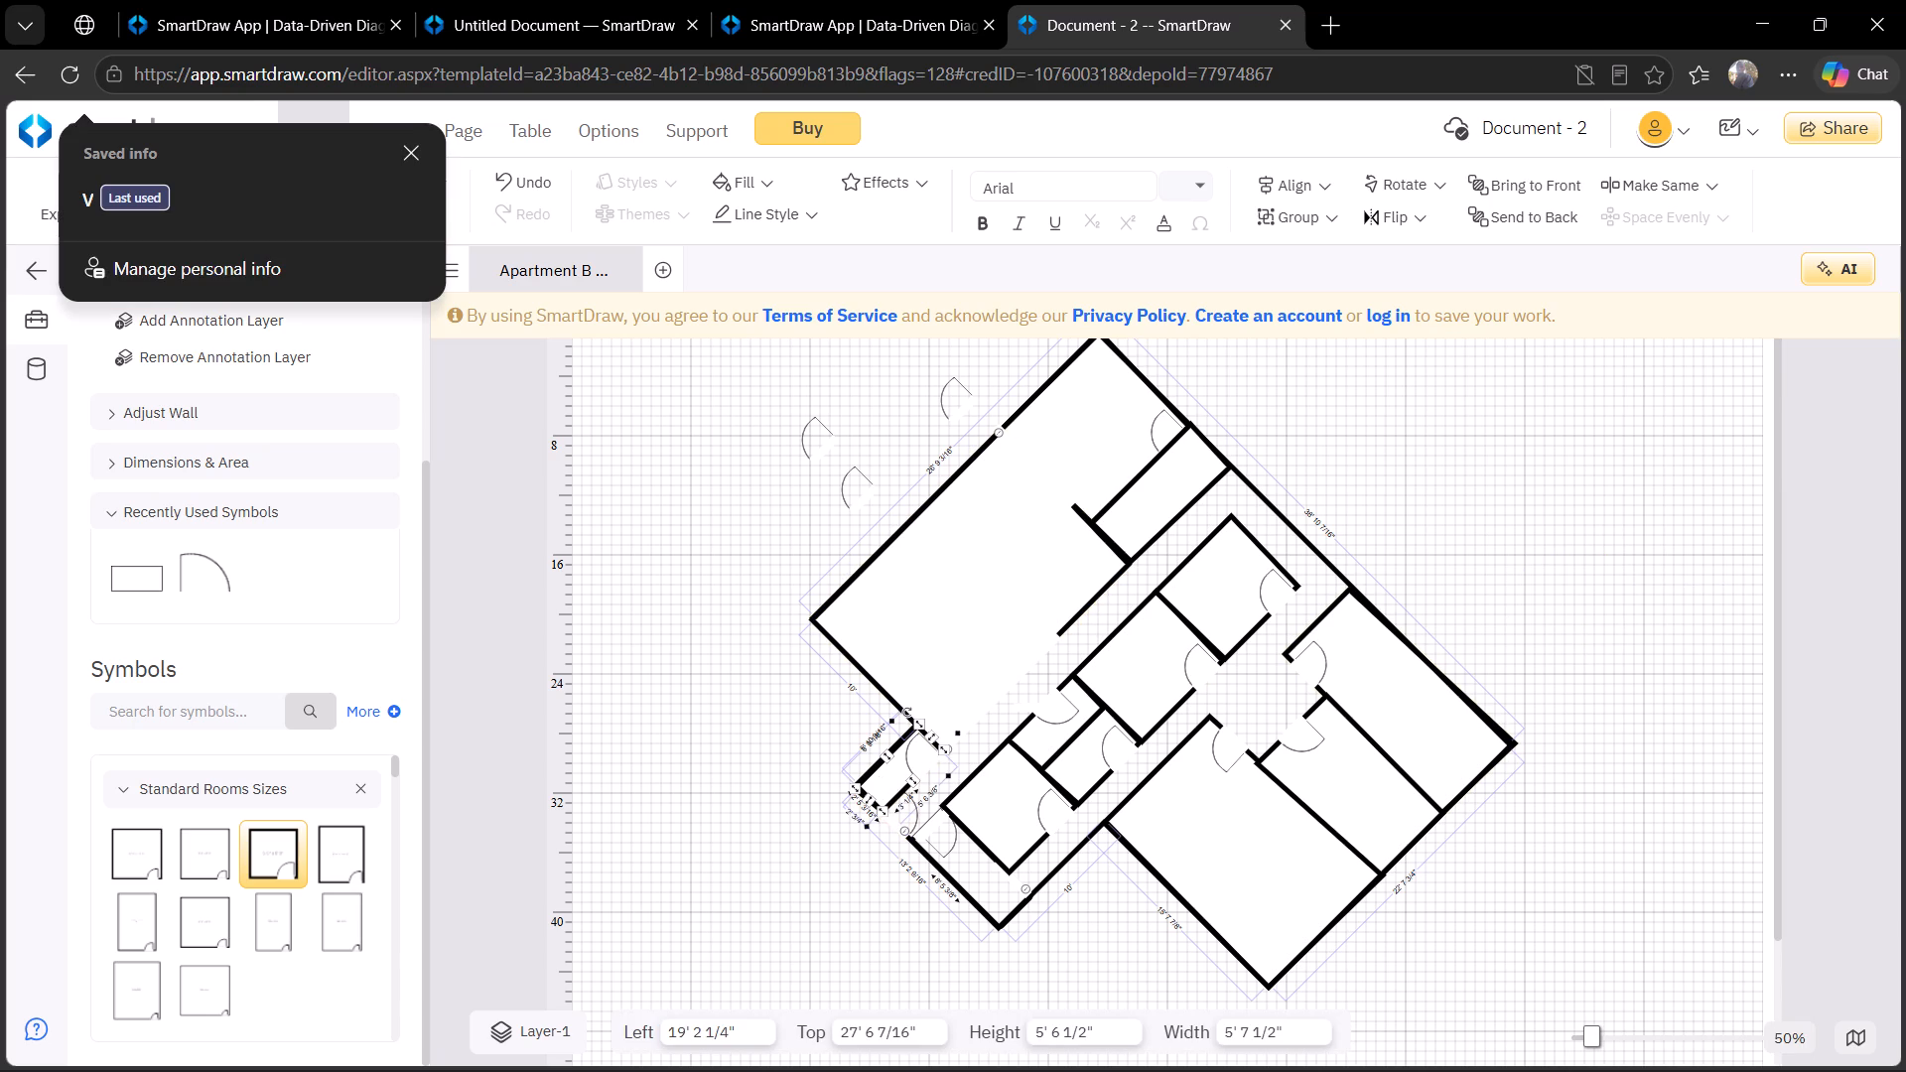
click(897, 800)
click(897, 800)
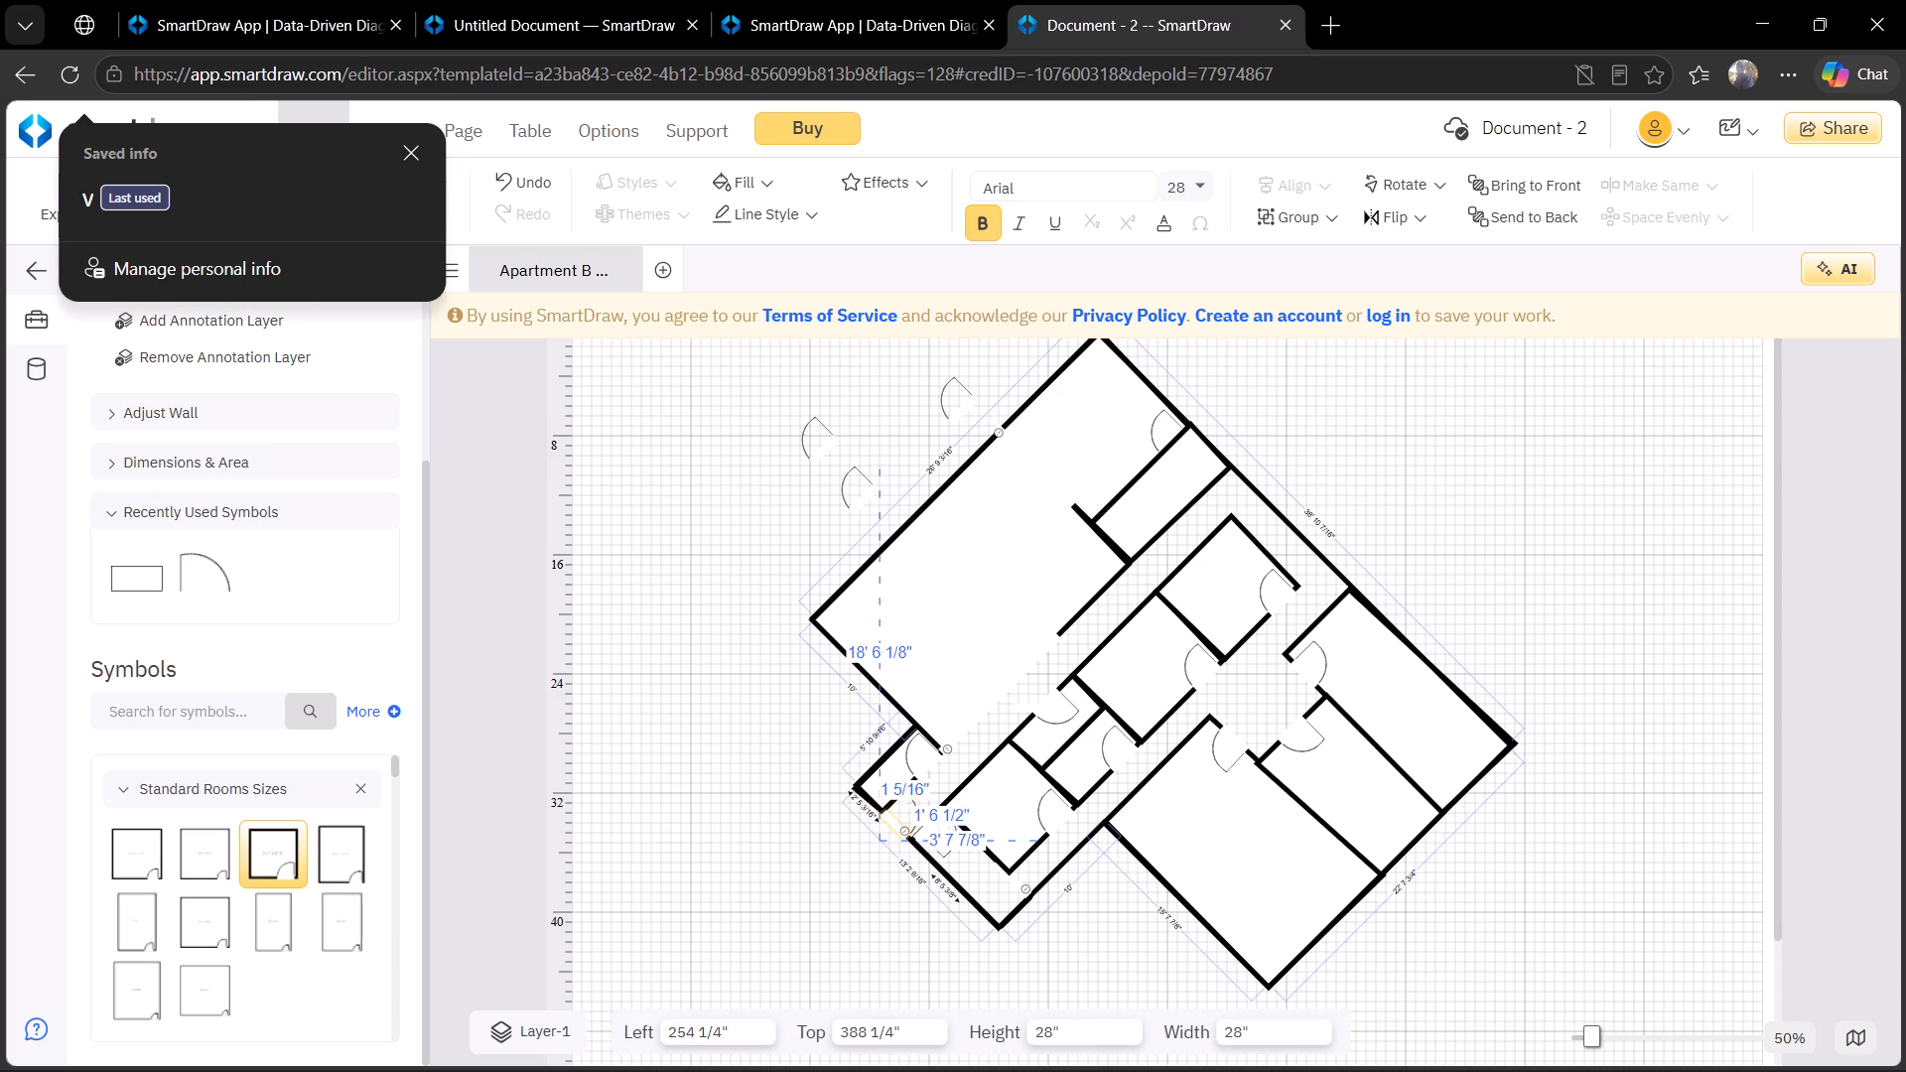
Duplicate the small closet with its door at the plan's west side and place the copy in the easternmost room at left 53' 4", top 26' 6 3/8".
click(891, 793)
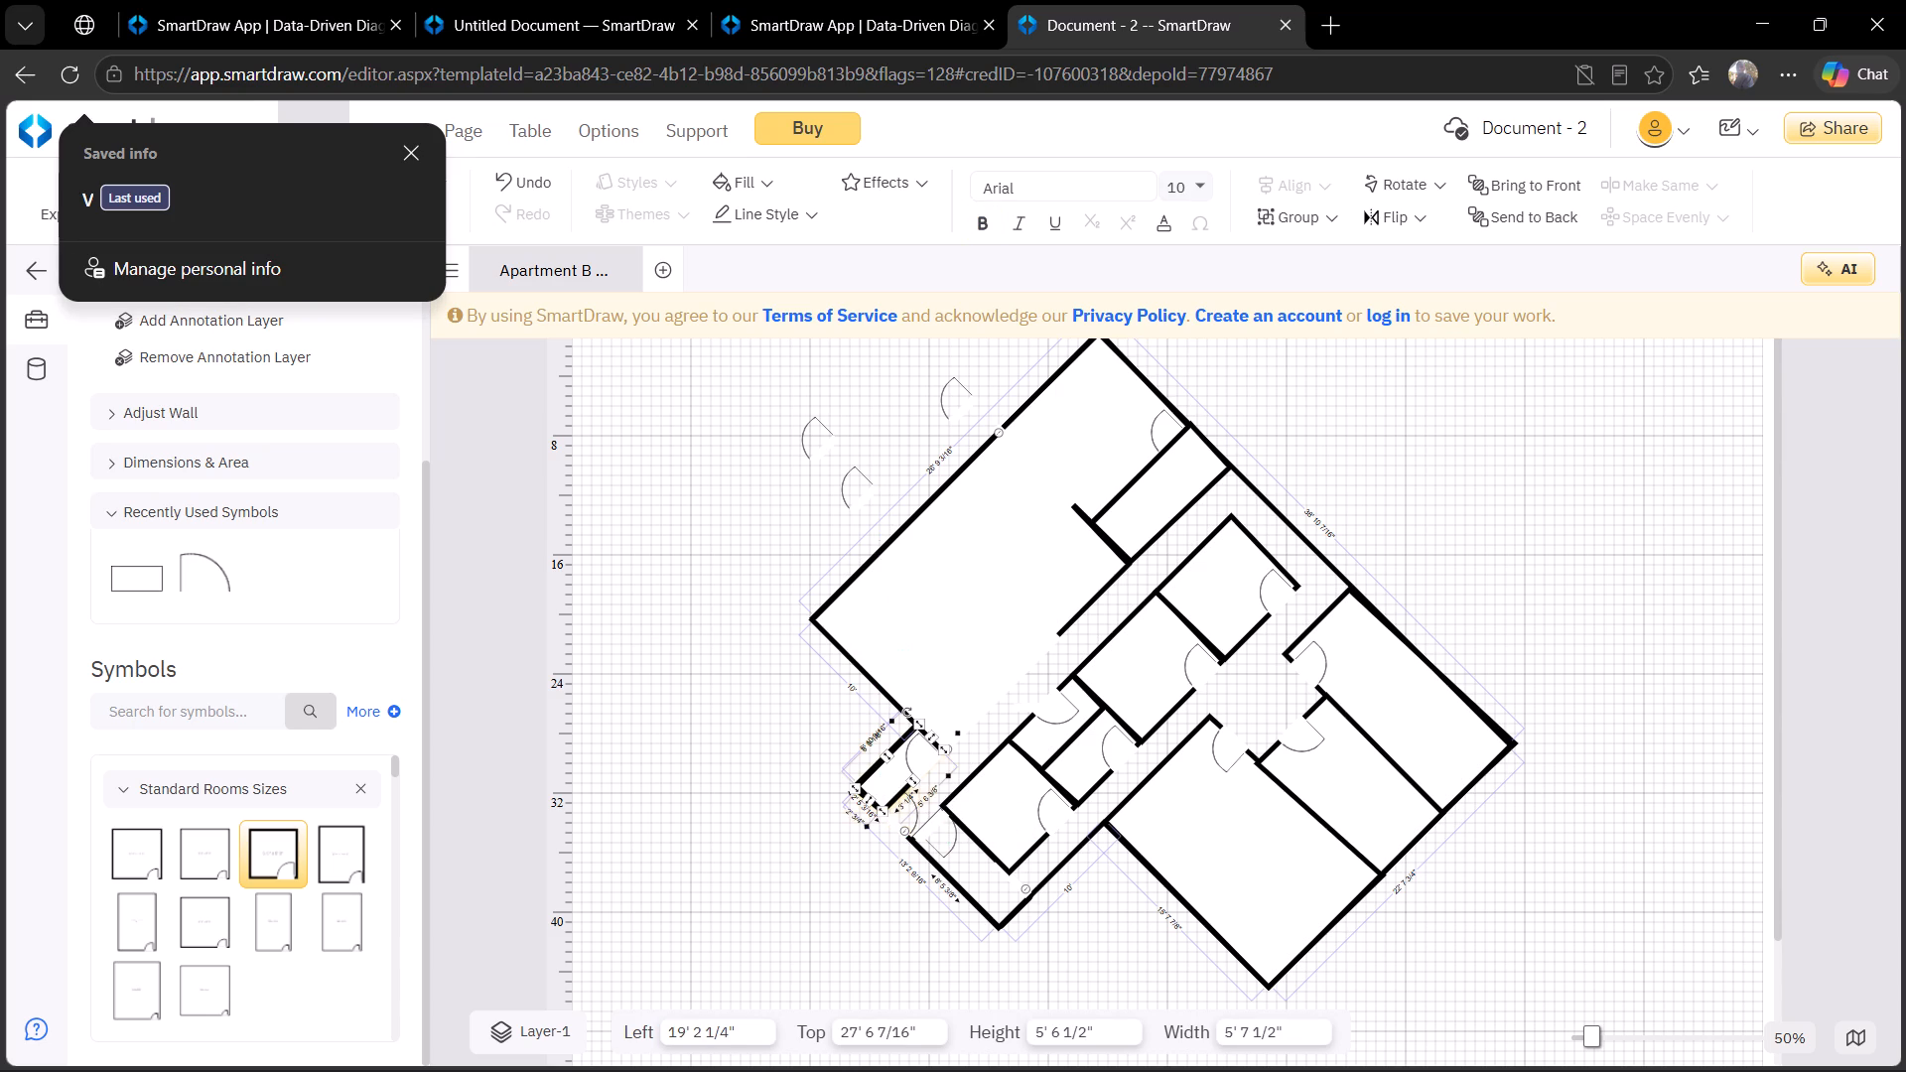
key(ctrl+c)
key(ctrl+v)
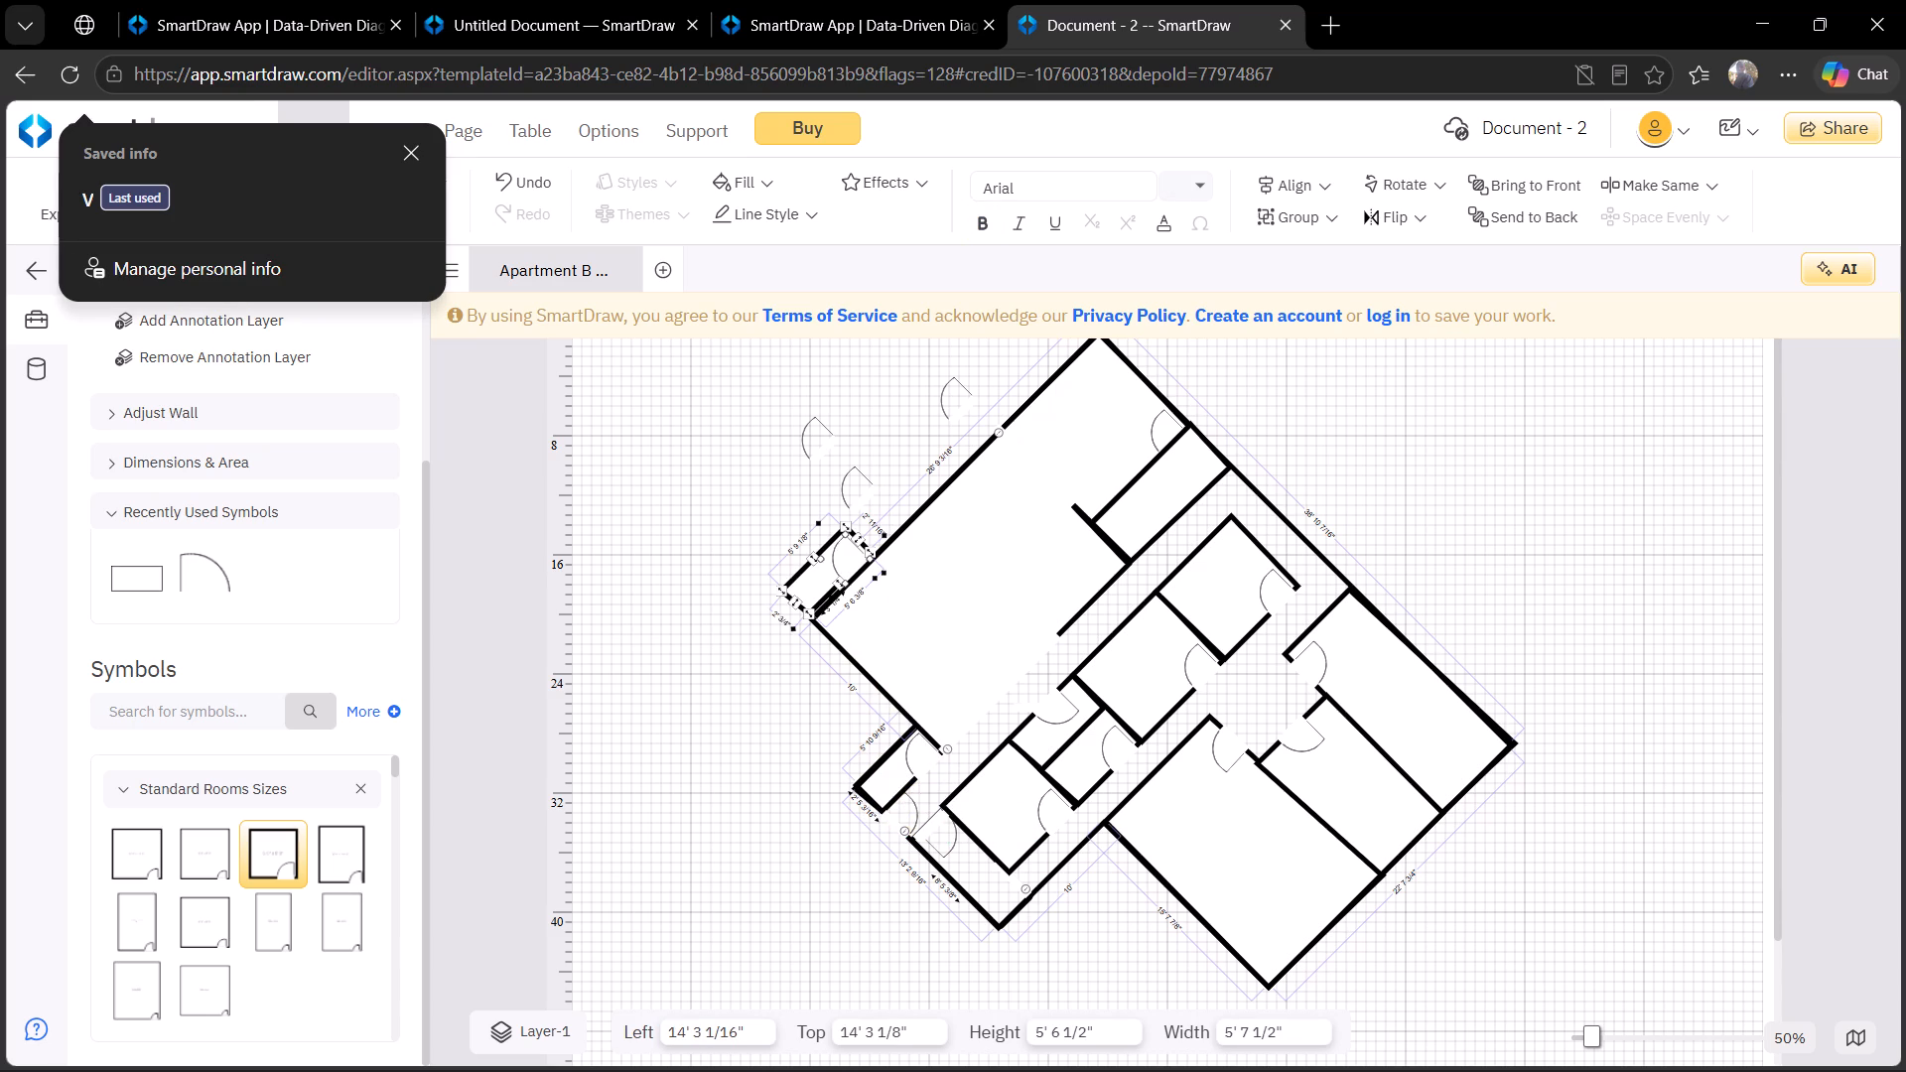
drag(796, 577, 1377, 758)
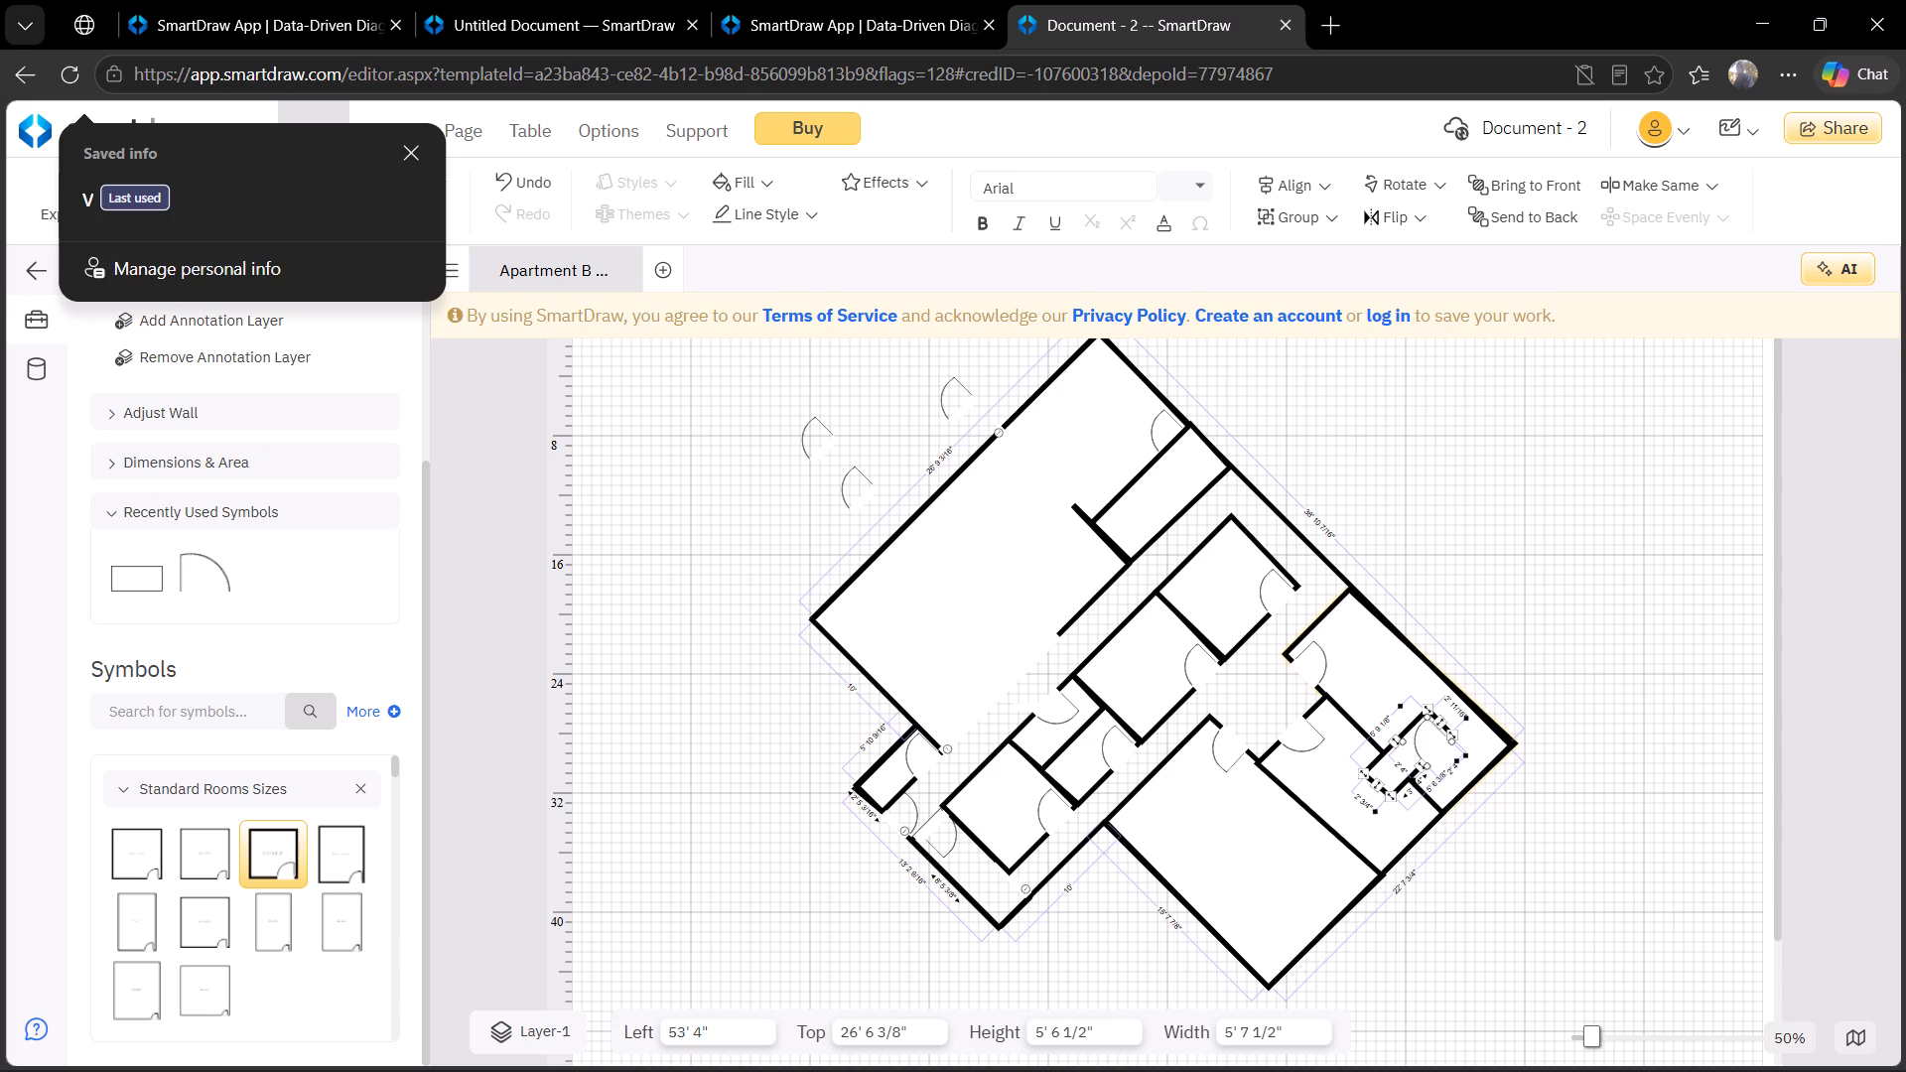
Rotate the closet copy in the easternmost room to 90° so it runs along the room's inner wall.
click(1401, 179)
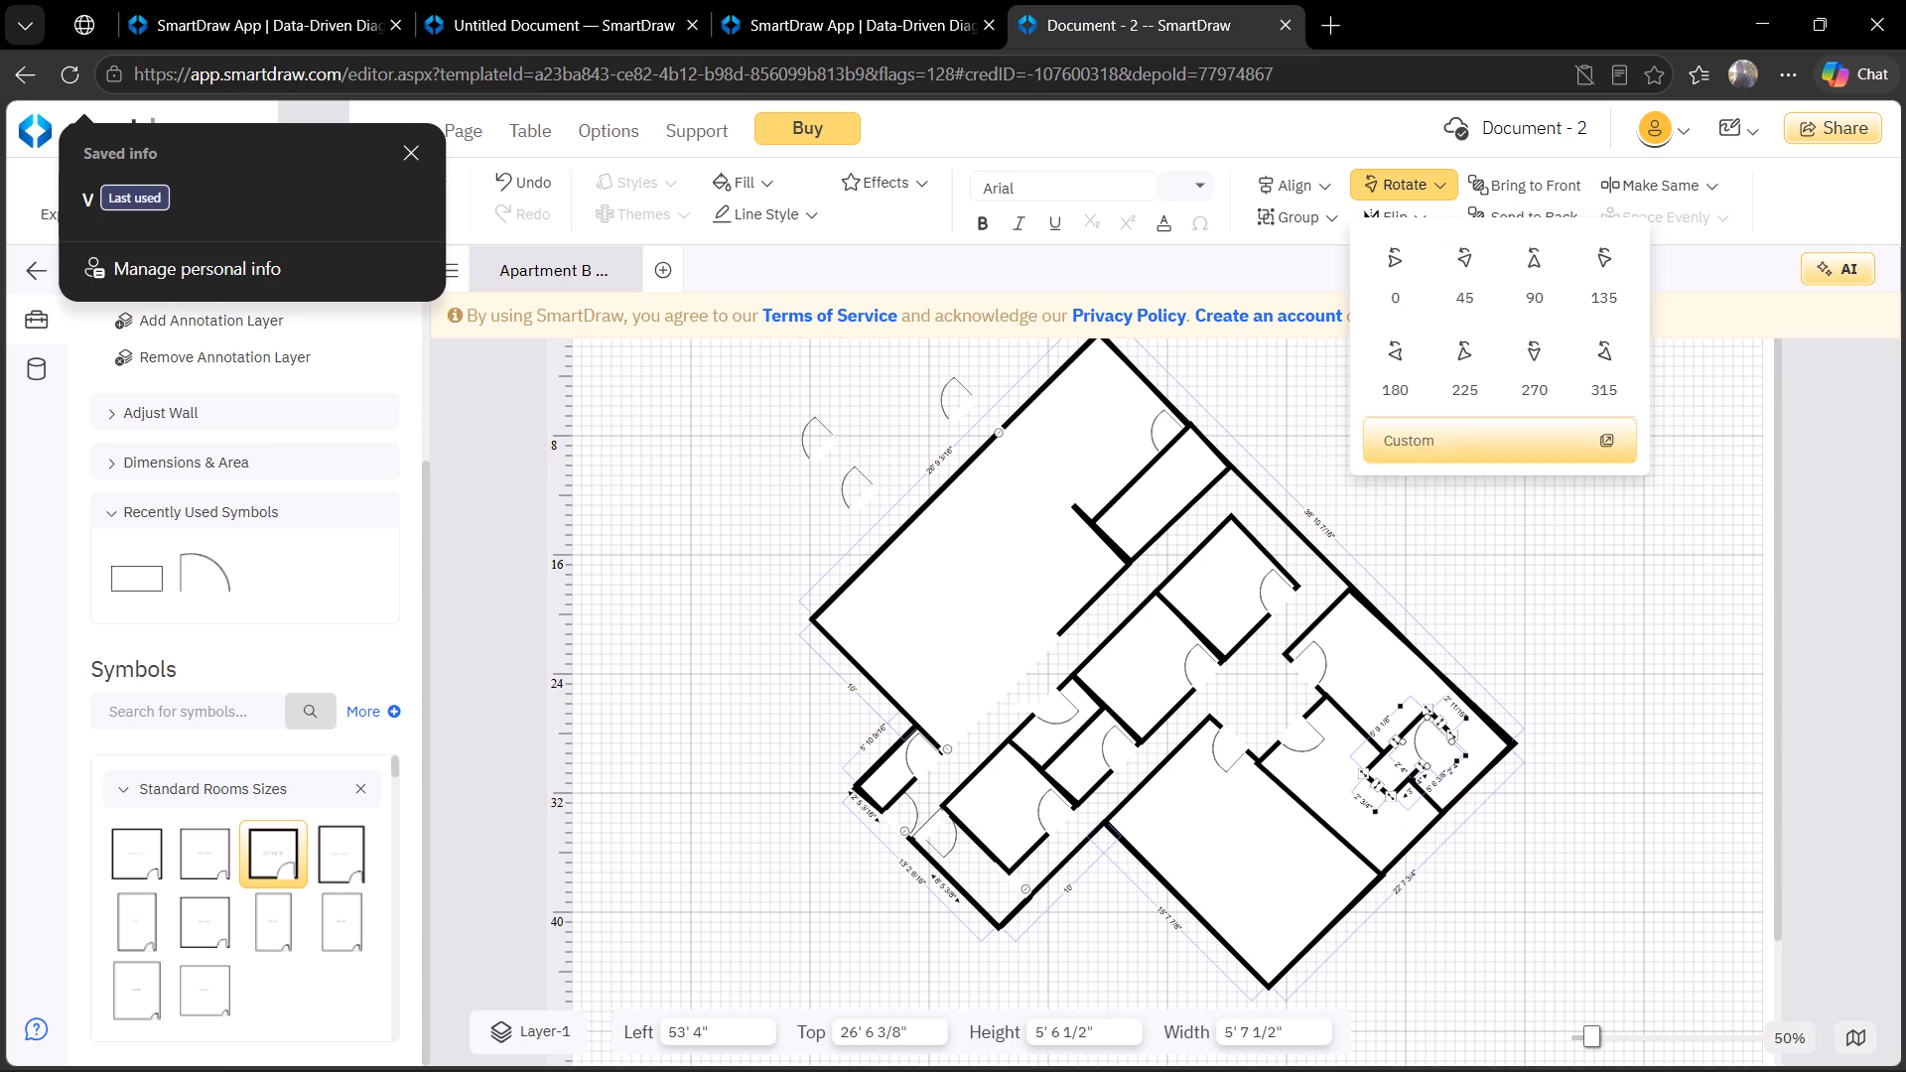
click(1414, 274)
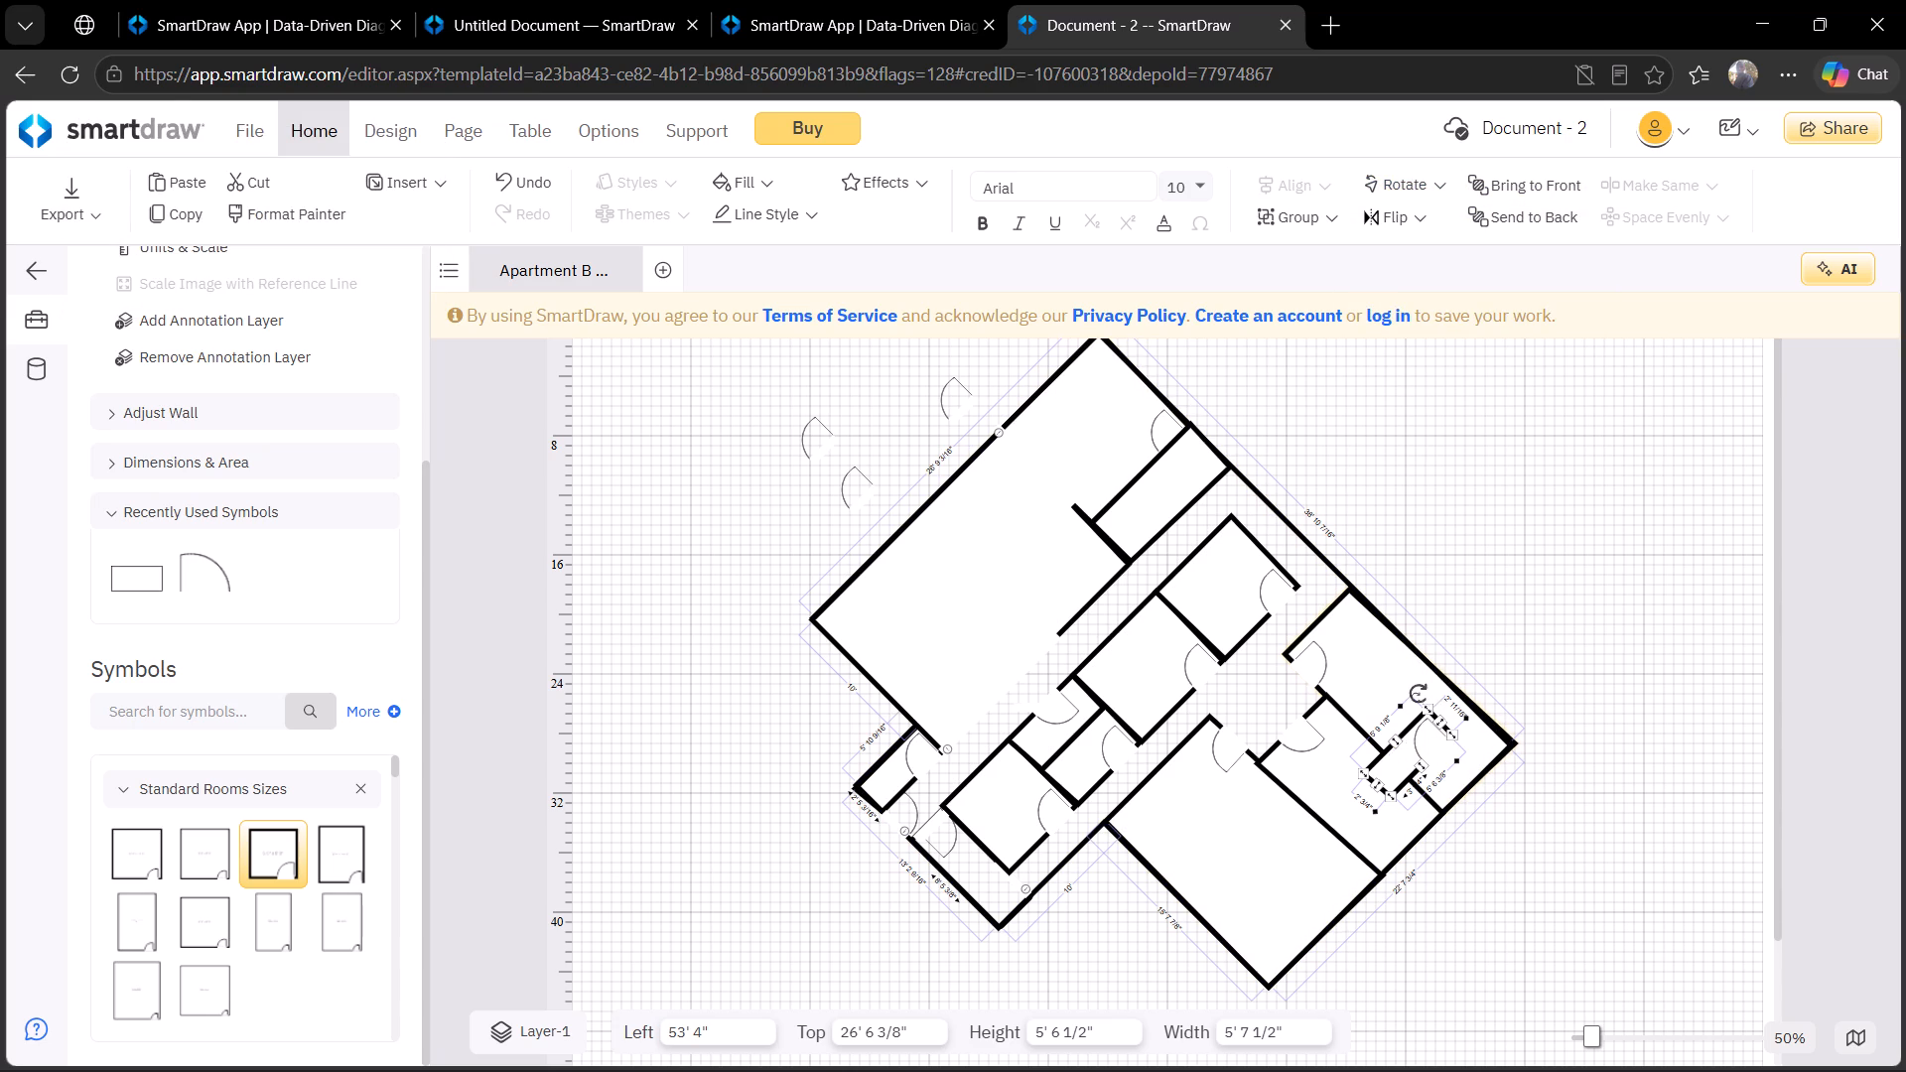
drag(1416, 694, 1339, 753)
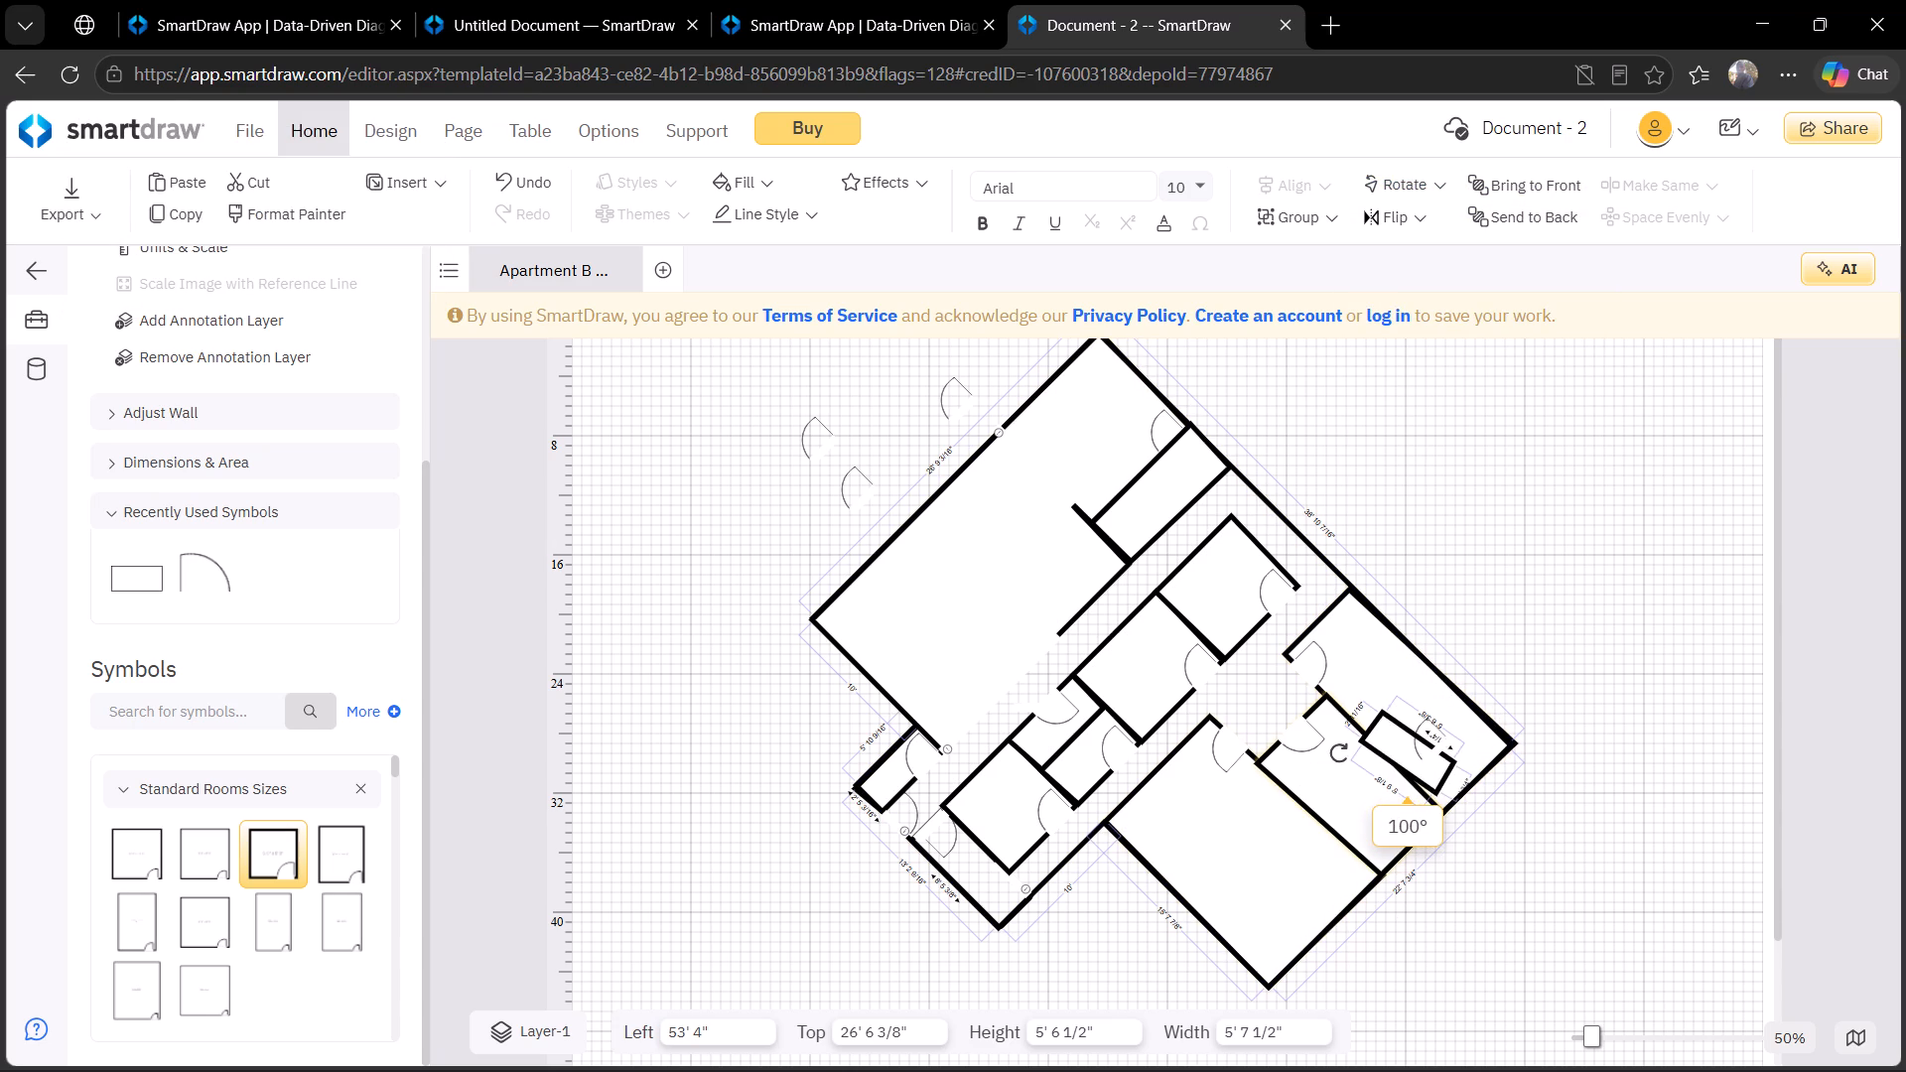
drag(1339, 753, 1369, 745)
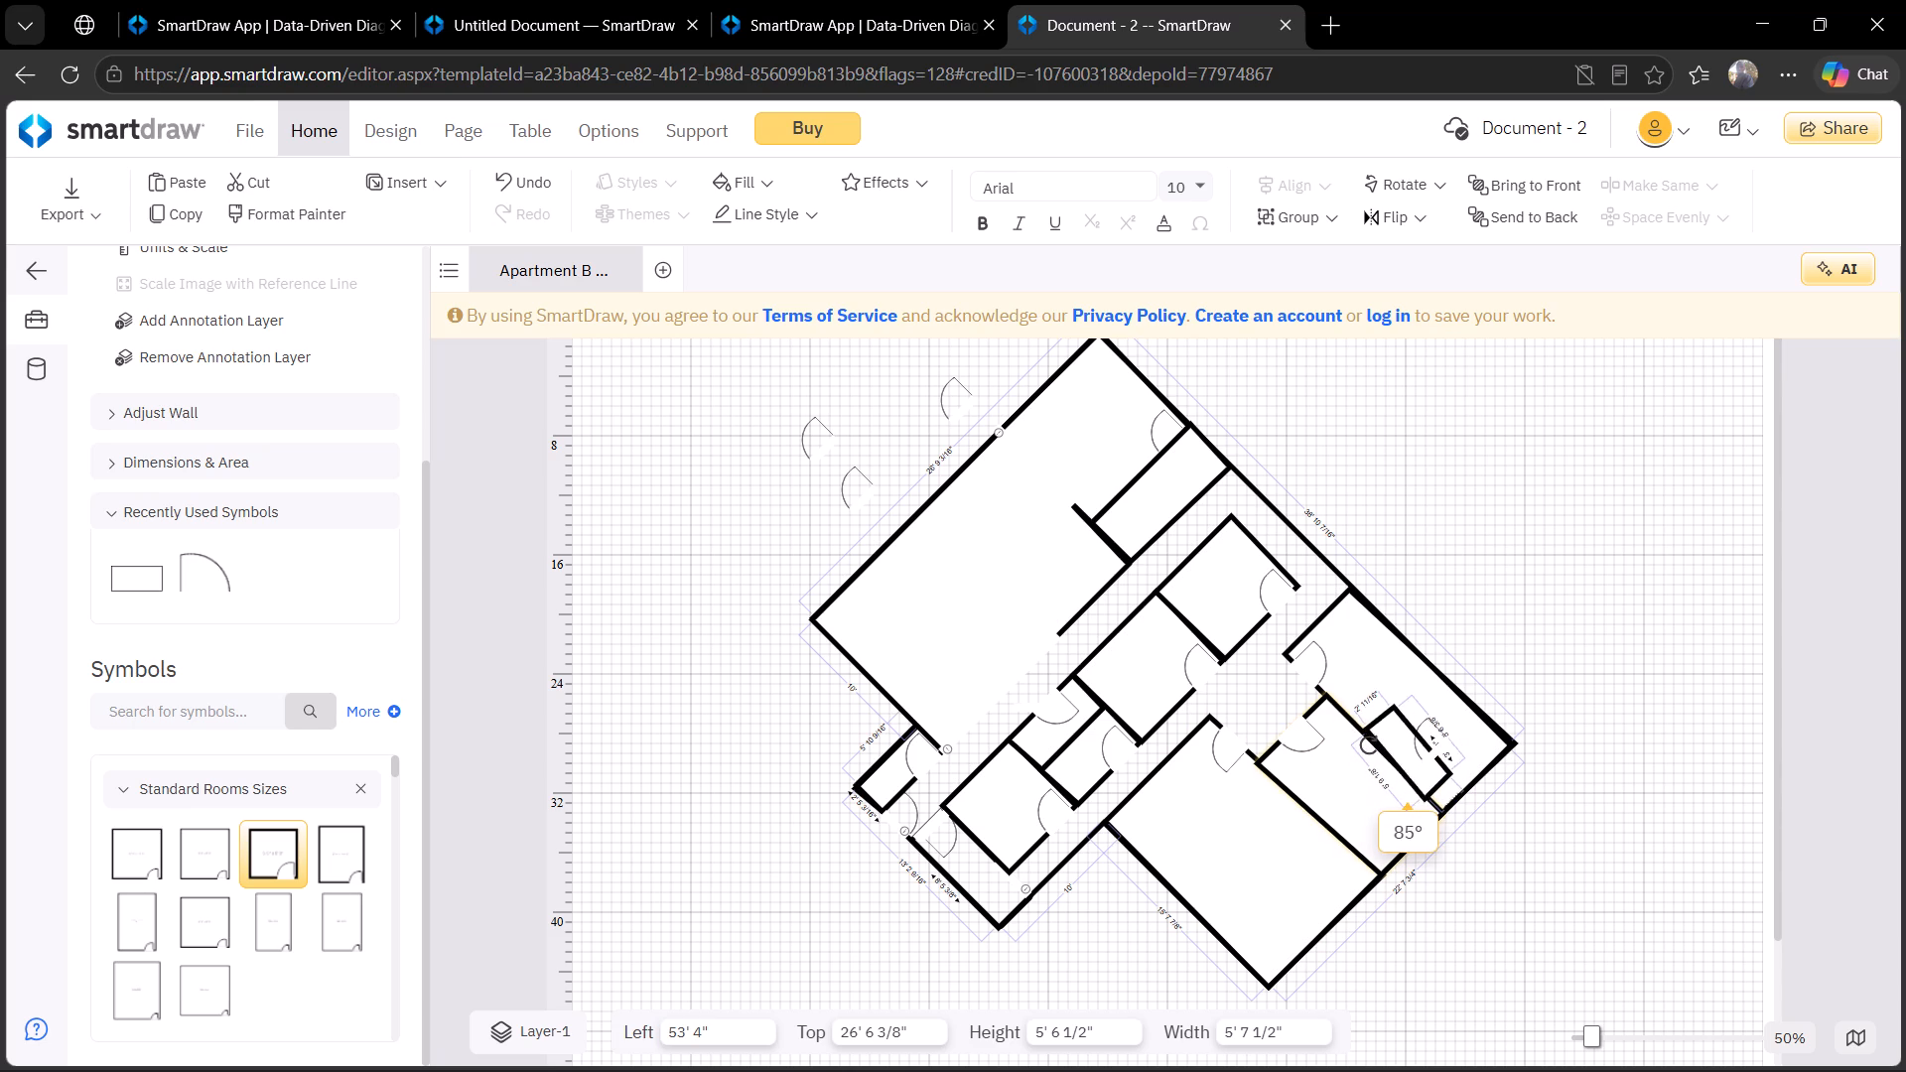
drag(1369, 745, 1366, 746)
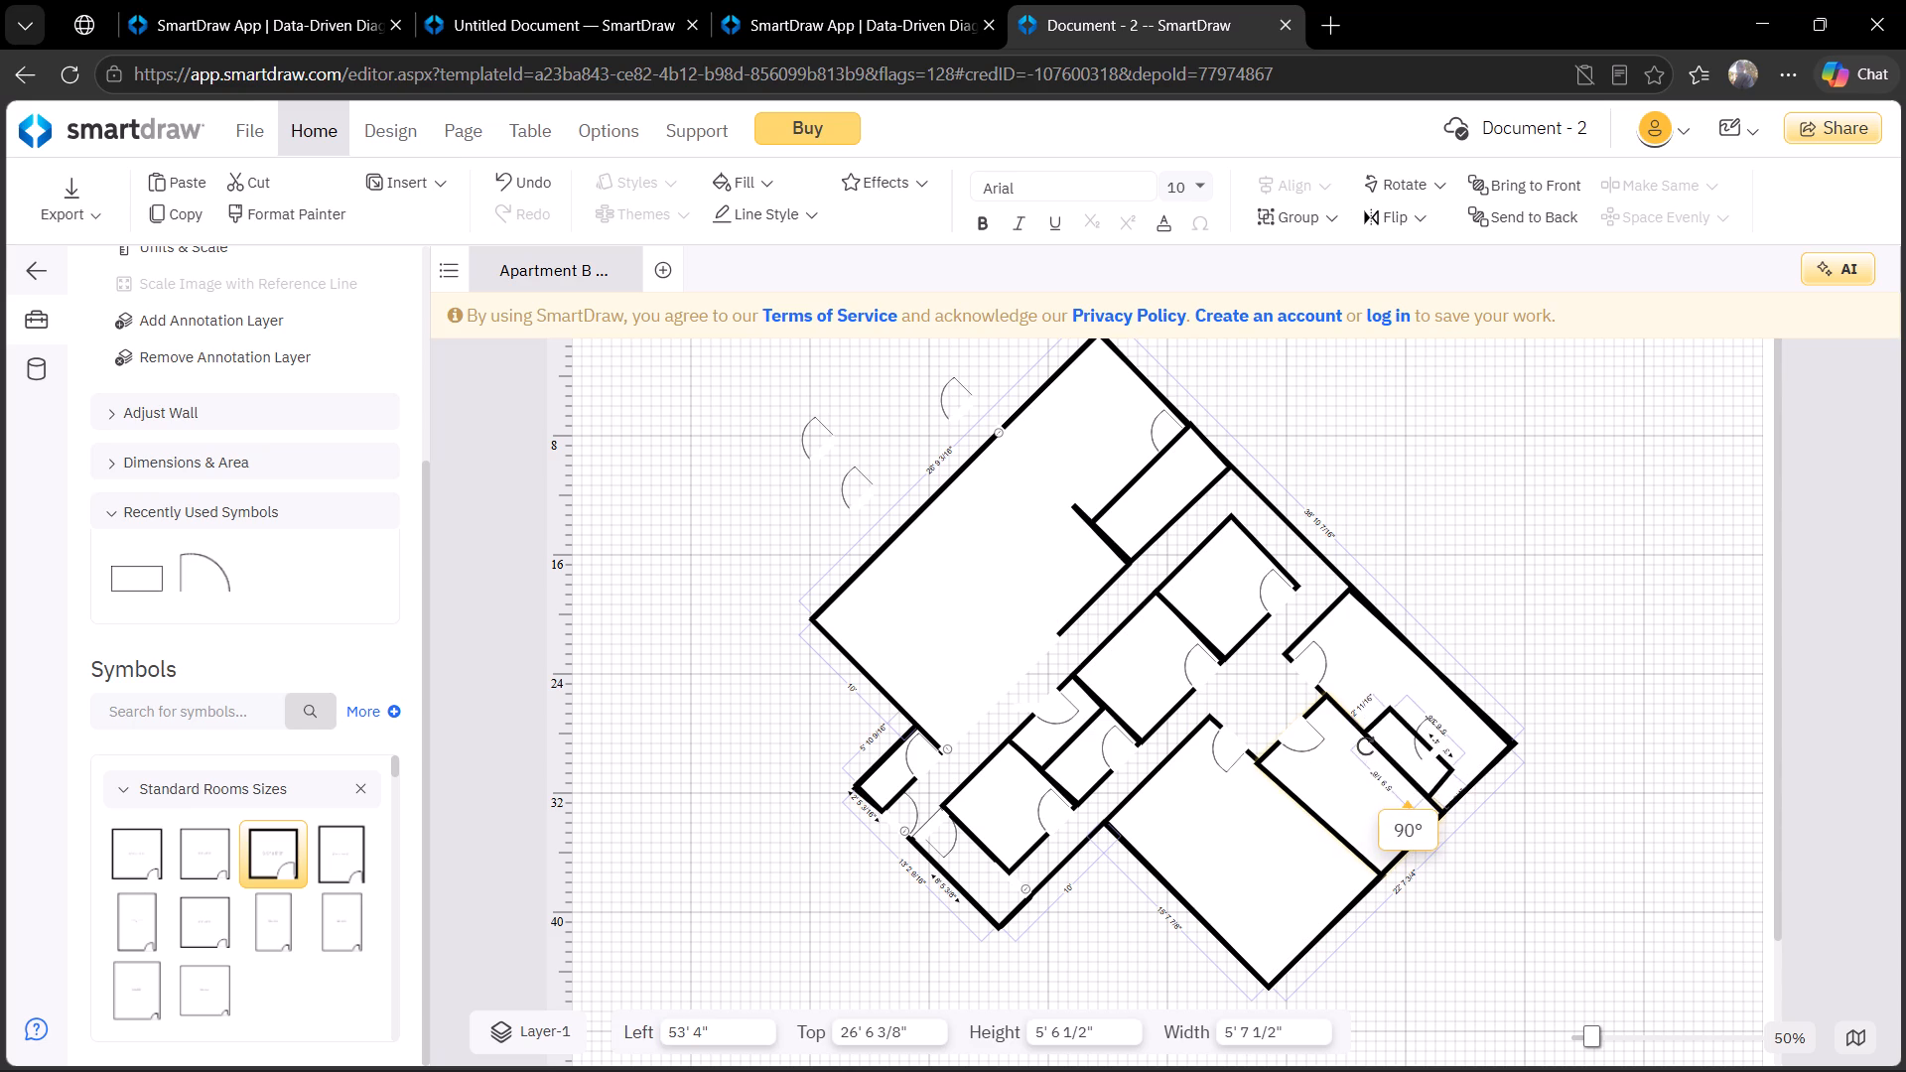
Stretch the rotated closet's corners to fit between the easternmost room's walls, to height 6' 6 5/8" and width 6' 5 13/16".
drag(1442, 782, 1443, 783)
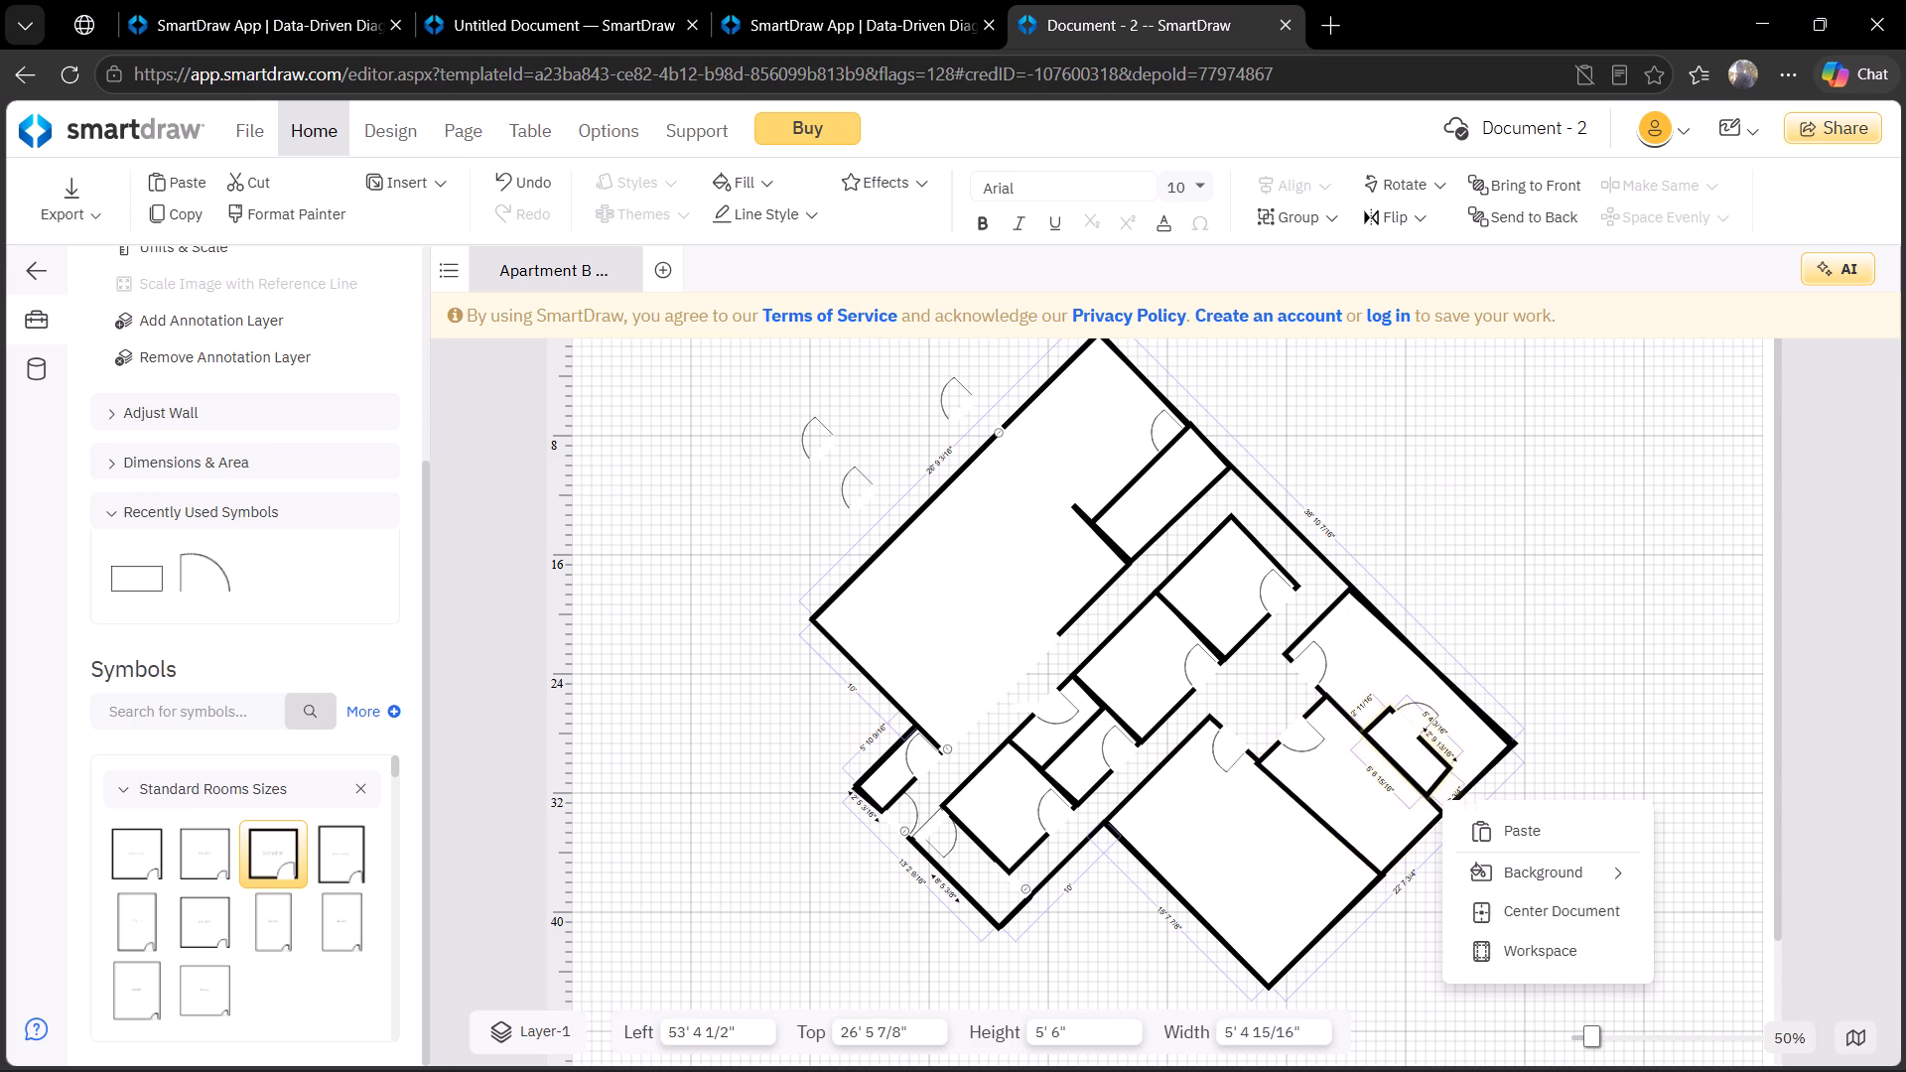
drag(1443, 783, 1458, 800)
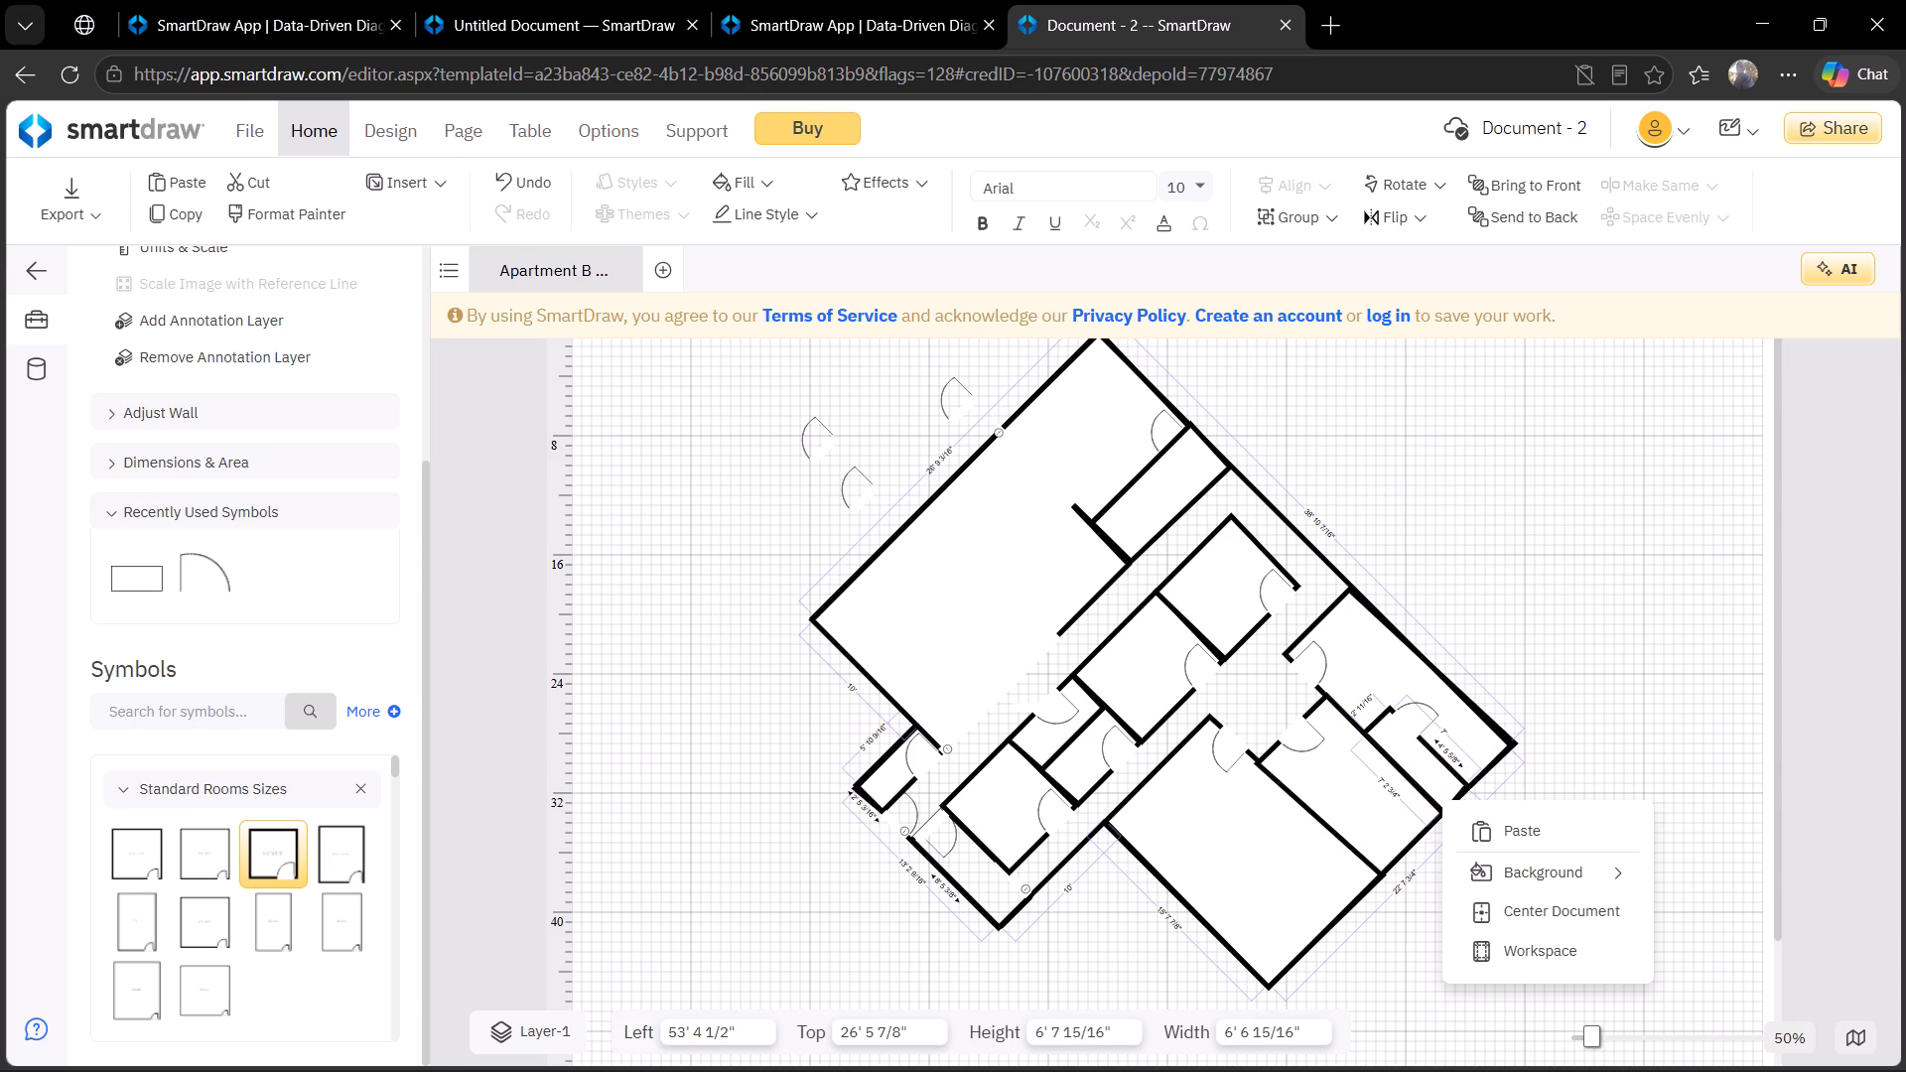
drag(1458, 800, 1458, 799)
drag(1373, 724, 1383, 722)
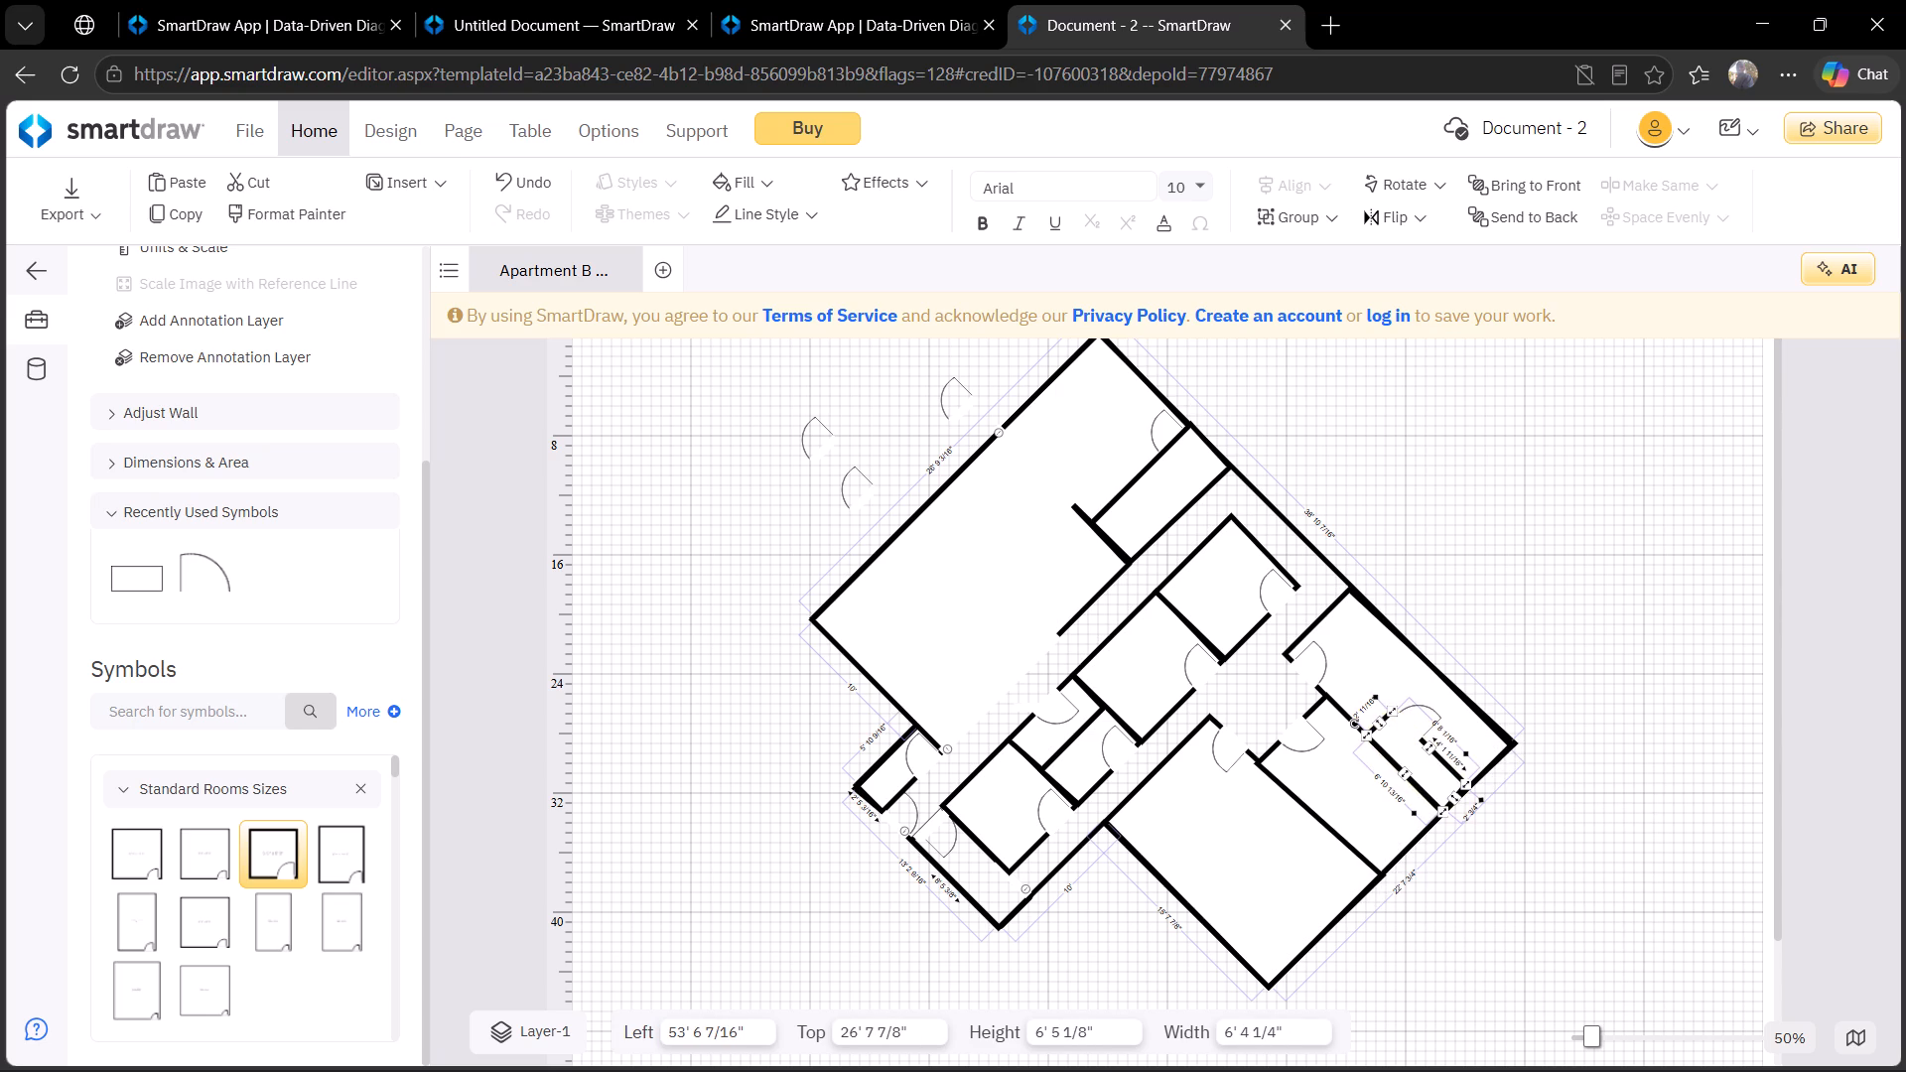
click(1430, 750)
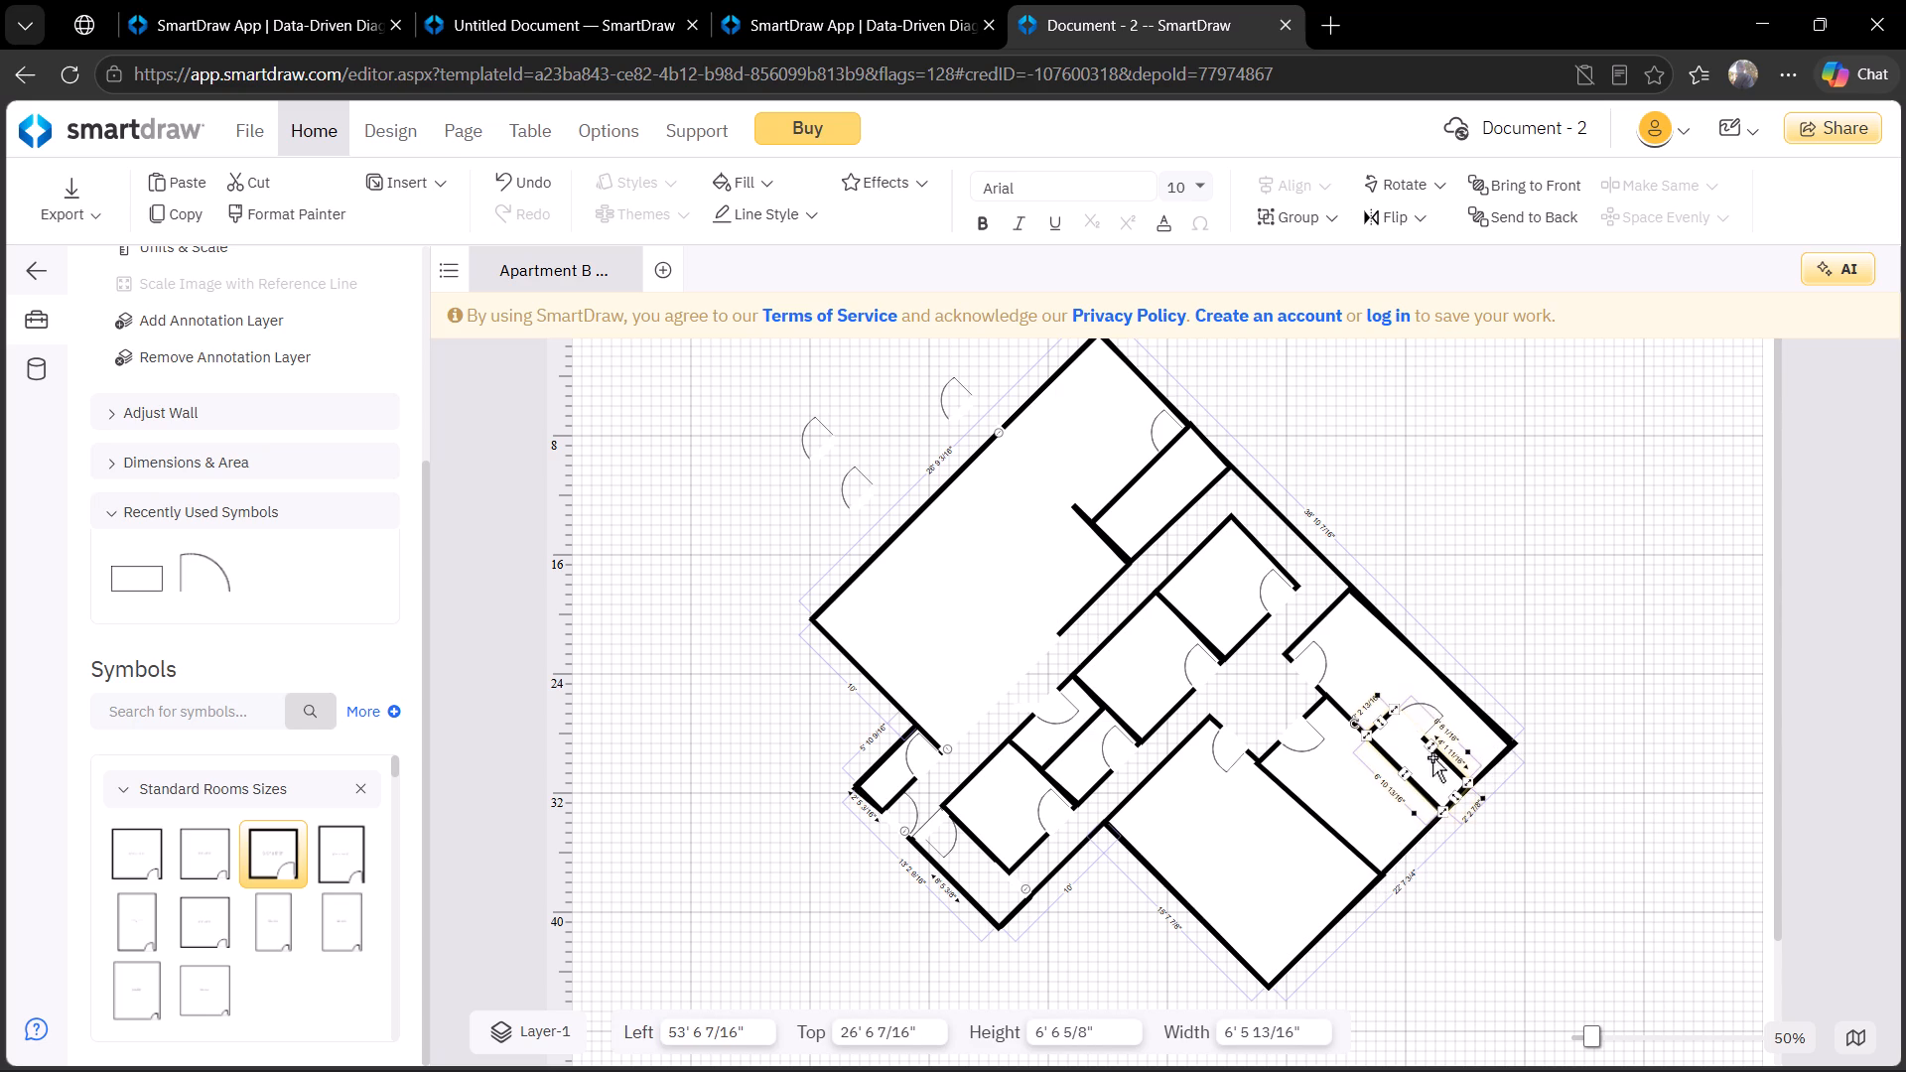
click(1549, 789)
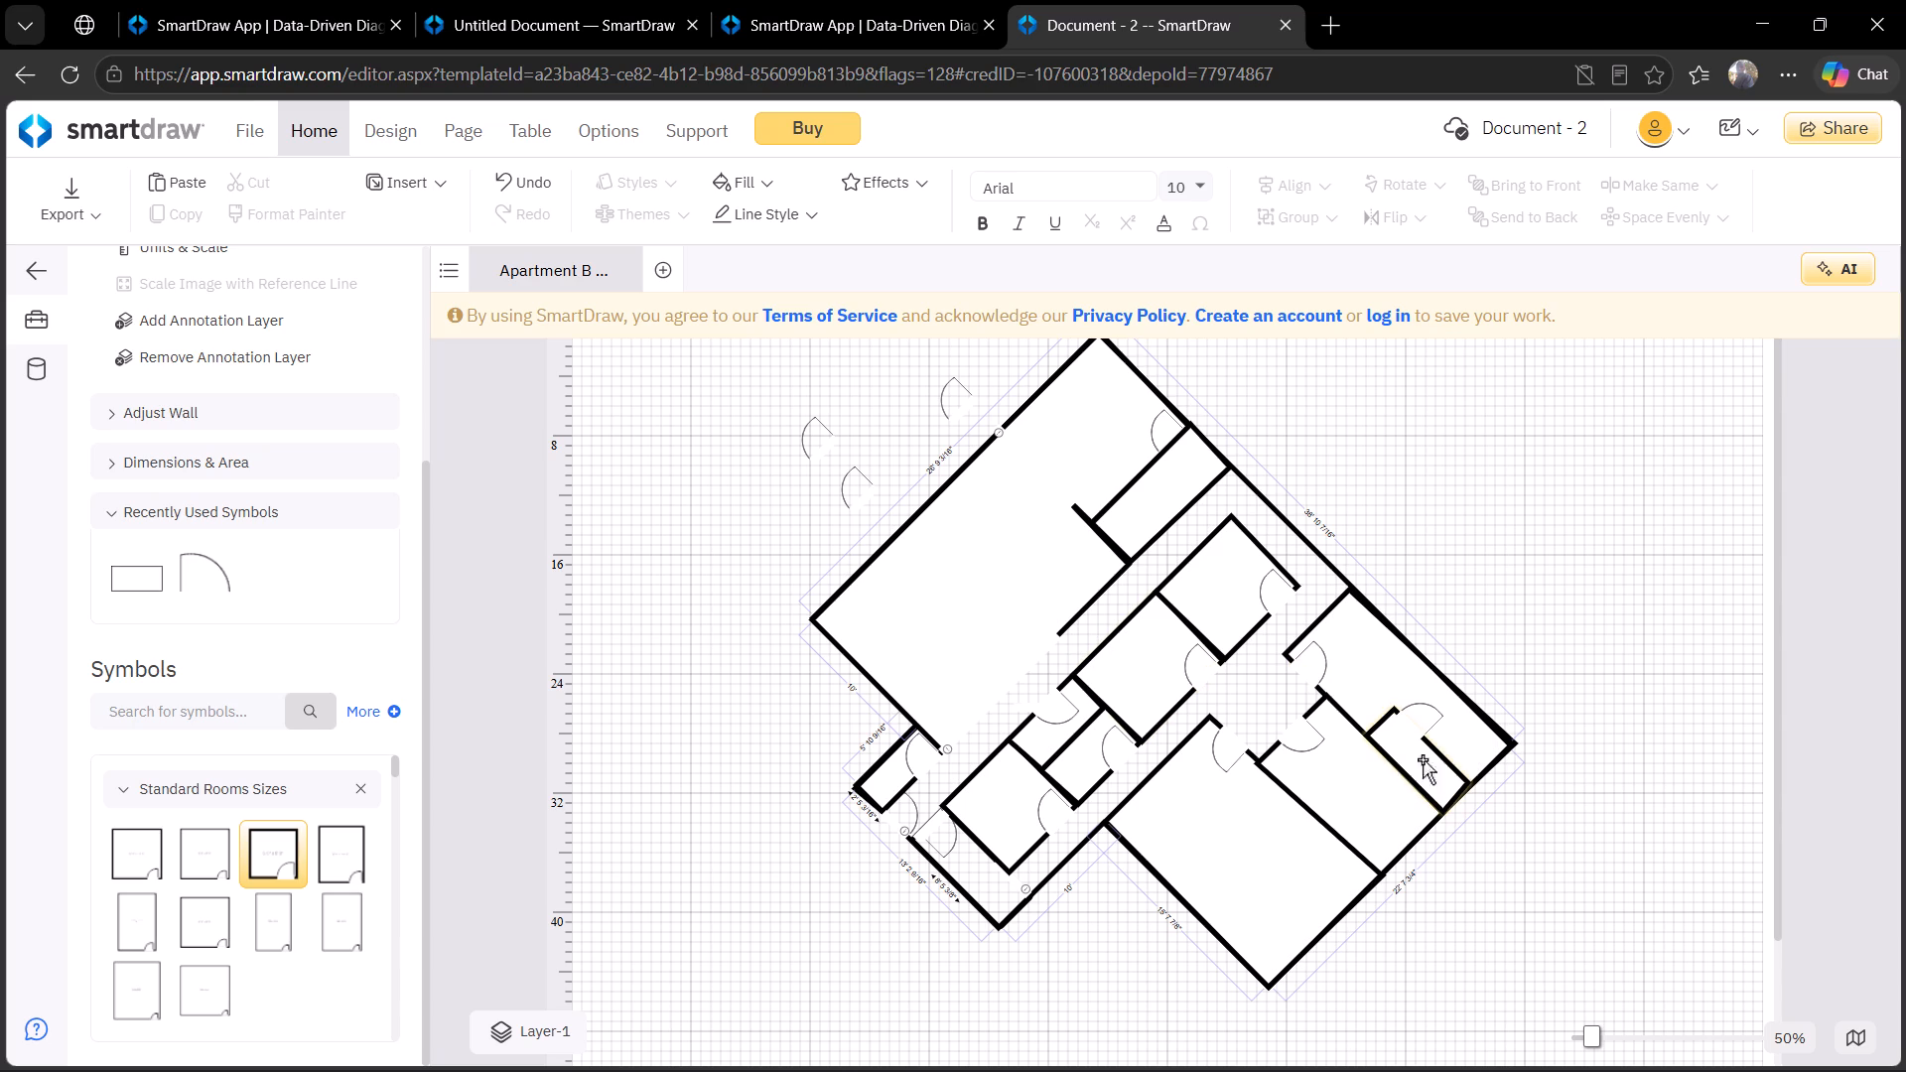
Duplicate the easternmost room's closet with its door and place the copy in the southern room near its inner wall, at left 45' 4", top 32' 6 3/8".
click(1436, 756)
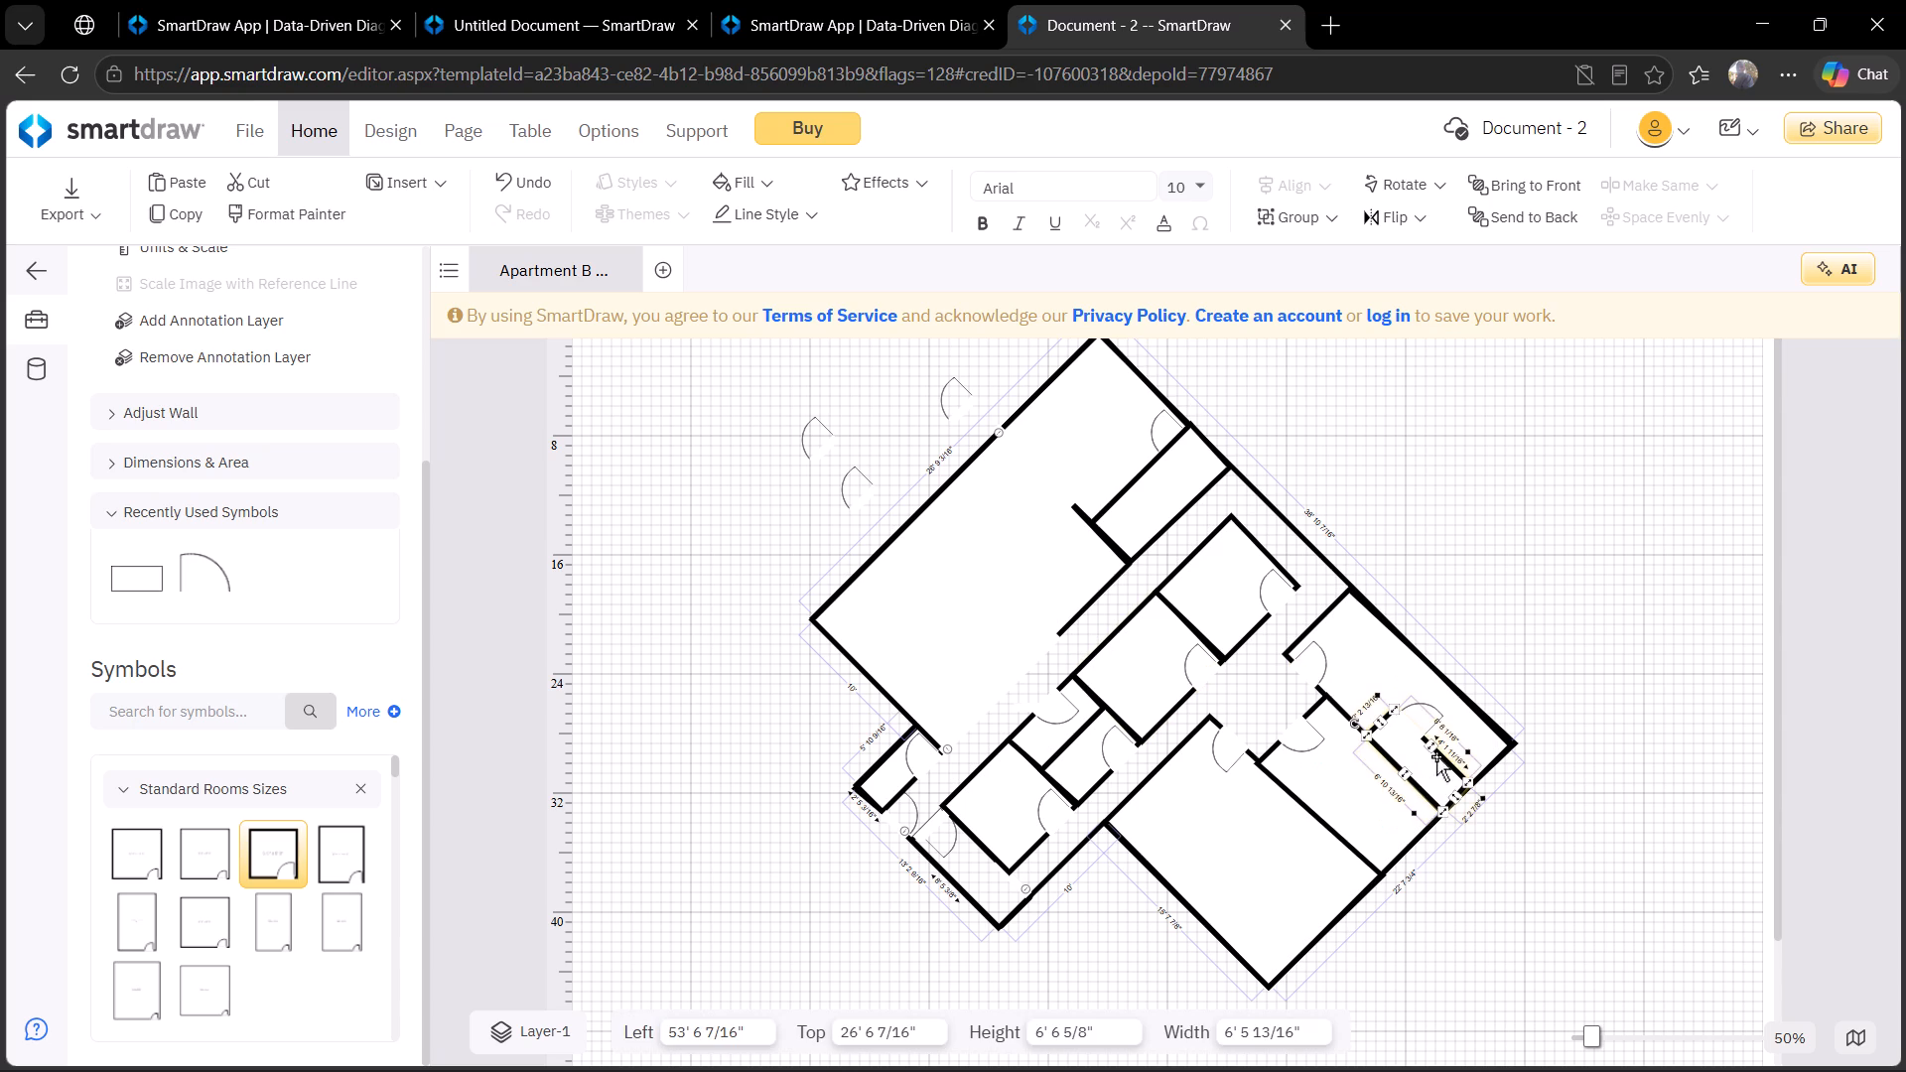
key(ctrl+c)
key(ctrl+v)
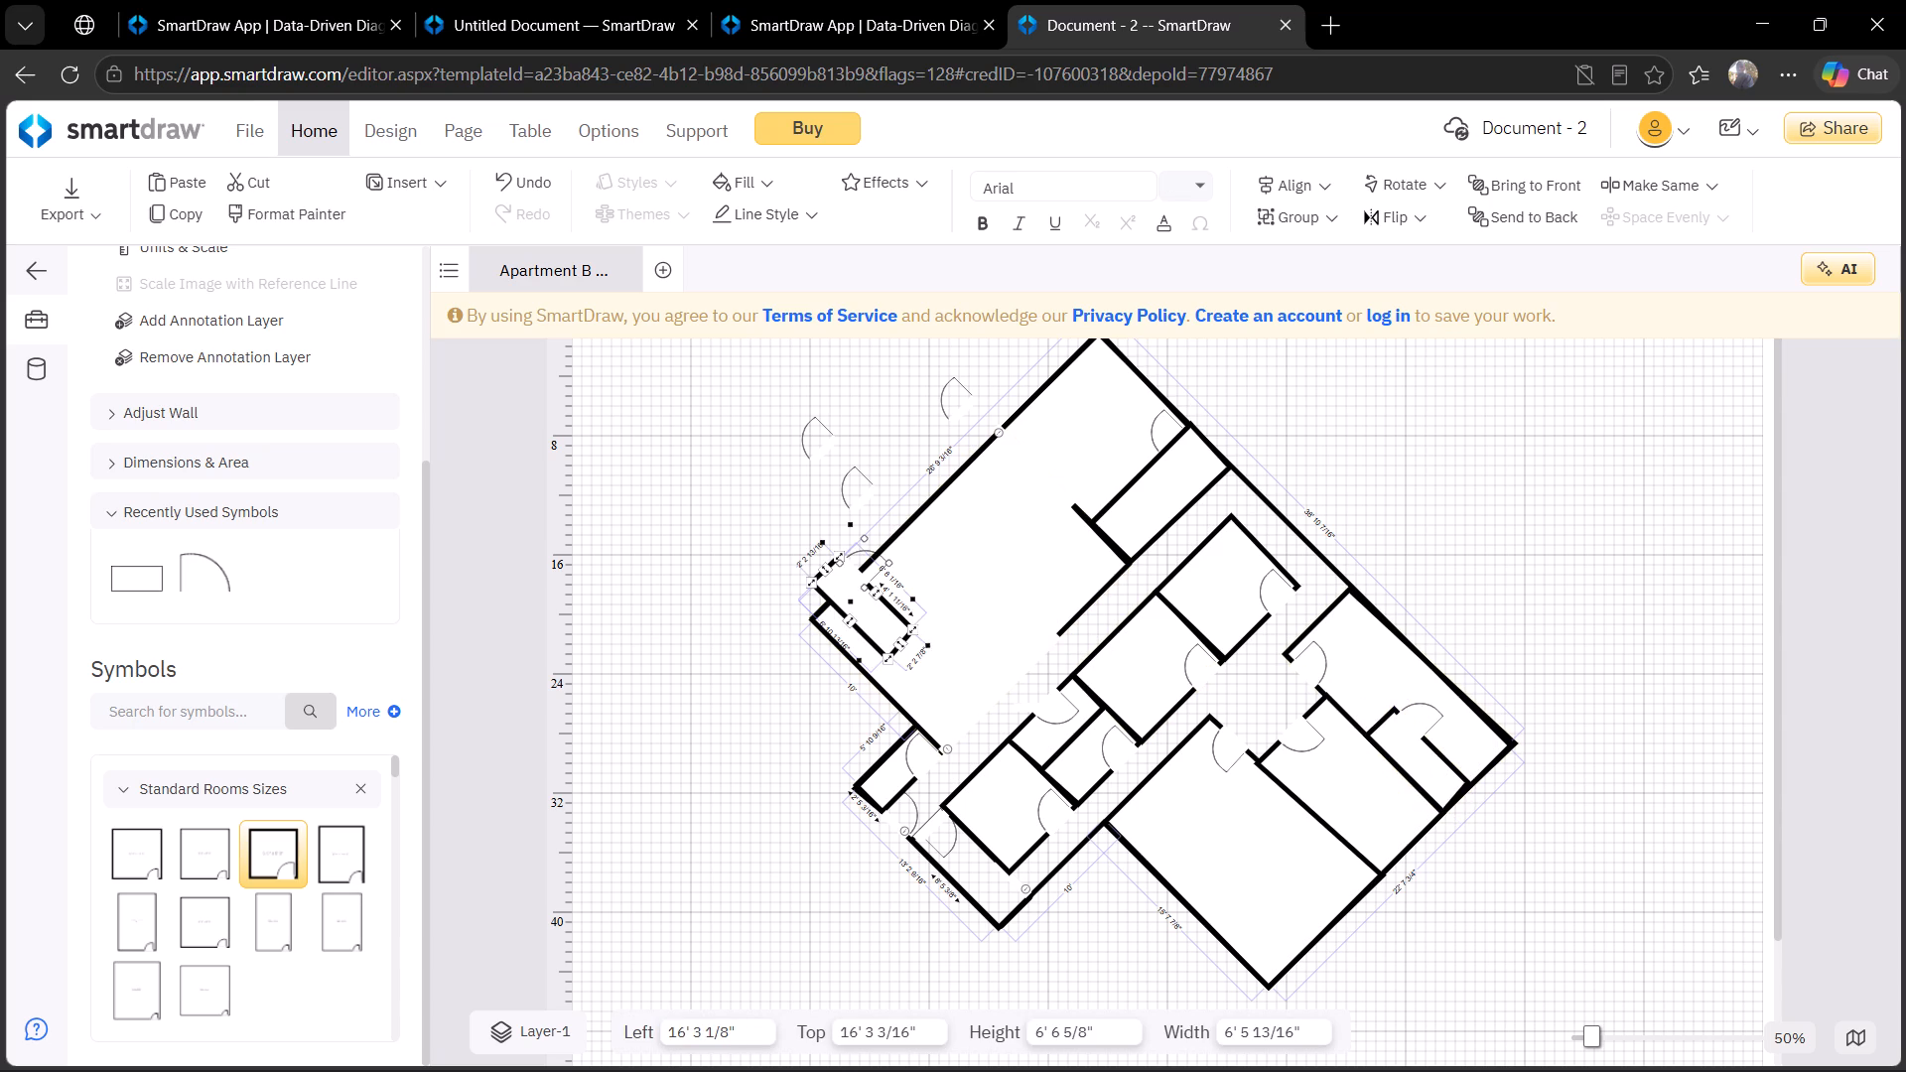
drag(887, 615, 1274, 903)
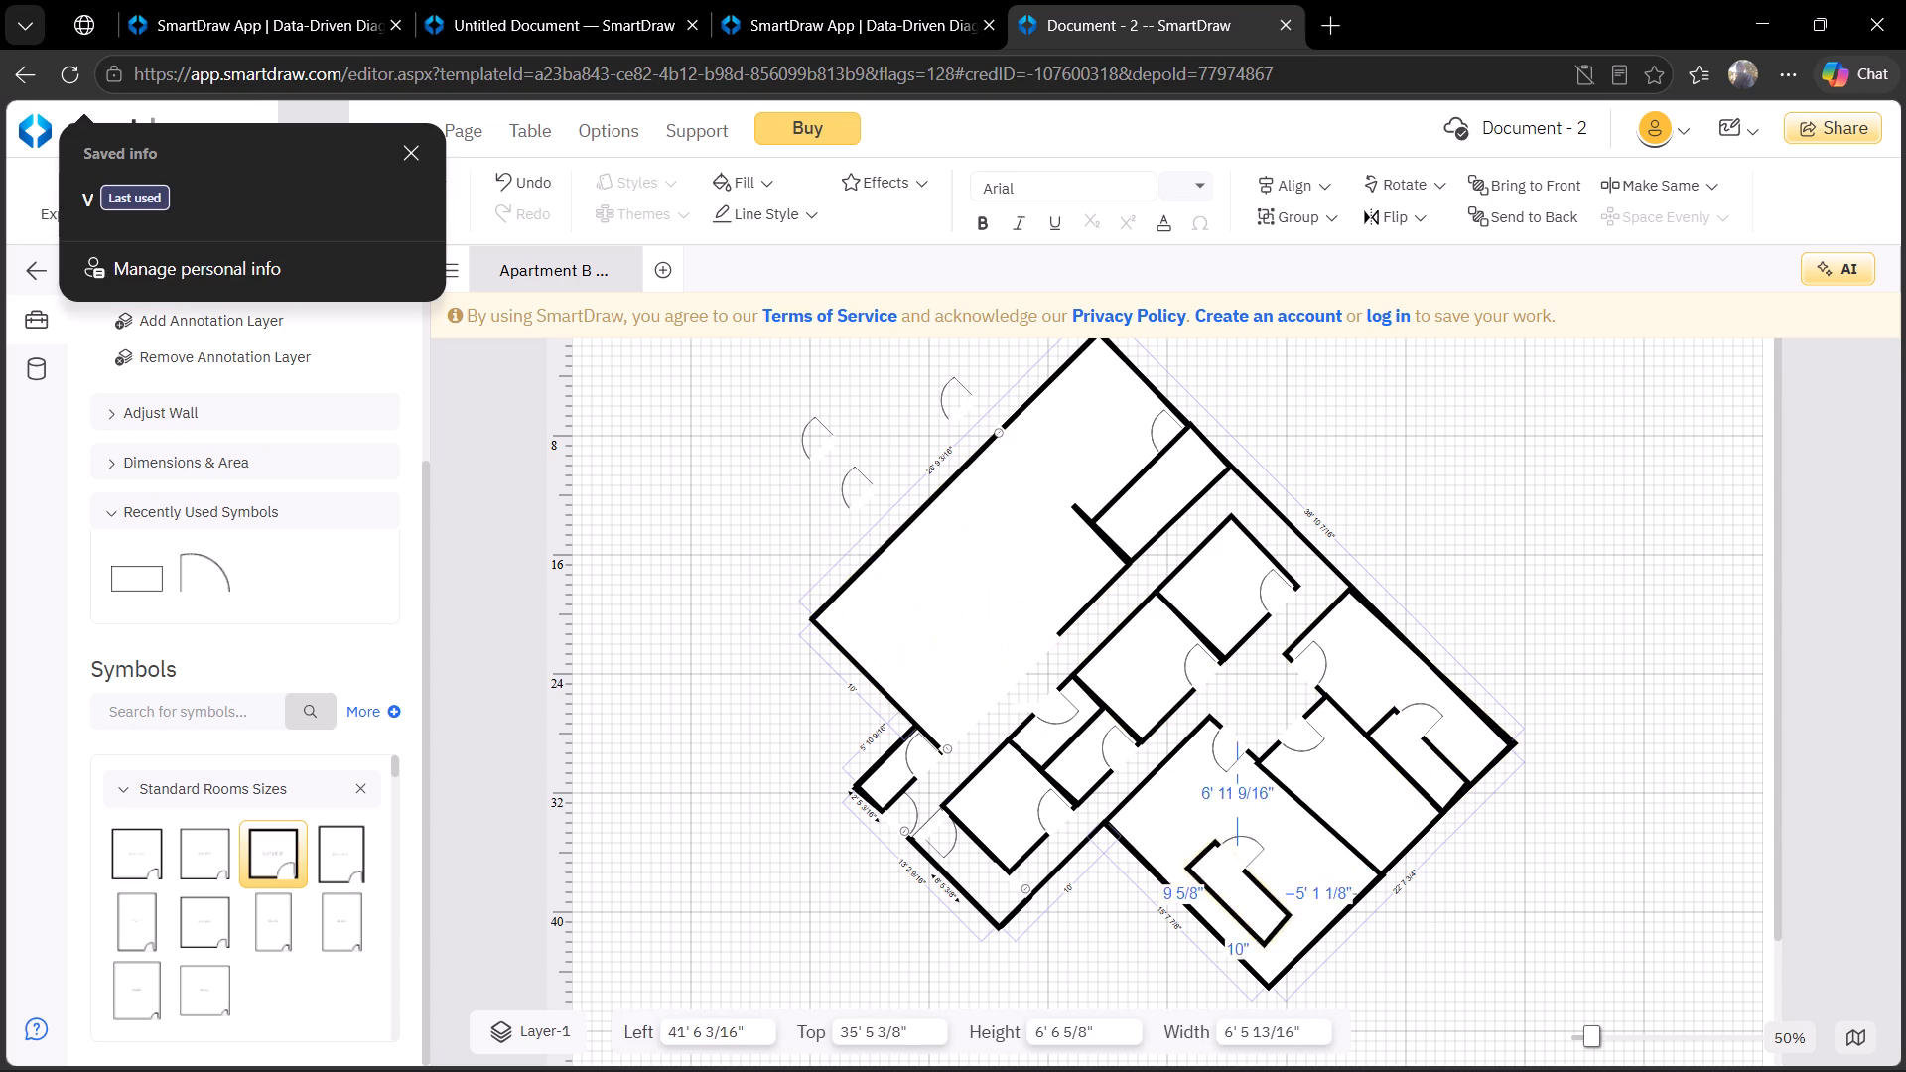
drag(1274, 903, 1303, 876)
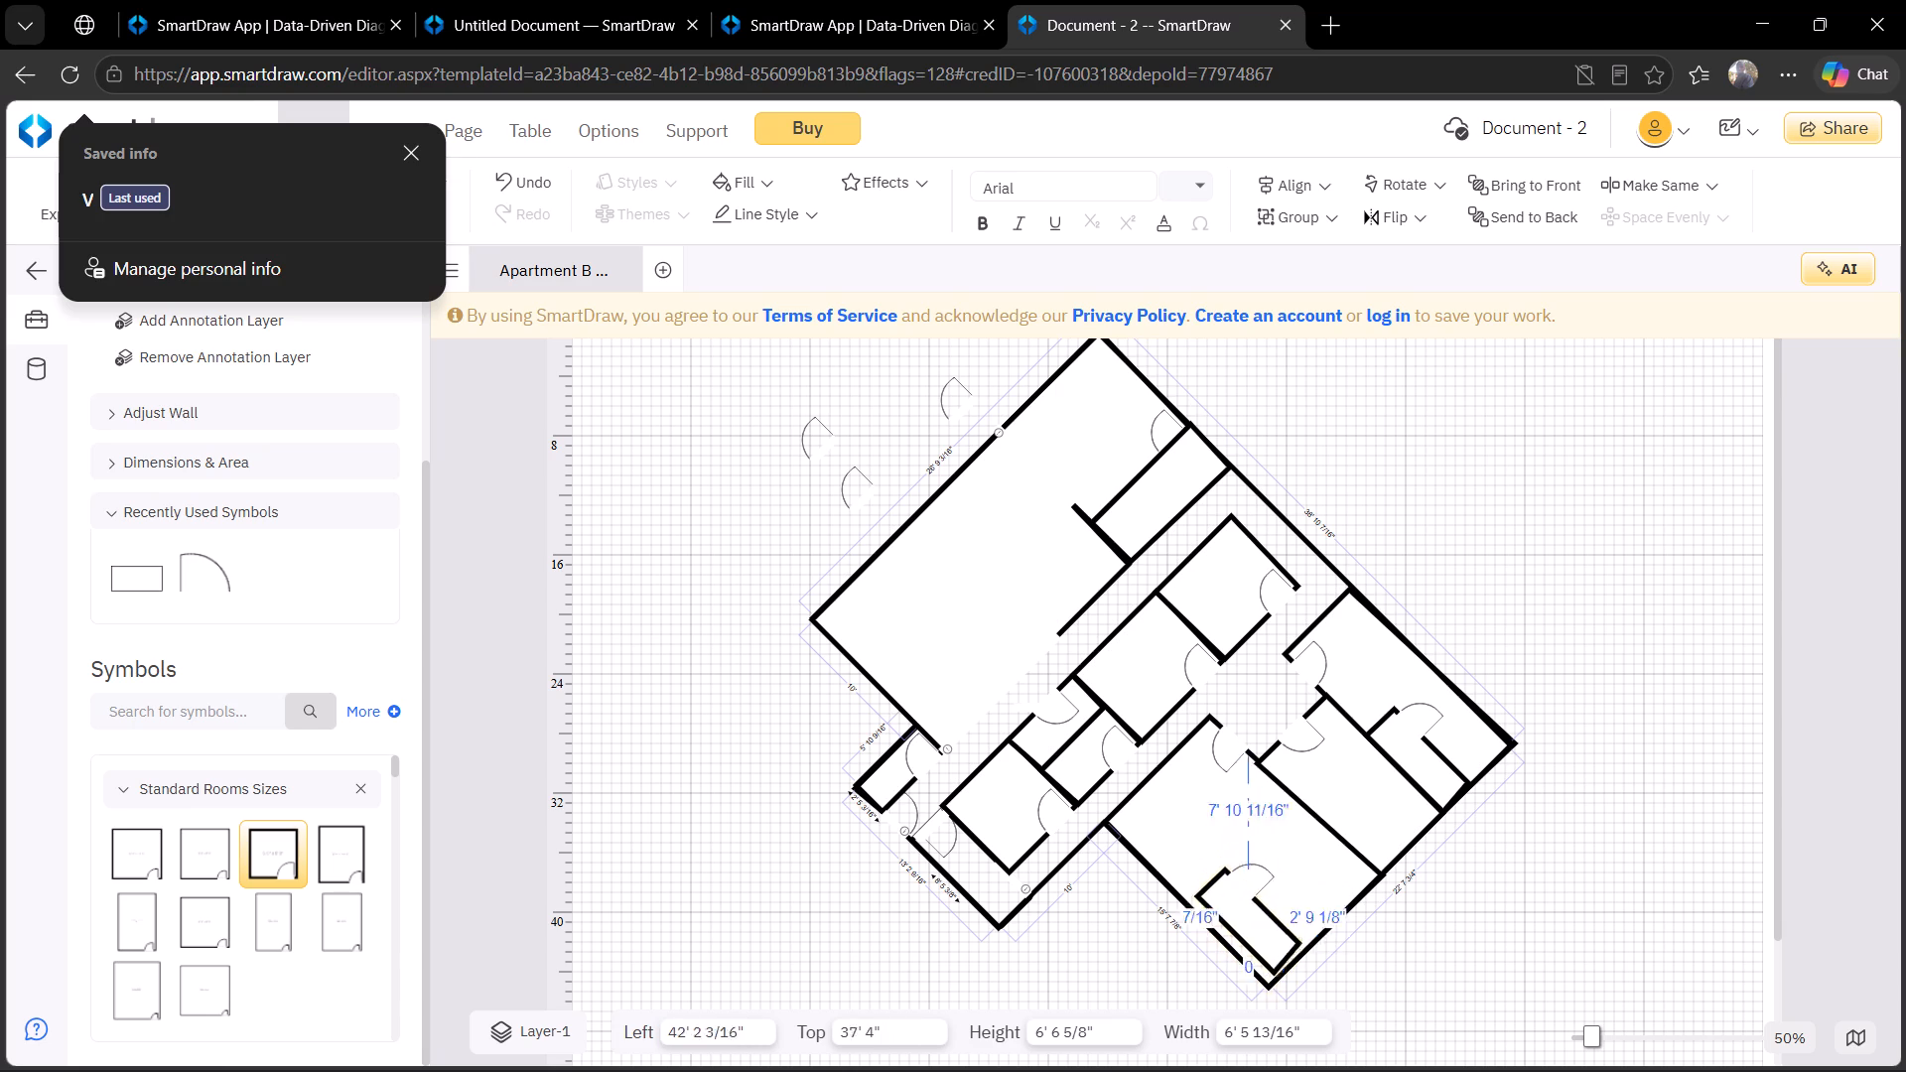
drag(1303, 876, 1317, 859)
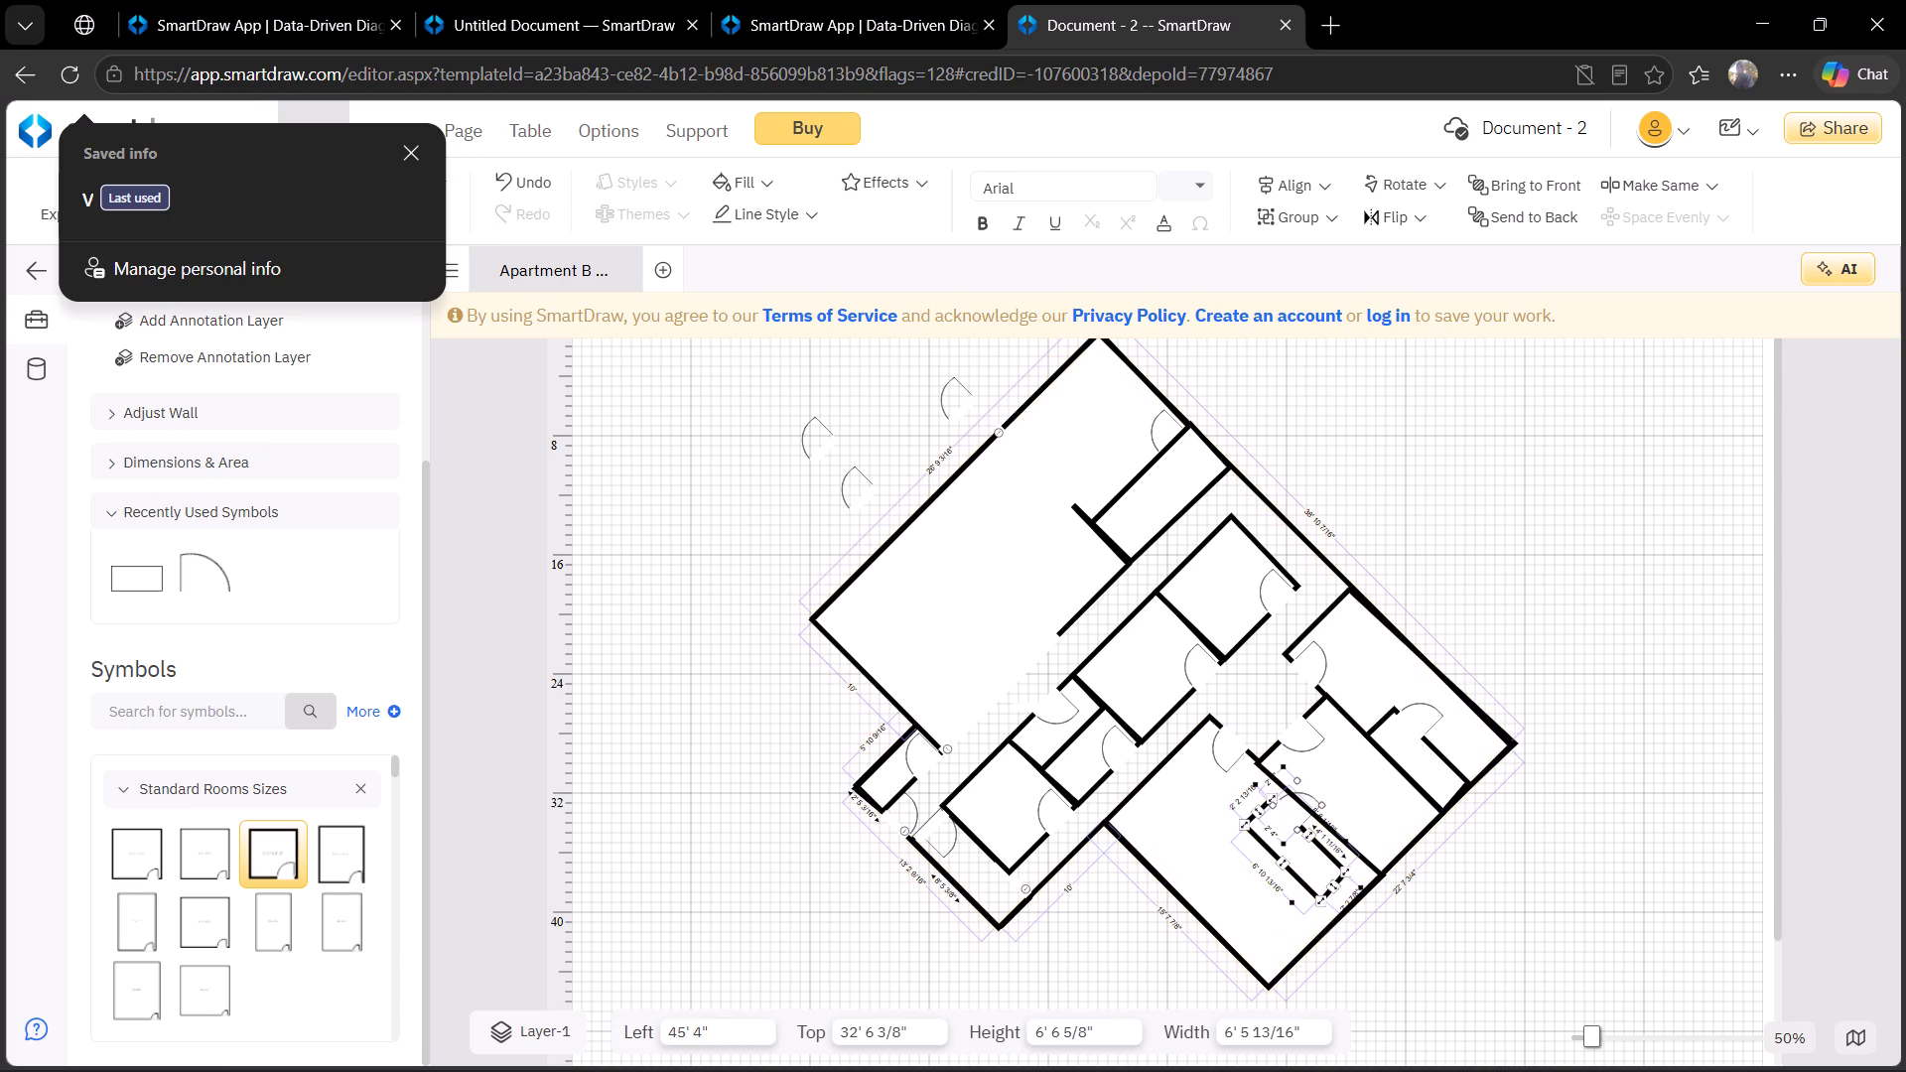
Shift the closet copy in the southern room clear of the inner wall and rotate it to 135° so its door side faces southwest.
click(1414, 190)
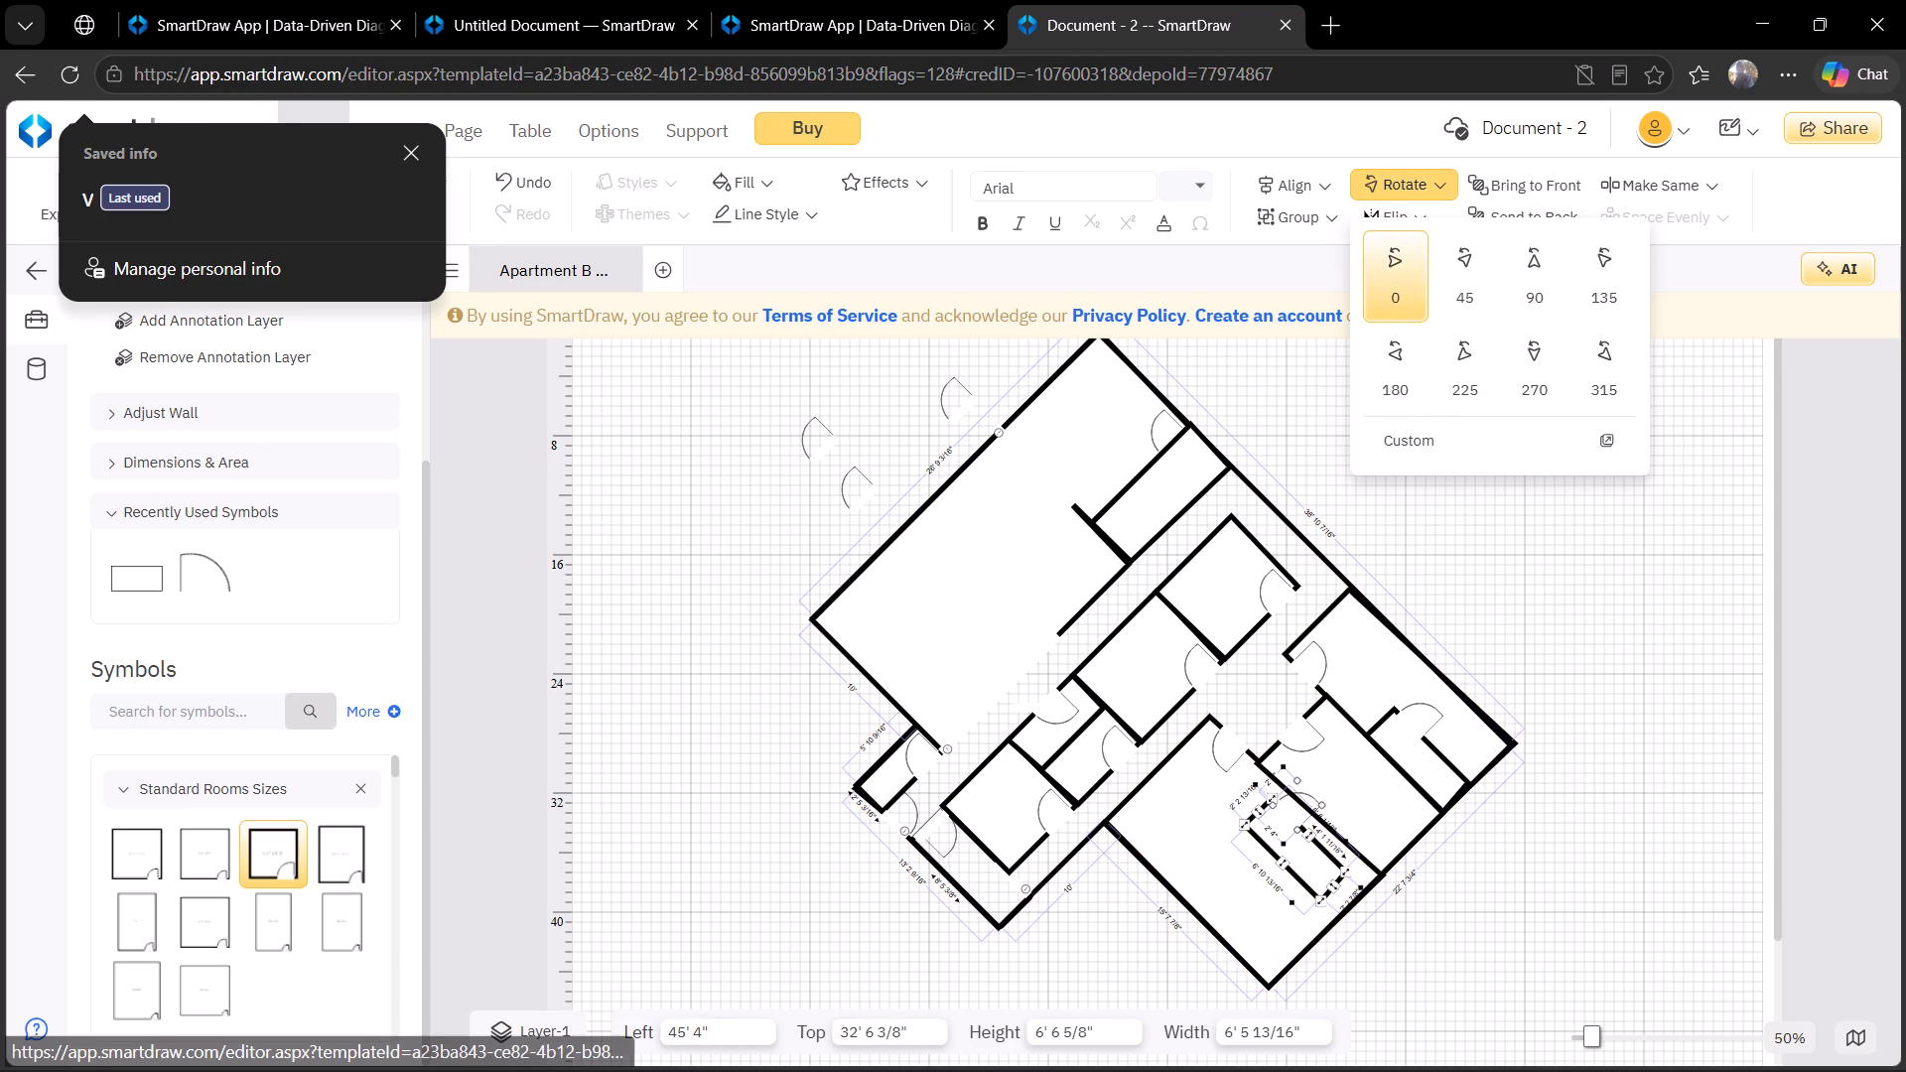
click(1400, 244)
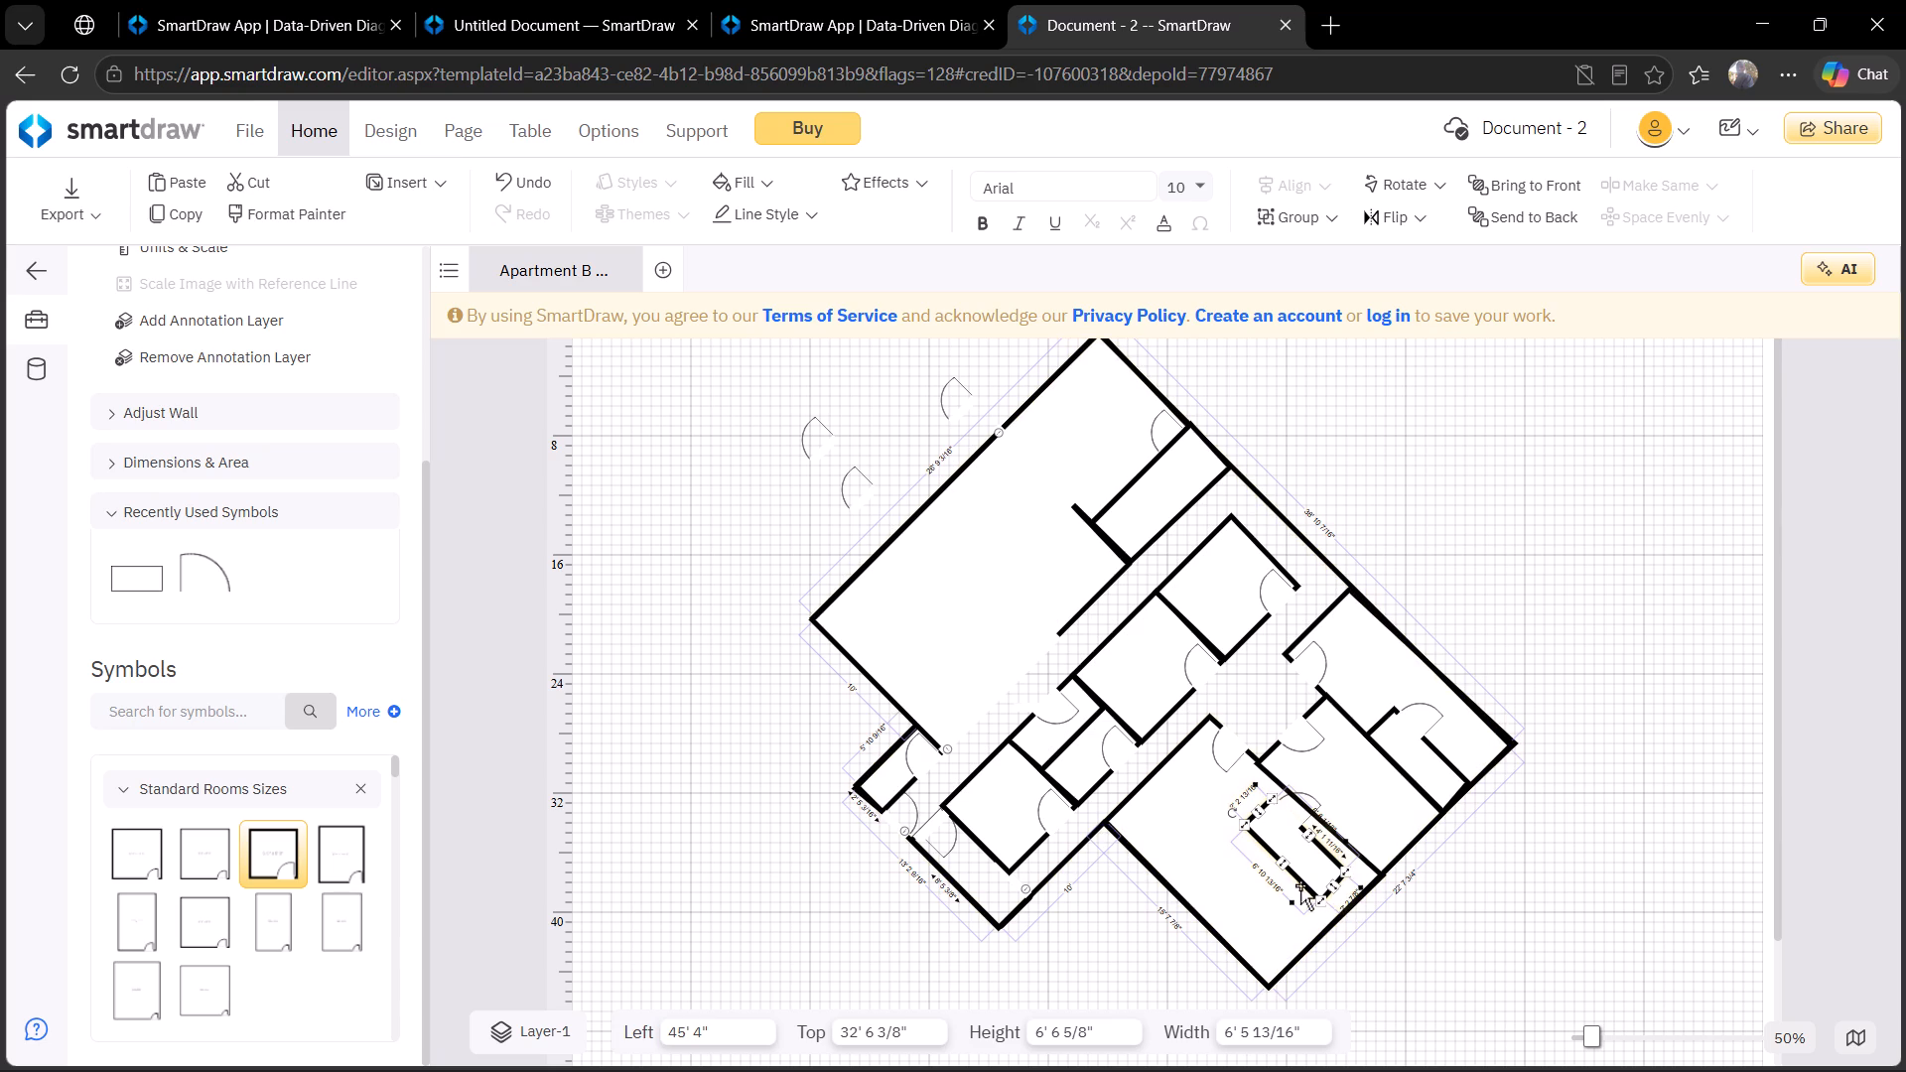
drag(1268, 854, 1234, 847)
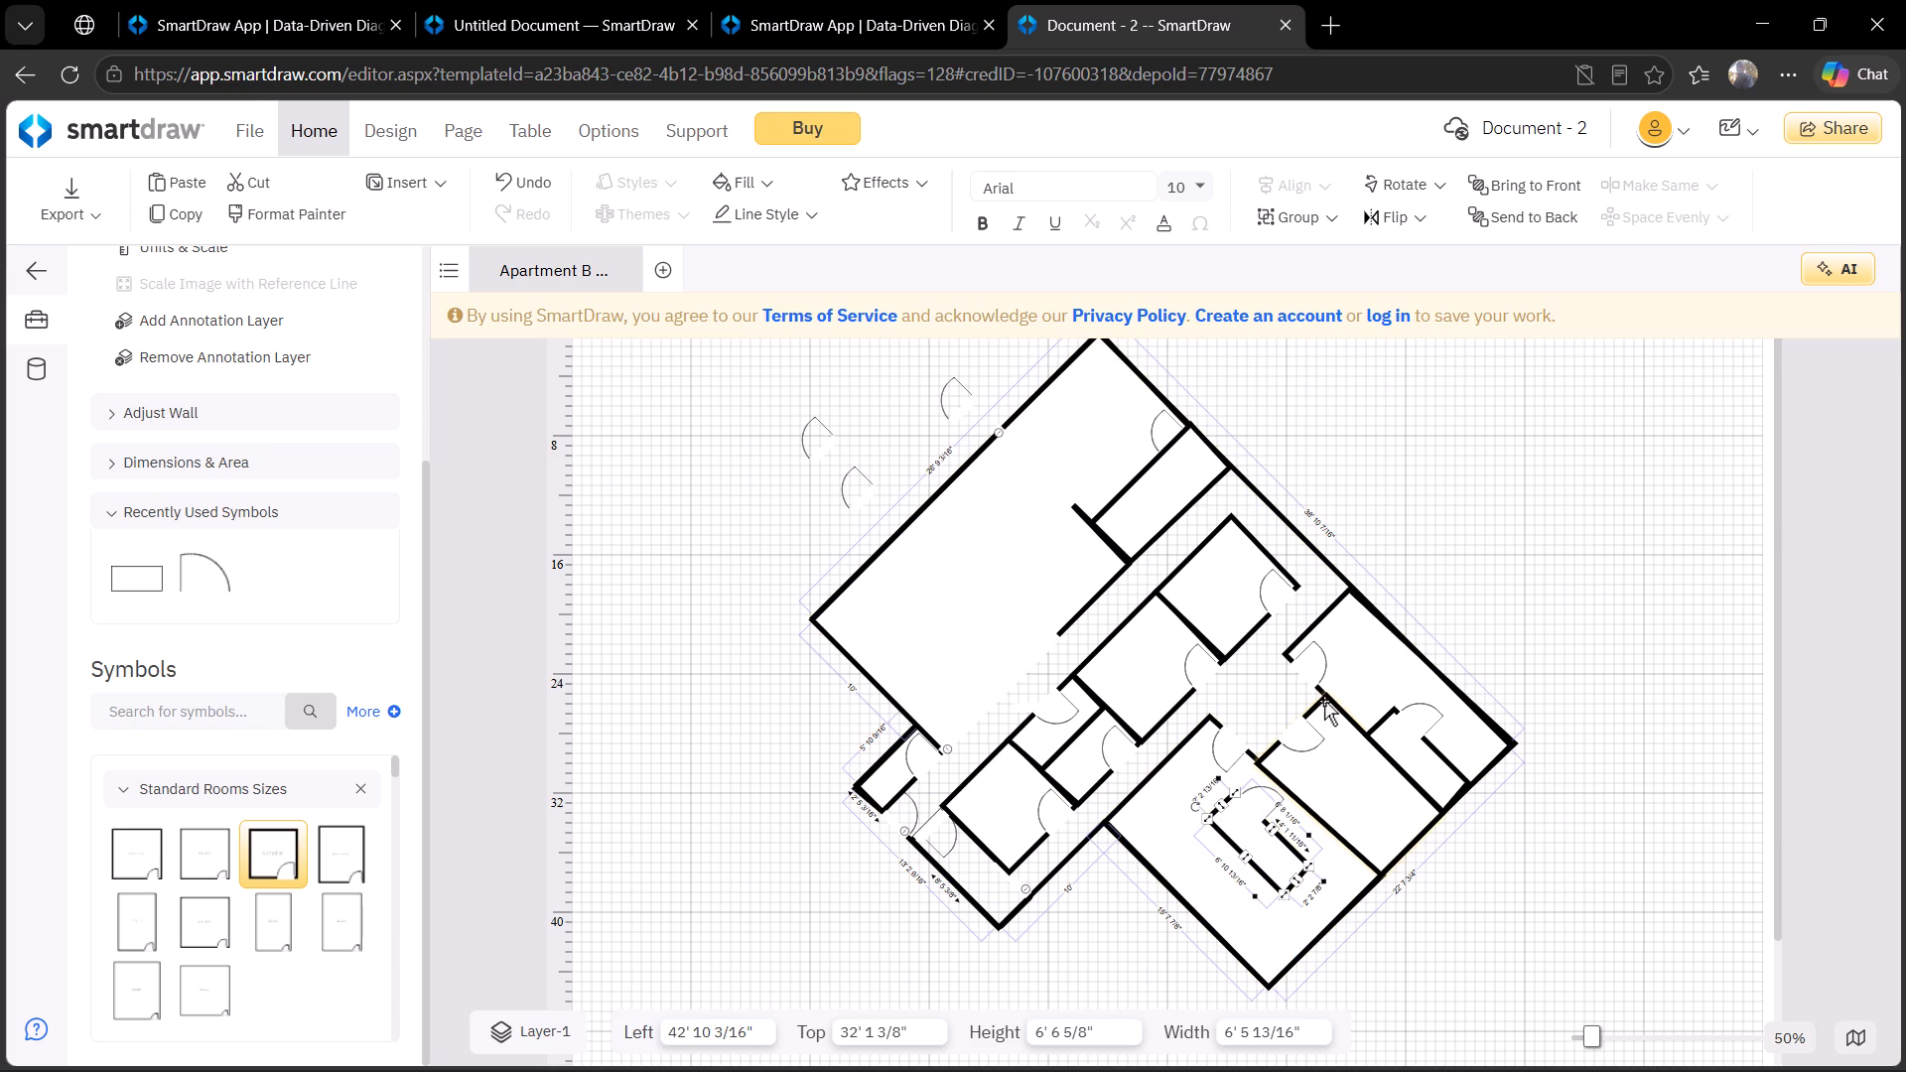
click(1393, 189)
click(1424, 262)
click(1396, 195)
click(1469, 281)
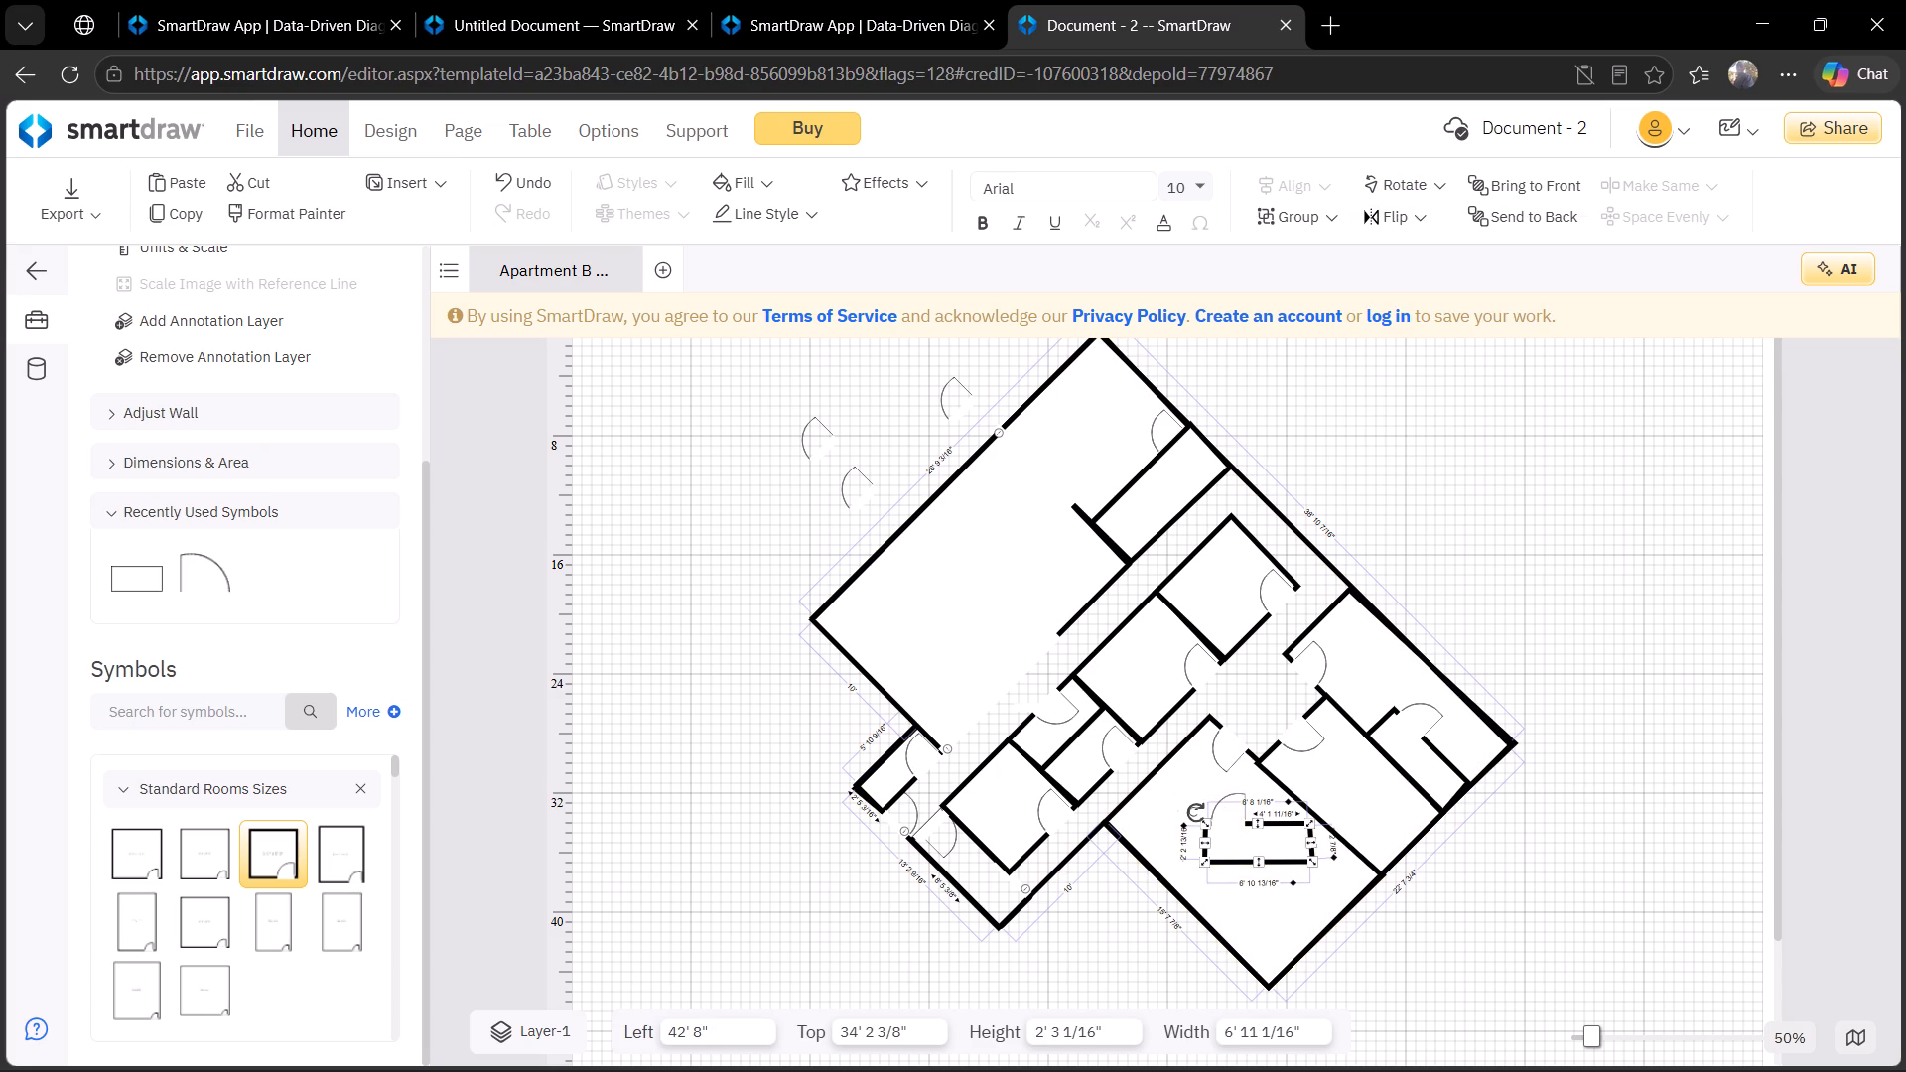
drag(1196, 813, 1291, 871)
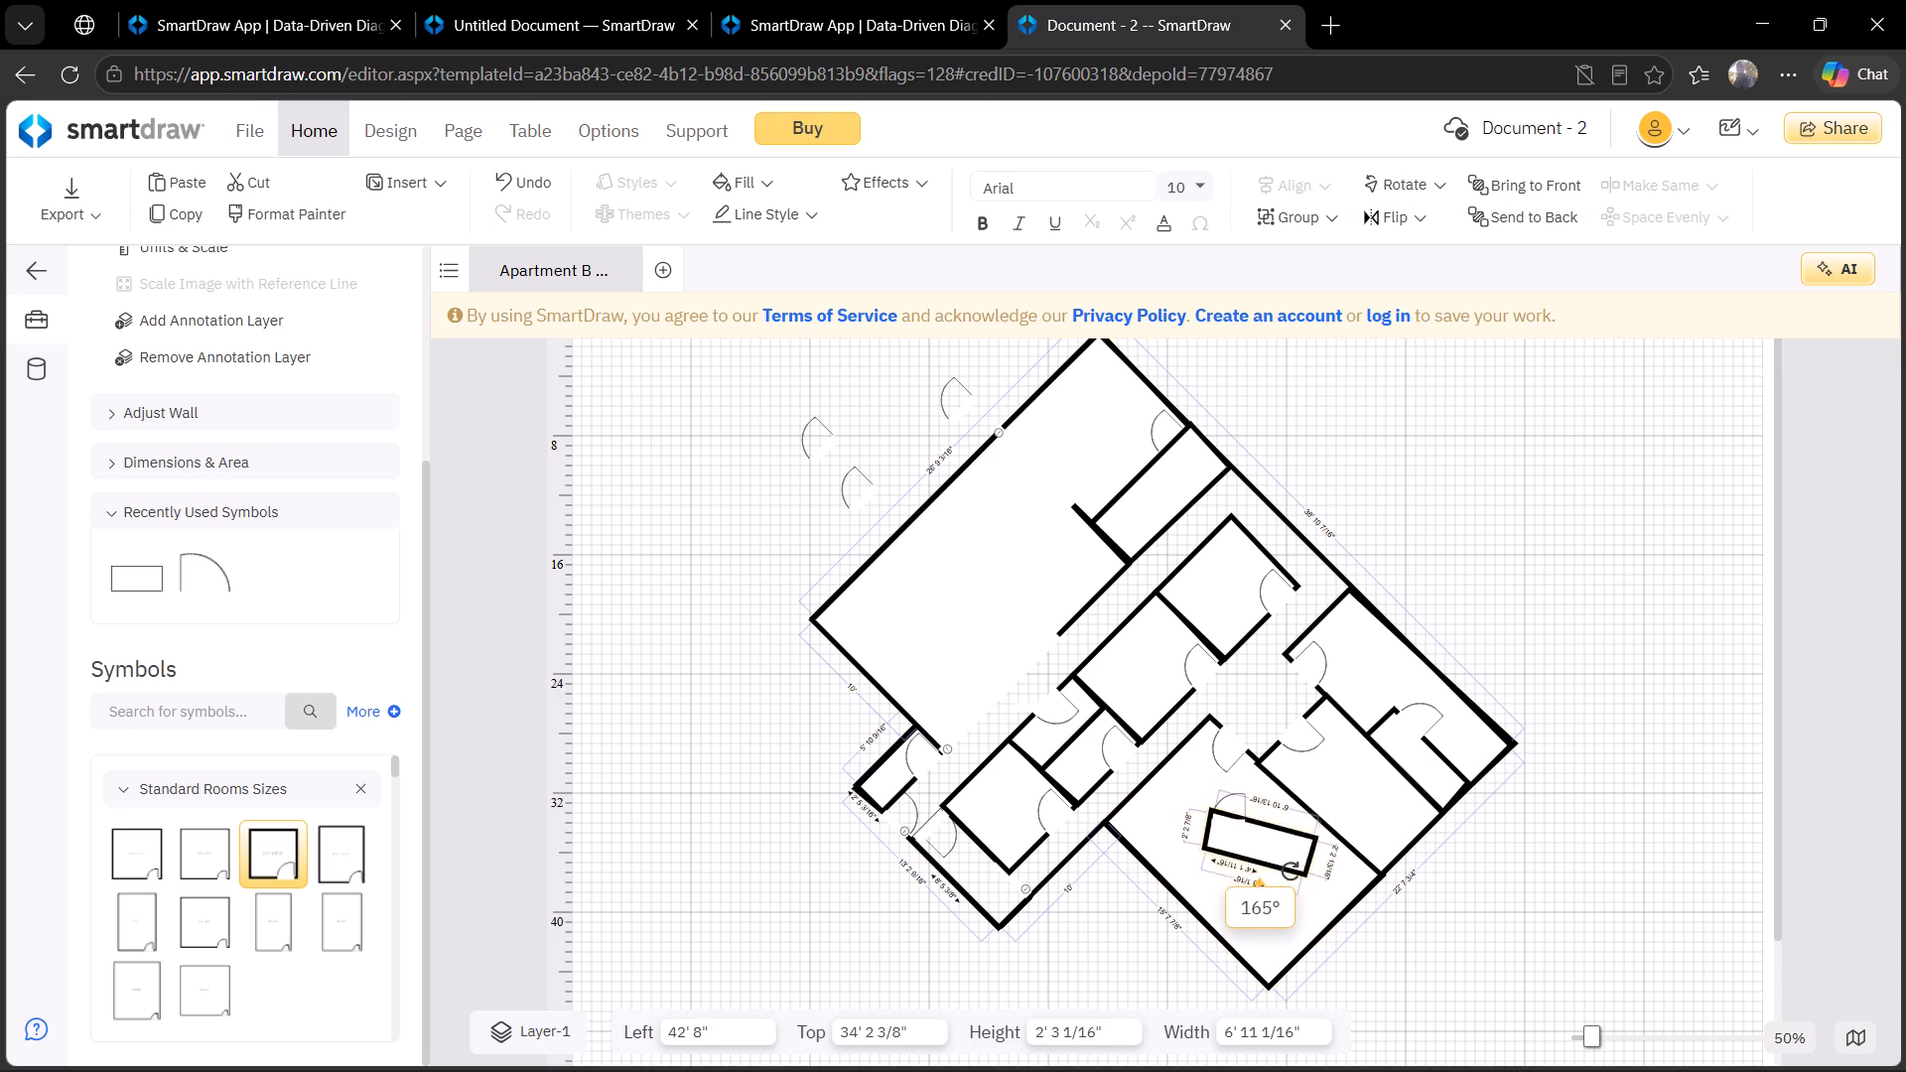
drag(1291, 871, 1264, 862)
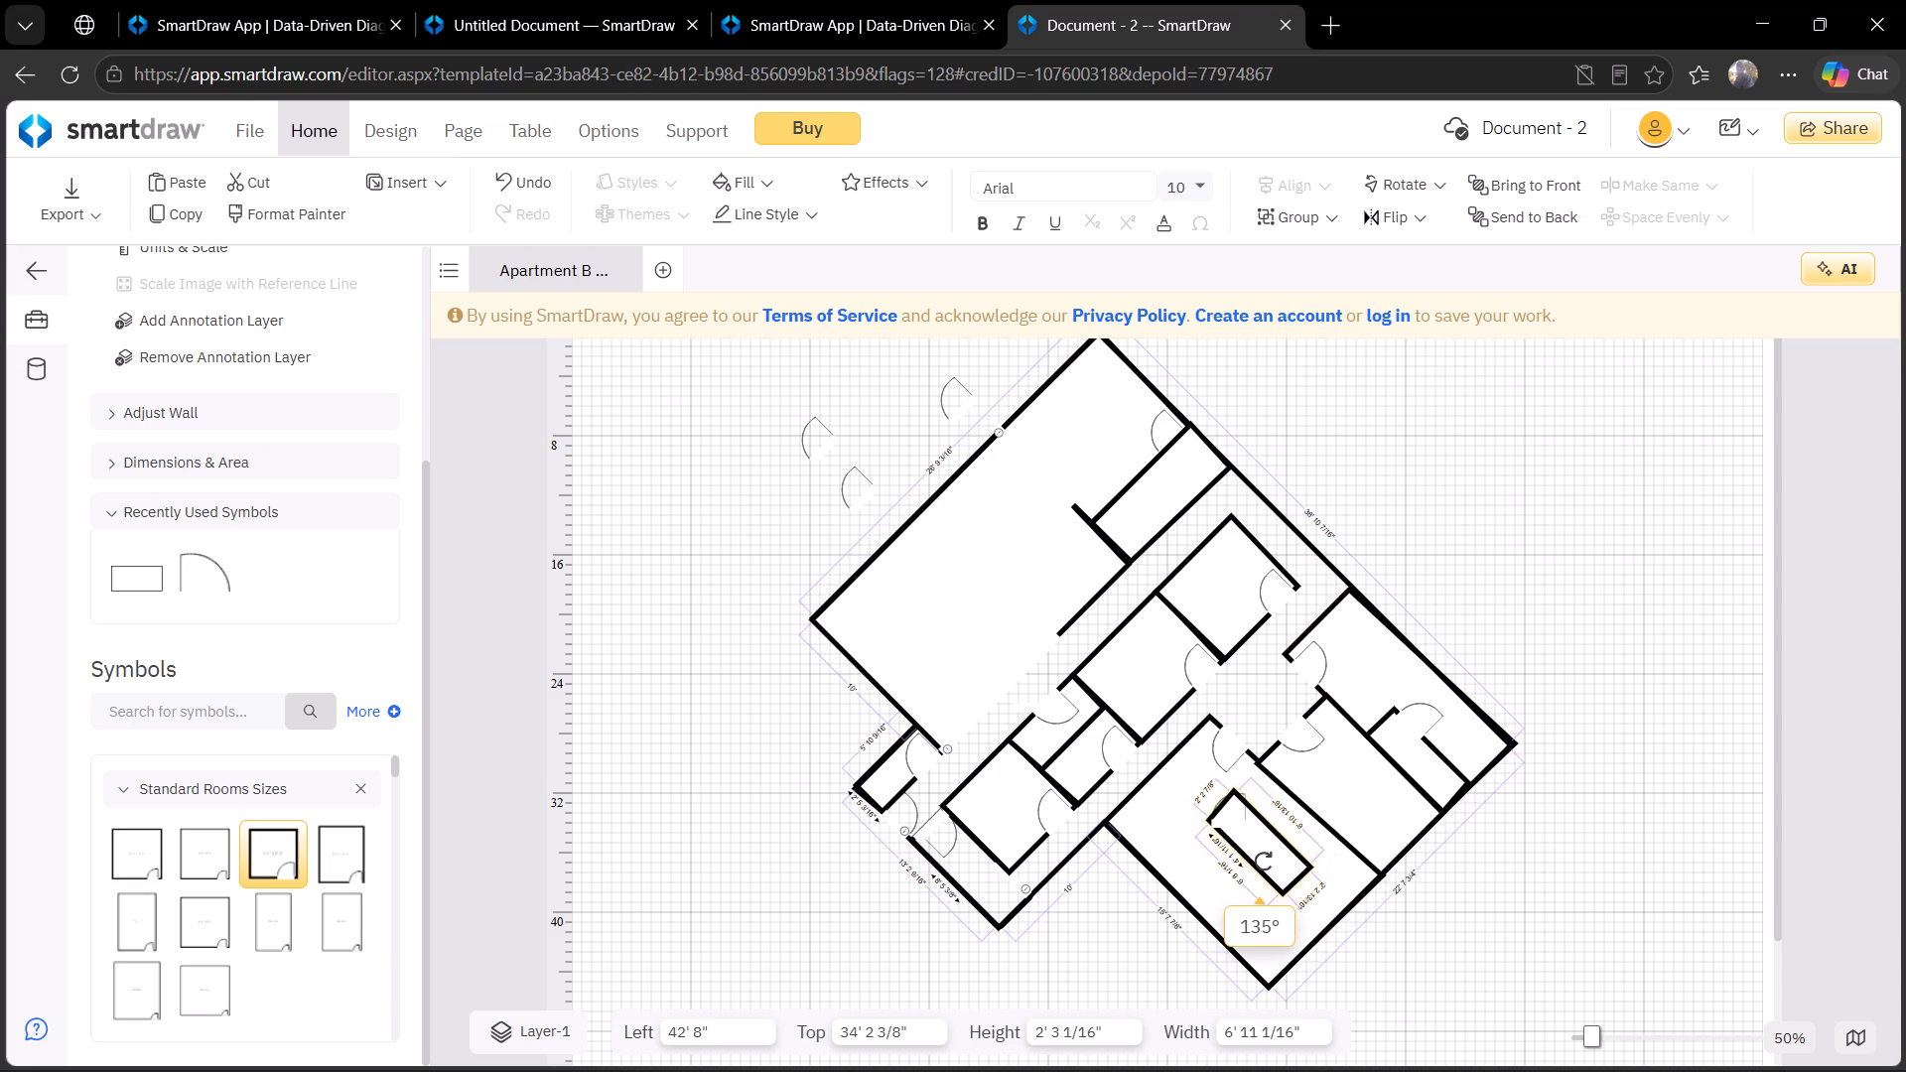
drag(1264, 862, 1265, 862)
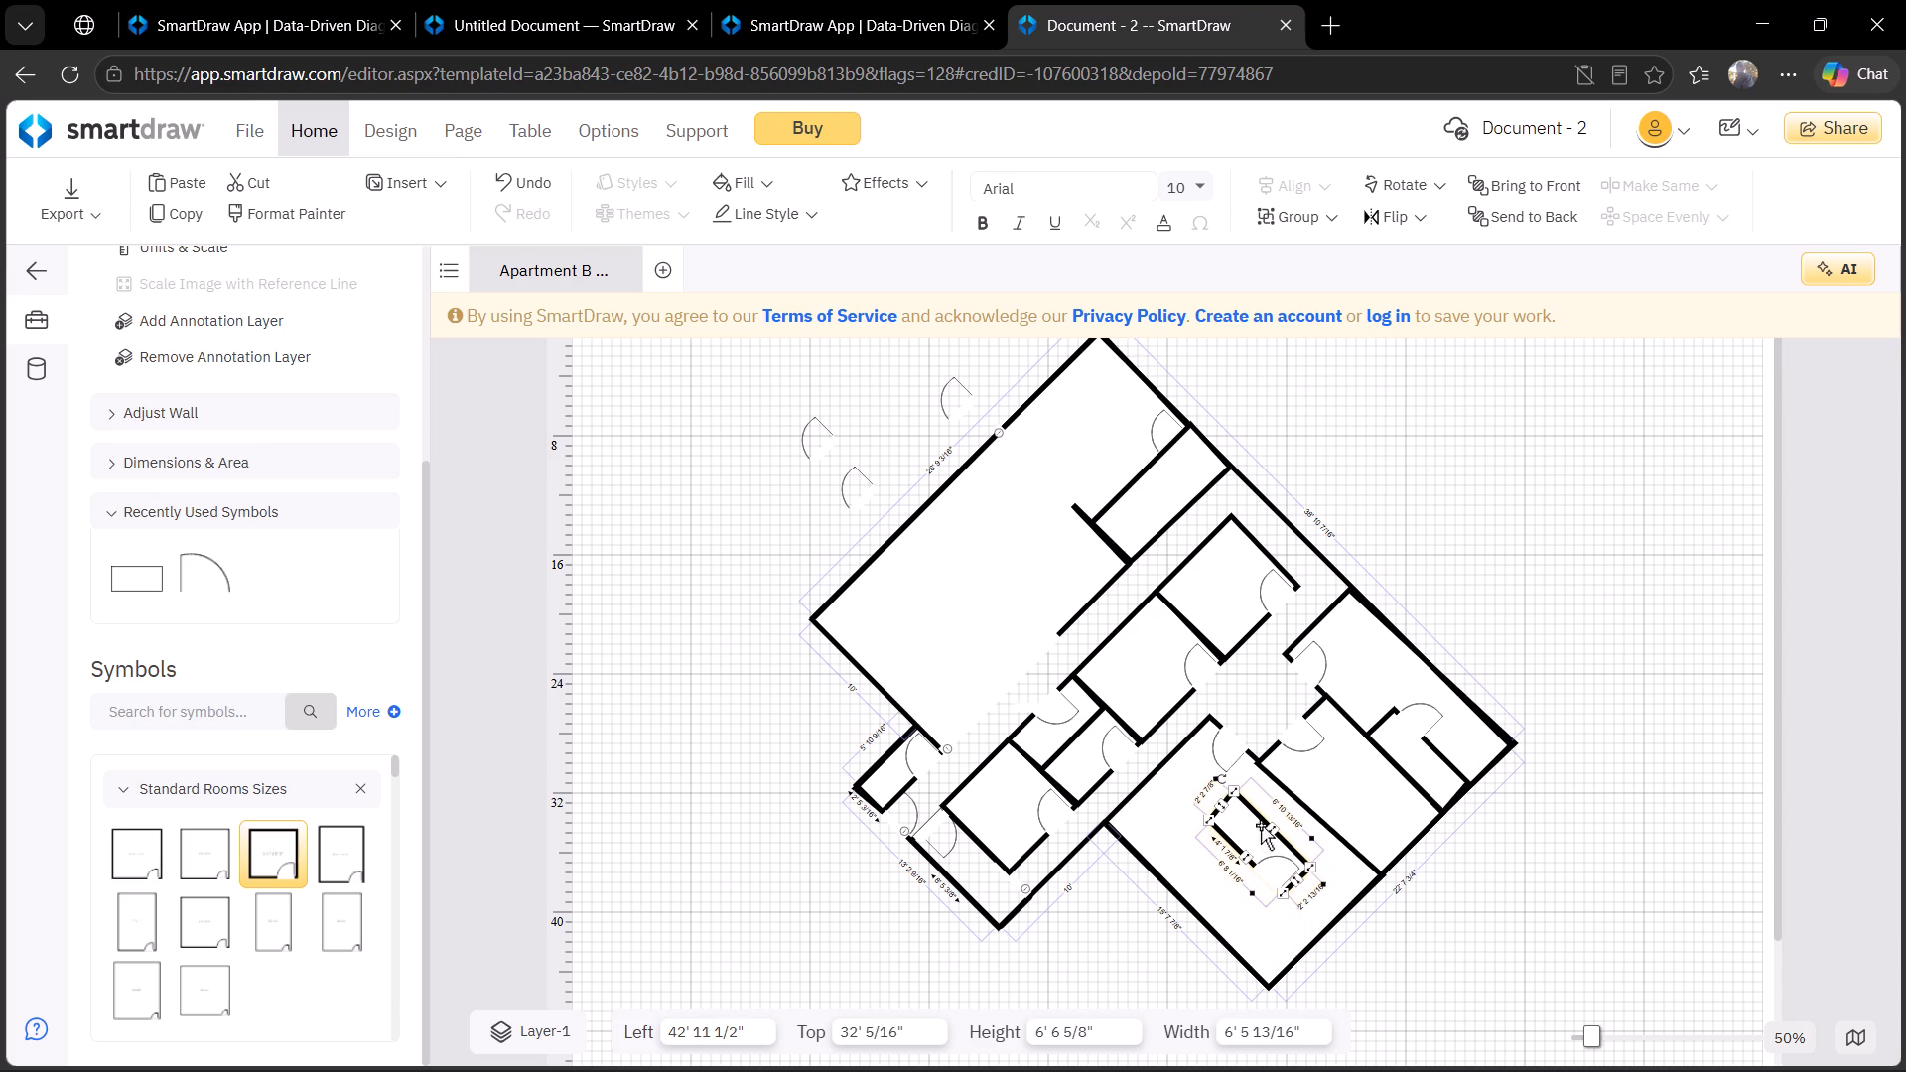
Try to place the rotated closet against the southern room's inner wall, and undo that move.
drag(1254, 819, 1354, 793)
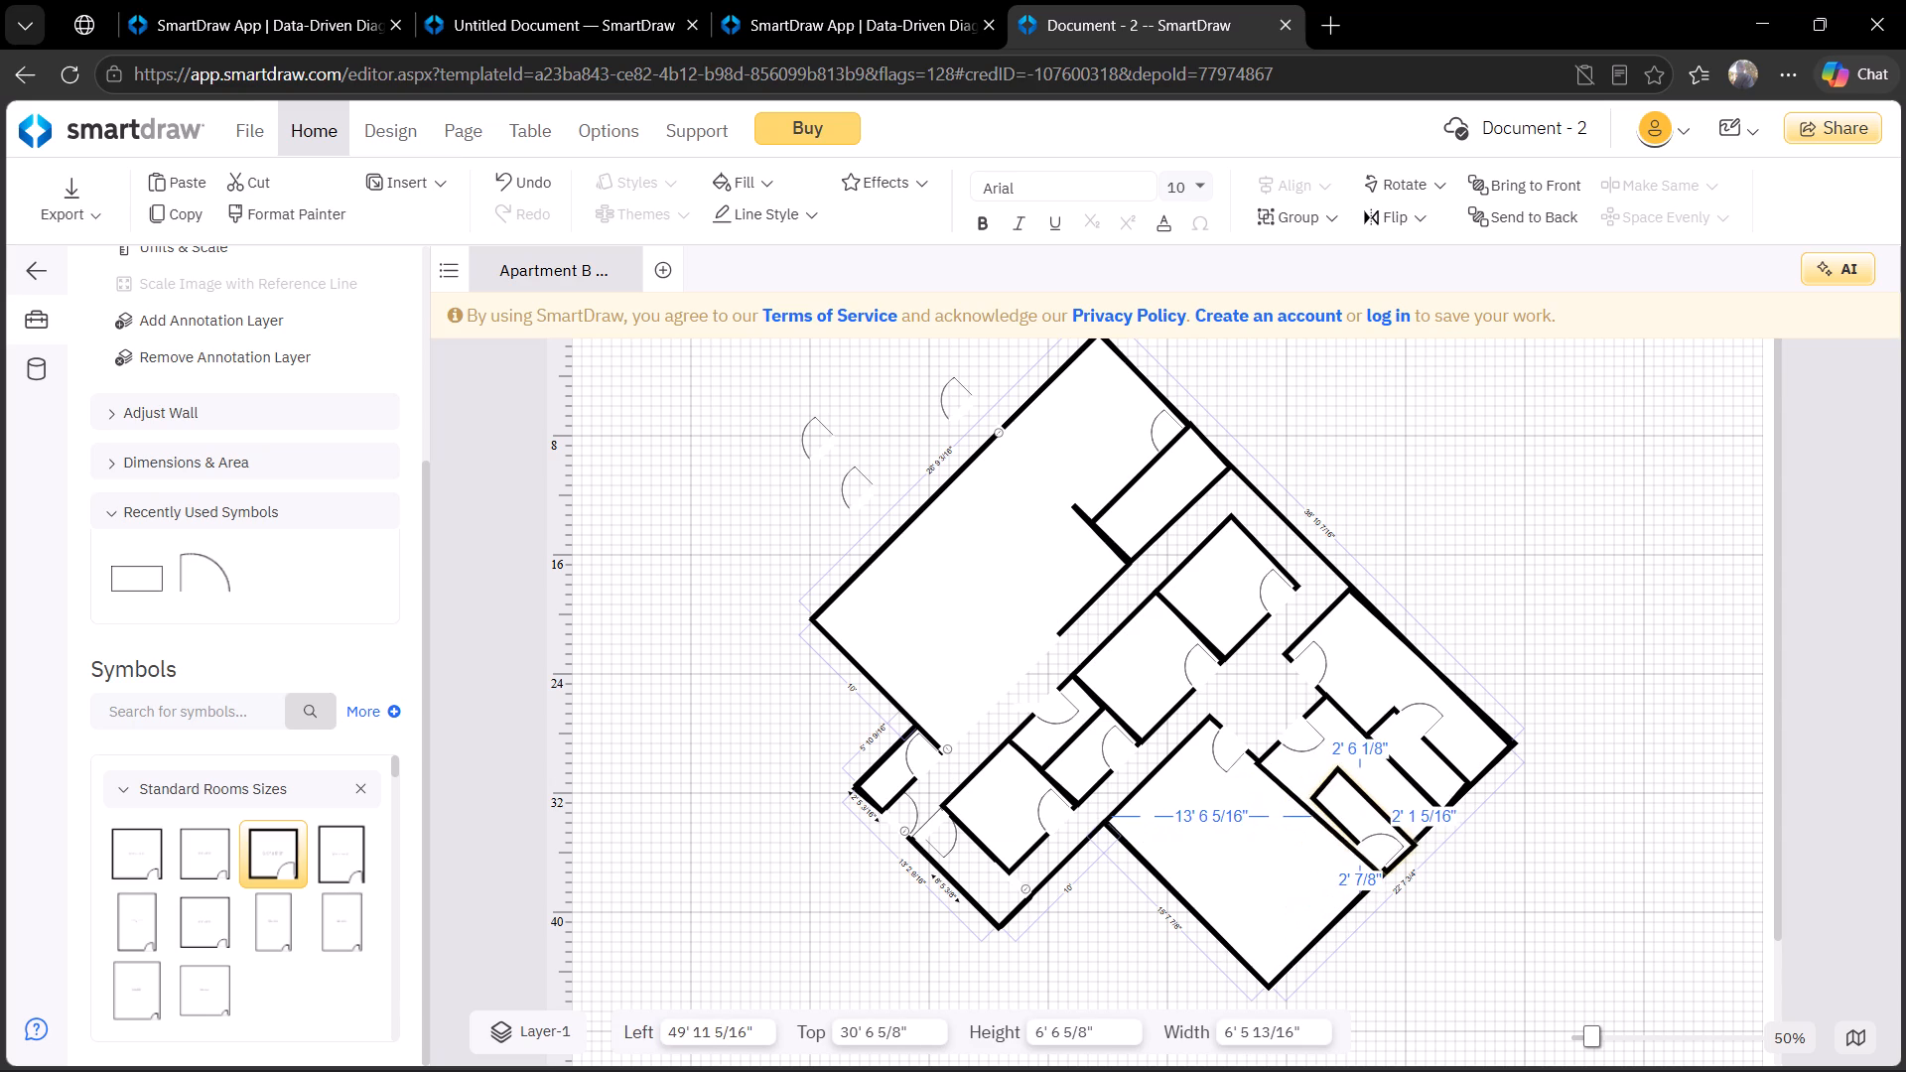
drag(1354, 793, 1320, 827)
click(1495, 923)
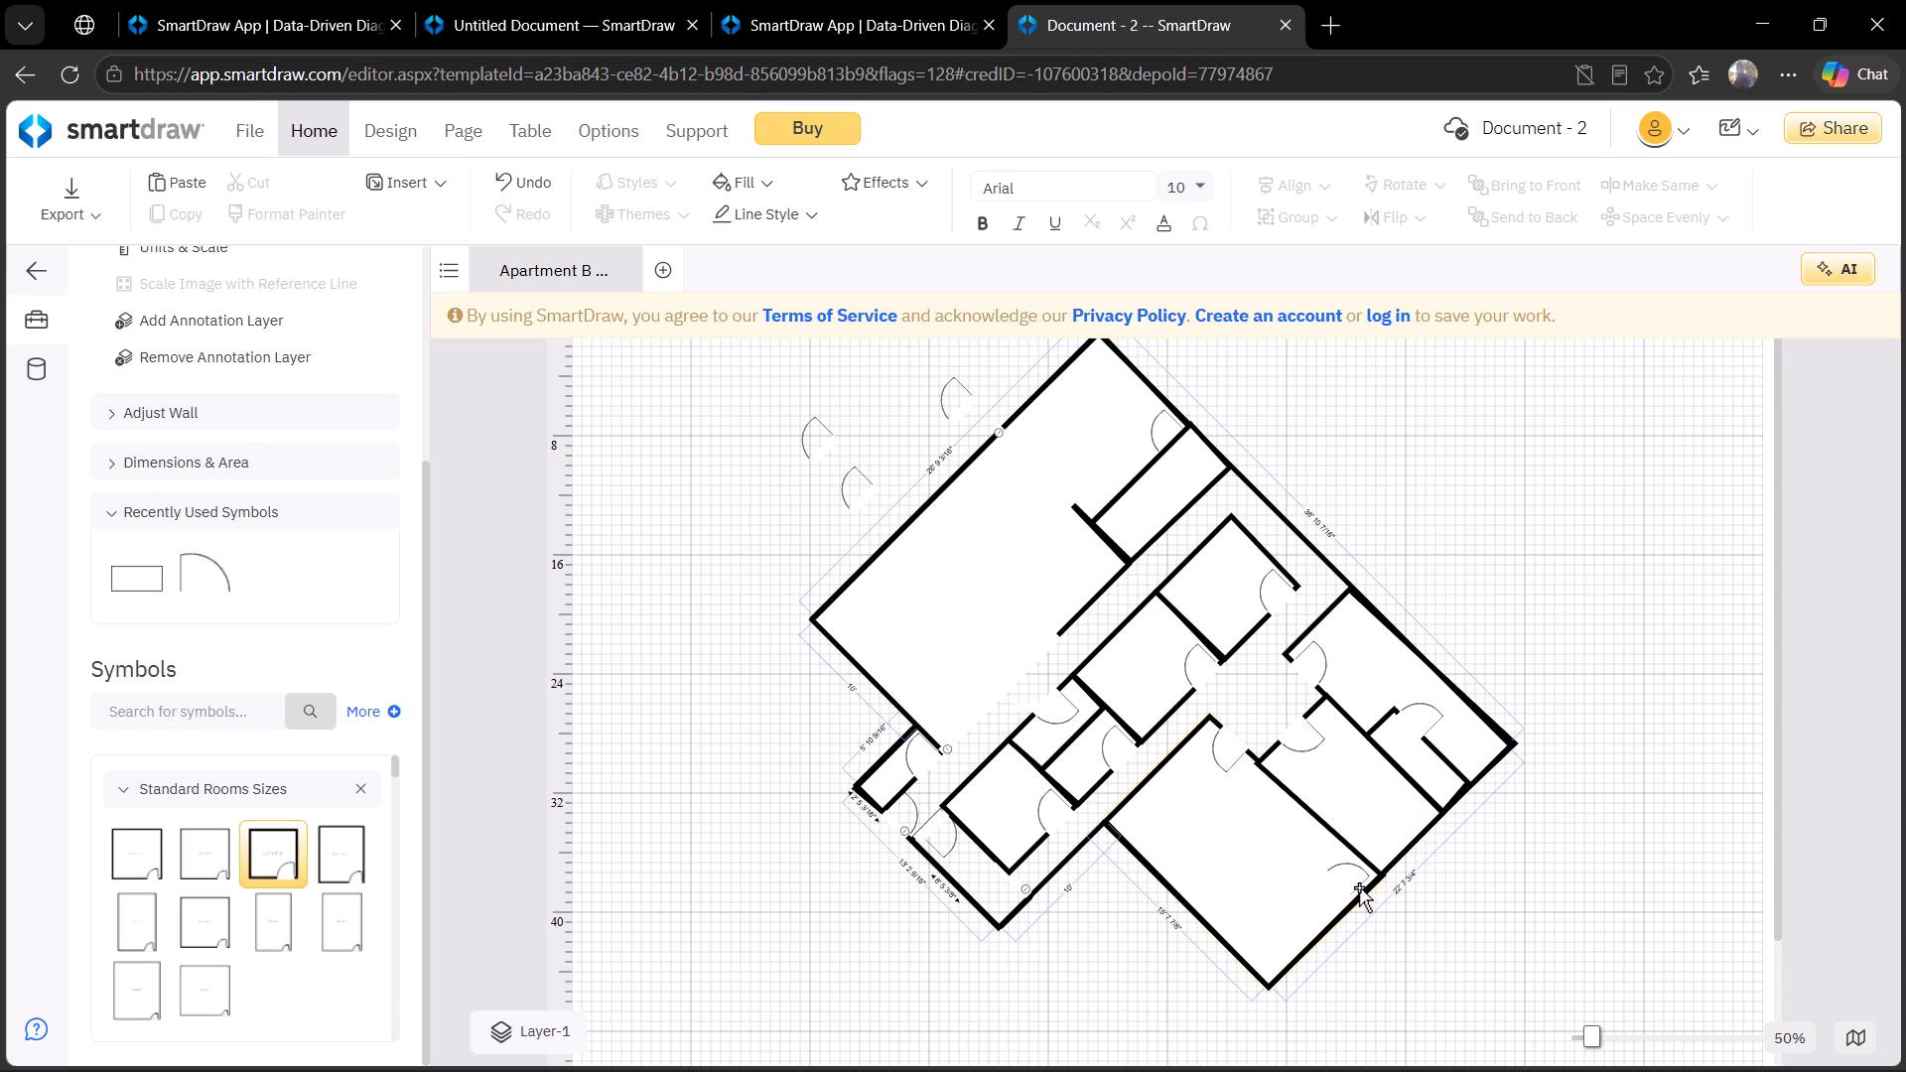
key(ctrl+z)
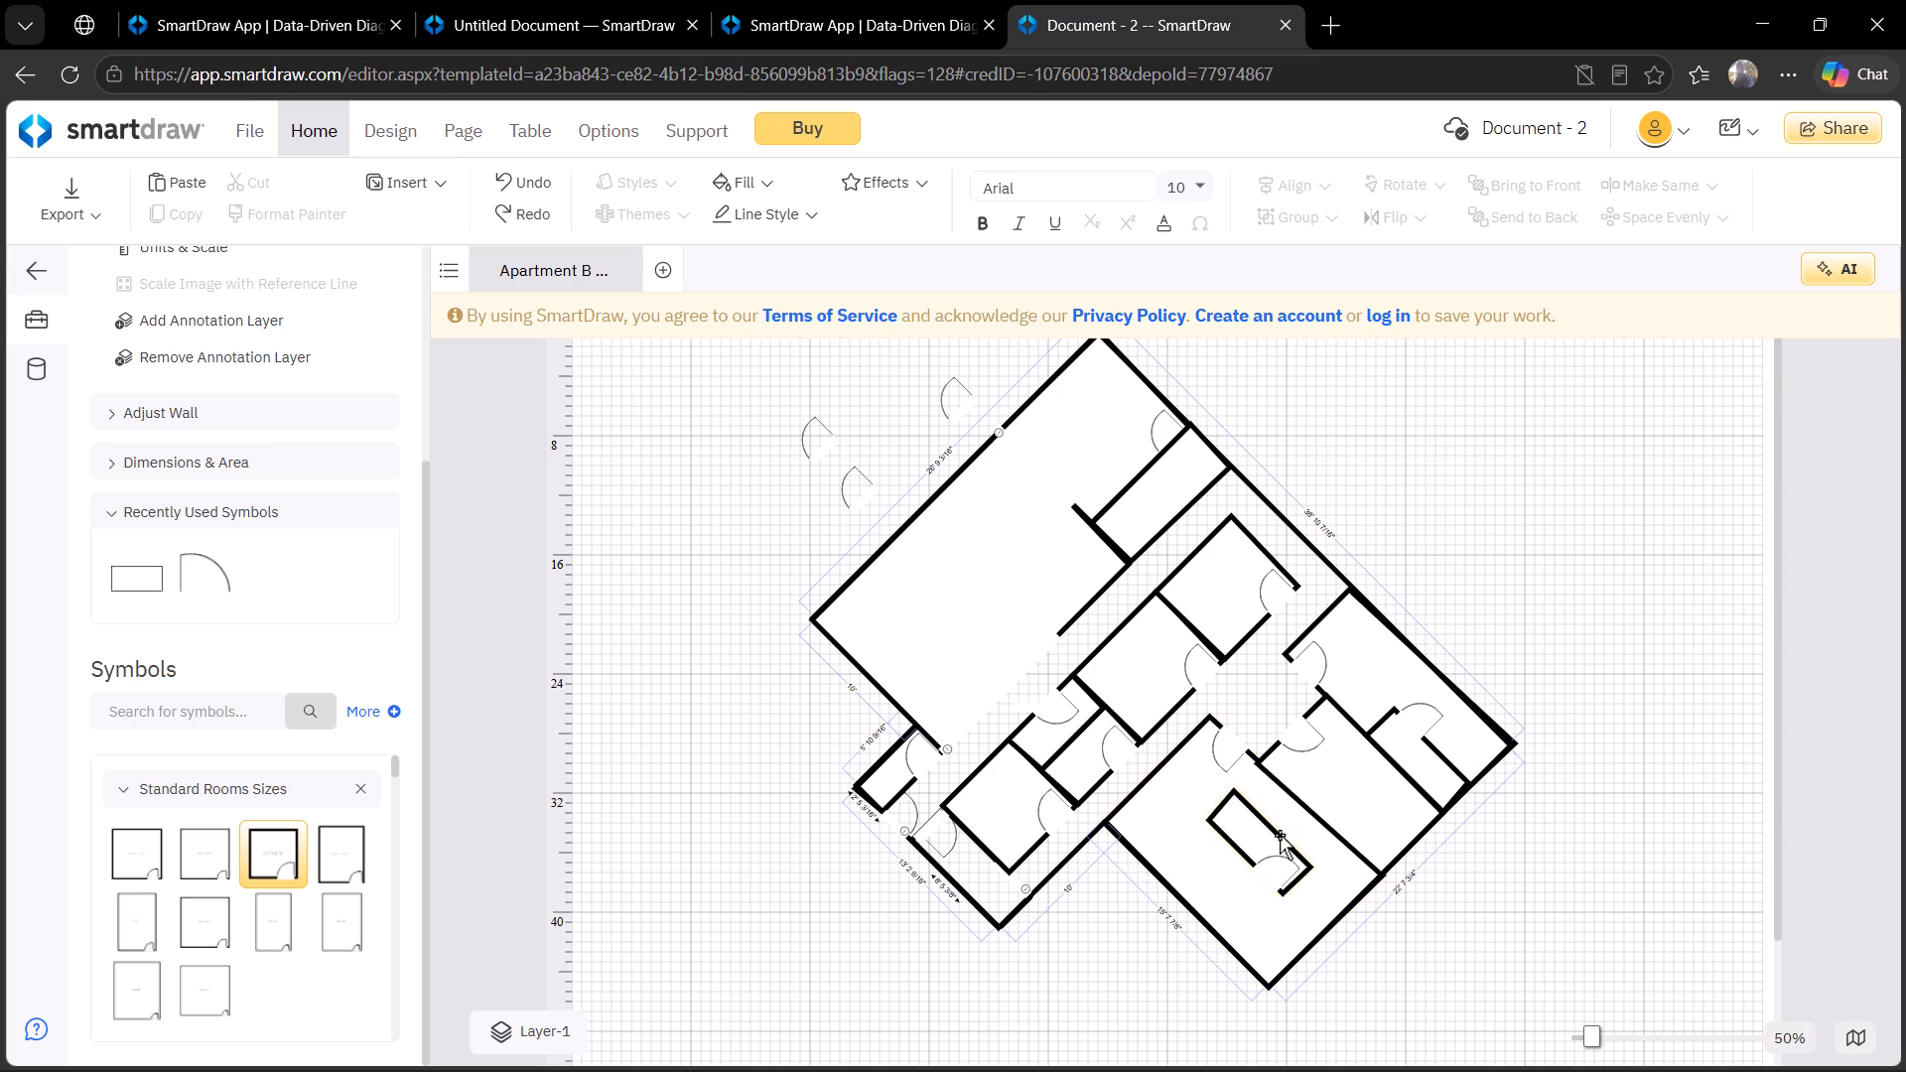
Move the closet into the southern room's eastern corner at left 47' 4 13/16", top 32' 10 7/16", and bring it to the front.
drag(1280, 835, 1345, 845)
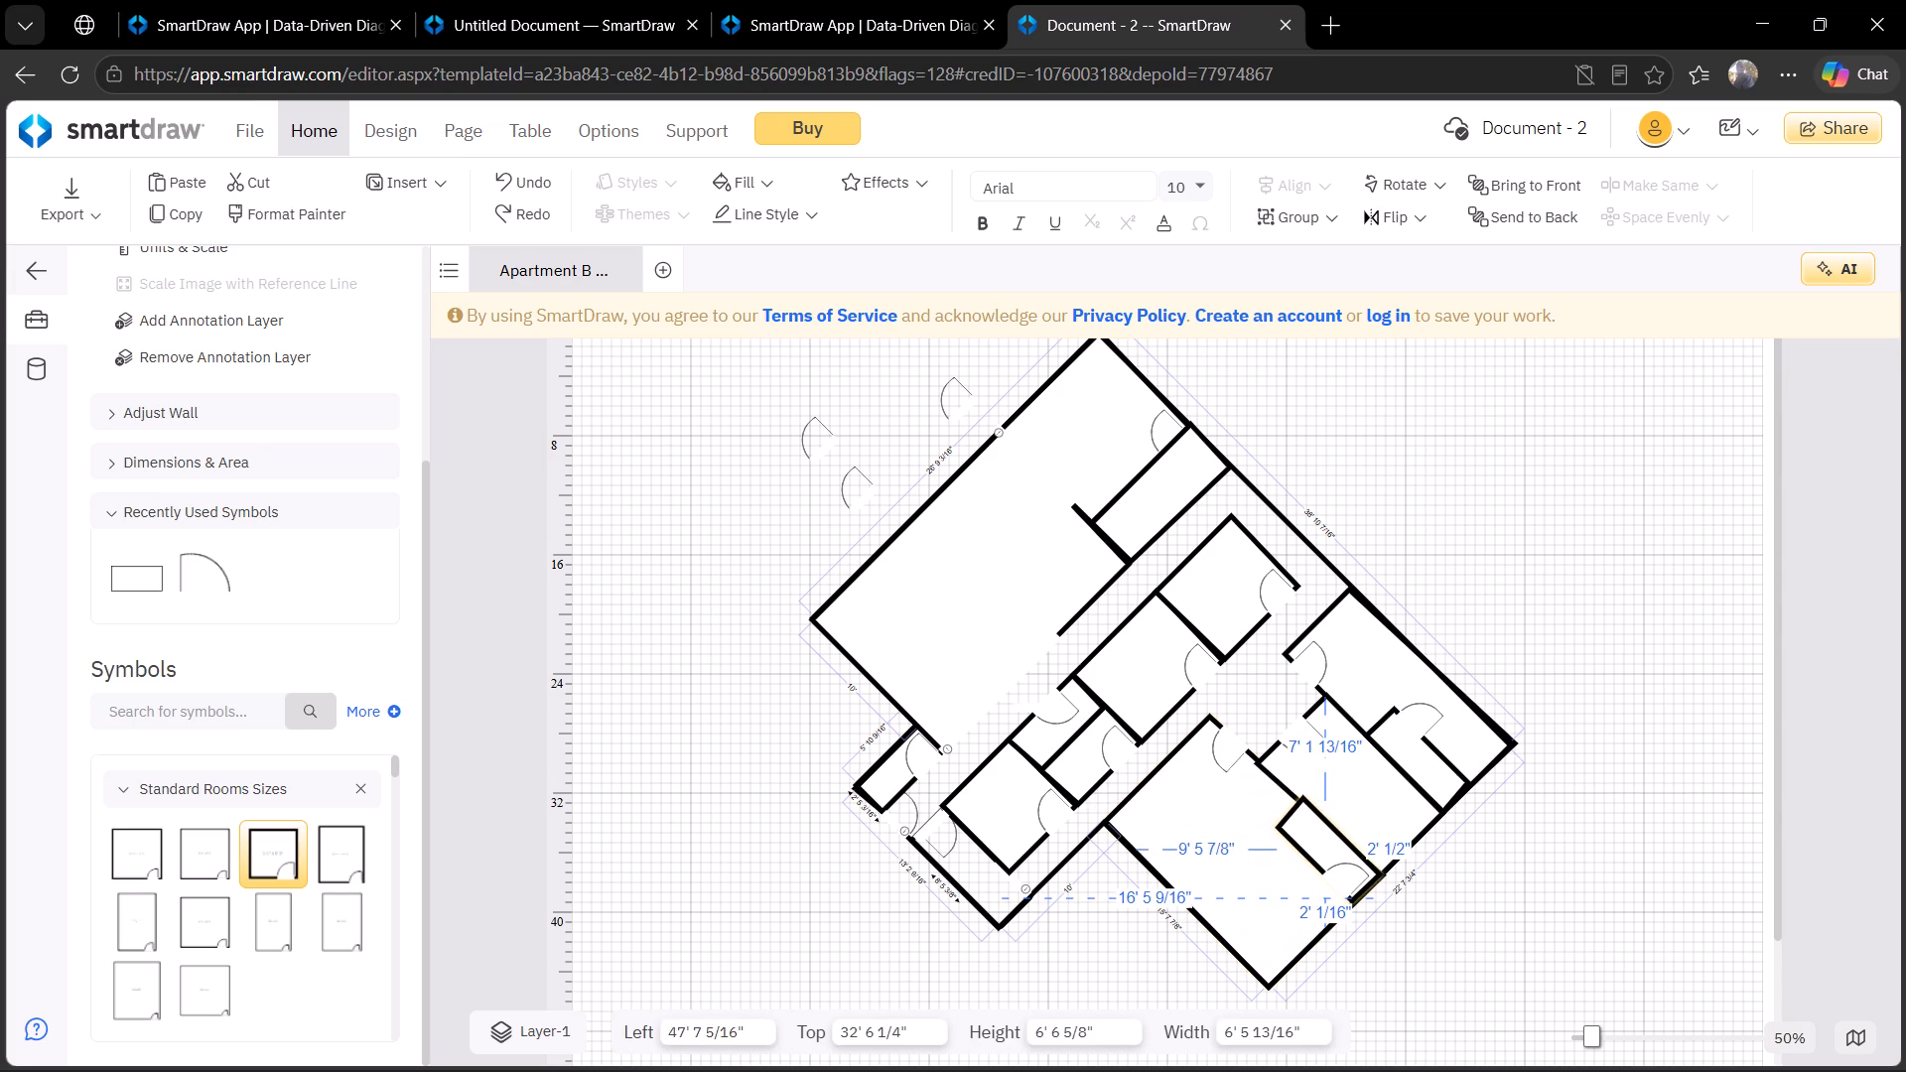
drag(1345, 845, 1344, 844)
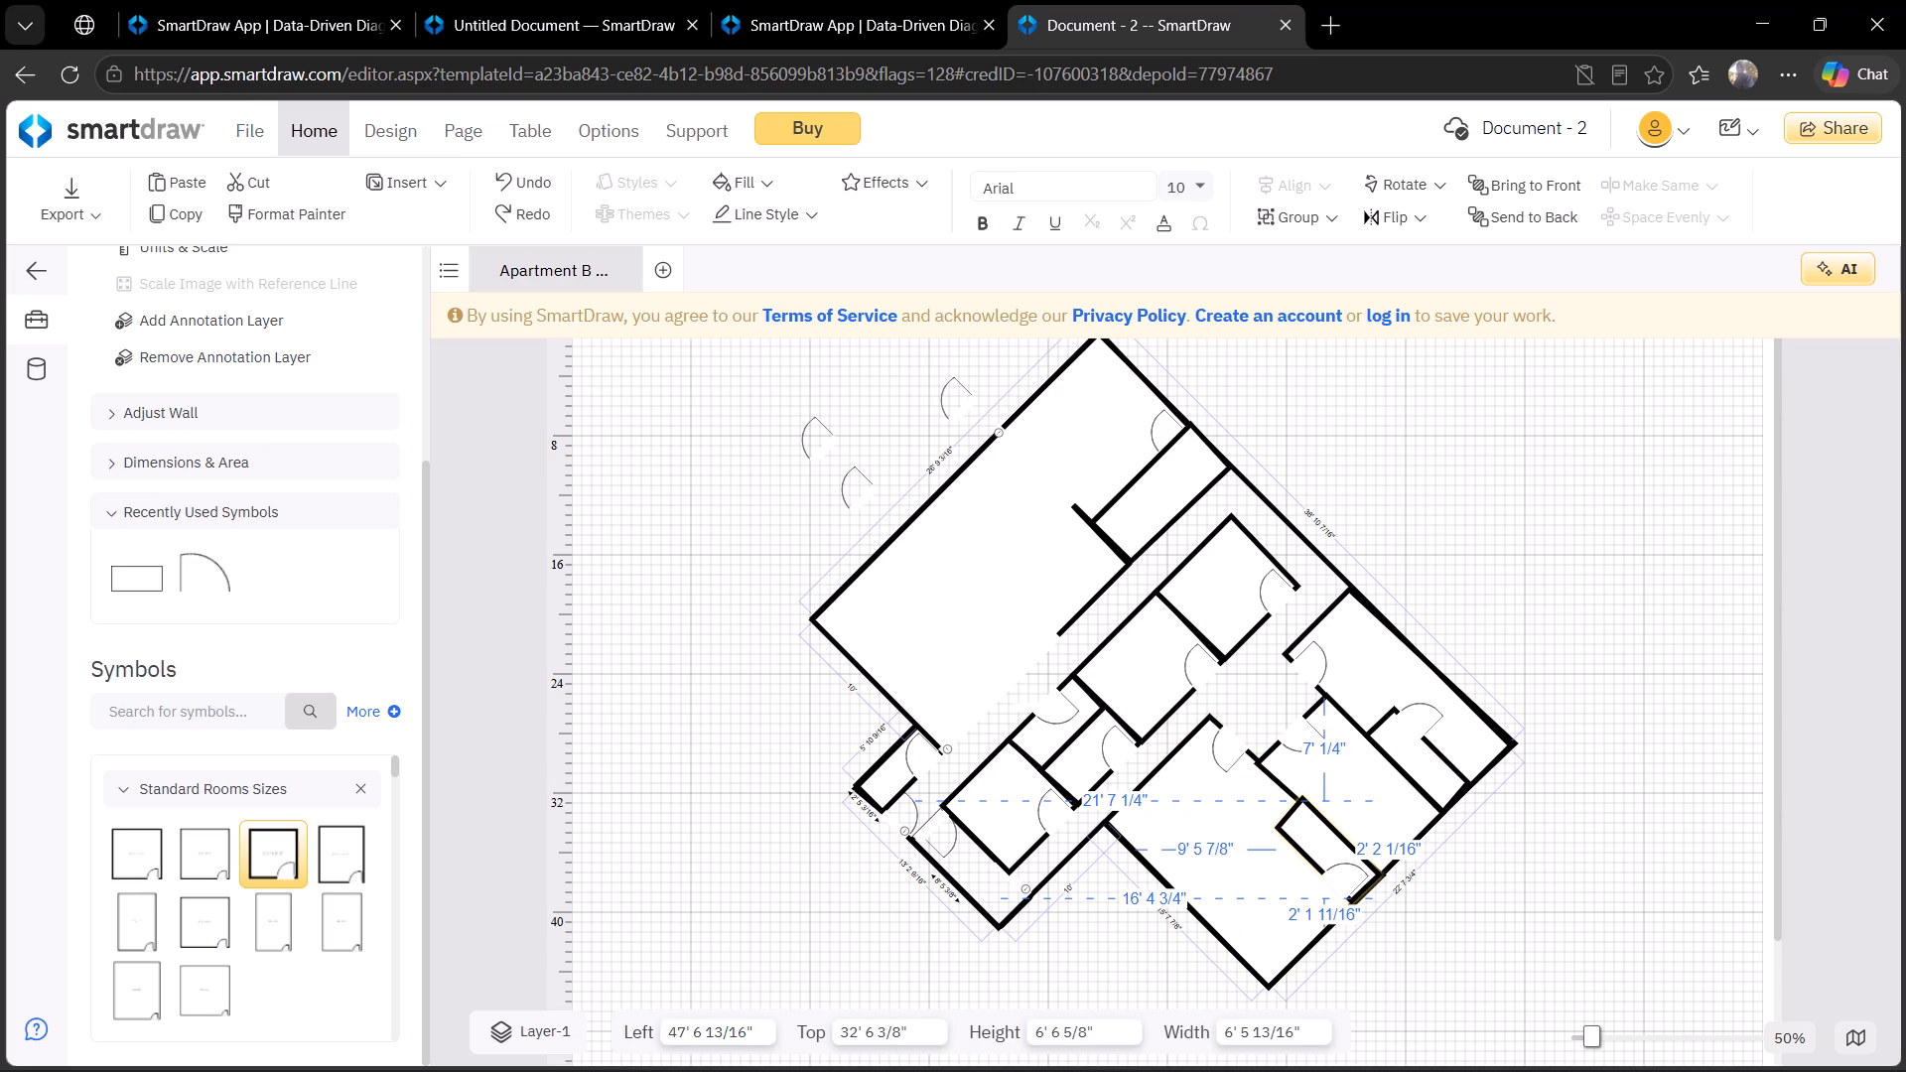
drag(1344, 844, 1344, 847)
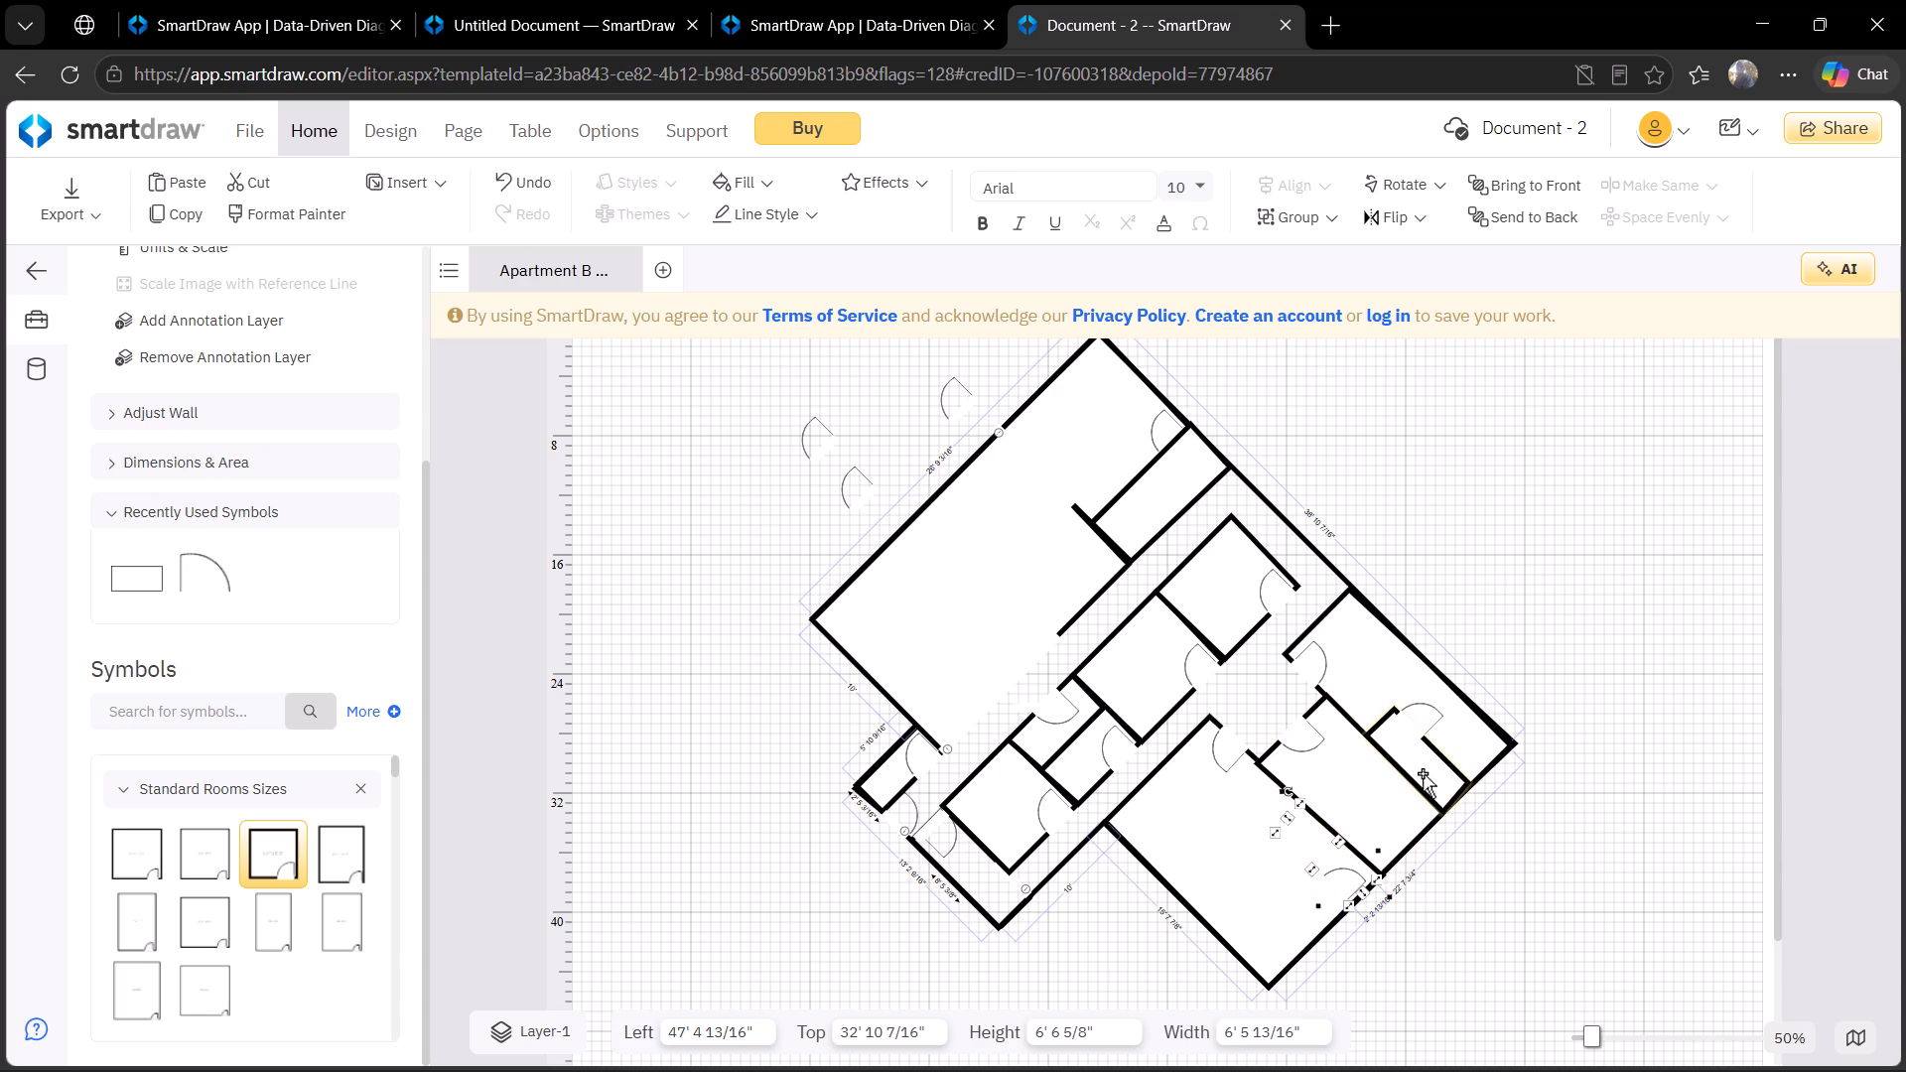
click(1520, 185)
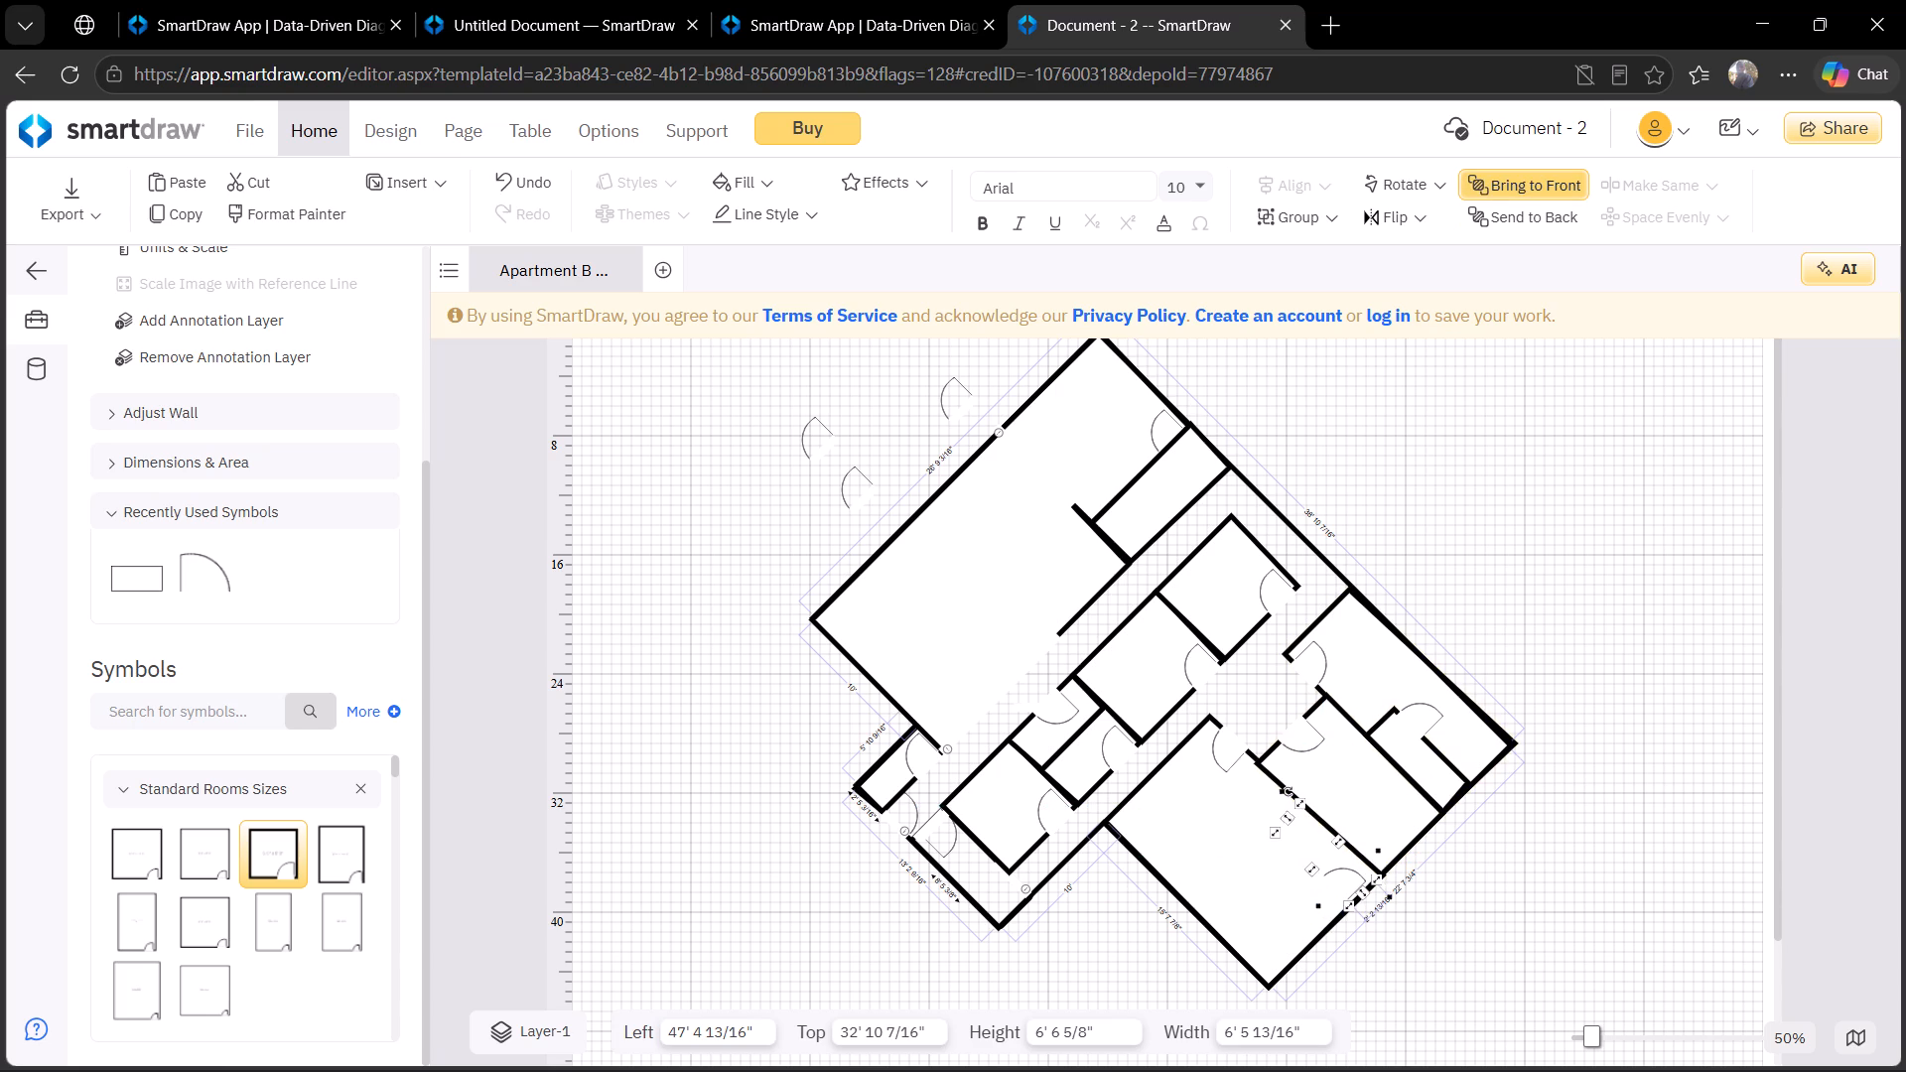
click(1490, 923)
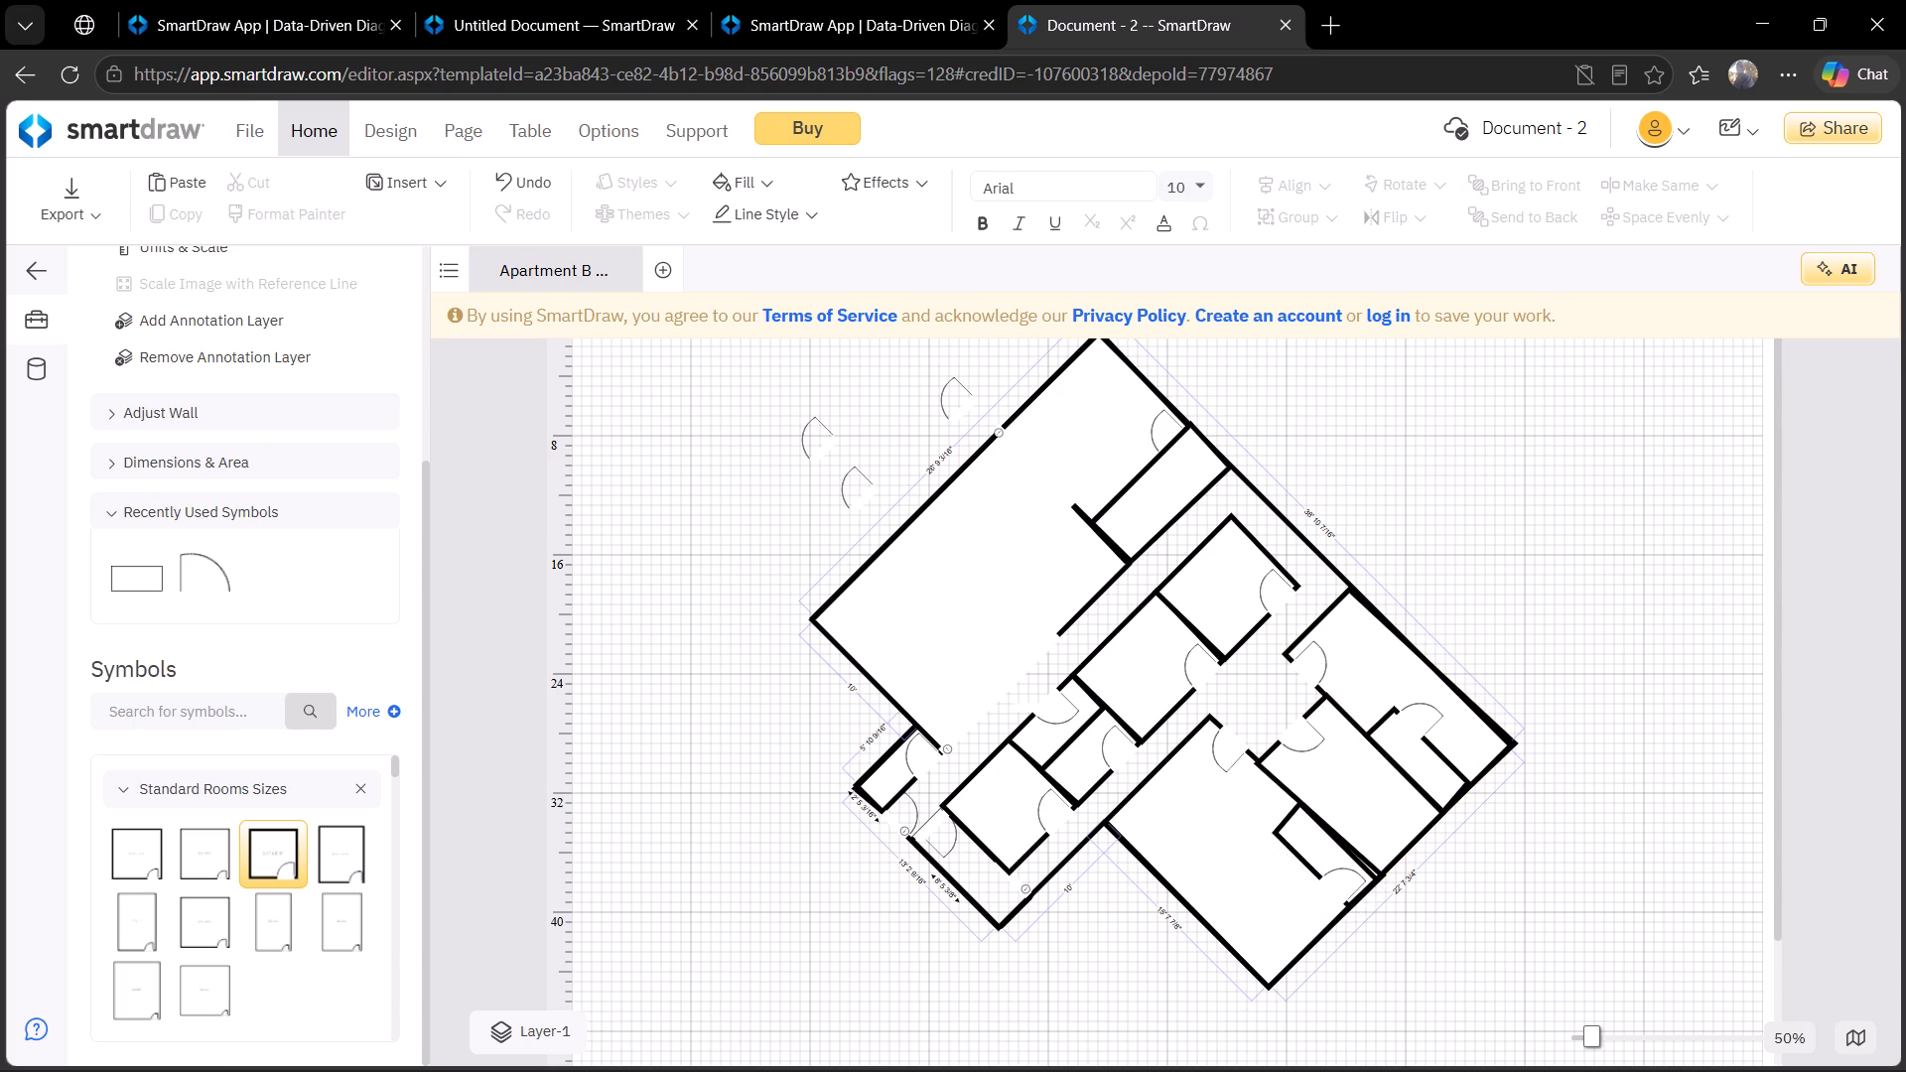
Stretch the southern room closet's eastern corner to meet the room's walls, giving a width of 7' 1 3/16".
click(1373, 883)
drag(1374, 881, 1377, 881)
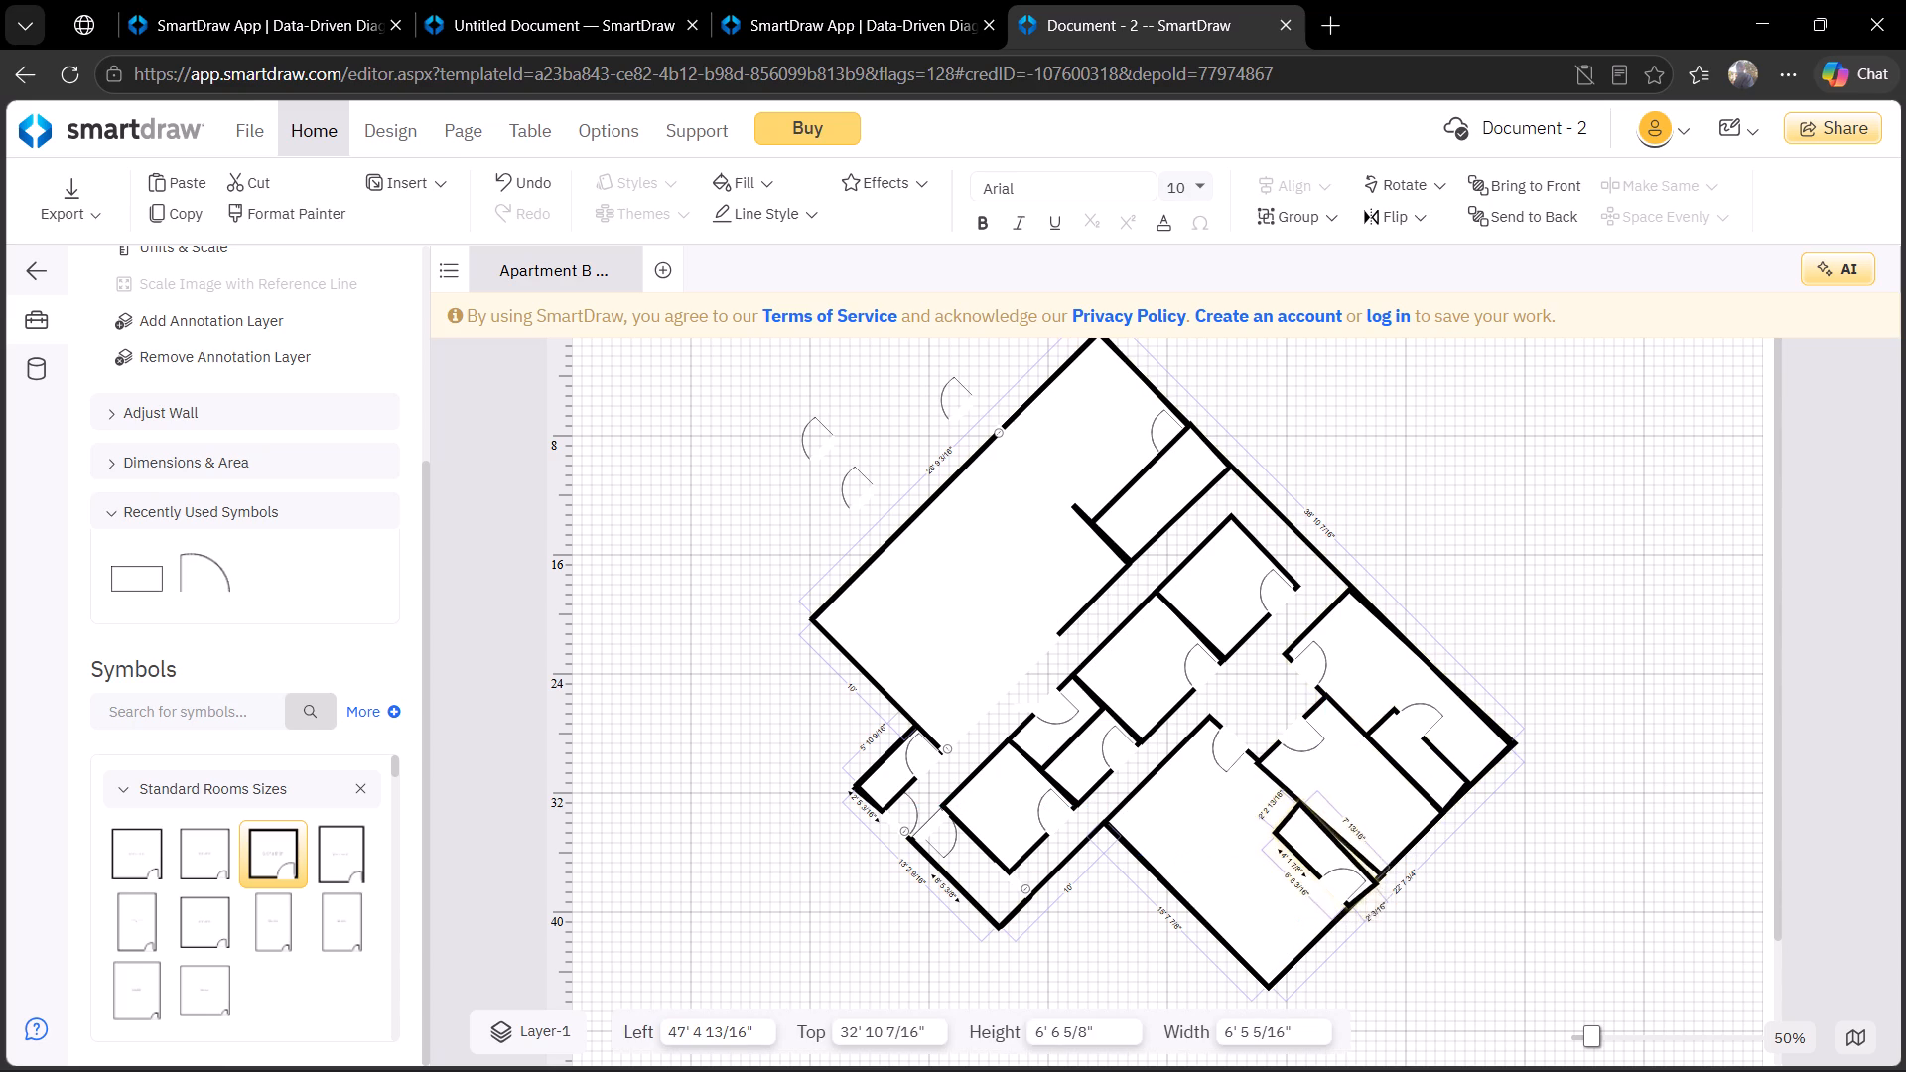
drag(1377, 881, 1376, 866)
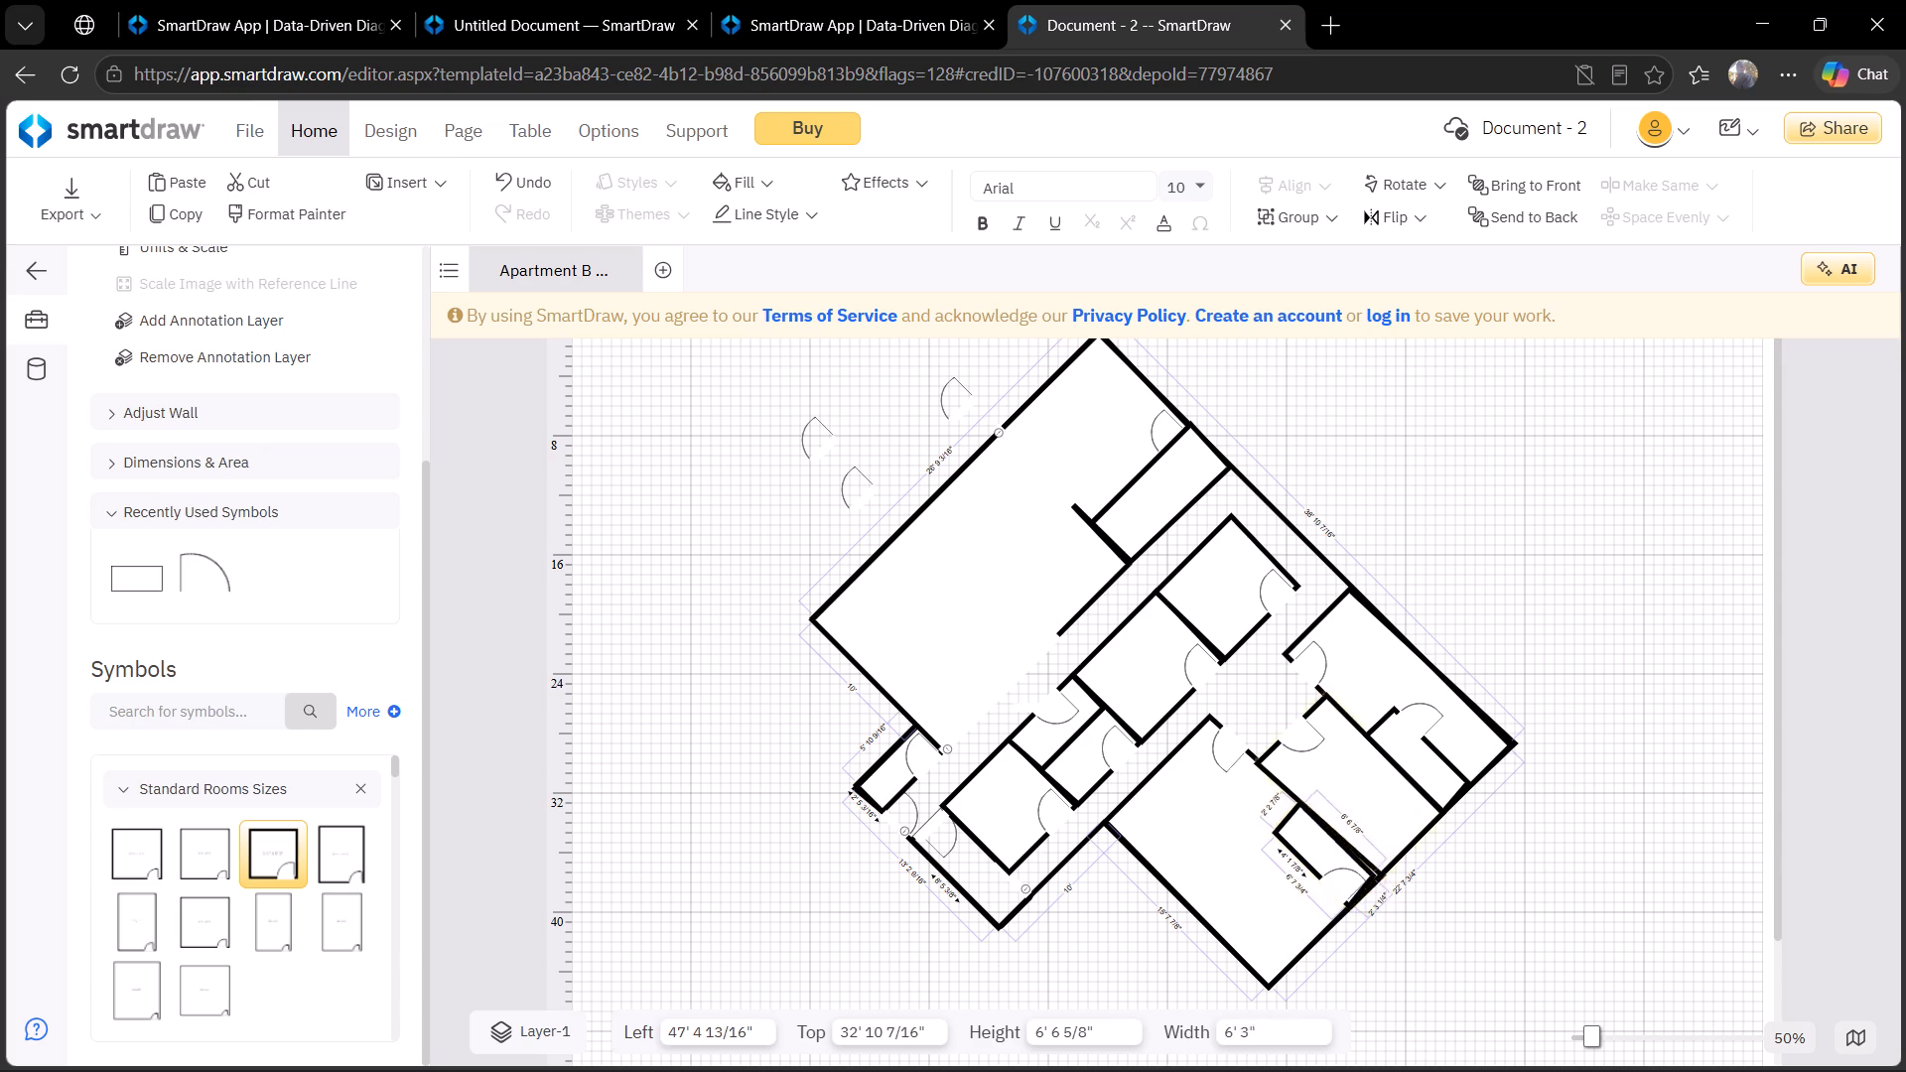
drag(1376, 866, 1384, 873)
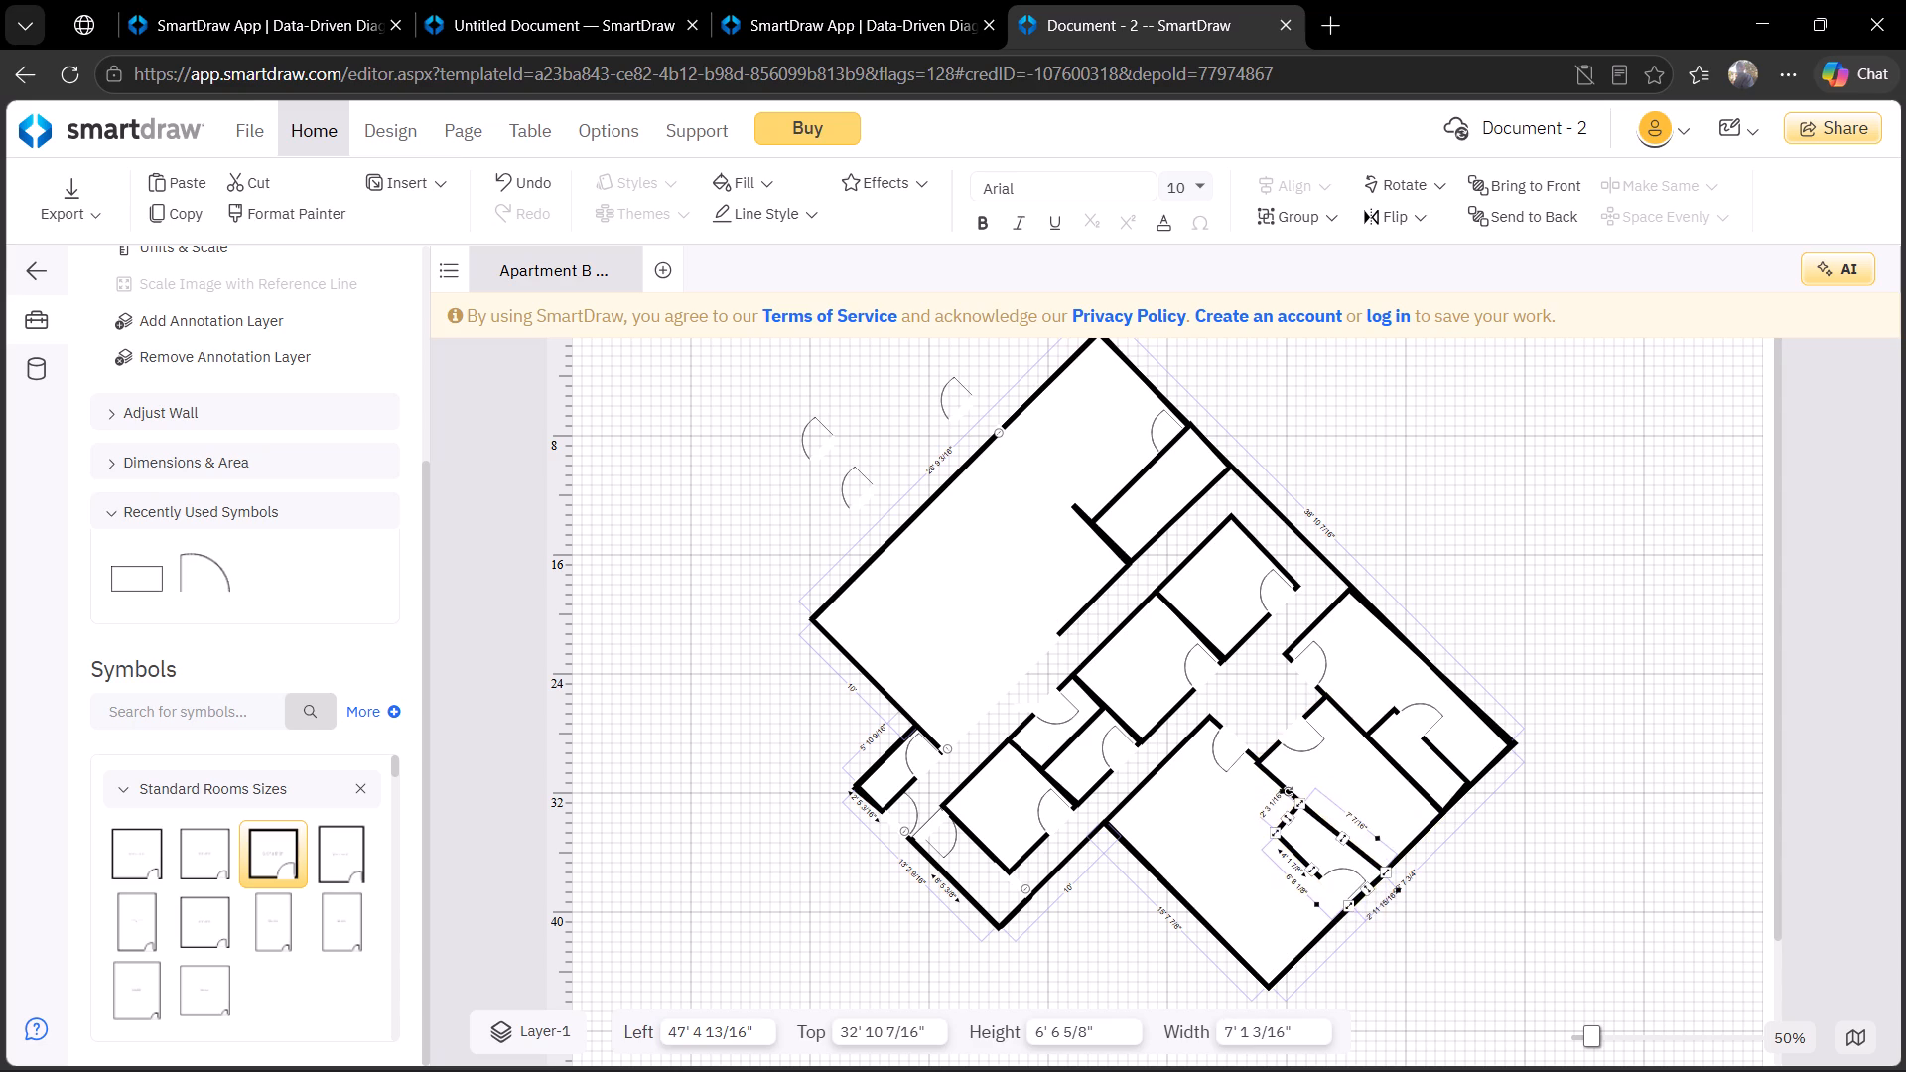
click(1544, 944)
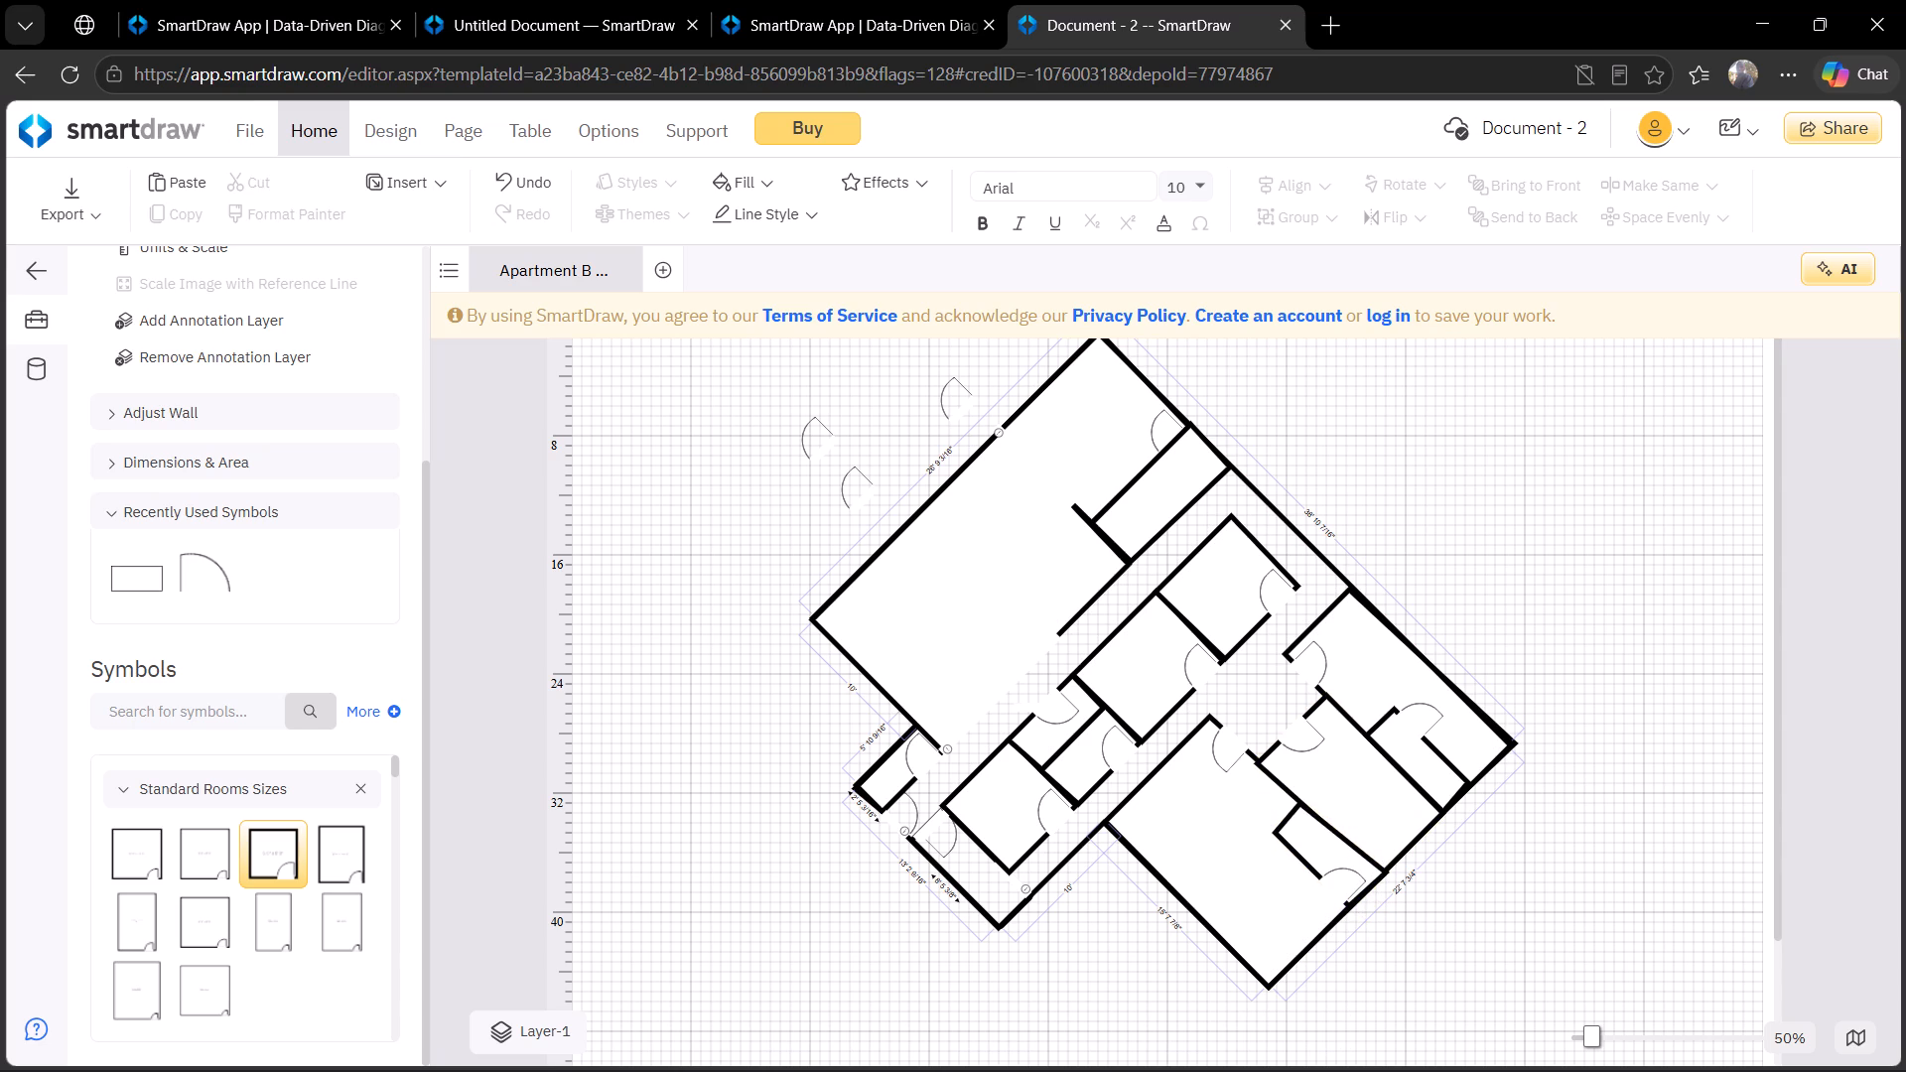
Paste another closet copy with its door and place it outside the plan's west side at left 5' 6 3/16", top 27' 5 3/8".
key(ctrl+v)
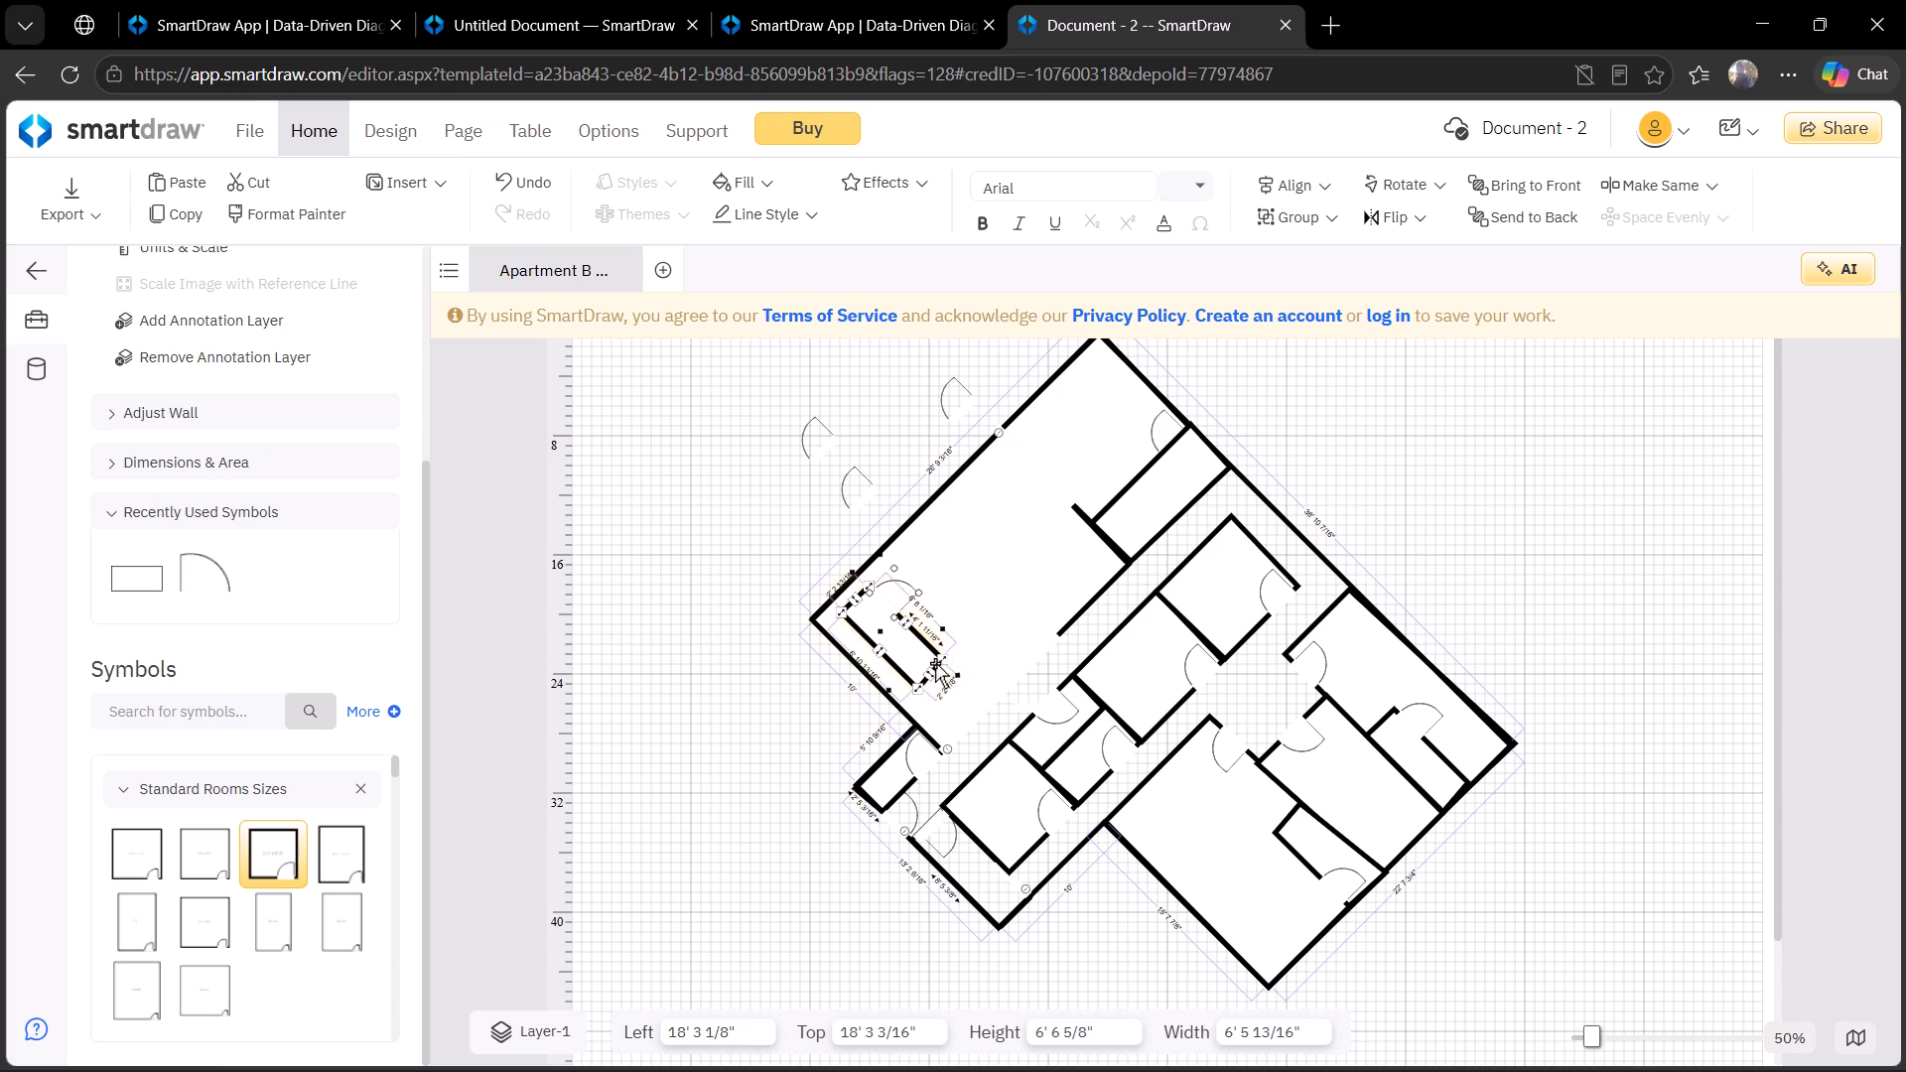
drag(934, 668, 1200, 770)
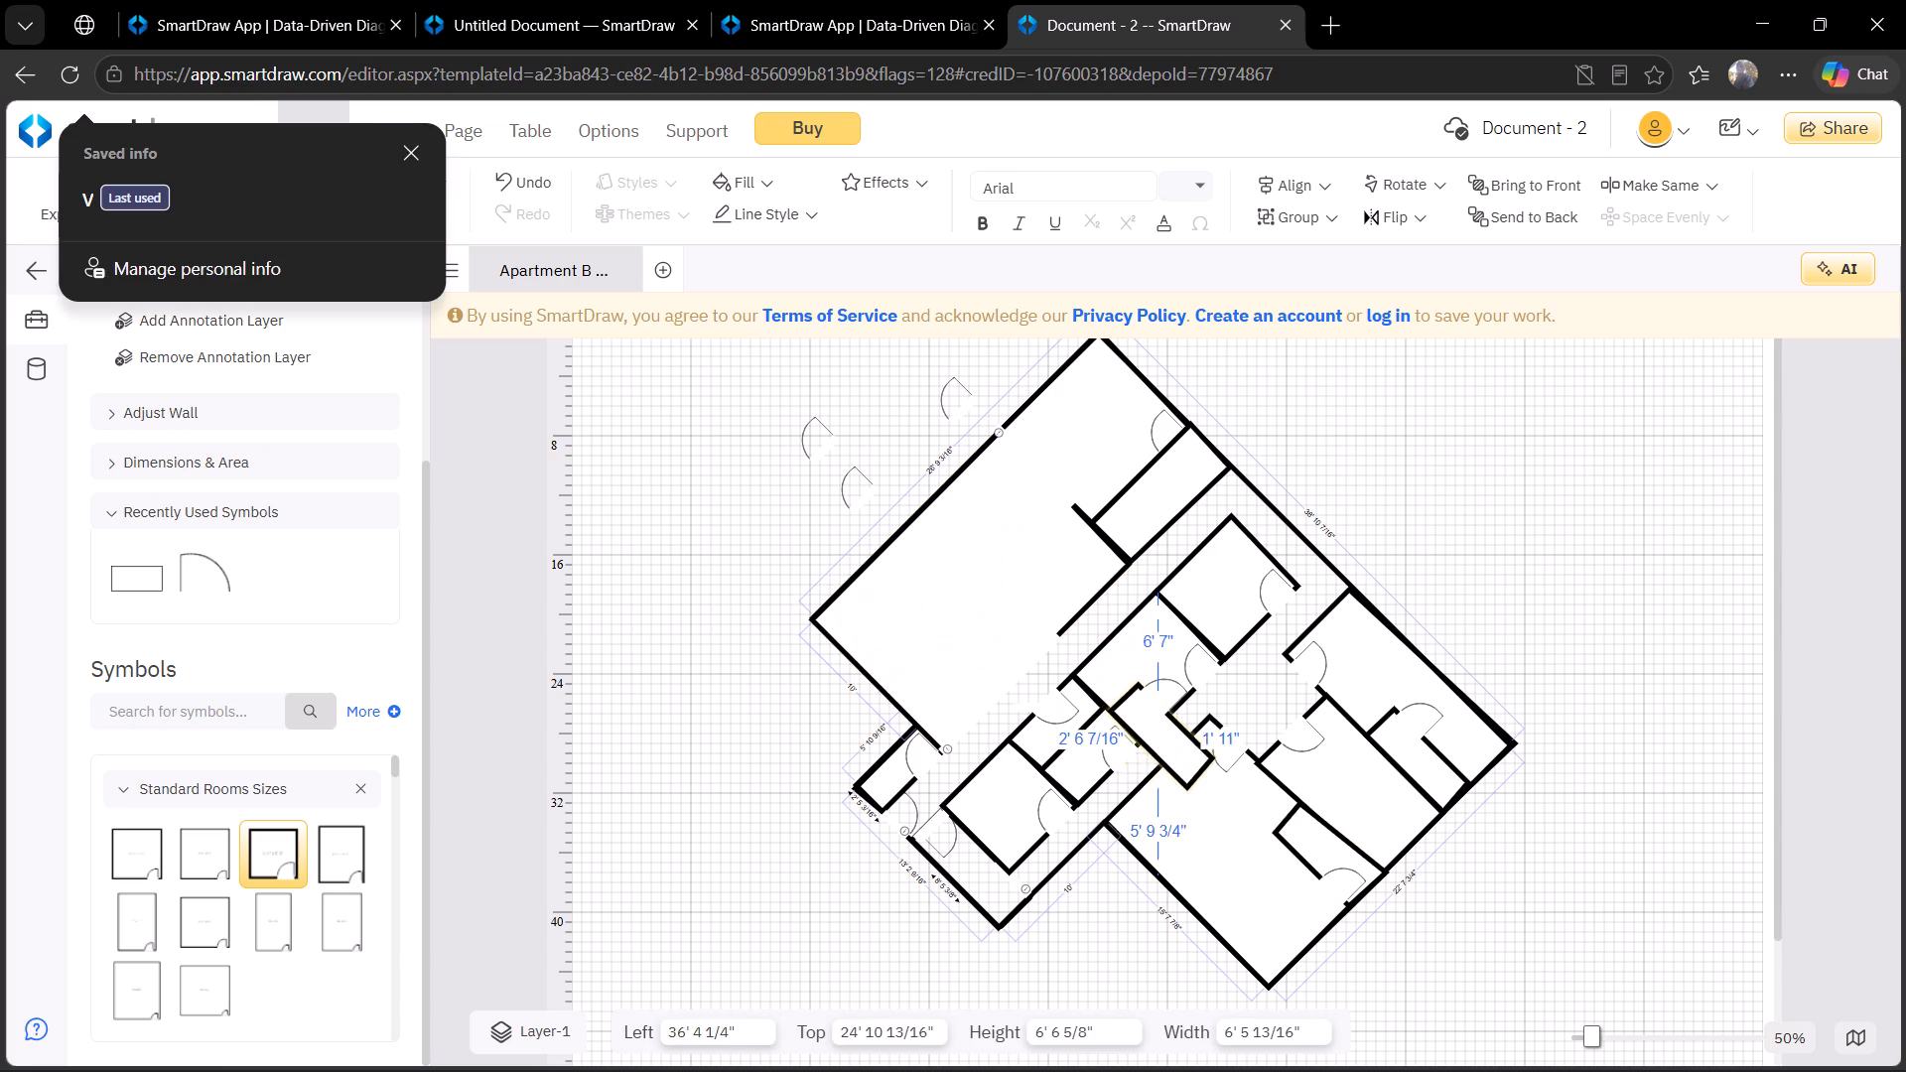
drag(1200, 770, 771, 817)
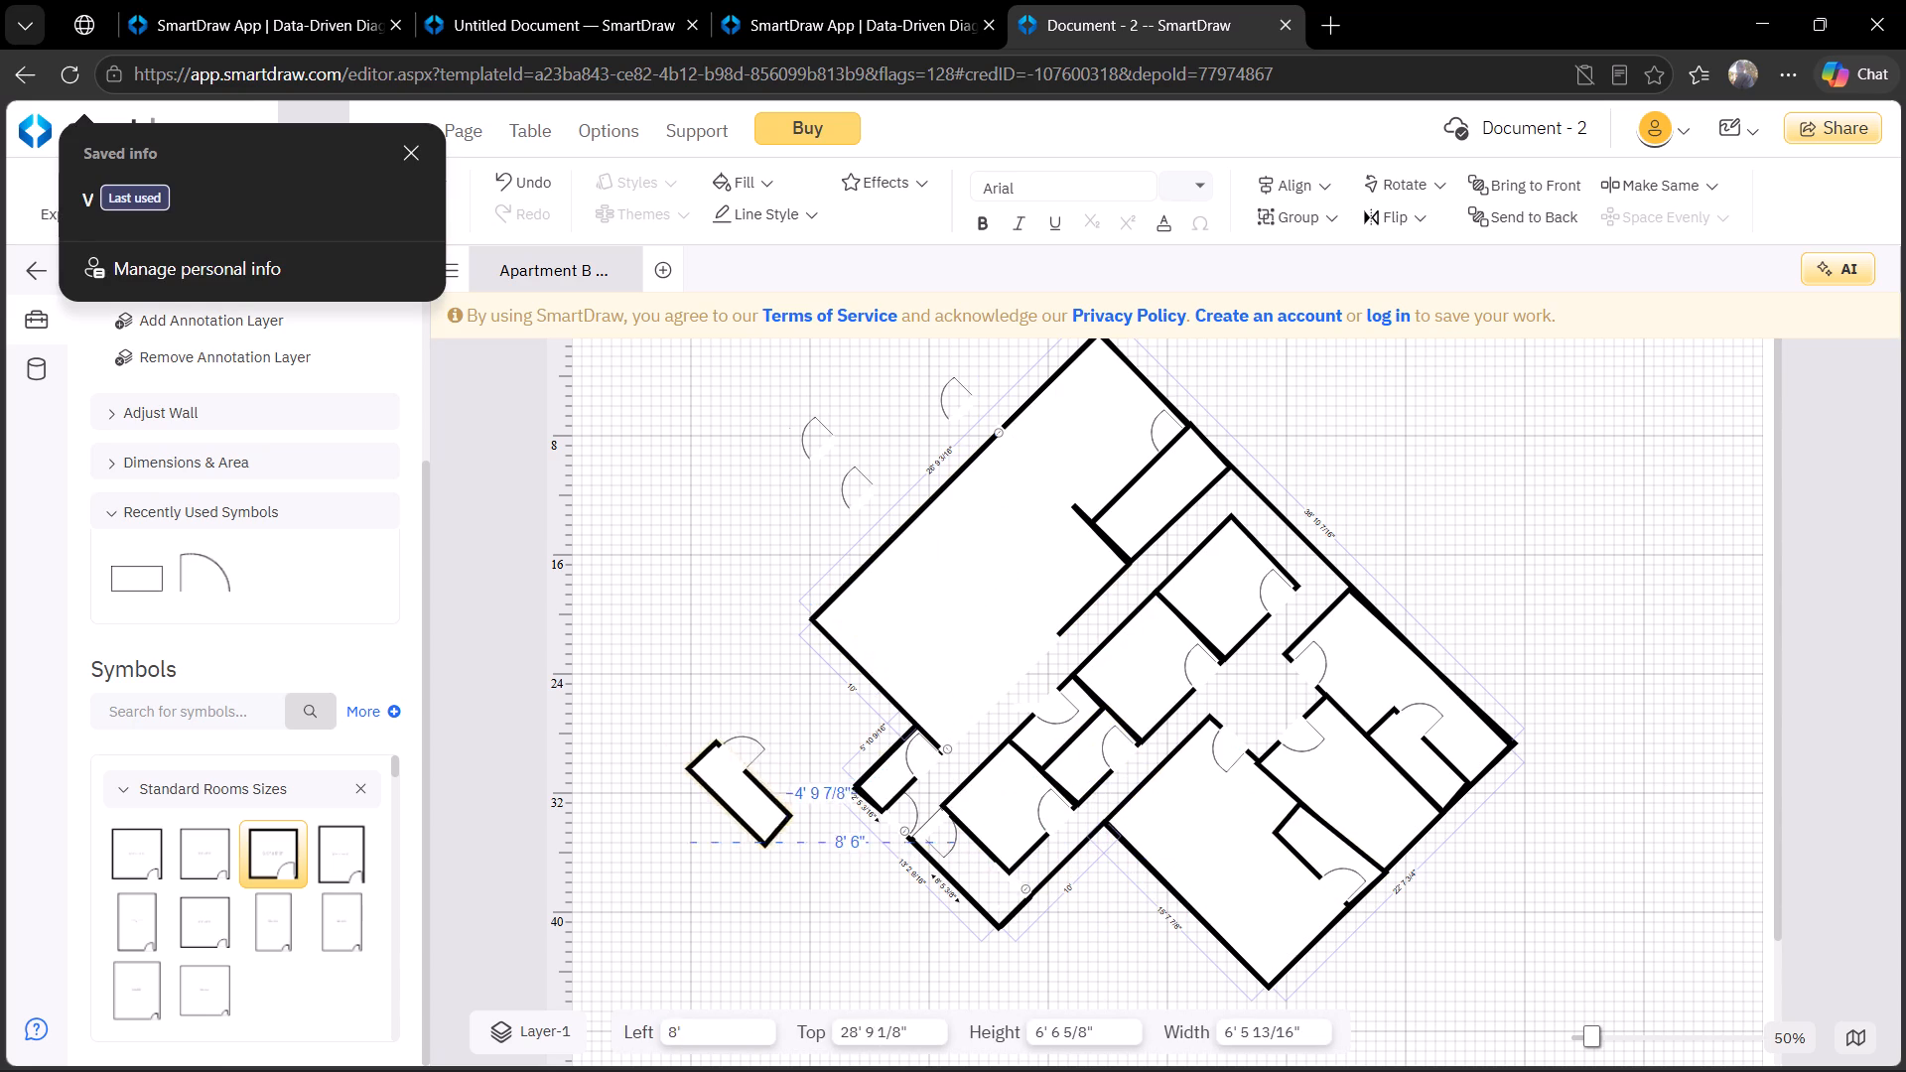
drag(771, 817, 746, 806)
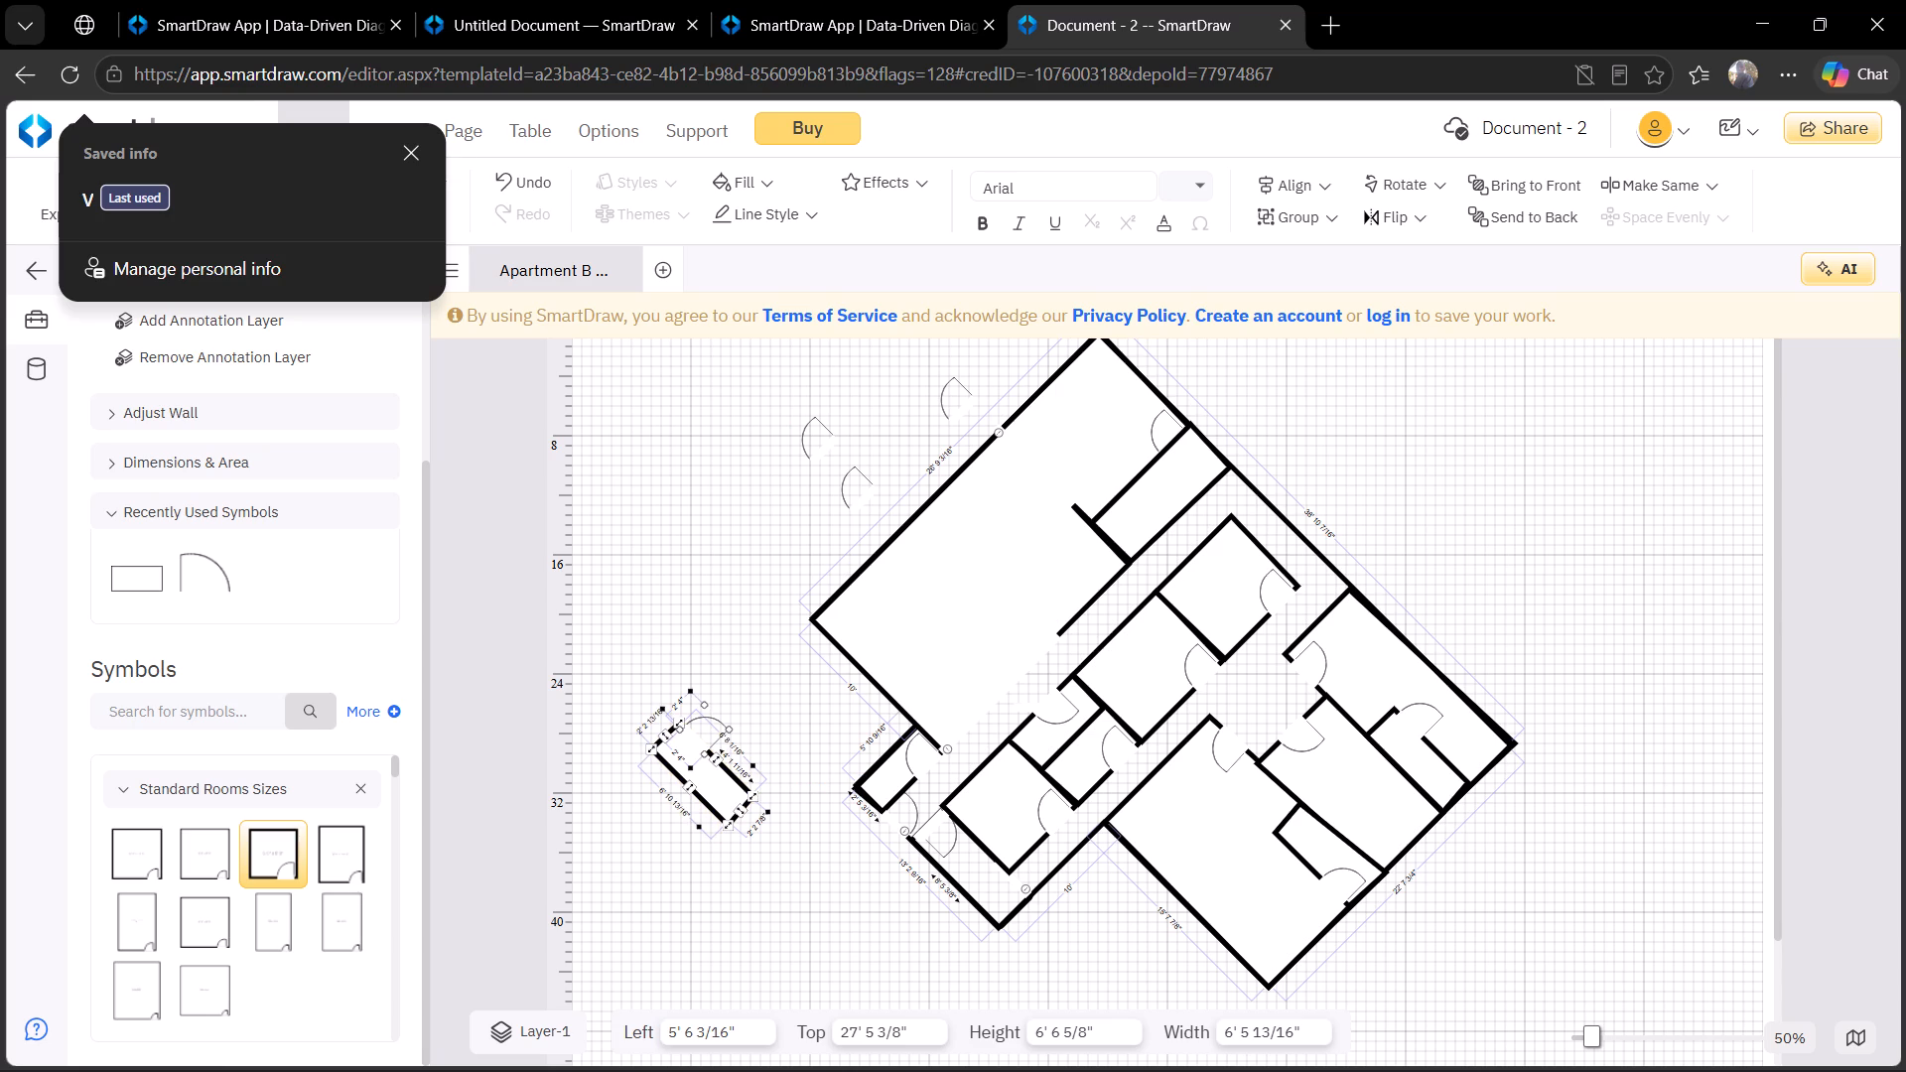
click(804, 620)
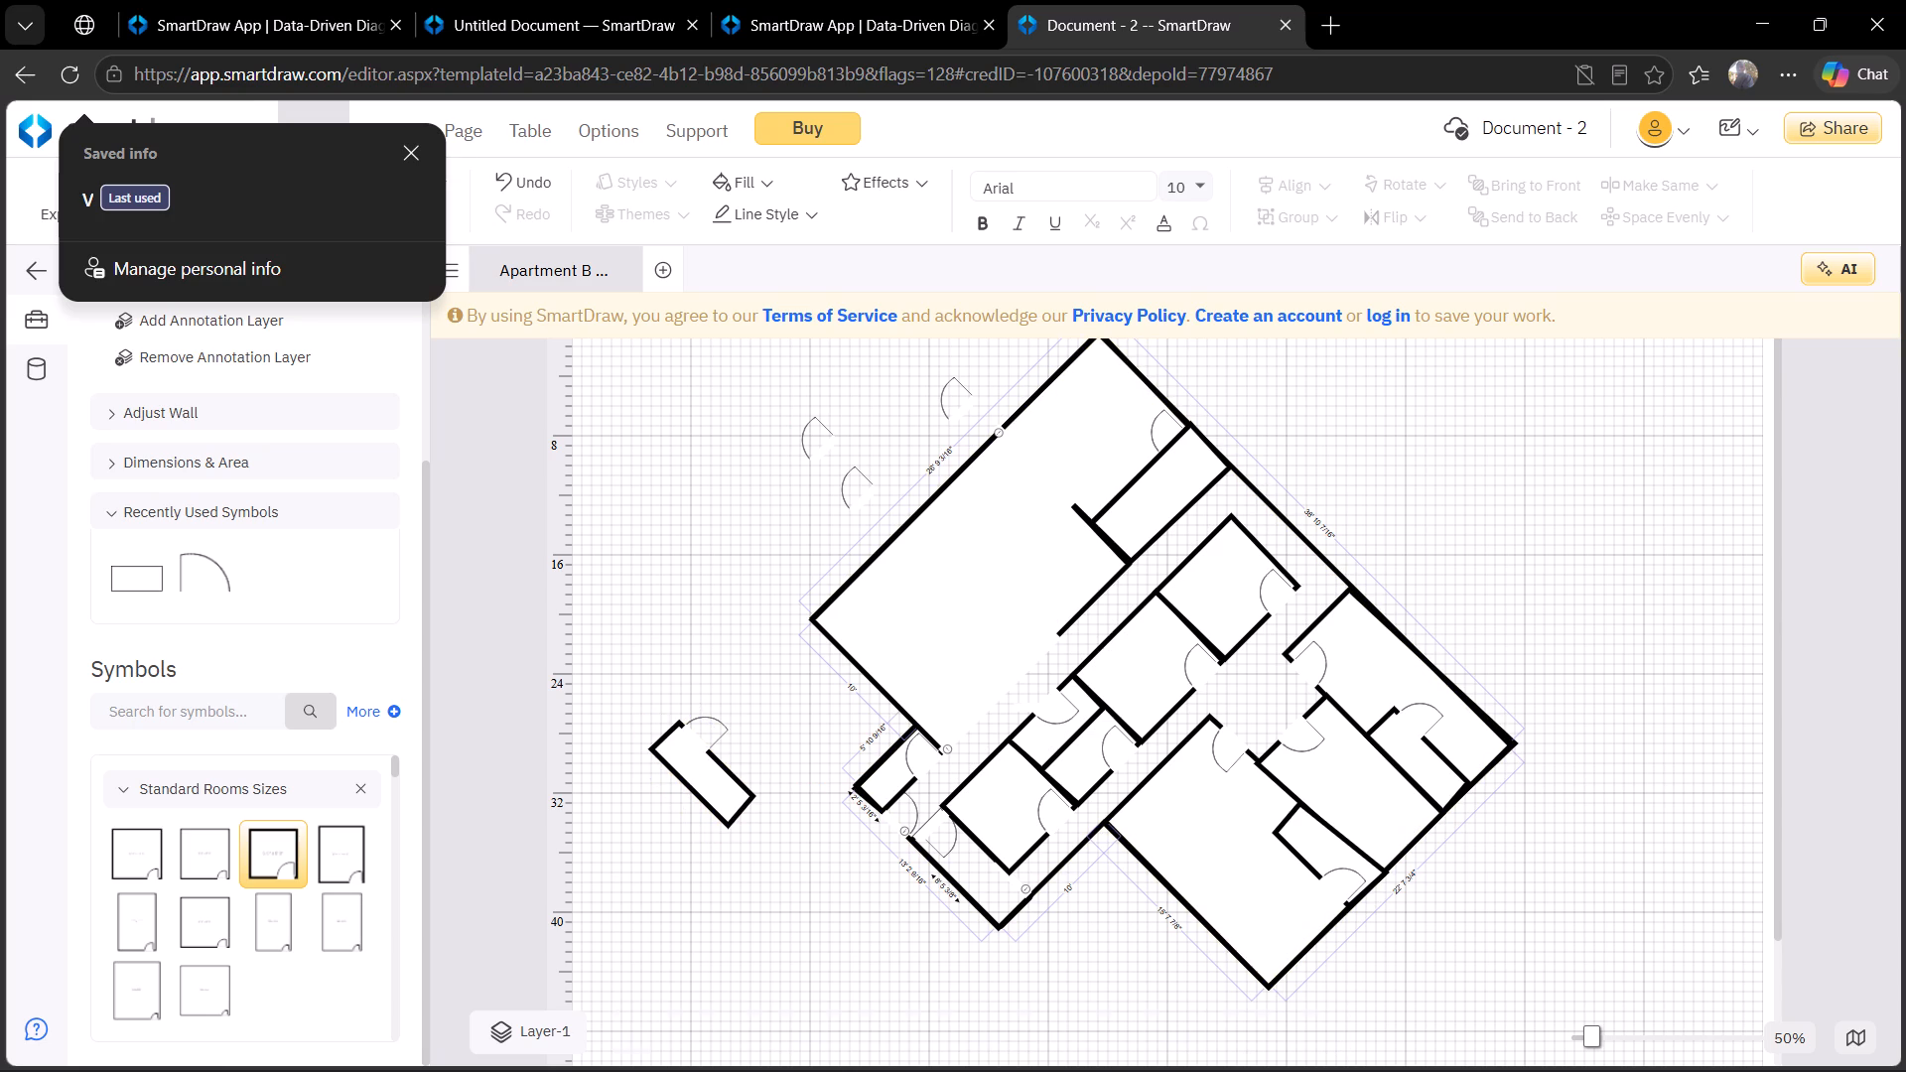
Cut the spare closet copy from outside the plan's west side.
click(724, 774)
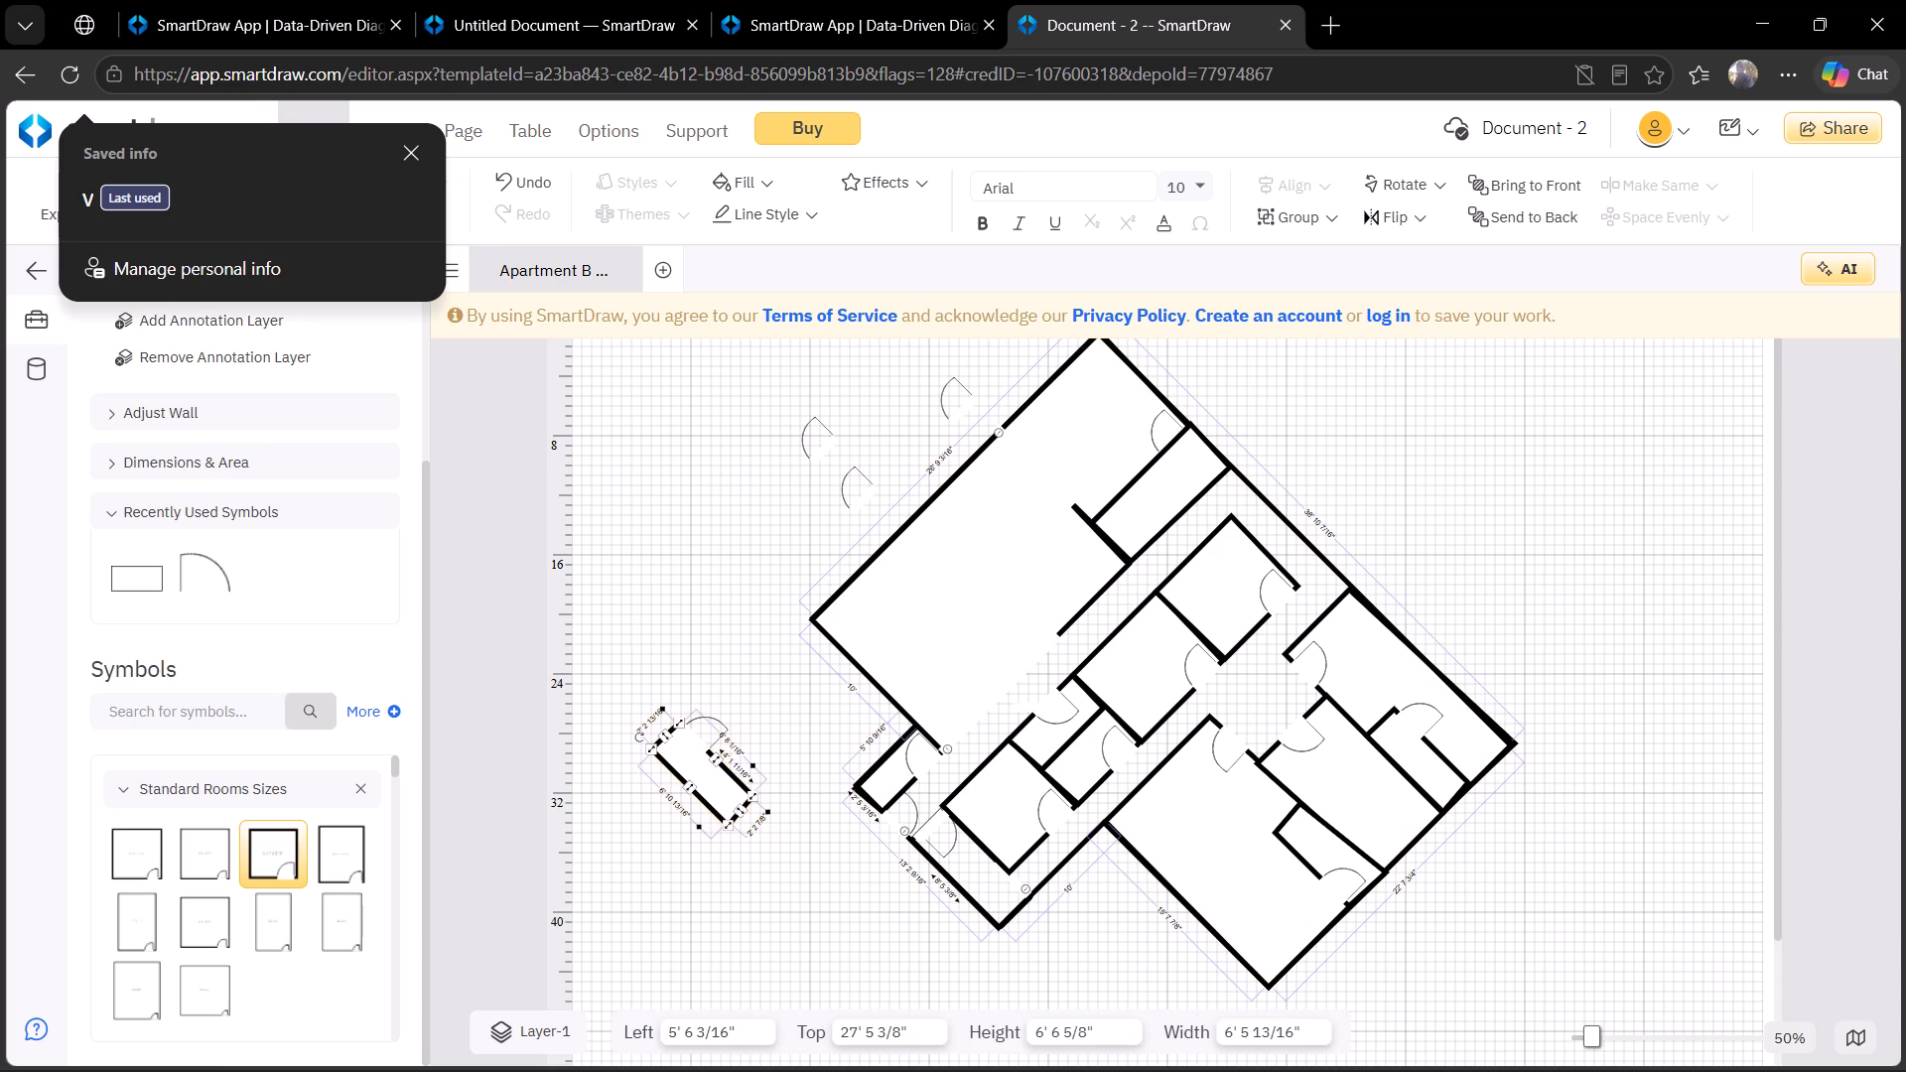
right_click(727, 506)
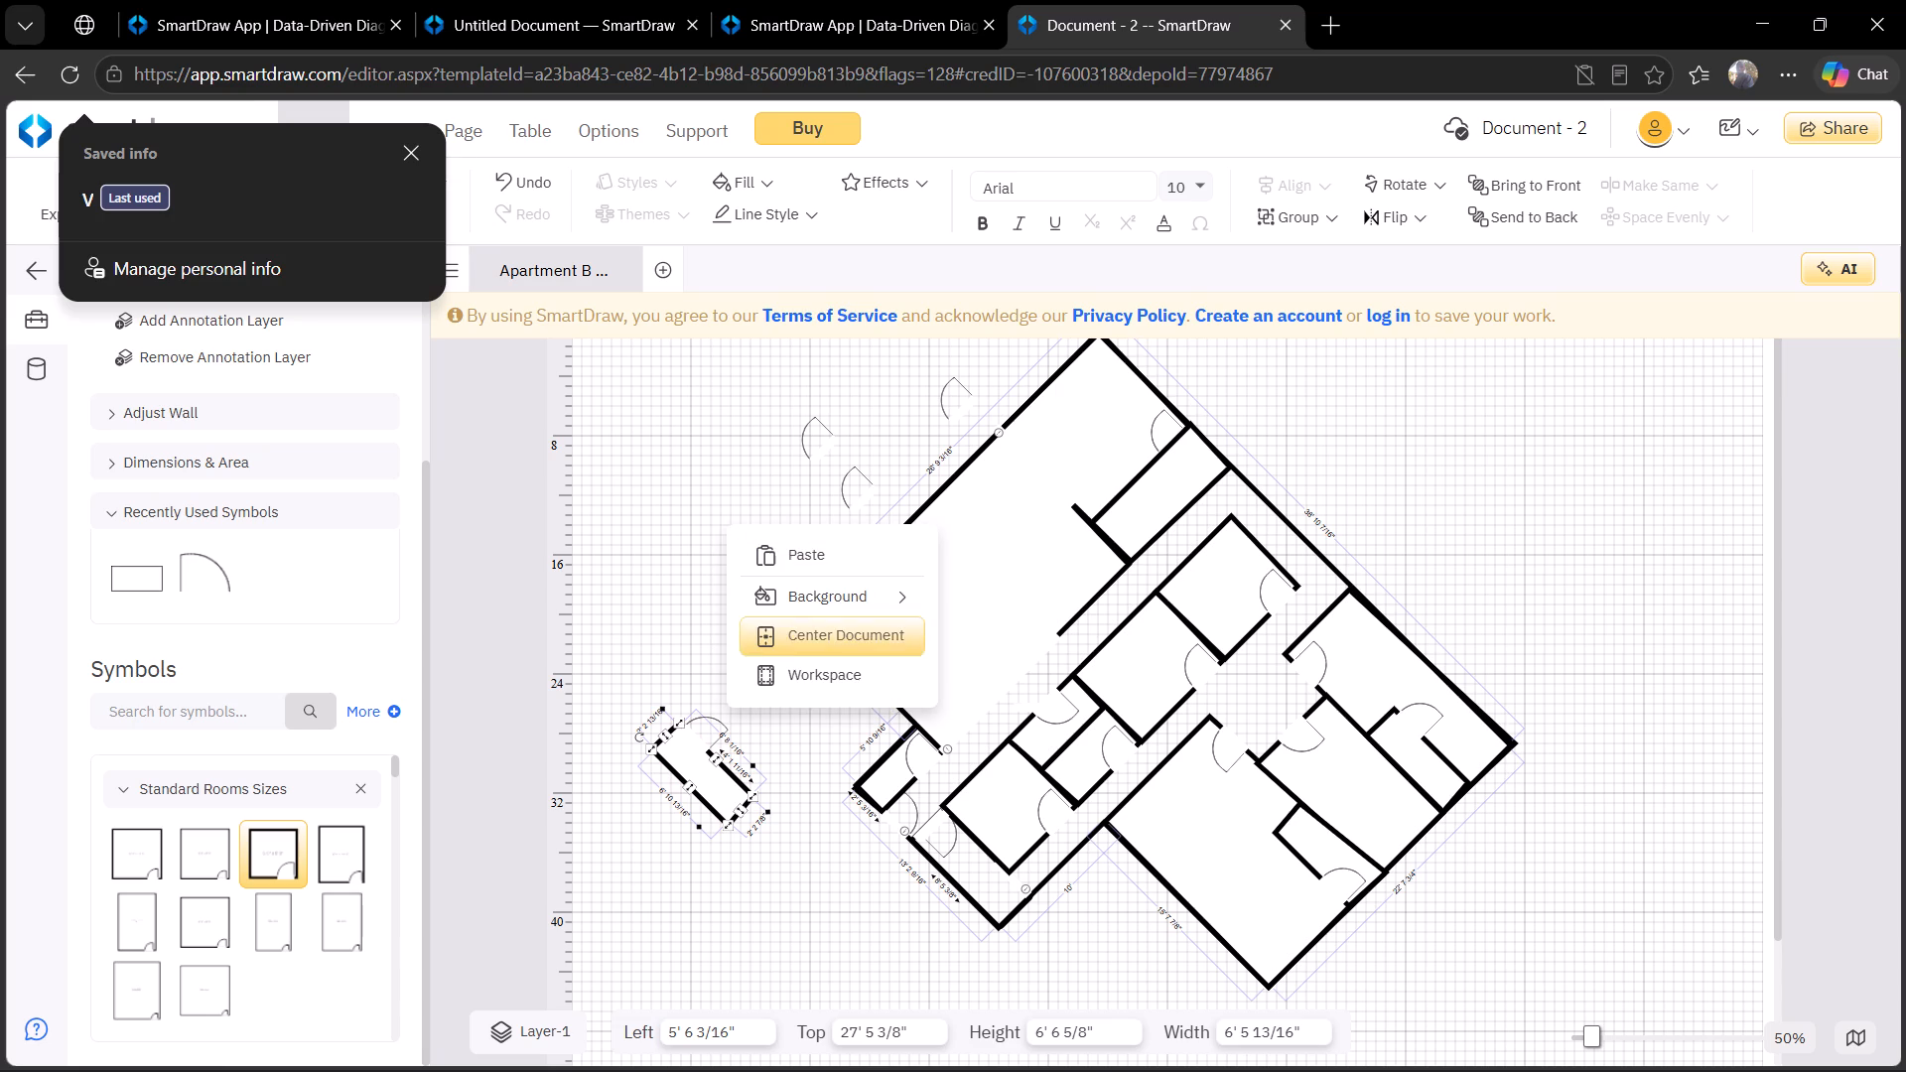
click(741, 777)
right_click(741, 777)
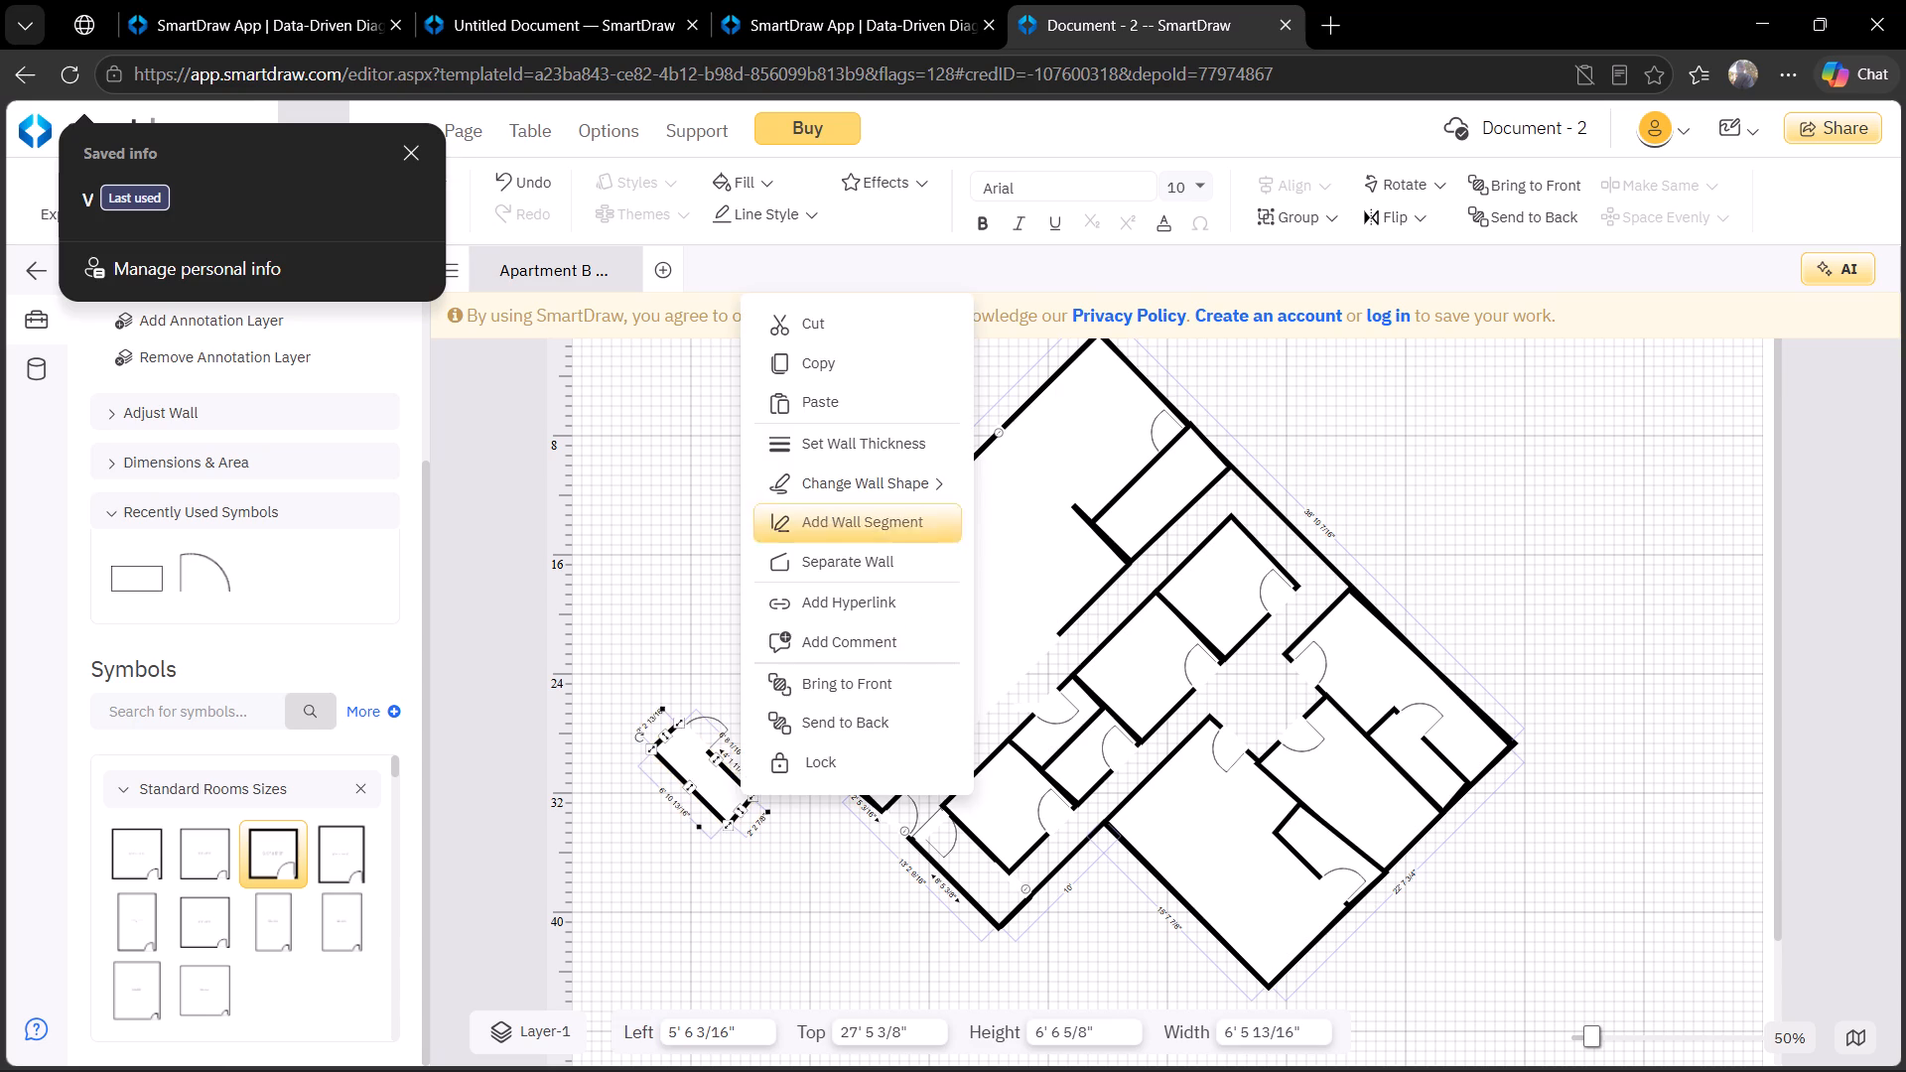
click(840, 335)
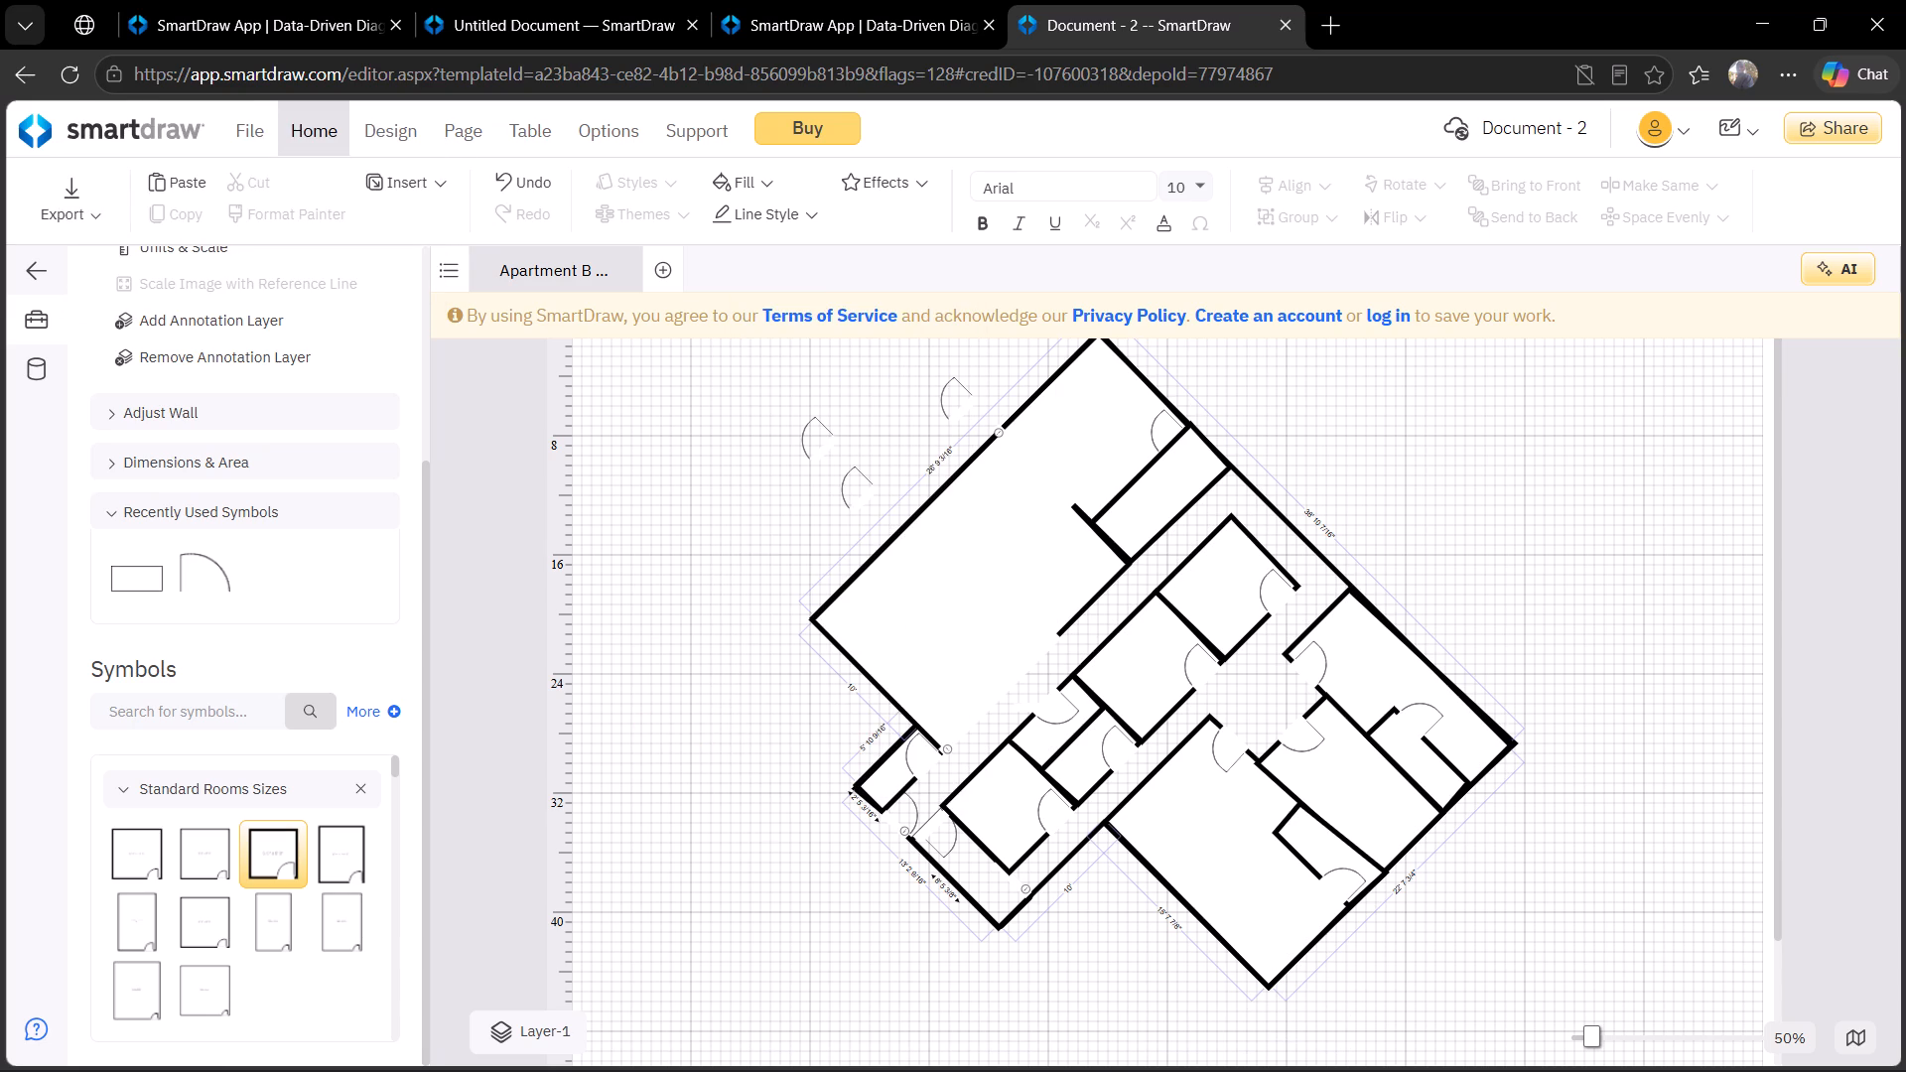
Insert a Garden Window into the large room's northwest outer wall near its western corner, at left 17' 1 13/16", top 15' 8 5/16".
drag(392, 768, 392, 794)
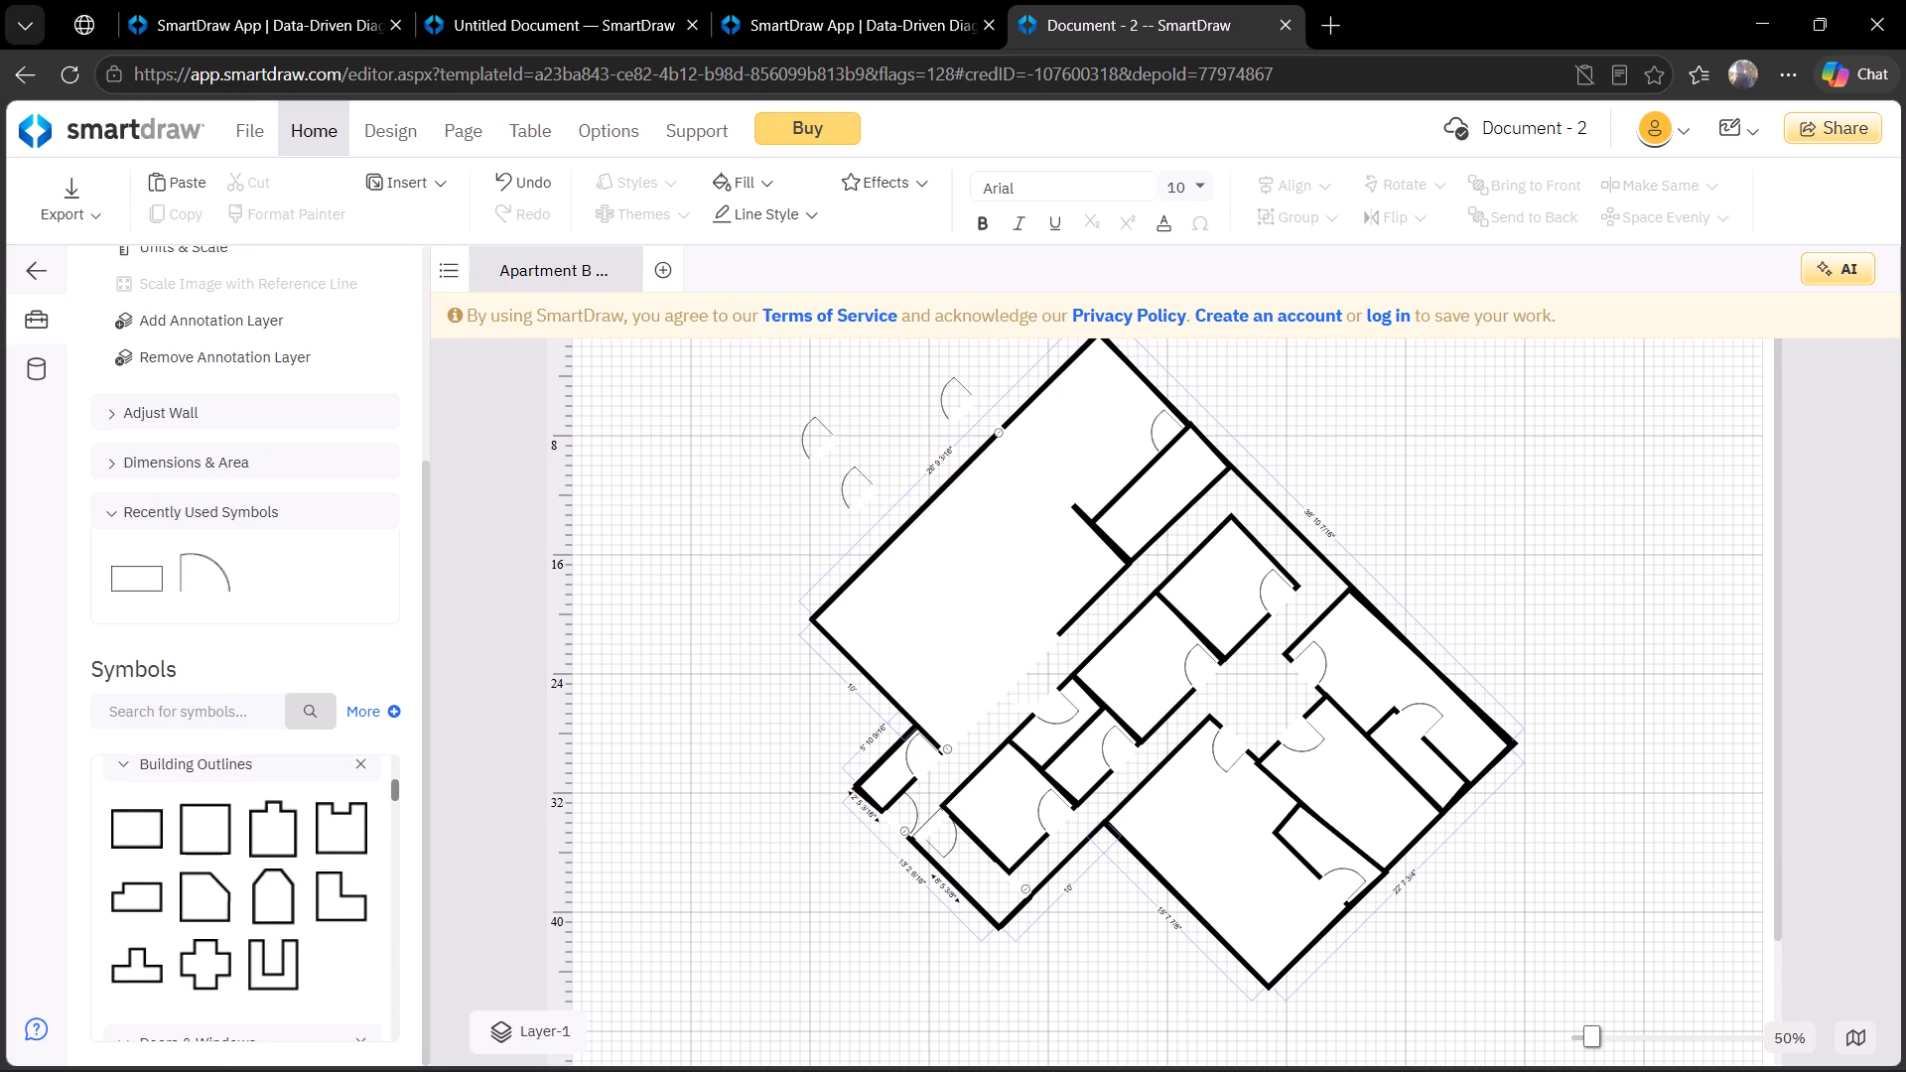
drag(392, 794, 398, 839)
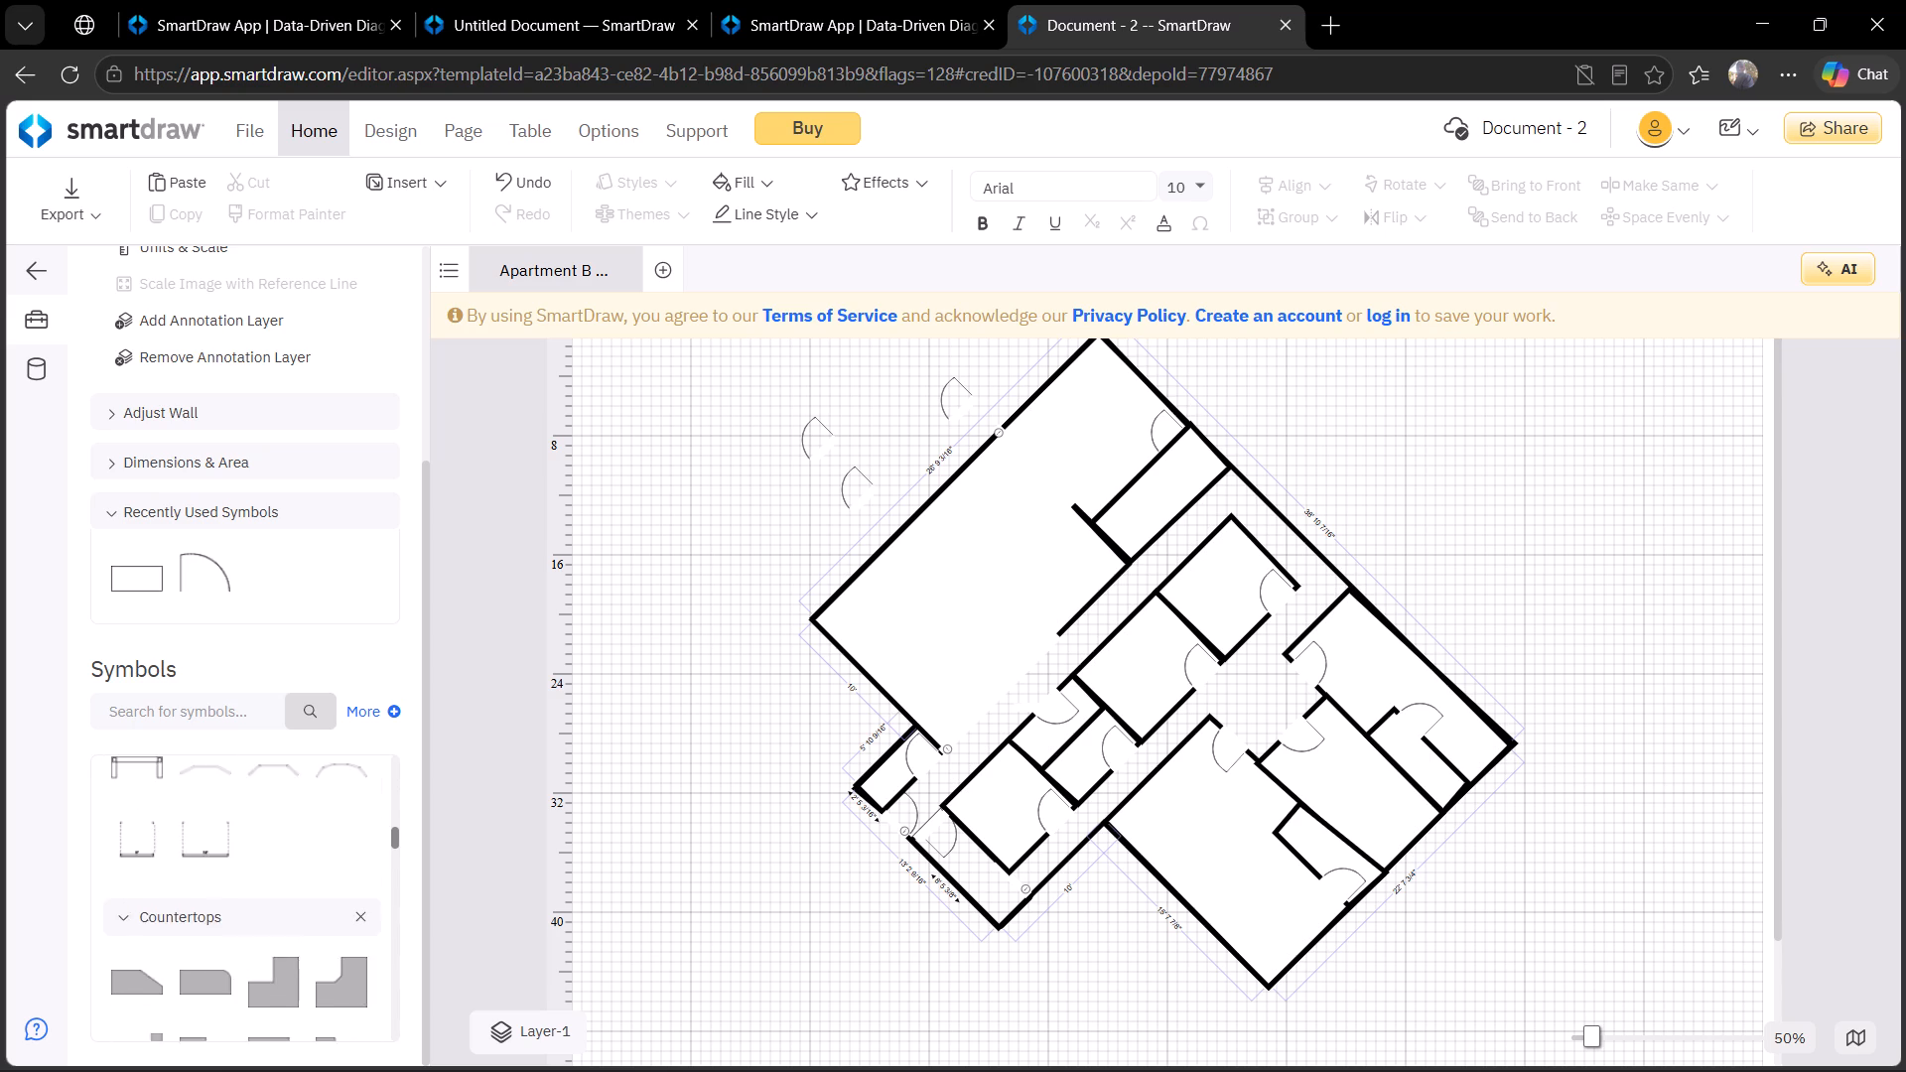
drag(398, 839, 396, 832)
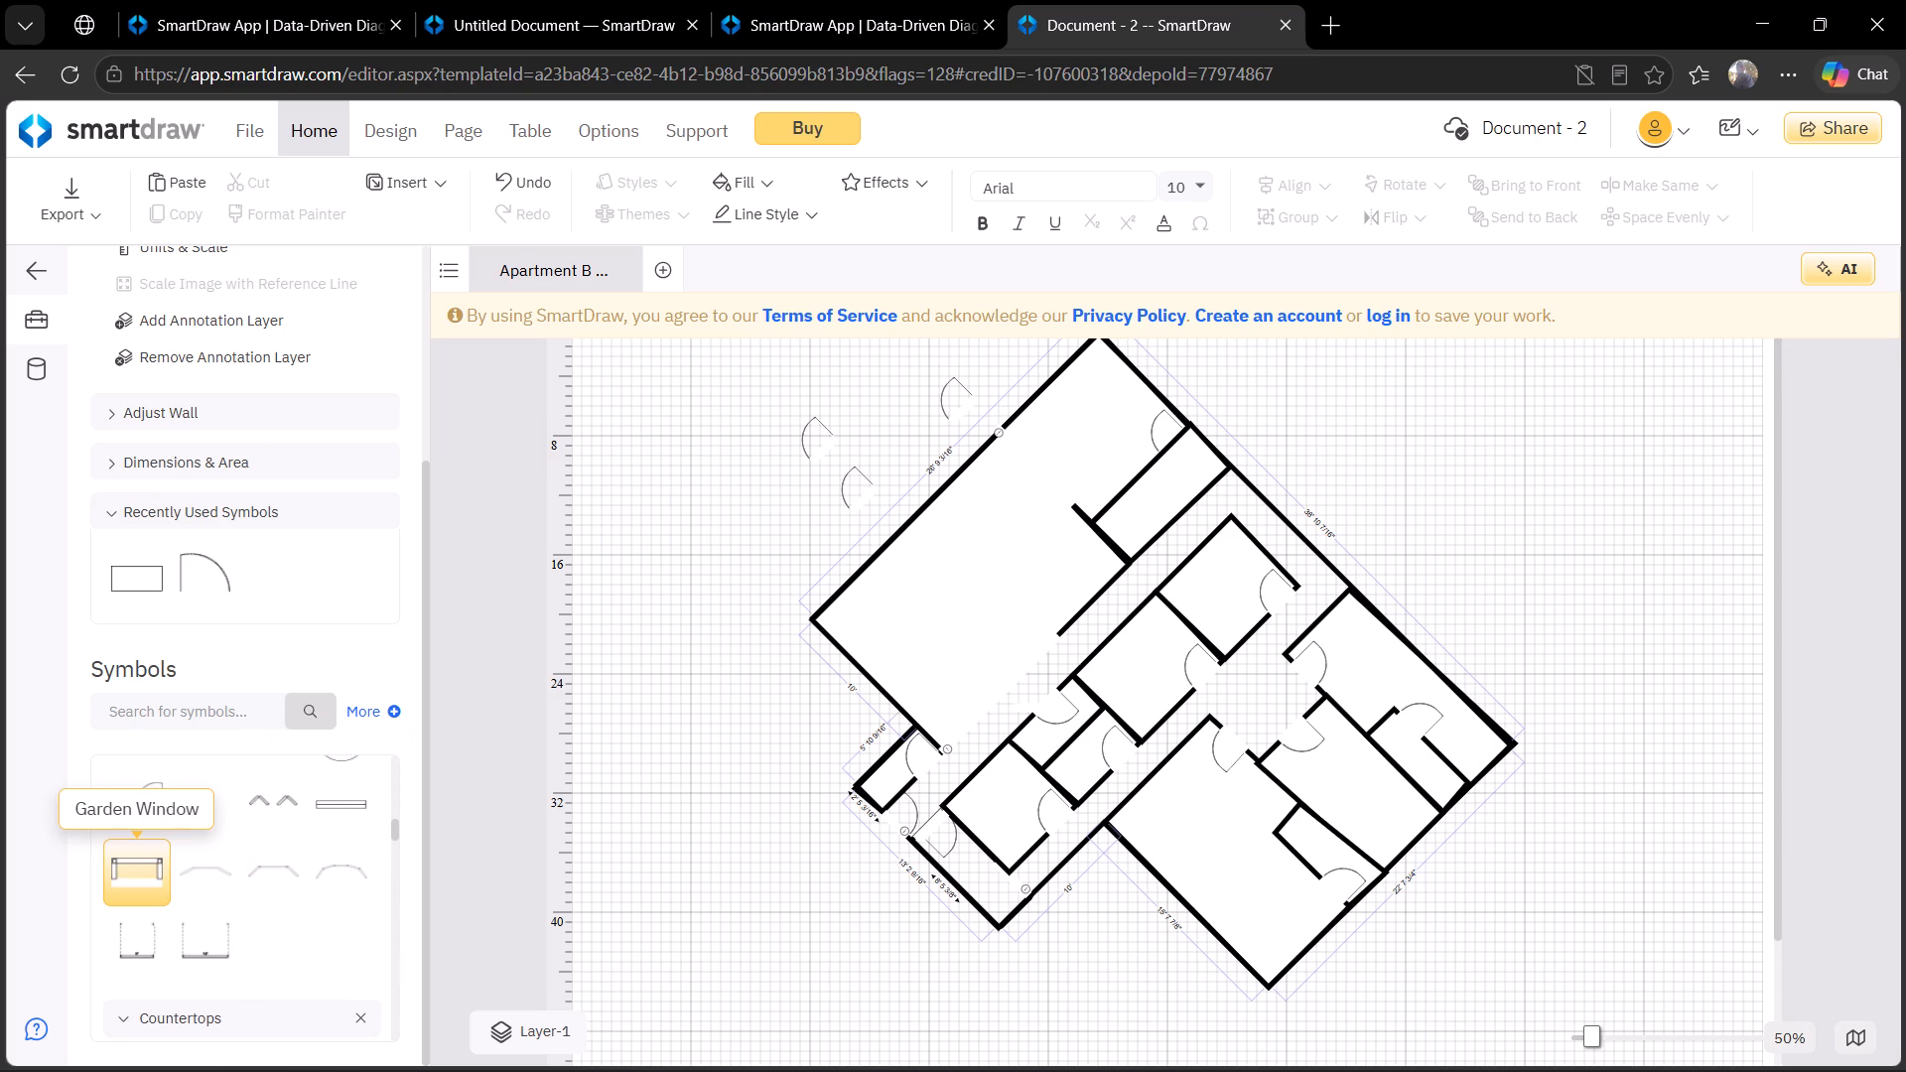
click(143, 843)
drag(143, 843, 712, 783)
drag(712, 783, 867, 565)
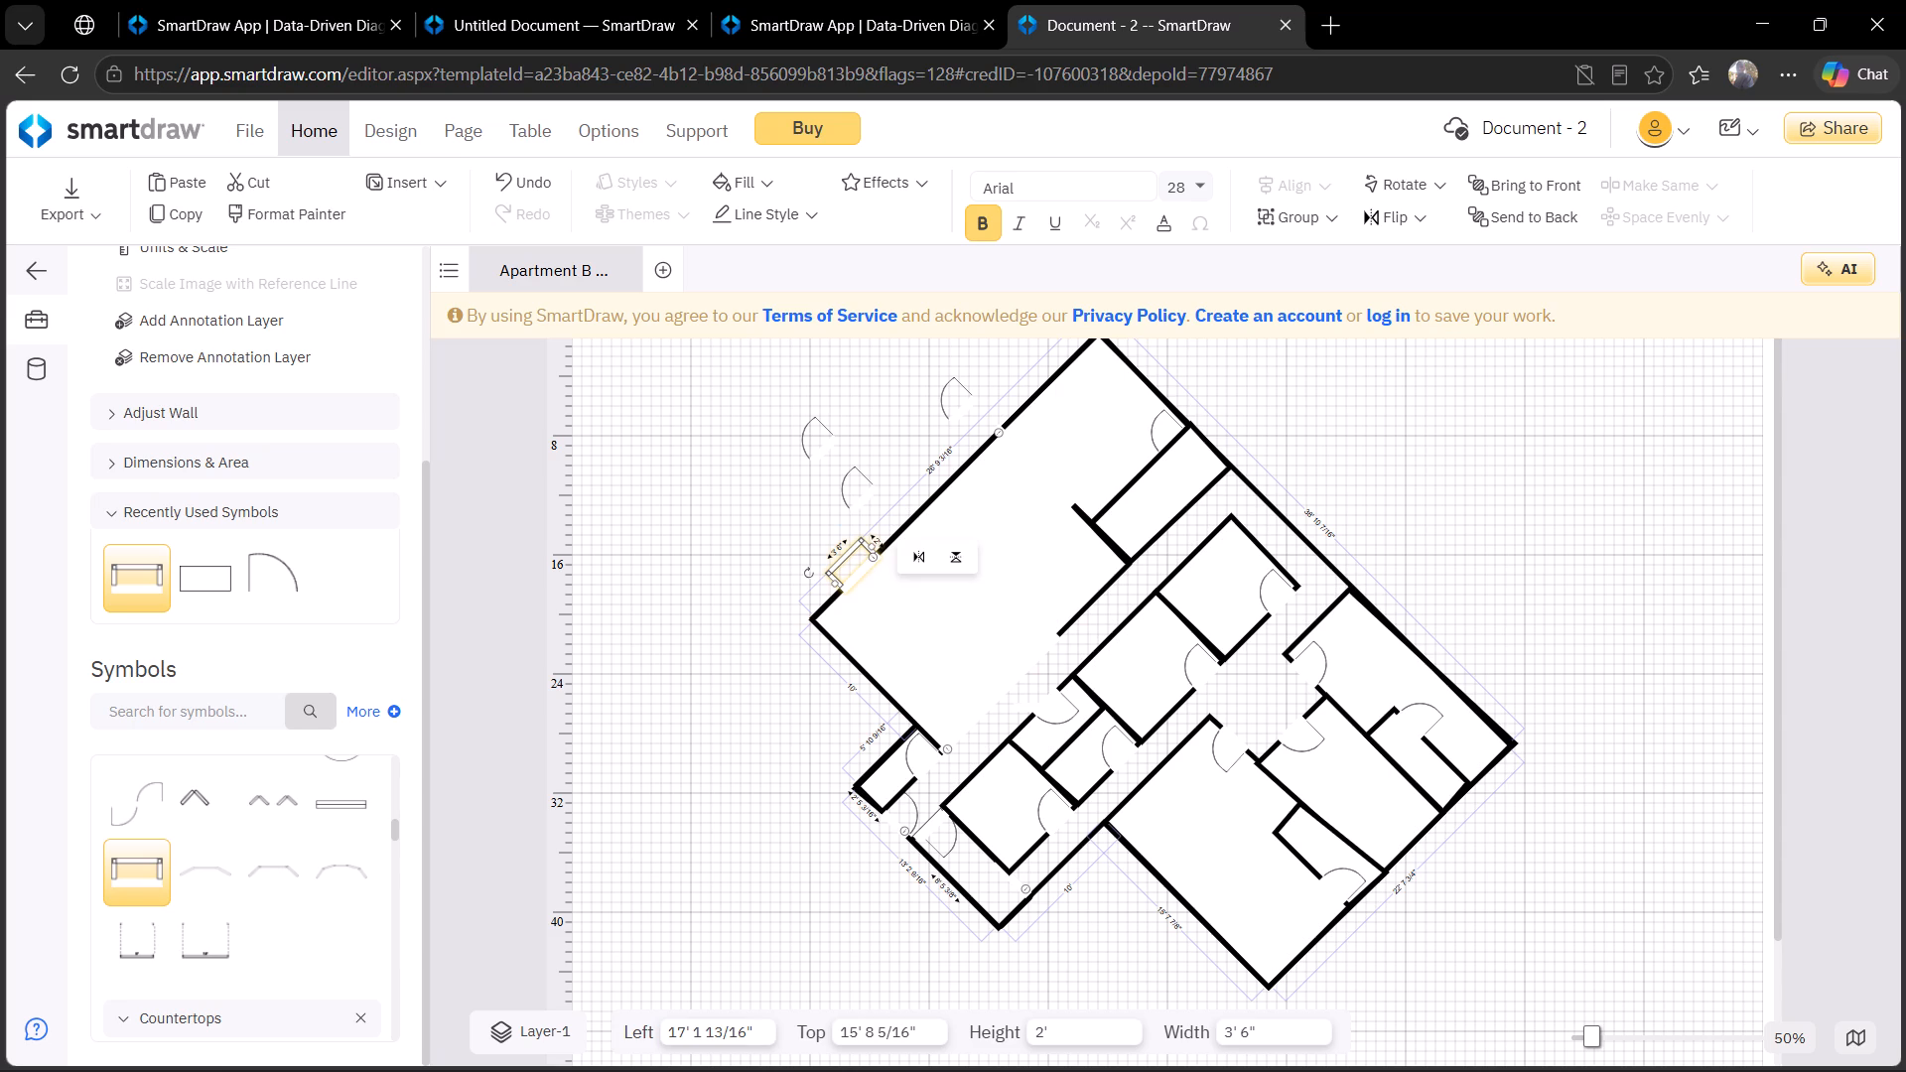
click(877, 556)
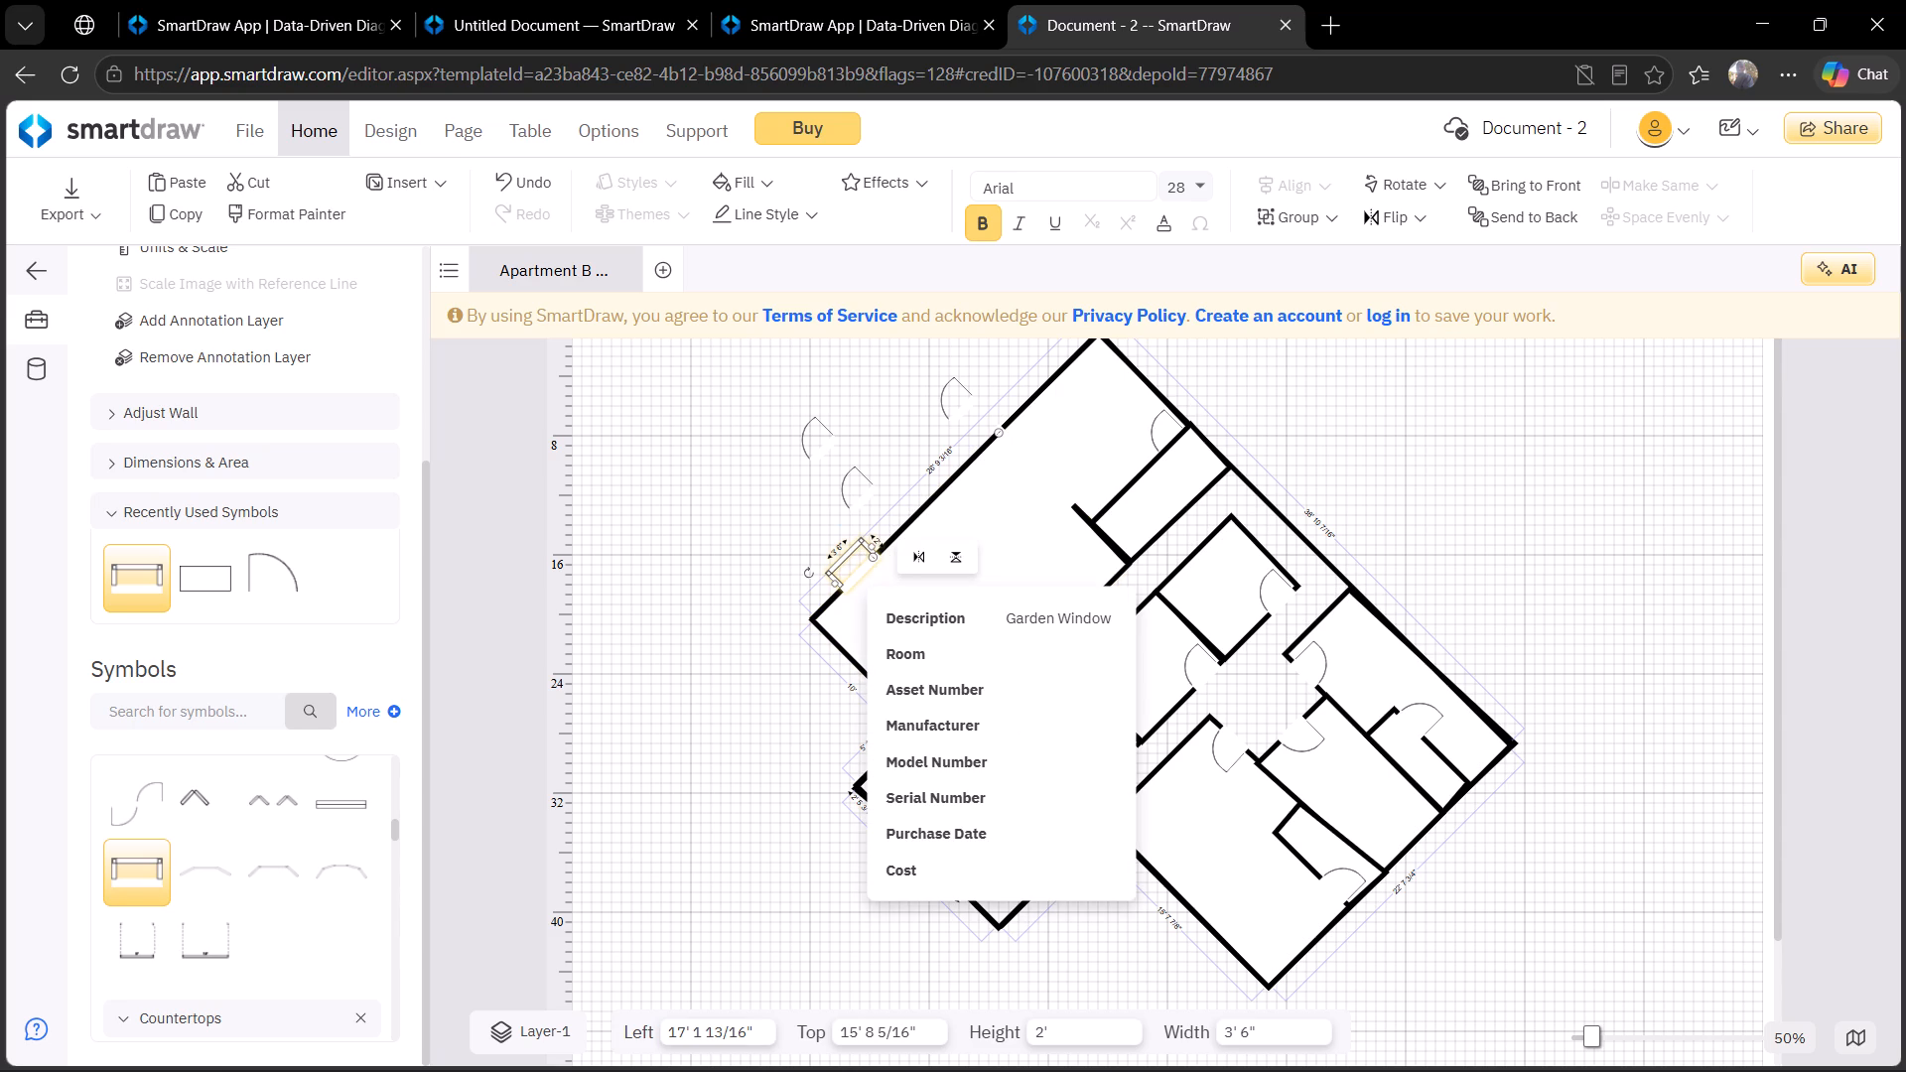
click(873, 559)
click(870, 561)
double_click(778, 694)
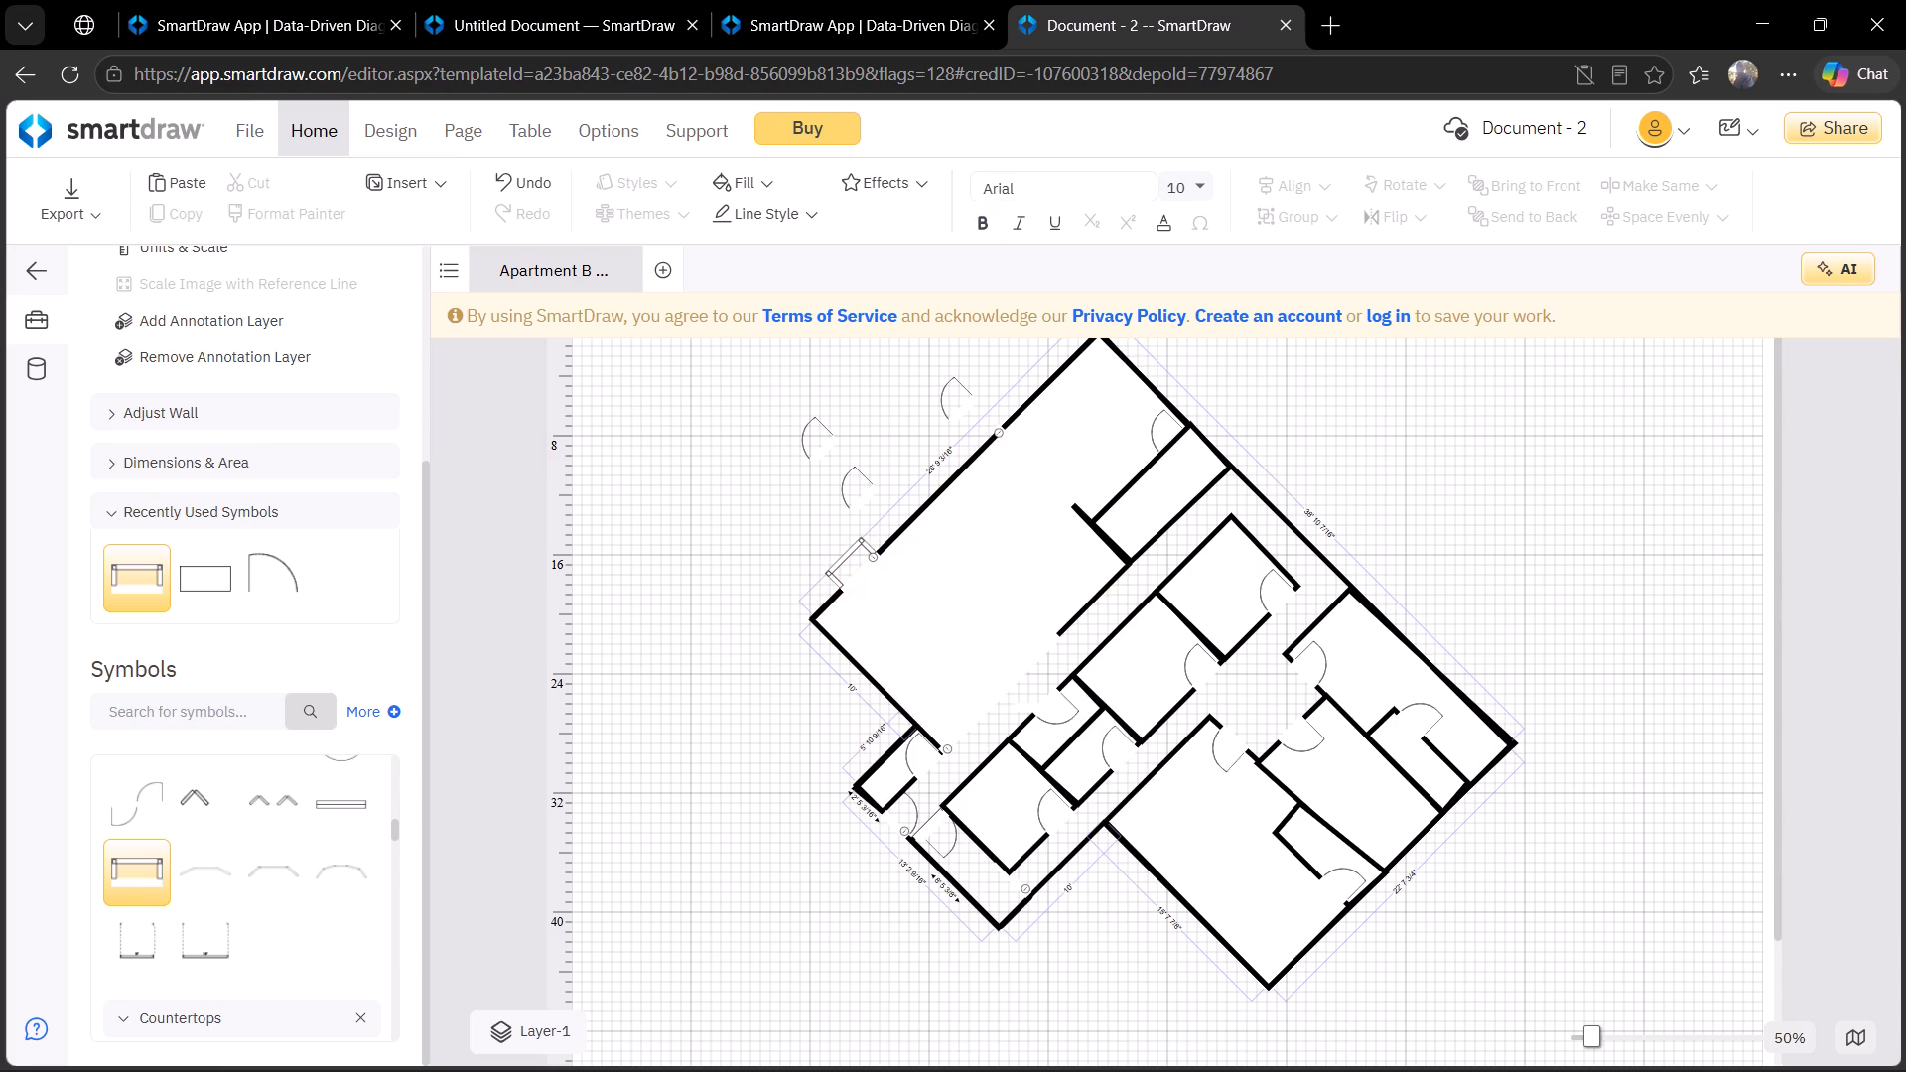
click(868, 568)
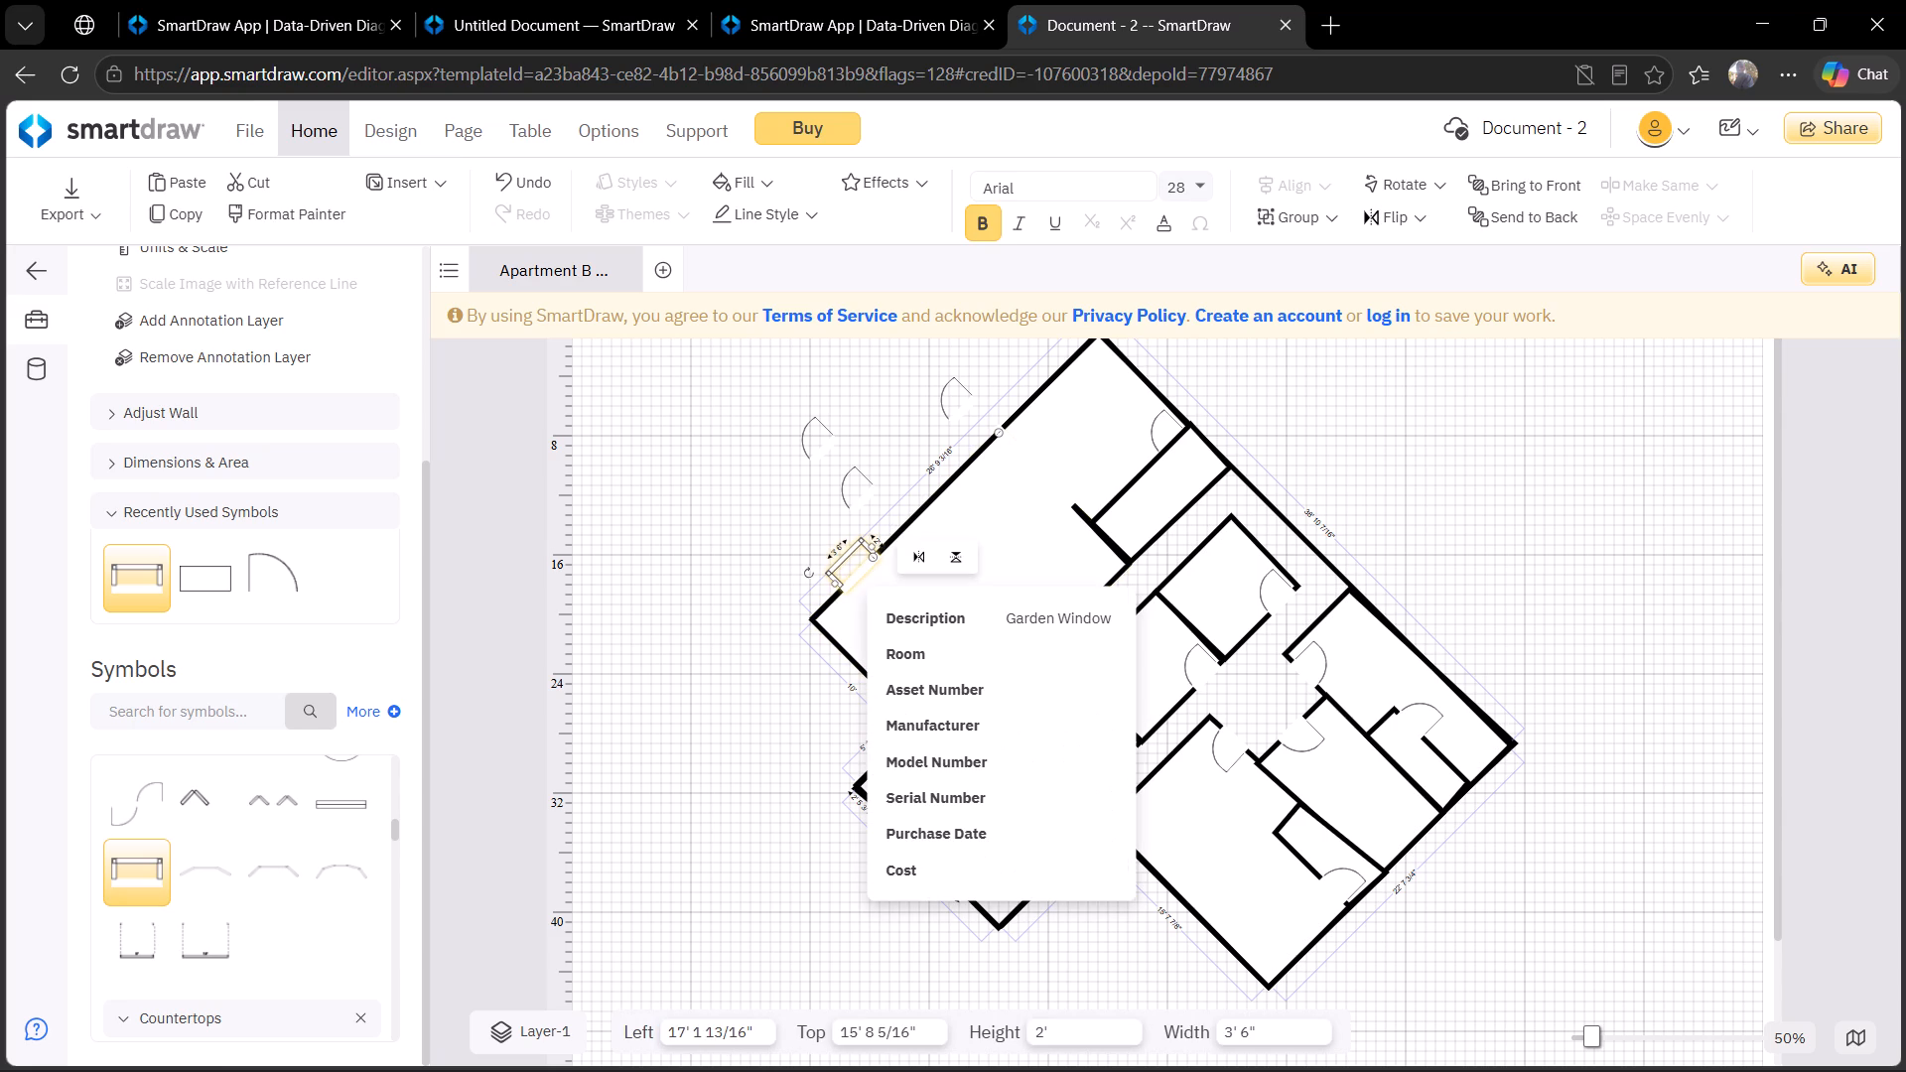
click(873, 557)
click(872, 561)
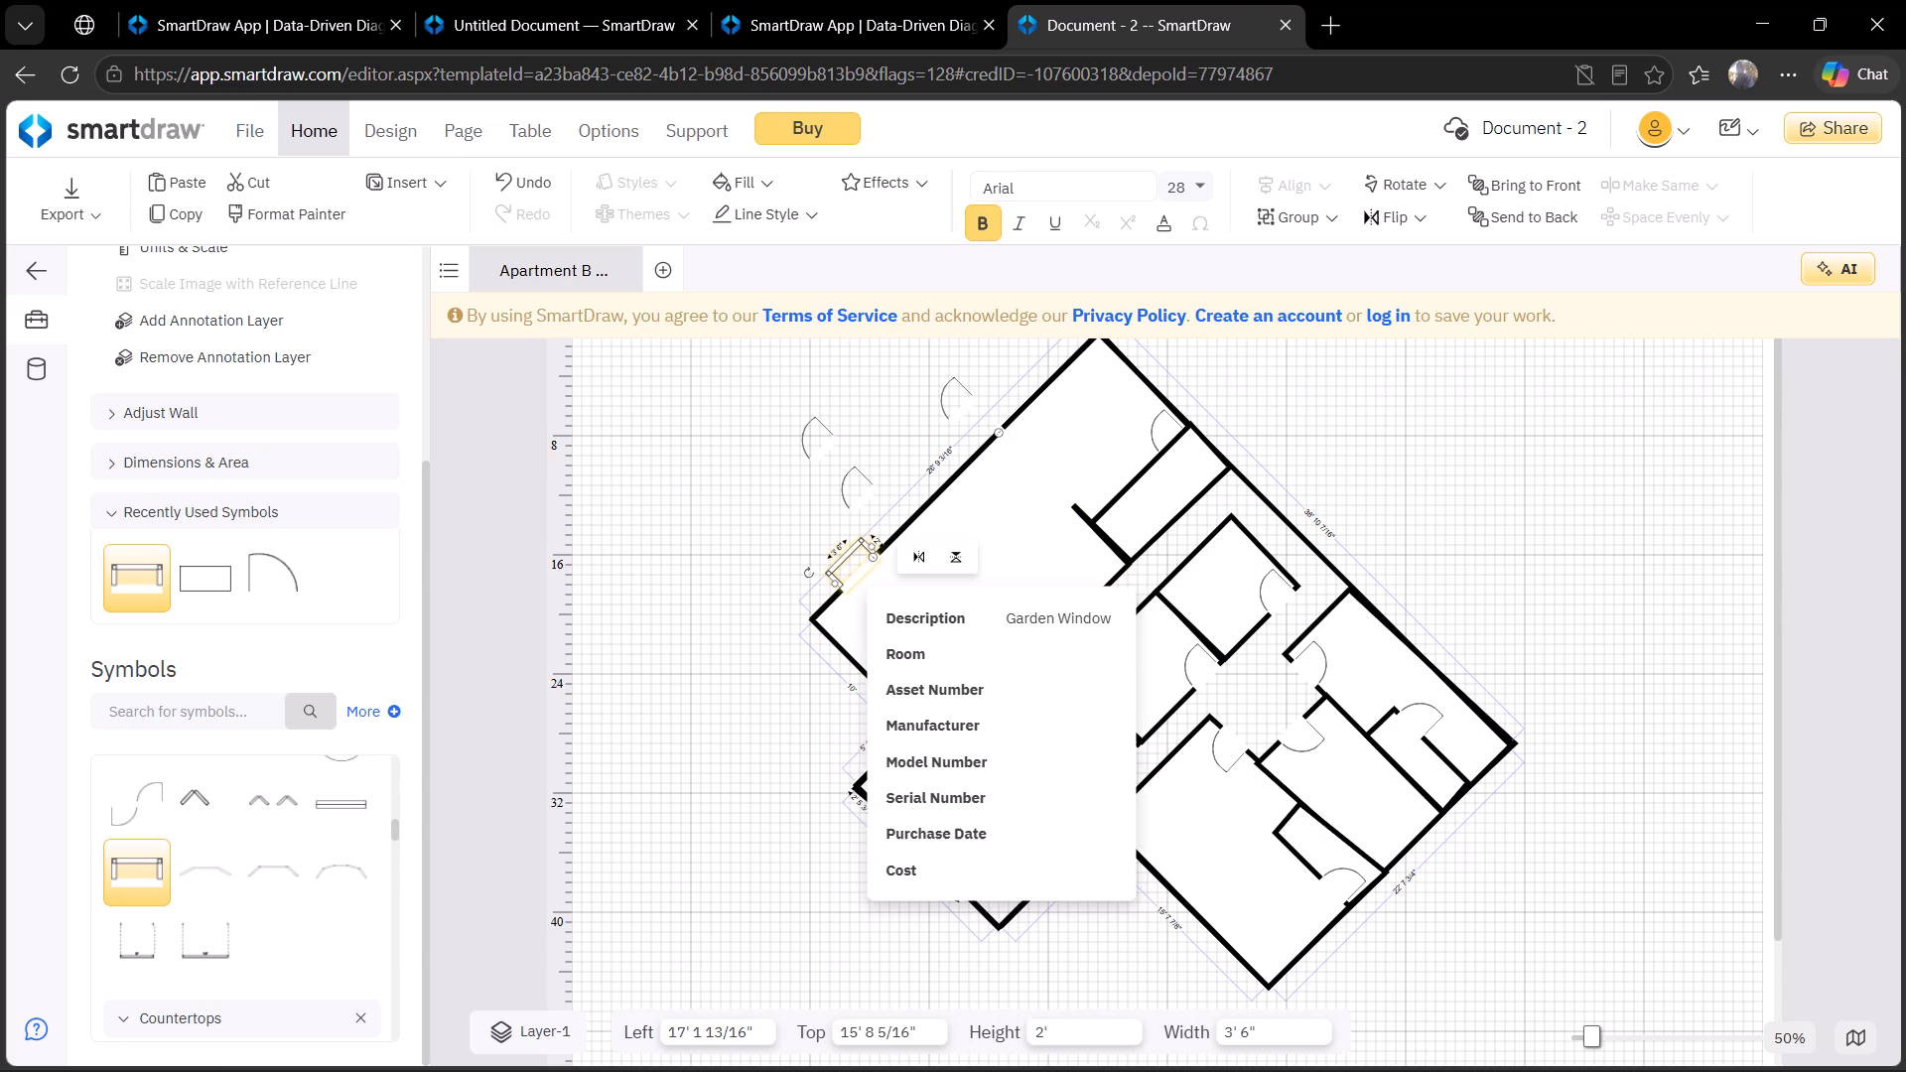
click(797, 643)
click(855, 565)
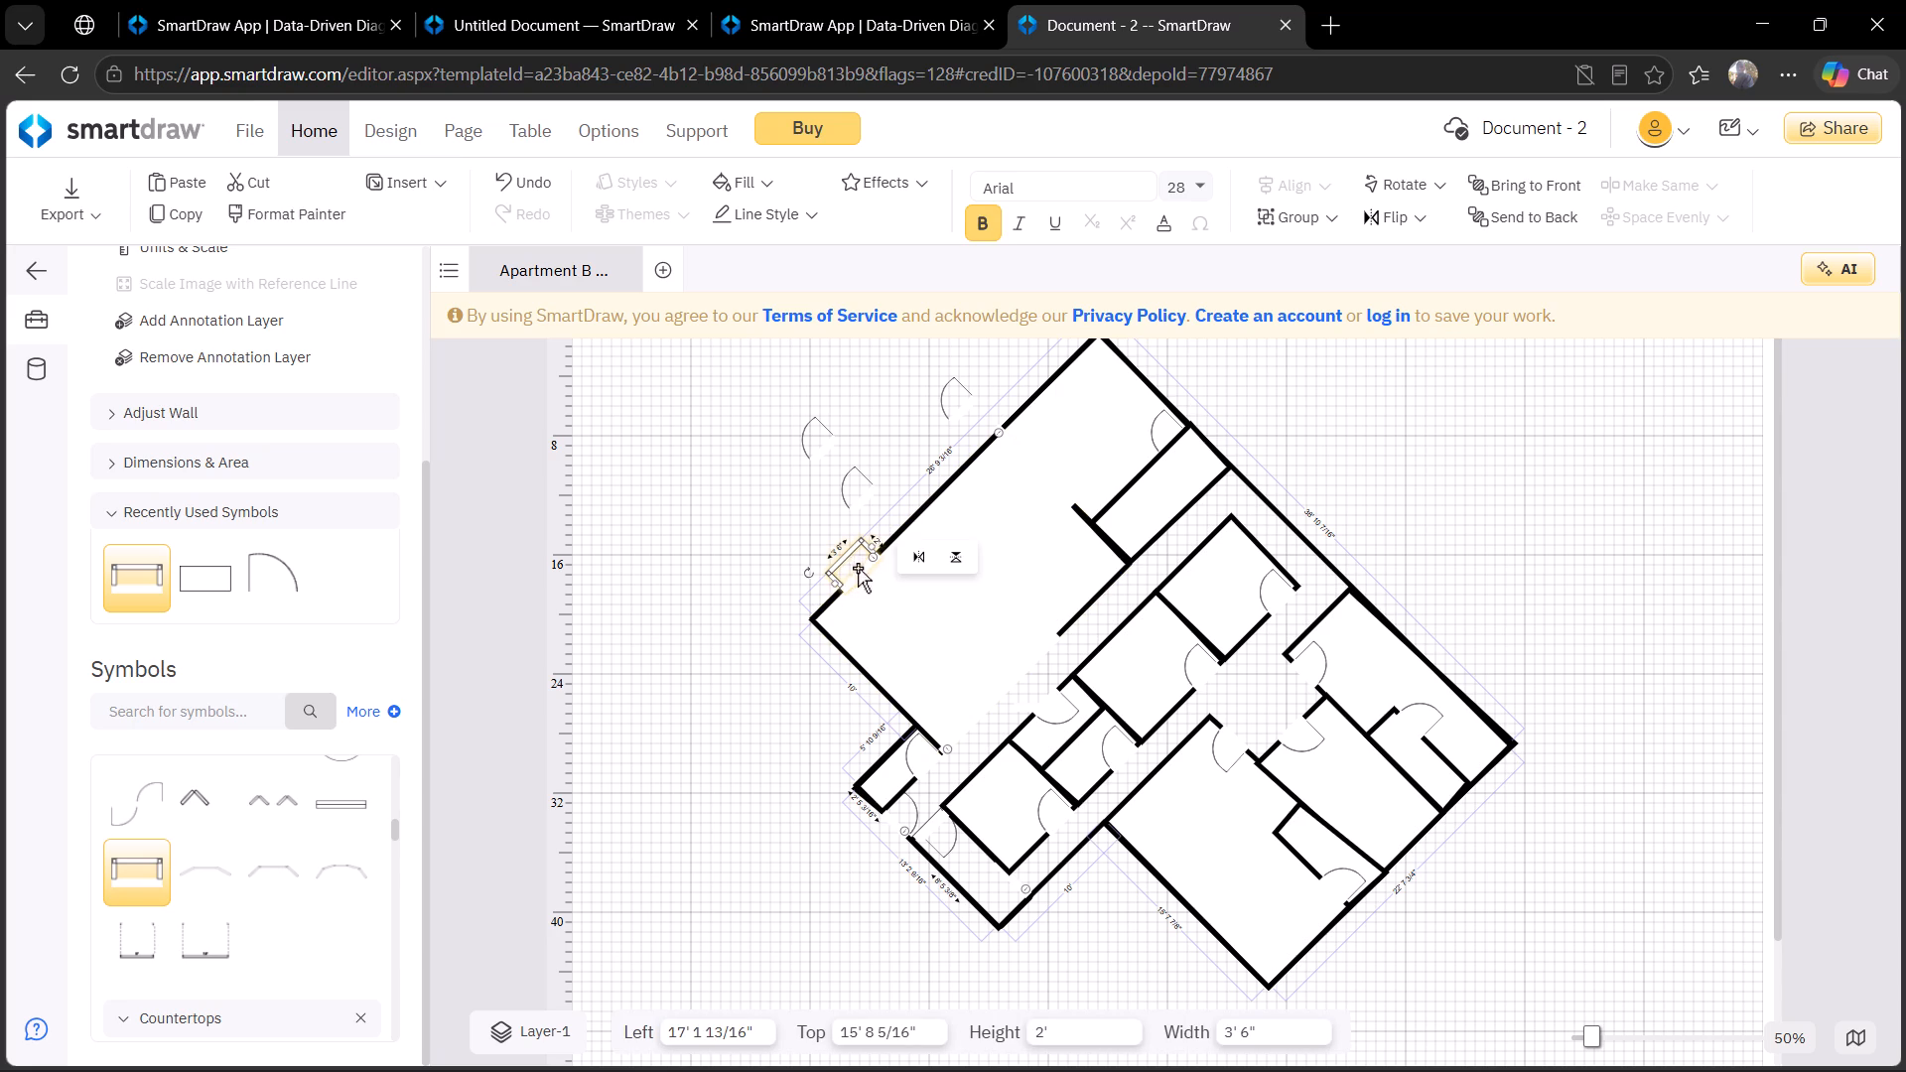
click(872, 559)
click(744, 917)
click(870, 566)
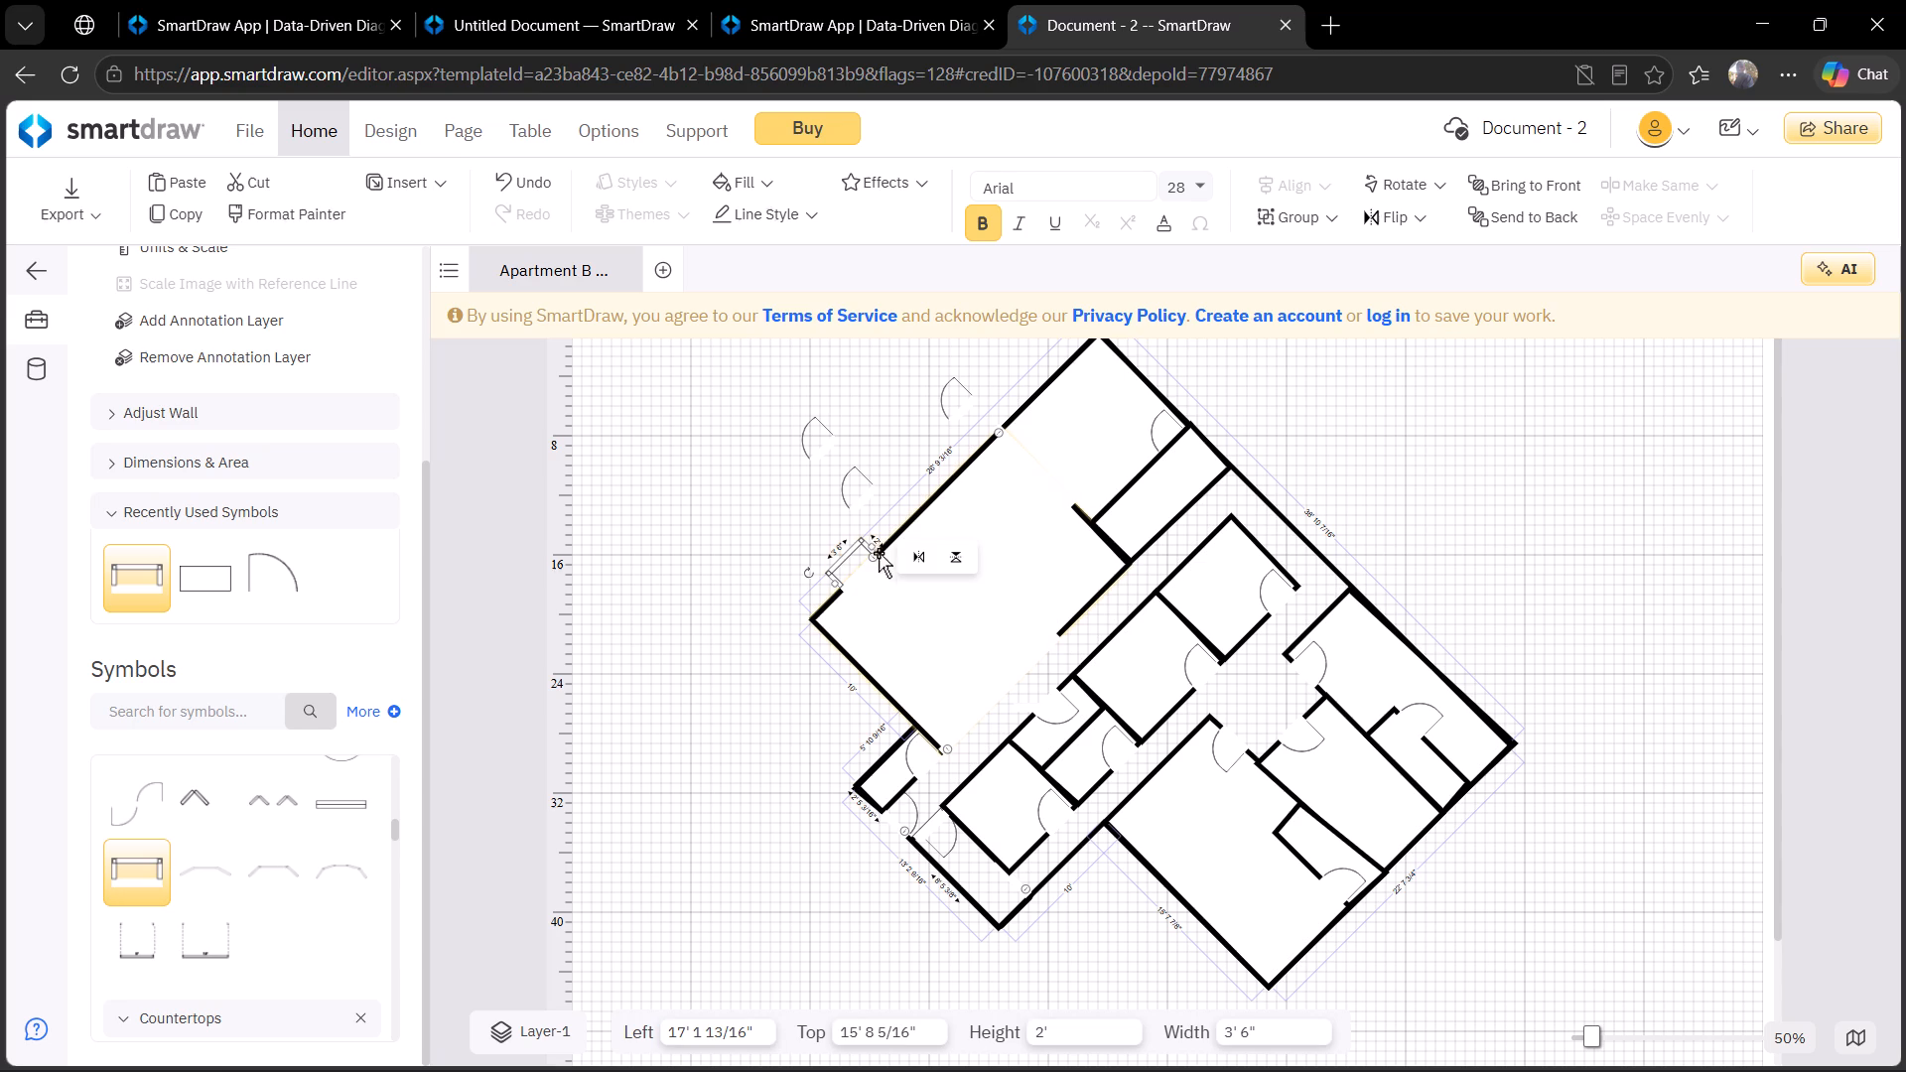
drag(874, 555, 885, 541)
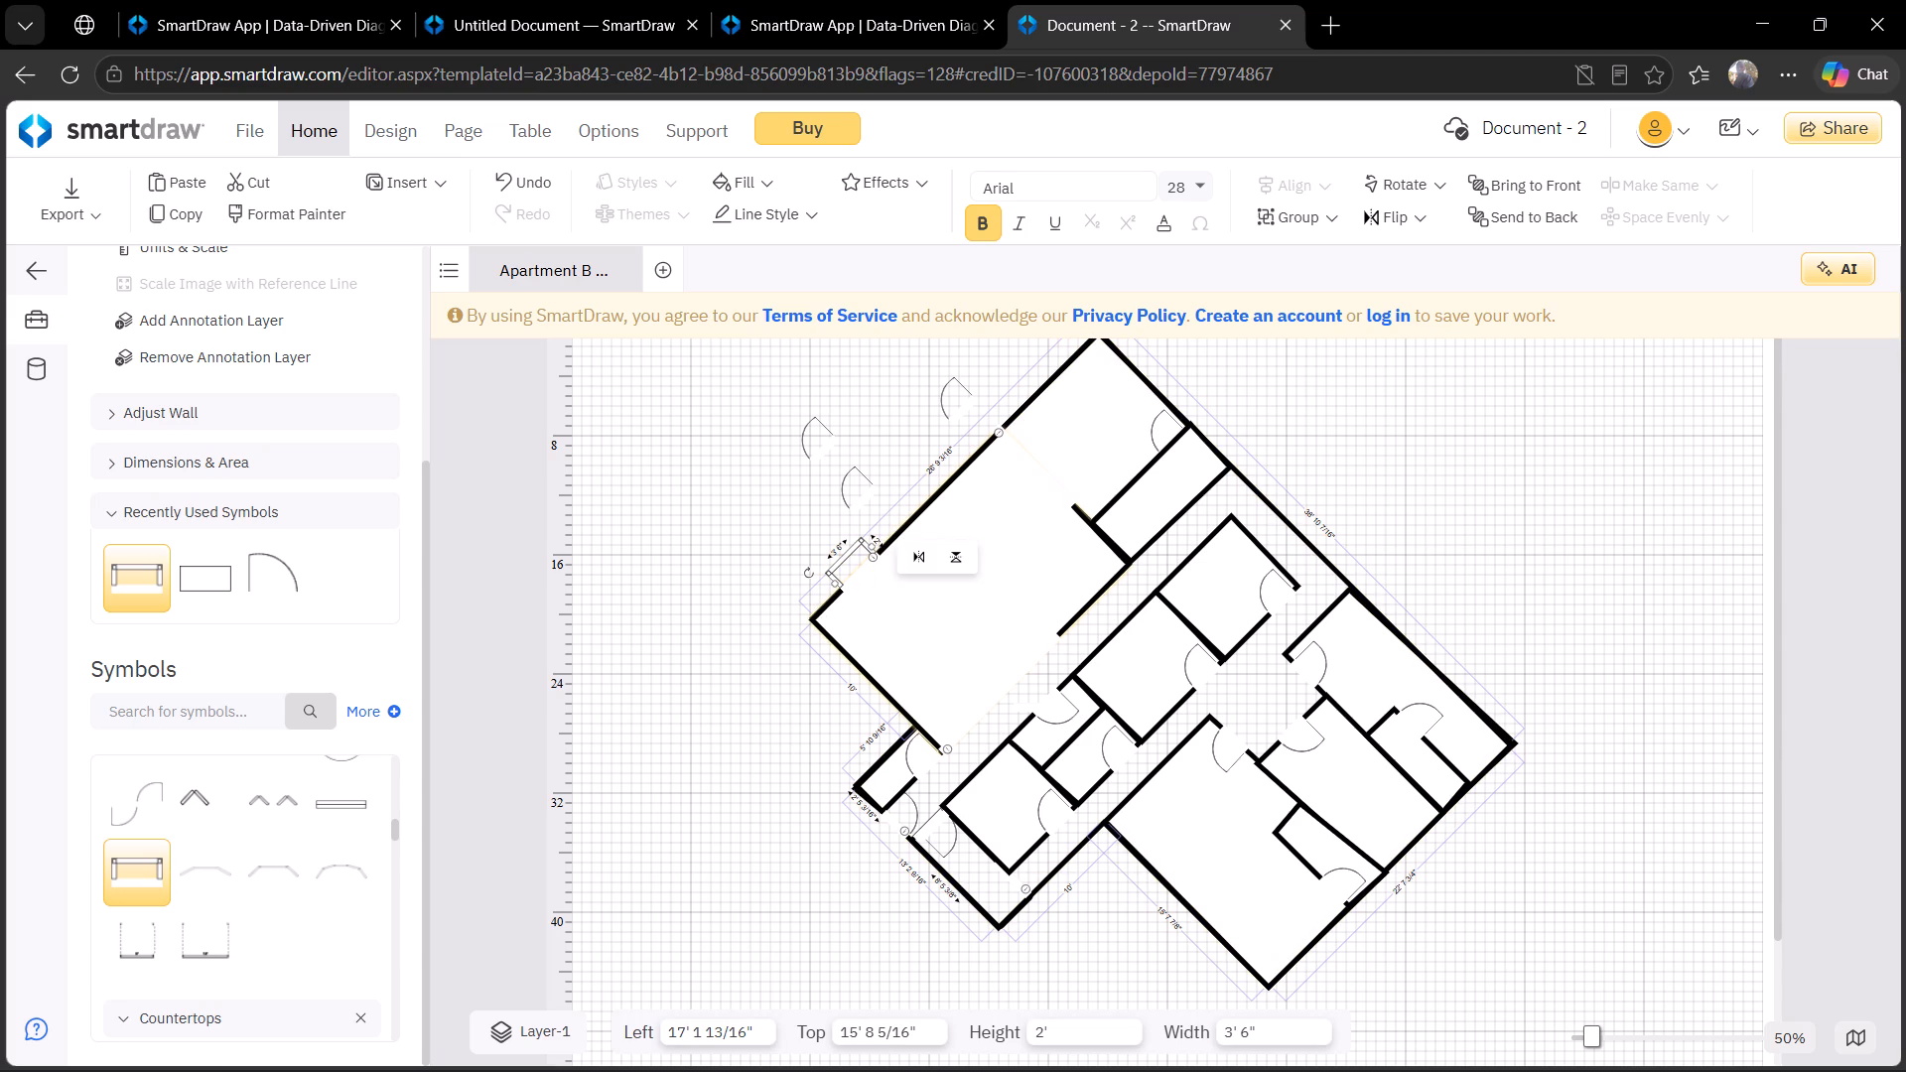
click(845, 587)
Move the Garden Window off the large room's northwest wall and stretch it to a width of about 12' 1 11/16".
drag(866, 574, 774, 563)
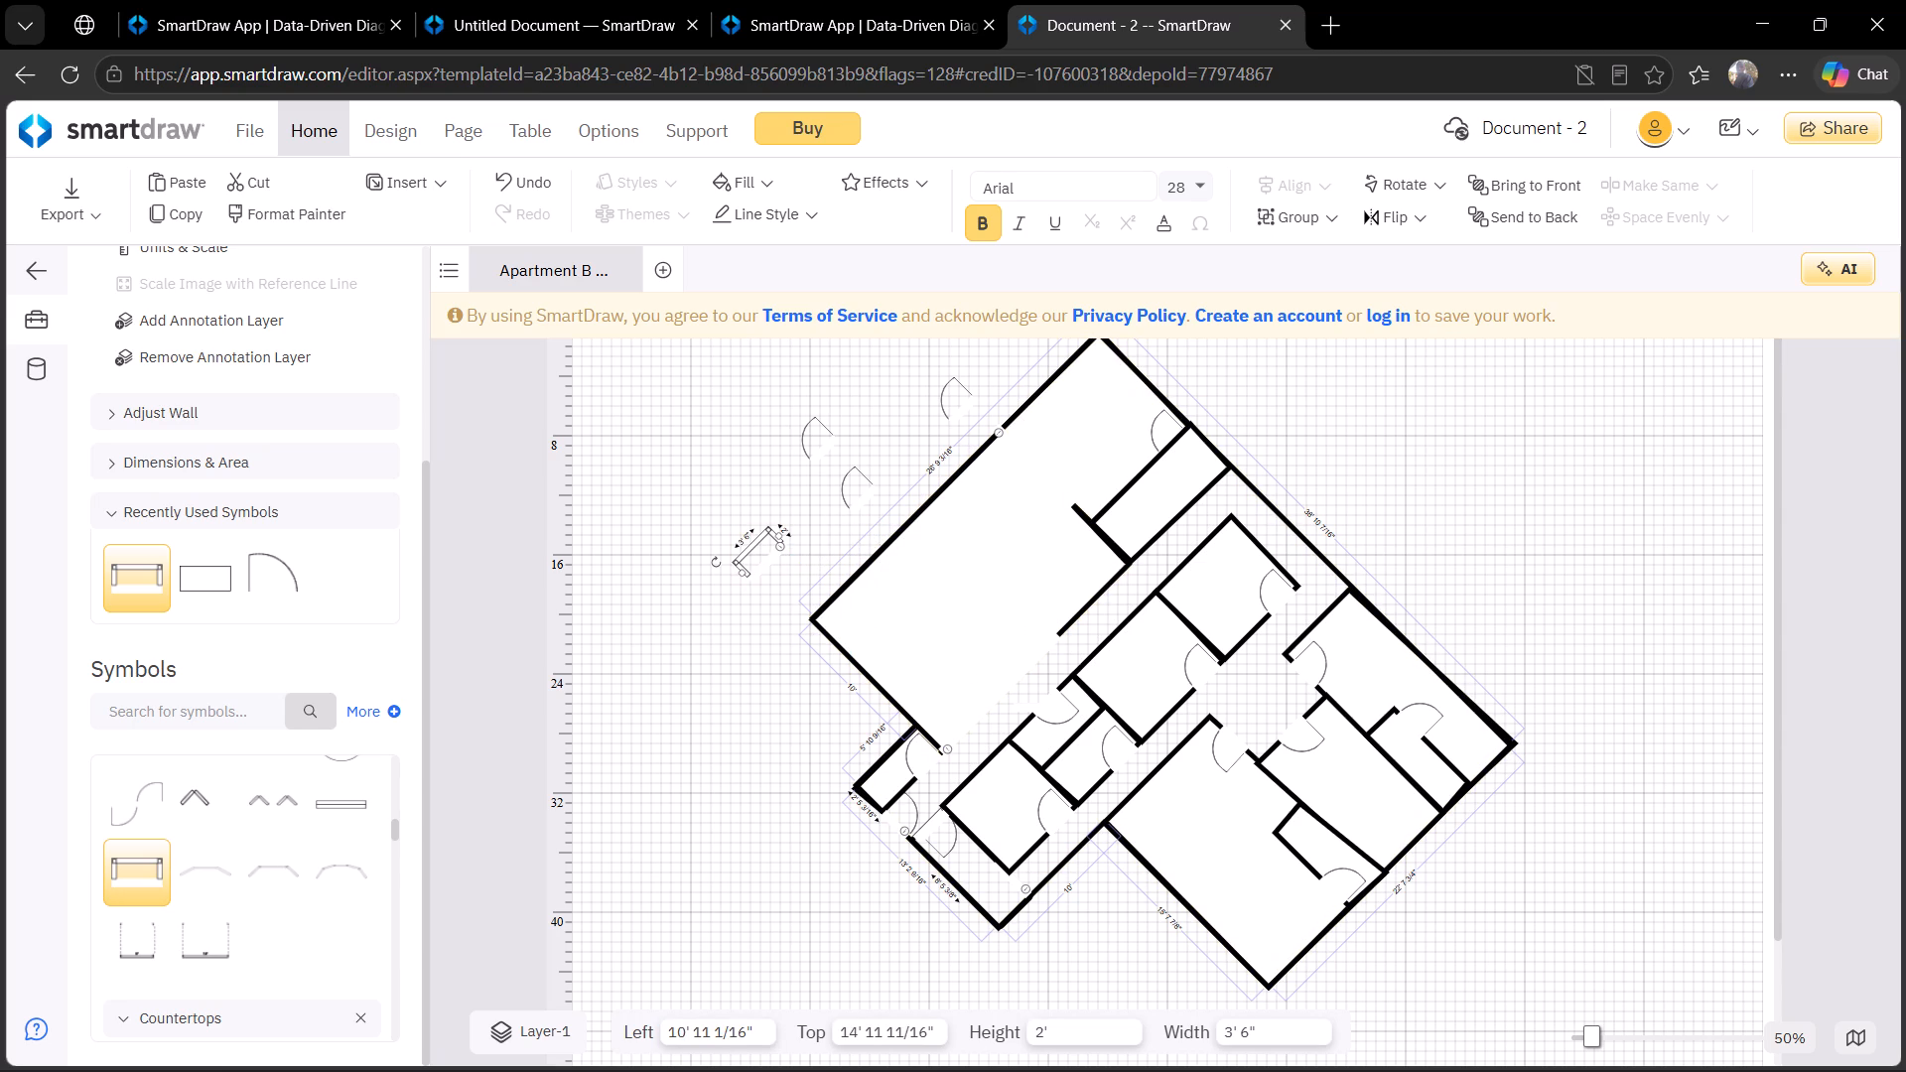
click(750, 577)
drag(744, 573, 653, 664)
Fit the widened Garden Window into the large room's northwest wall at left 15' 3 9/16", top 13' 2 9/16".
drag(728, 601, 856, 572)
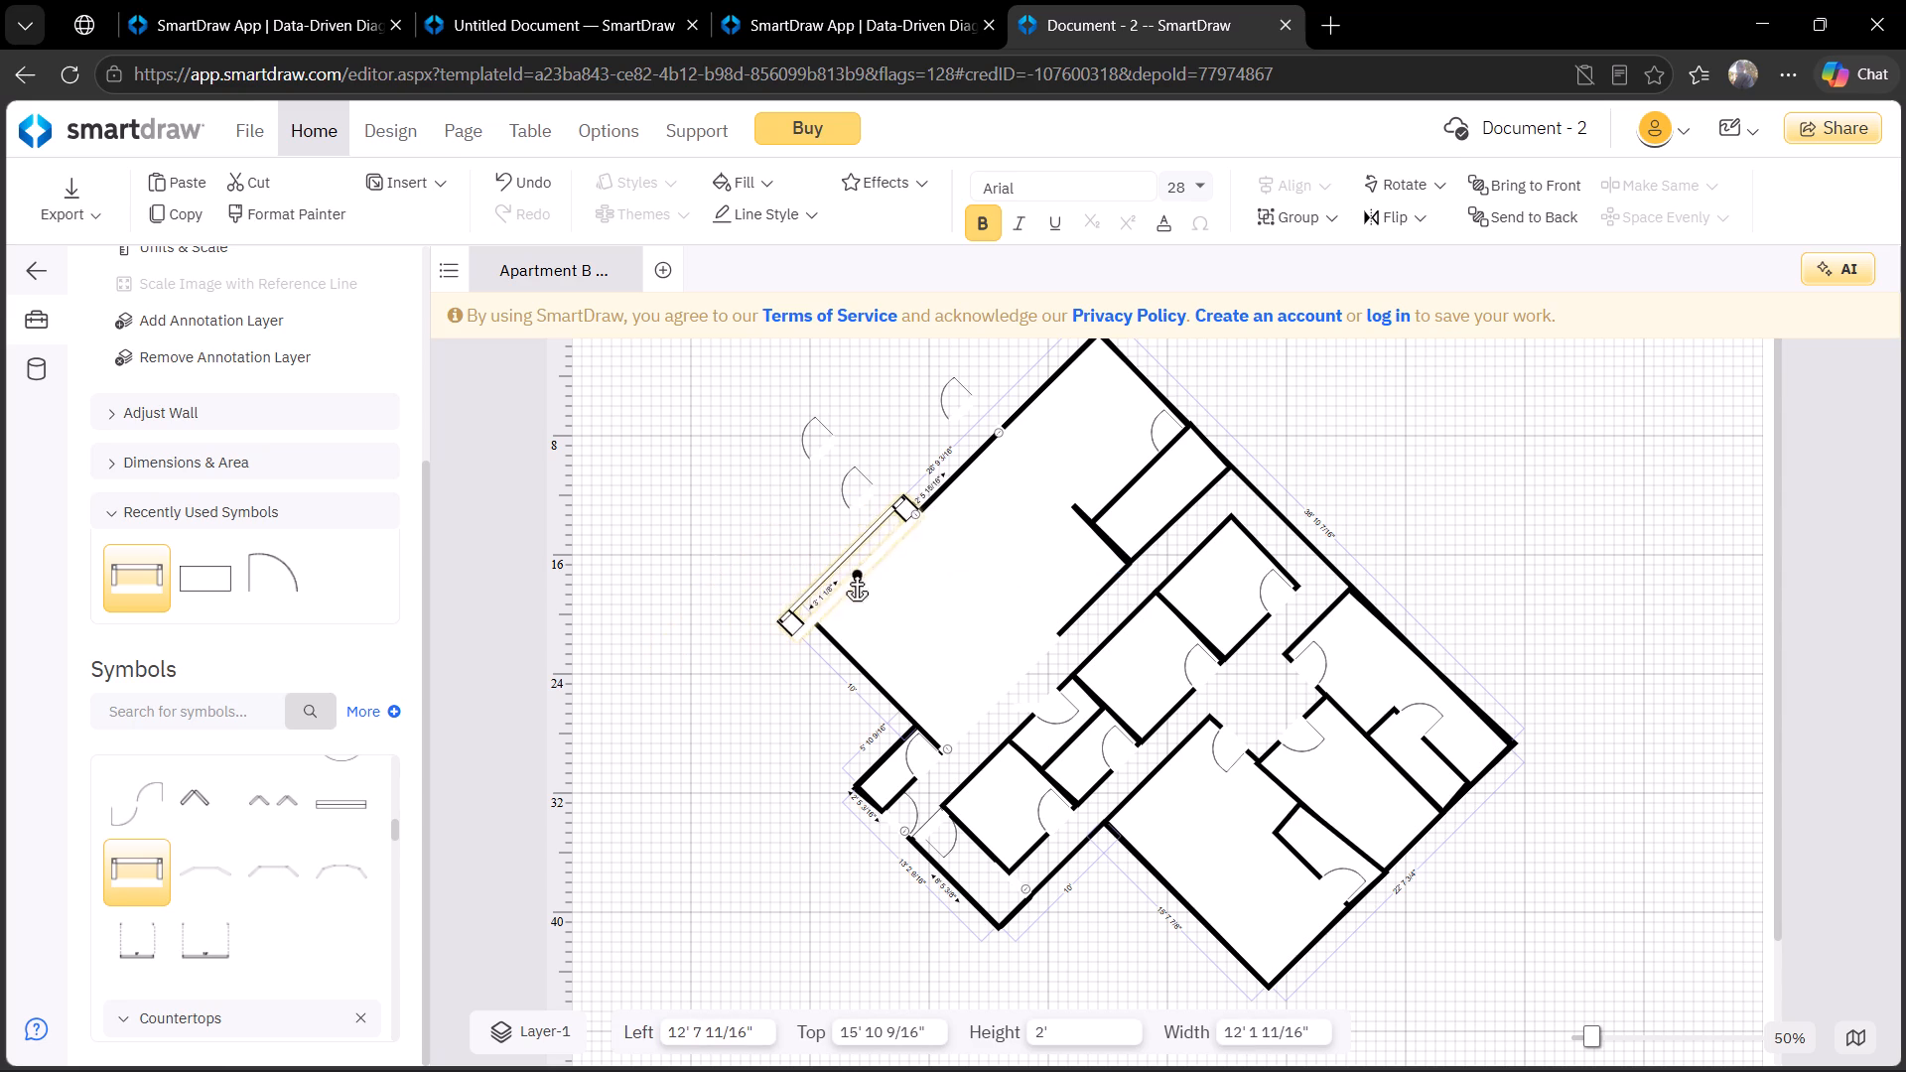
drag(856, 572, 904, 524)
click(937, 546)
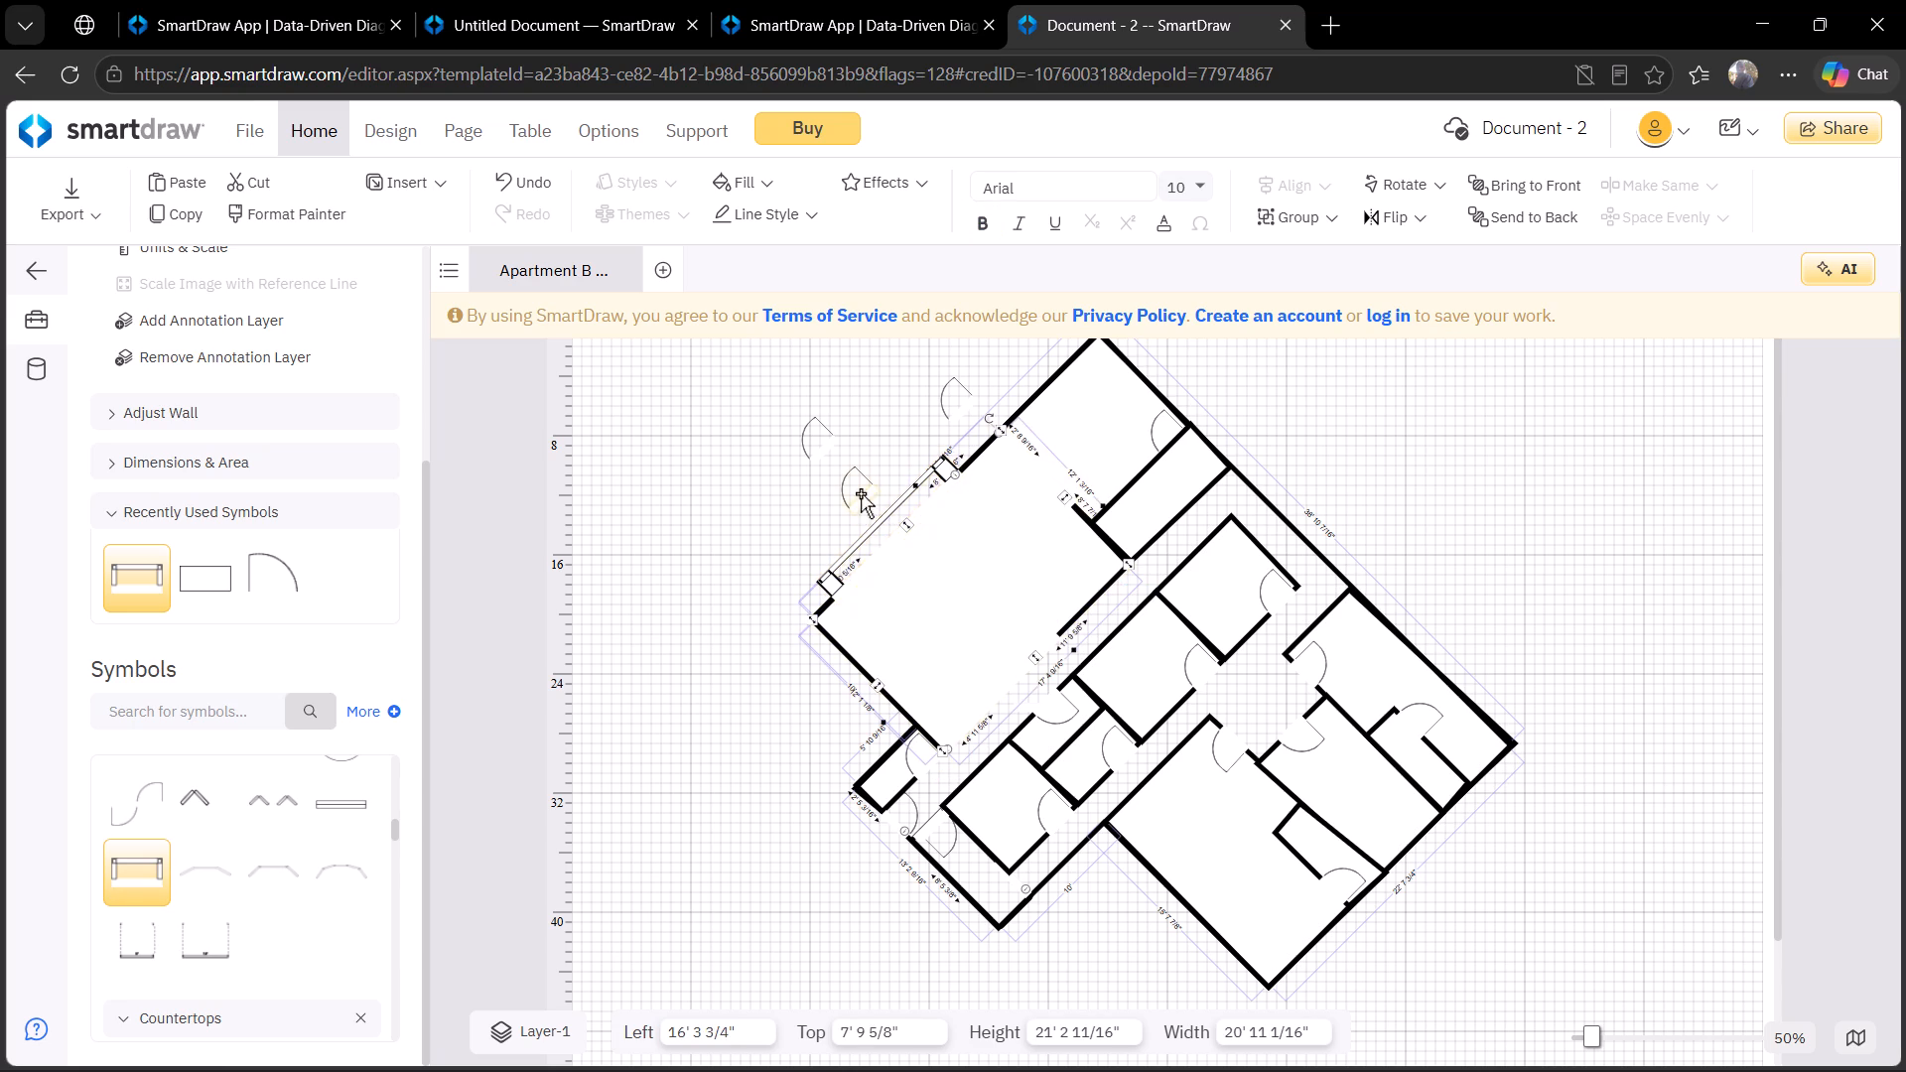
Move the spare door nearest the plan into the large room's northwest wall, at left 18' 8 5/8", top 14' 2 9/16".
drag(861, 493, 872, 563)
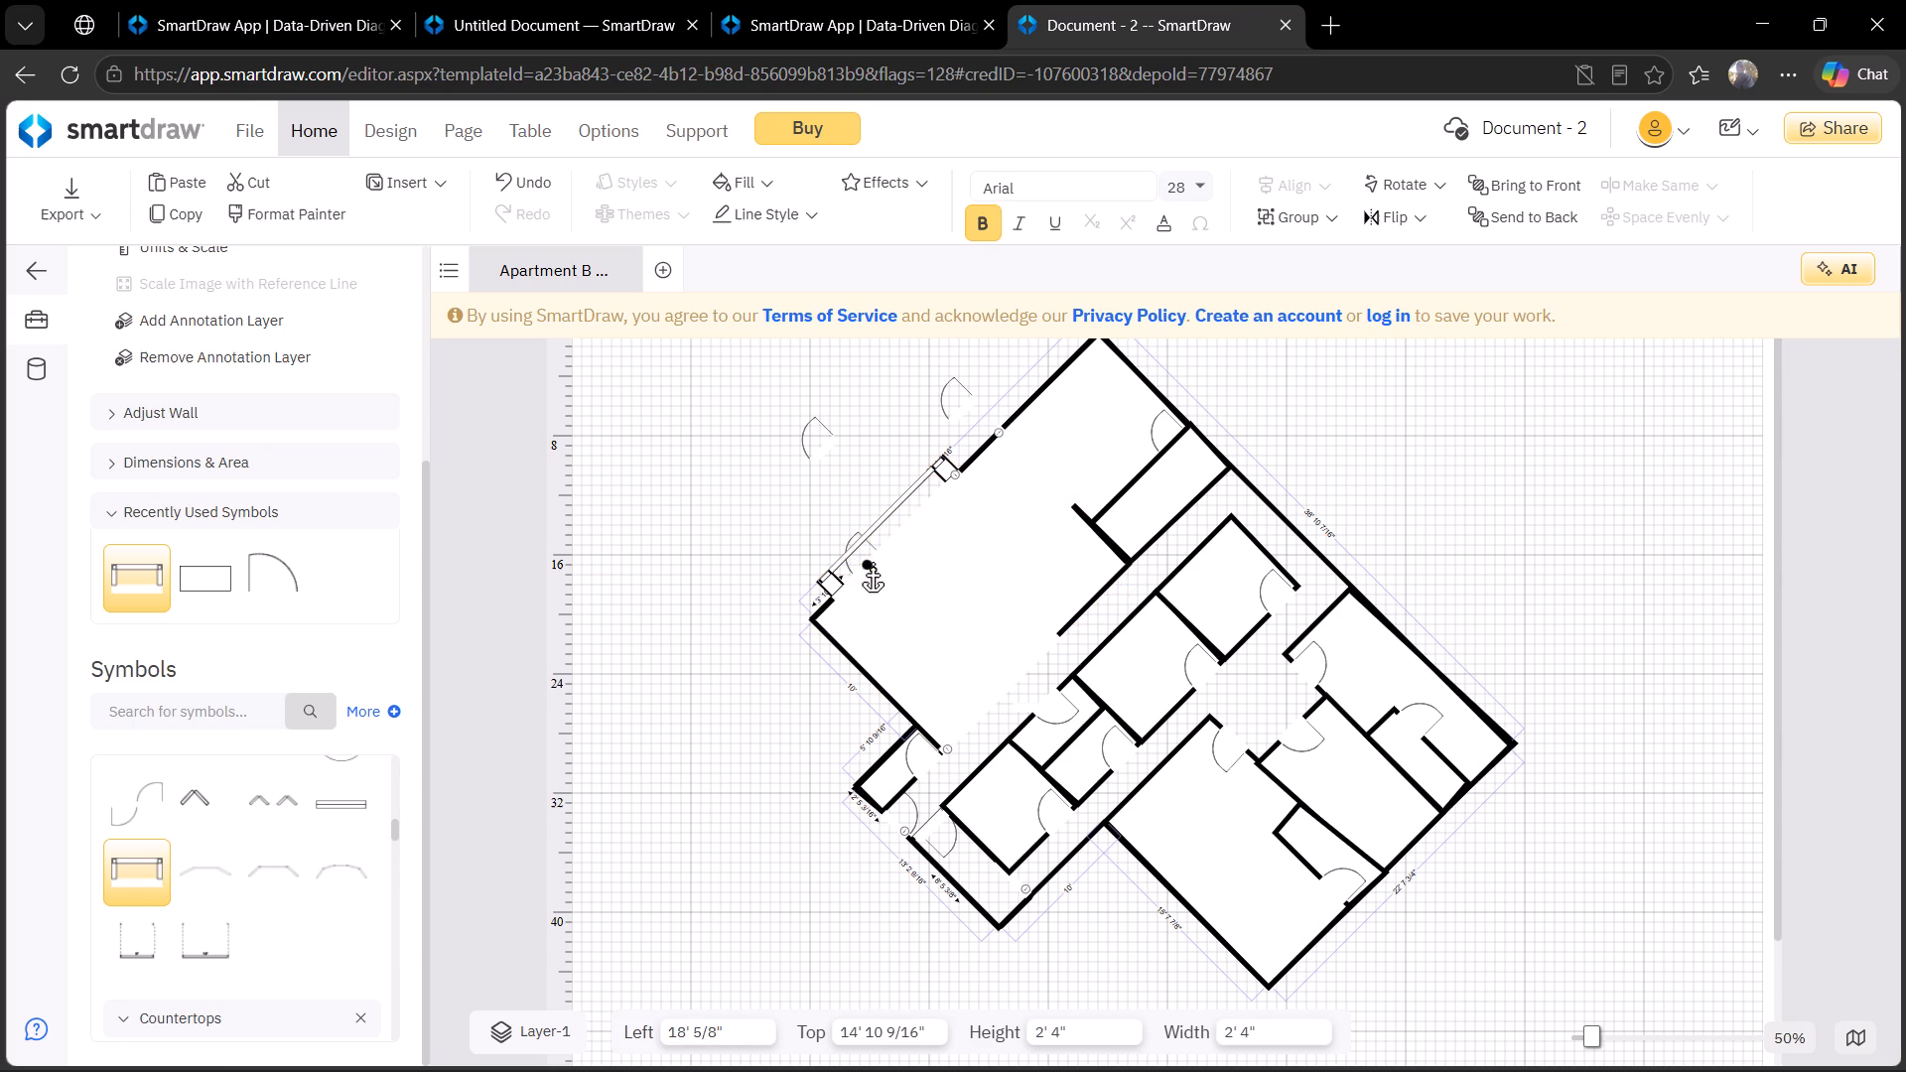
drag(872, 563, 876, 553)
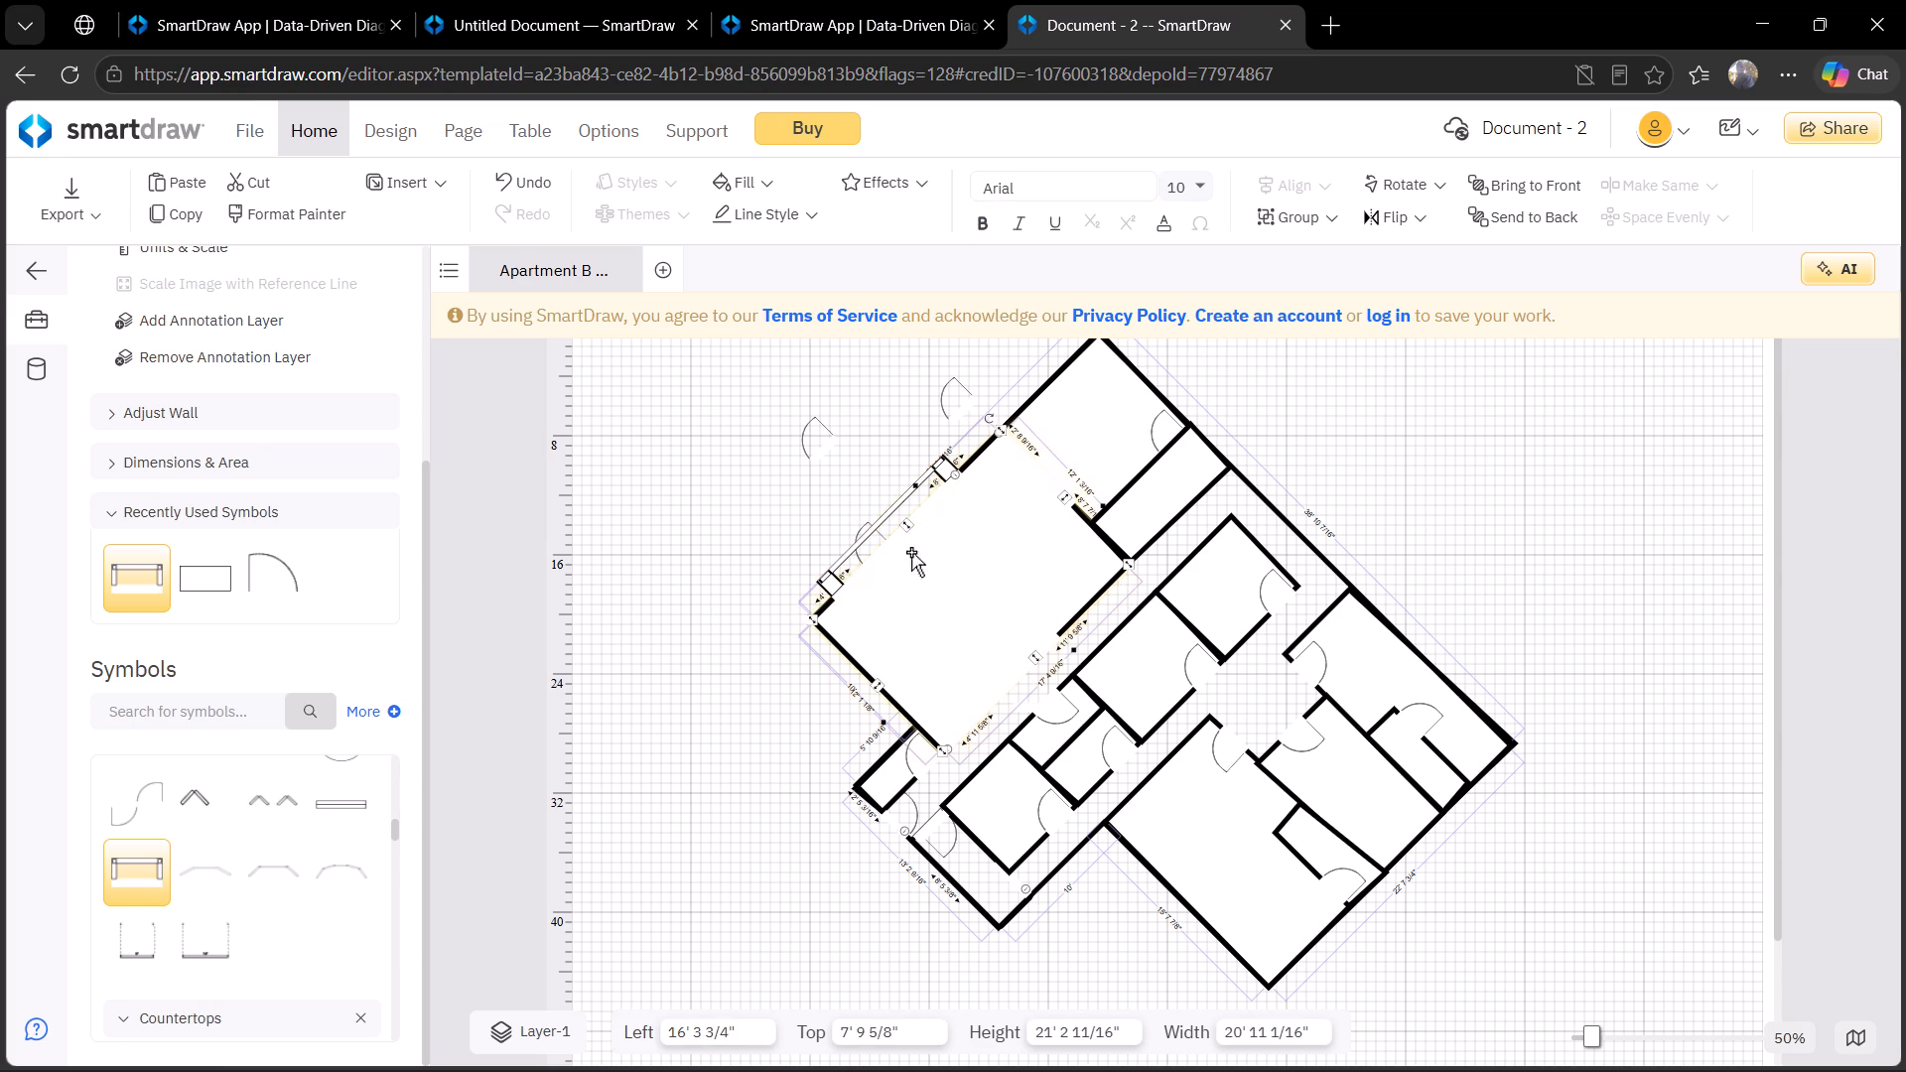
click(882, 536)
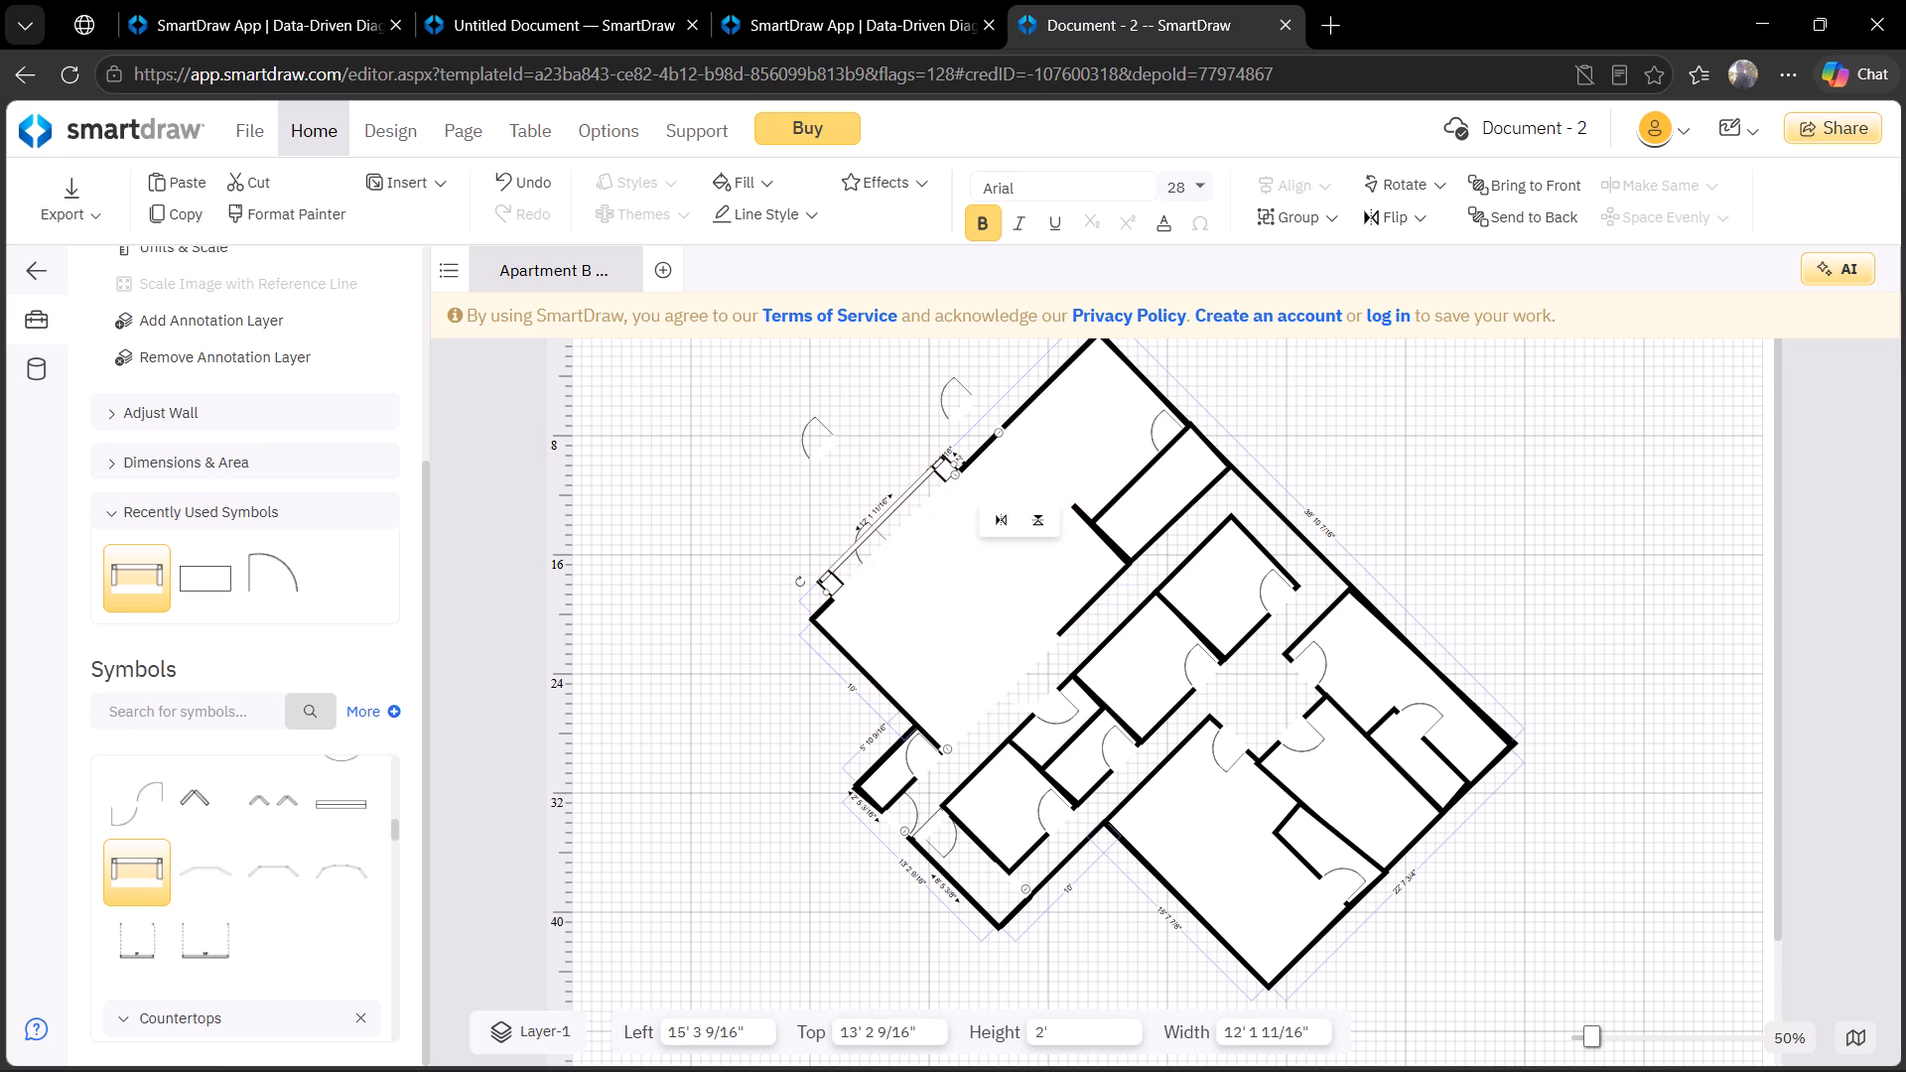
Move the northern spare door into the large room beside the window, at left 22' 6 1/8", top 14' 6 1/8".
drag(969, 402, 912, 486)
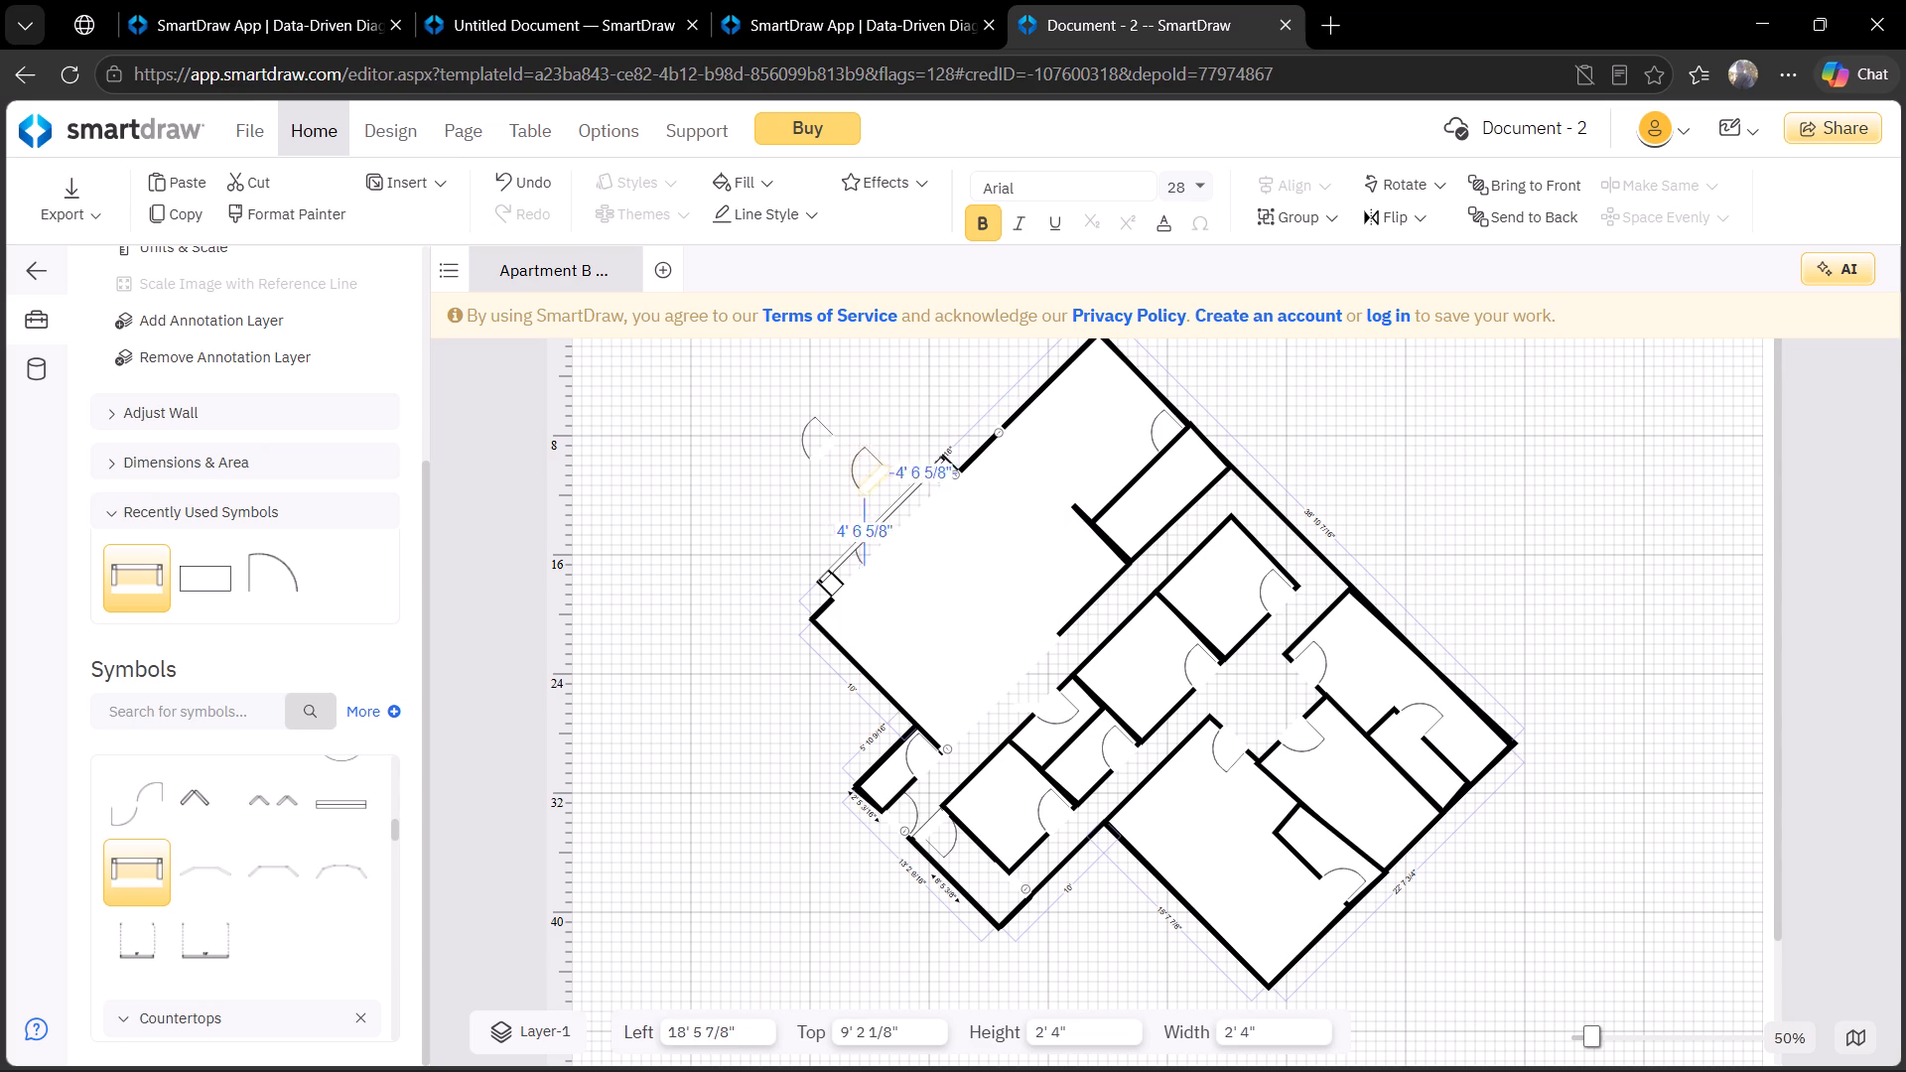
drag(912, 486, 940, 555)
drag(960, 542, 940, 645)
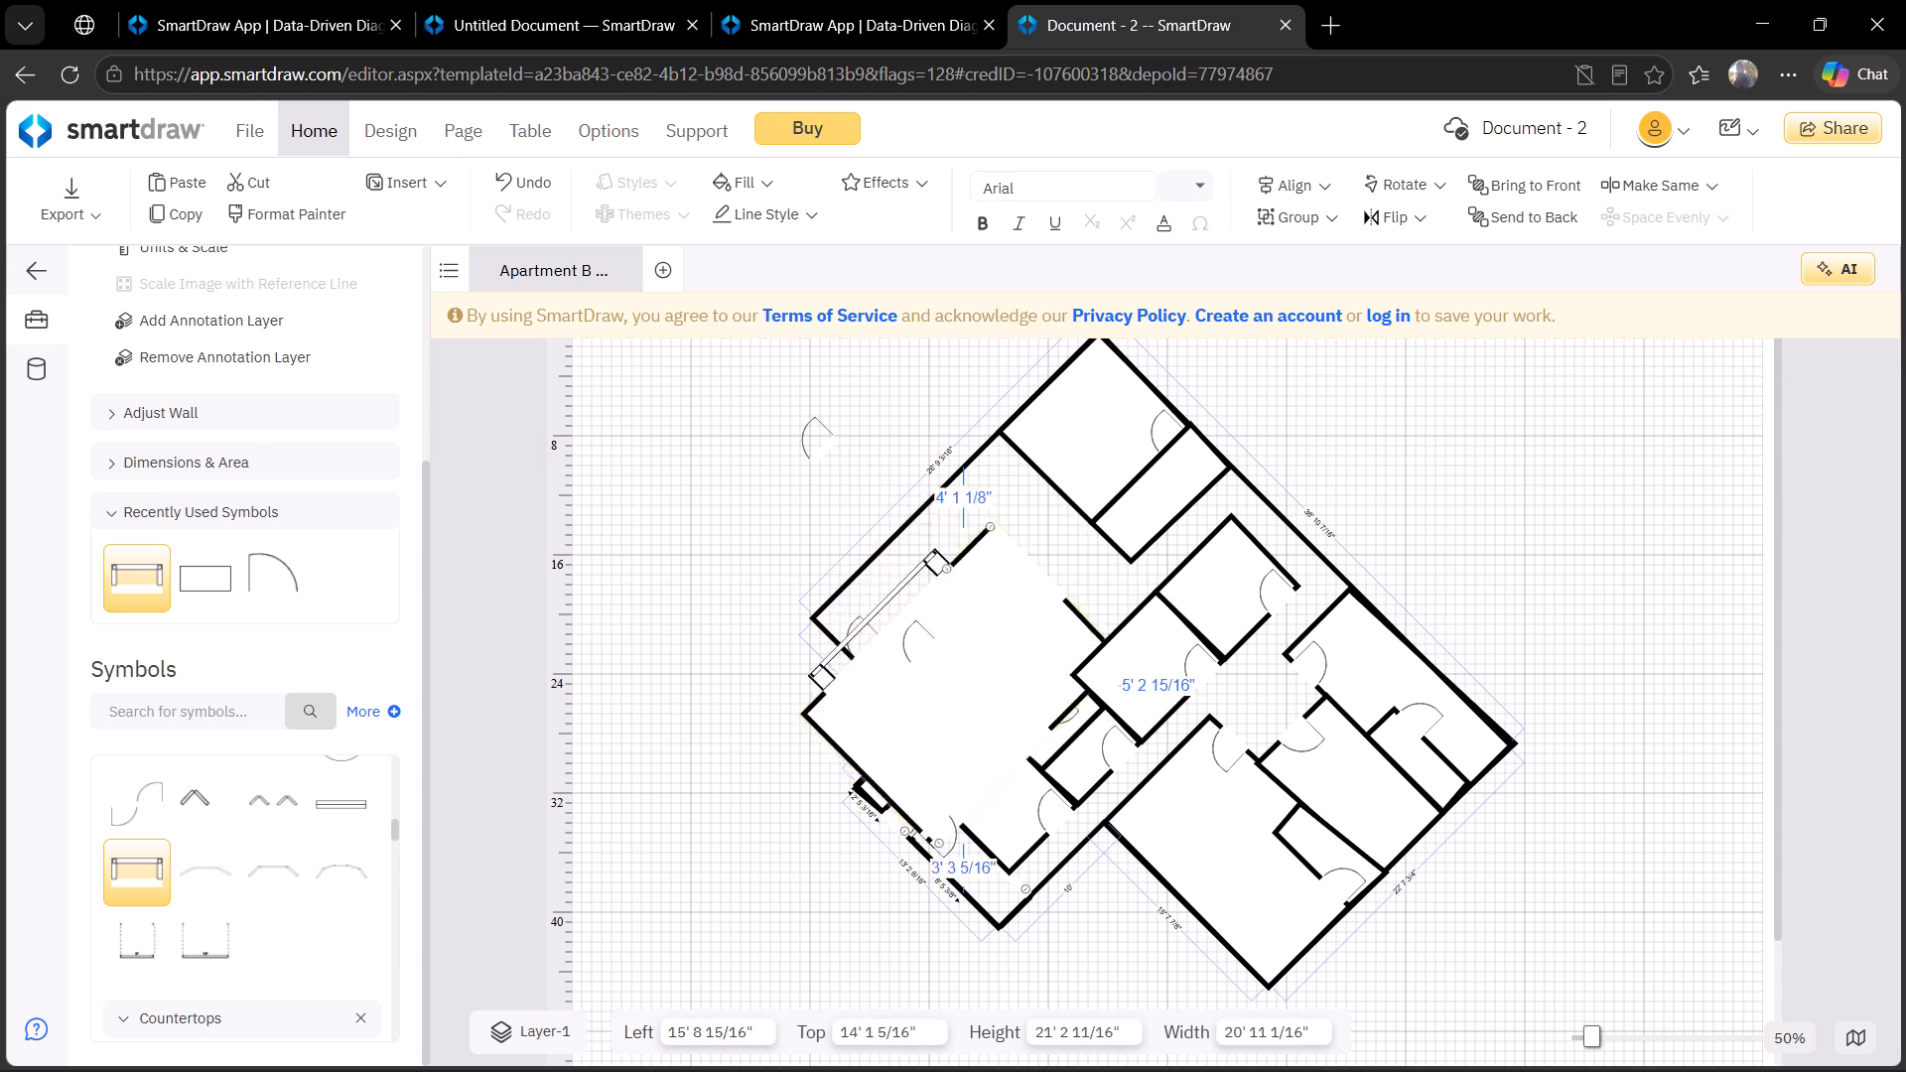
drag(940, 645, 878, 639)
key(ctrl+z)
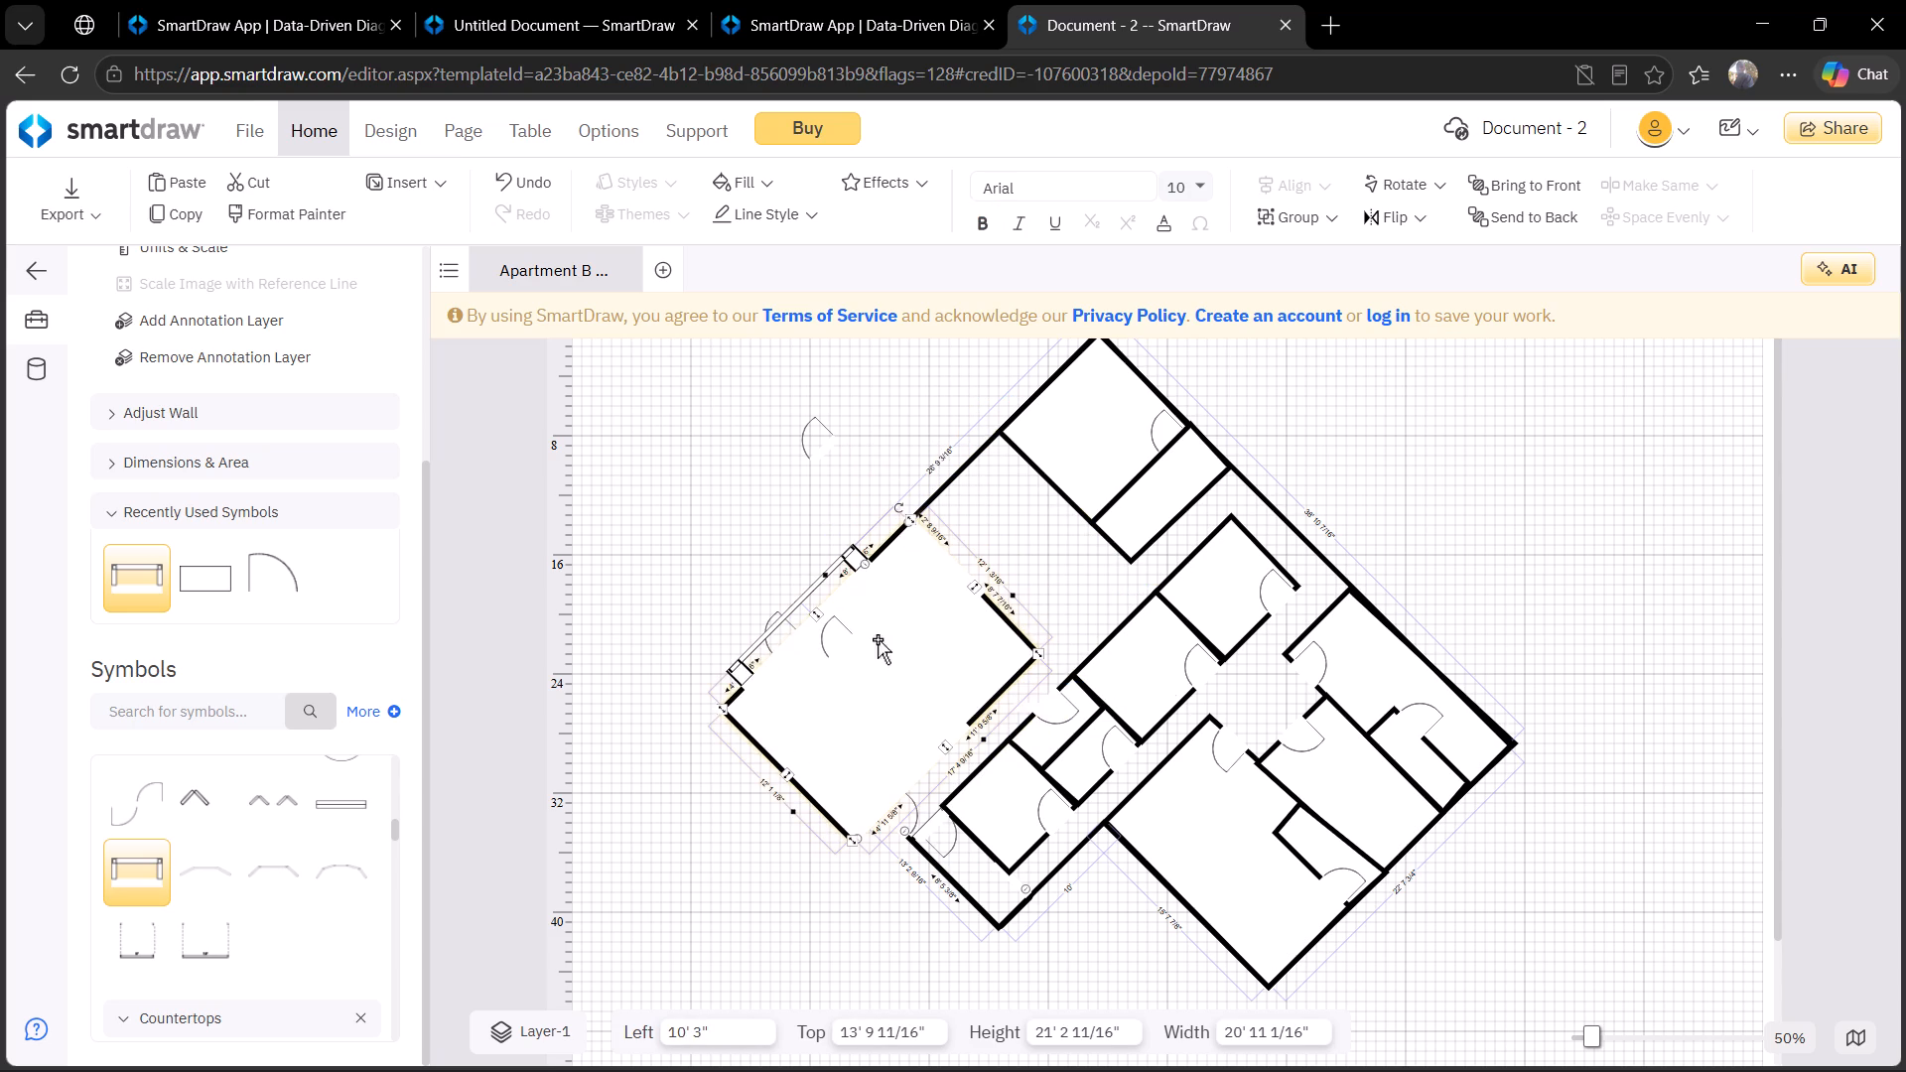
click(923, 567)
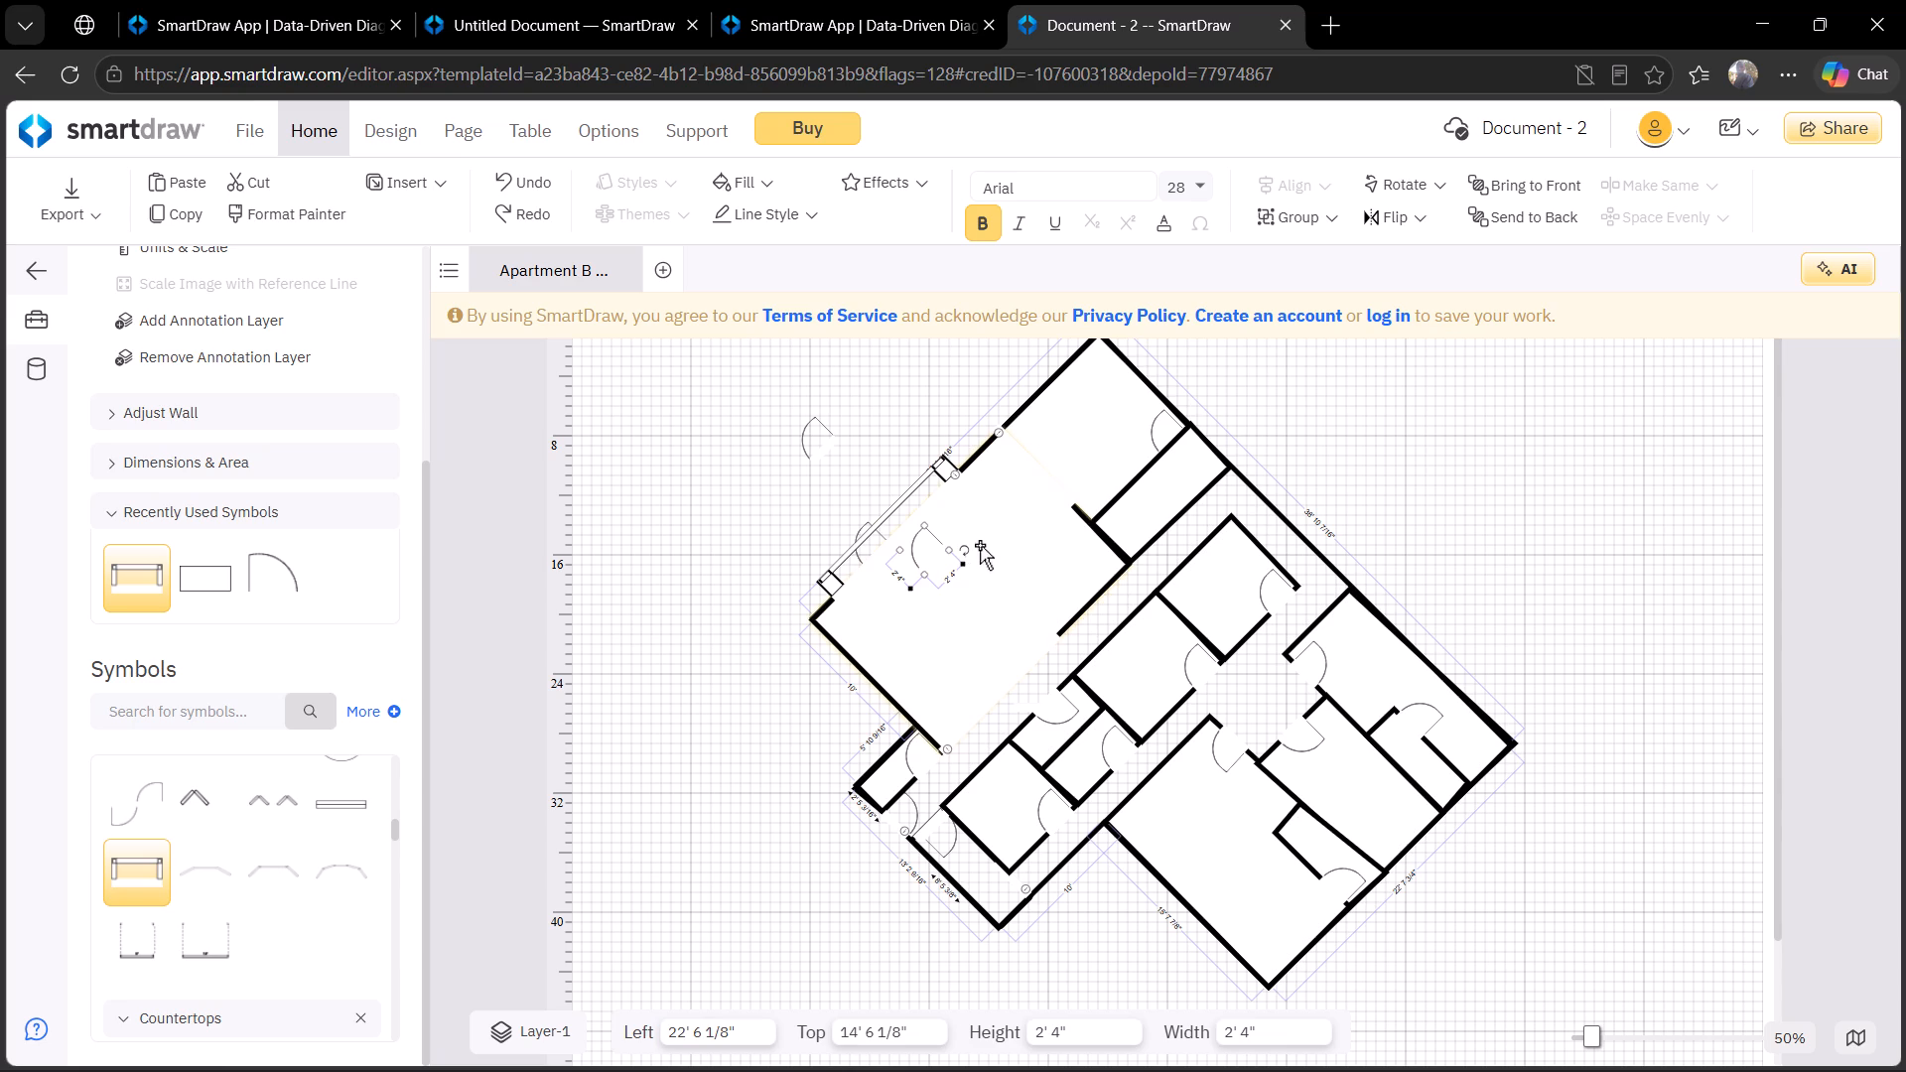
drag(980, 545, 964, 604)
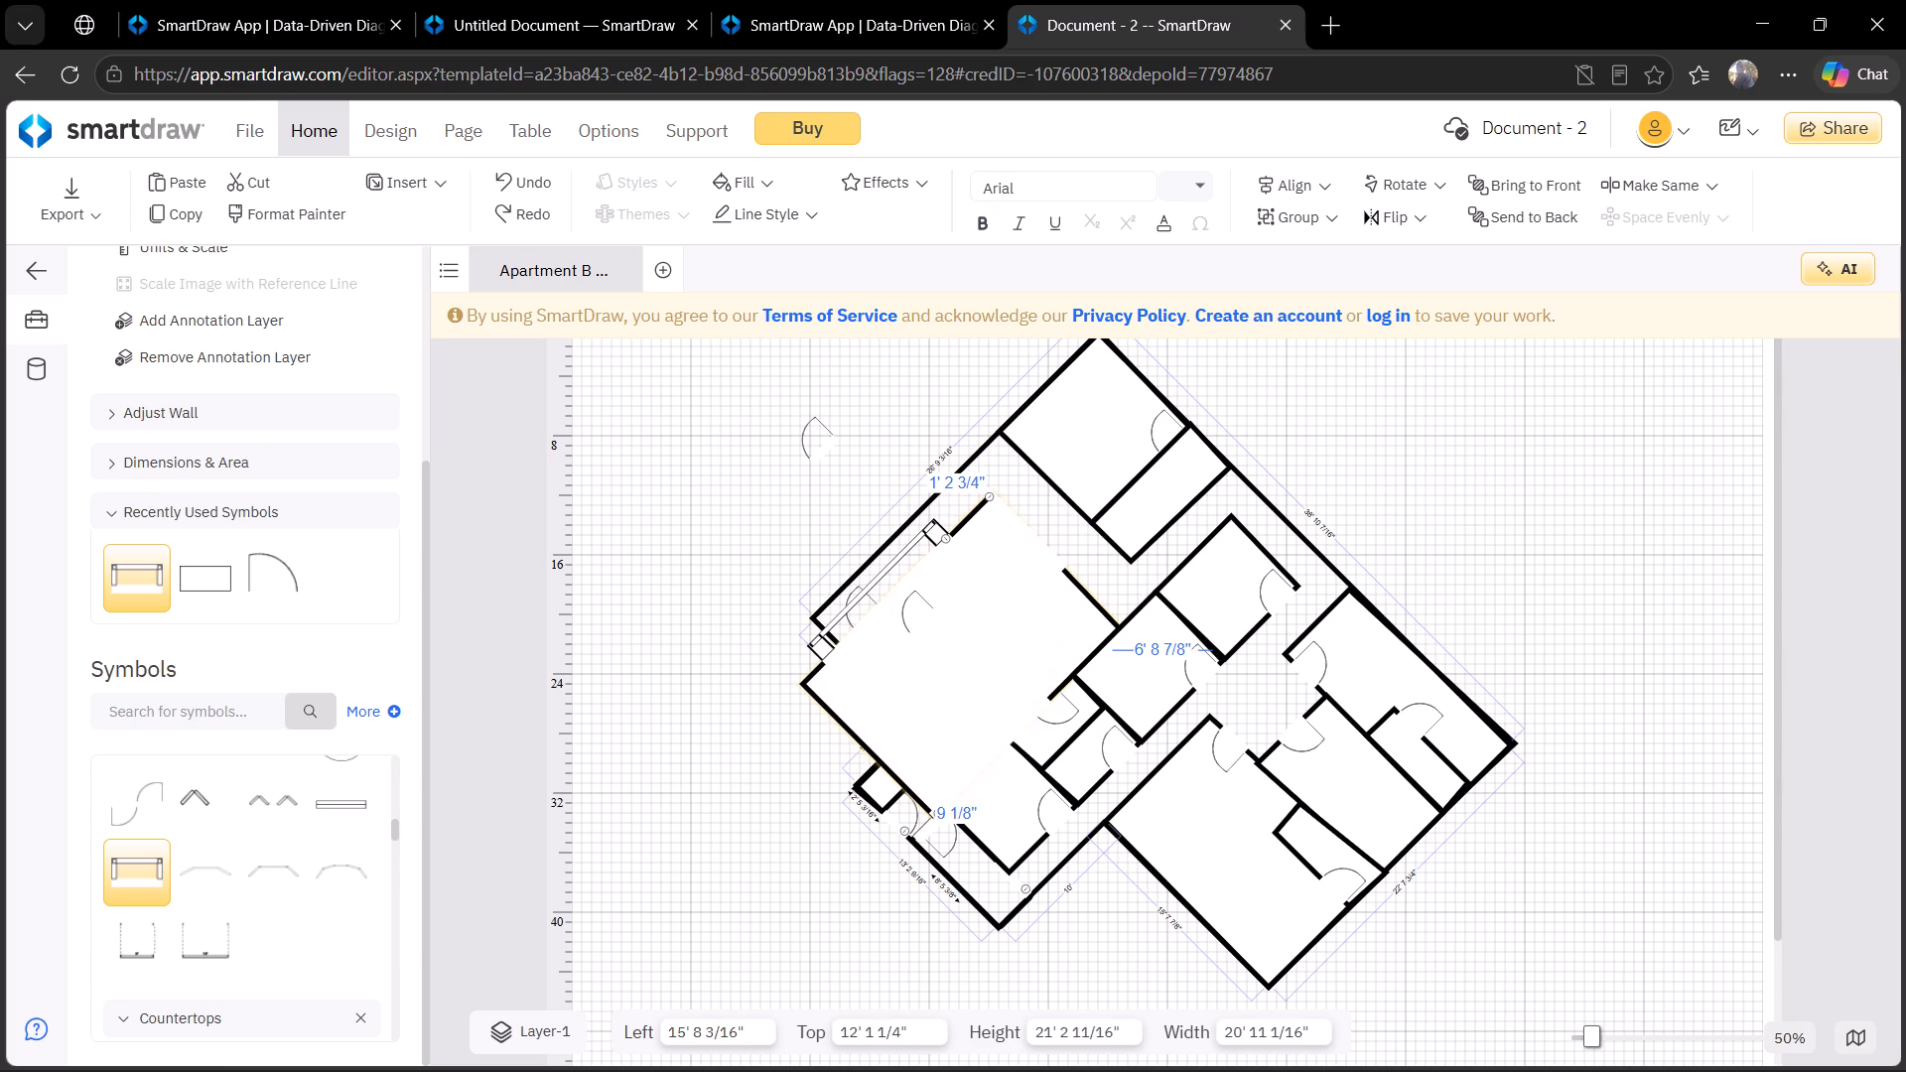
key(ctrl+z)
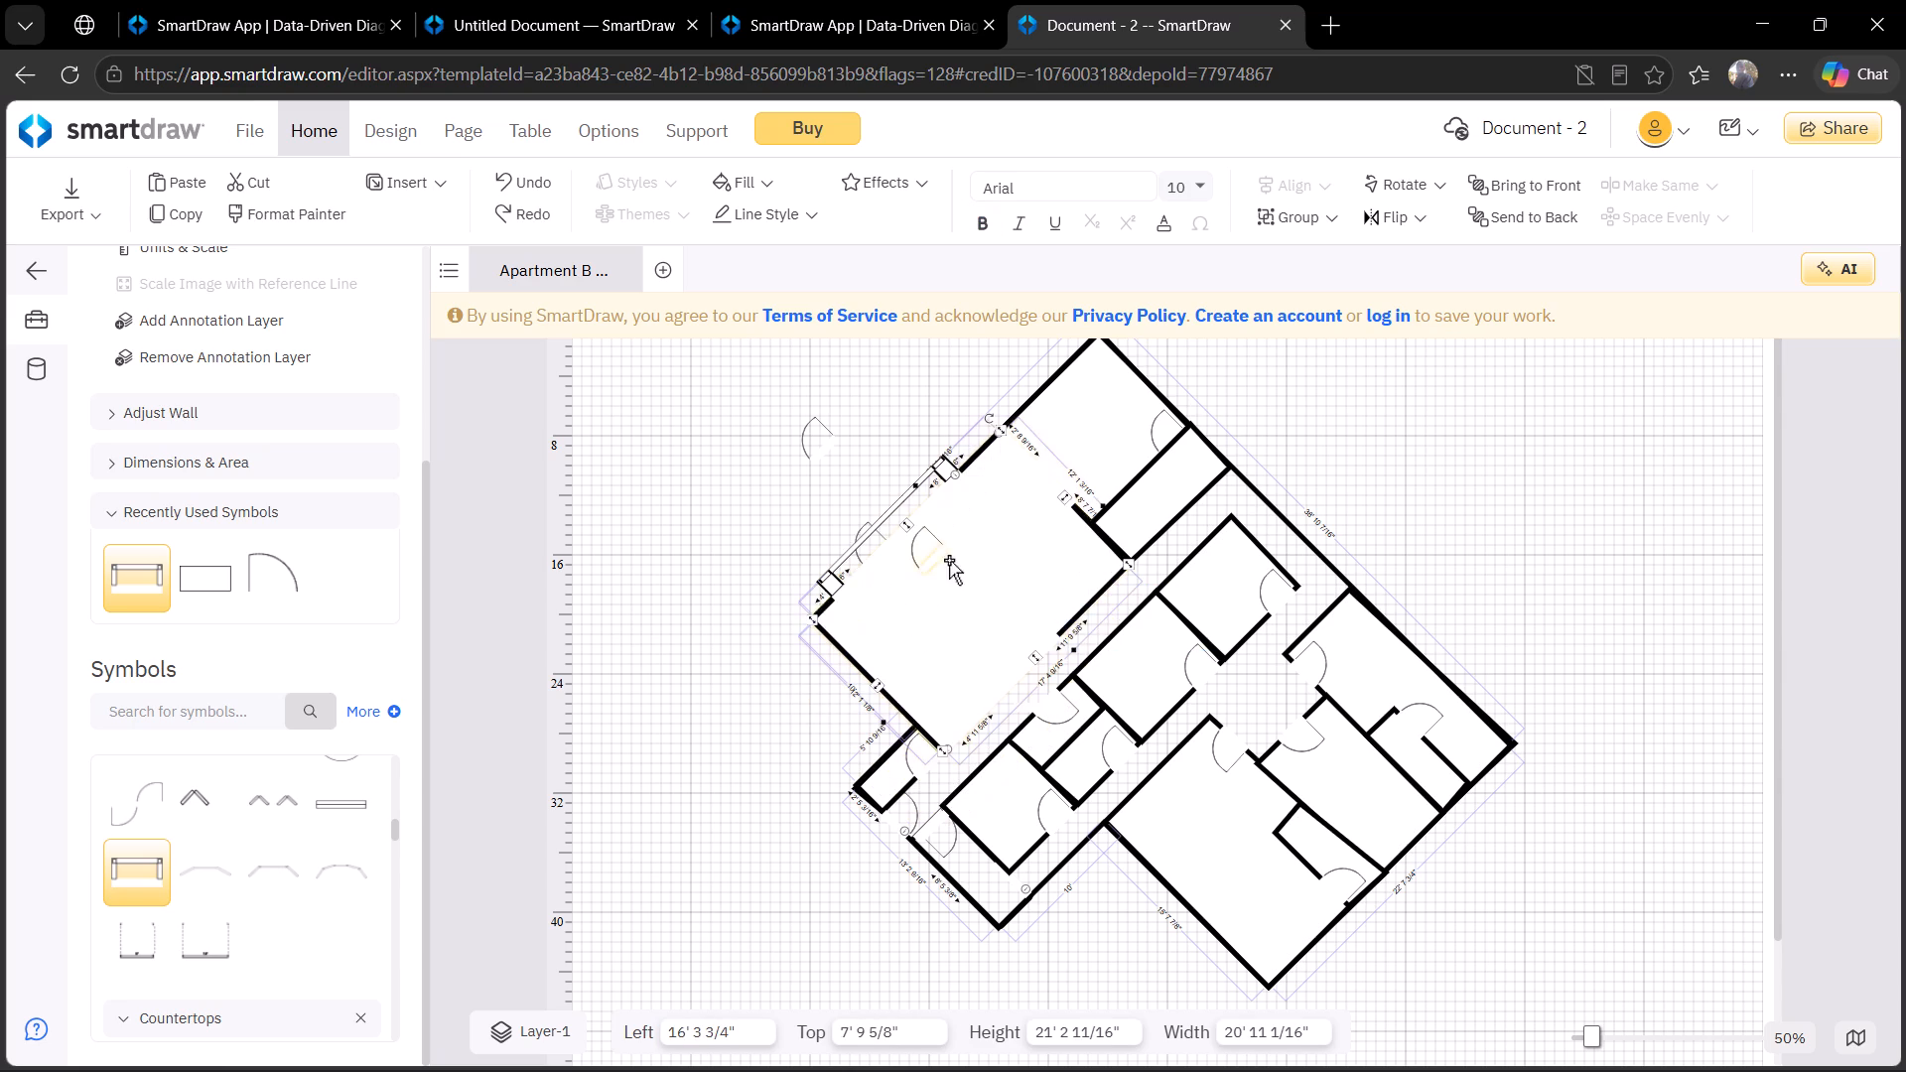
Rotate the large room's loose door outside the plan and place it beside the northwest wall's door, at left 20' 7 1/4", top 14' 9 7/16".
drag(921, 557, 730, 497)
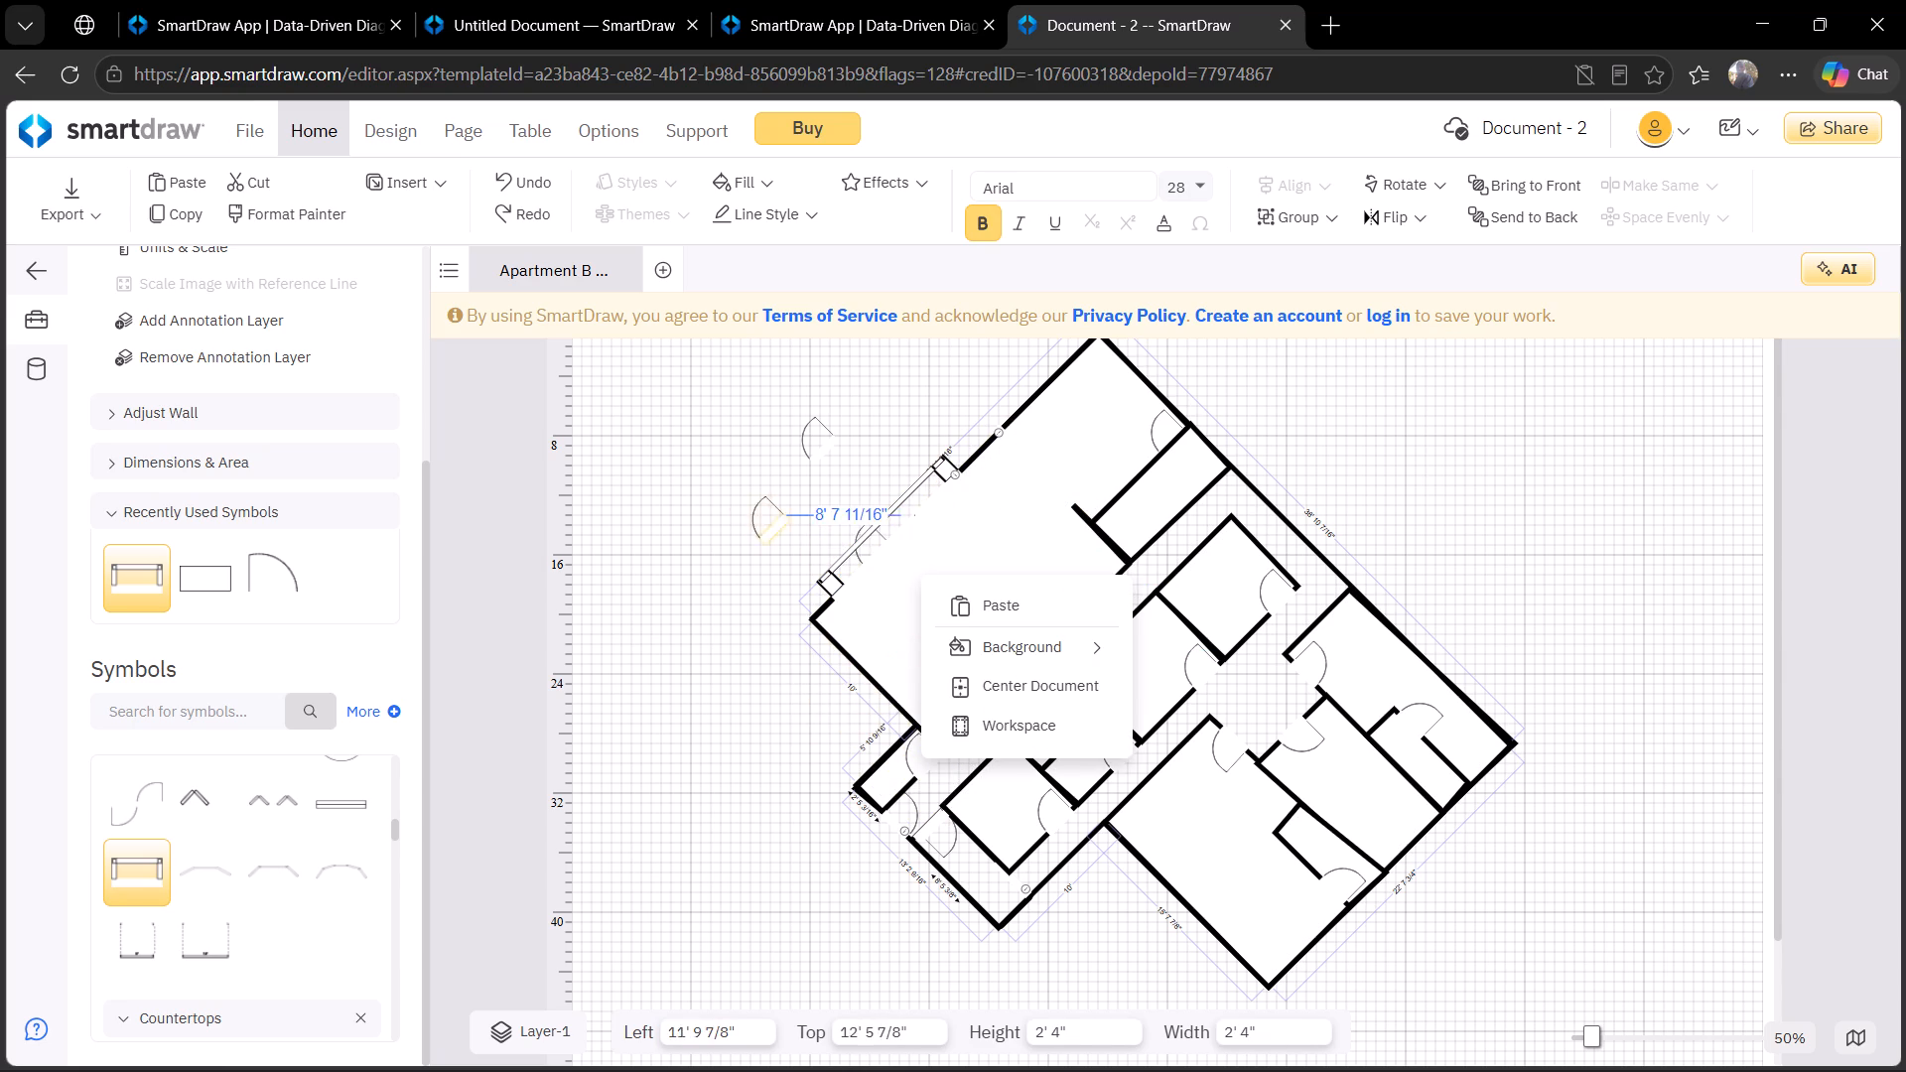
drag(730, 497, 728, 503)
drag(771, 503, 580, 525)
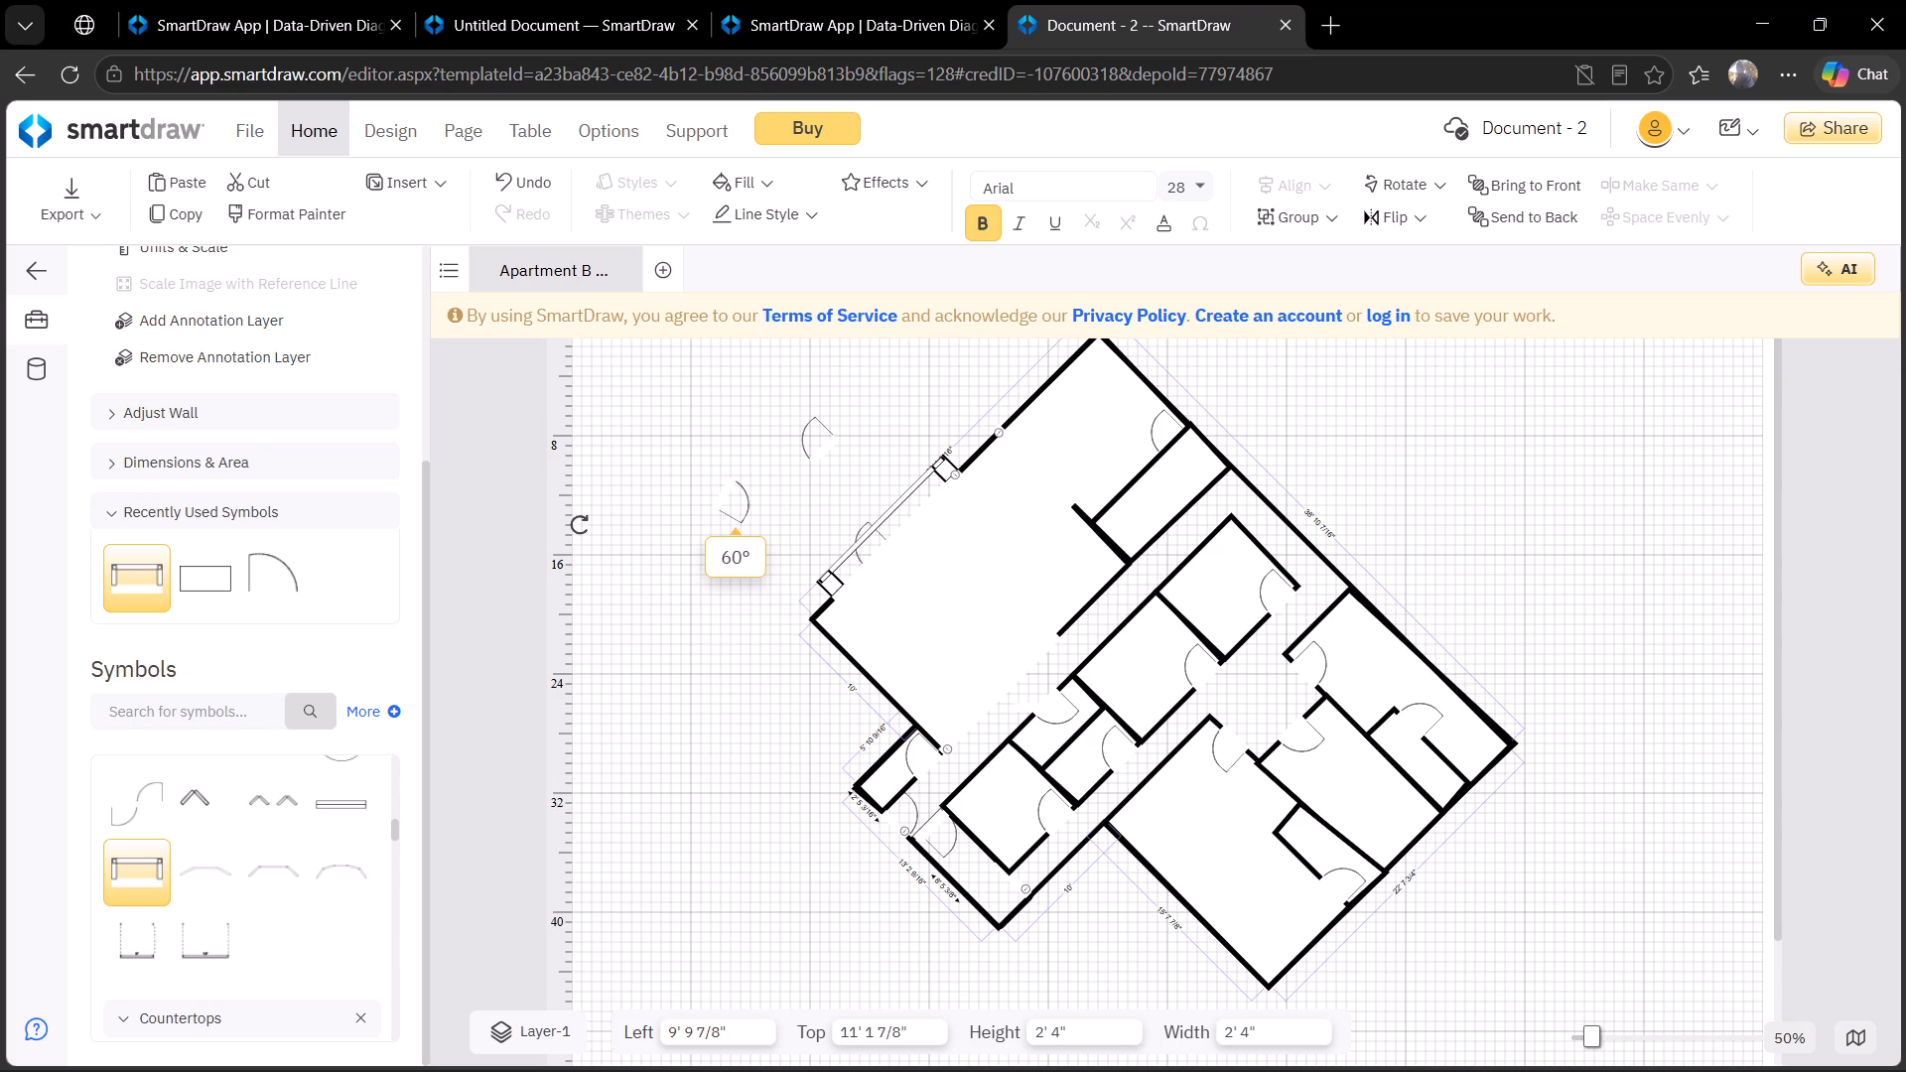
drag(580, 525, 572, 502)
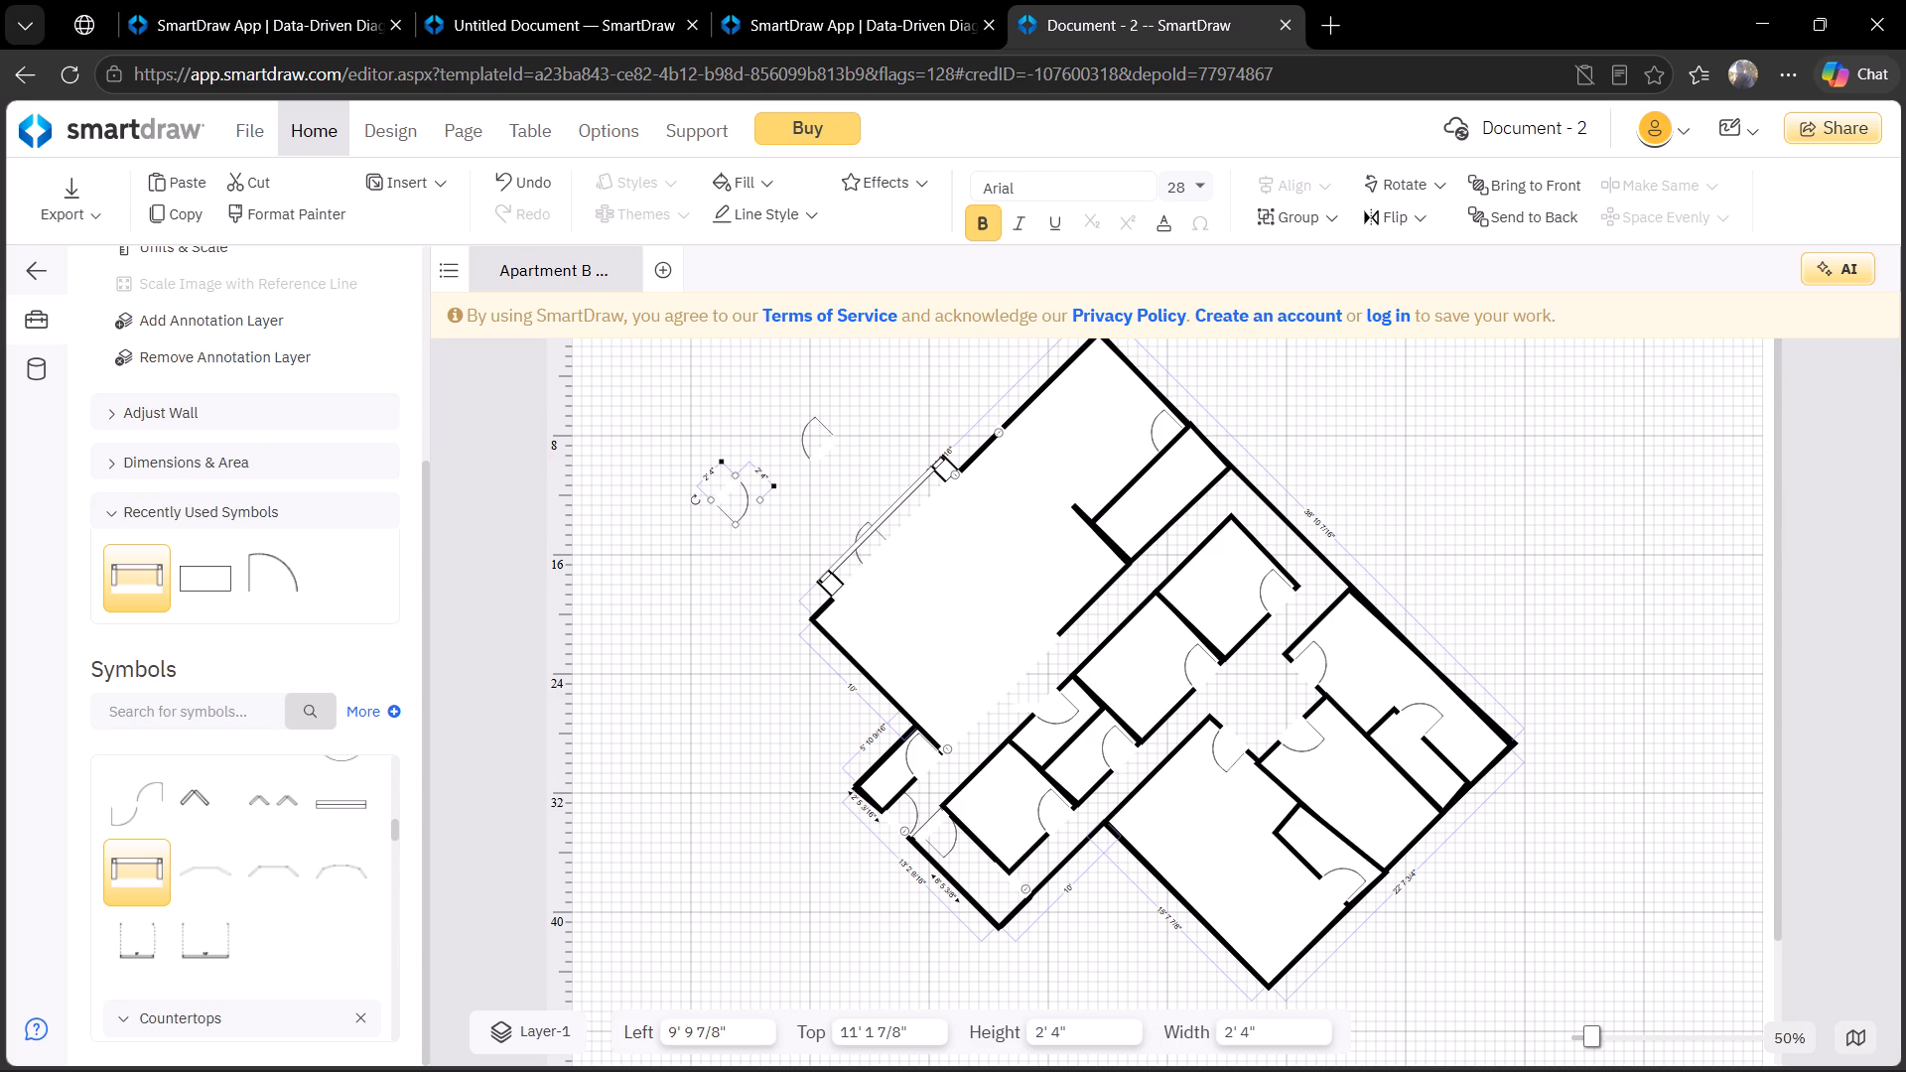
drag(735, 491, 909, 546)
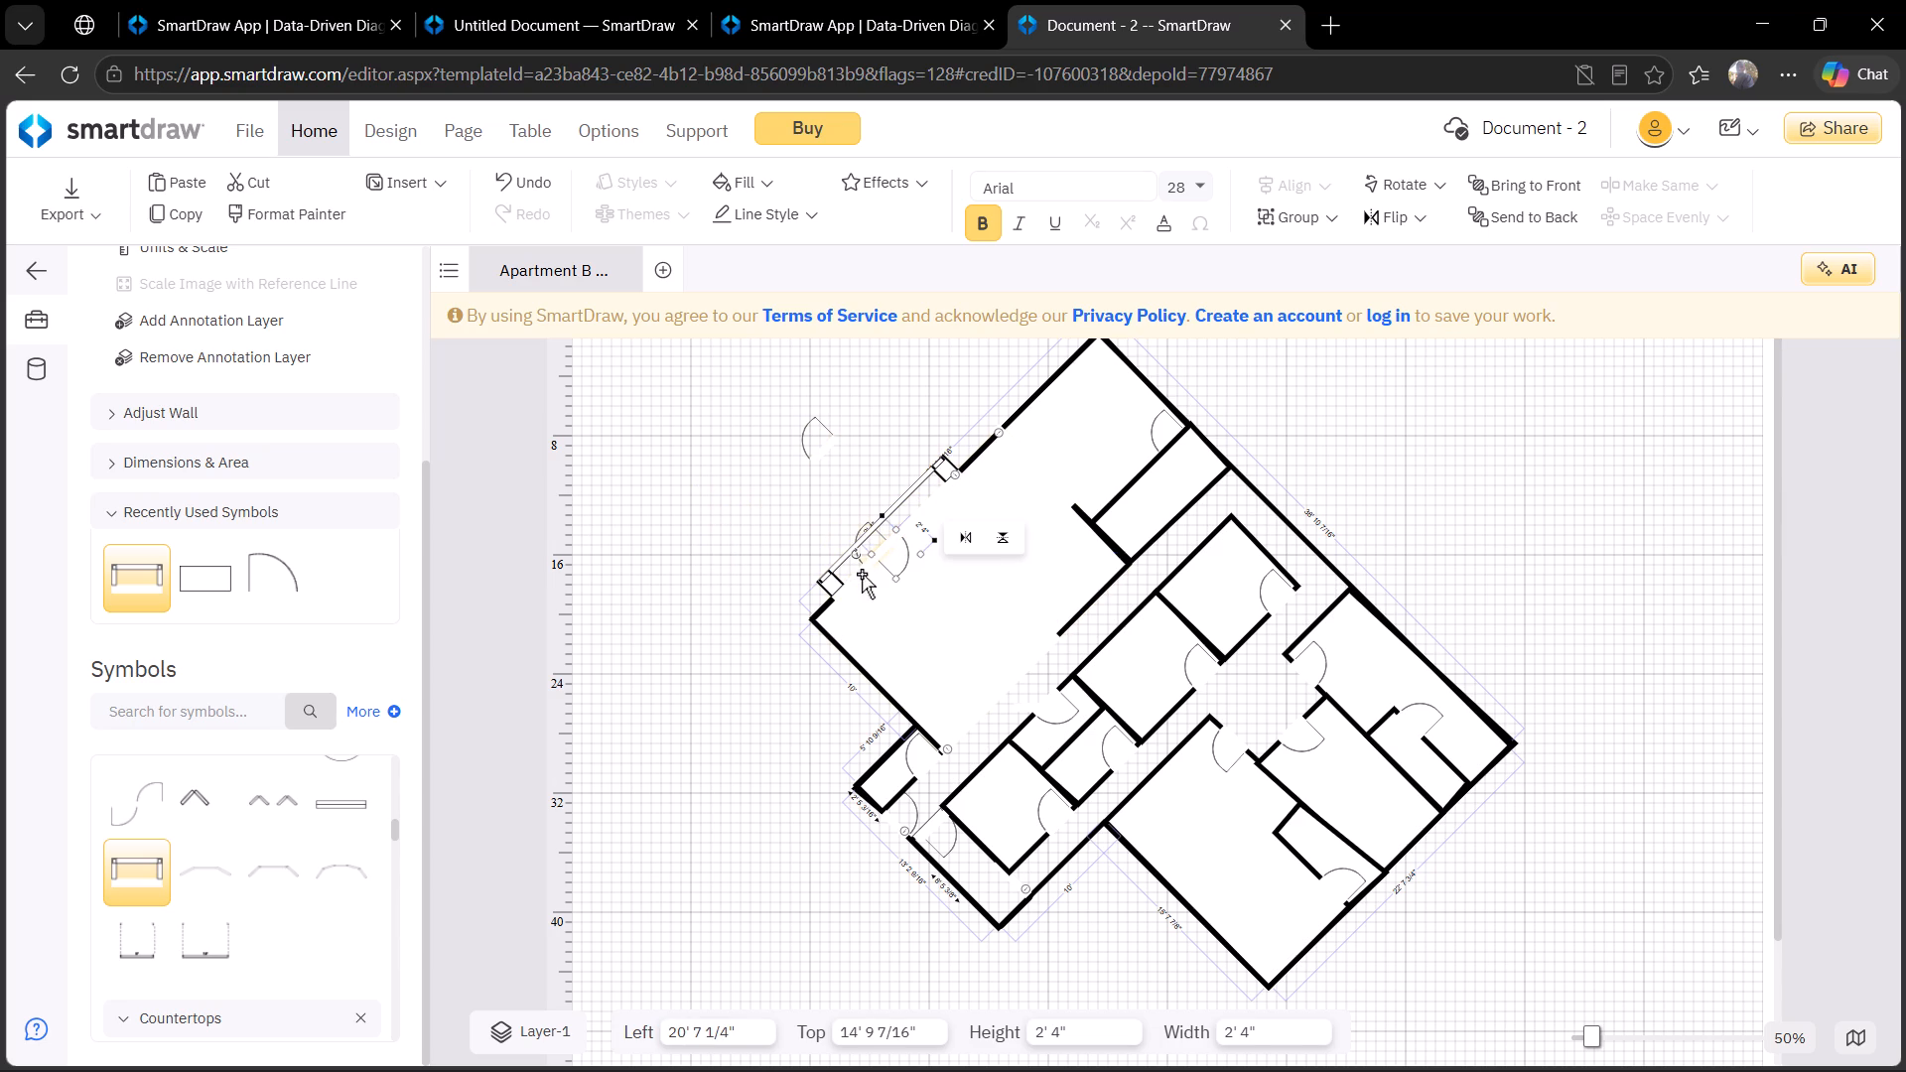
Move the wide Garden Window off the northwest wall to outside the plan, at left 4' 10 7/8", top 8' 7 9/16".
click(864, 565)
click(863, 538)
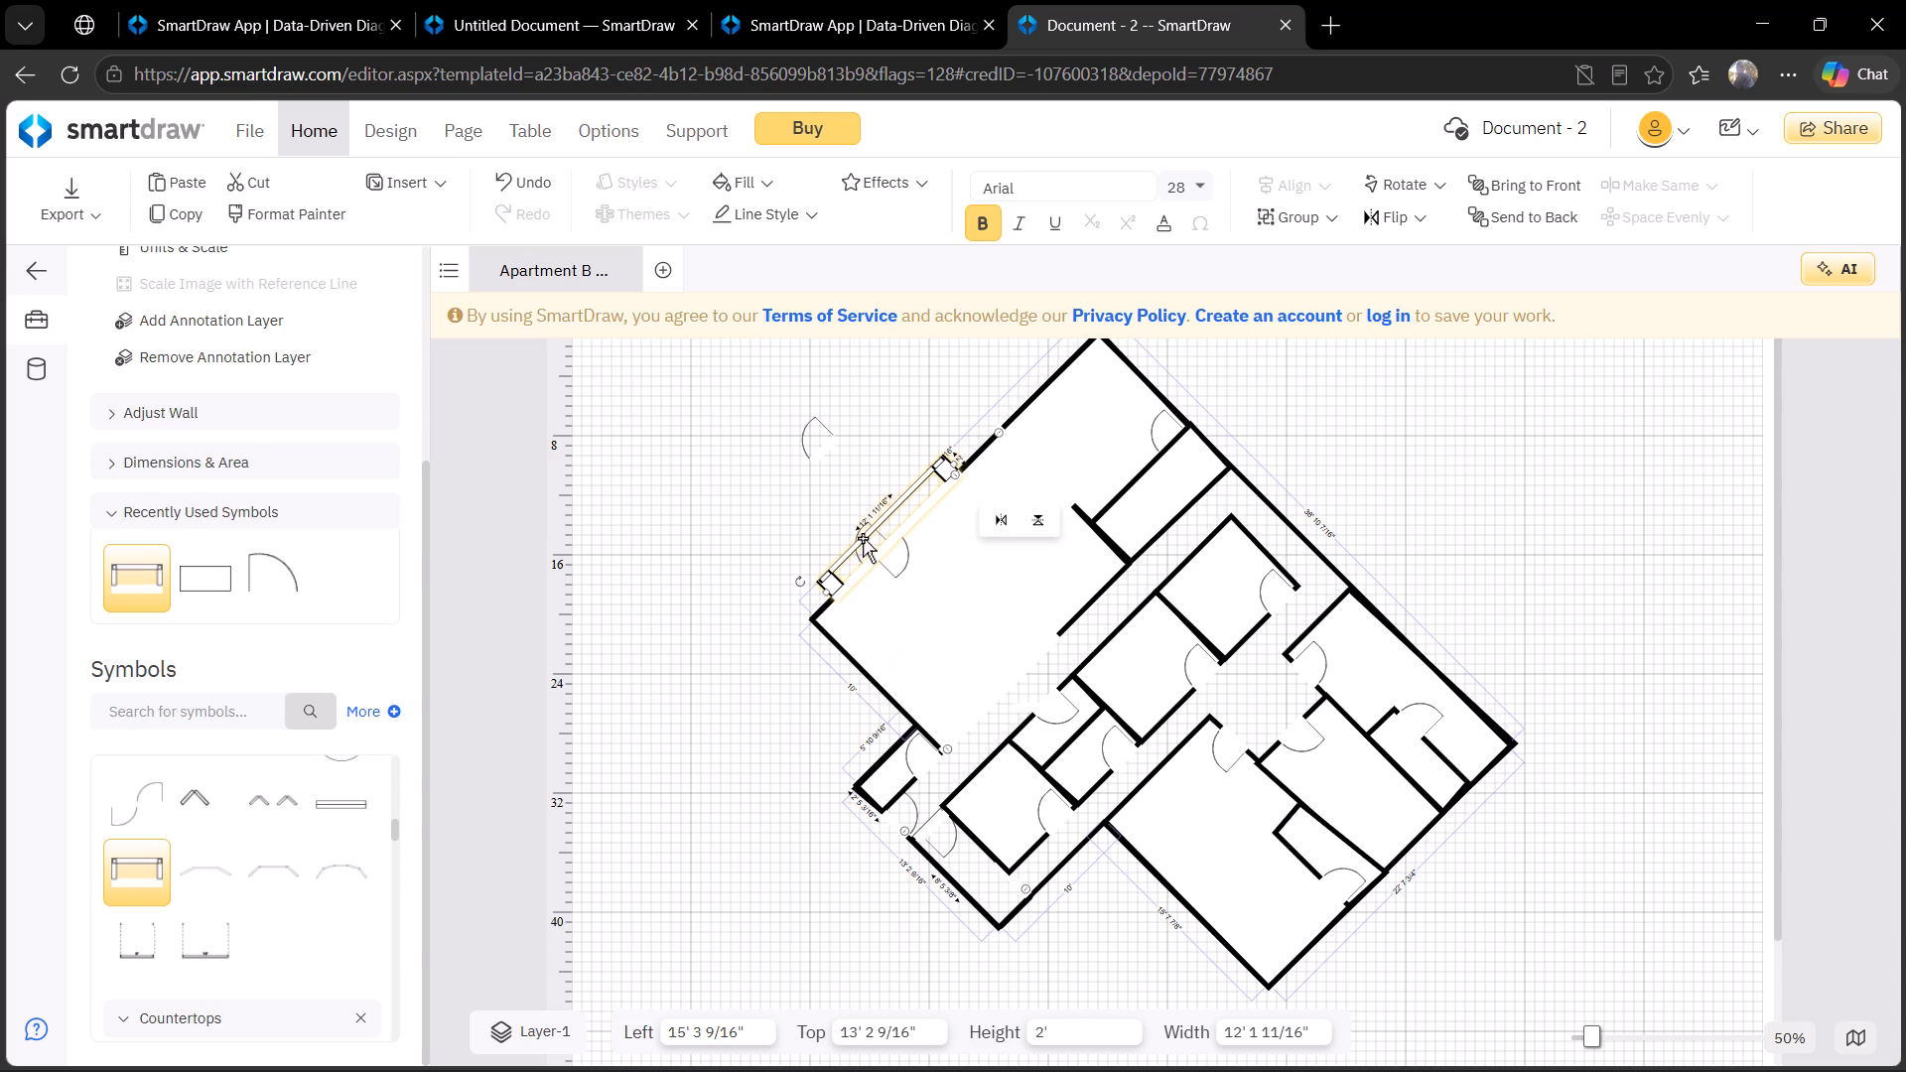
click(863, 538)
click(866, 569)
double_click(865, 564)
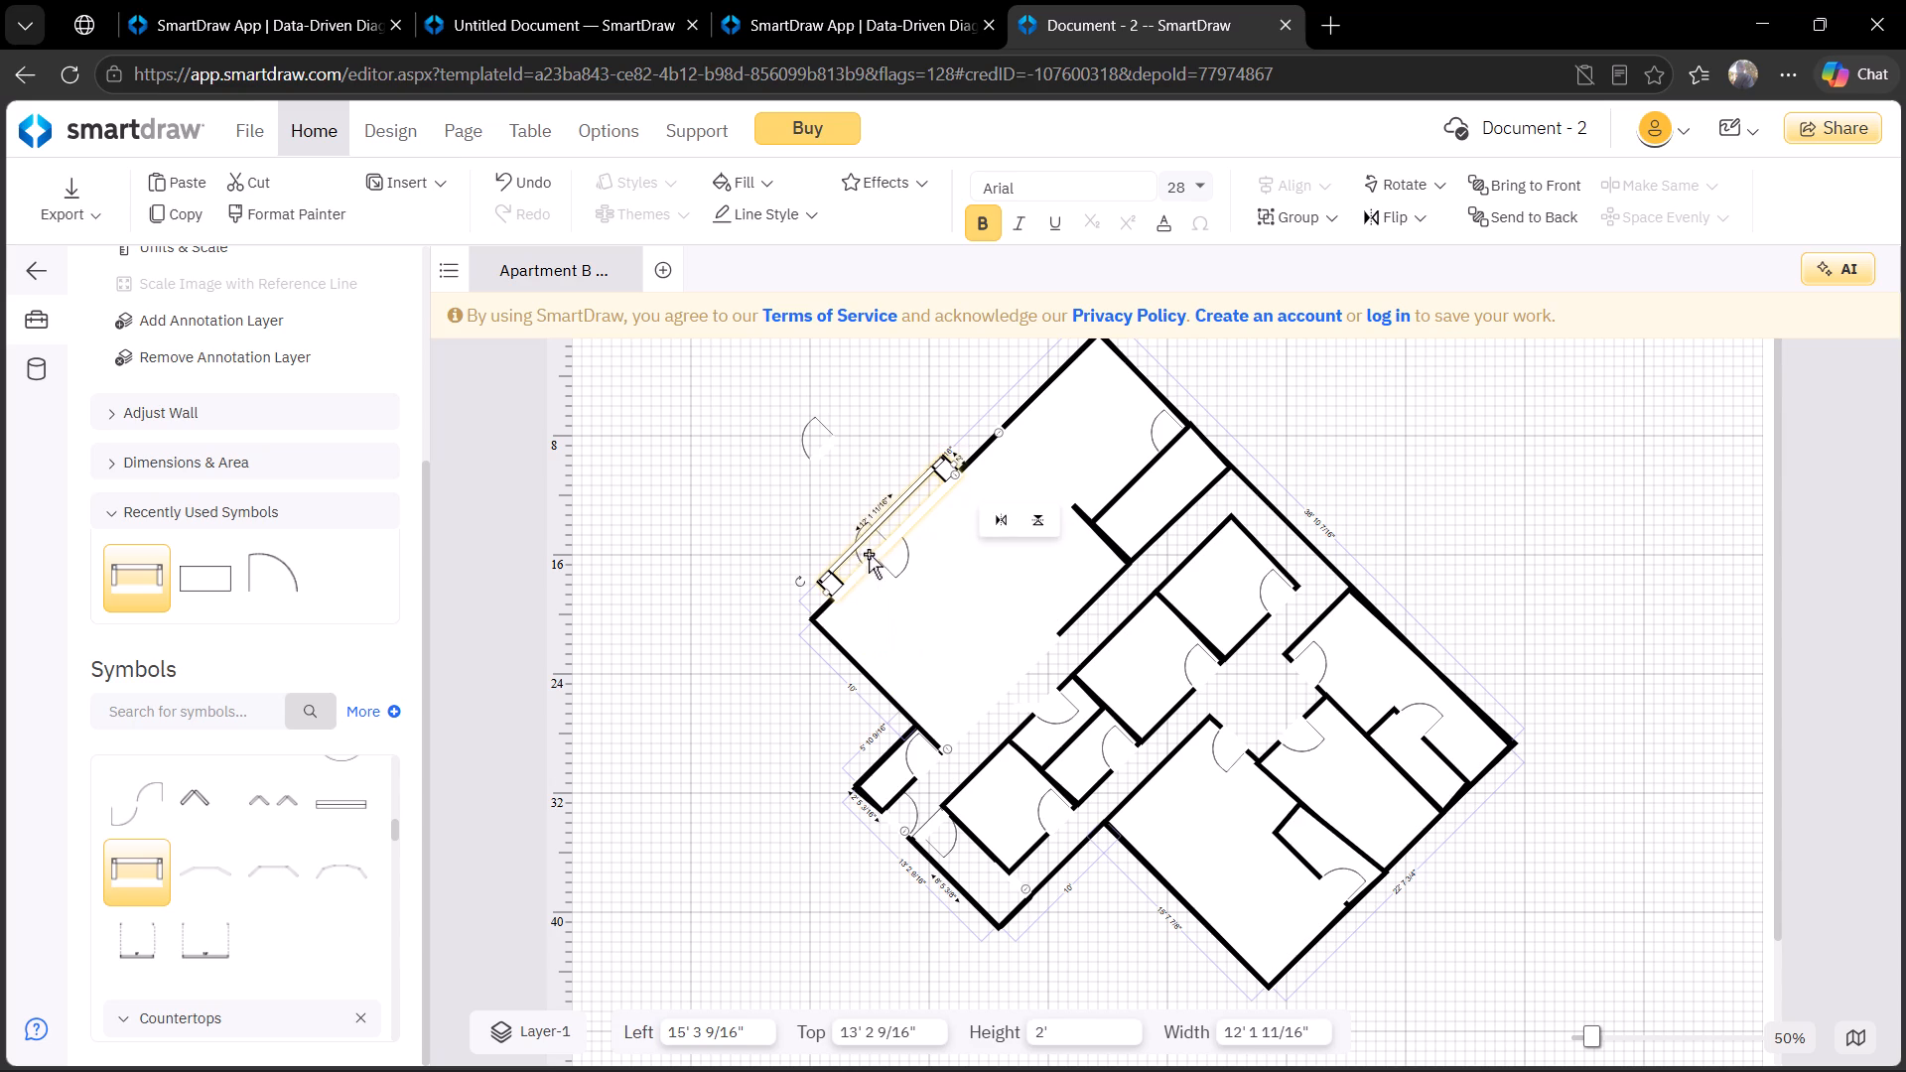
click(869, 554)
drag(869, 554, 710, 484)
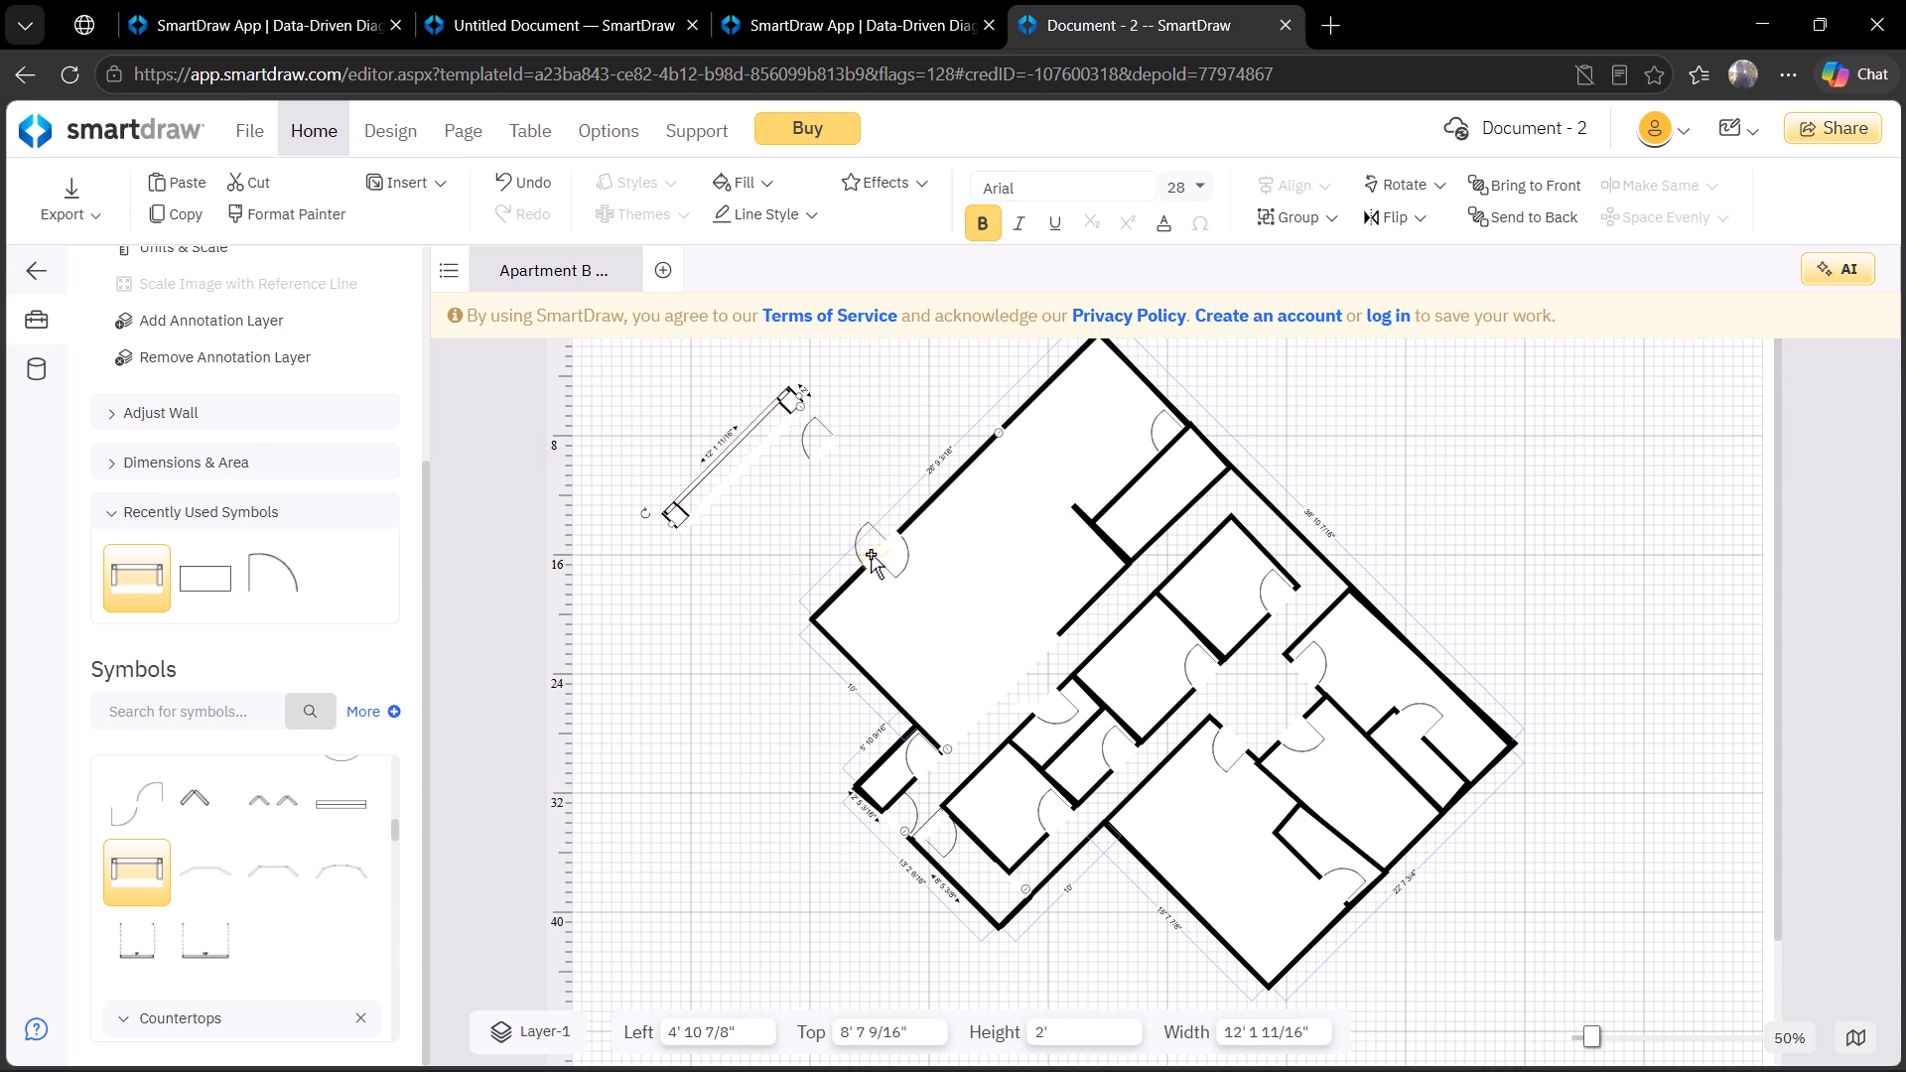
Rotate the first door in the large room's northwest wall to about 50°.
click(873, 553)
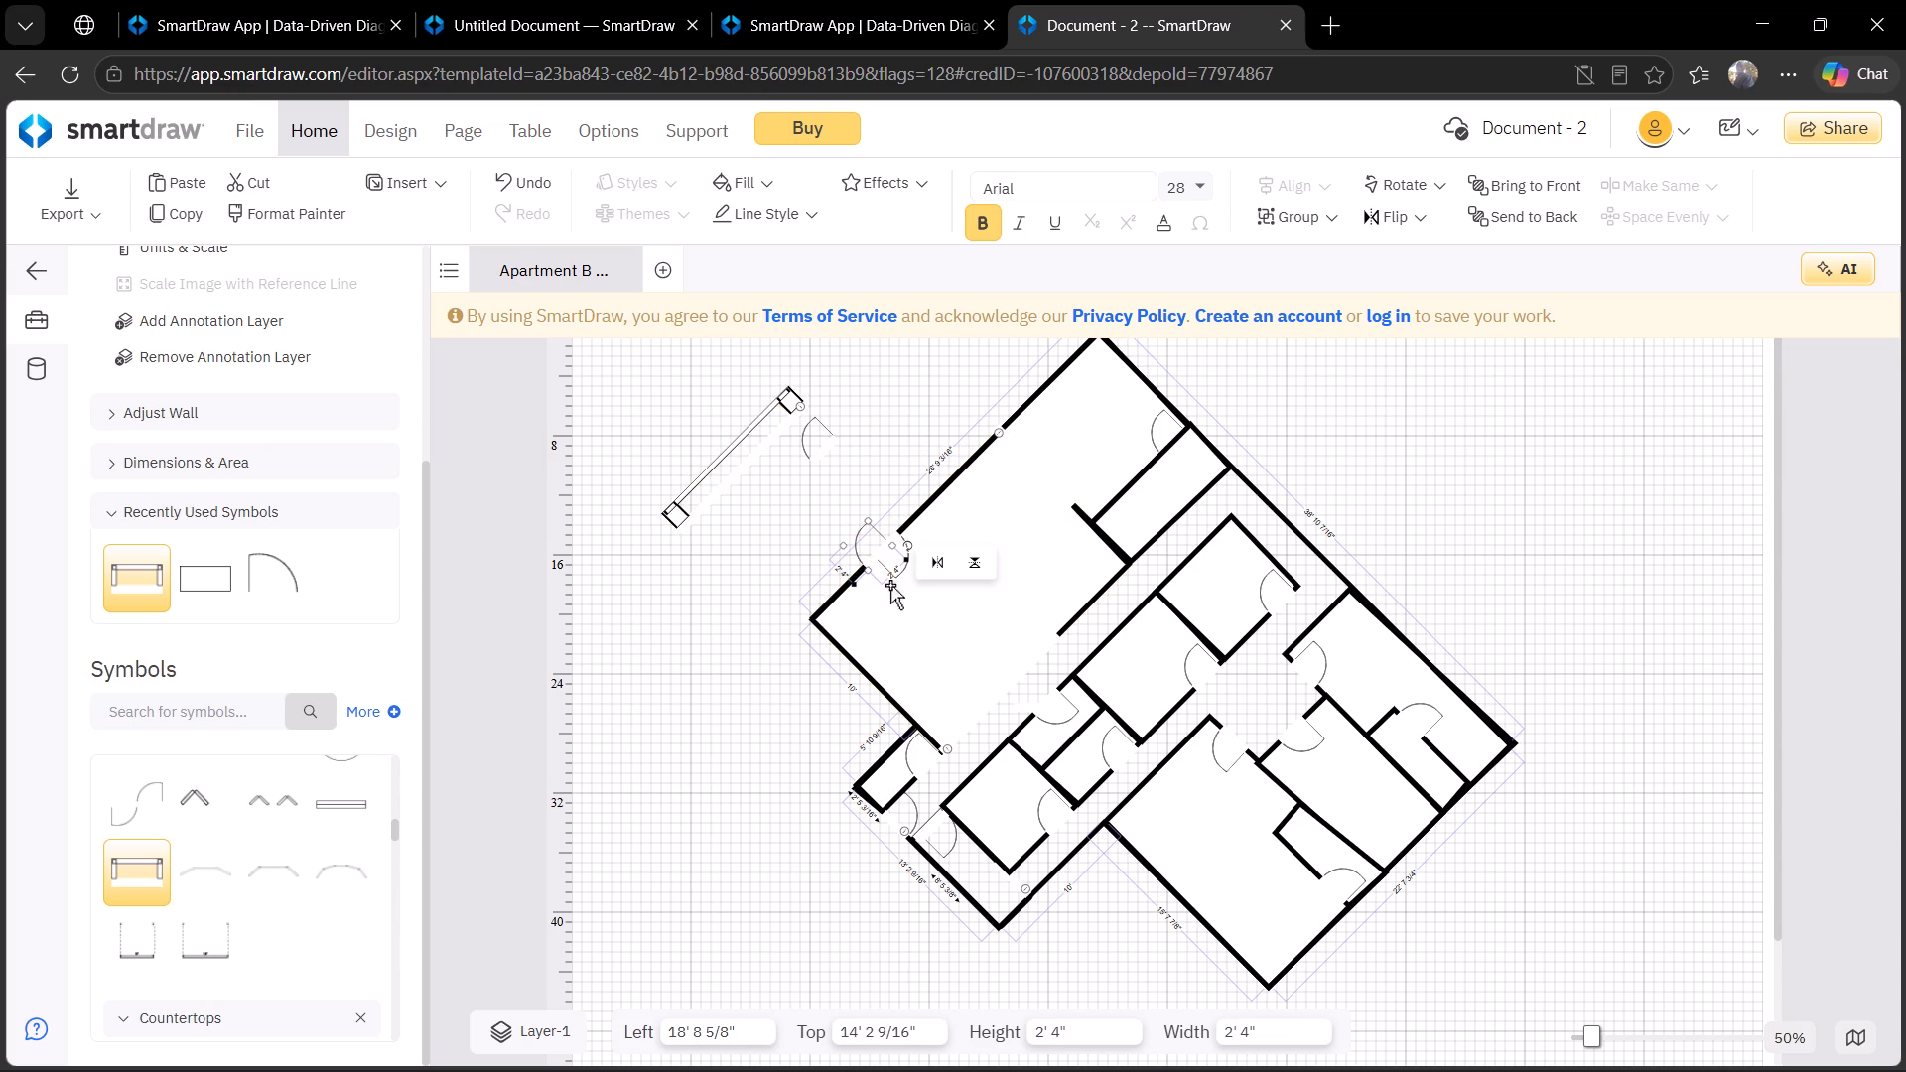
drag(912, 543, 753, 575)
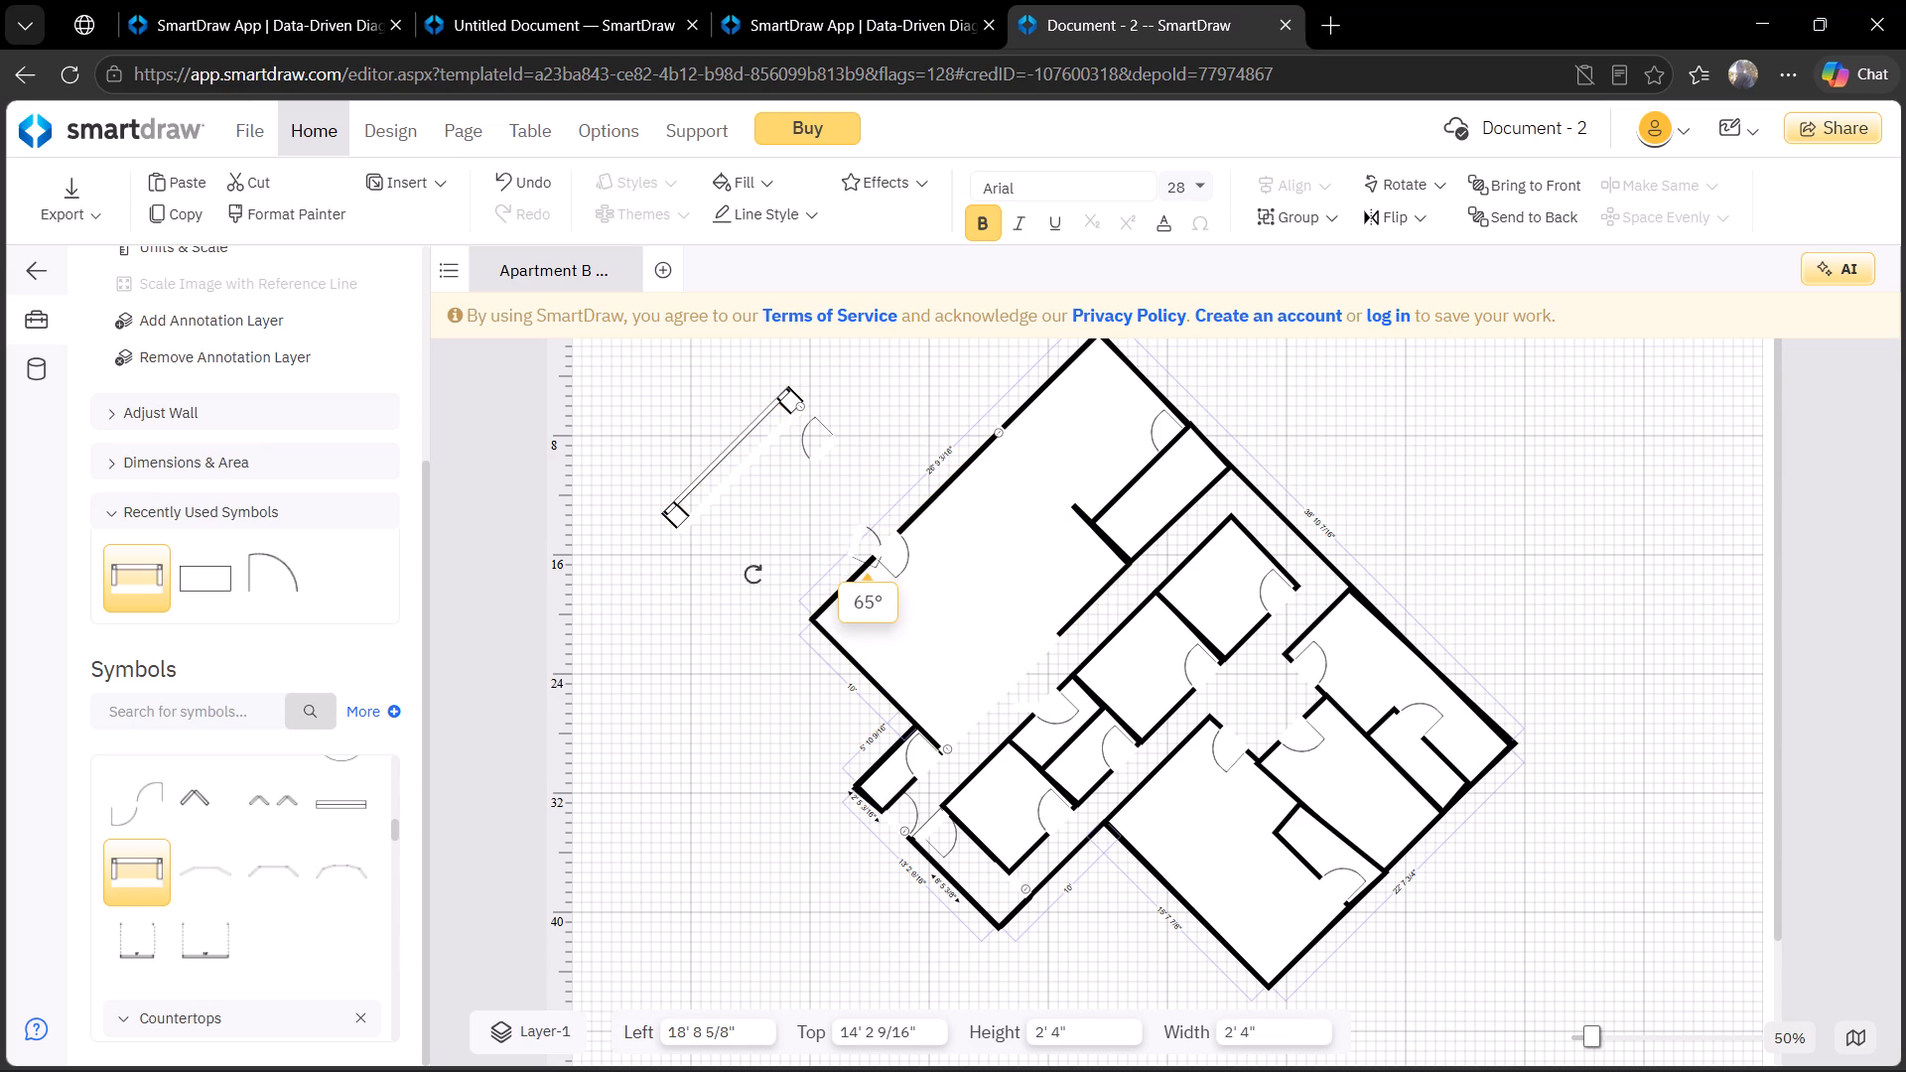
drag(753, 575, 905, 530)
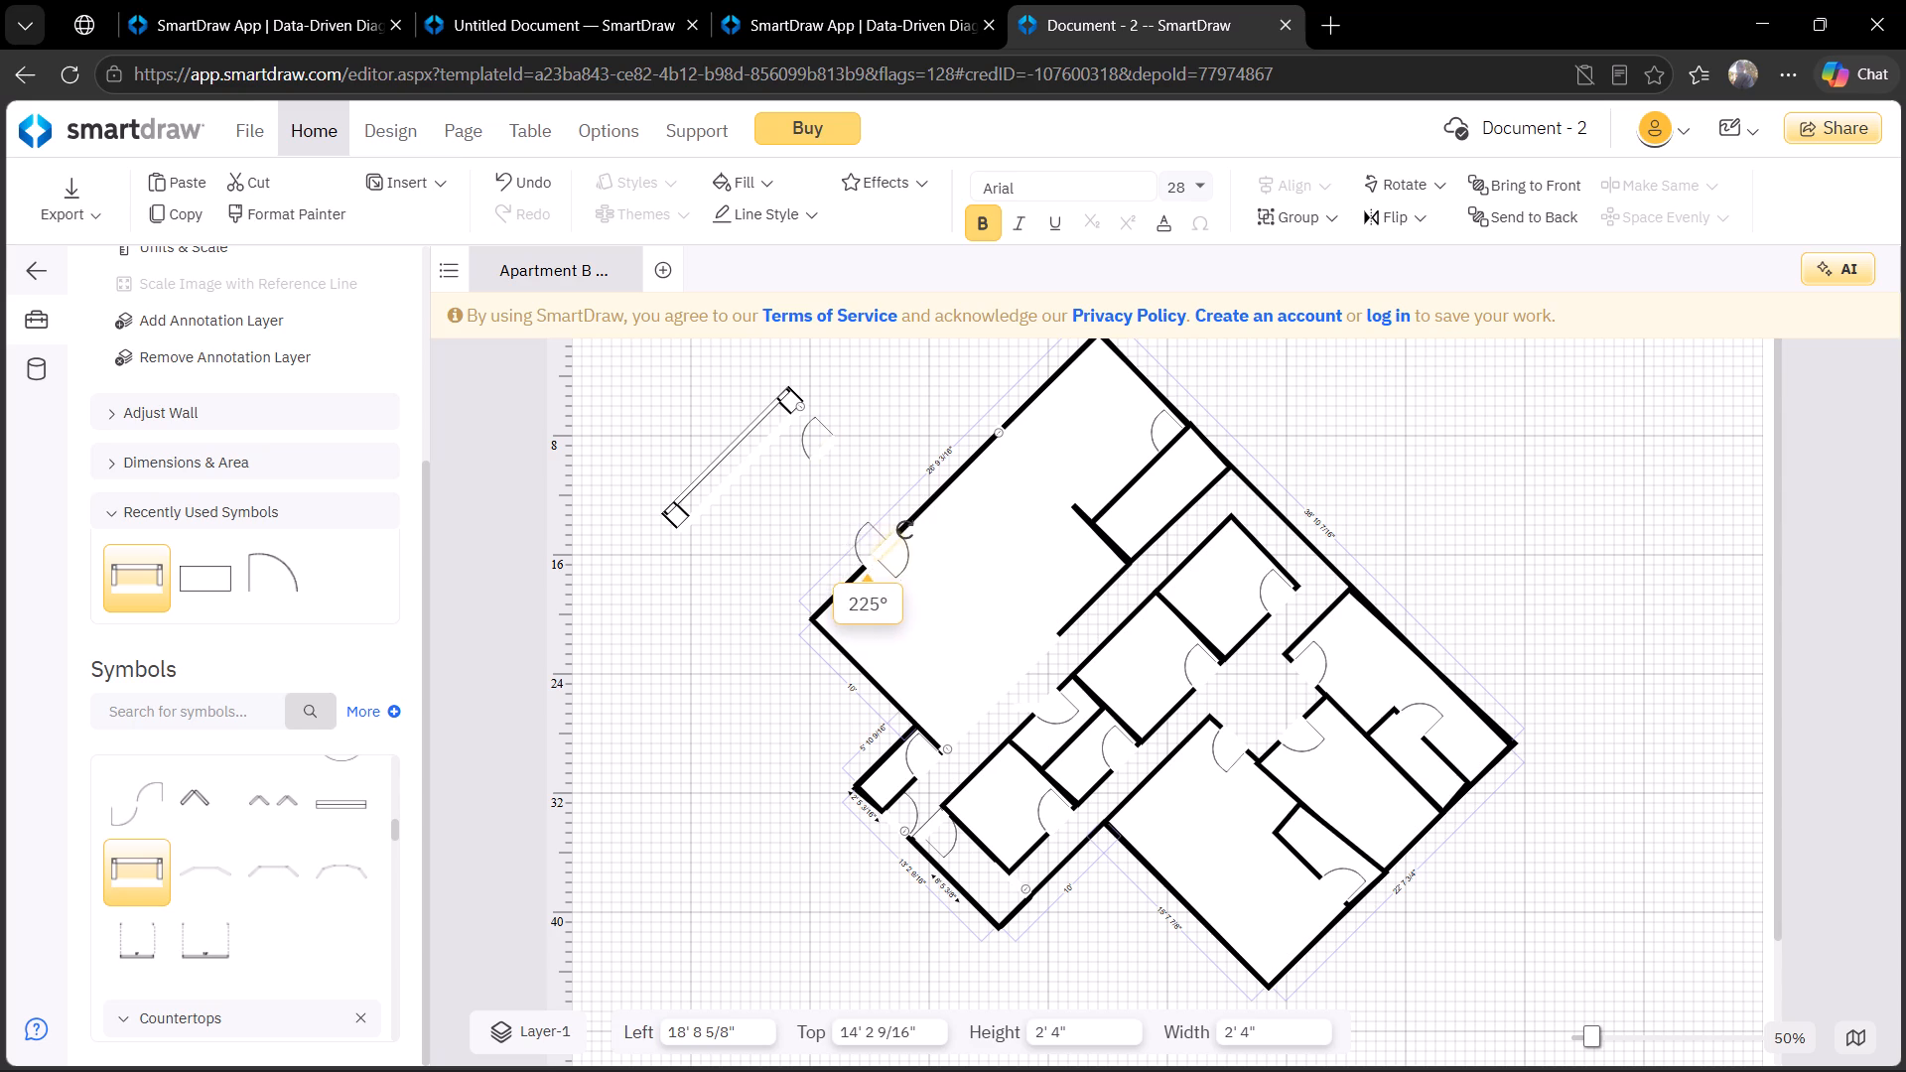
drag(905, 530, 734, 566)
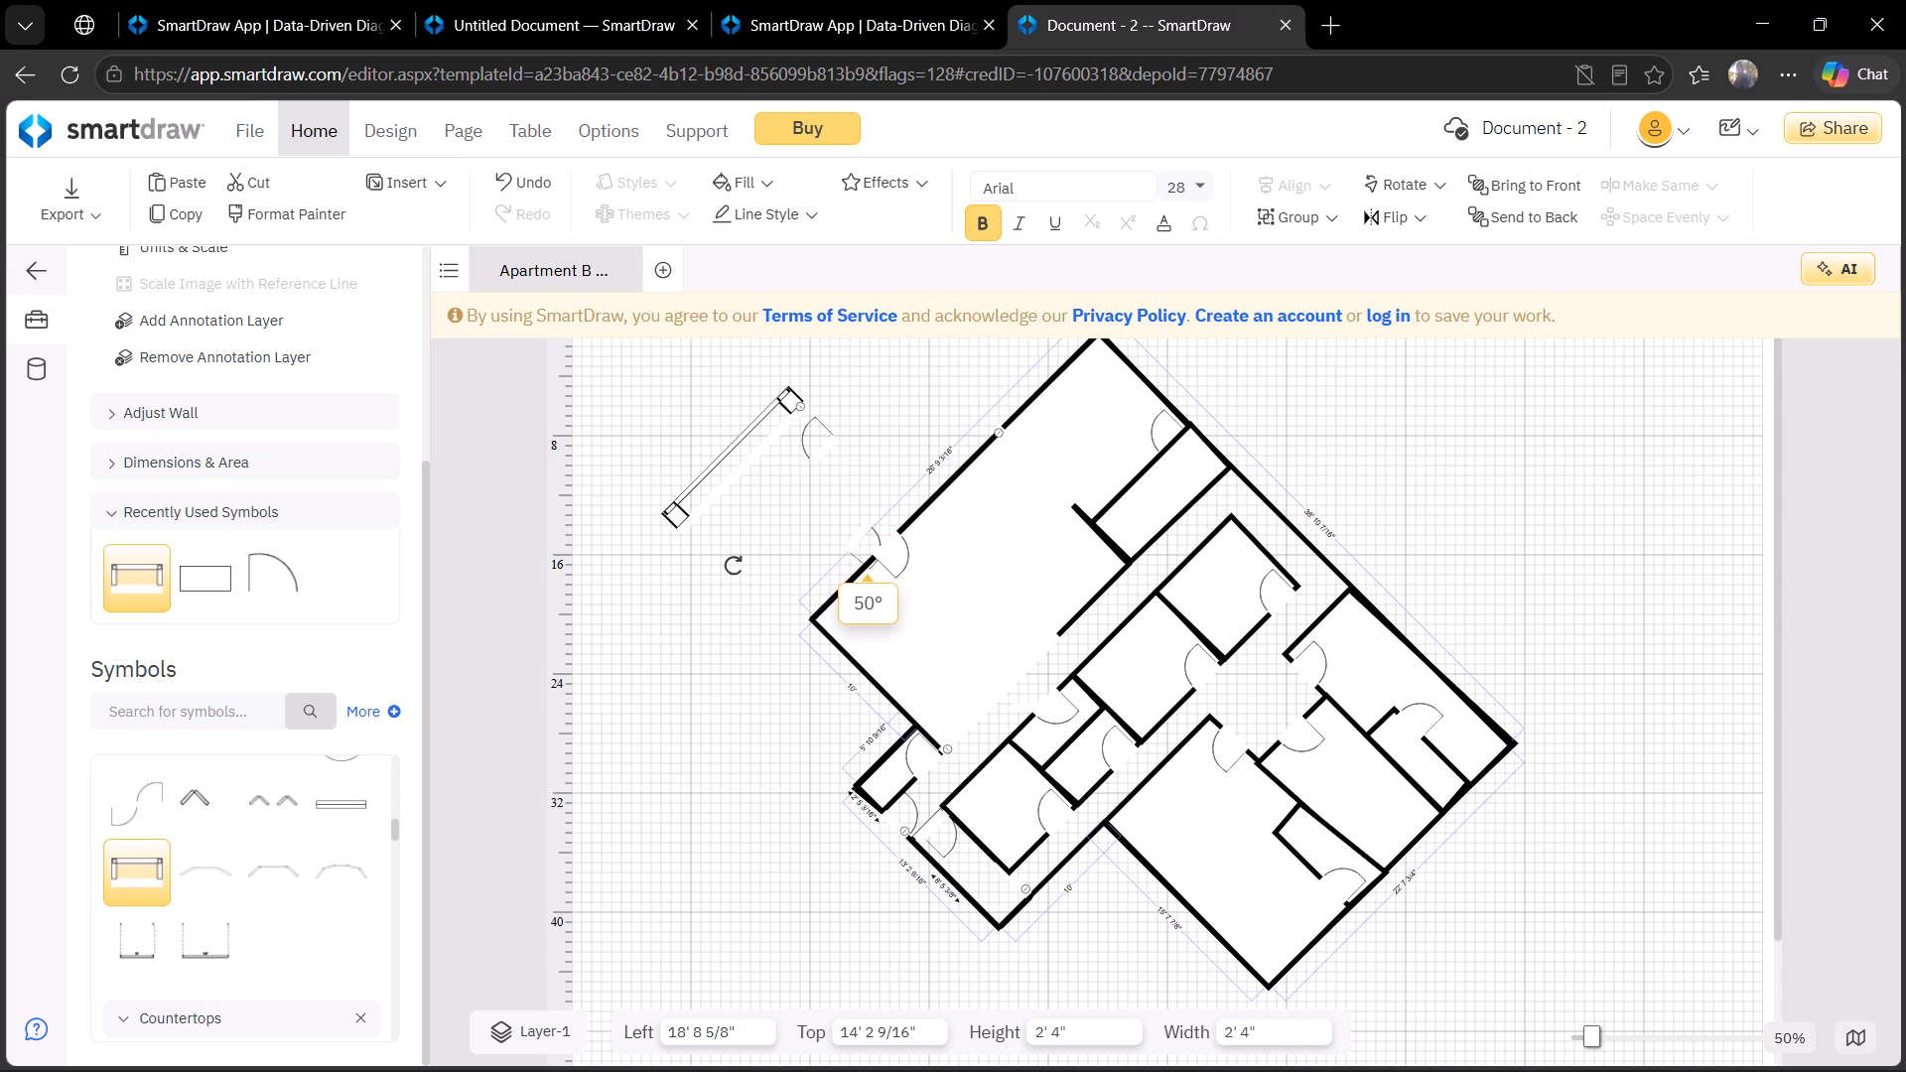
drag(734, 566, 734, 564)
Flip the rotated northwest wall door vertically.
click(1361, 200)
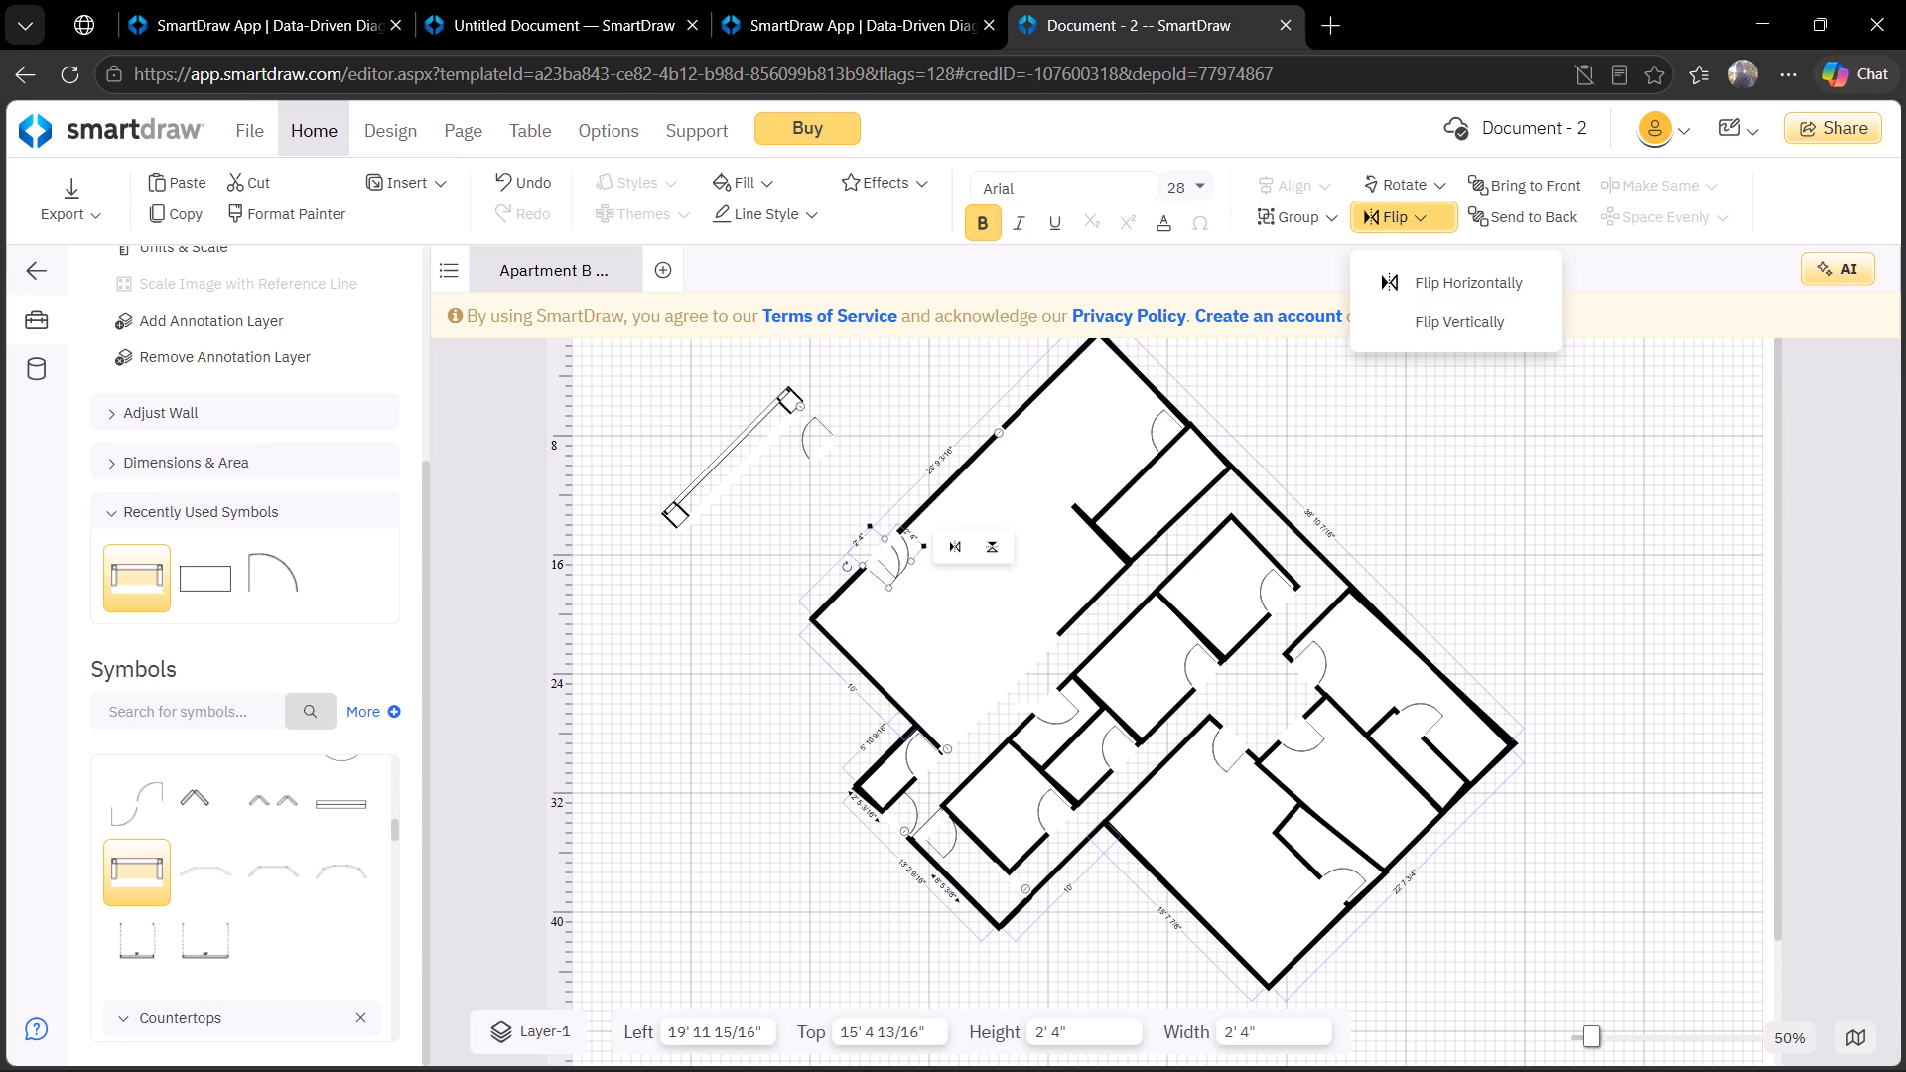
click(1427, 327)
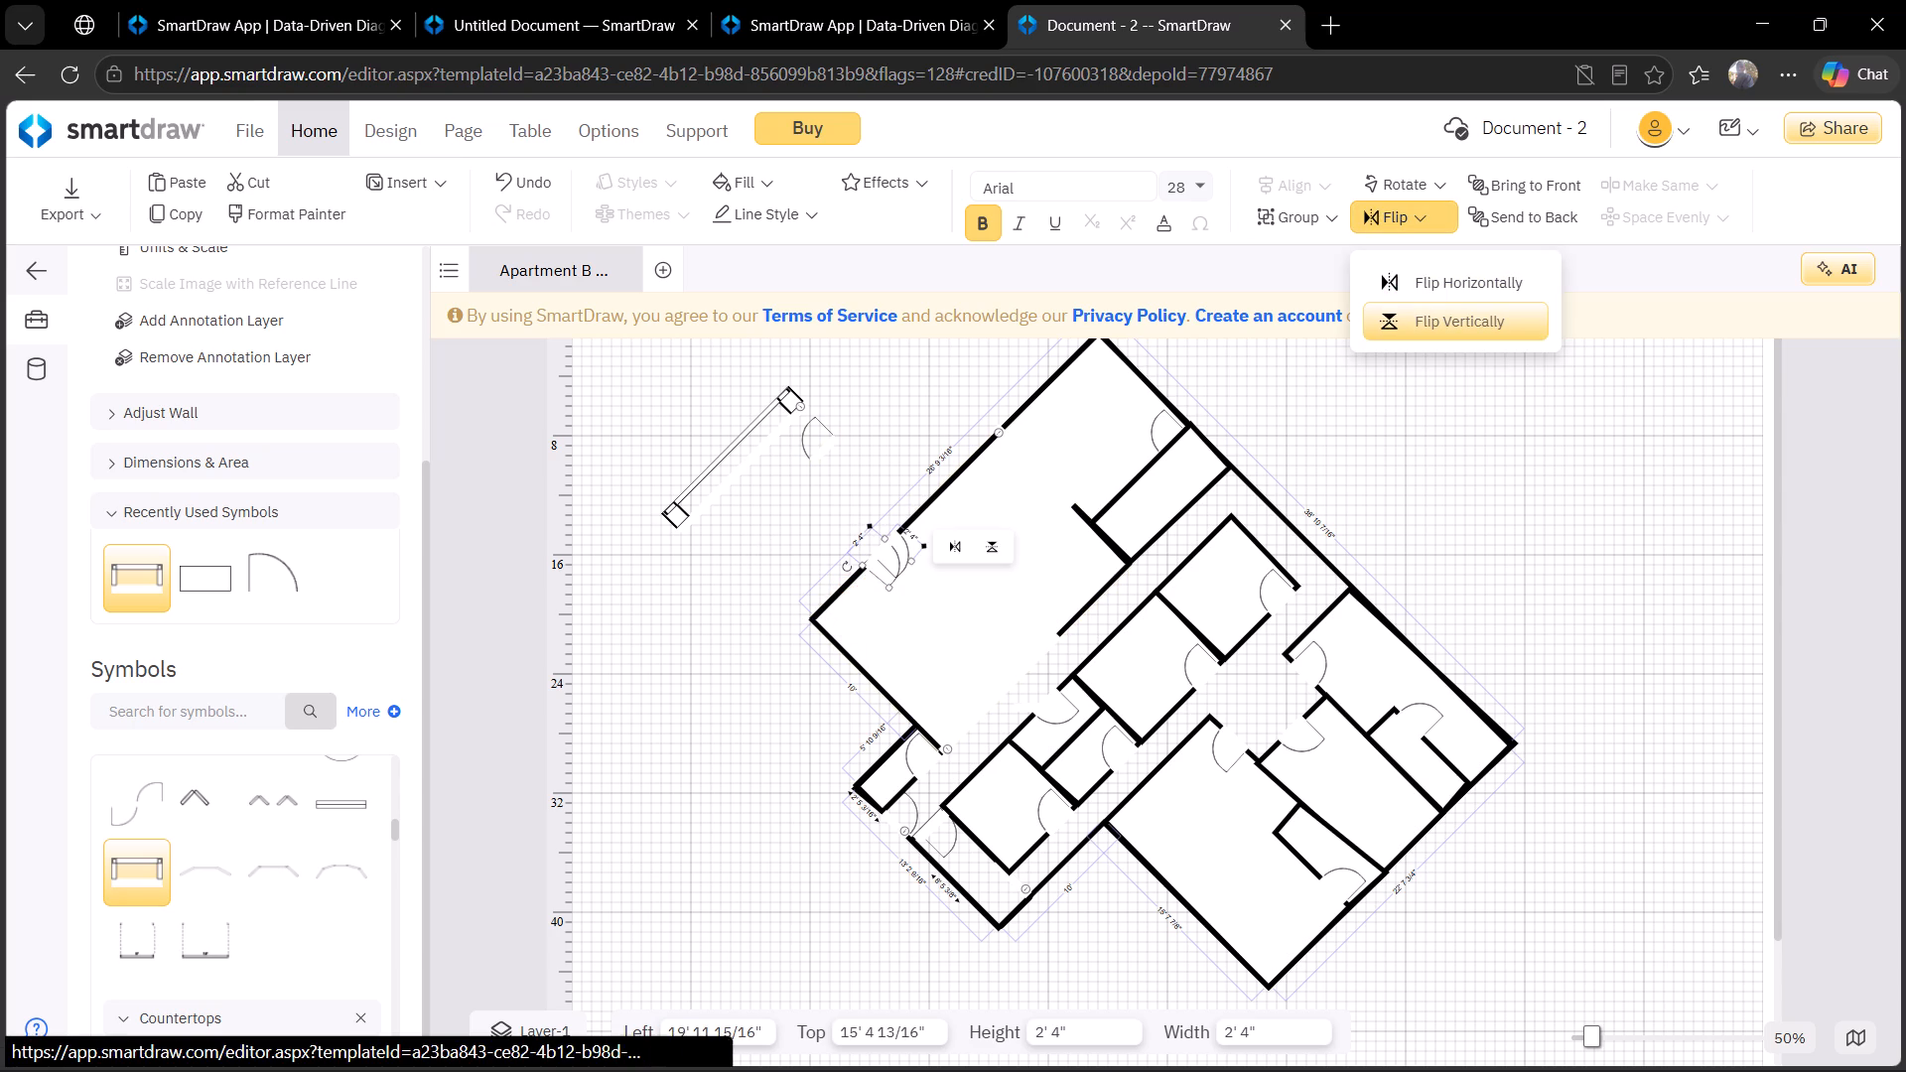
Refit the two northwest wall doors as a pair, rotating one to about 215° and placing it at left 22' 6 11/16", top 12' 10".
drag(876, 551, 932, 633)
drag(868, 542, 966, 573)
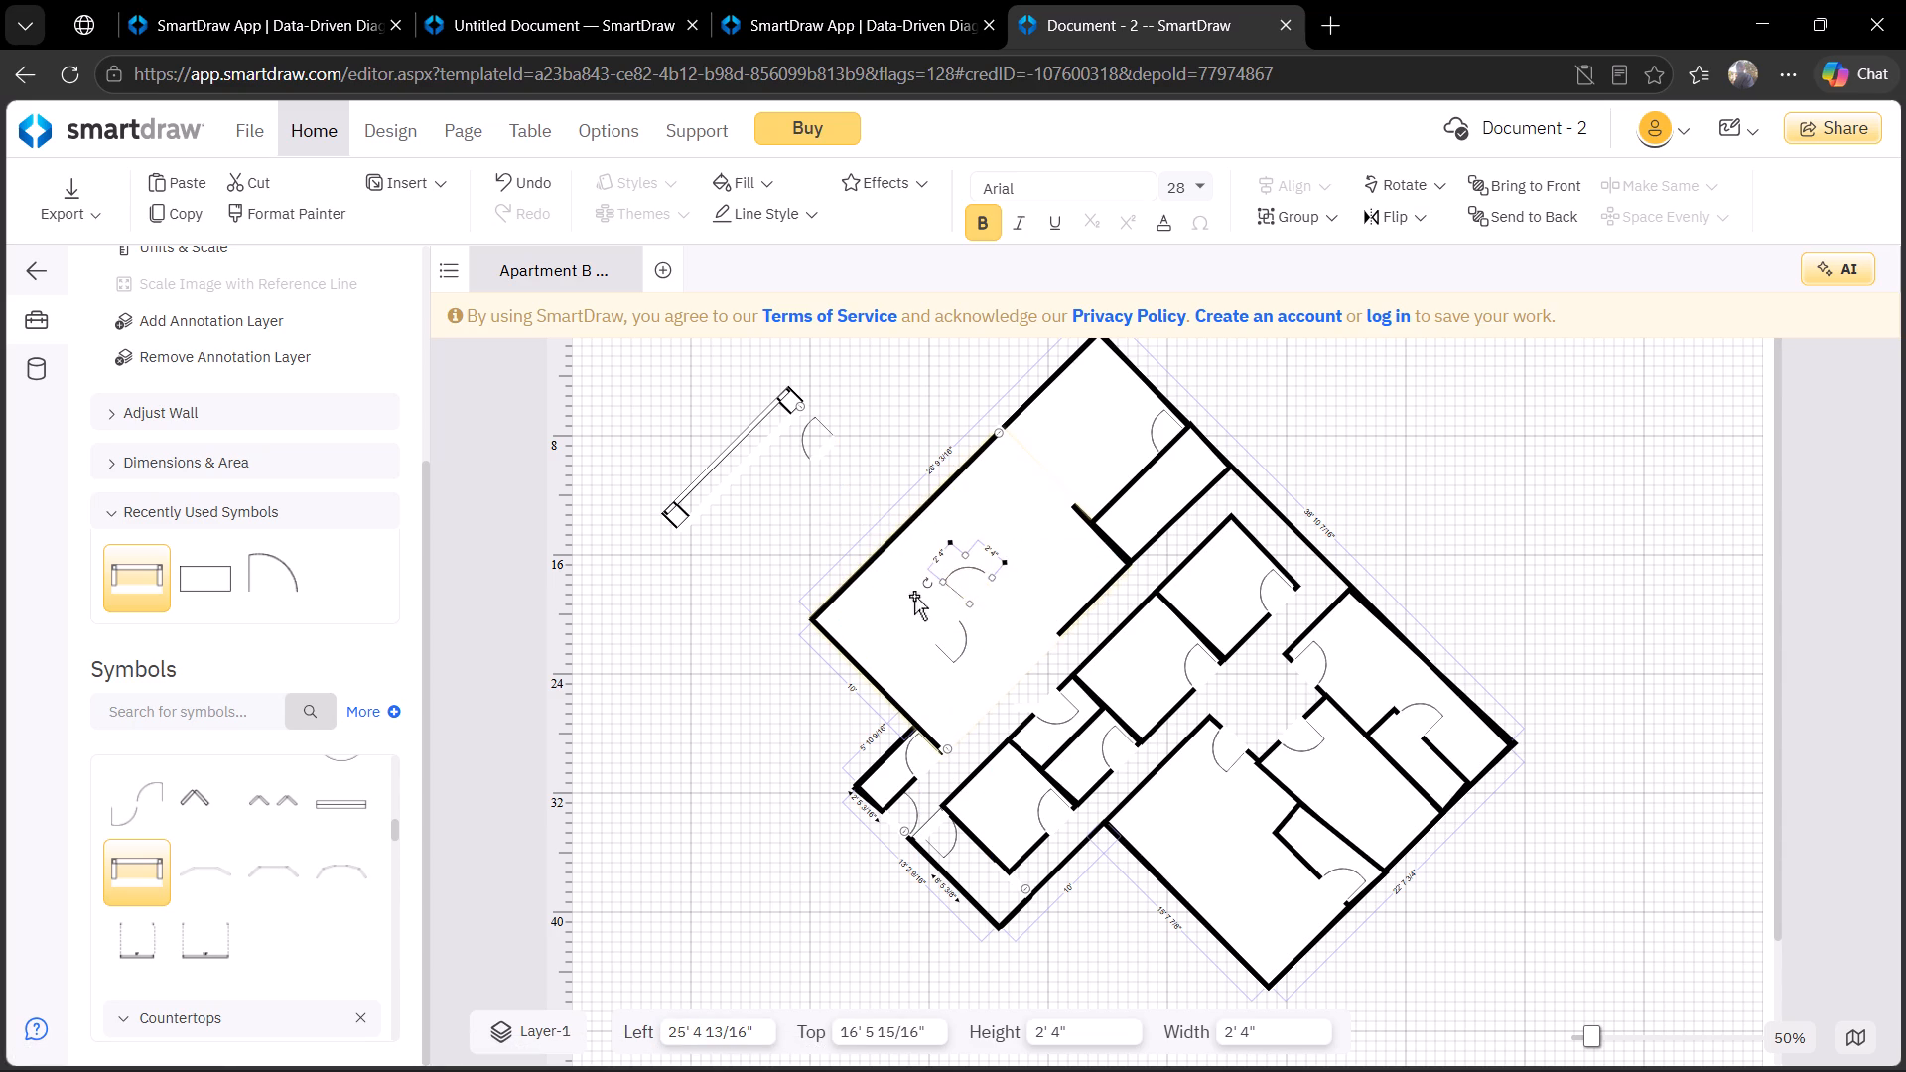
drag(922, 584, 1025, 587)
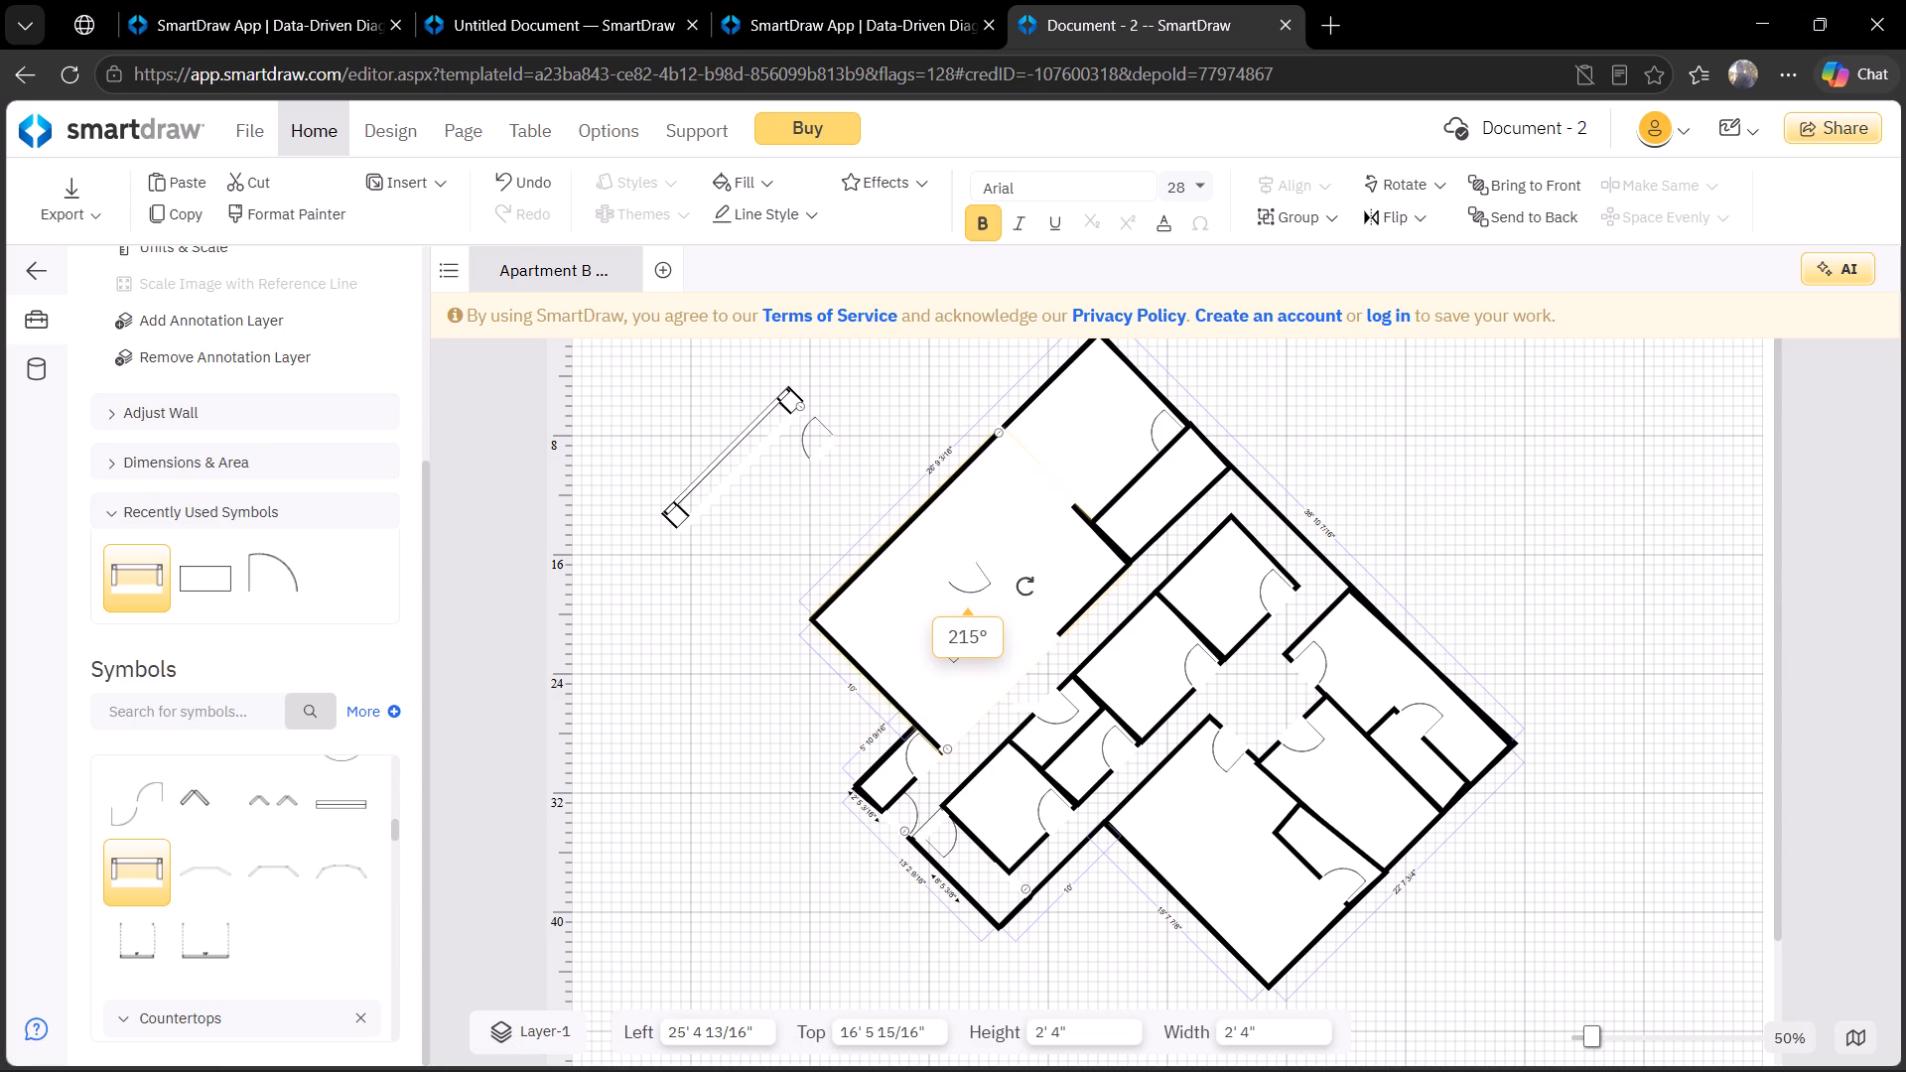
drag(1025, 587, 1025, 586)
drag(978, 569, 962, 541)
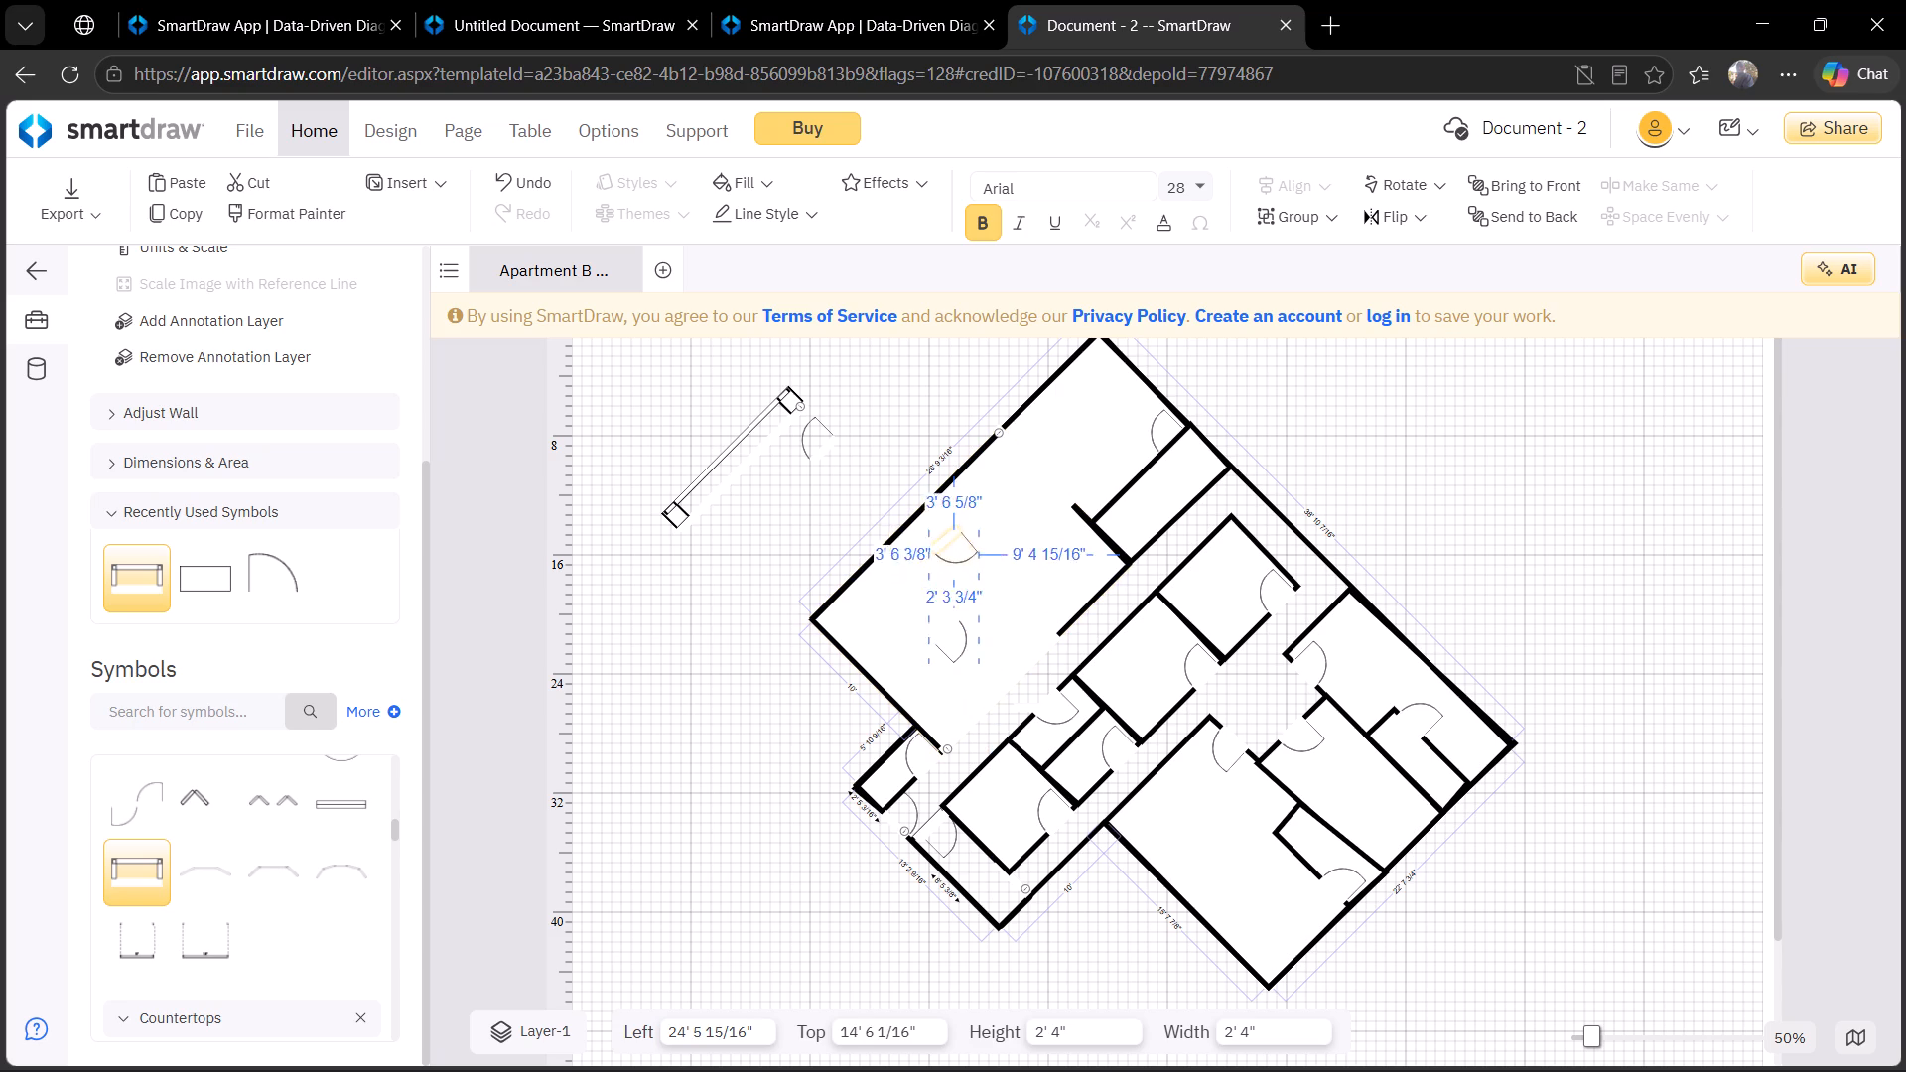
drag(962, 541, 940, 518)
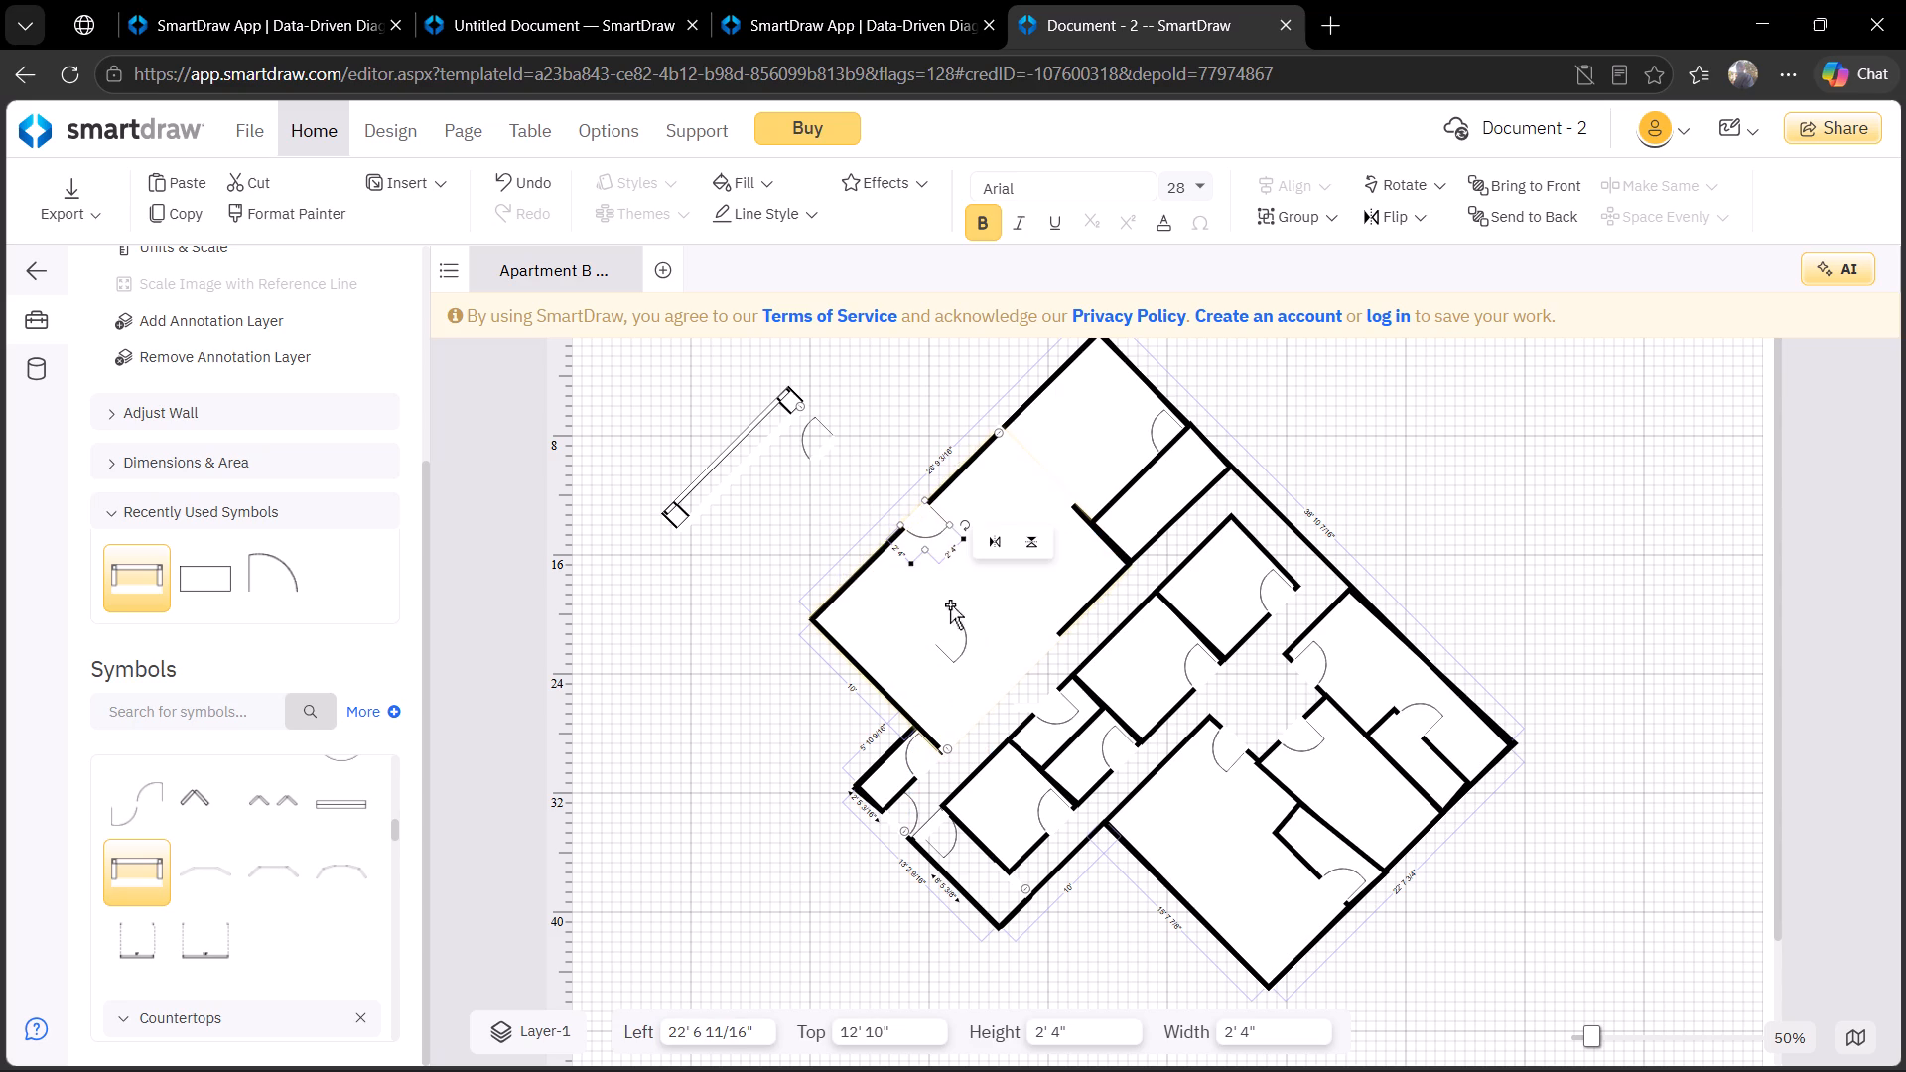
drag(966, 626, 906, 543)
click(972, 588)
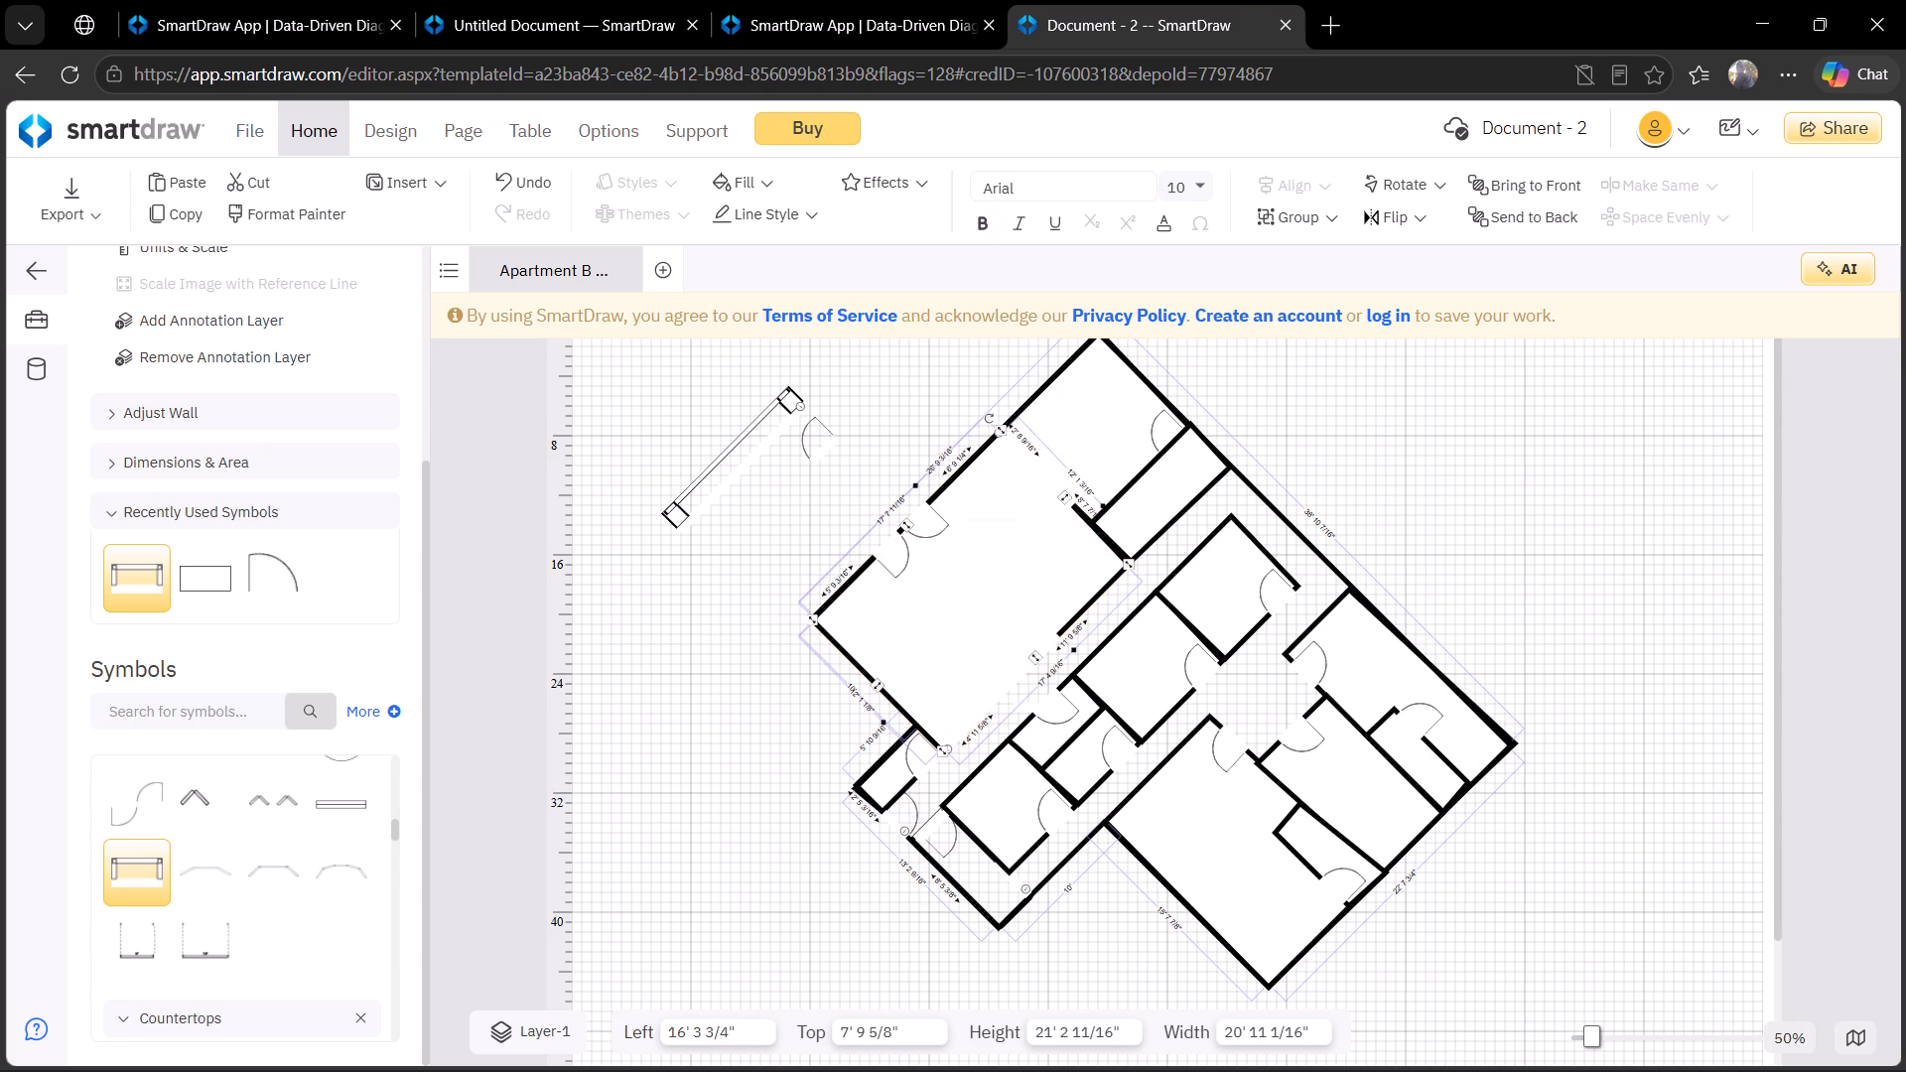
Move the wide Garden Window from outside the plan back onto the large room's northwest wall, across the paired doors.
drag(747, 457, 886, 517)
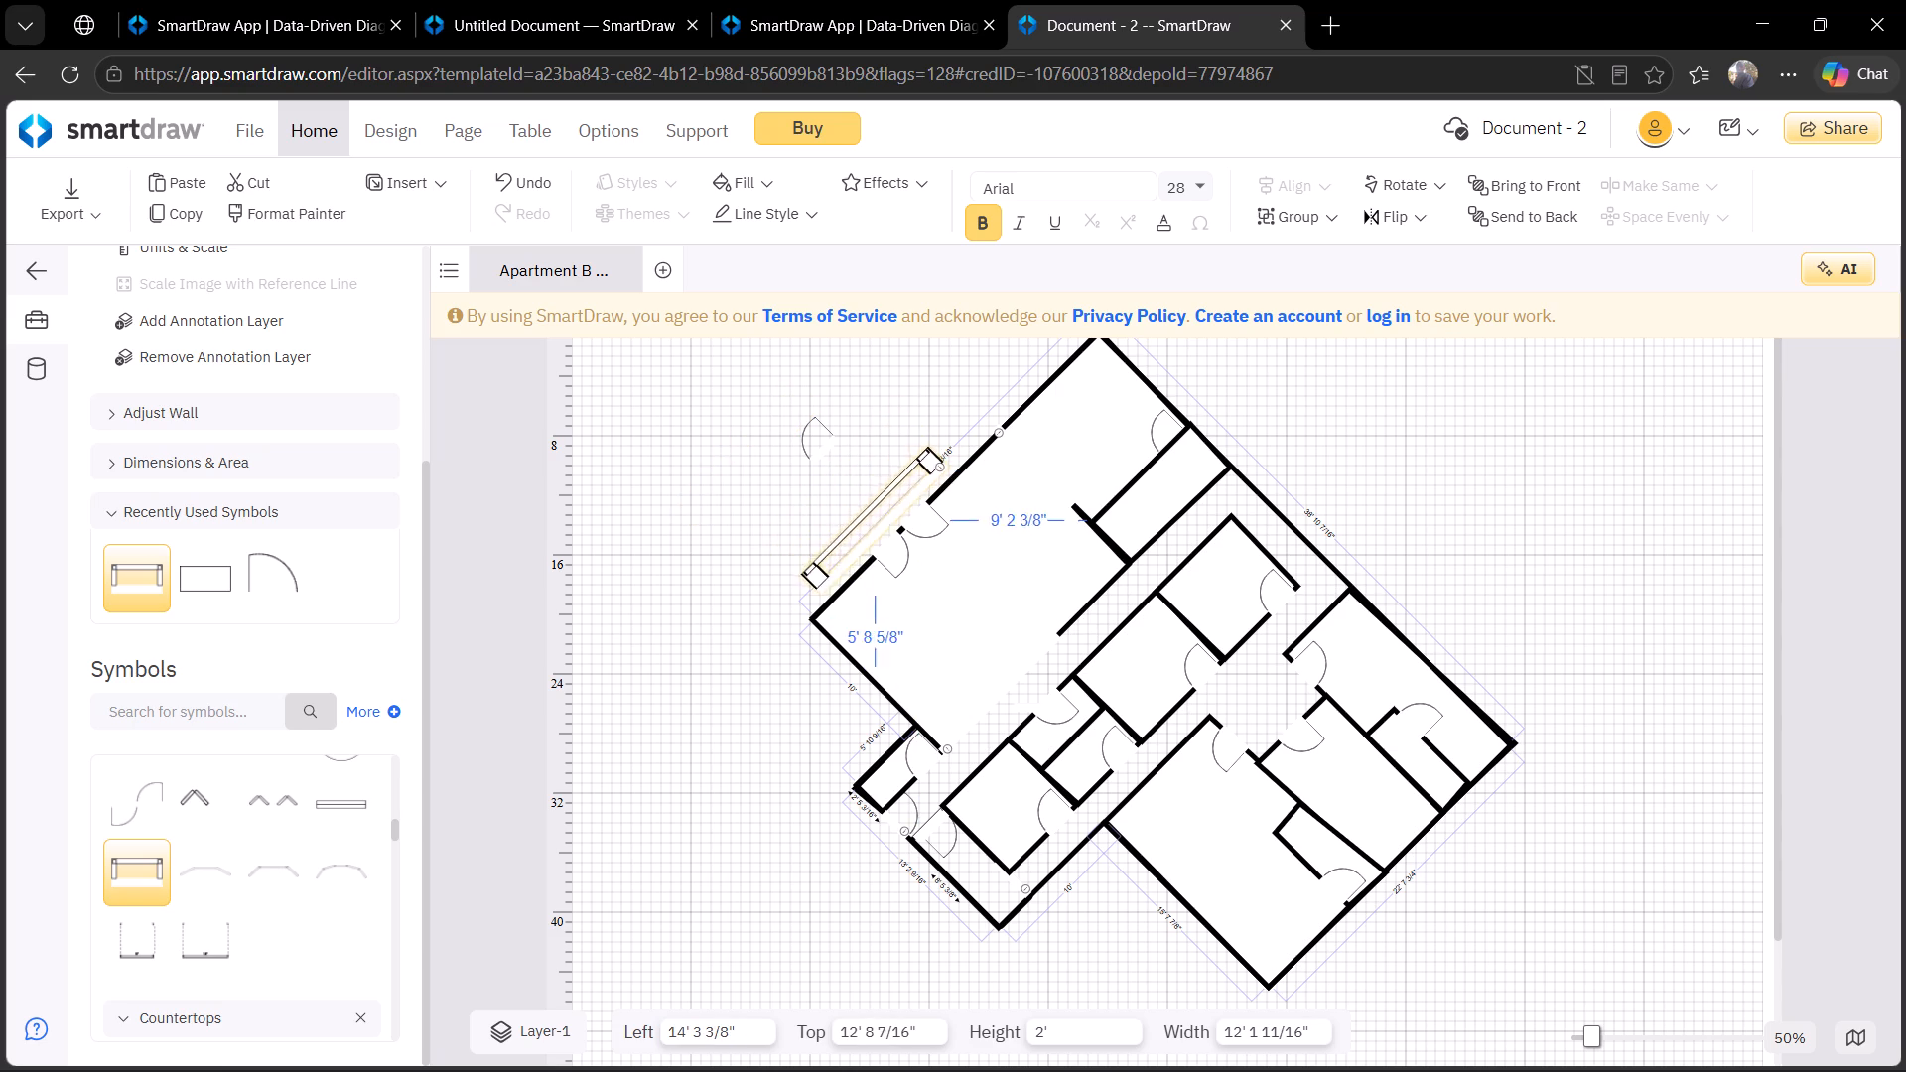
drag(886, 517, 895, 526)
click(968, 576)
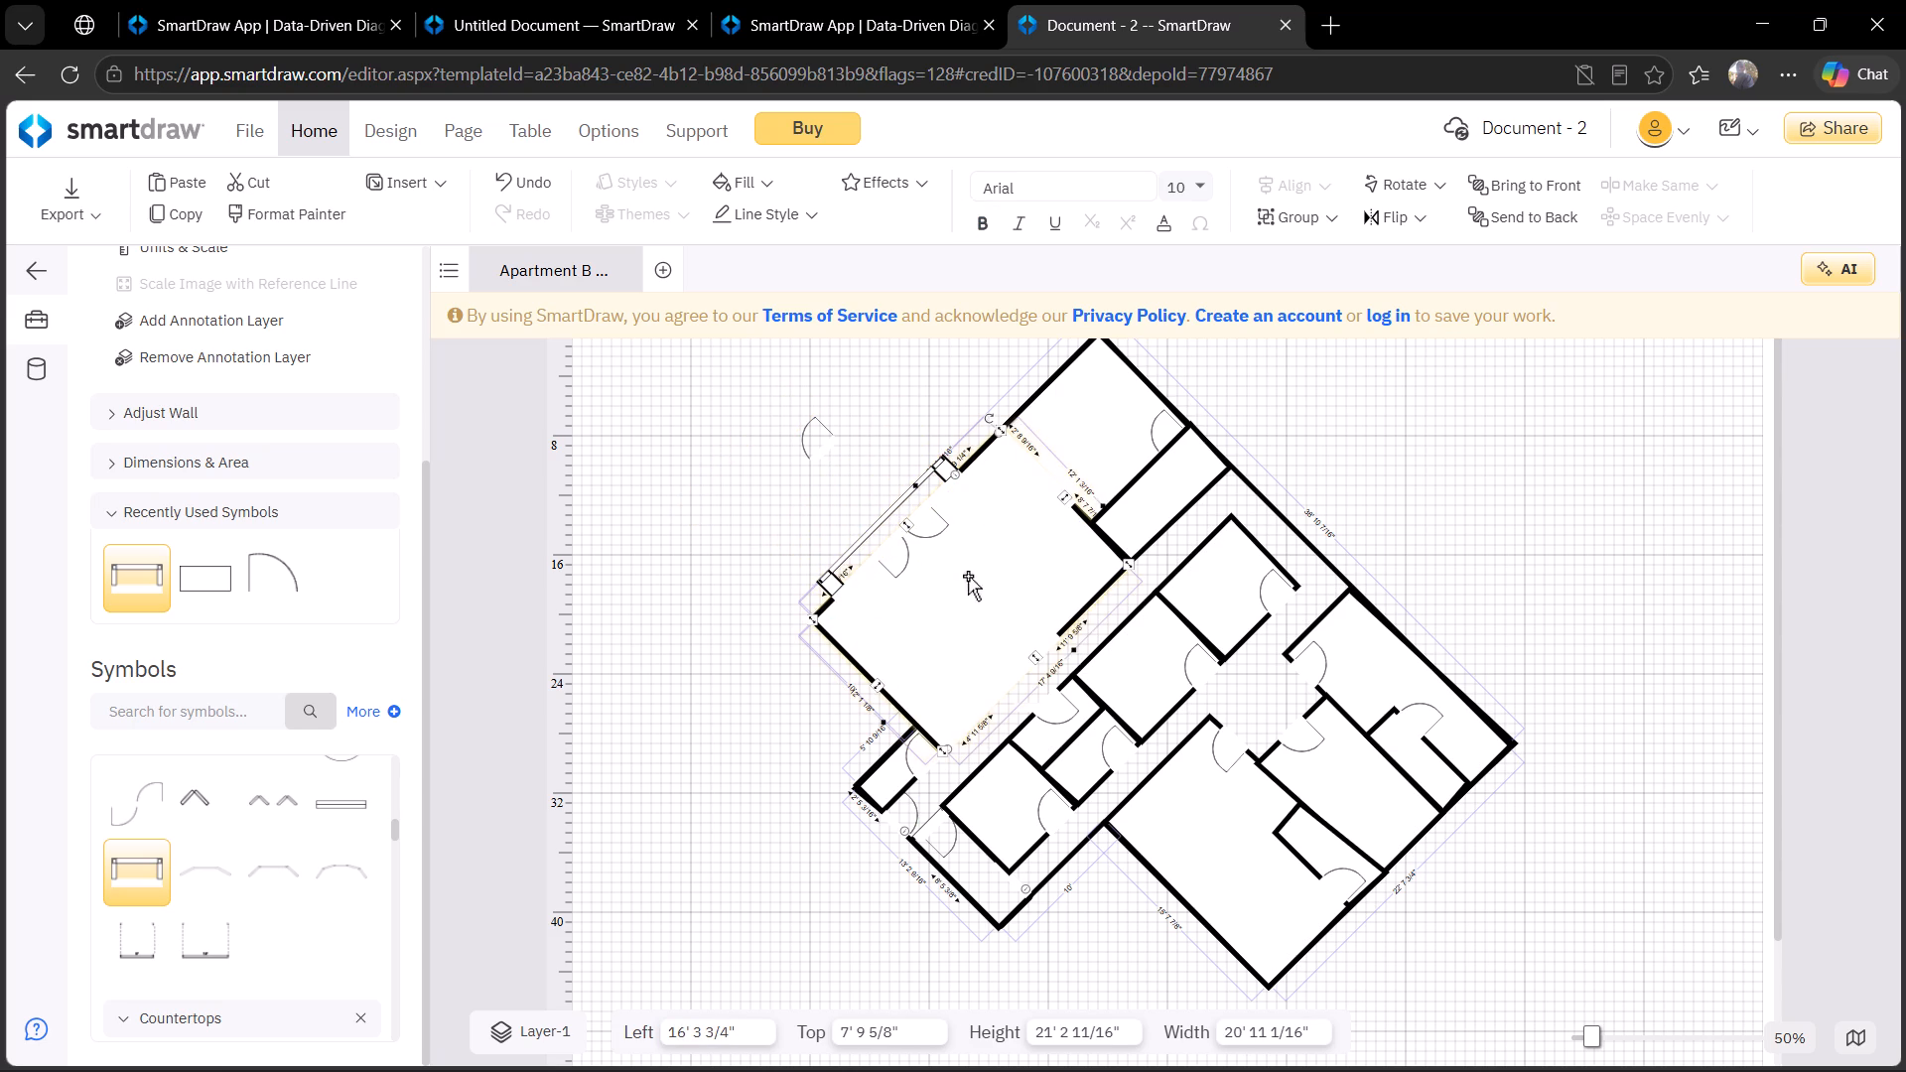
click(981, 558)
click(1406, 406)
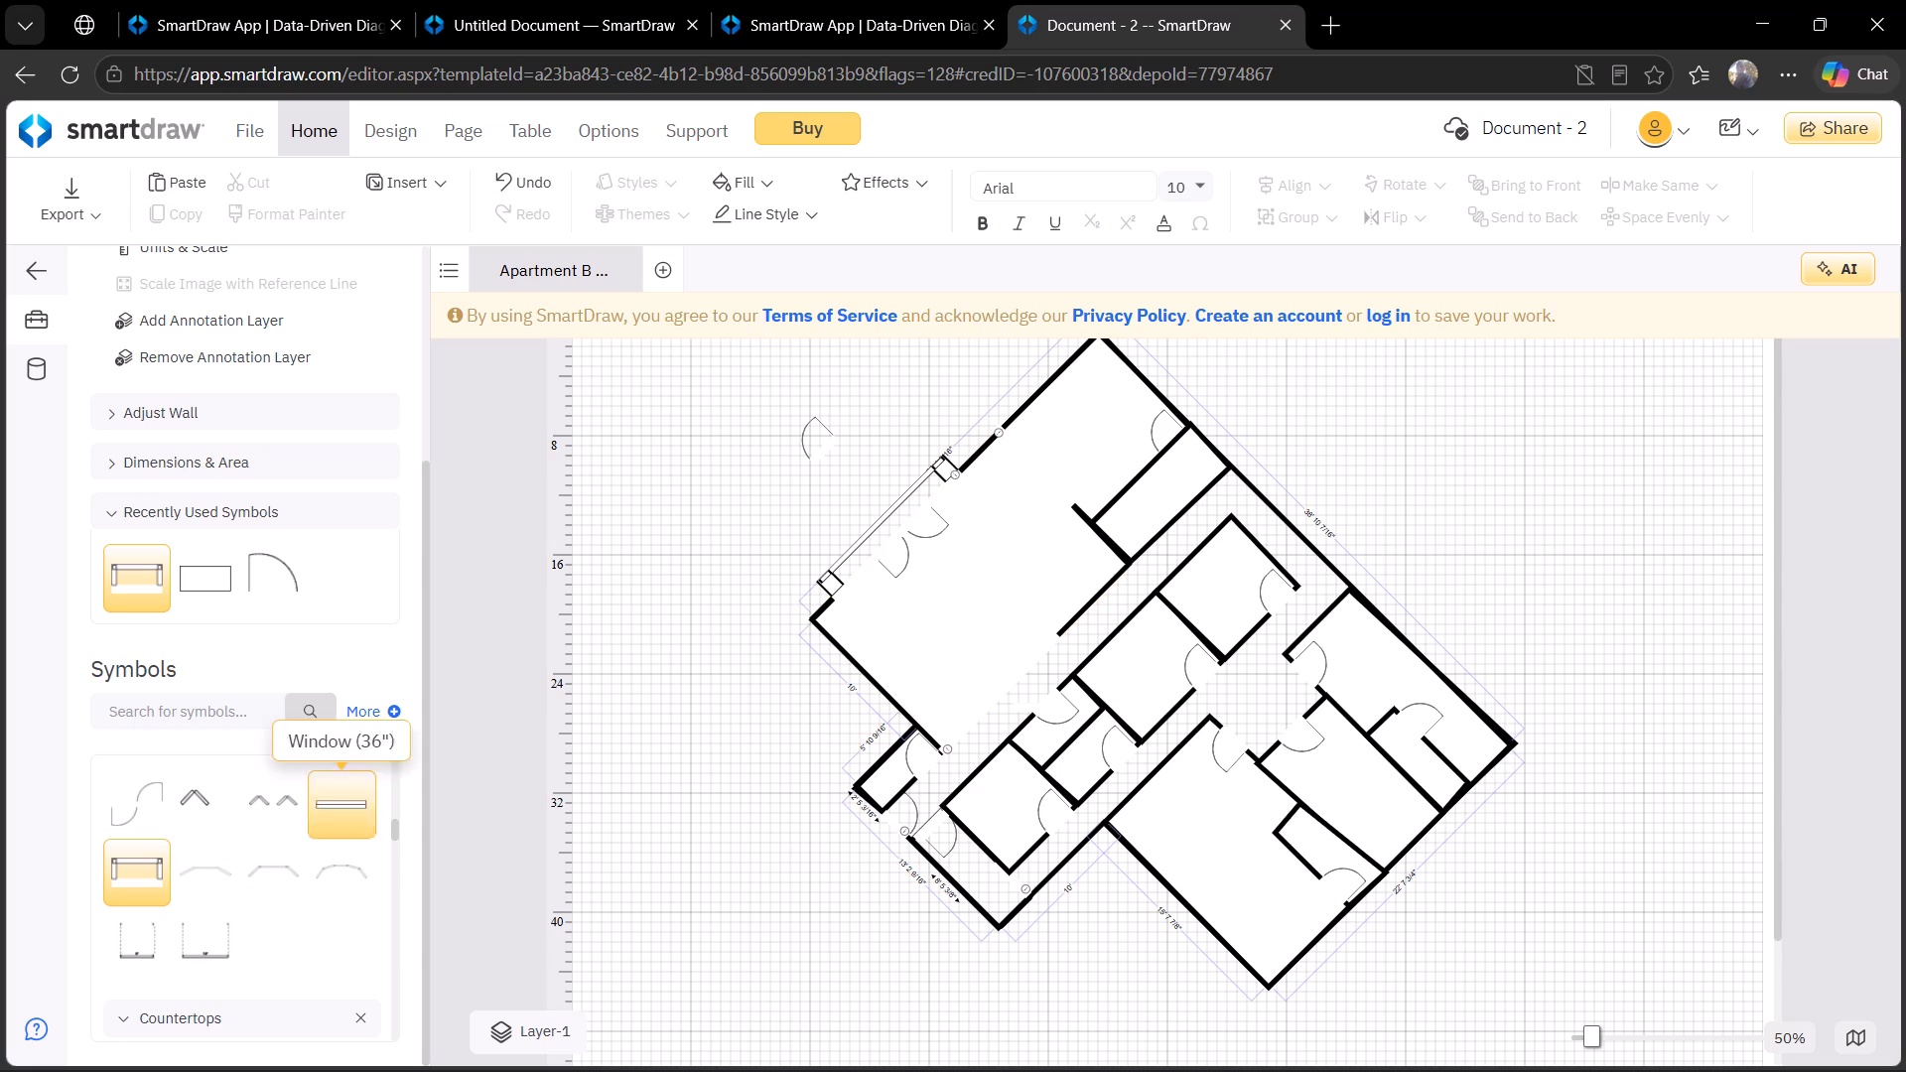
Add a Window (36"), rotate it diagonally, widen it to about 5' 5 5/8" and fit it in the top room's northeast wall.
click(315, 783)
drag(315, 783, 671, 685)
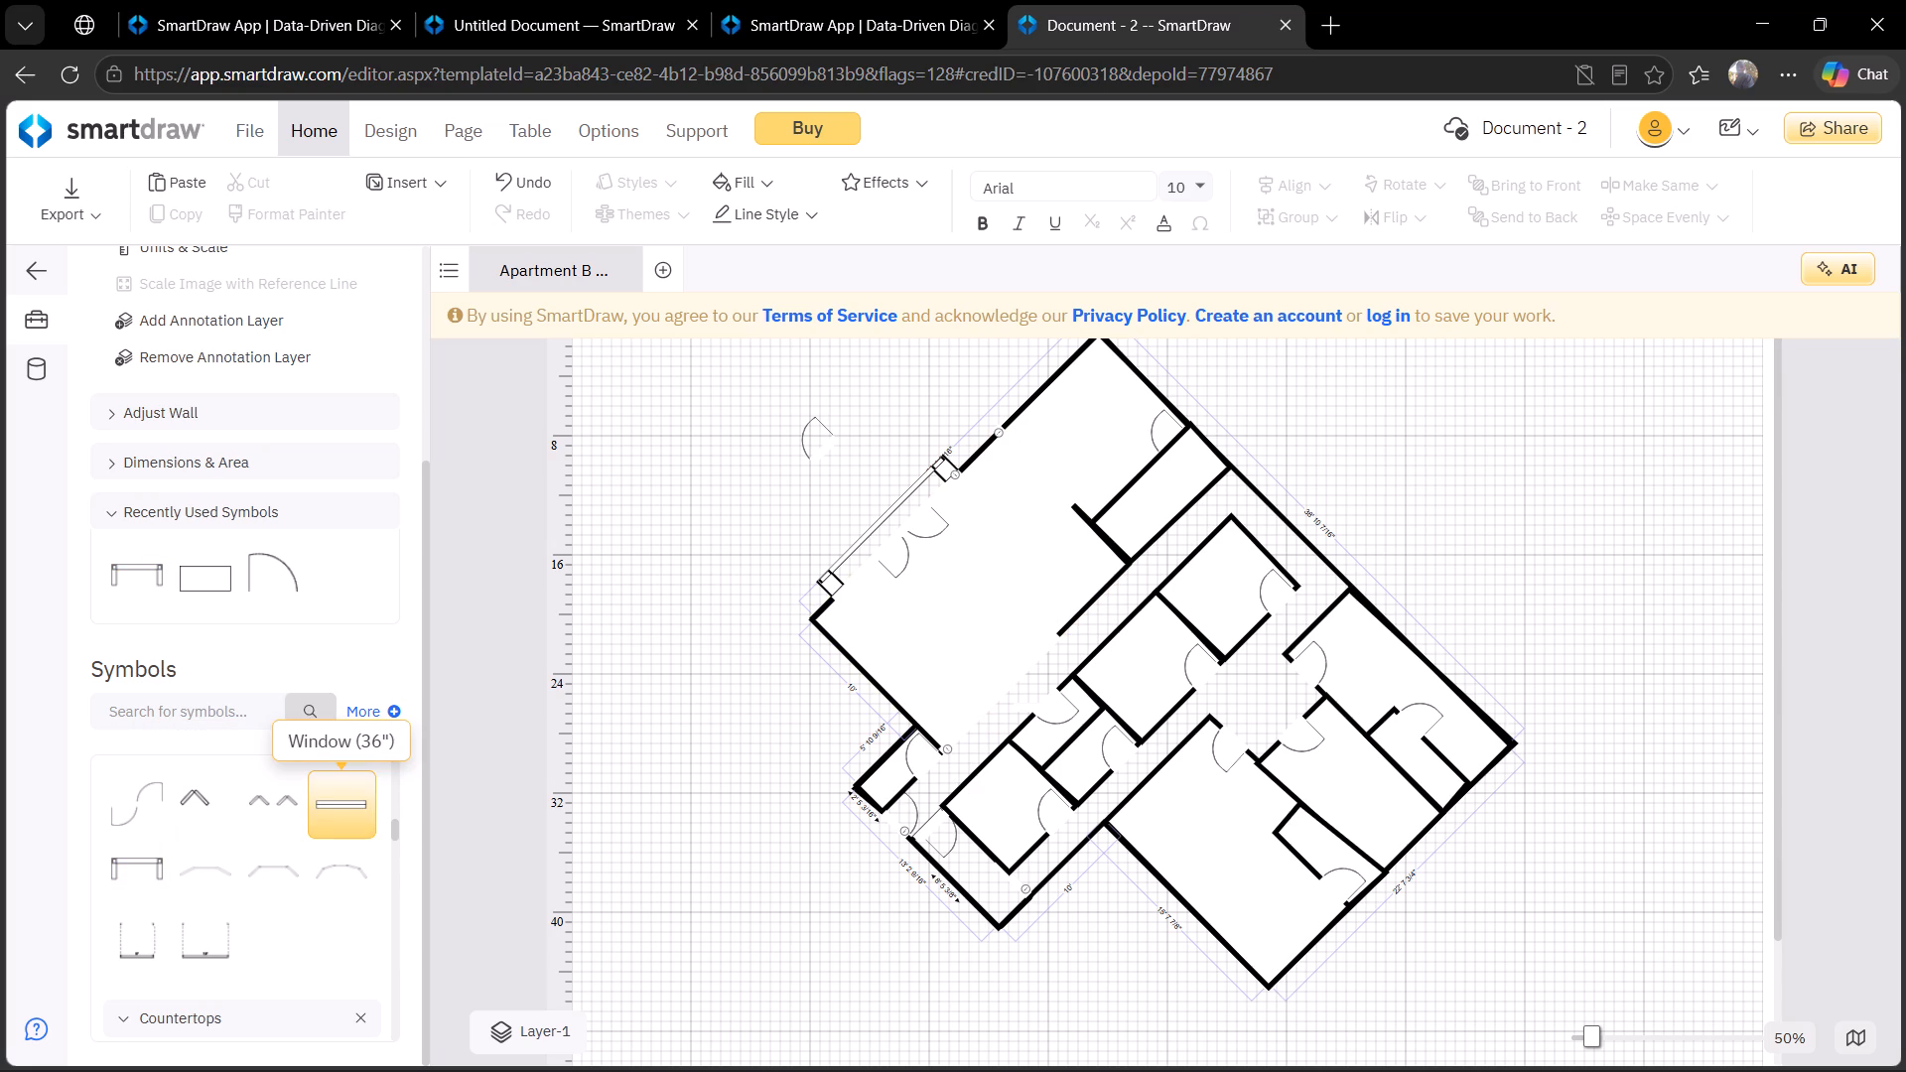
drag(671, 685, 655, 533)
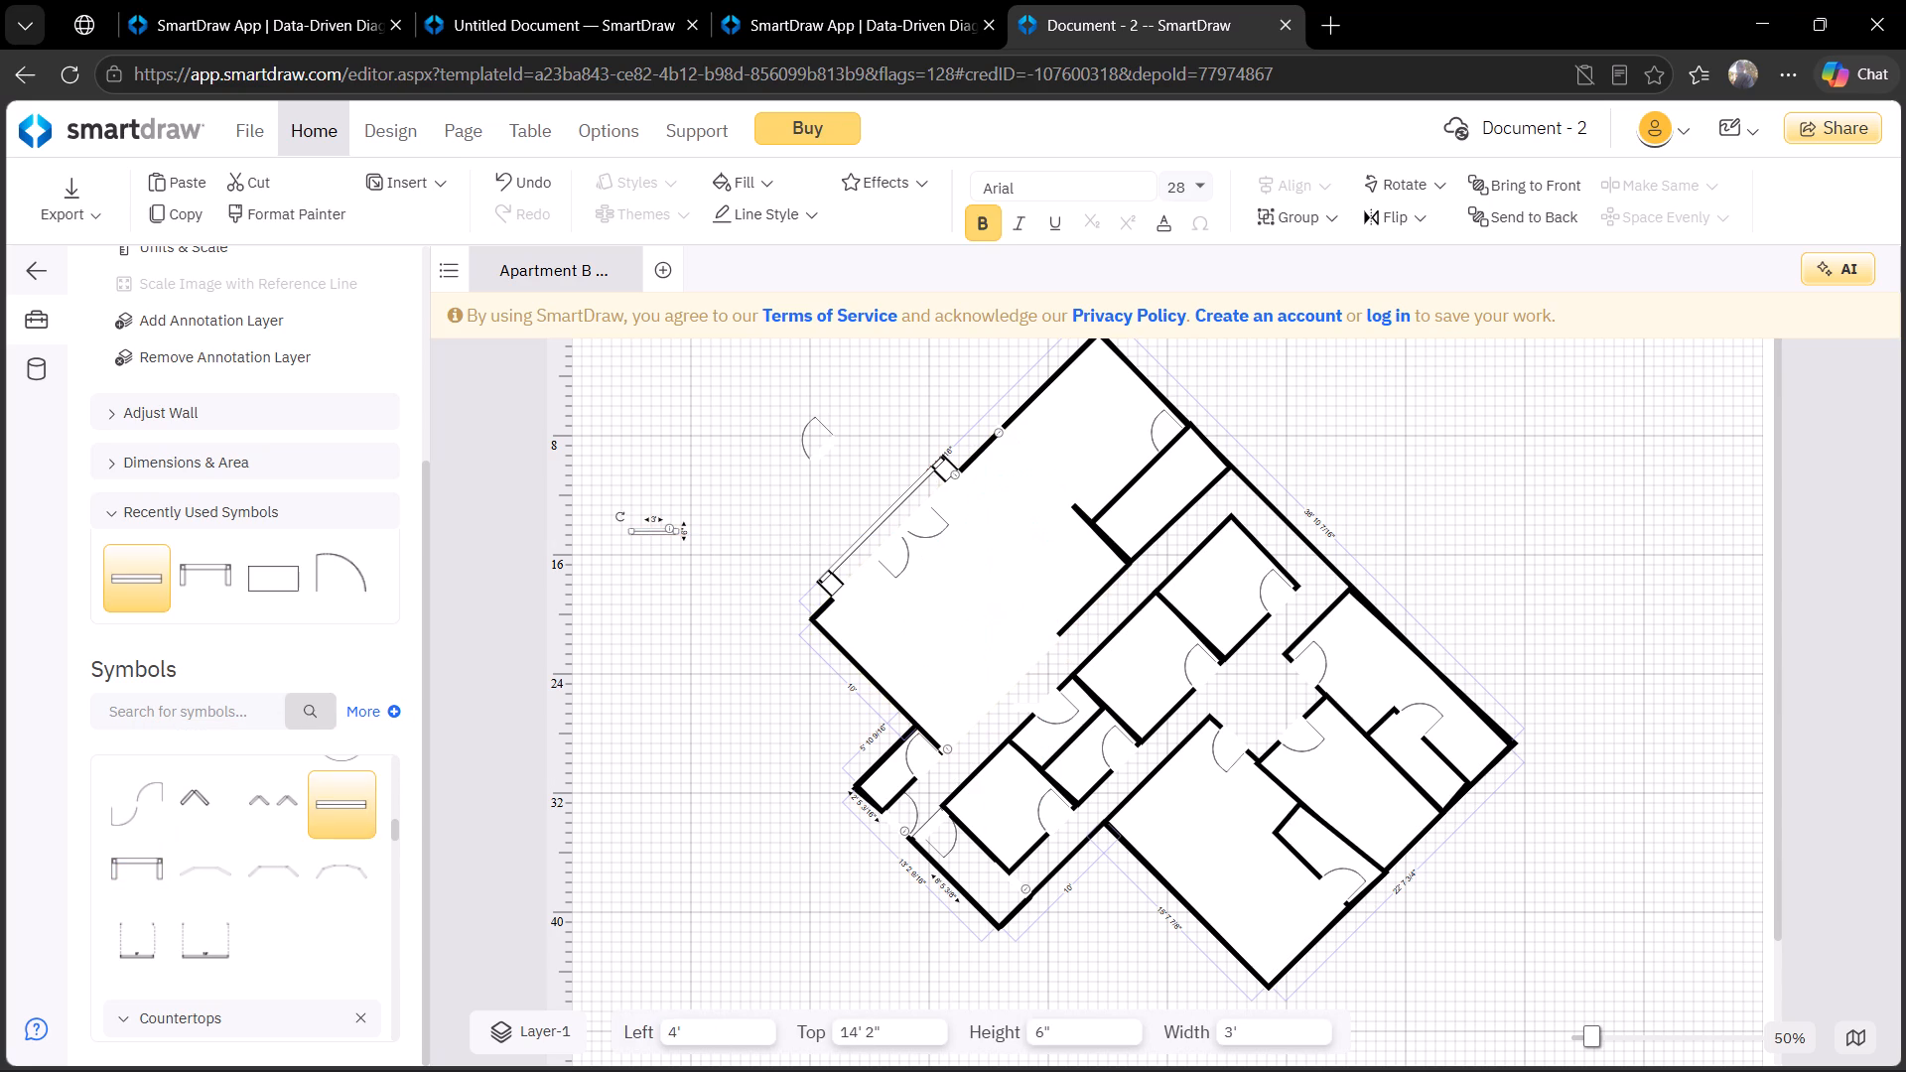
drag(616, 515, 603, 574)
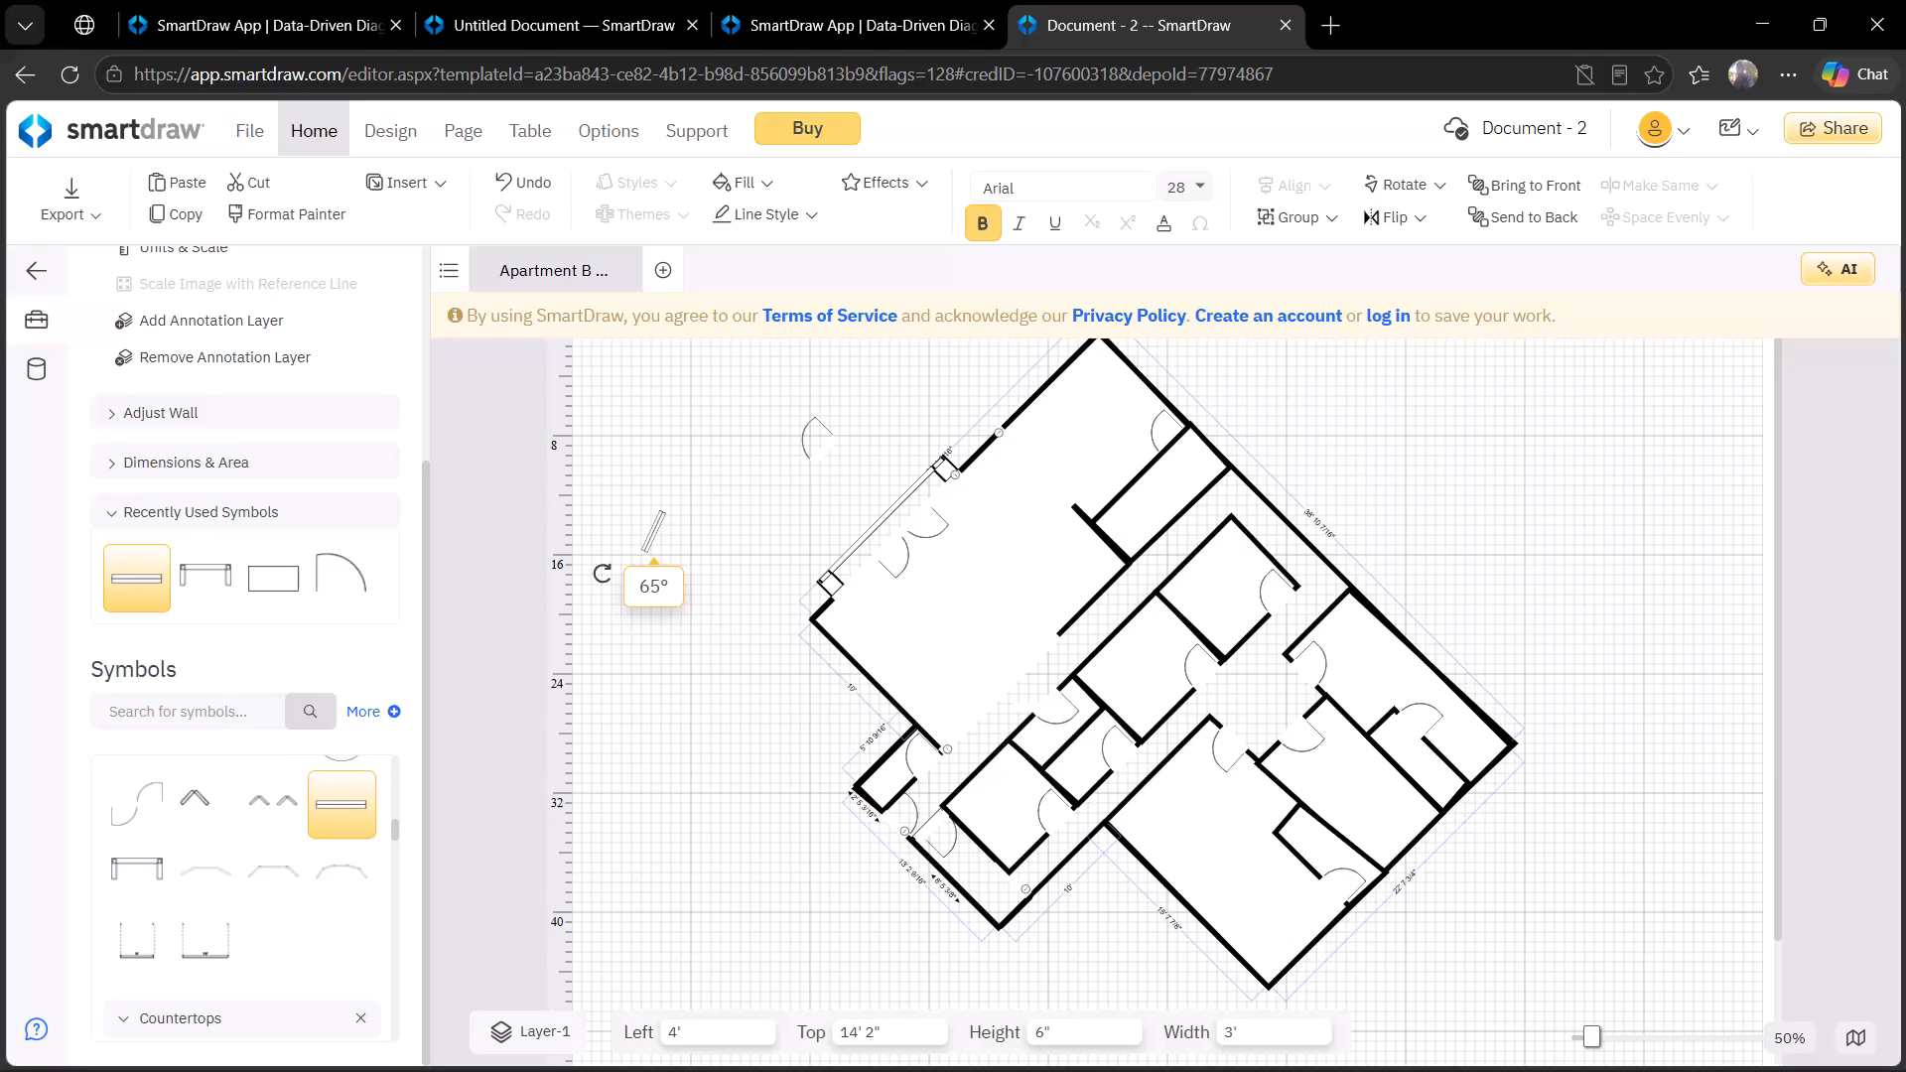
drag(603, 574, 572, 574)
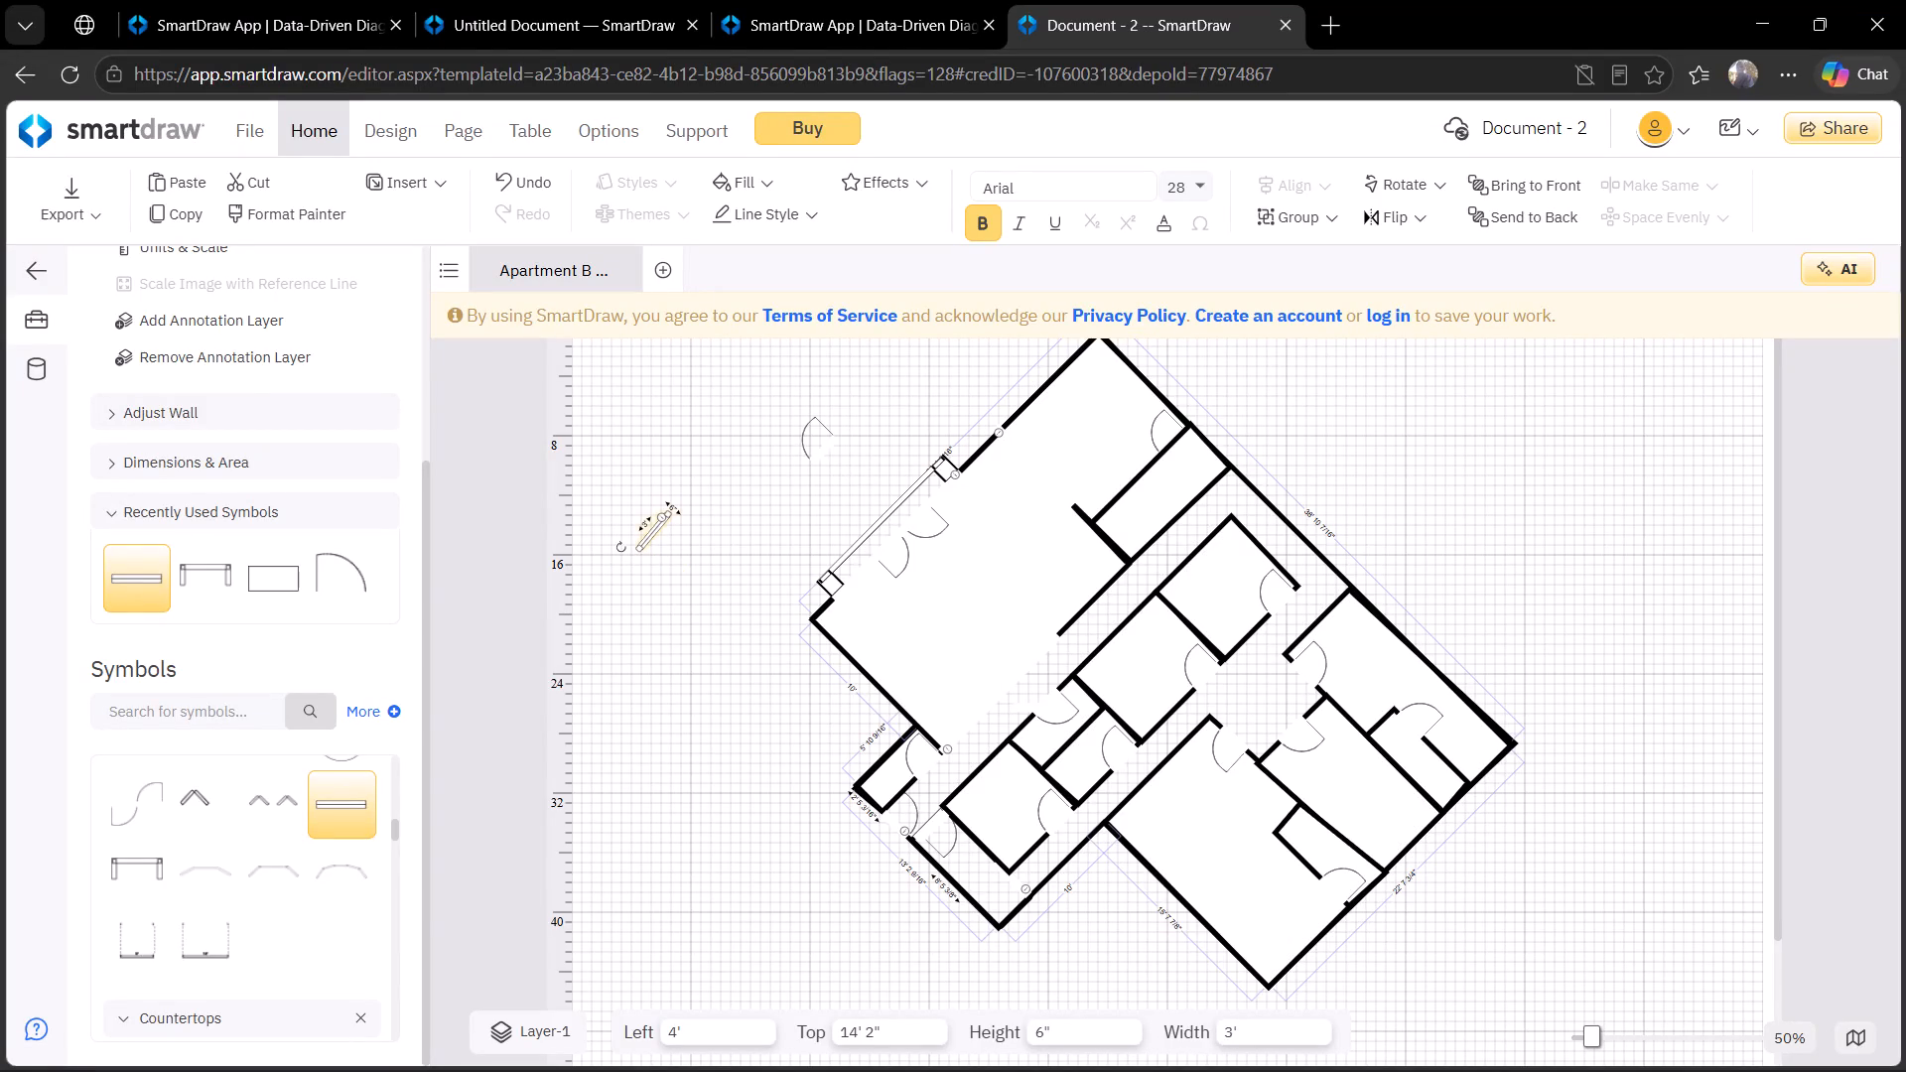
drag(666, 513, 688, 480)
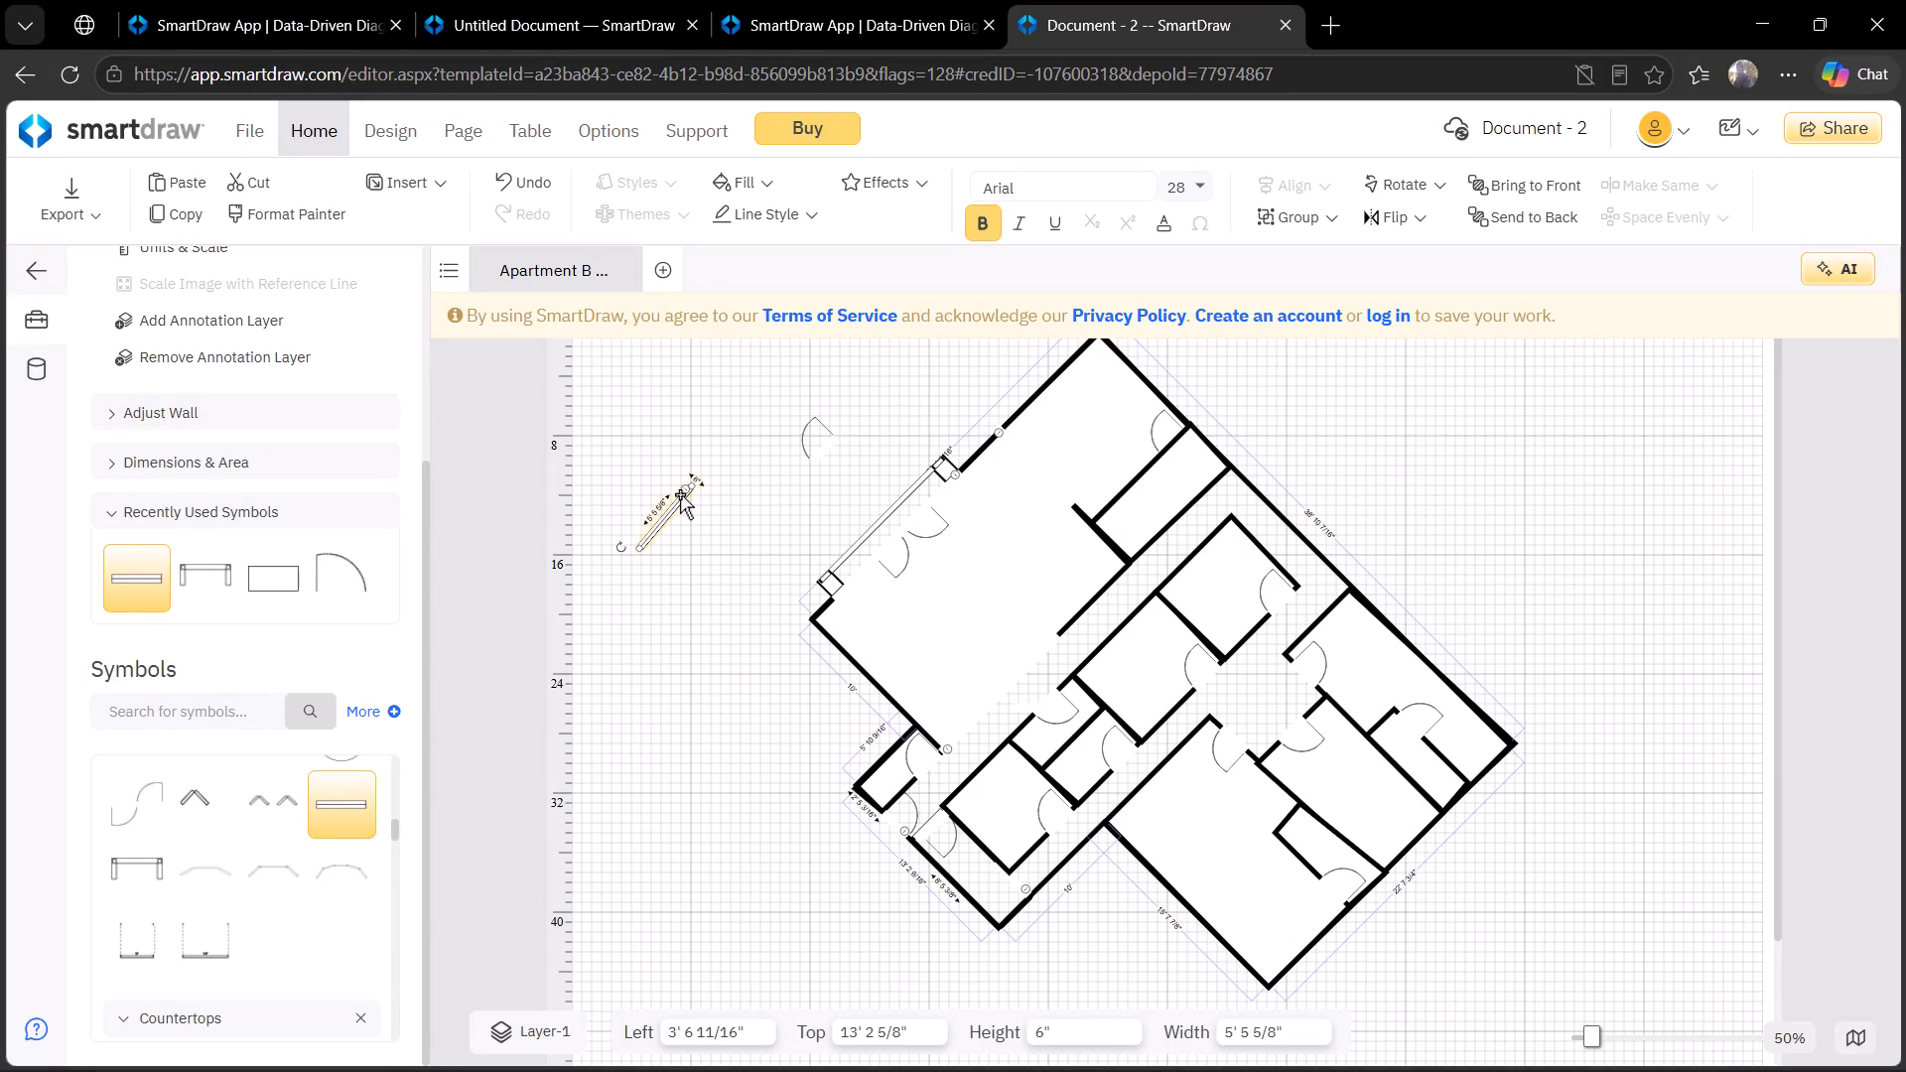
drag(680, 494, 1154, 360)
click(1355, 399)
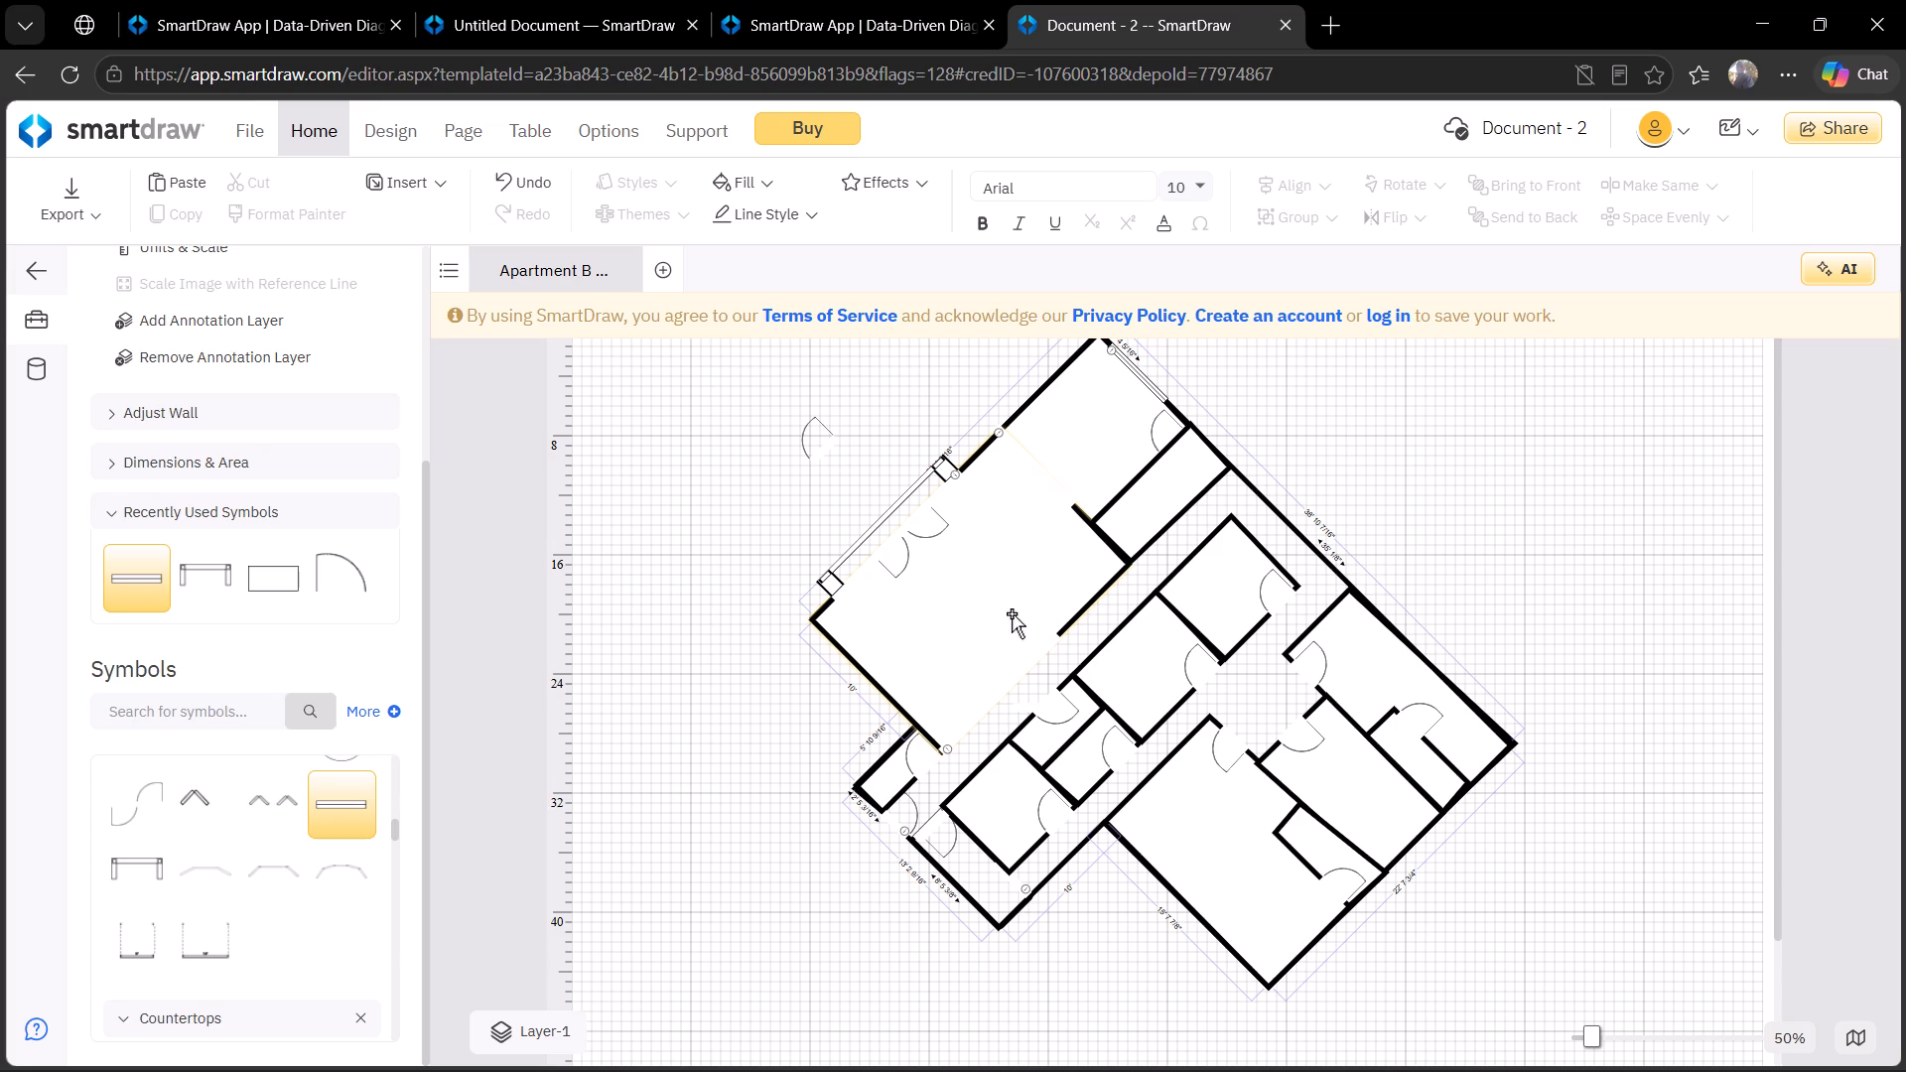
Shift the door beside the top room's new window to left 38' 2 5/8", top 7' 9/16" and bring it to the front.
click(1155, 434)
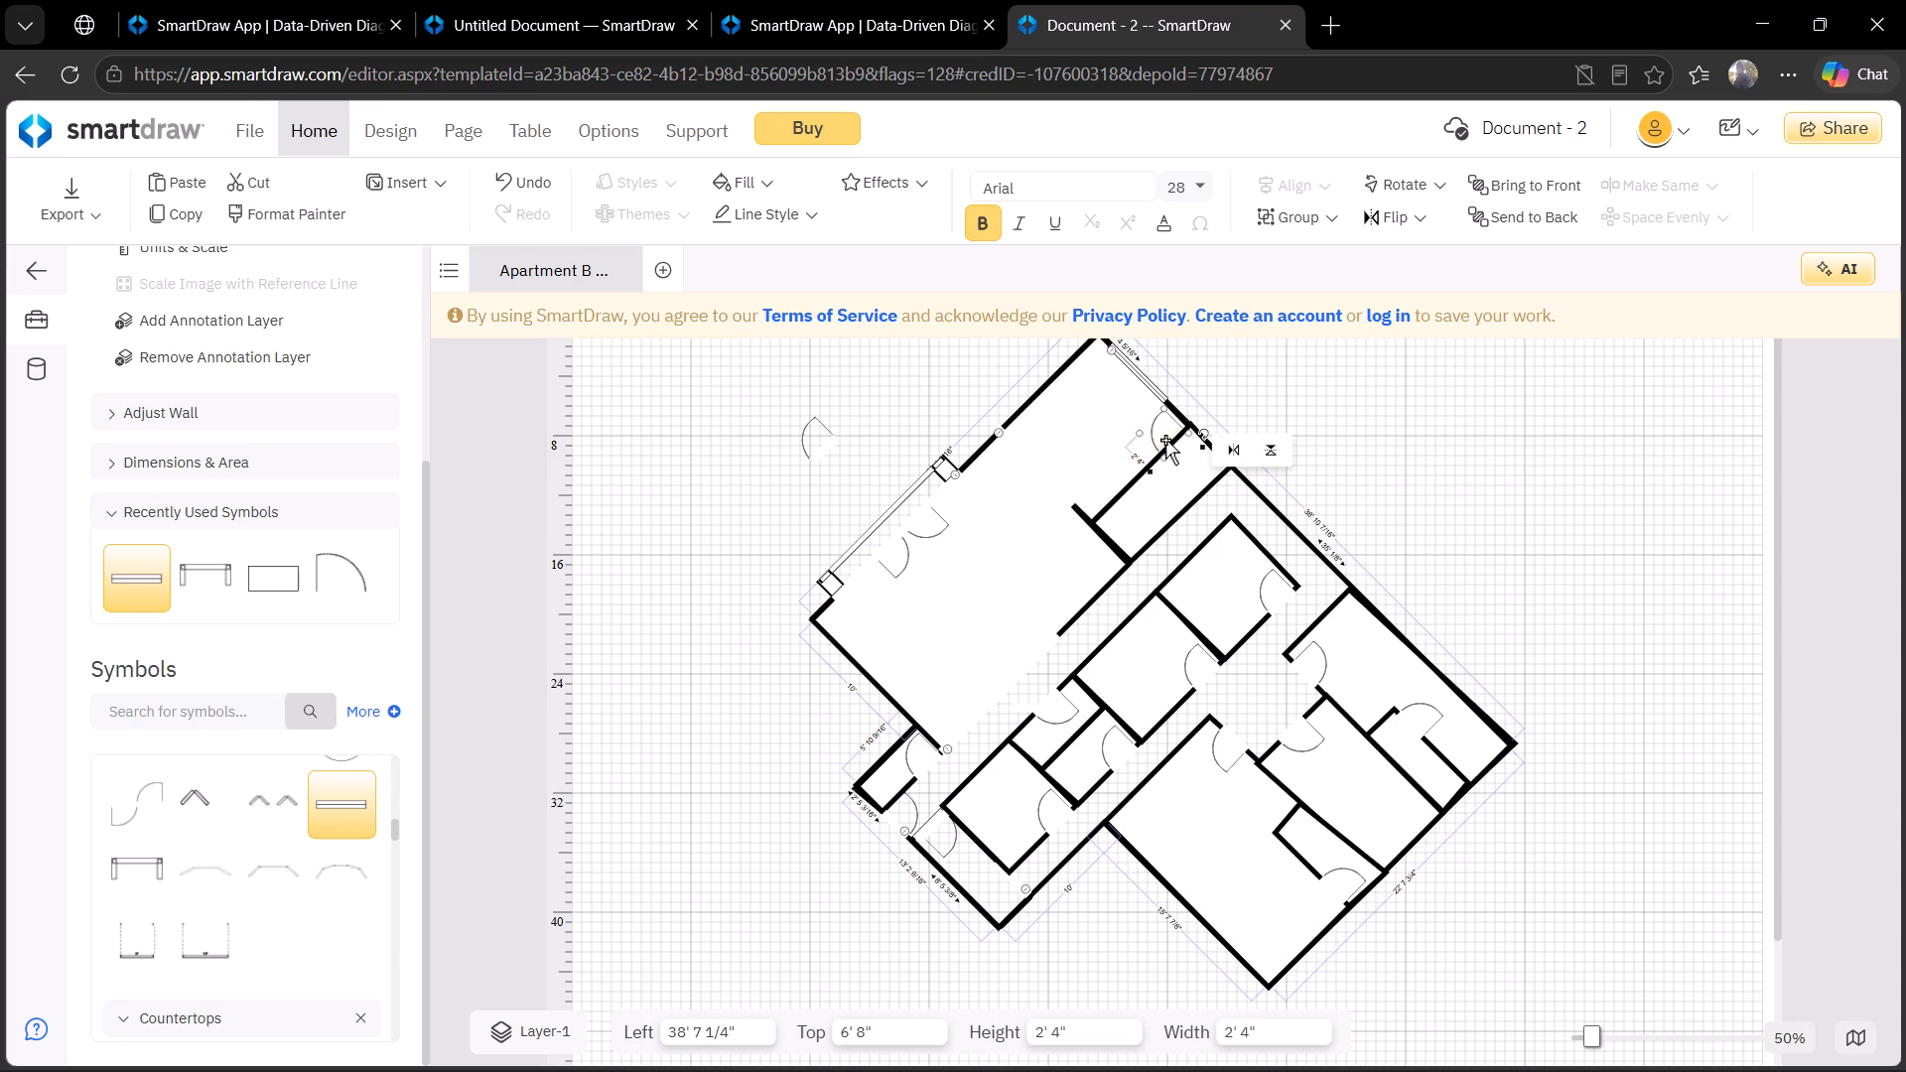
click(1165, 440)
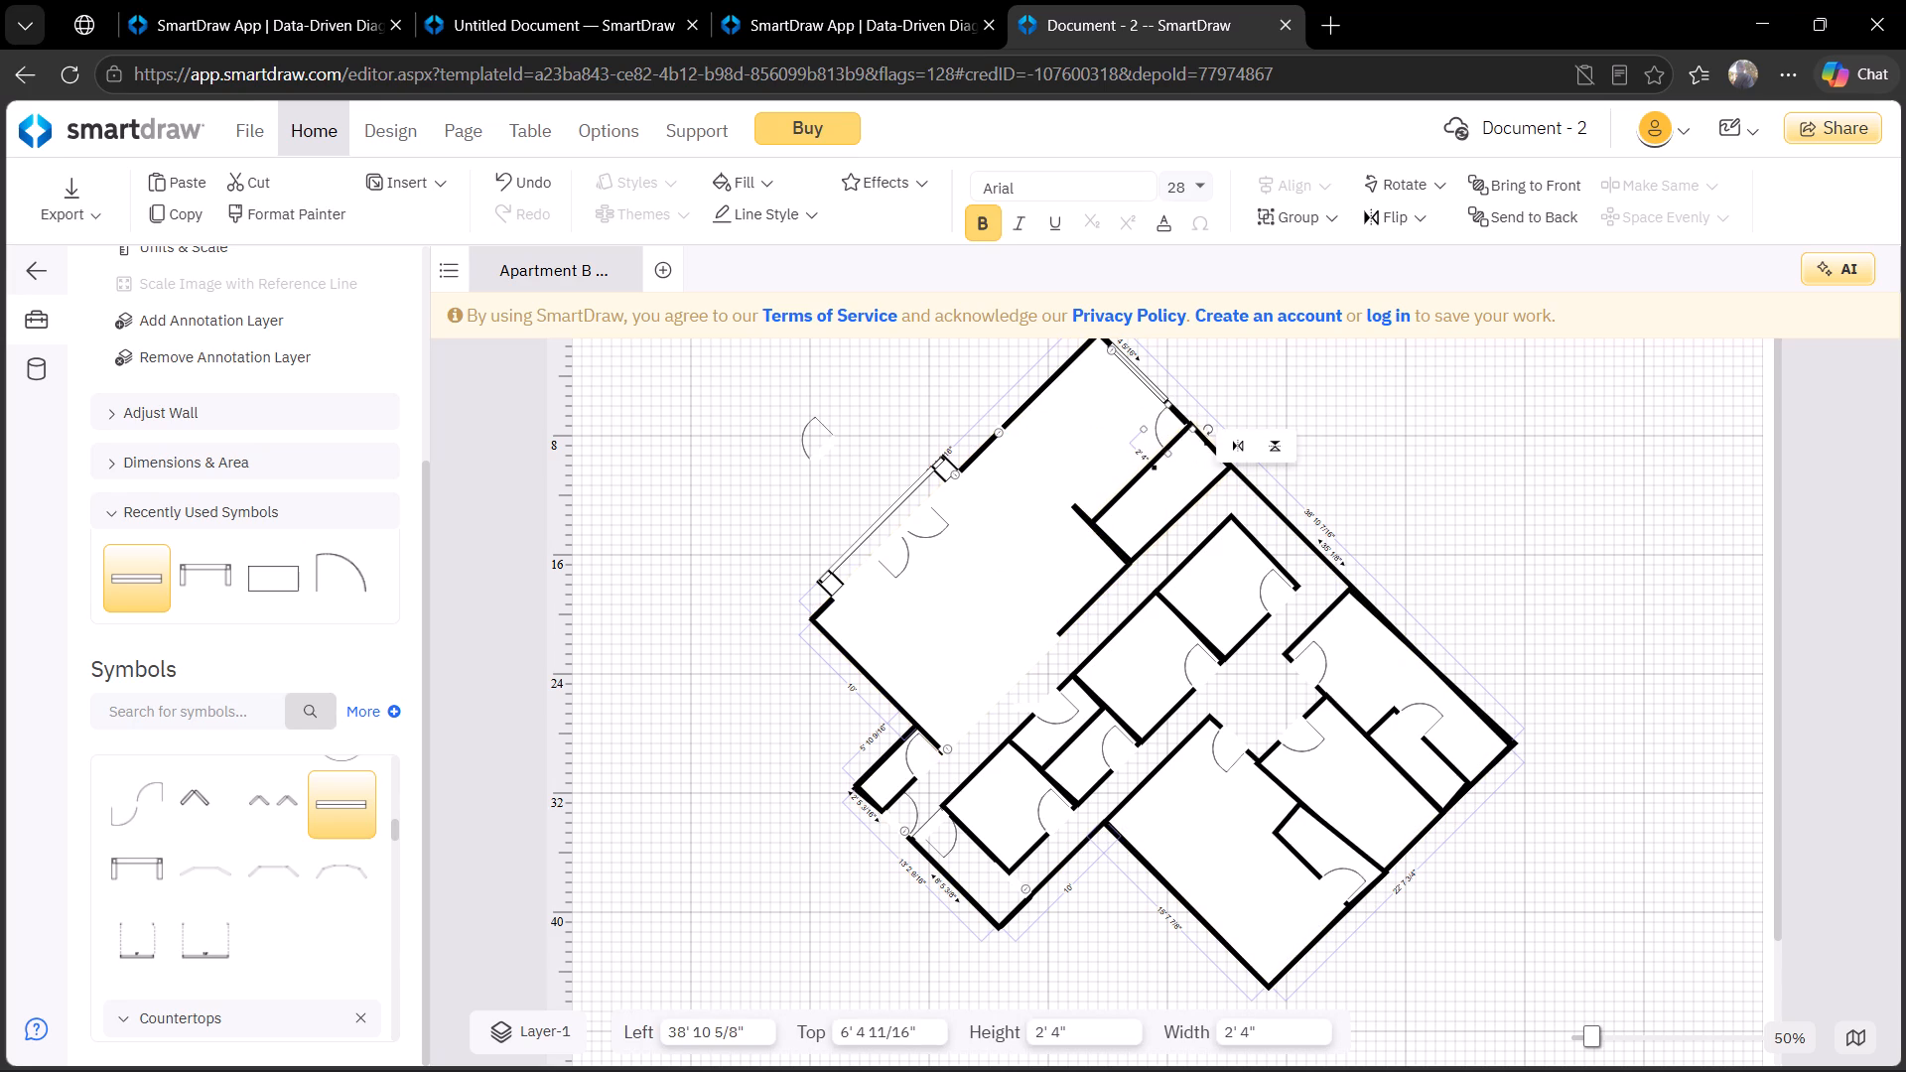
click(1168, 439)
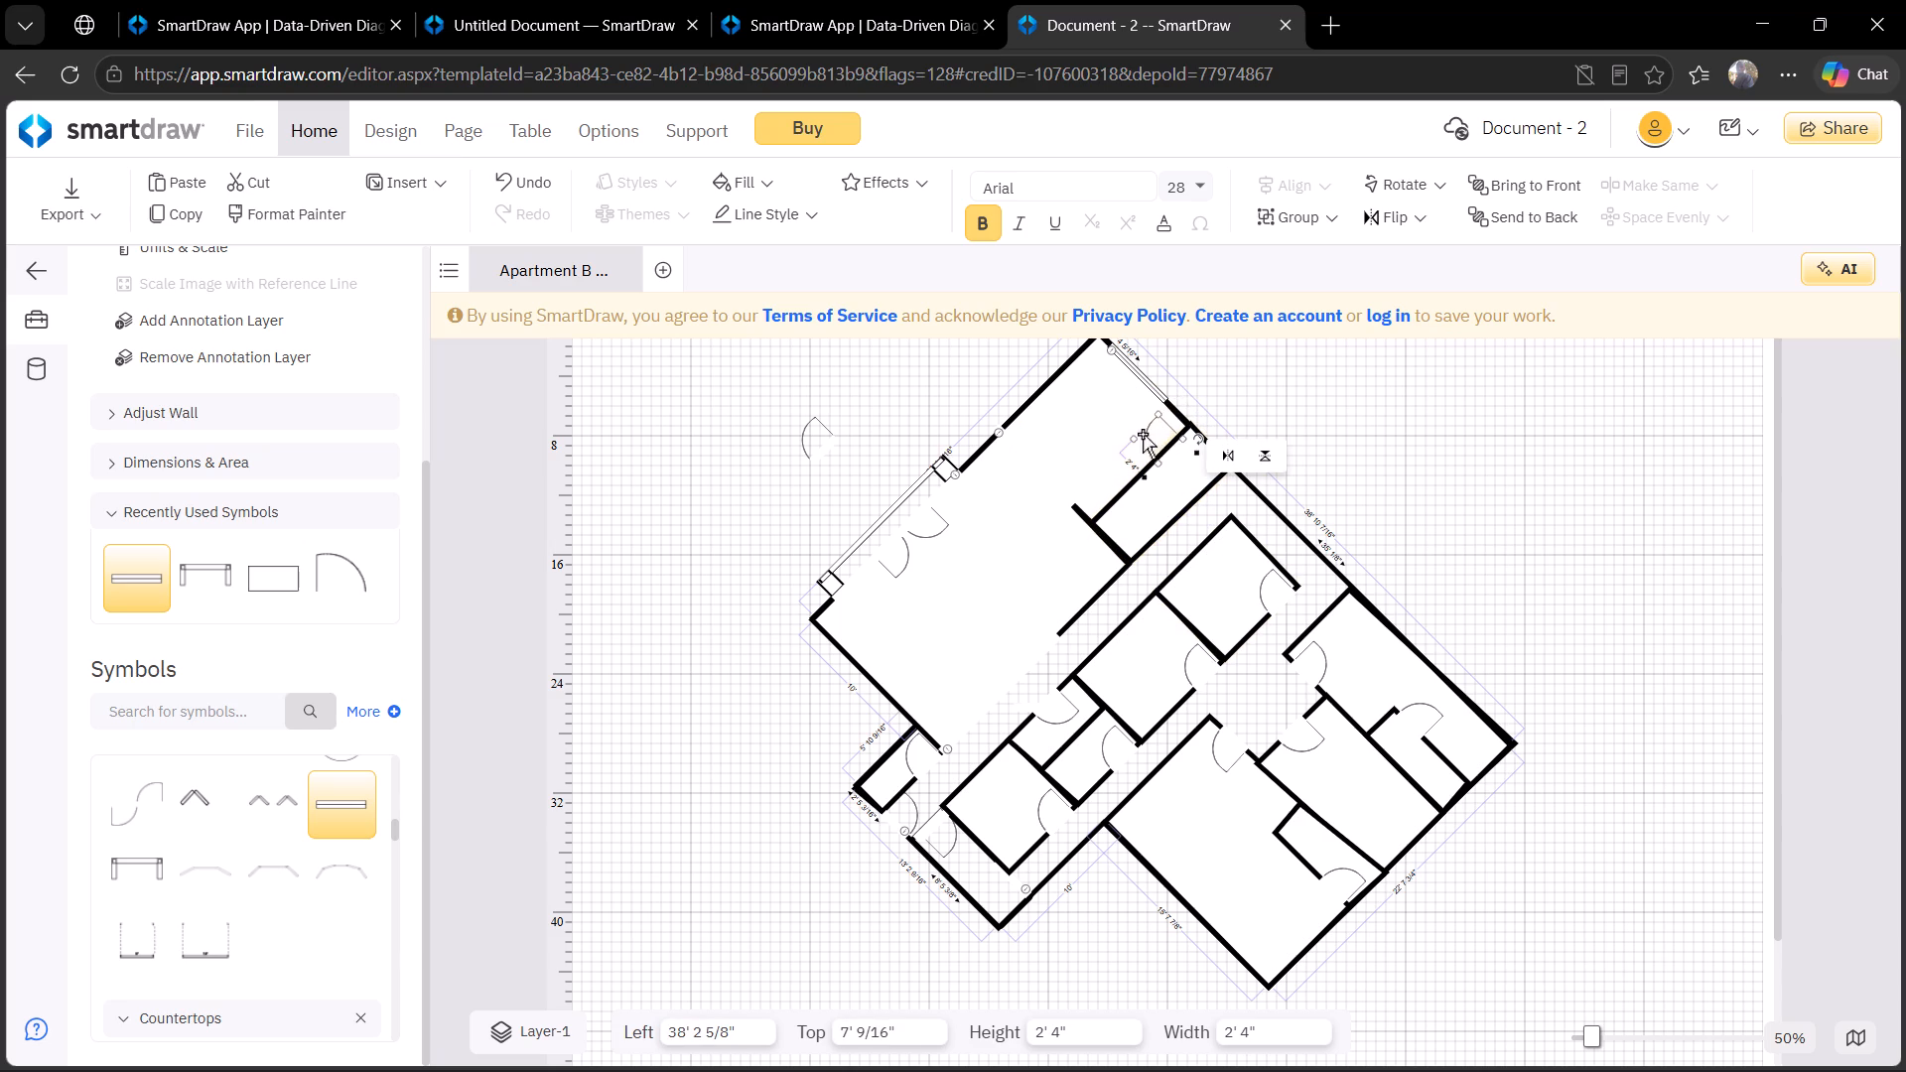
click(1508, 177)
click(1453, 402)
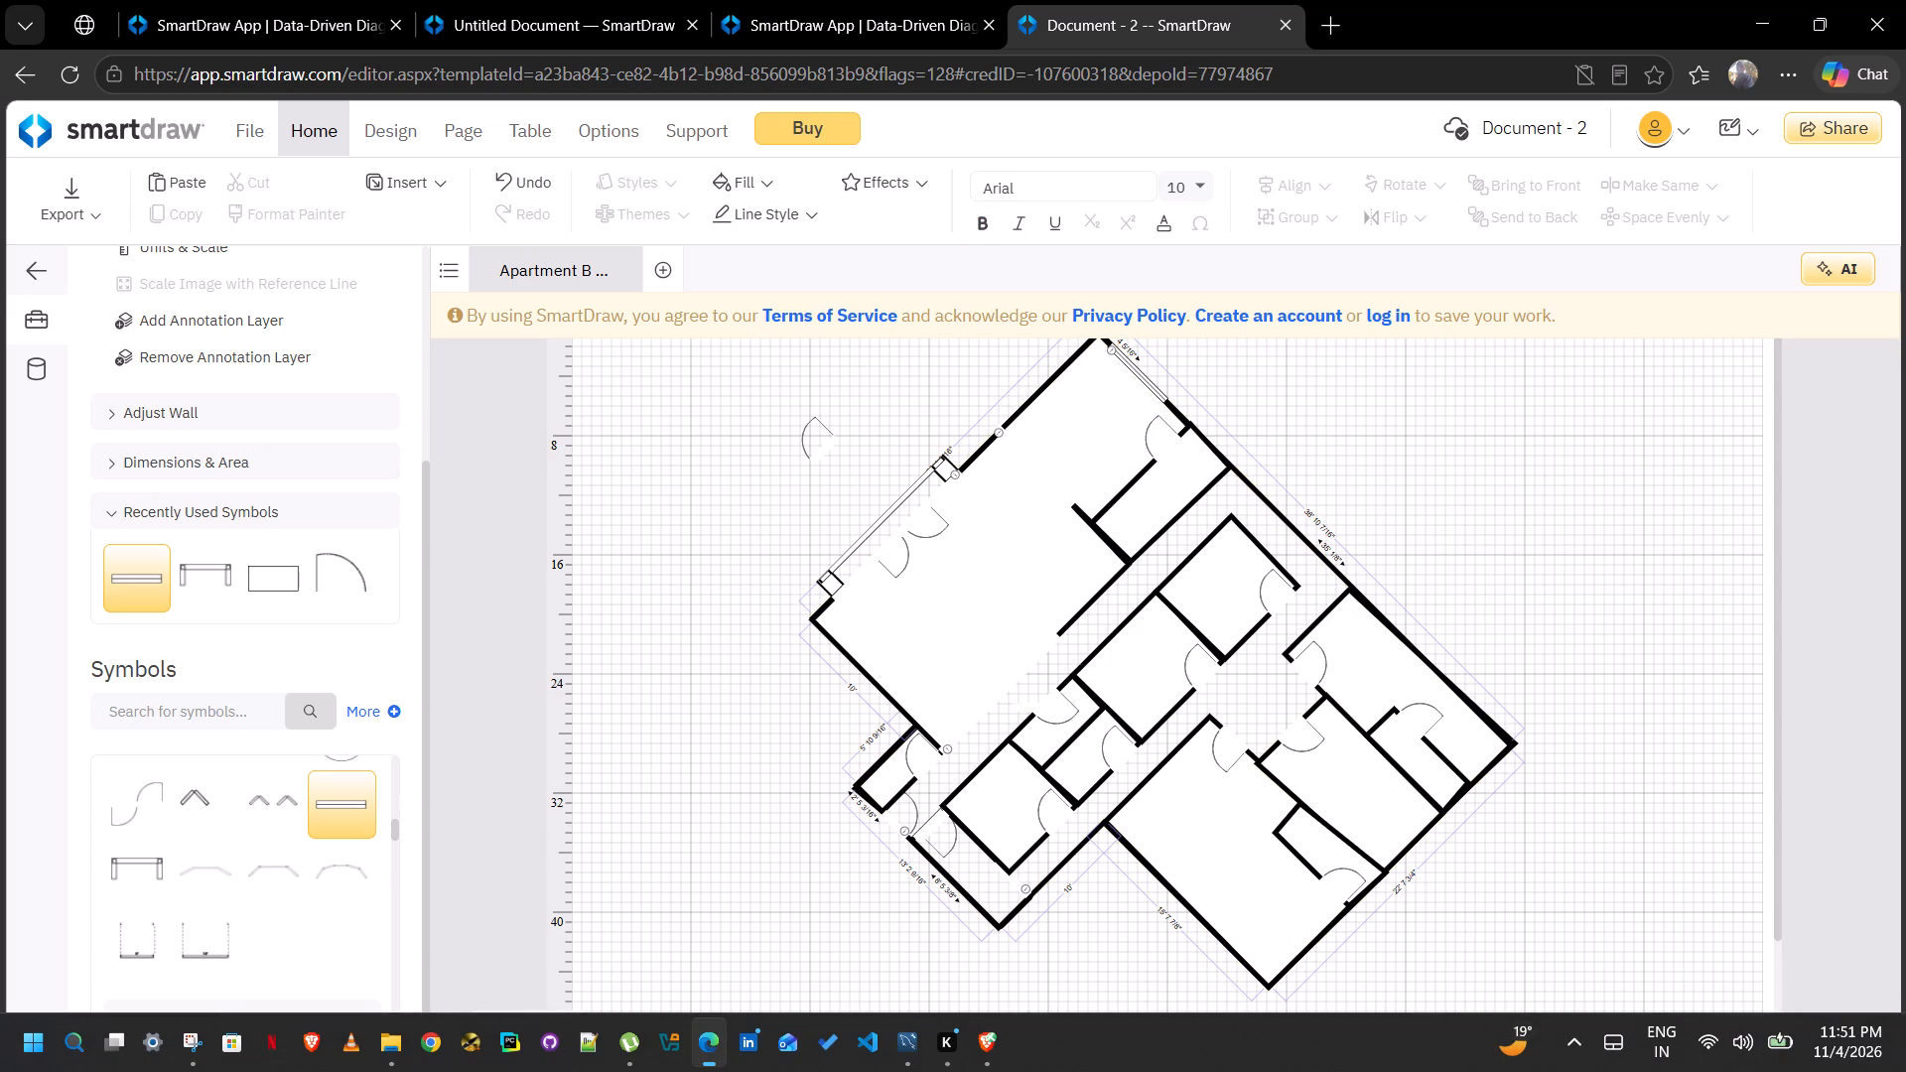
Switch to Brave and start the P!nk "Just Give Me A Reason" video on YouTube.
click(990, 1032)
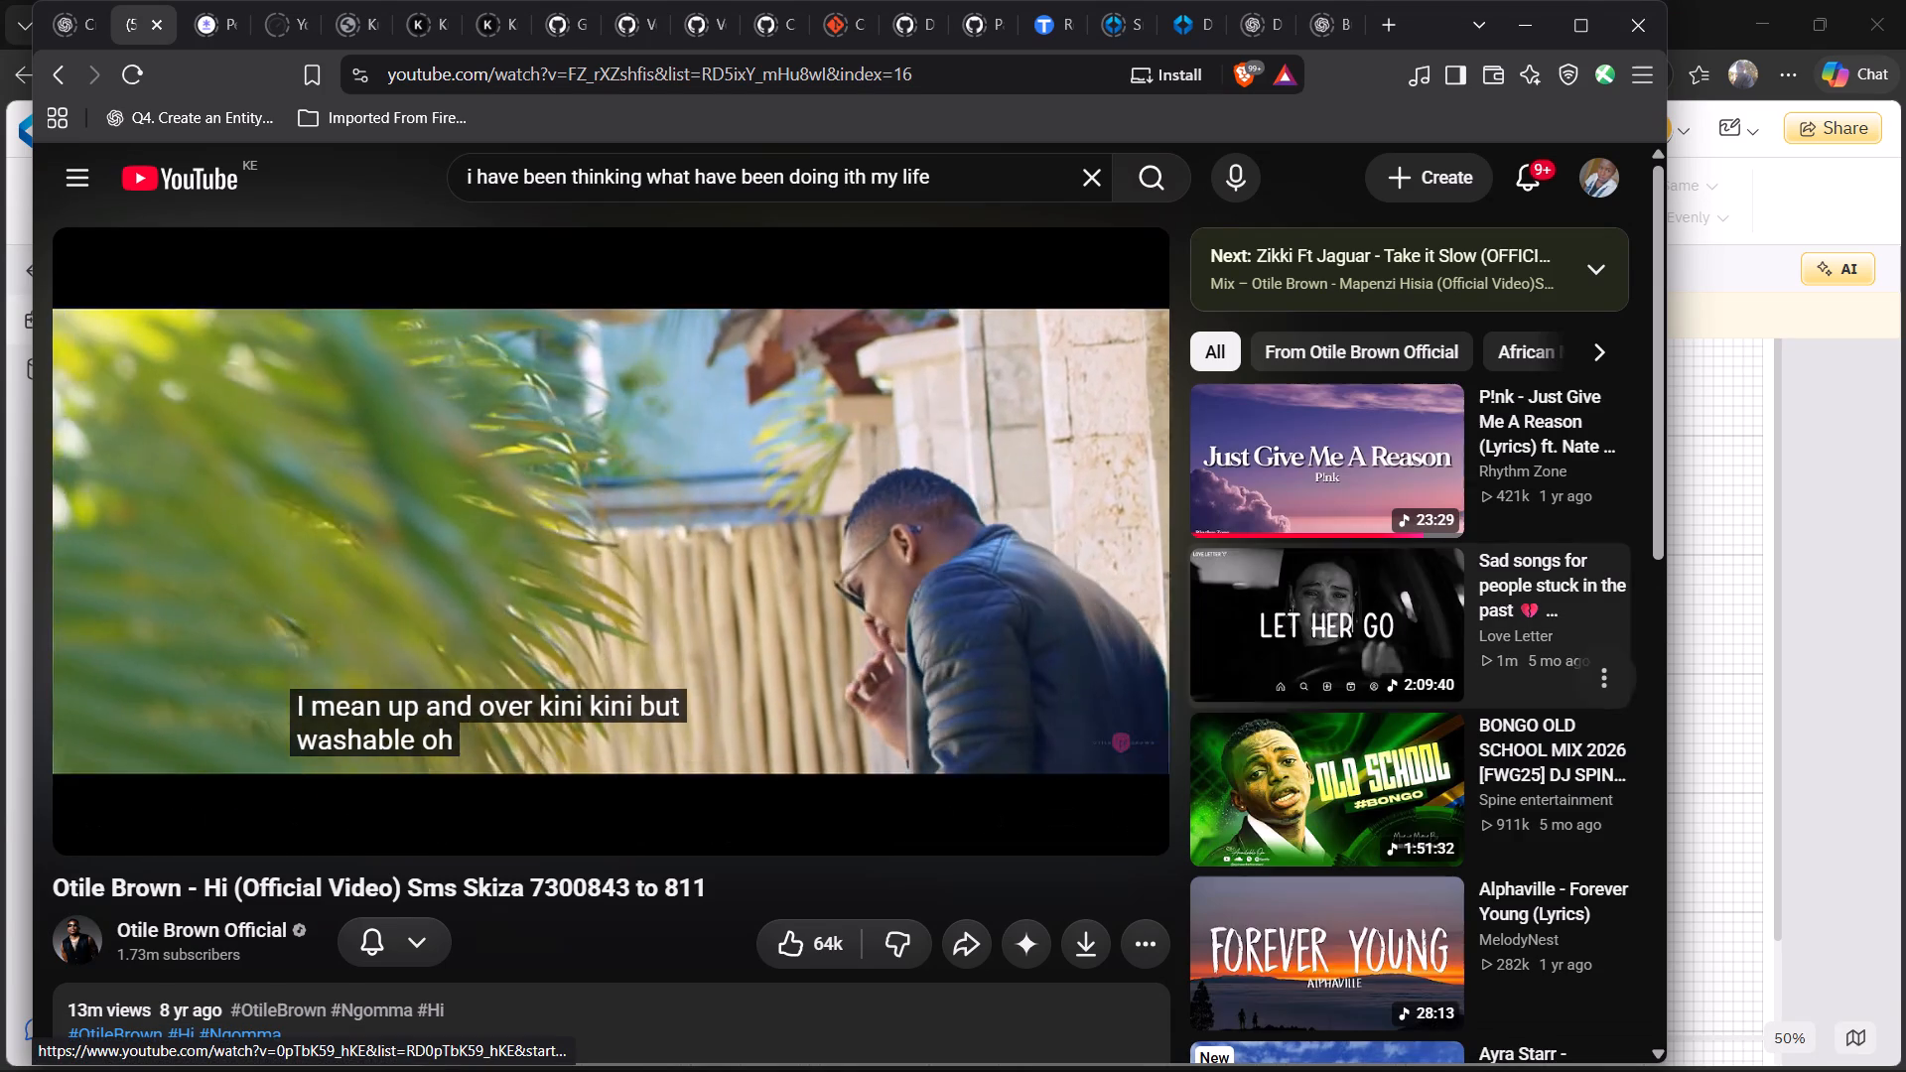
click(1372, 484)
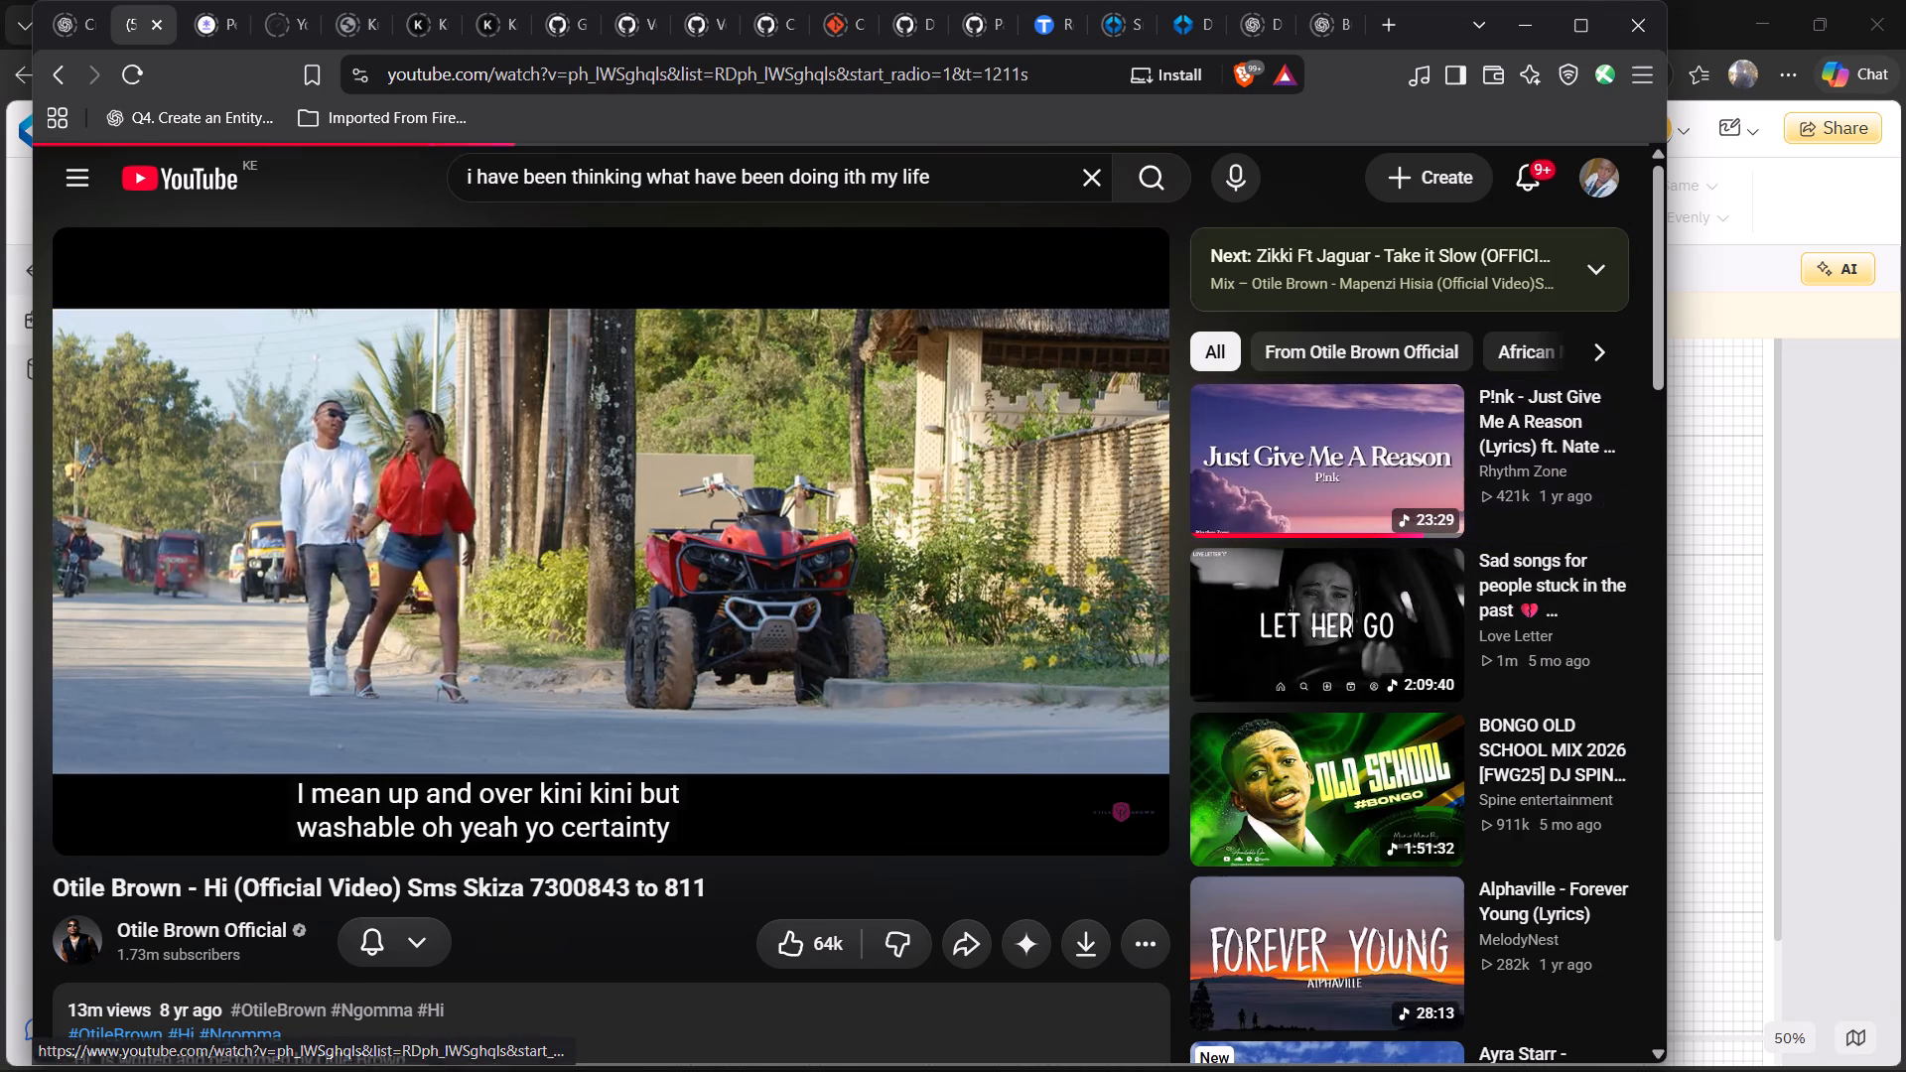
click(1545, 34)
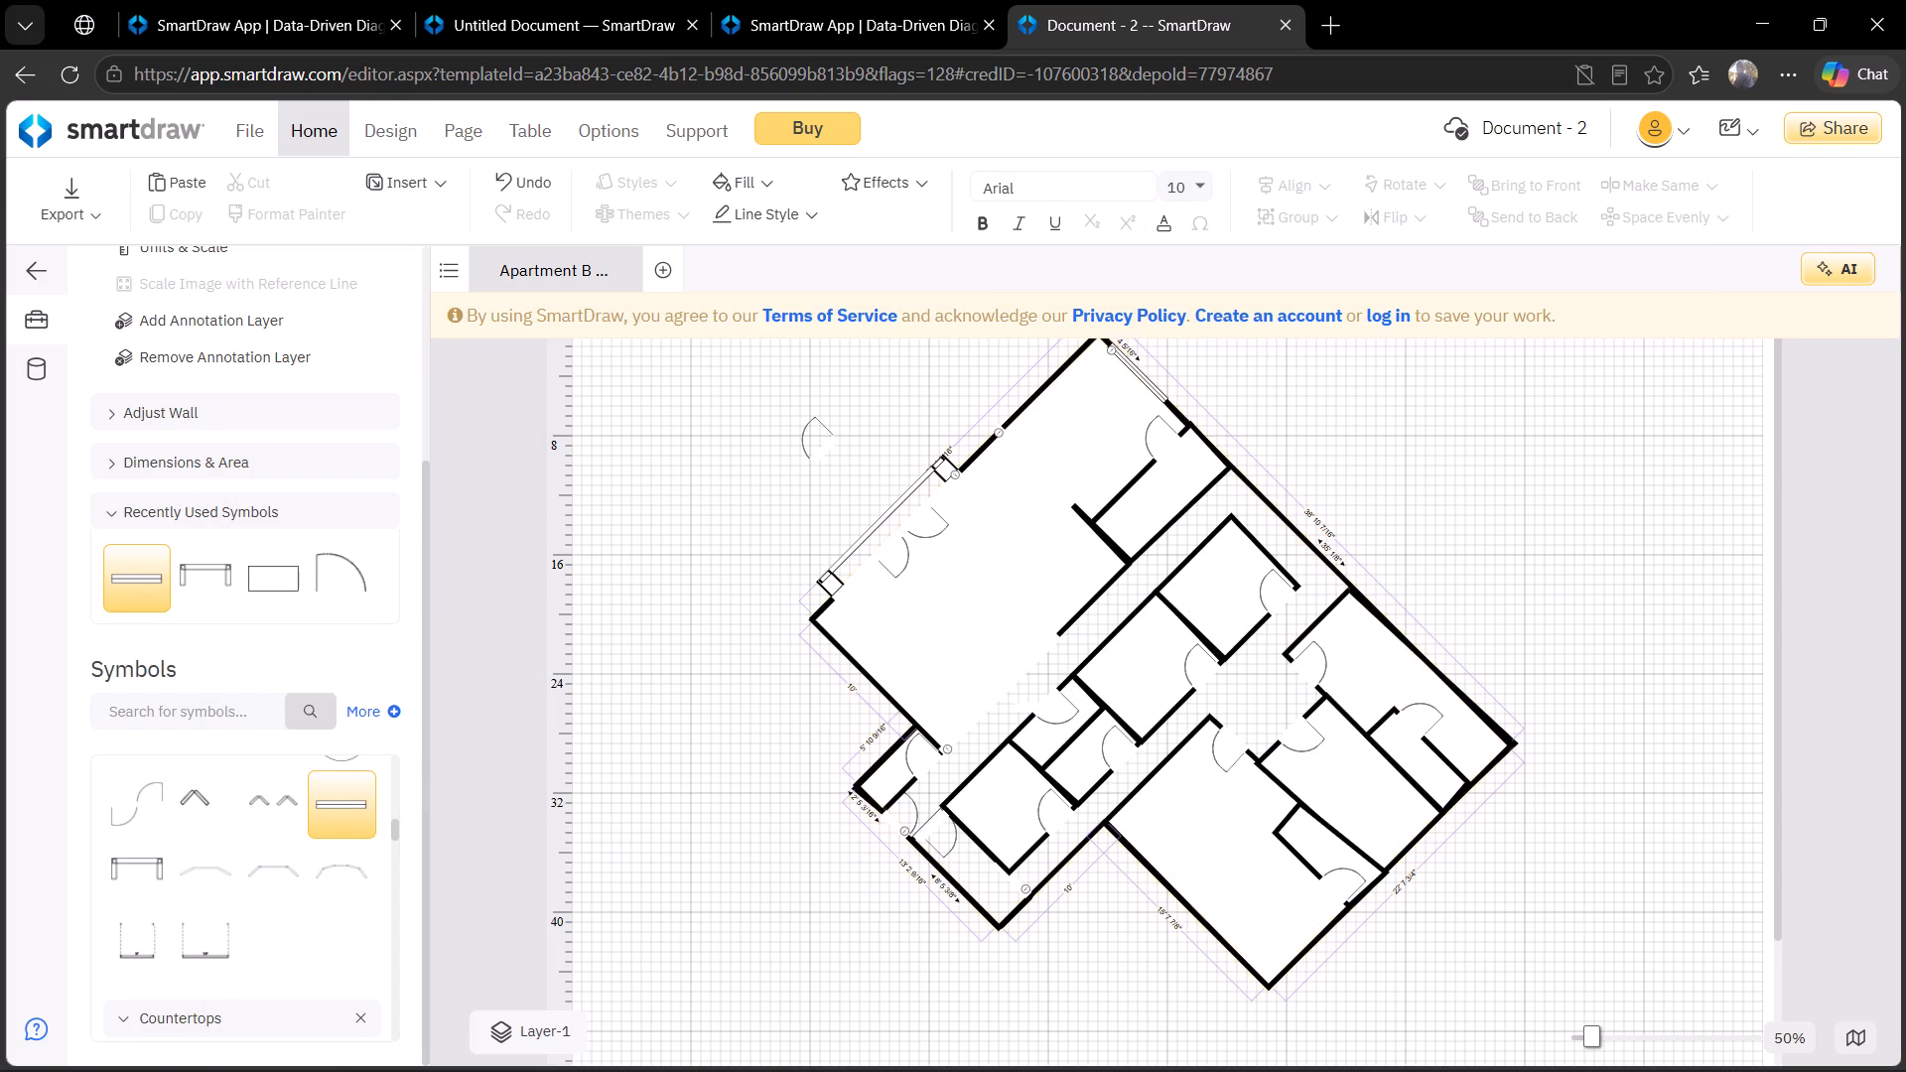
Add a Residential Toilet symbol outside the plan, west of the large room, at left 7' 10", top 19' 4".
click(934, 613)
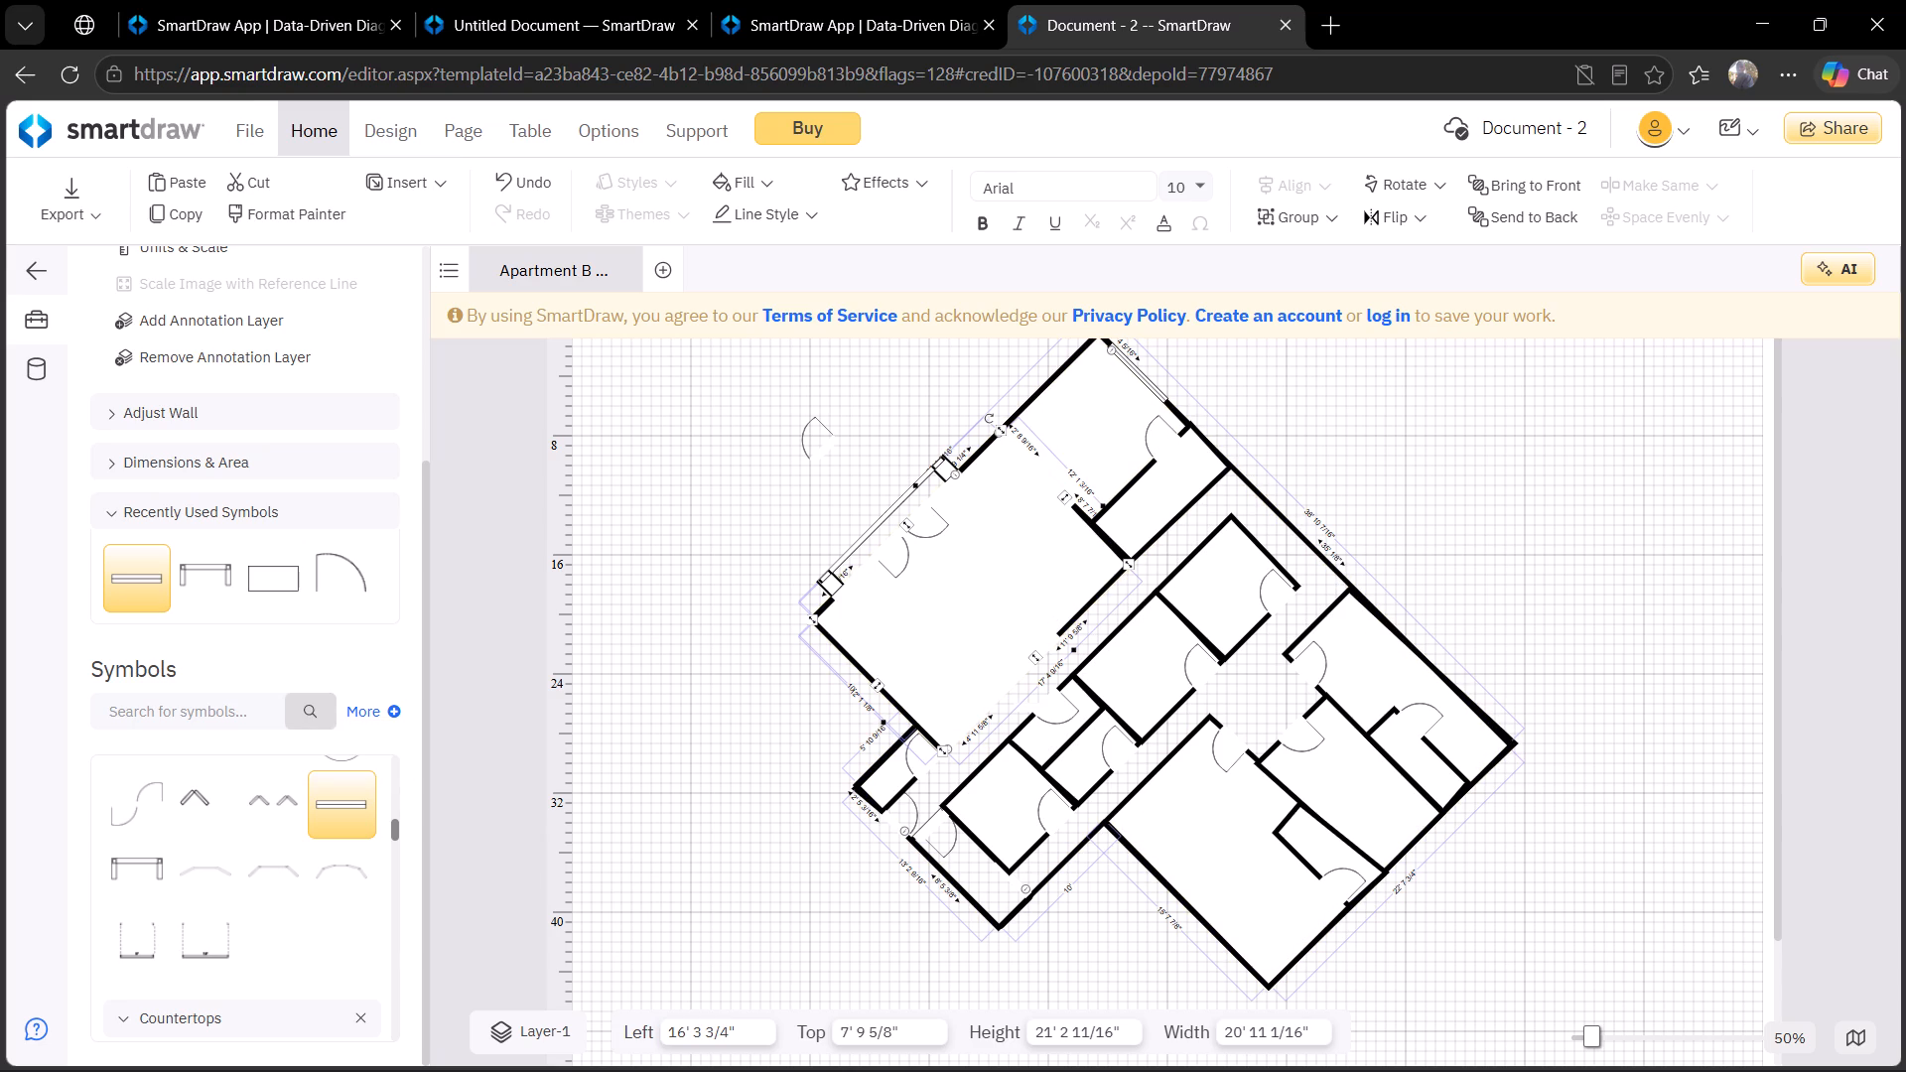
drag(395, 836, 396, 888)
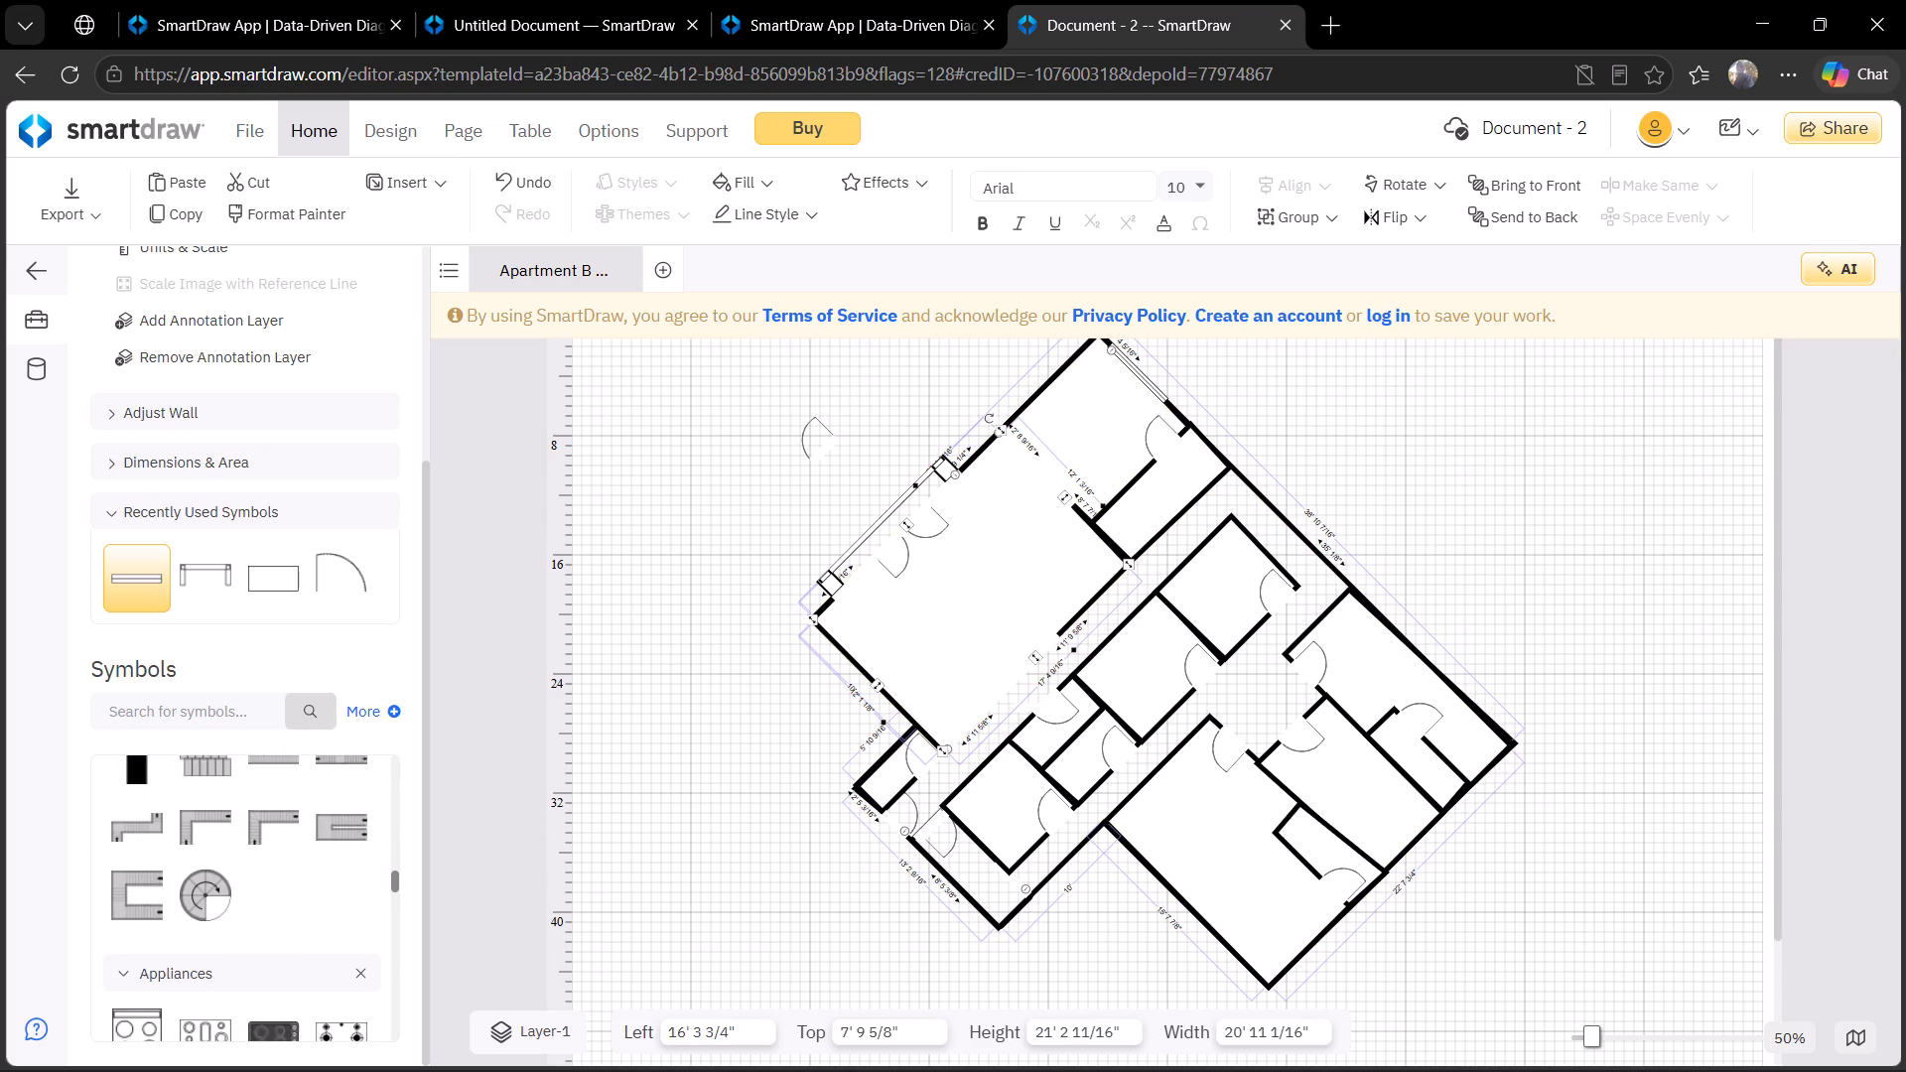
drag(396, 888, 406, 1064)
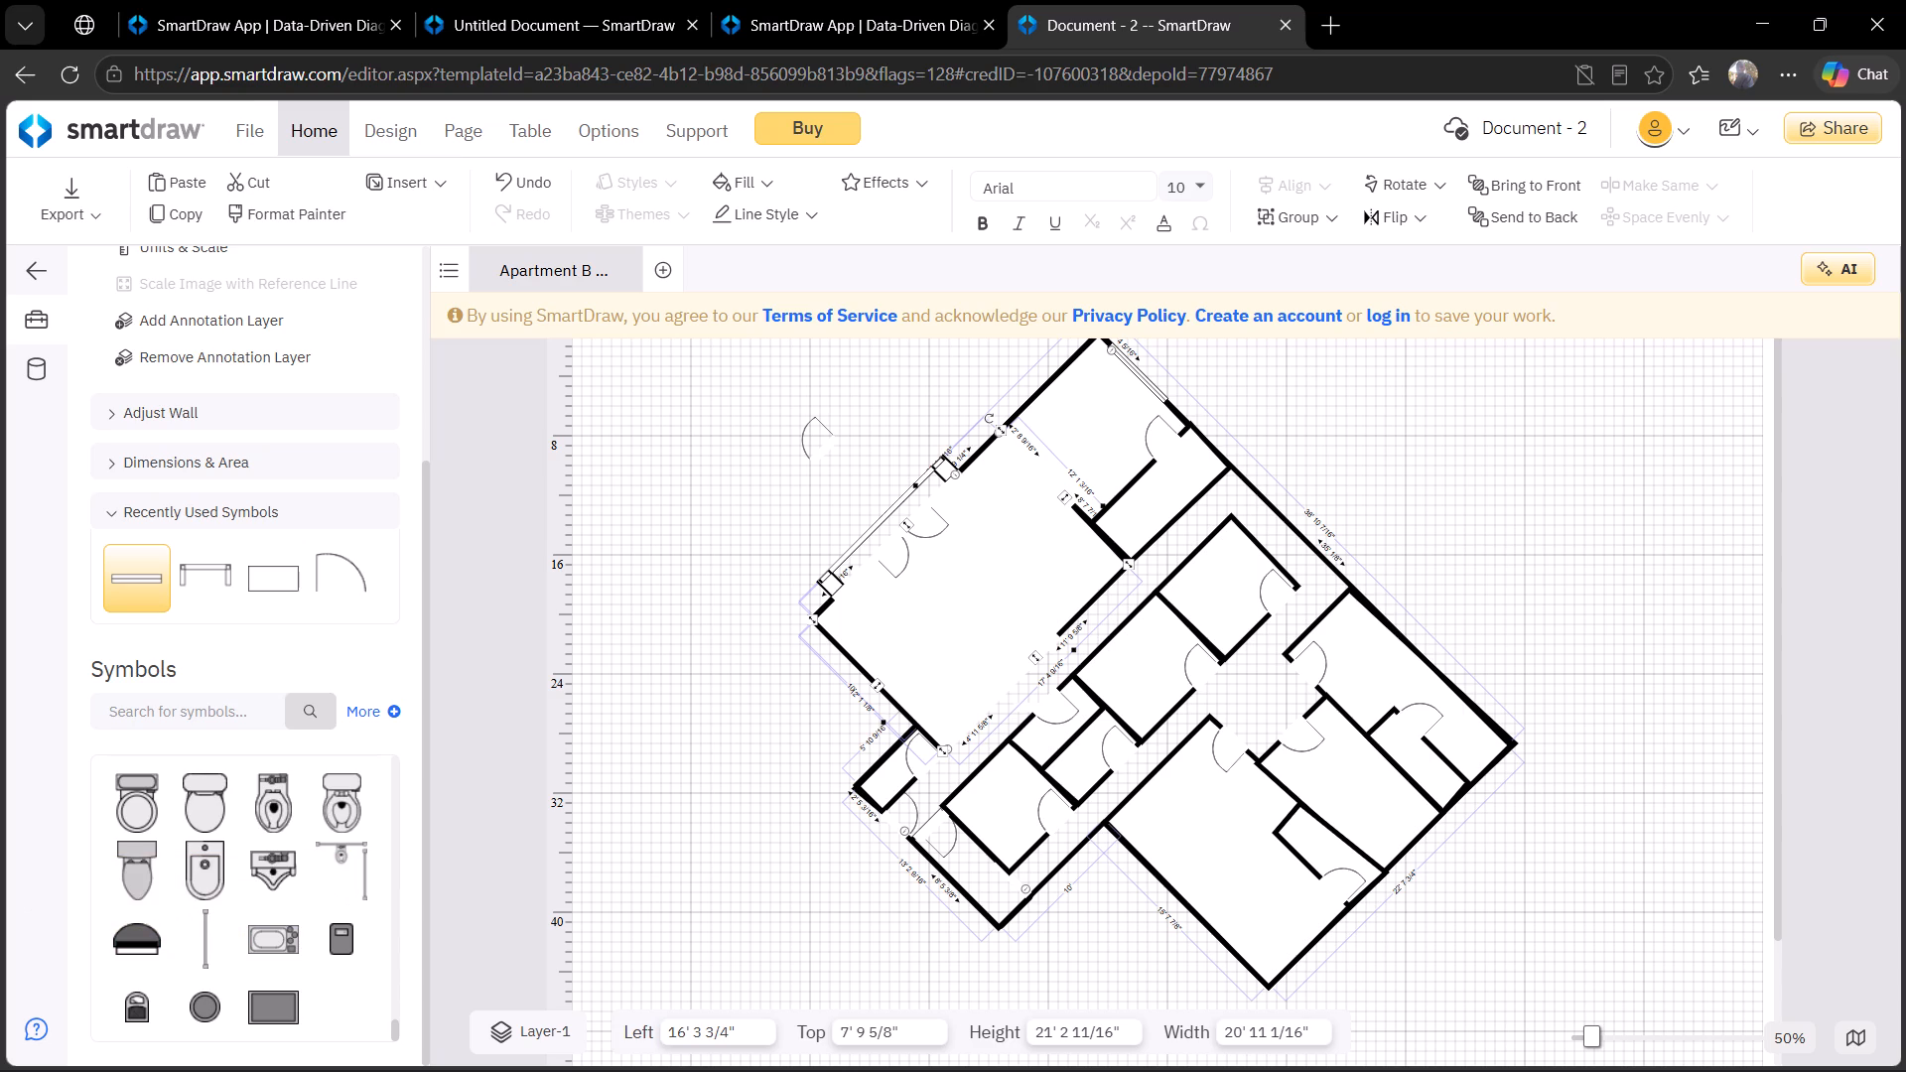
click(131, 816)
drag(131, 816, 701, 621)
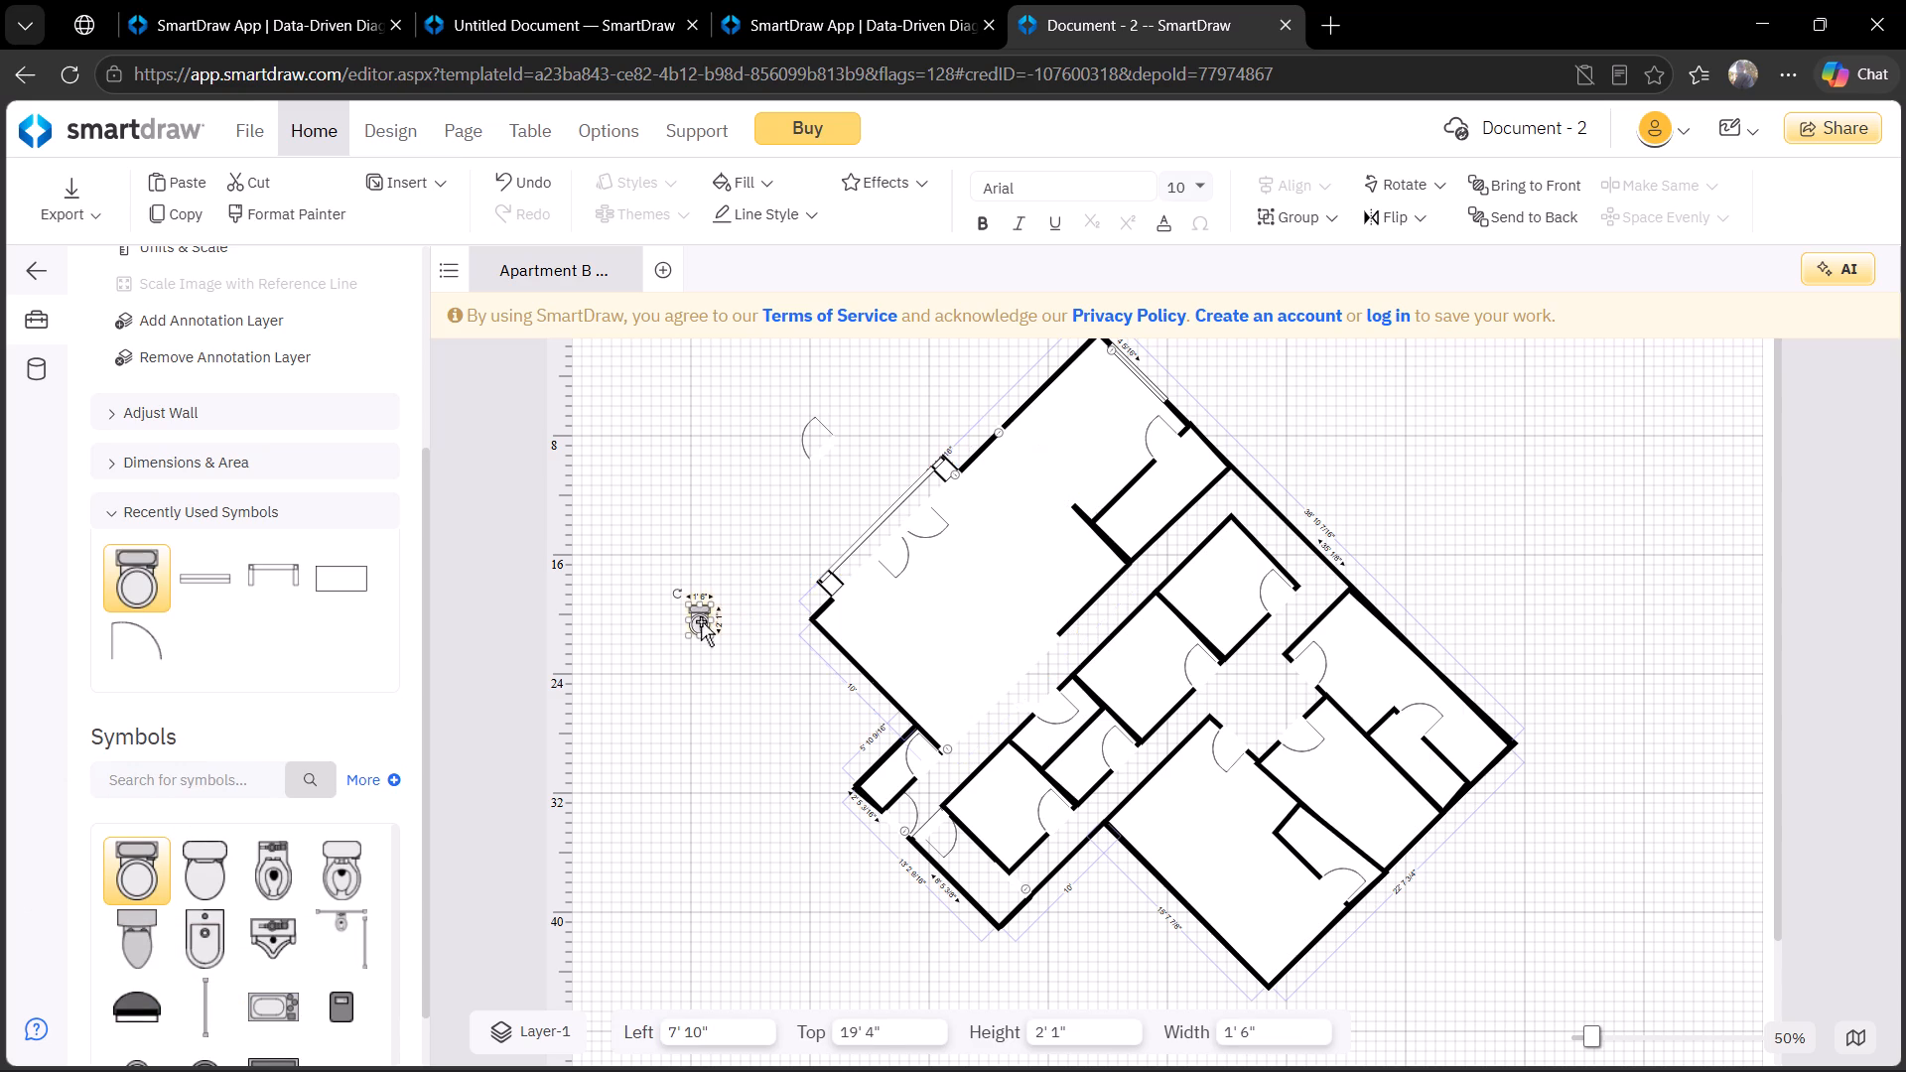
Rotate the toilet to match the plan's diagonal walls and lengthen it to 2' 10".
drag(683, 588, 733, 563)
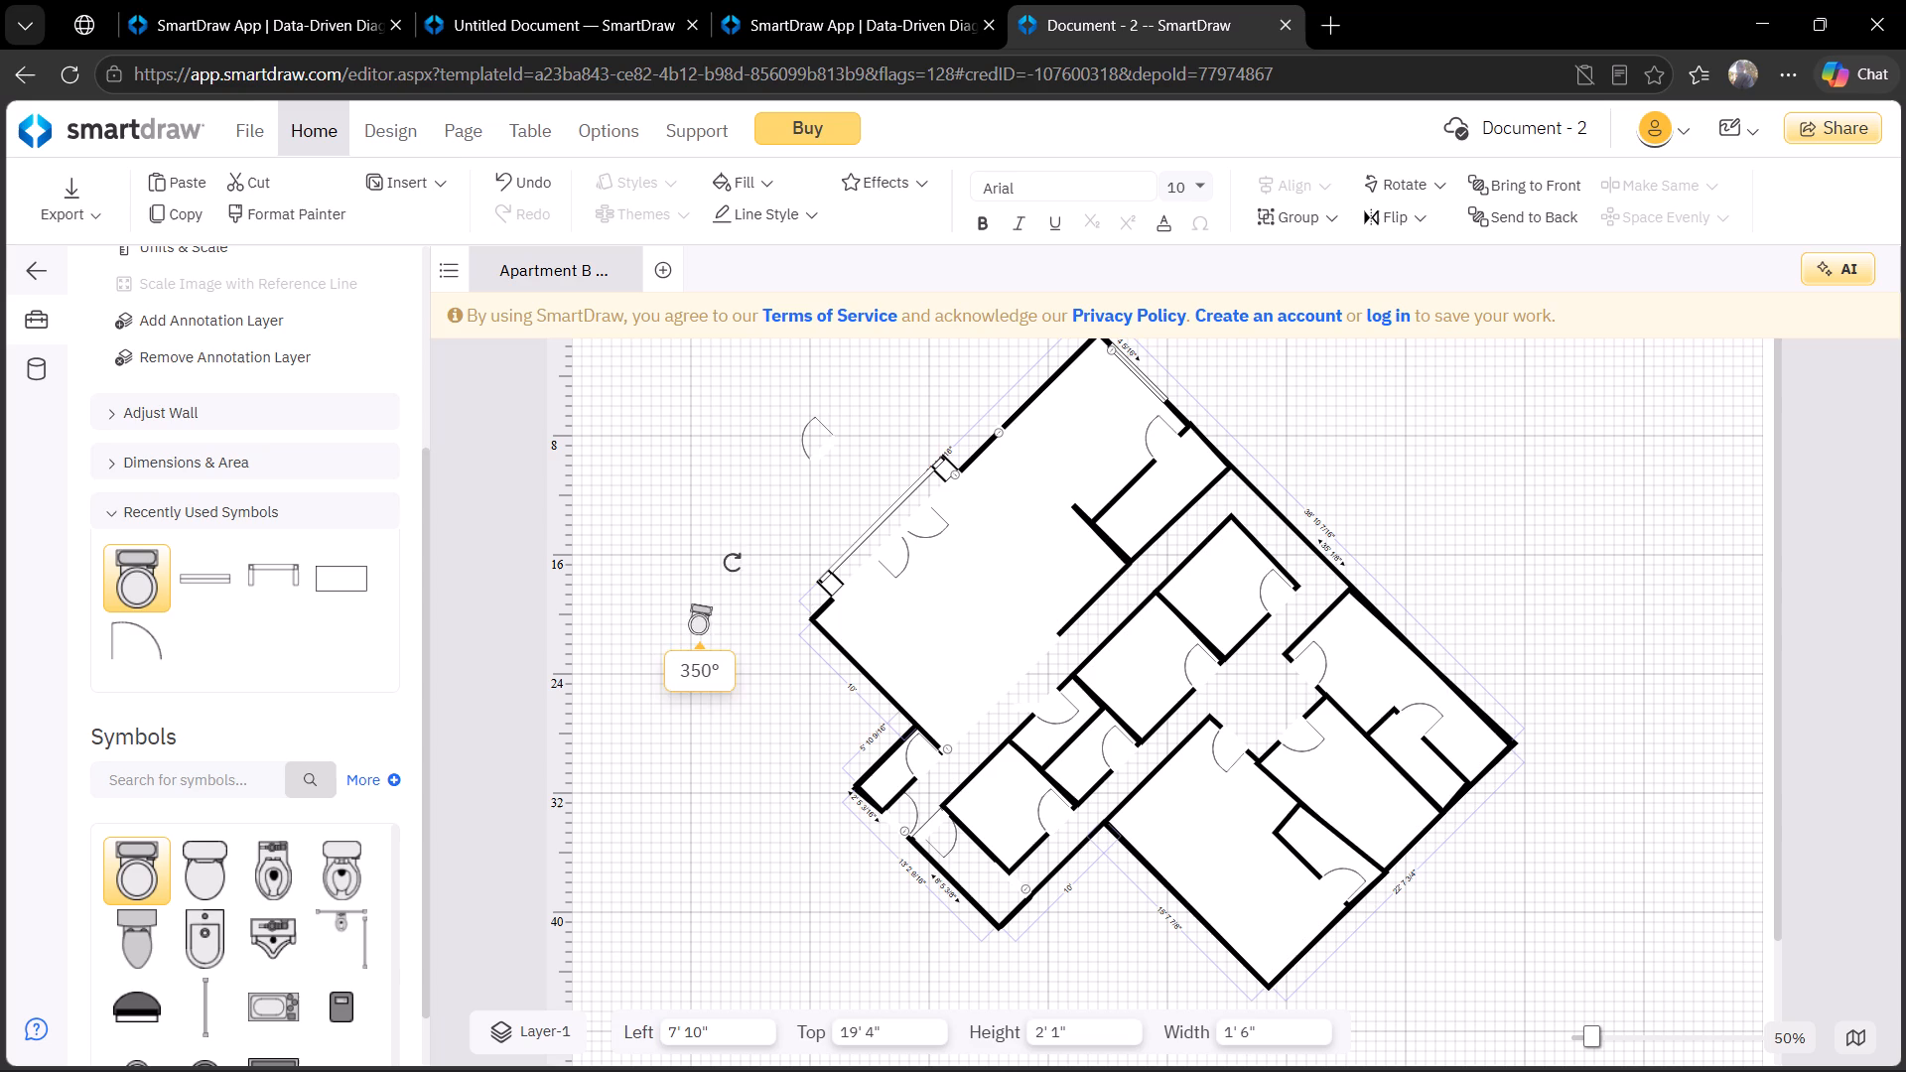
drag(733, 563, 822, 673)
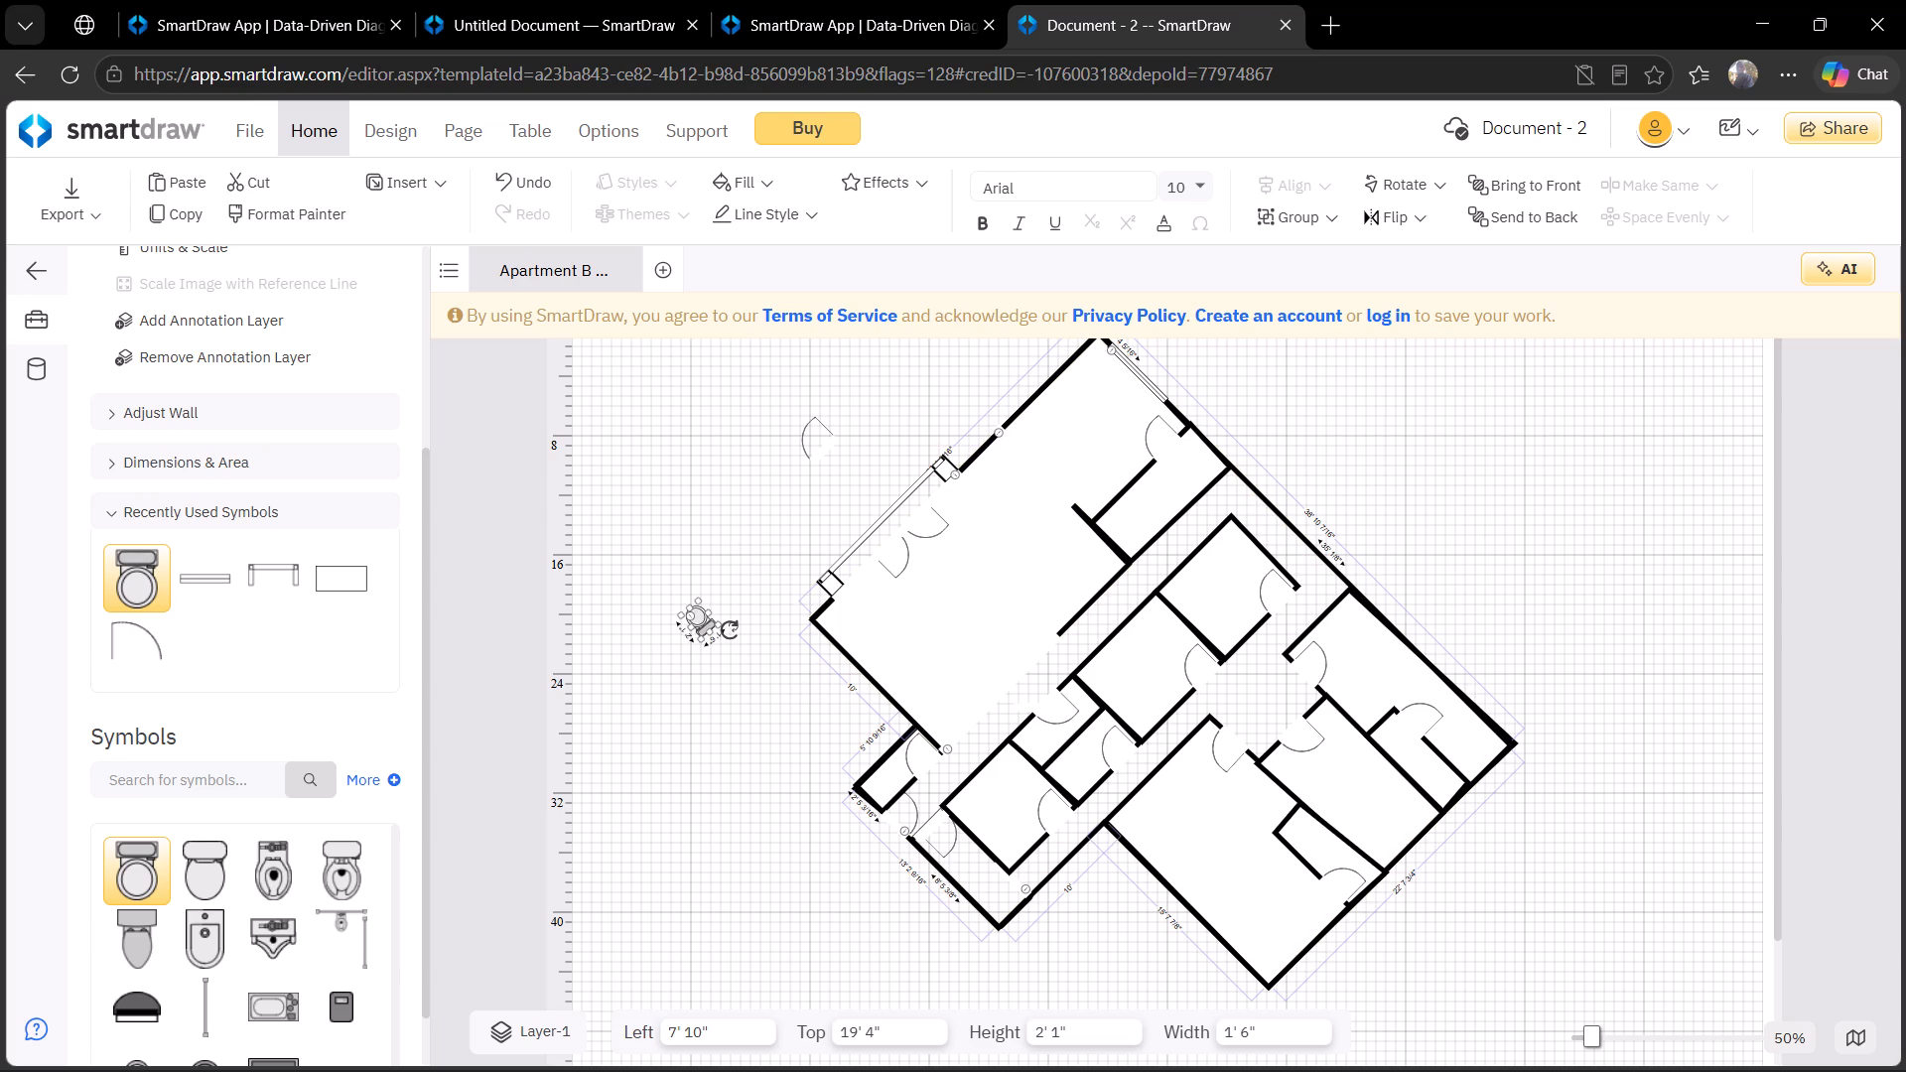
drag(730, 630, 685, 708)
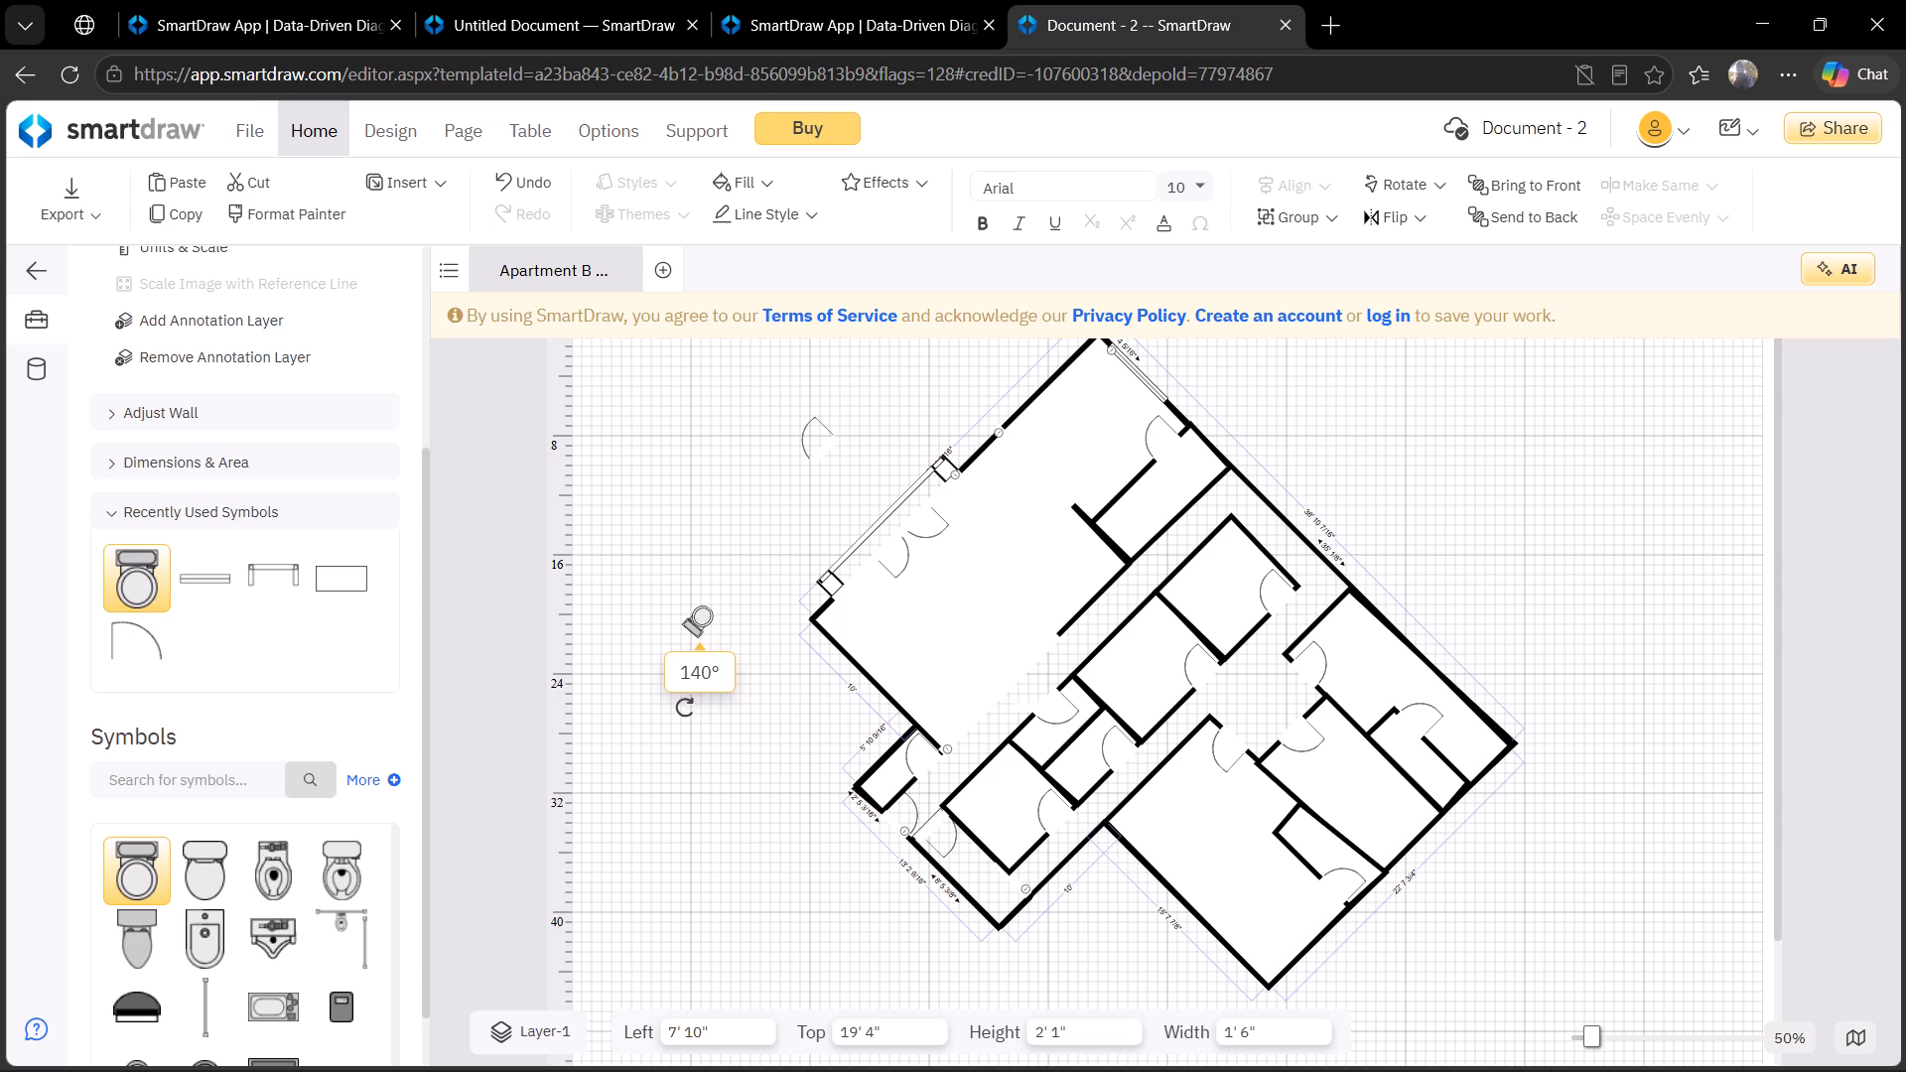
drag(685, 708, 664, 707)
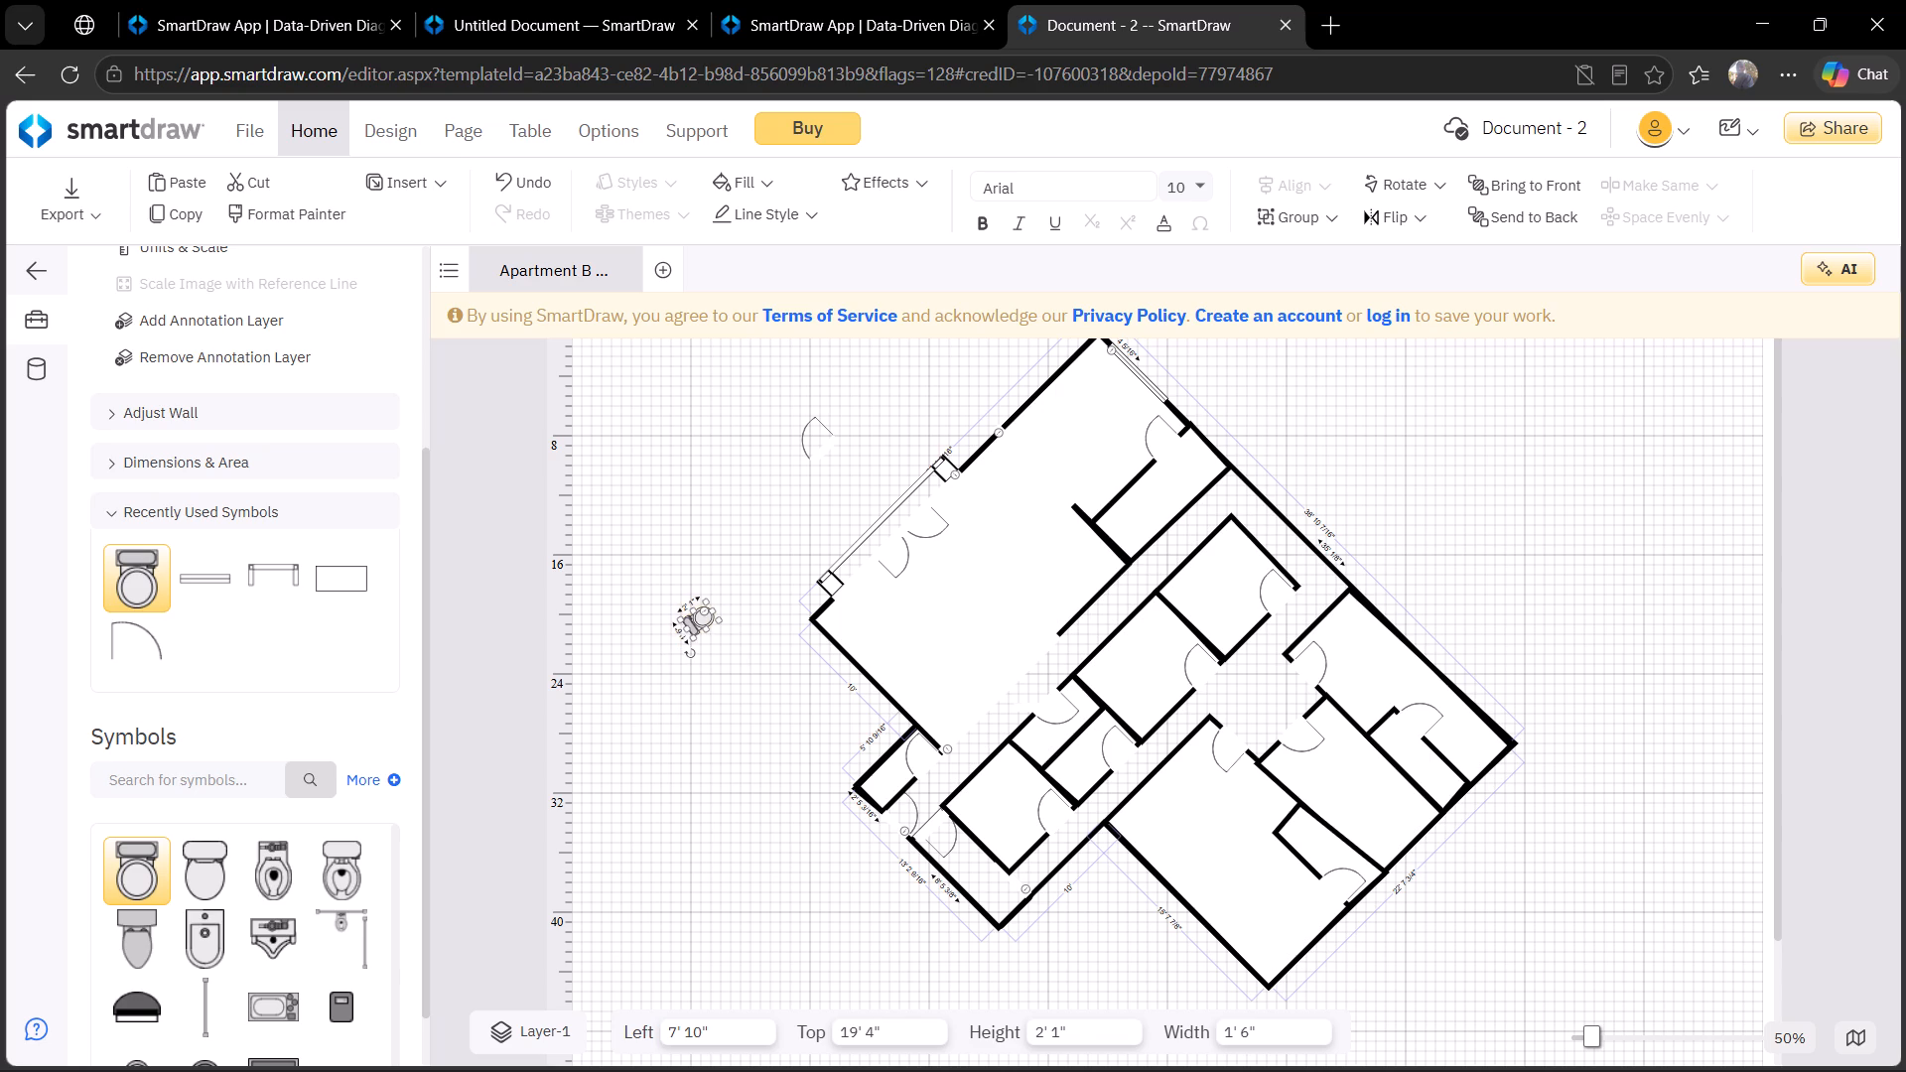
drag(686, 631, 689, 650)
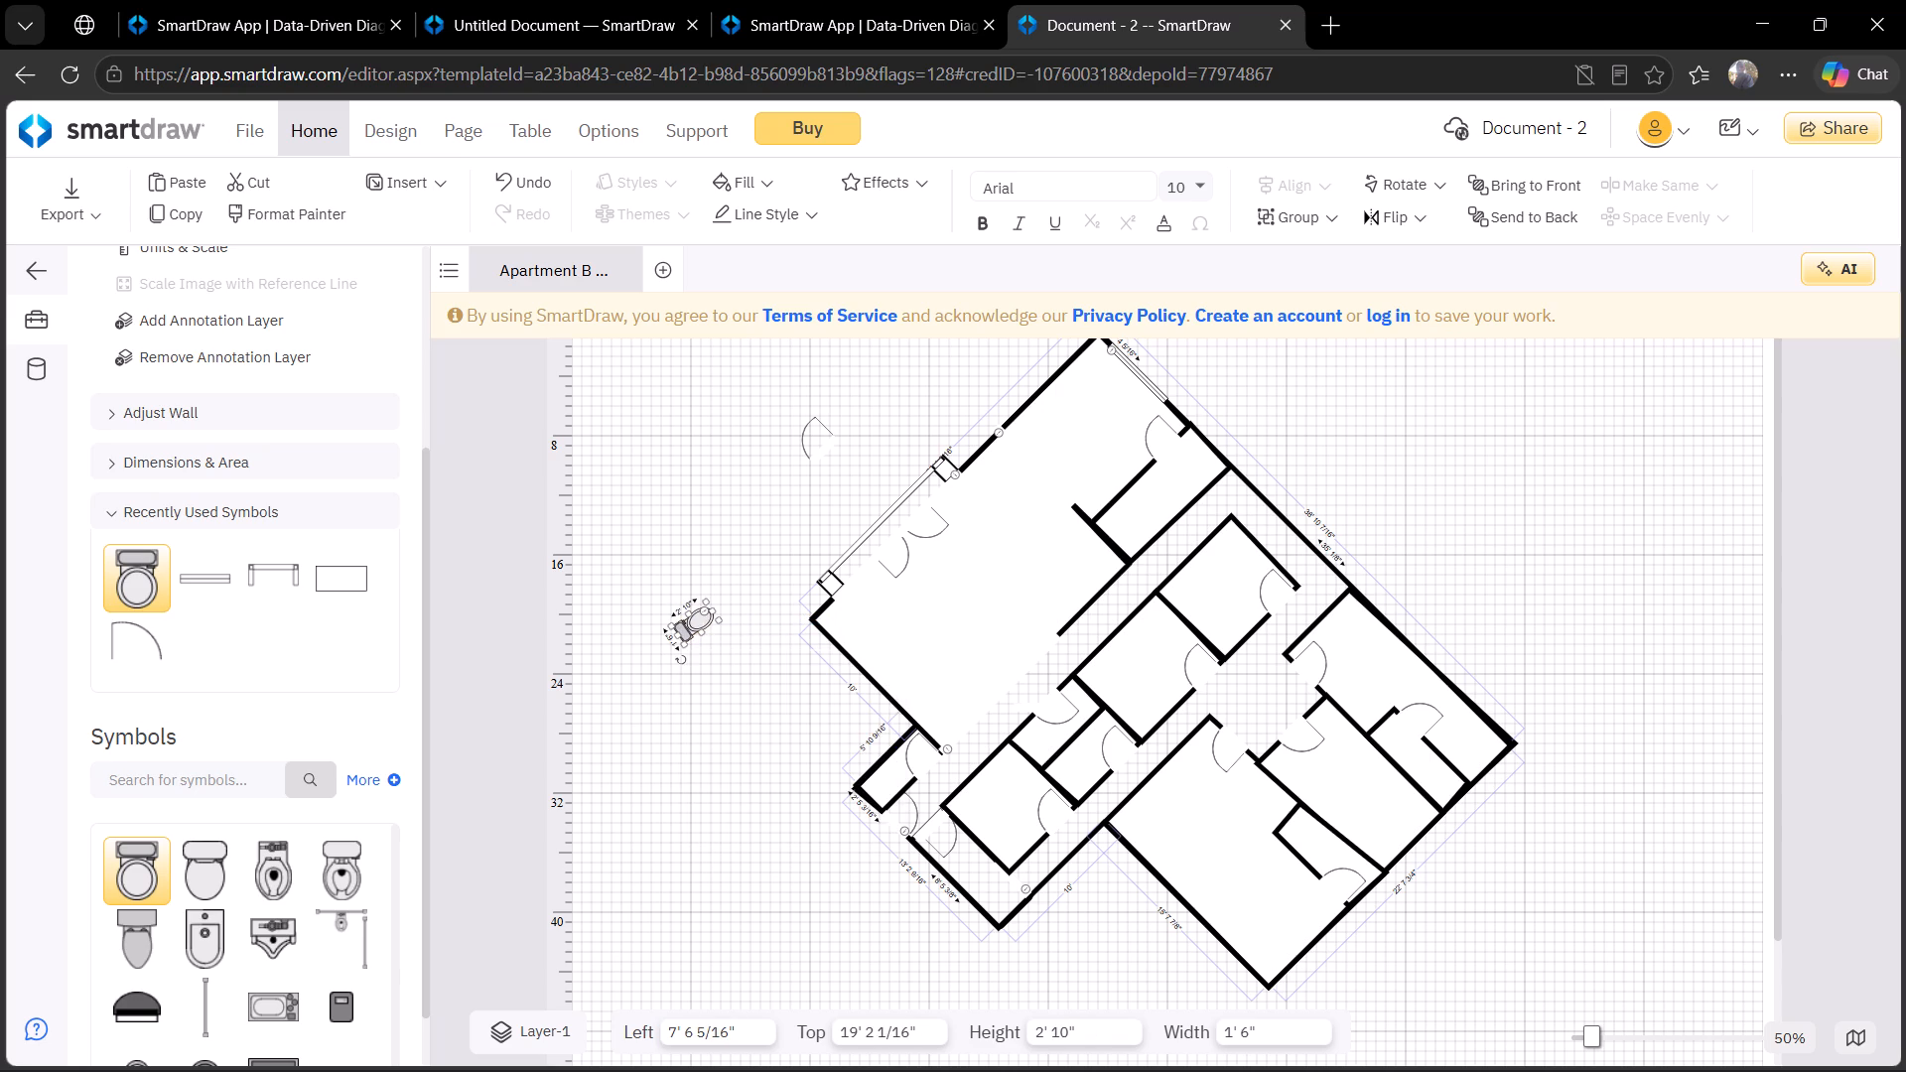
Move the toilet into the small bathroom at left 30' 11 1/4", top 27' 1/4", and fine-tune its rotation to about 130°.
drag(684, 640, 1049, 751)
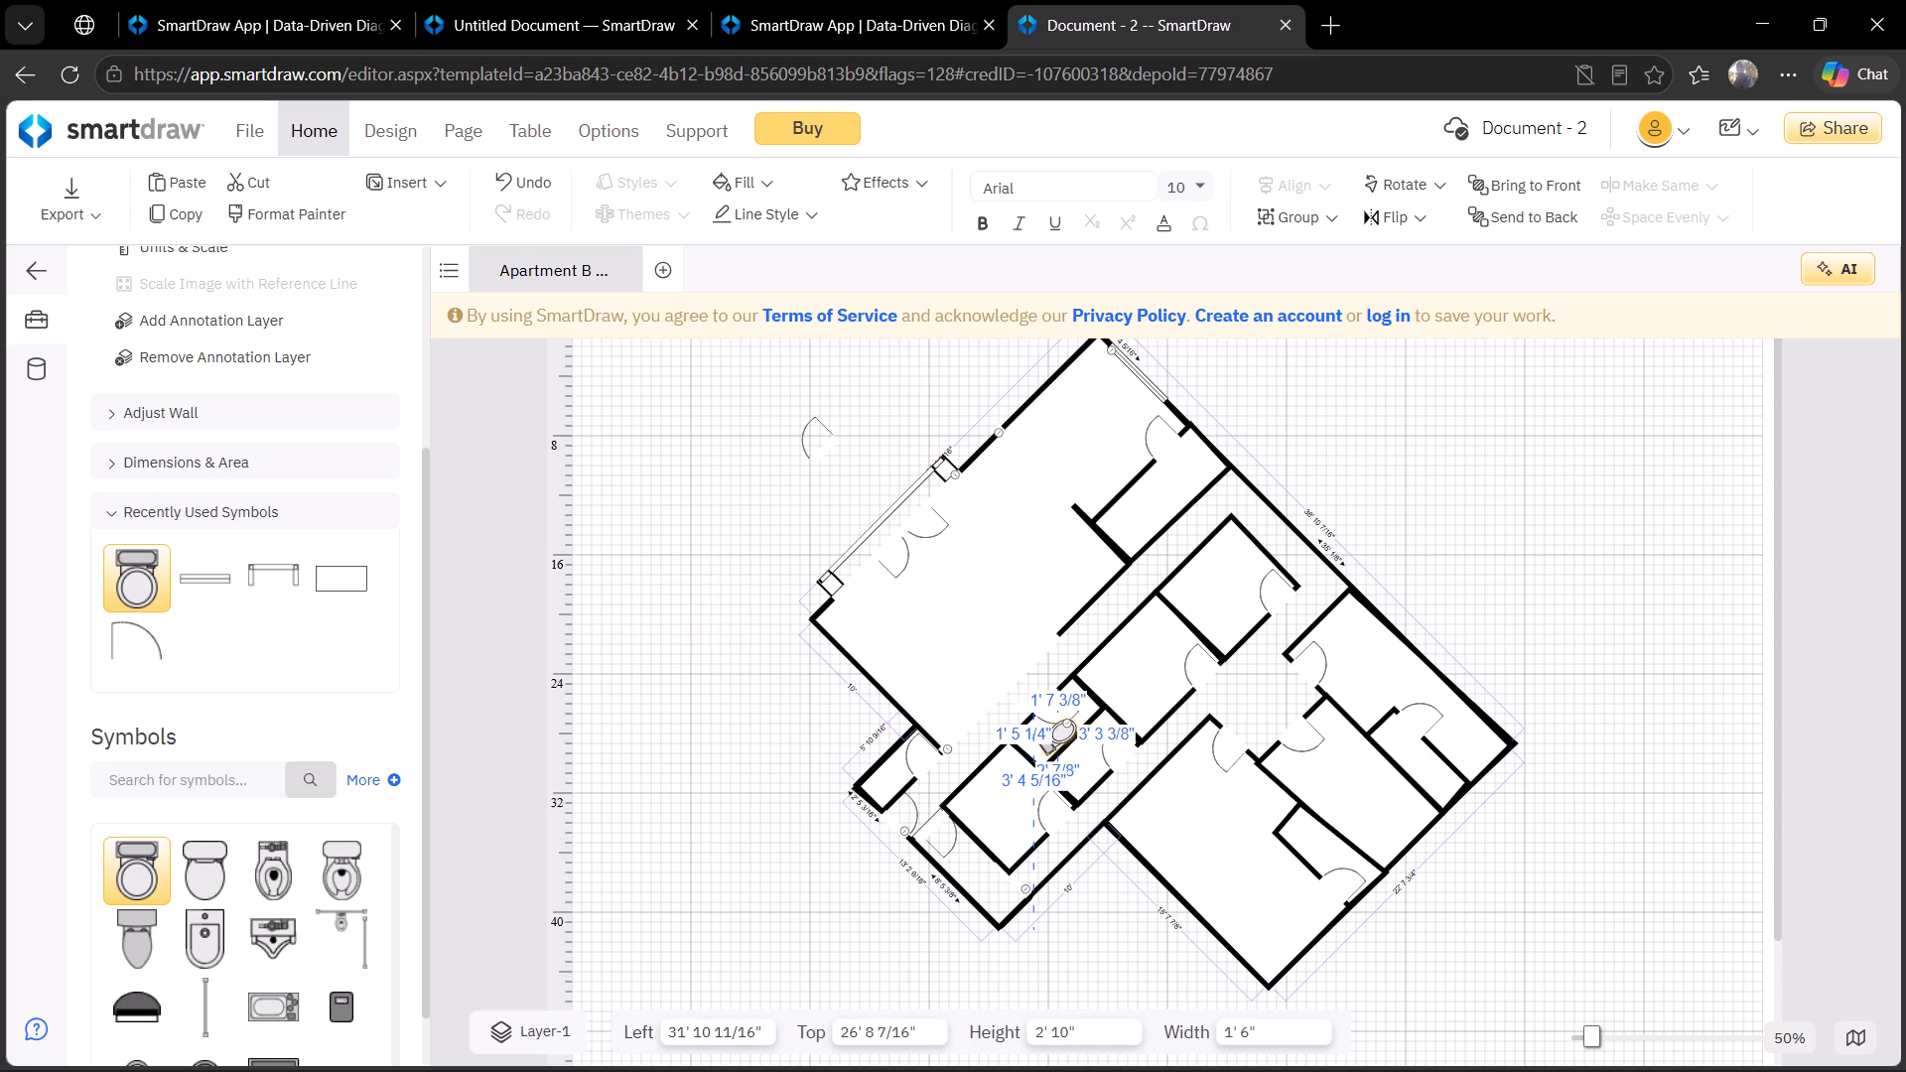
drag(1049, 751, 1031, 753)
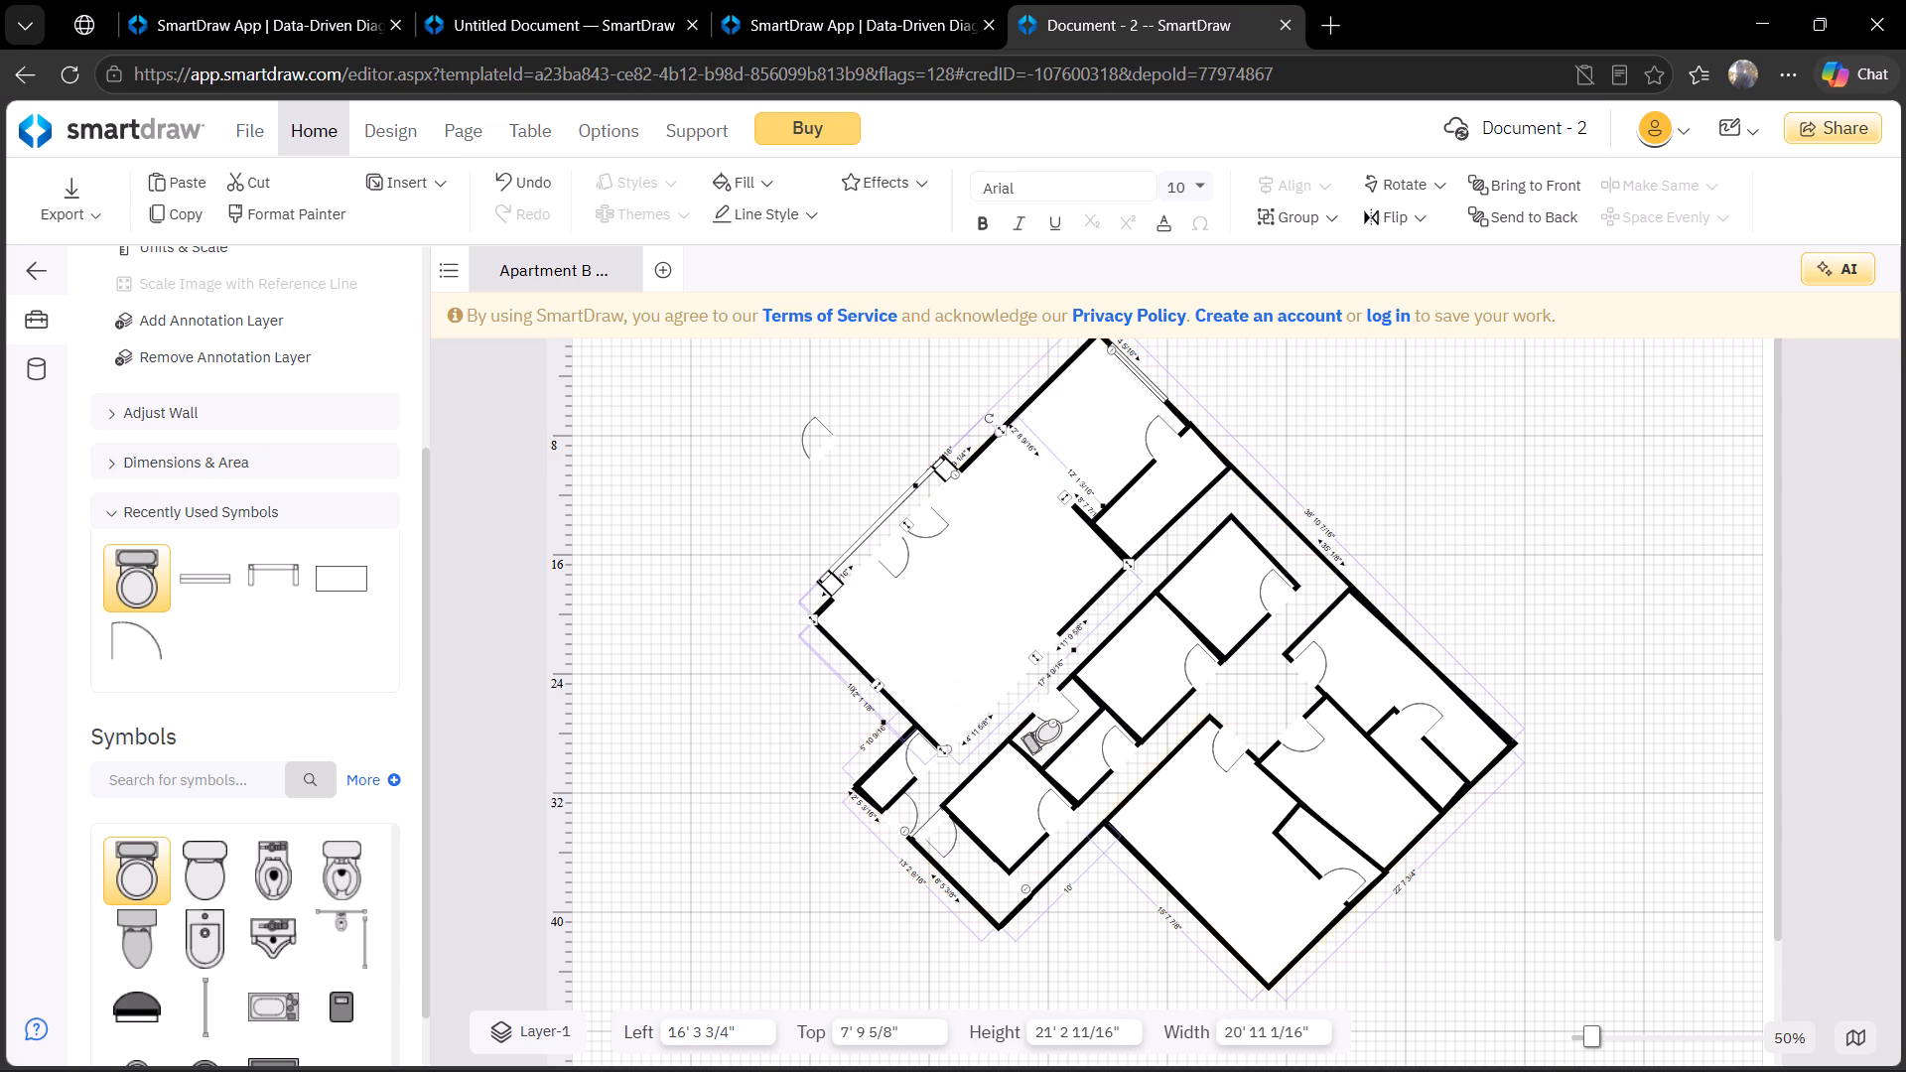
click(1034, 742)
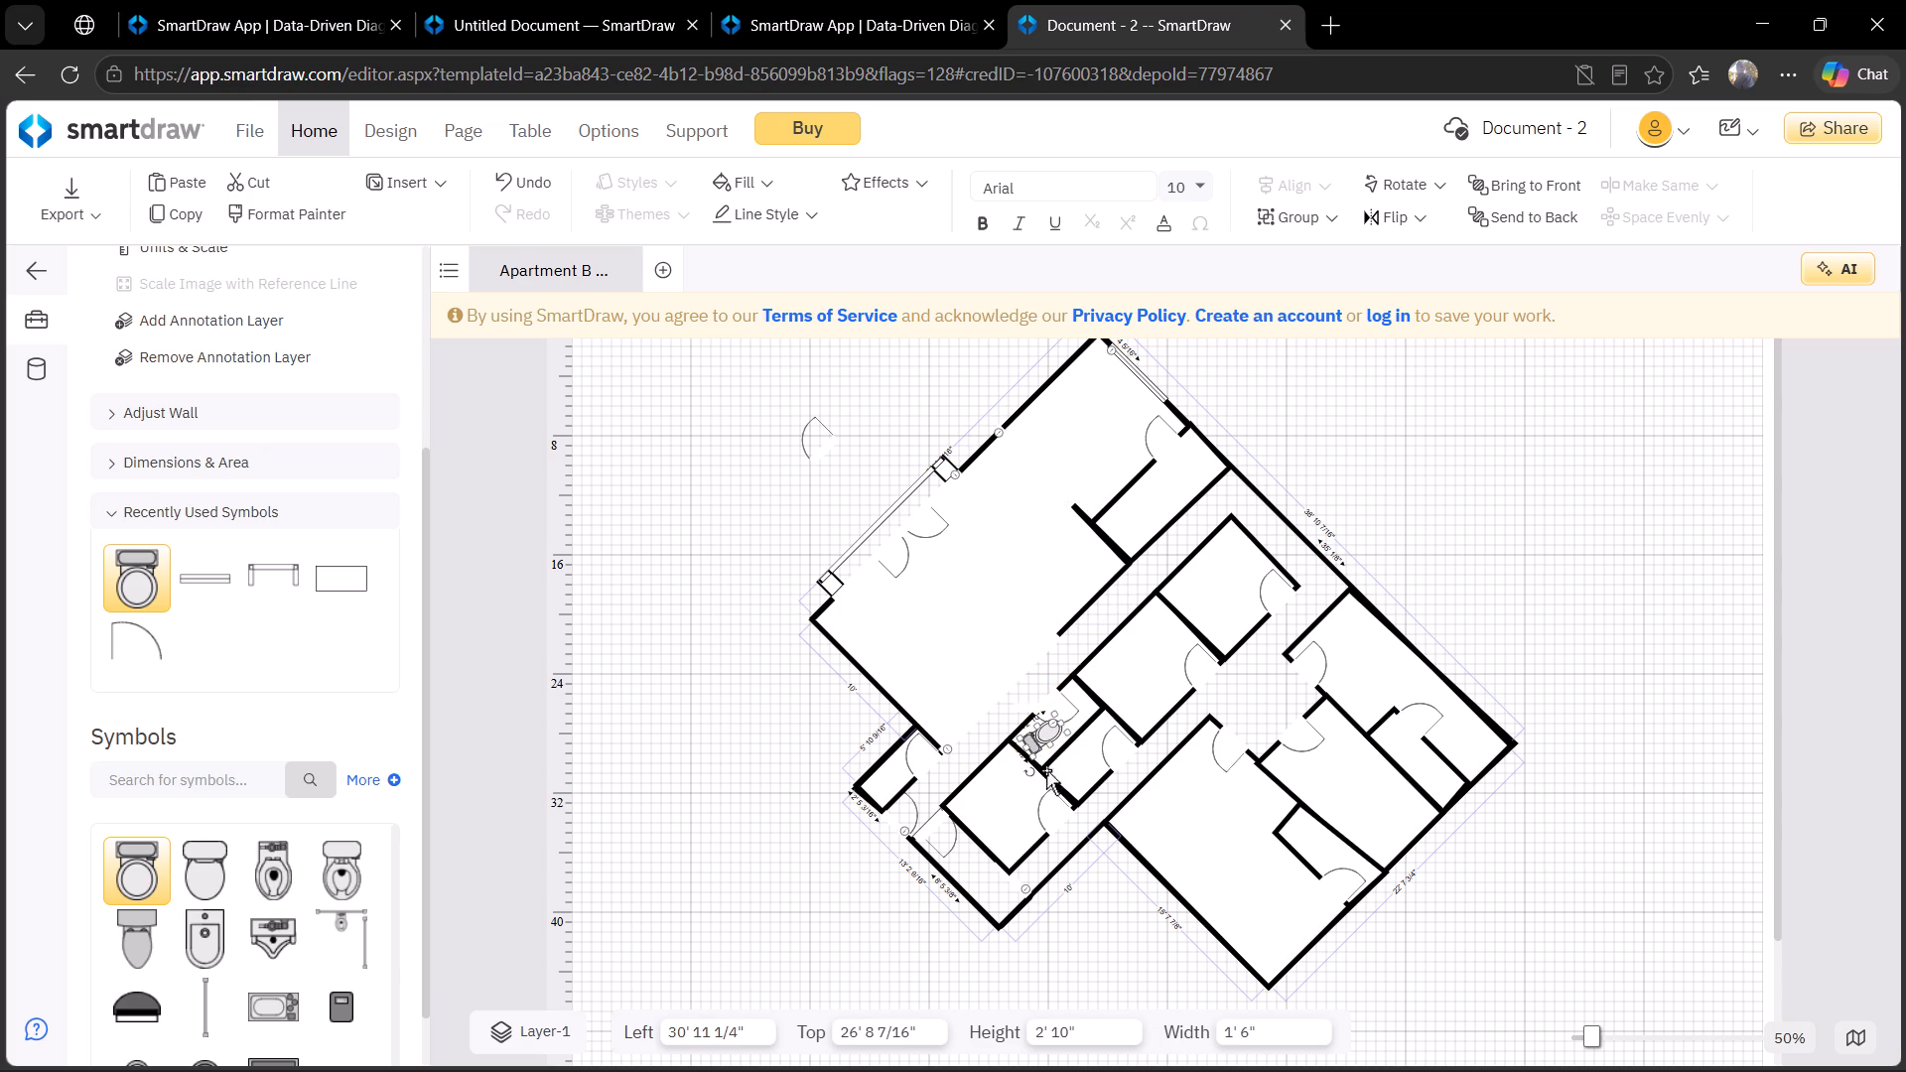
drag(1029, 771, 1031, 784)
drag(1031, 784, 1031, 788)
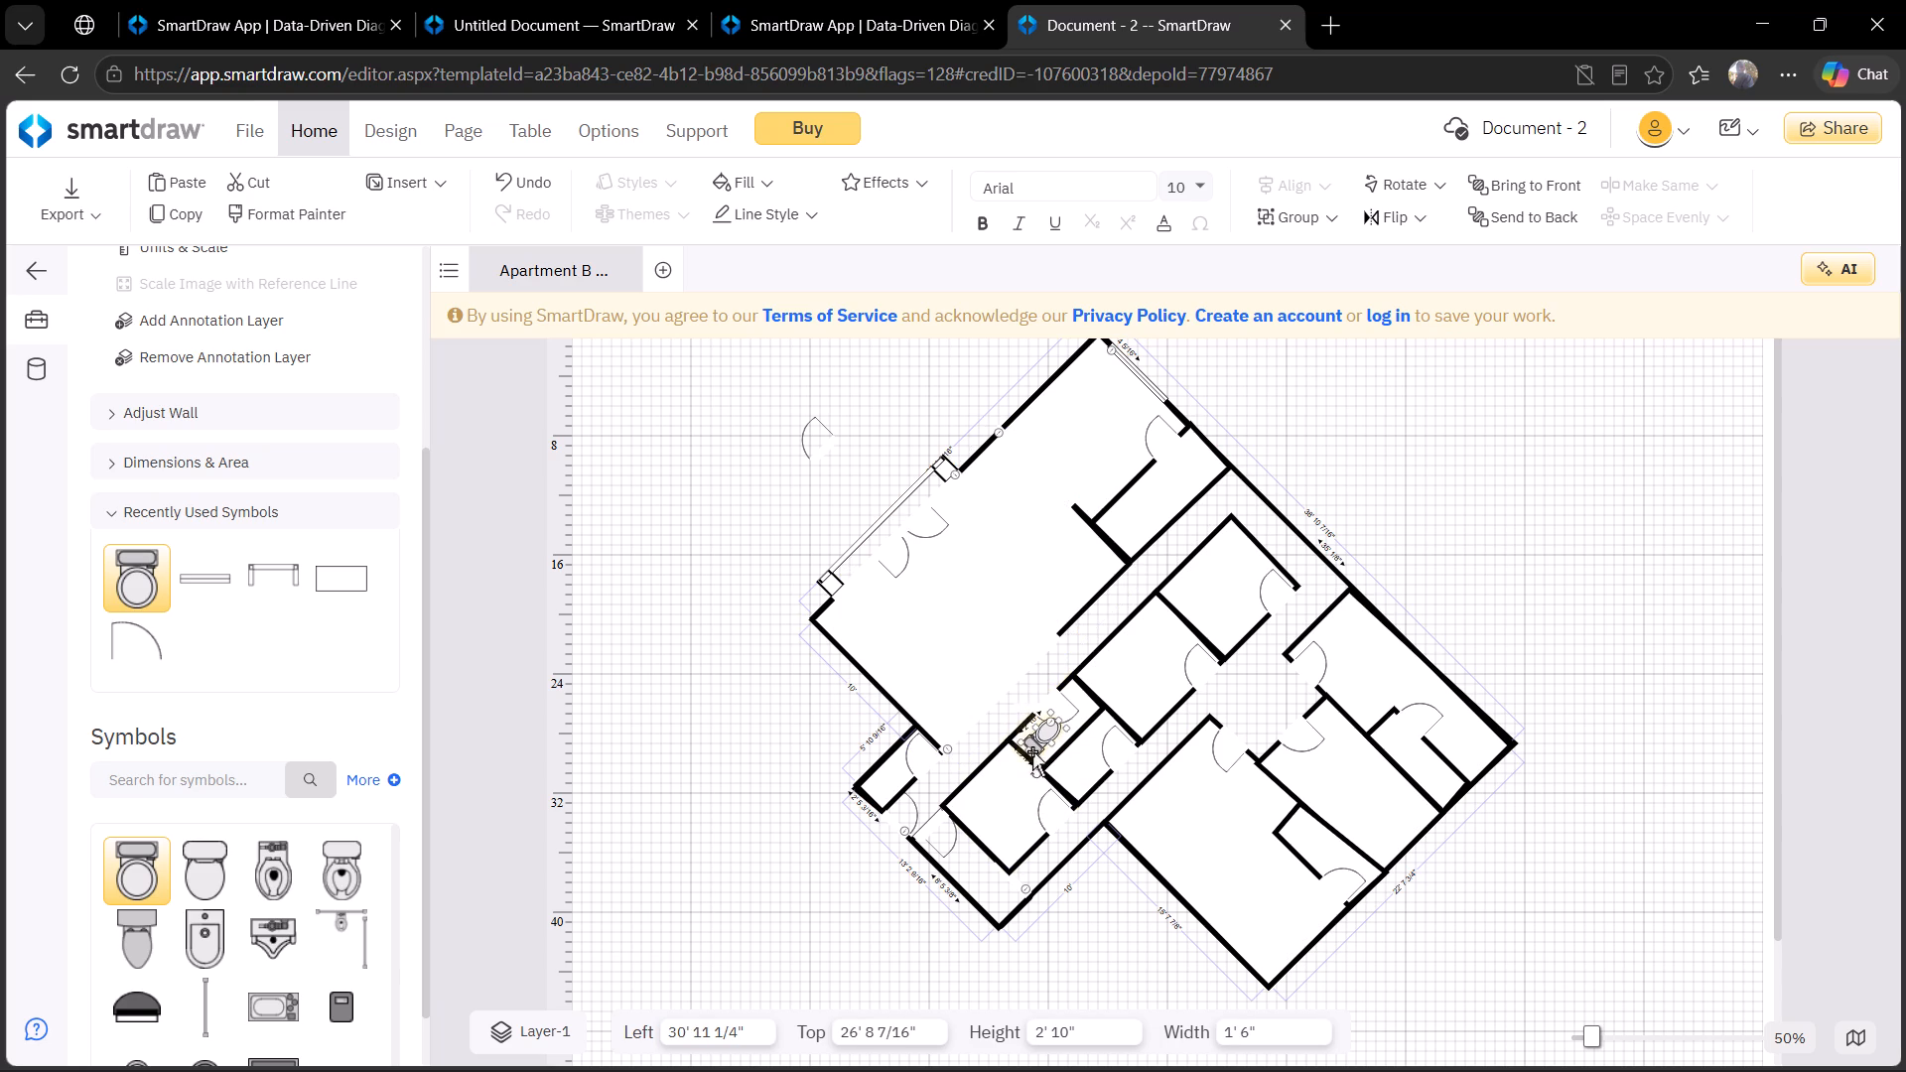
click(1032, 751)
click(1356, 847)
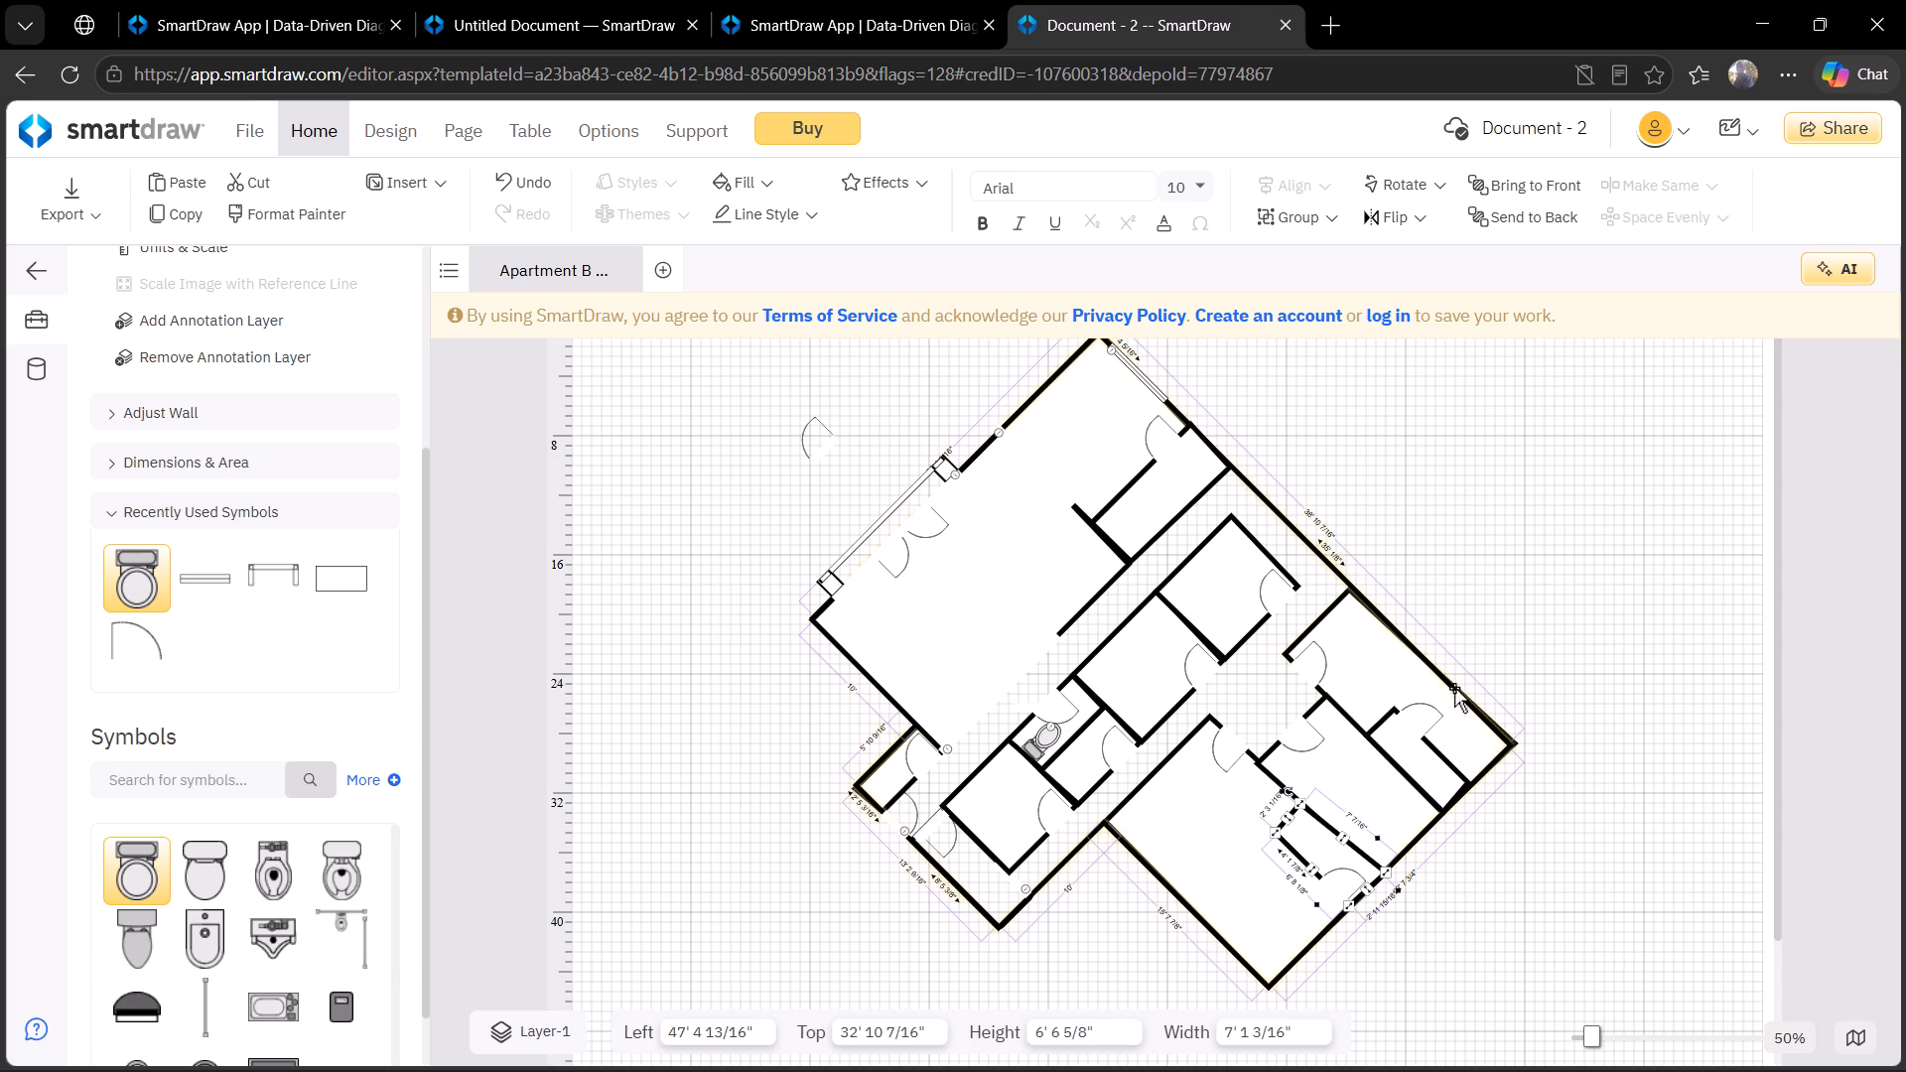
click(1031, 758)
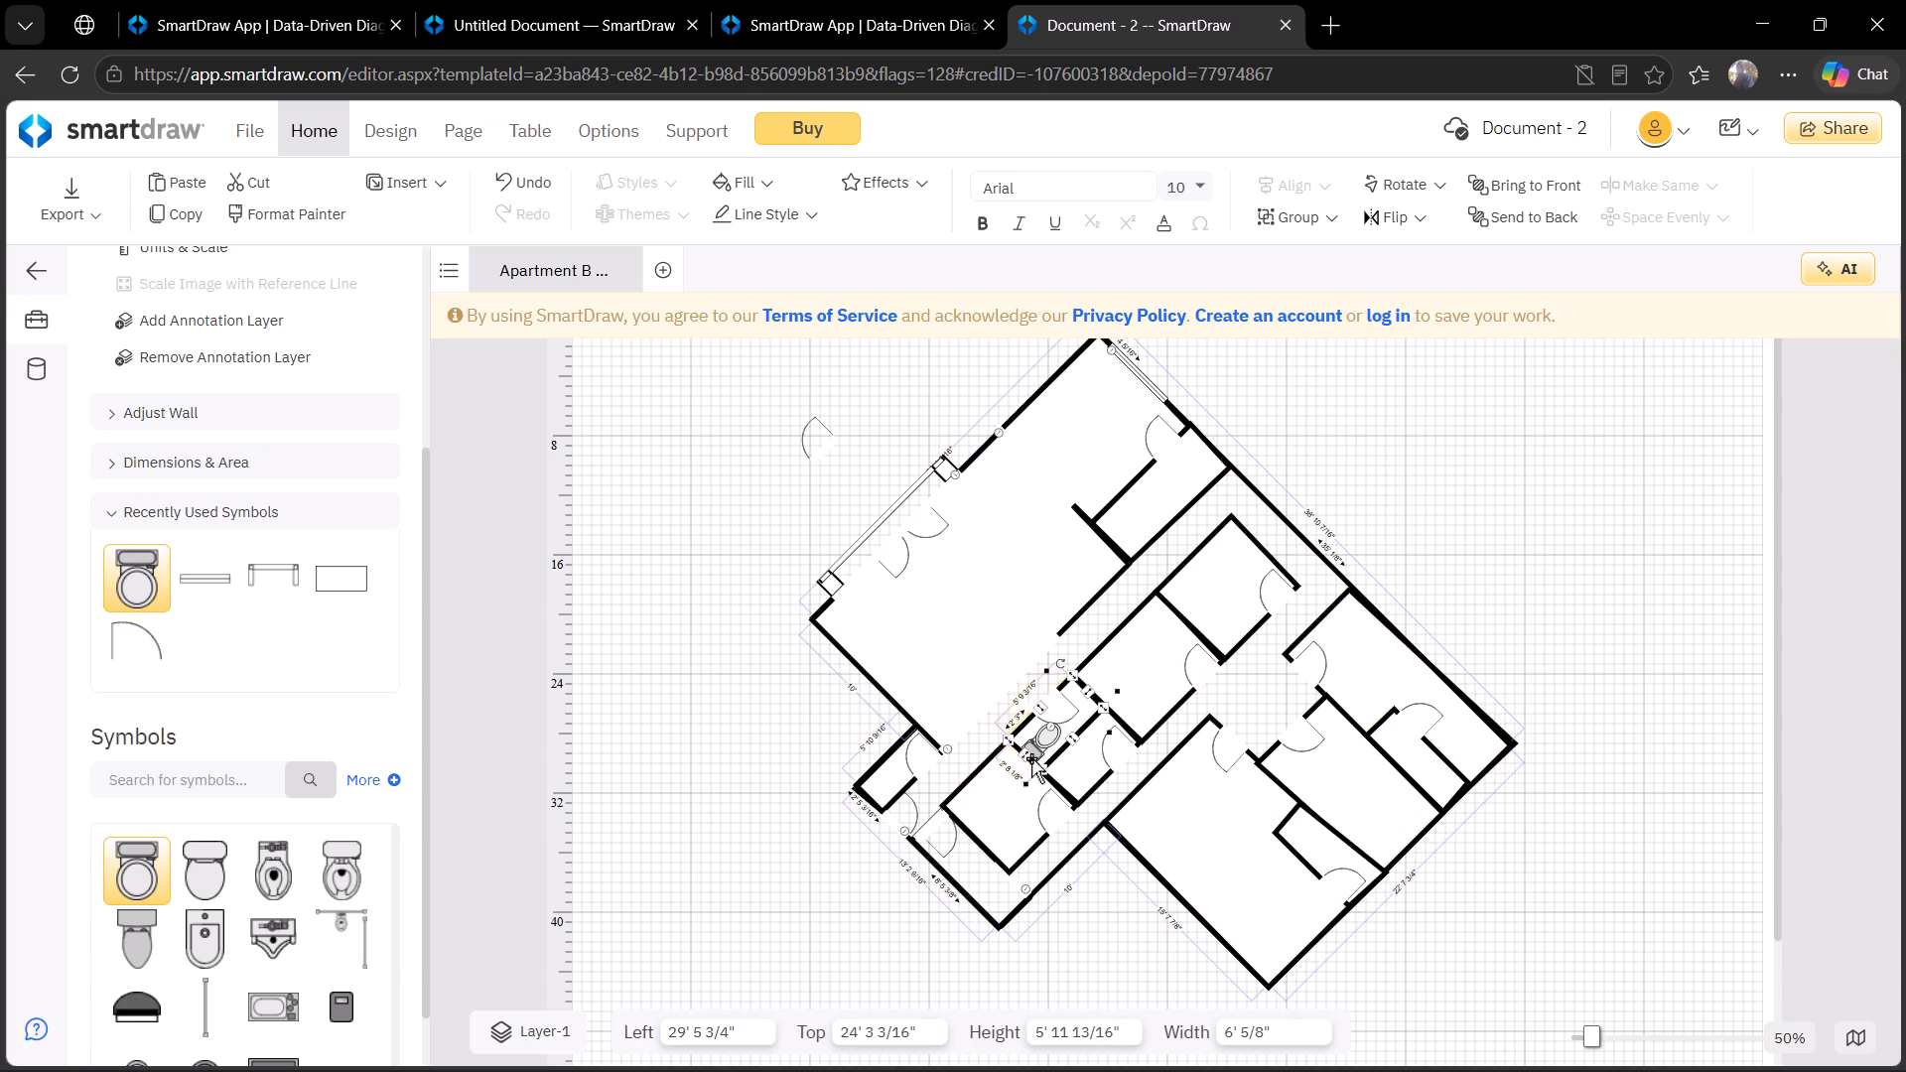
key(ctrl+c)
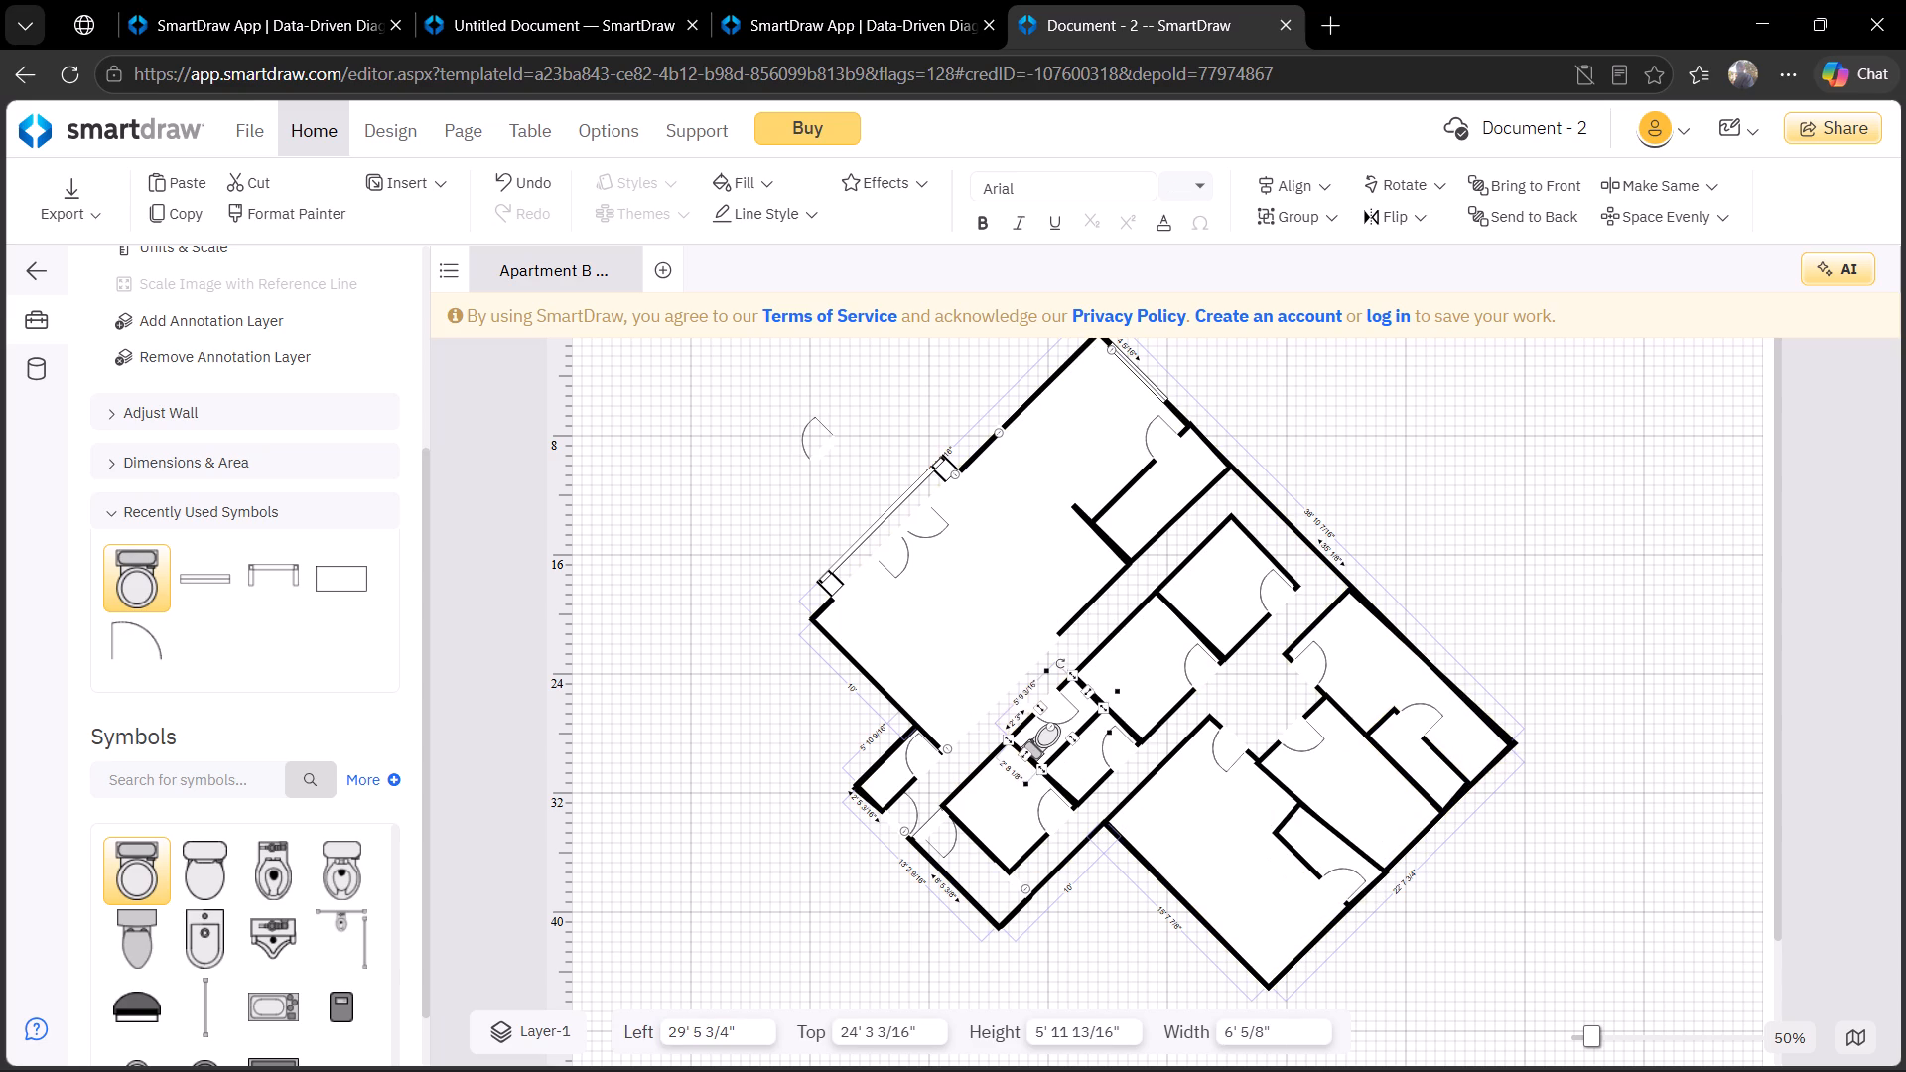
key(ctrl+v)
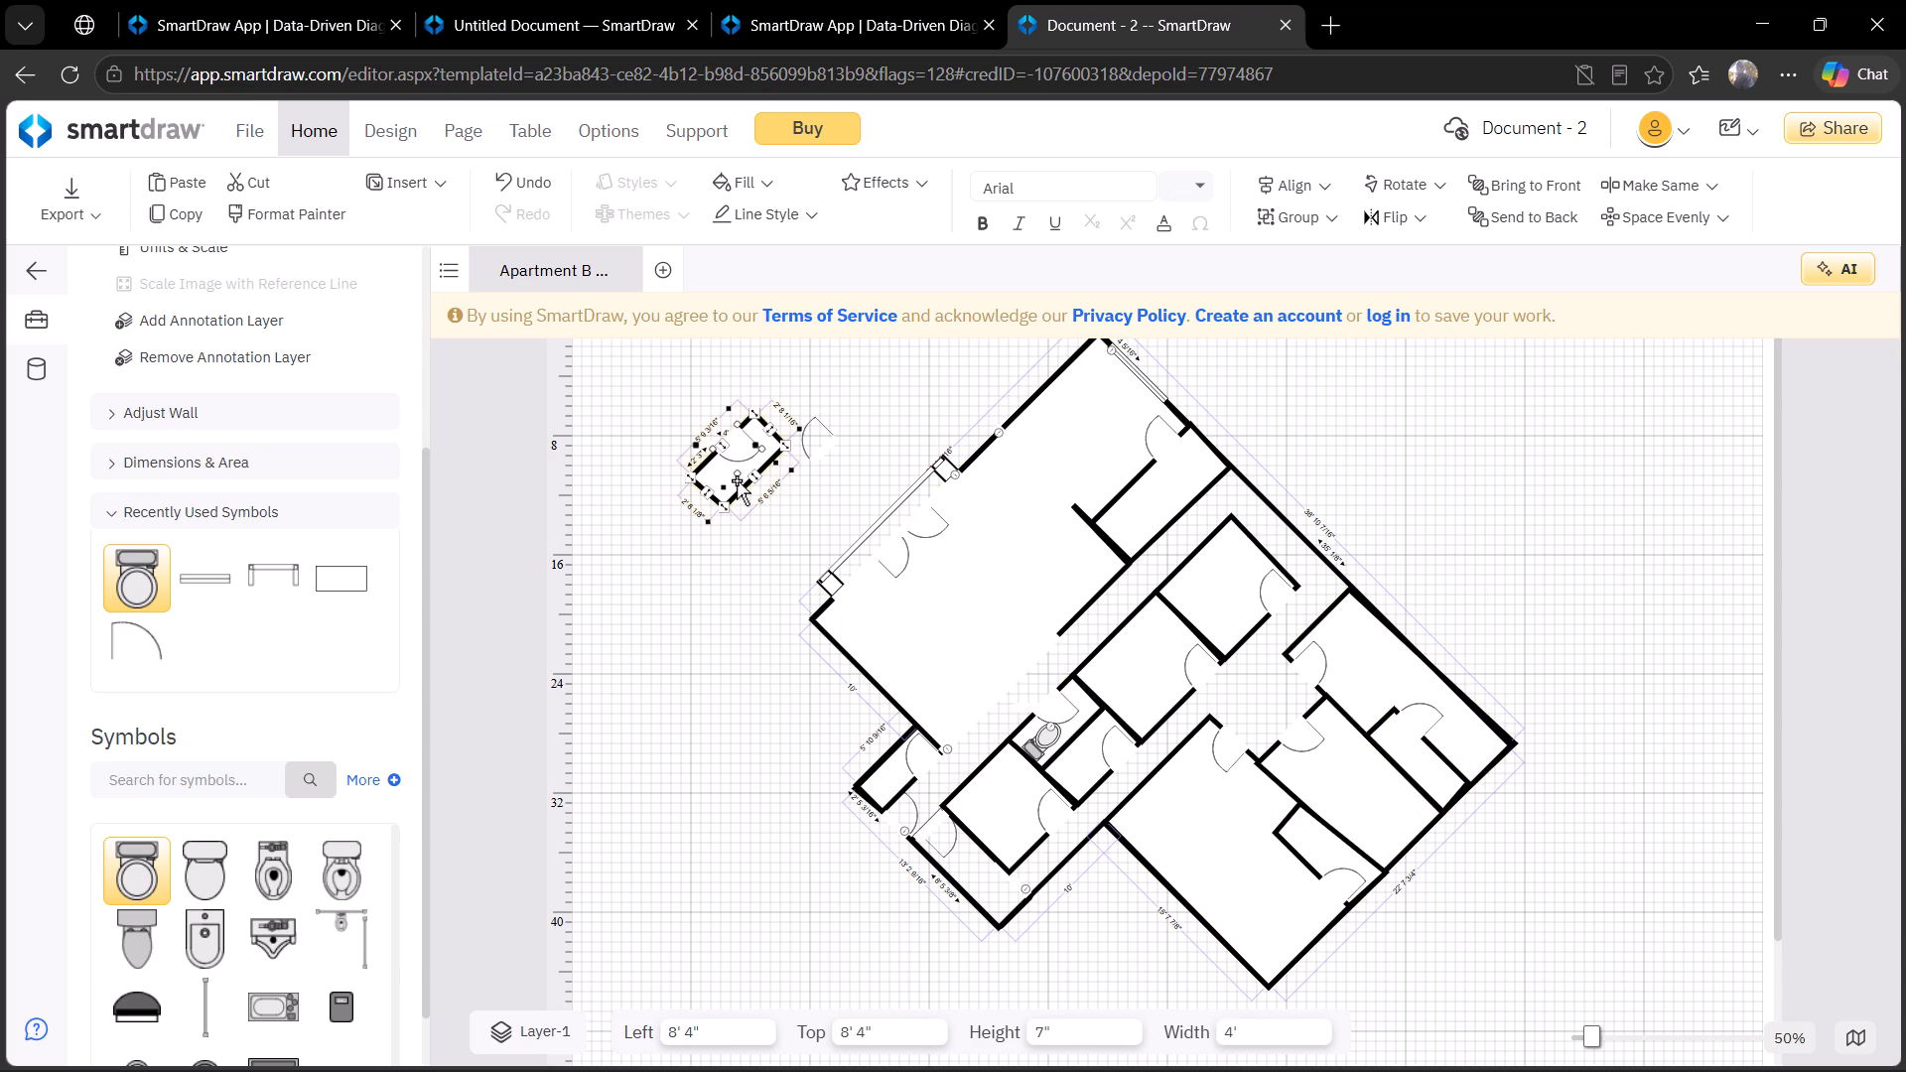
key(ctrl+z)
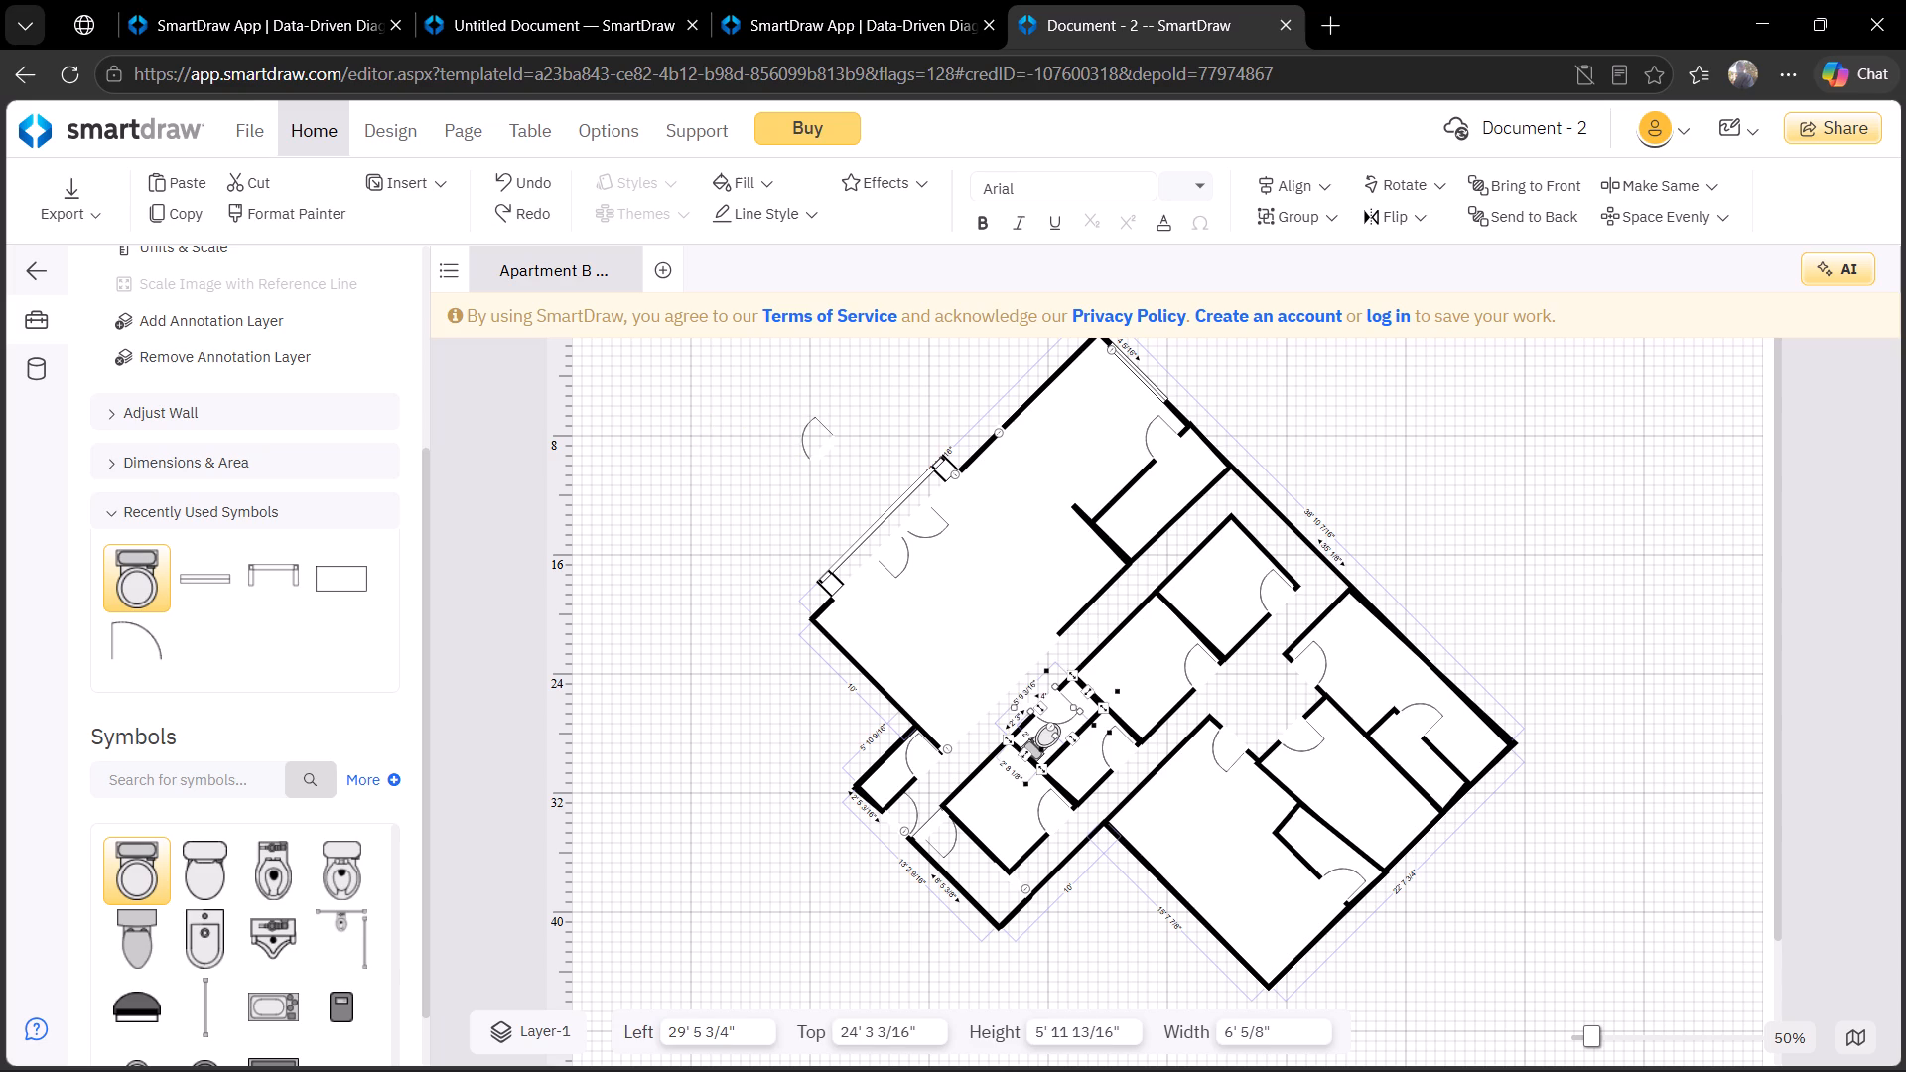
Copy the toilet into the easternmost bathroom, turn its tank toward the southeast outer wall, and place it at left 57' 7 7/8", top 29' 11 1/4".
click(1043, 743)
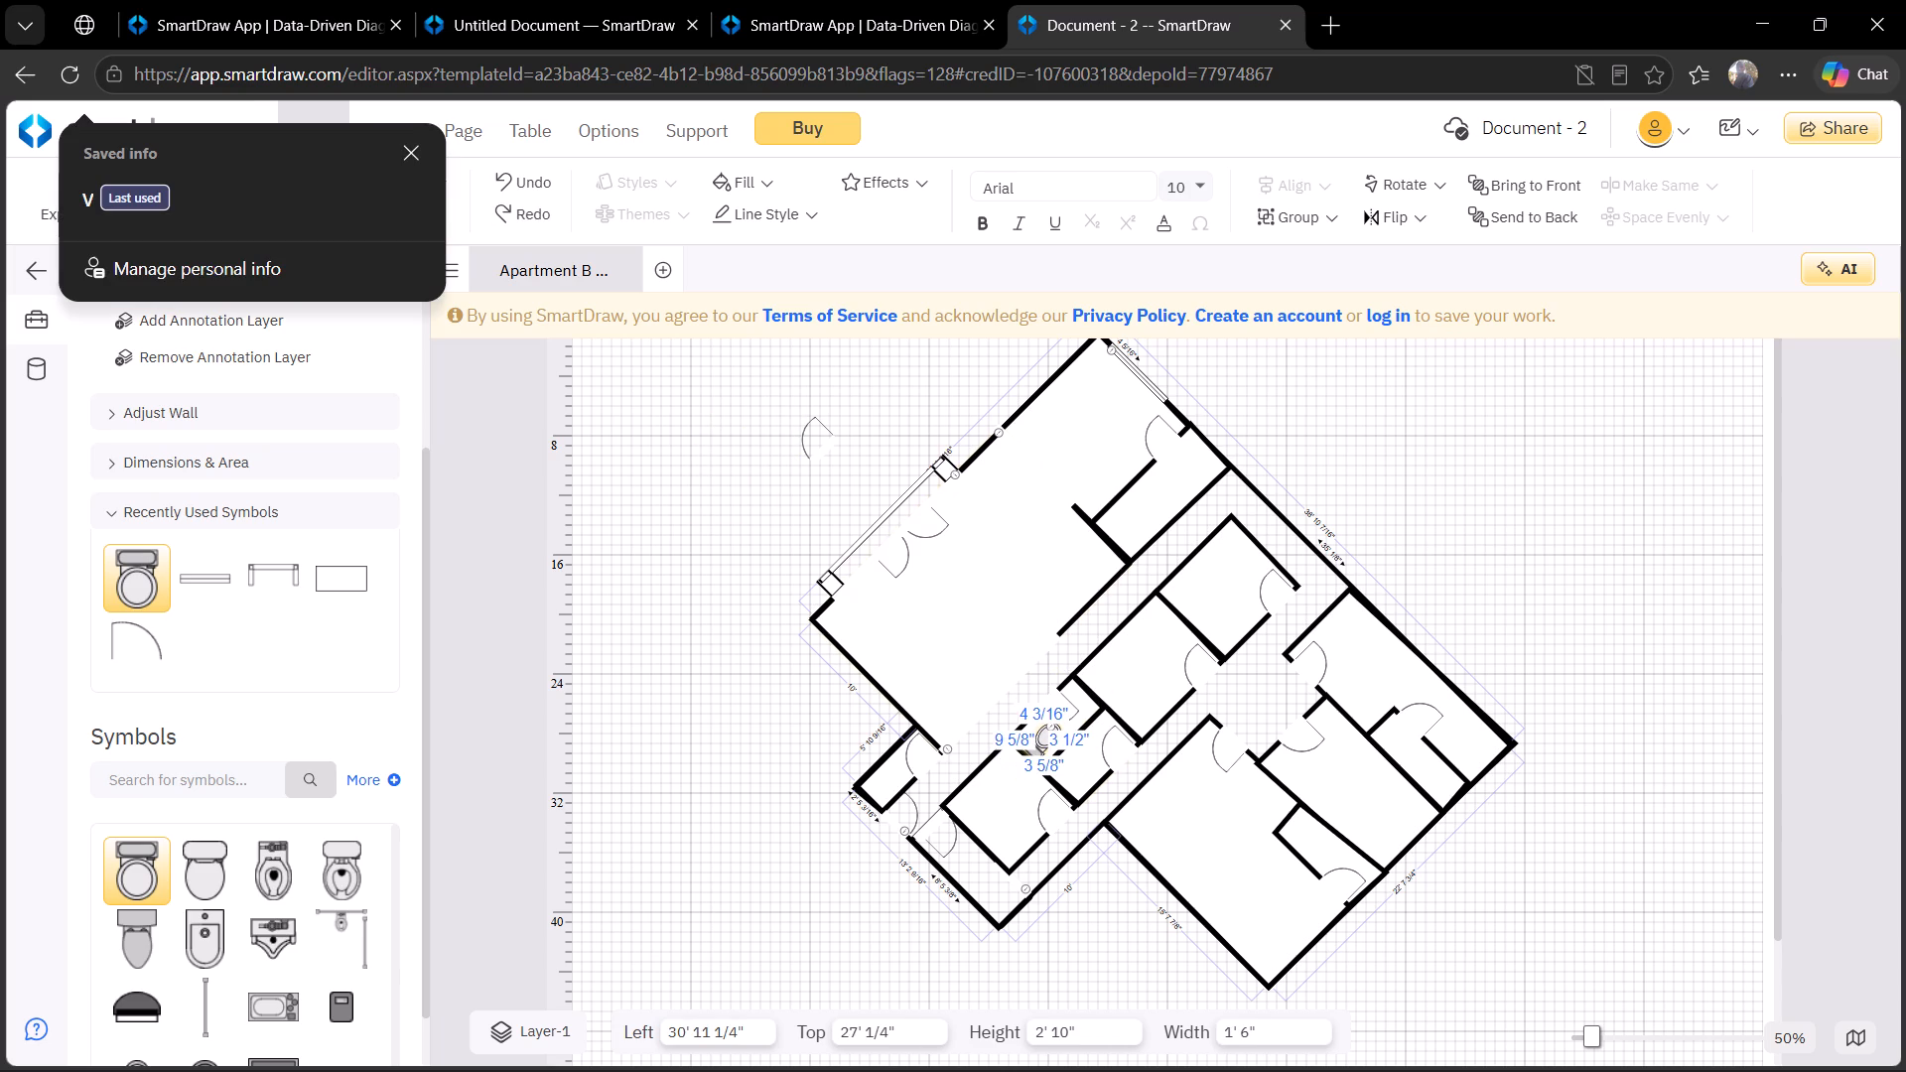
key(ctrl+c)
key(ctrl+v)
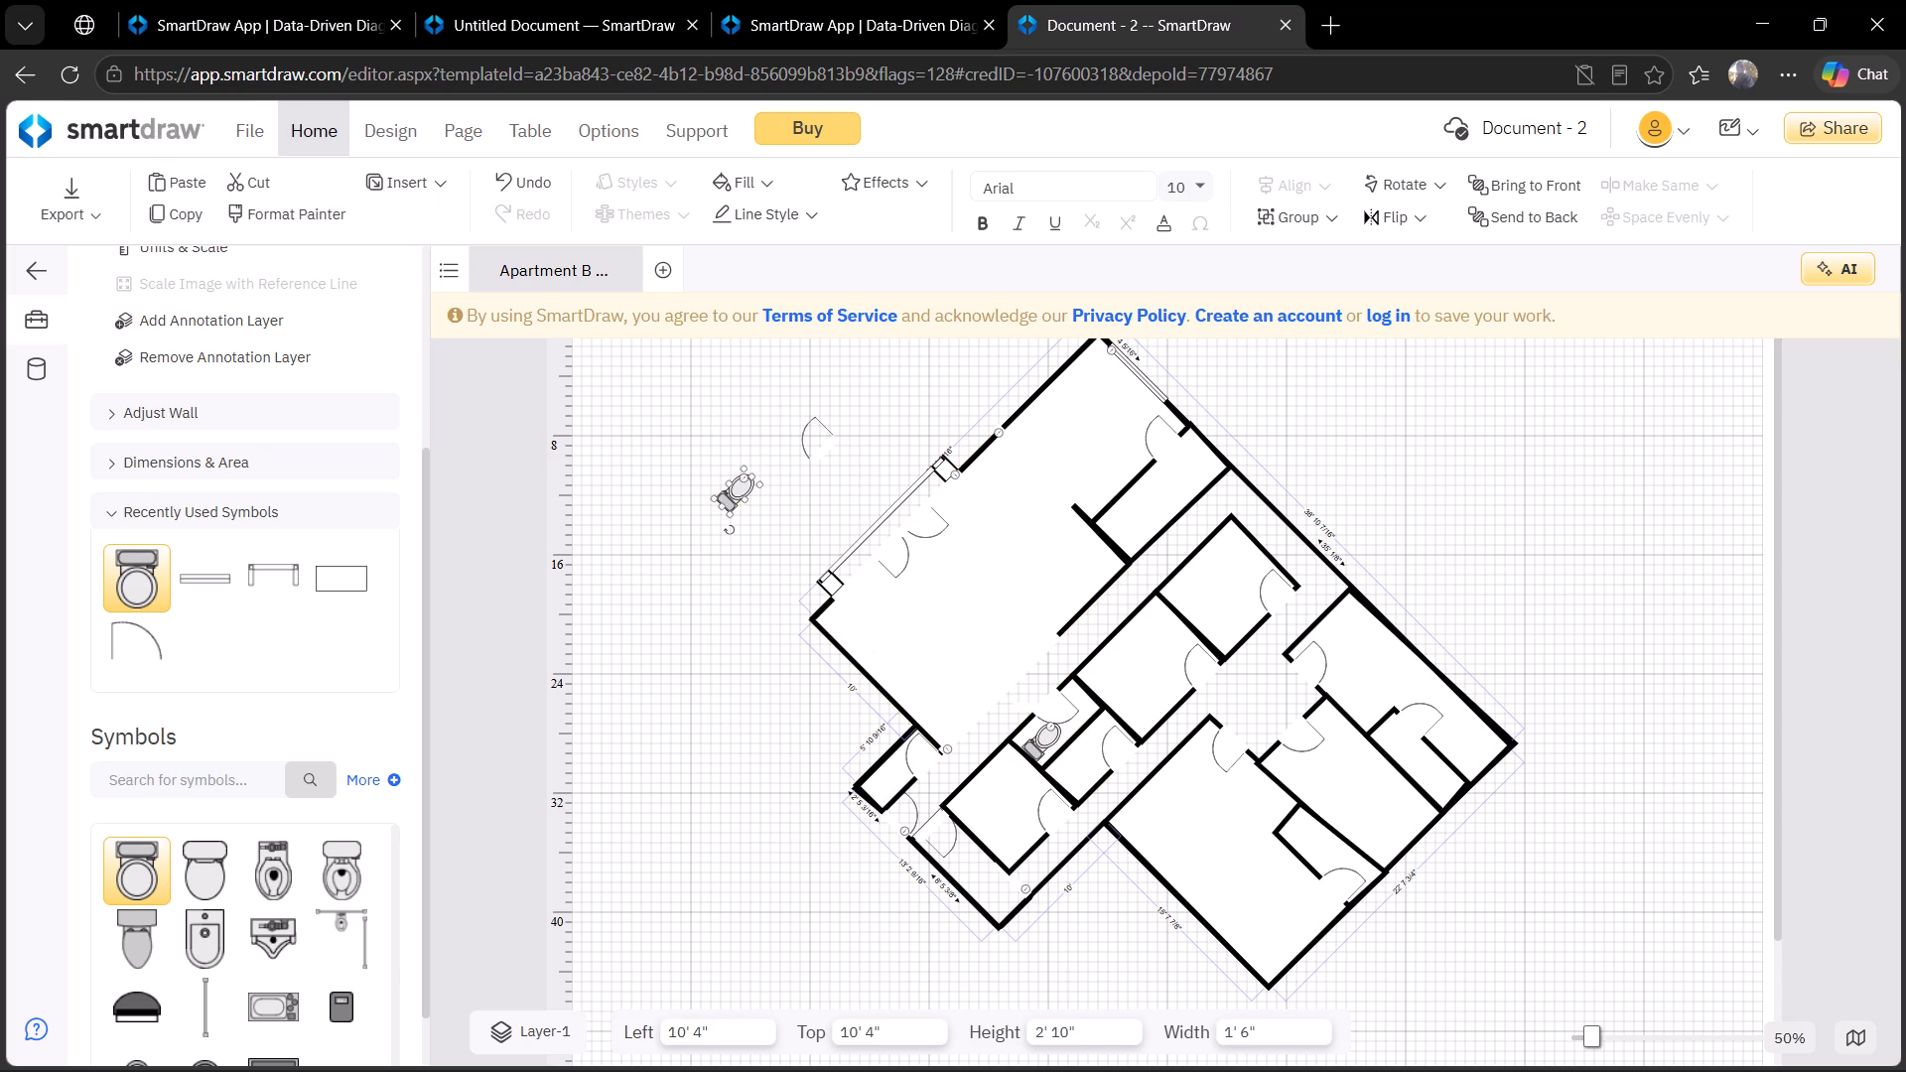
drag(738, 501, 1222, 567)
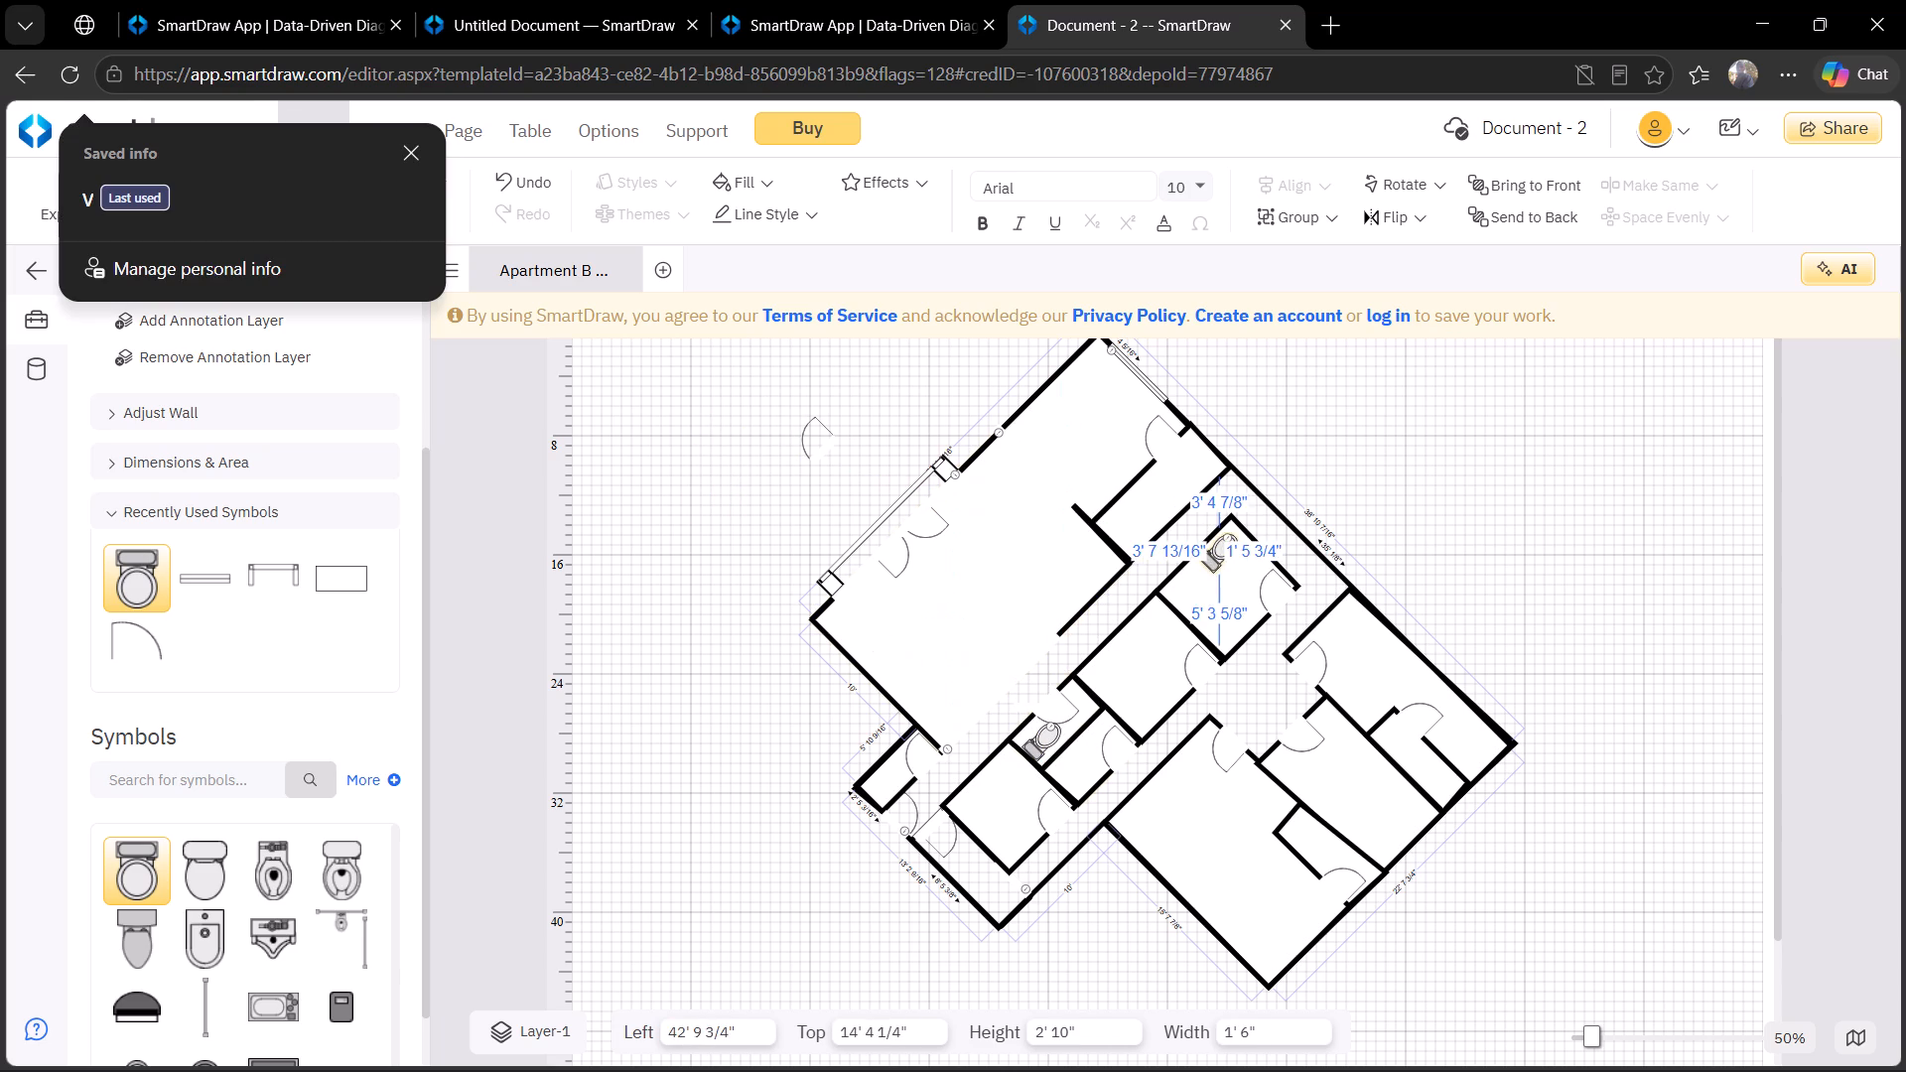
drag(1222, 567, 1467, 770)
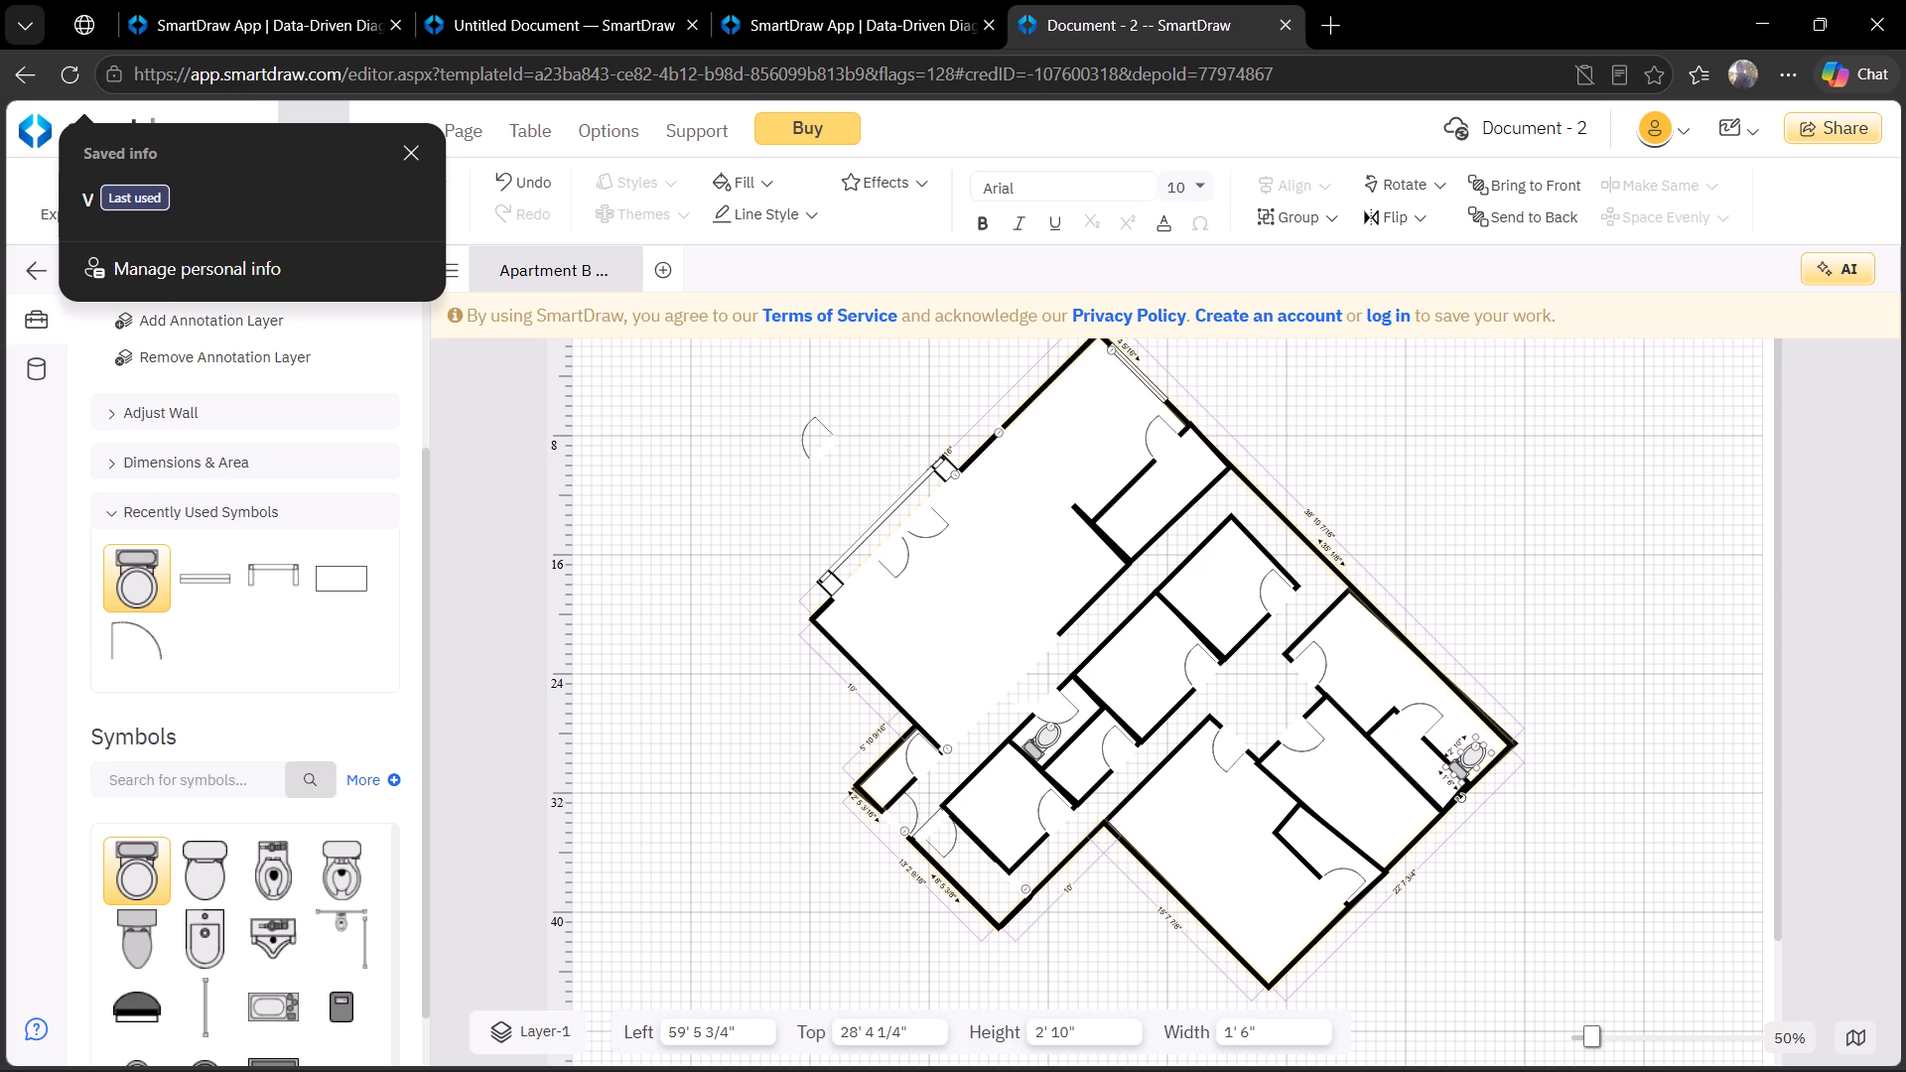
drag(1459, 799, 1496, 763)
drag(1481, 764, 1456, 788)
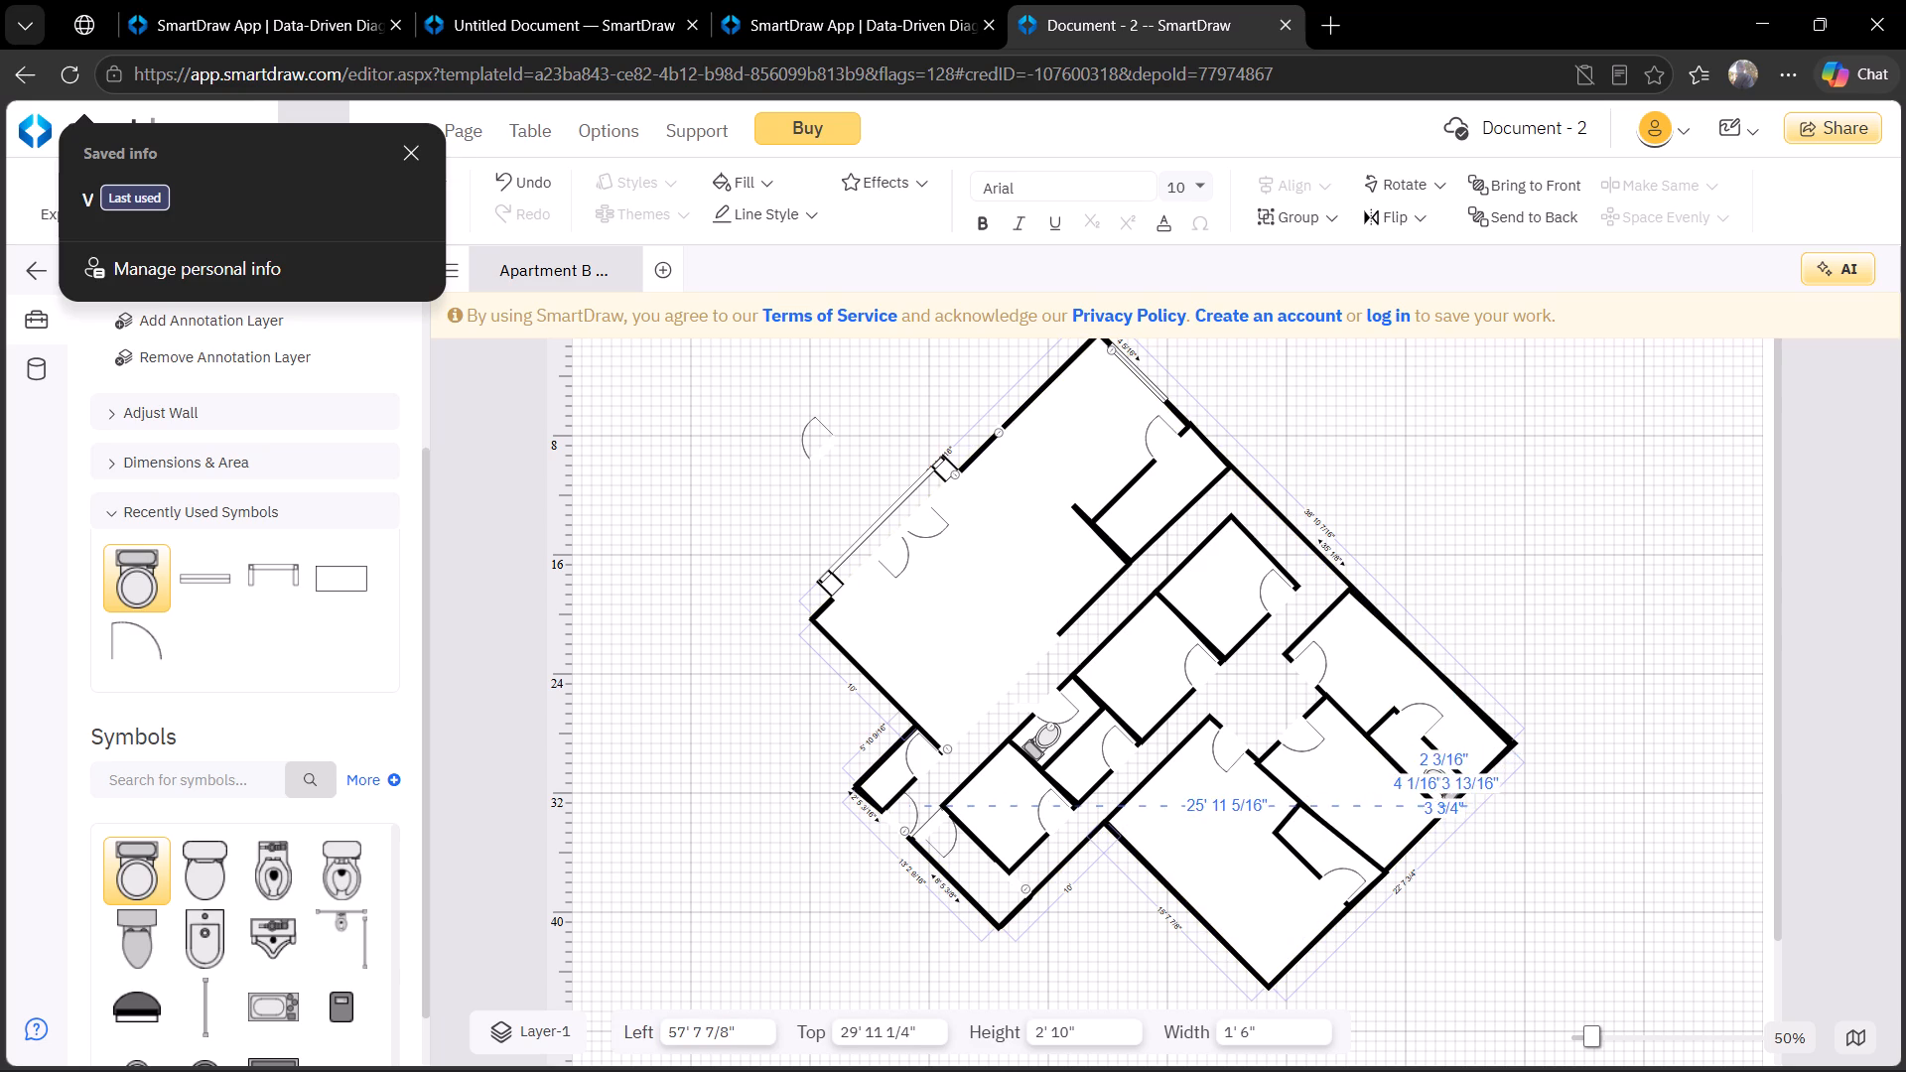
click(1497, 846)
Copy that toilet into the large southern room's bathroom, tank against the northwest wall, at left 48' 3 7/8", top 32' 11 5/8".
click(1446, 789)
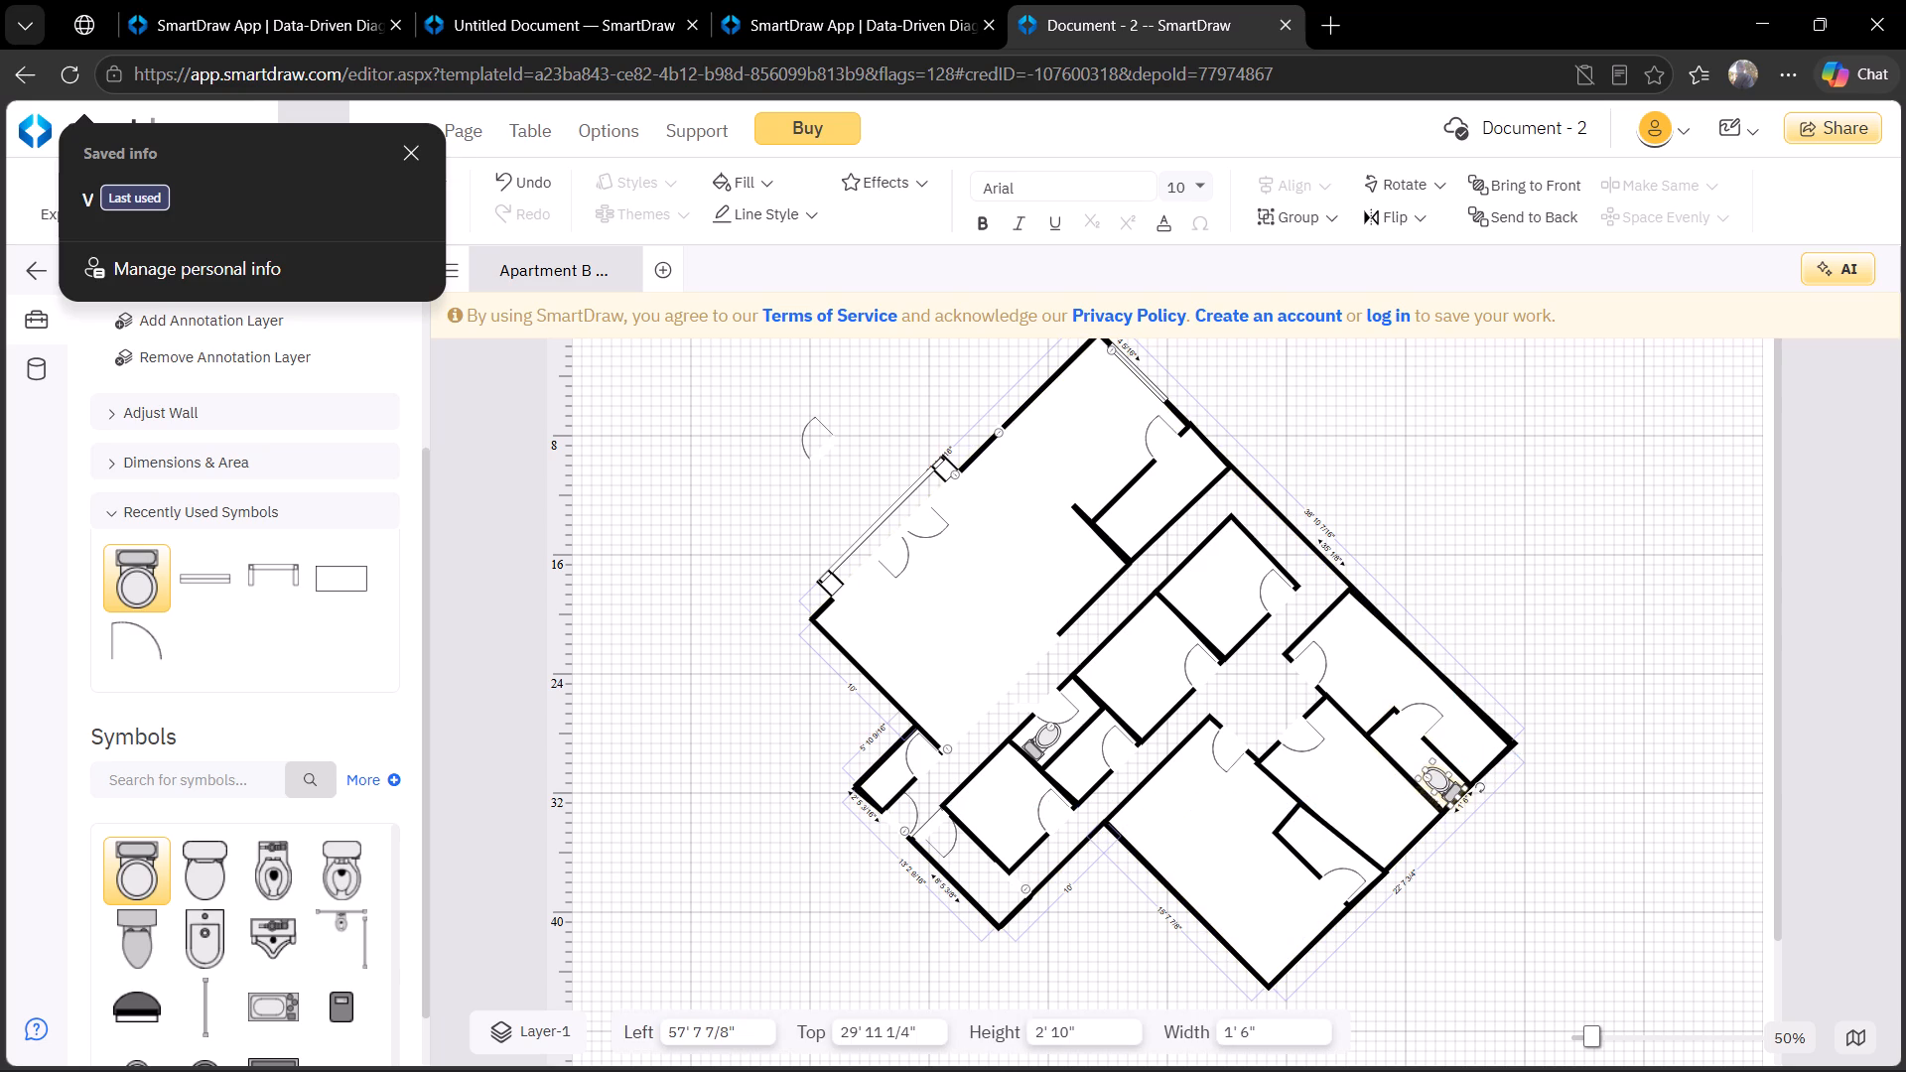
key(ctrl+c)
key(ctrl+v)
drag(806, 524, 789, 540)
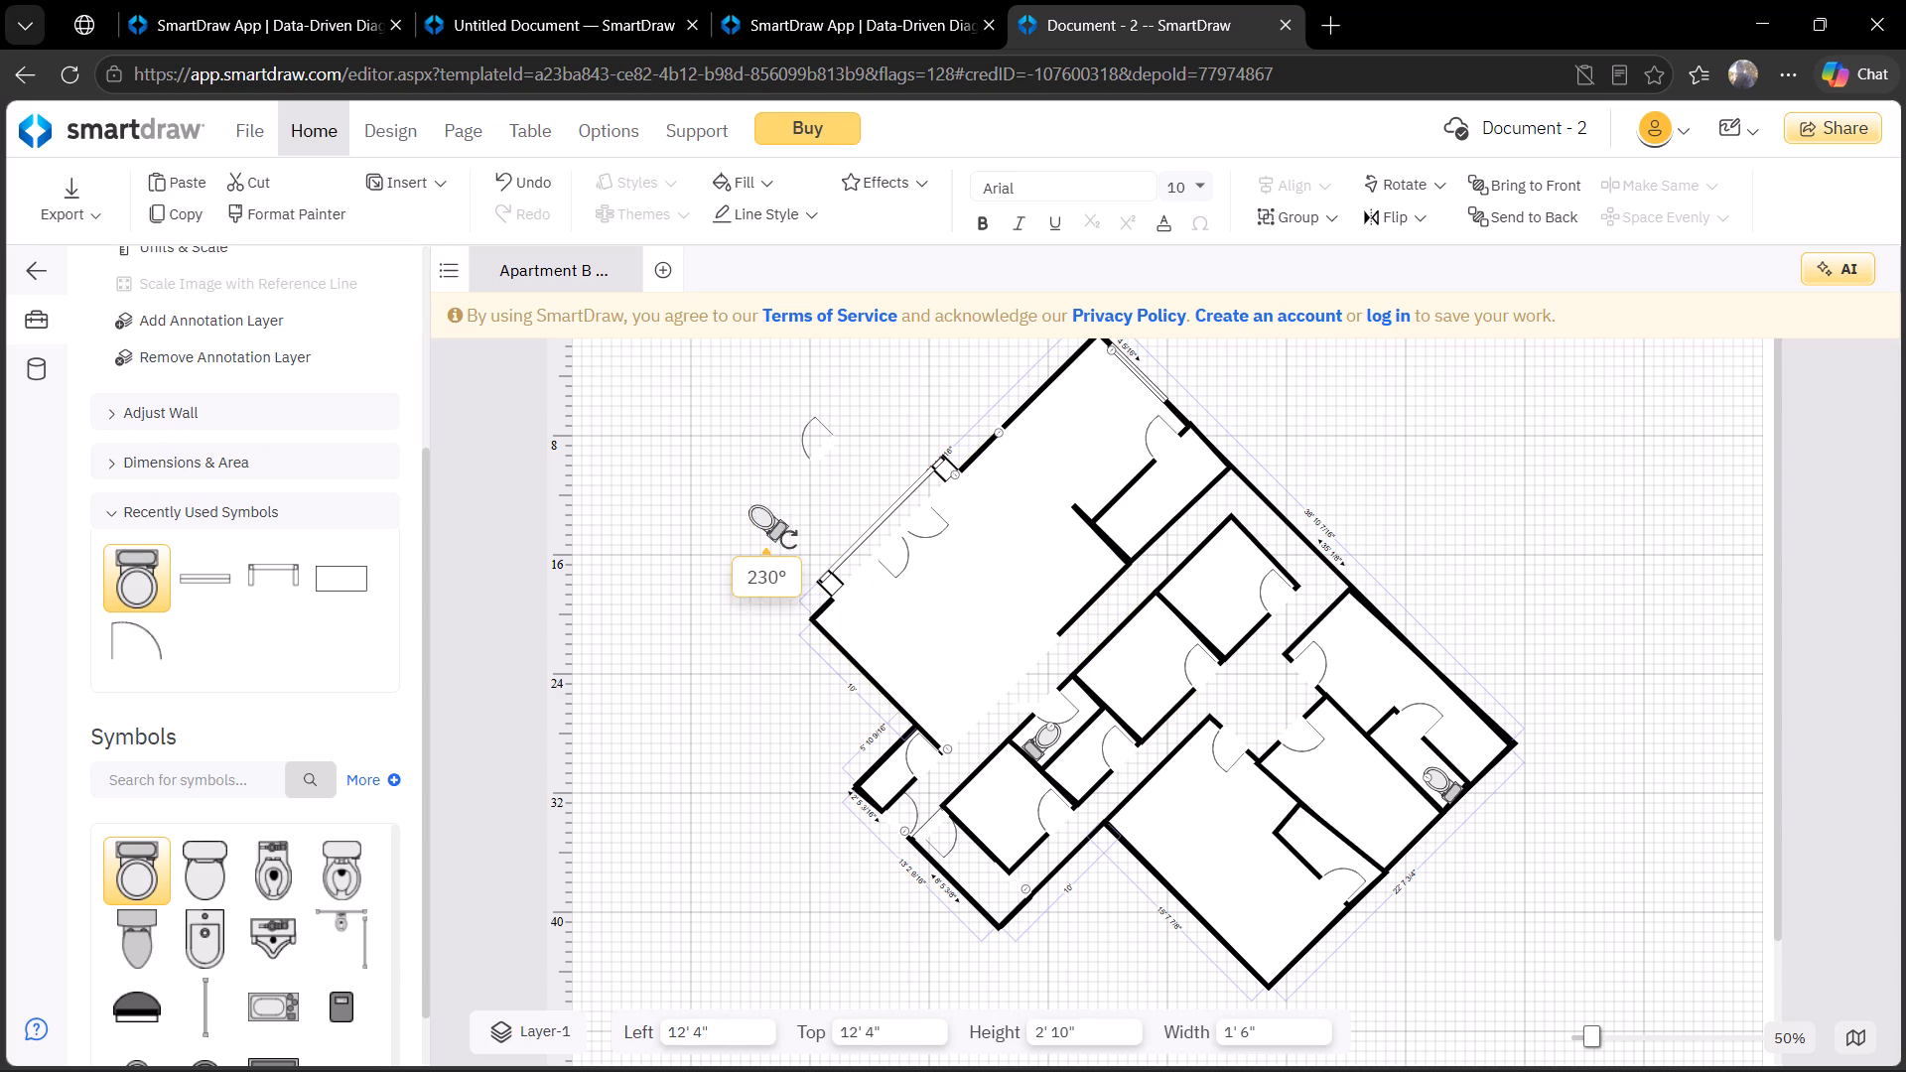
drag(789, 540, 583, 505)
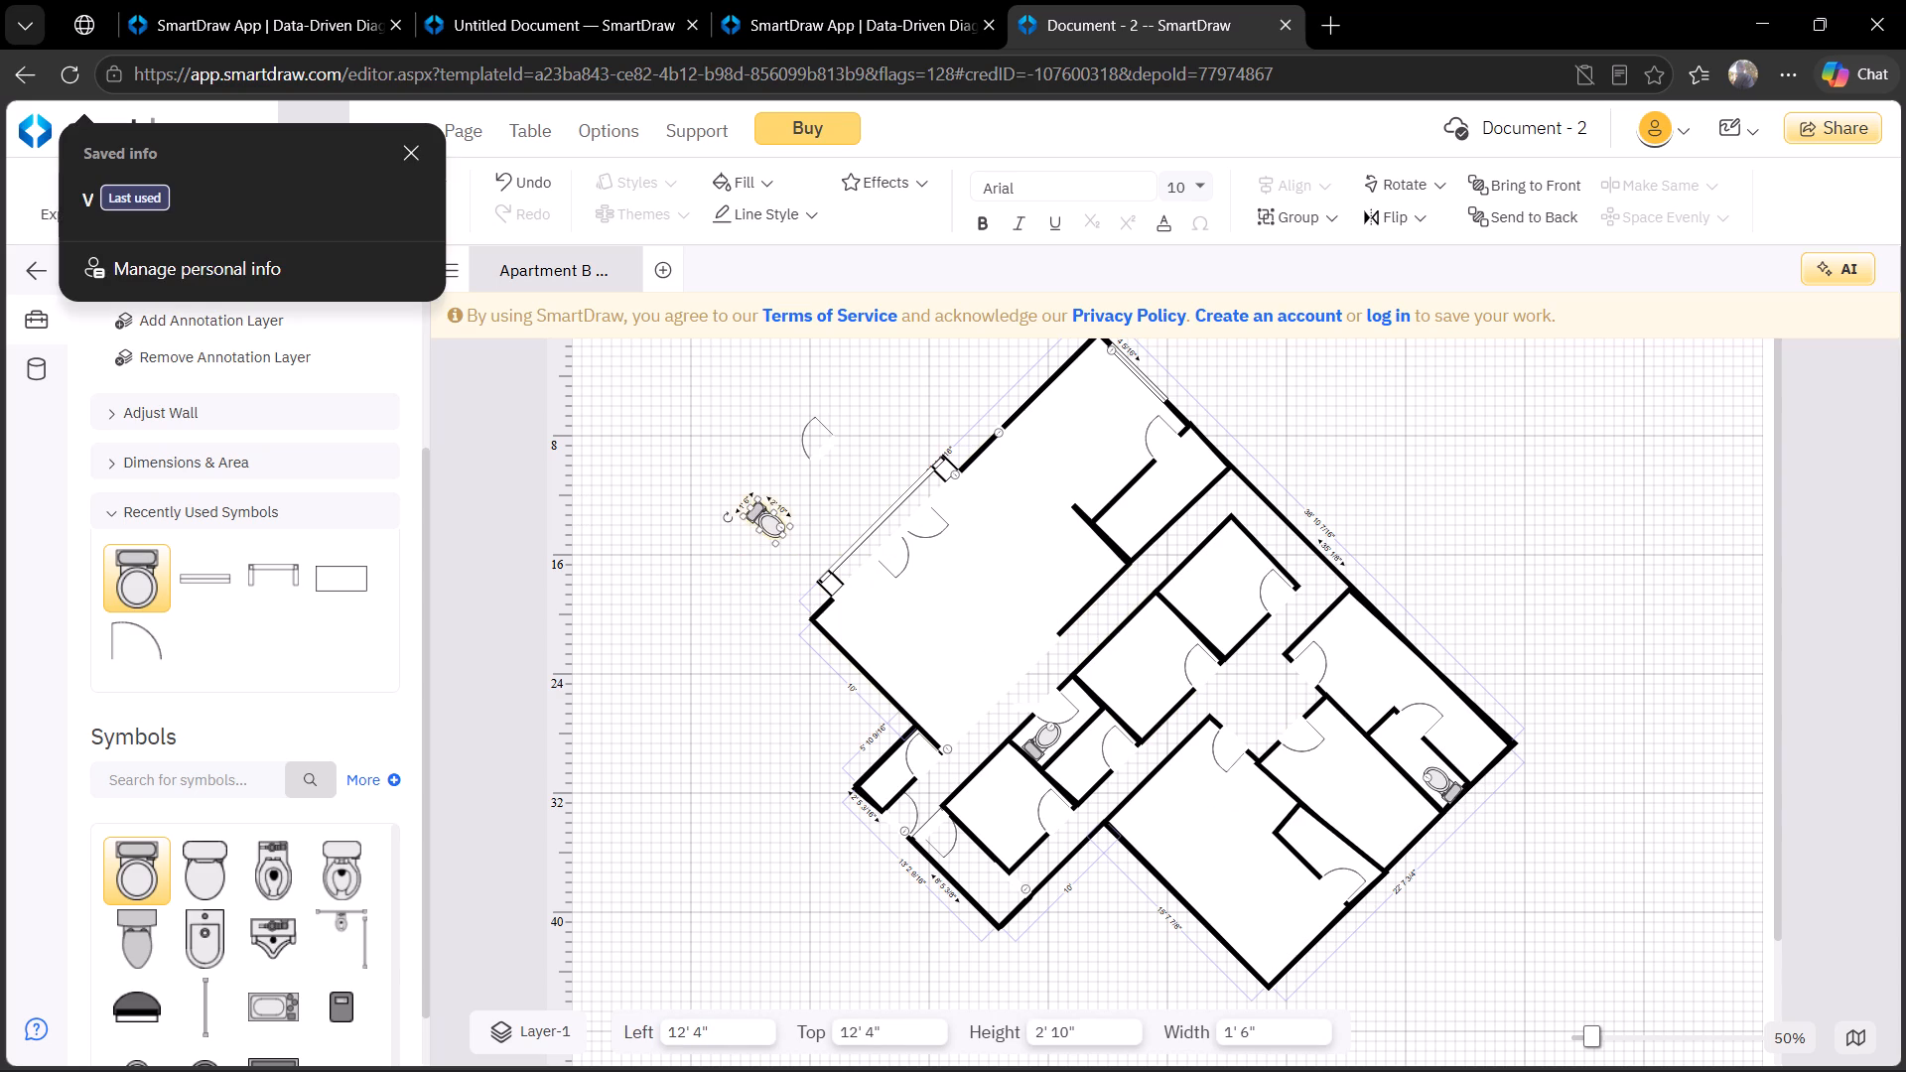
drag(755, 512, 1302, 832)
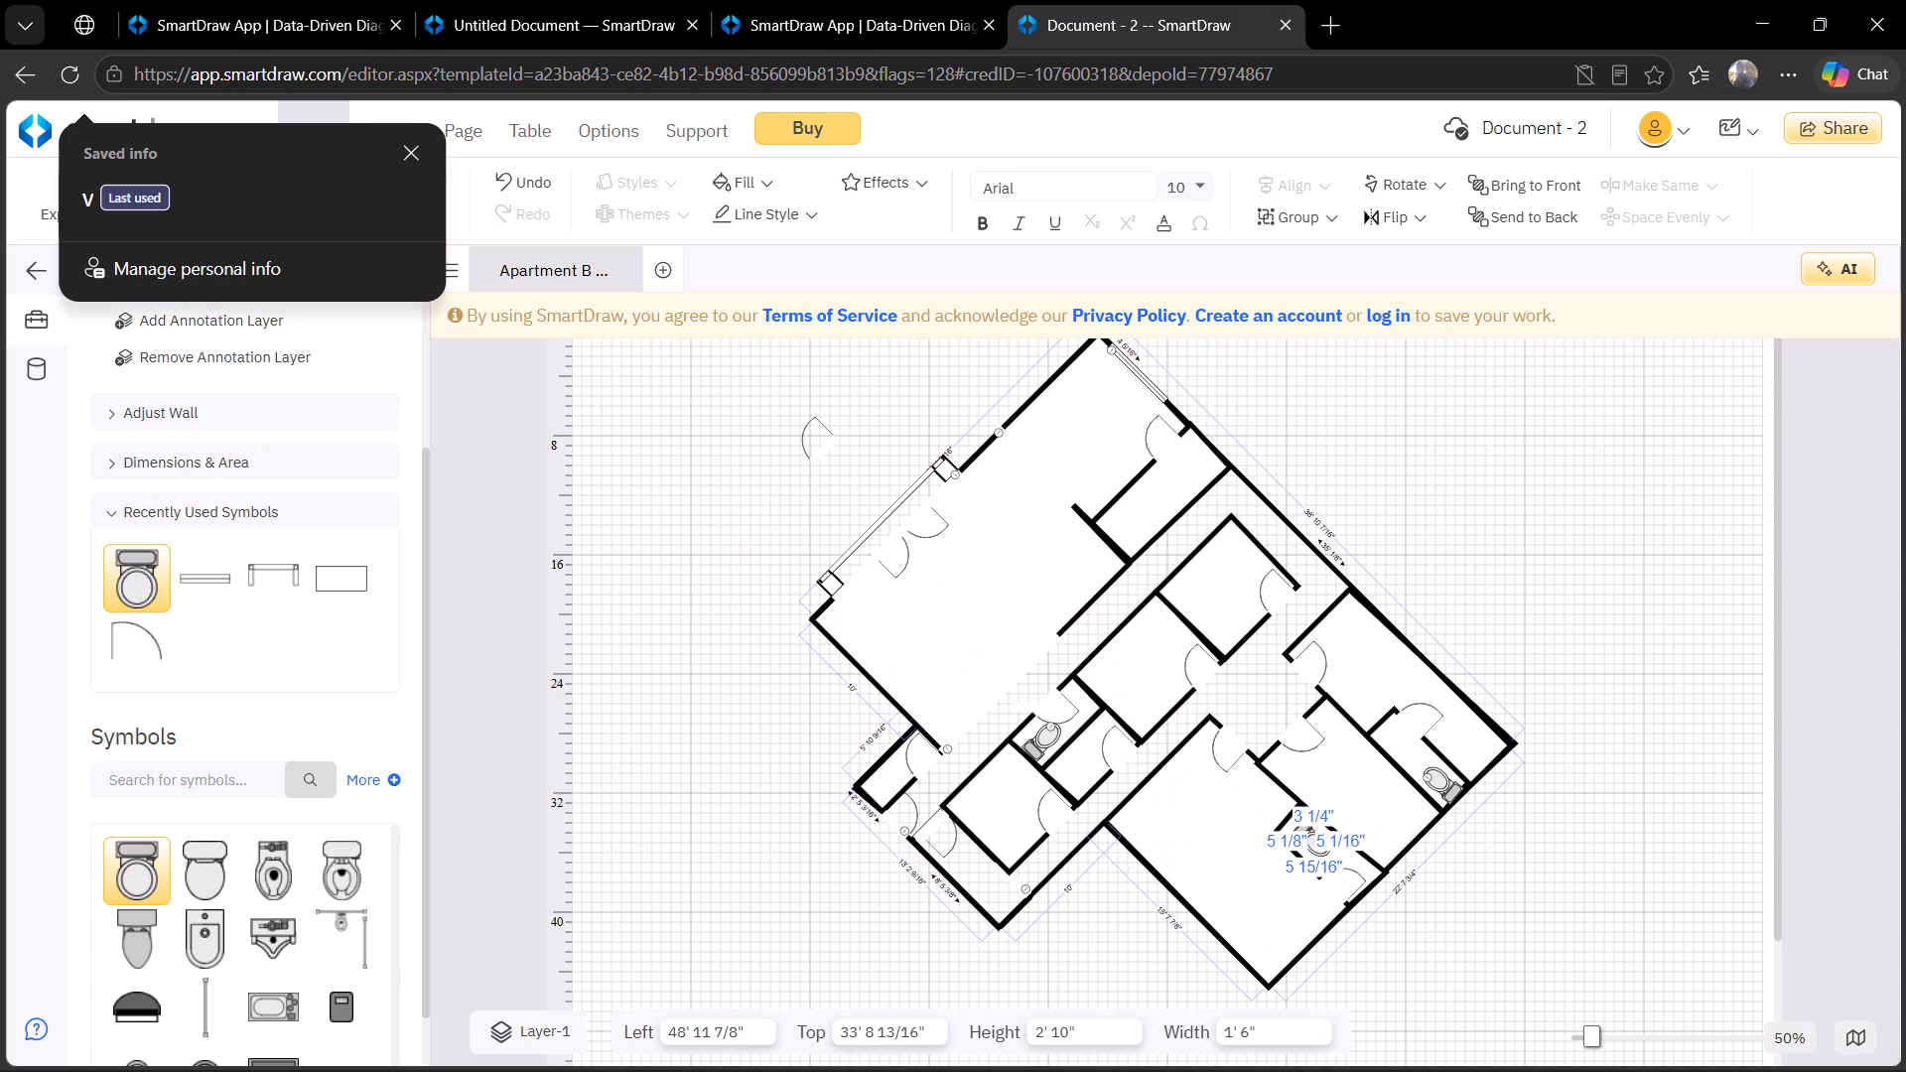
drag(1302, 832, 1293, 825)
click(1479, 914)
click(1293, 827)
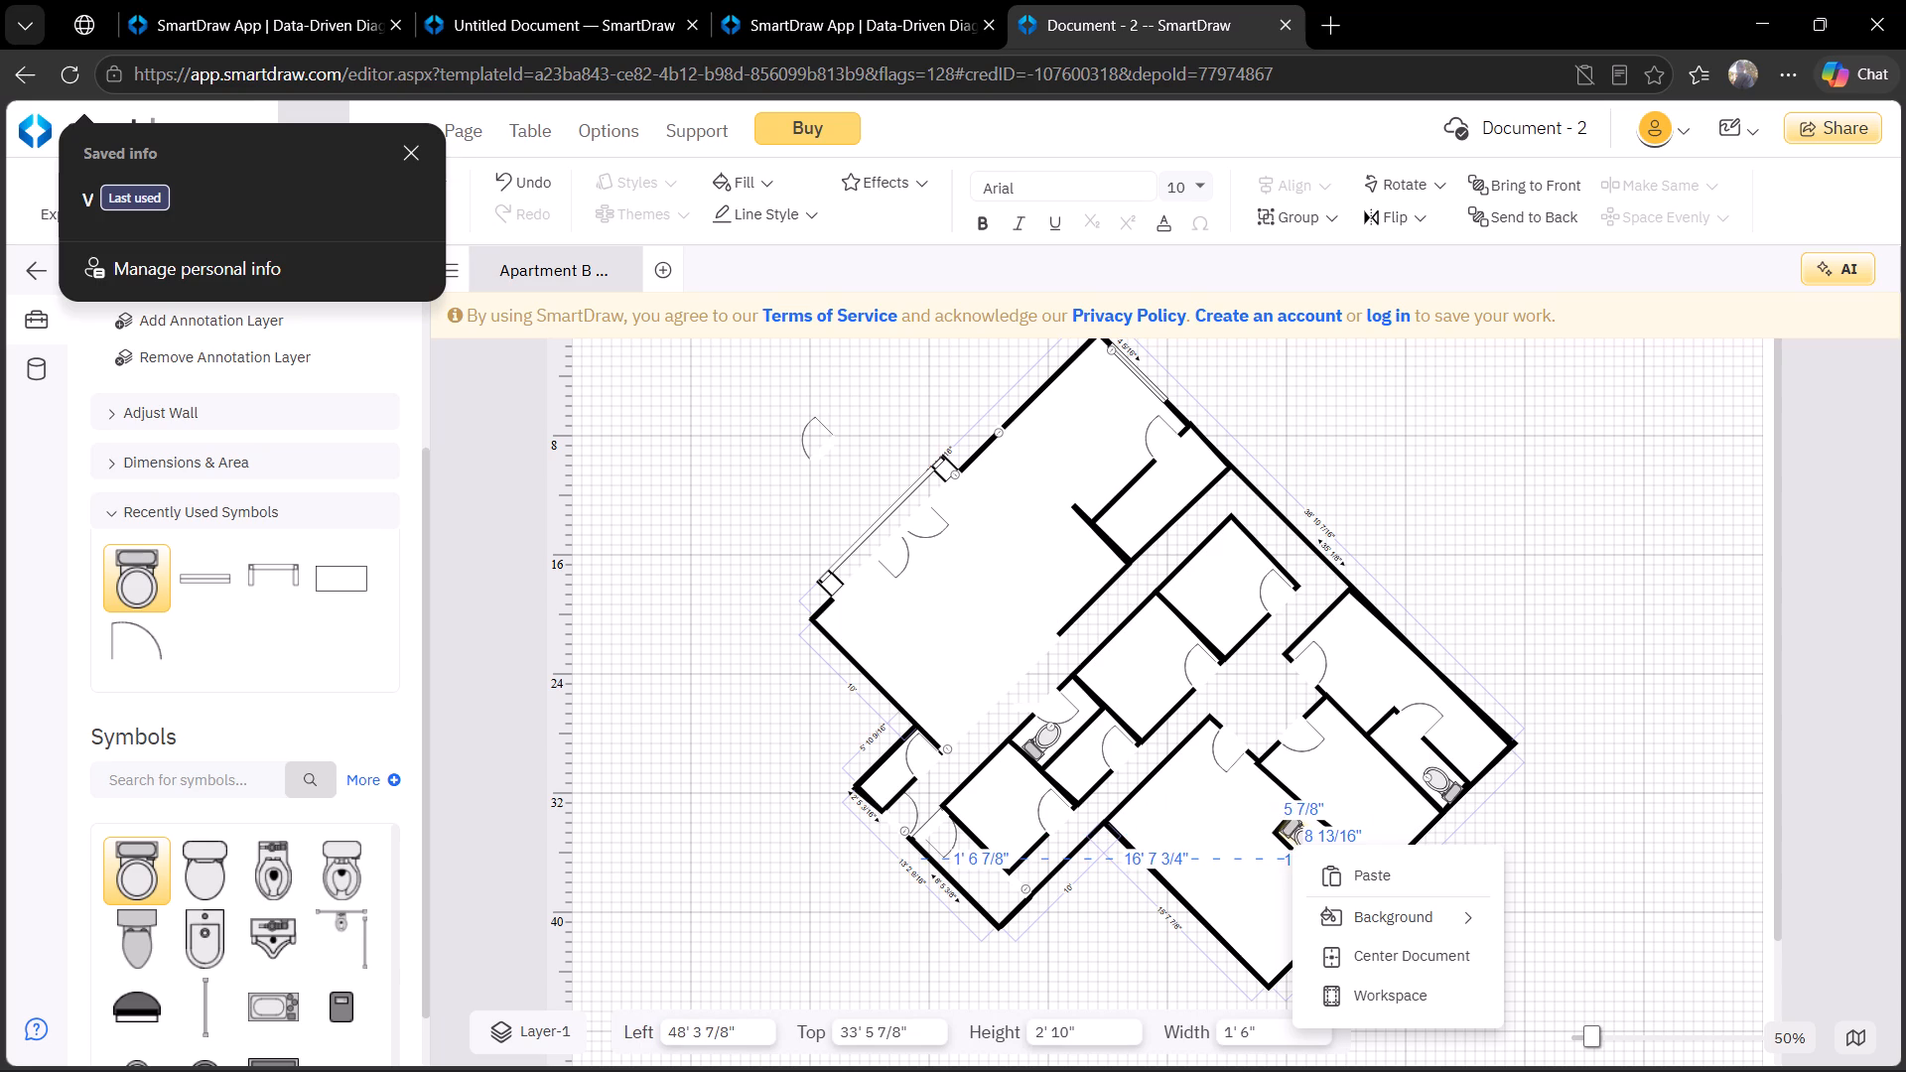
click(1533, 850)
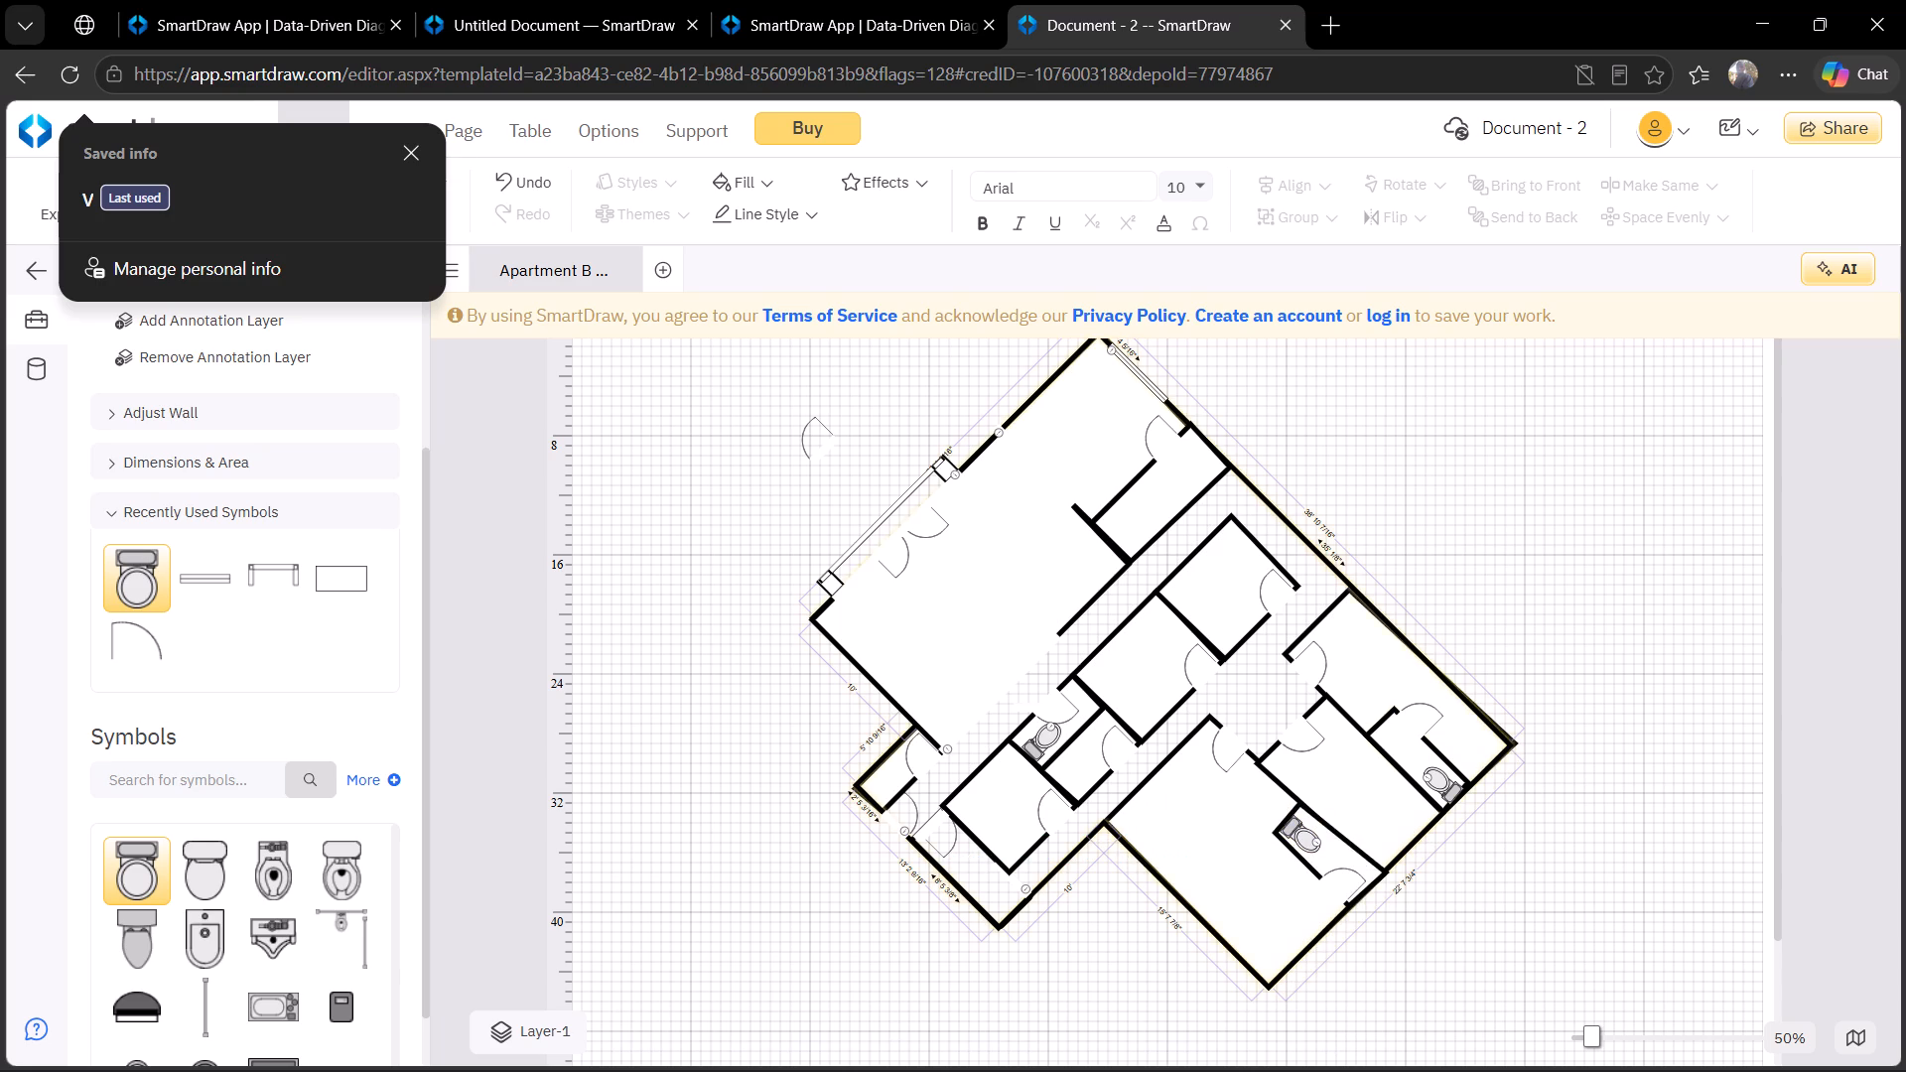
click(1284, 831)
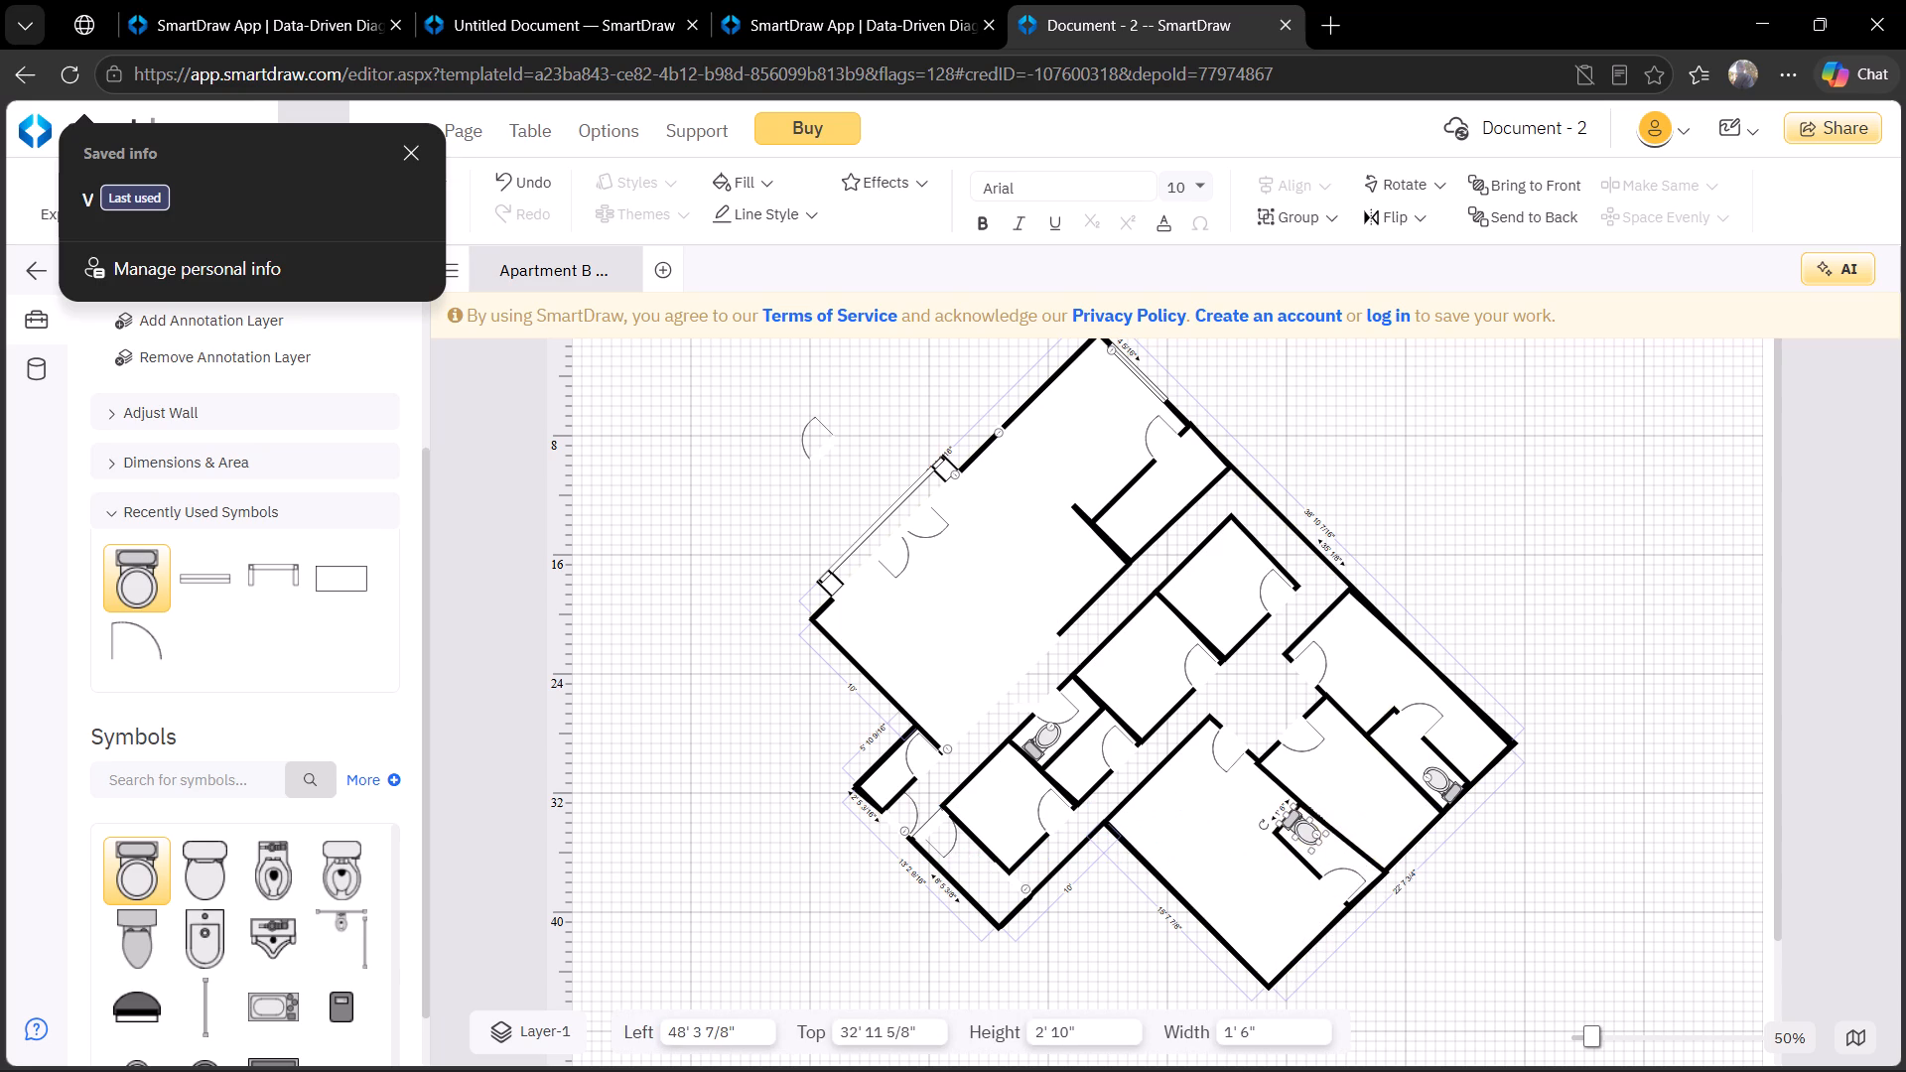
click(1292, 820)
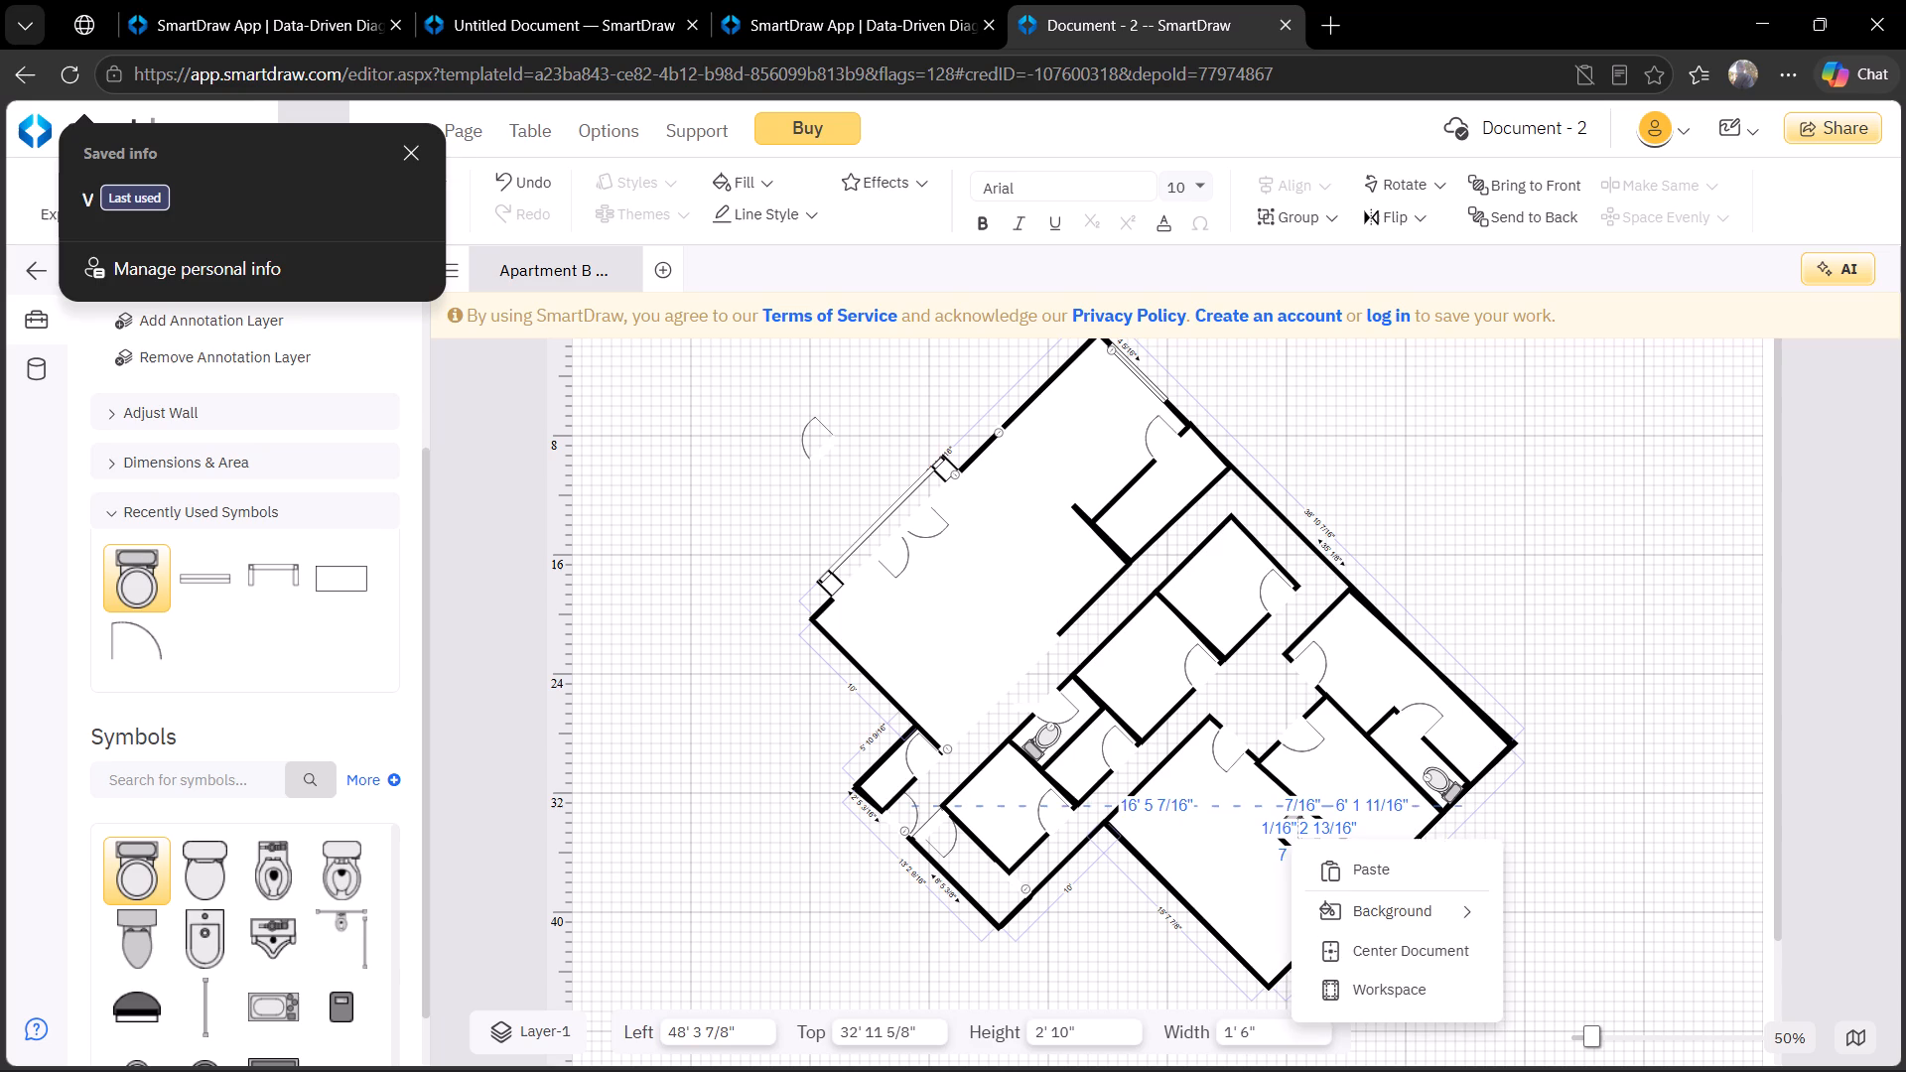
click(1582, 901)
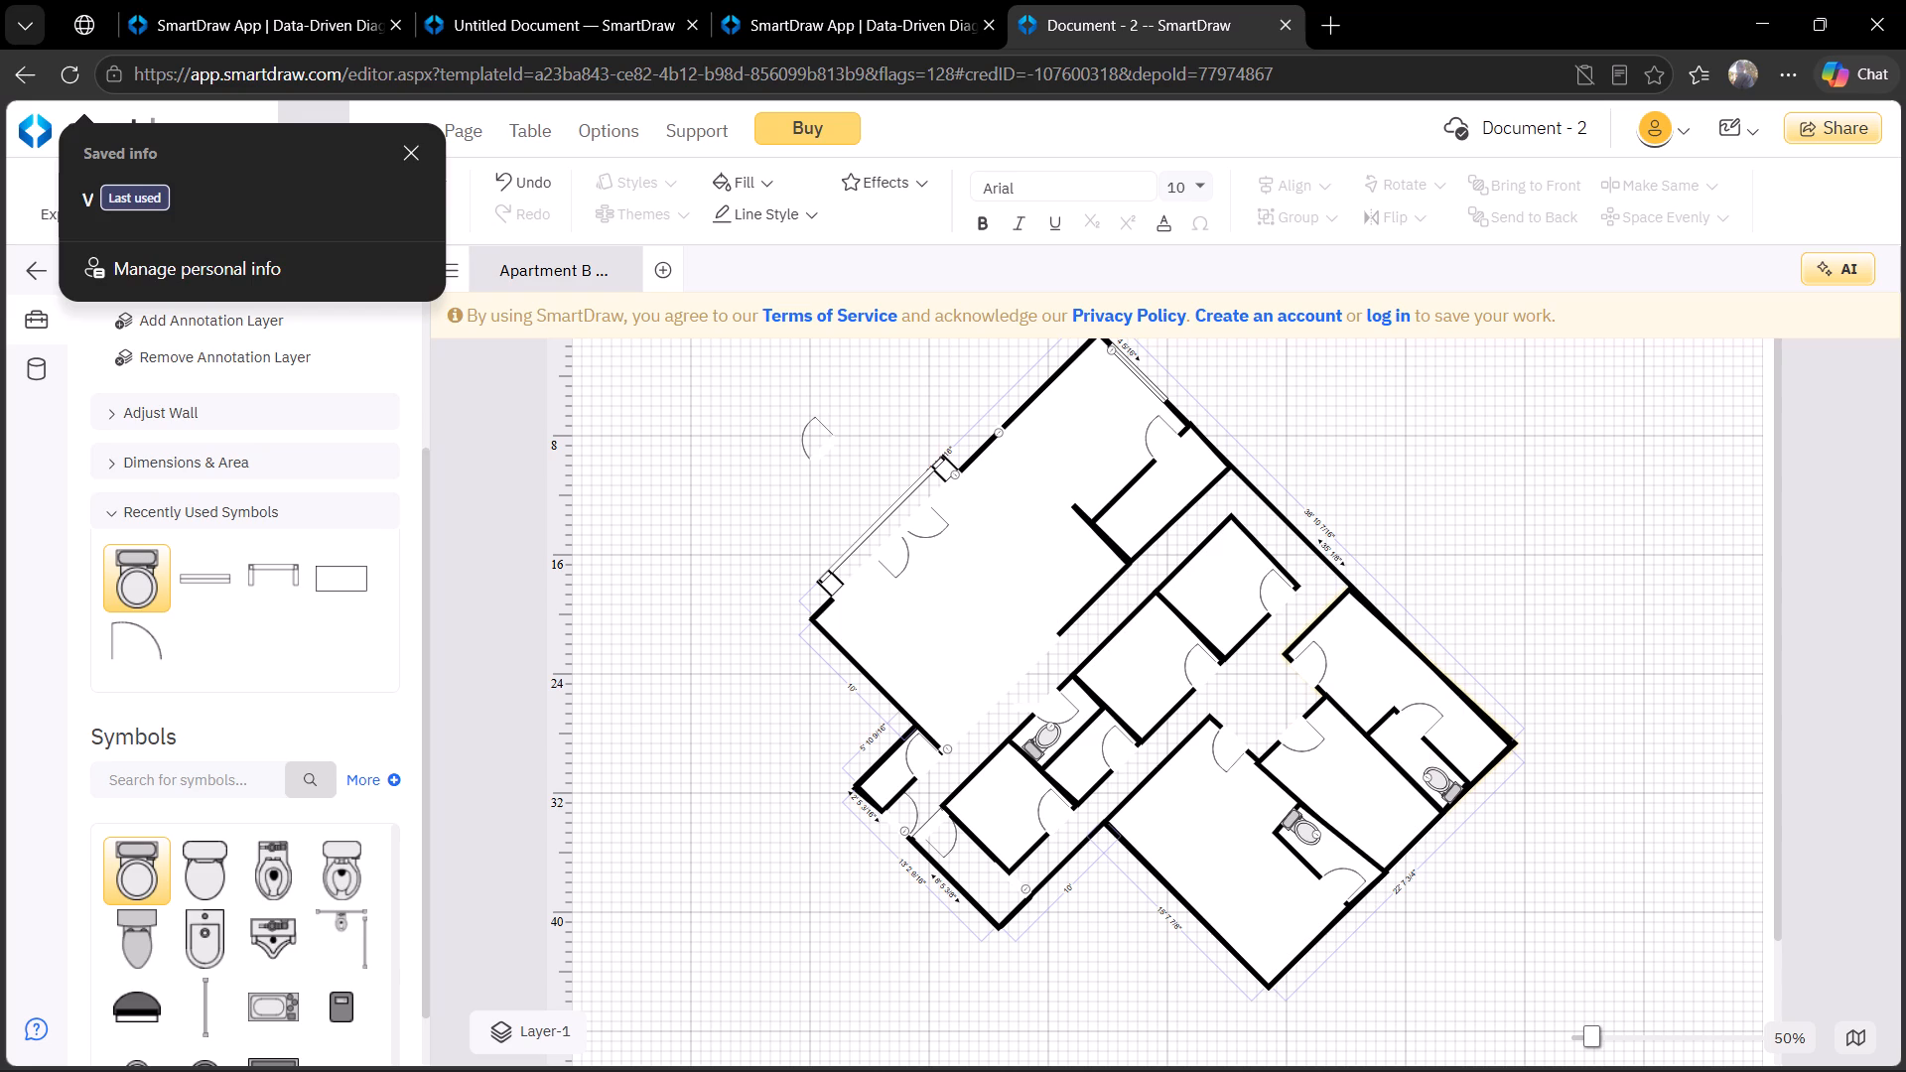
Add another toilet copy in the bathroom just southeast of the first one, rotated to match the first toilet, tank against the southwest wall.
key(ctrl+v)
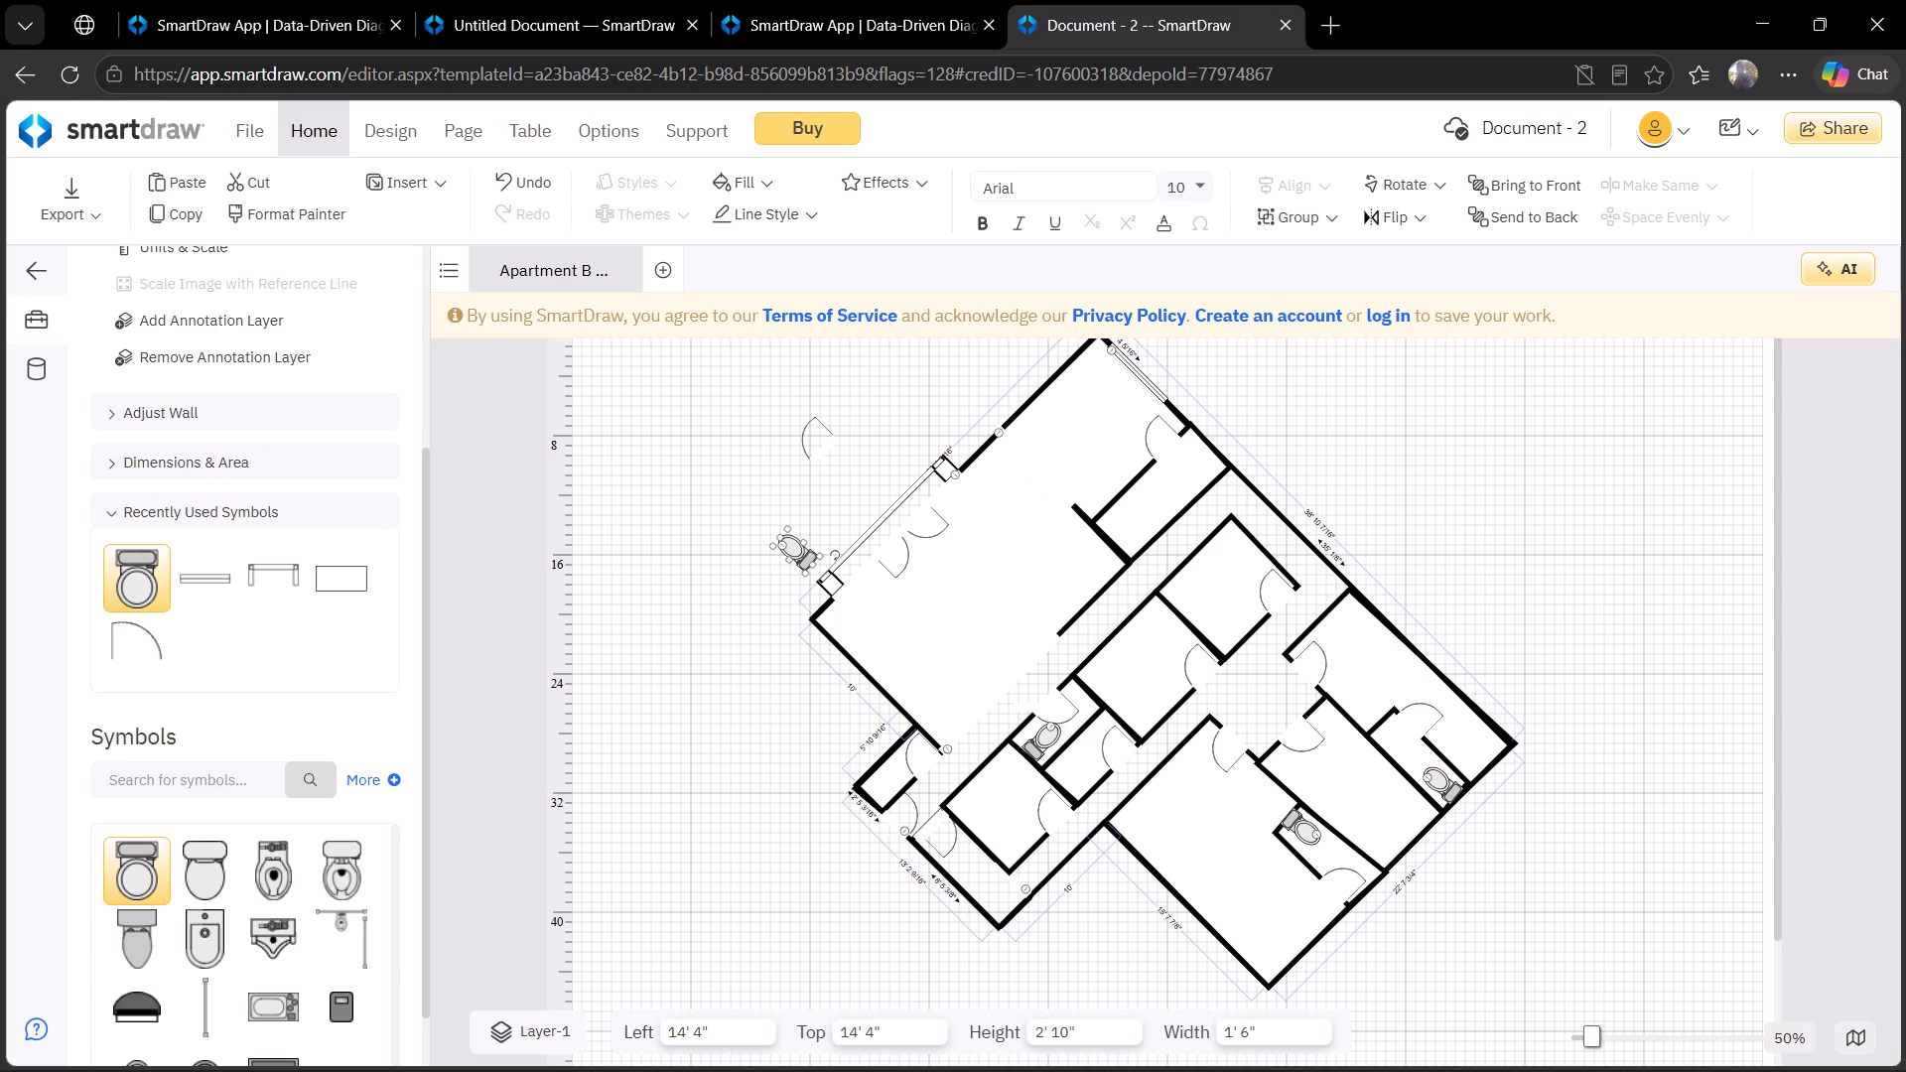
drag(833, 549, 756, 678)
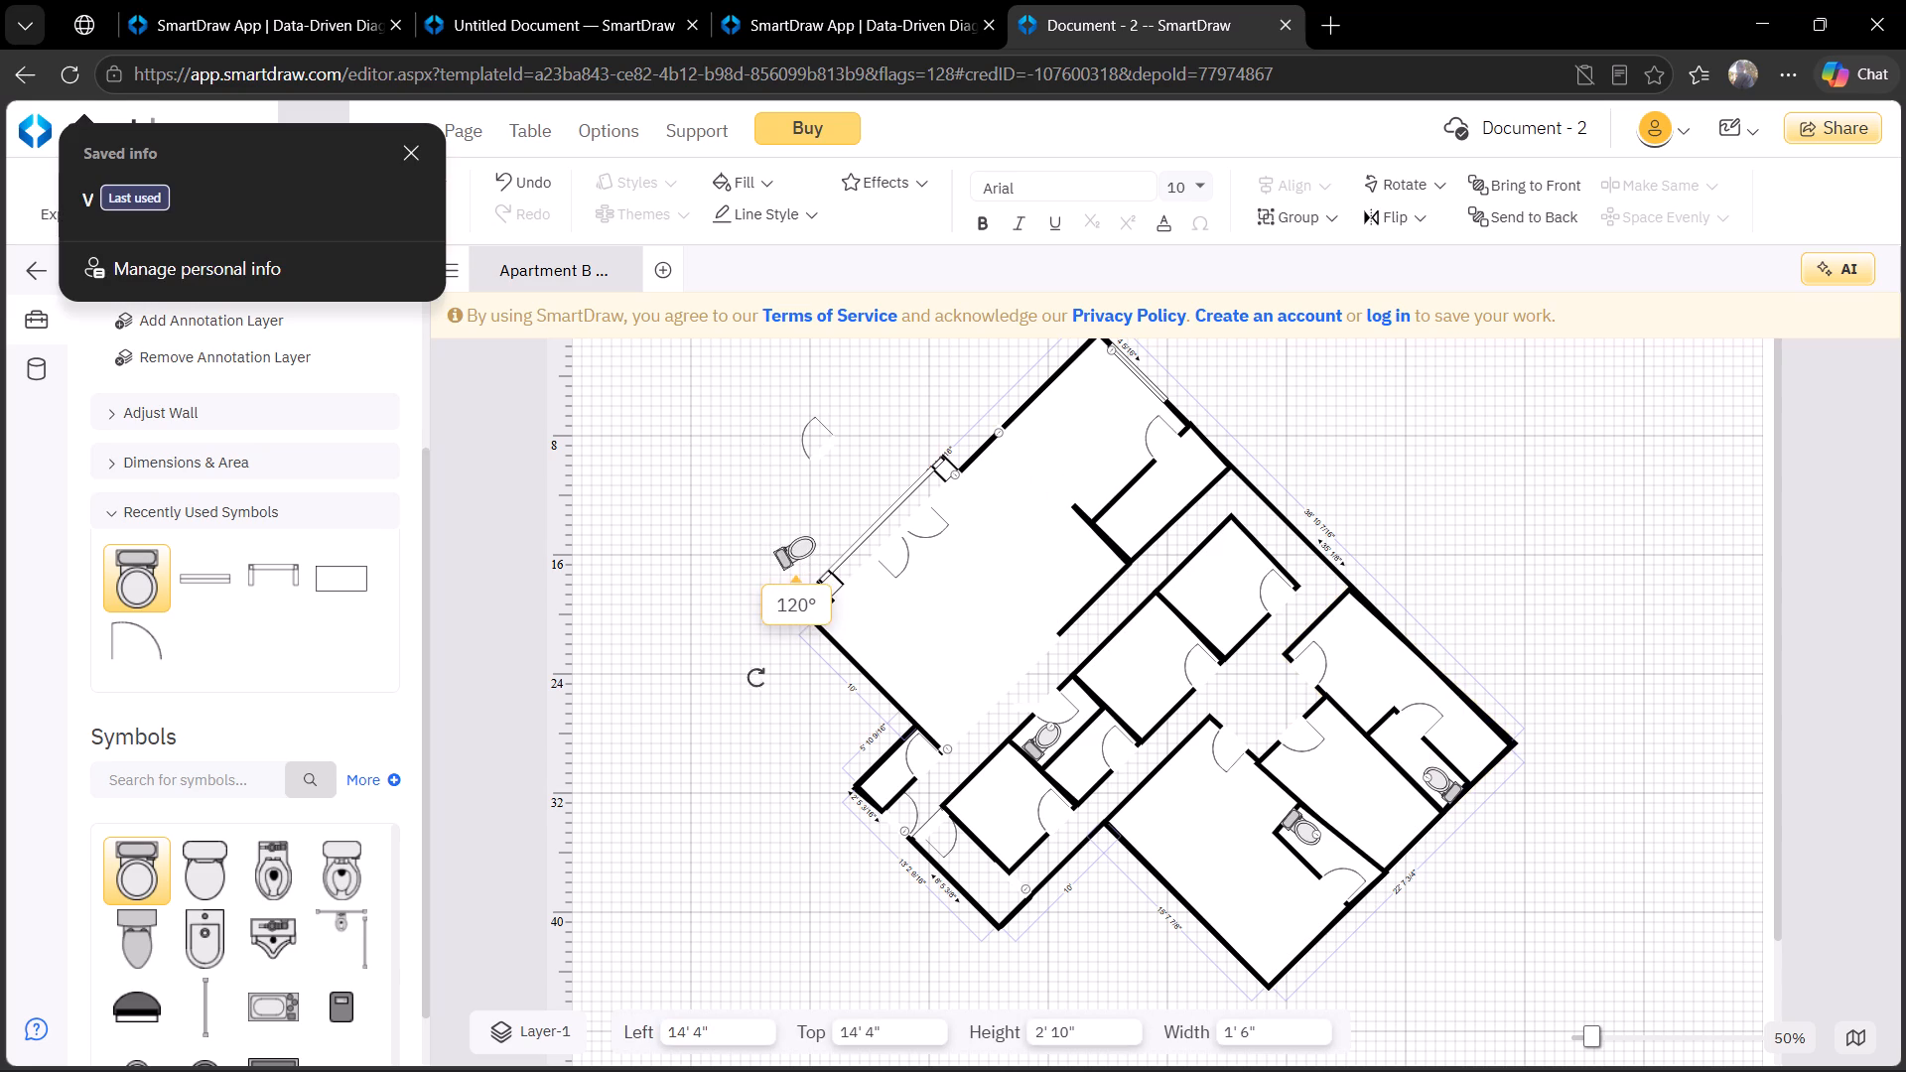
drag(756, 678, 792, 694)
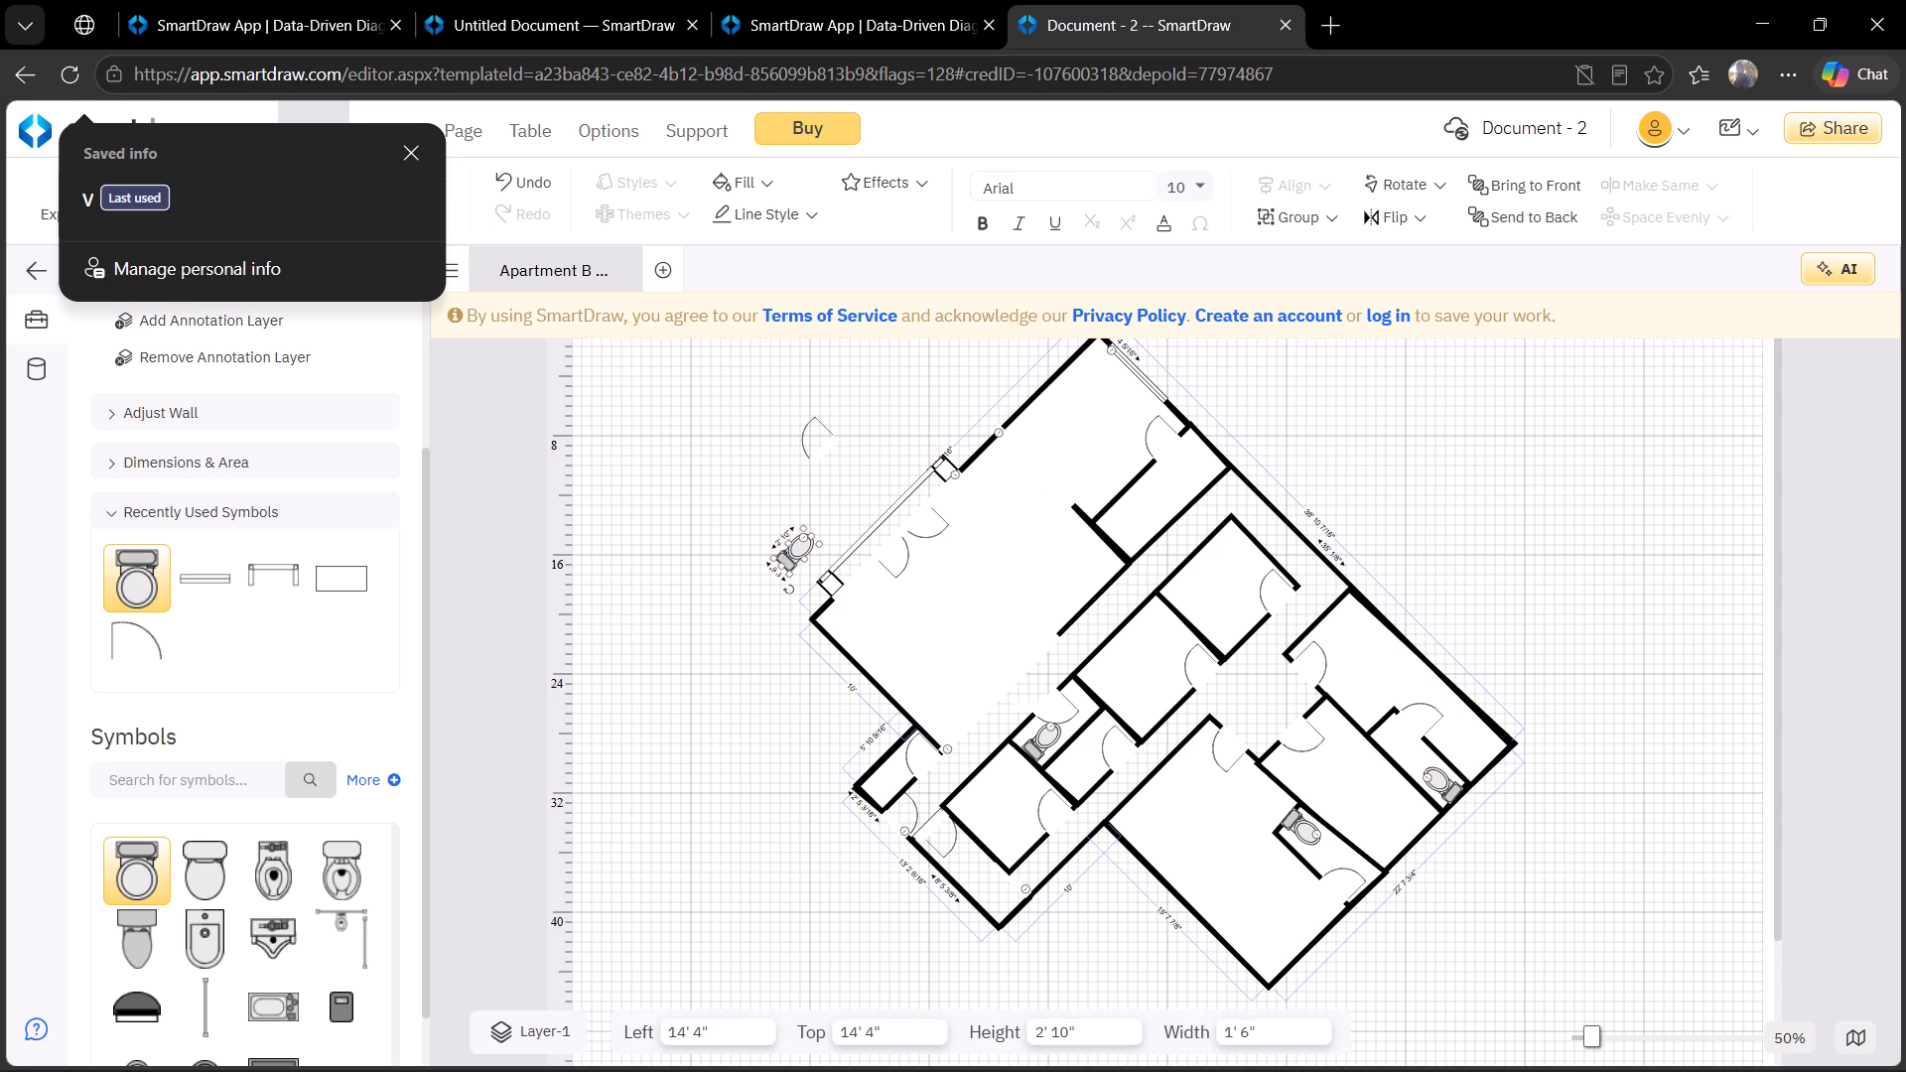
drag(779, 561, 1088, 777)
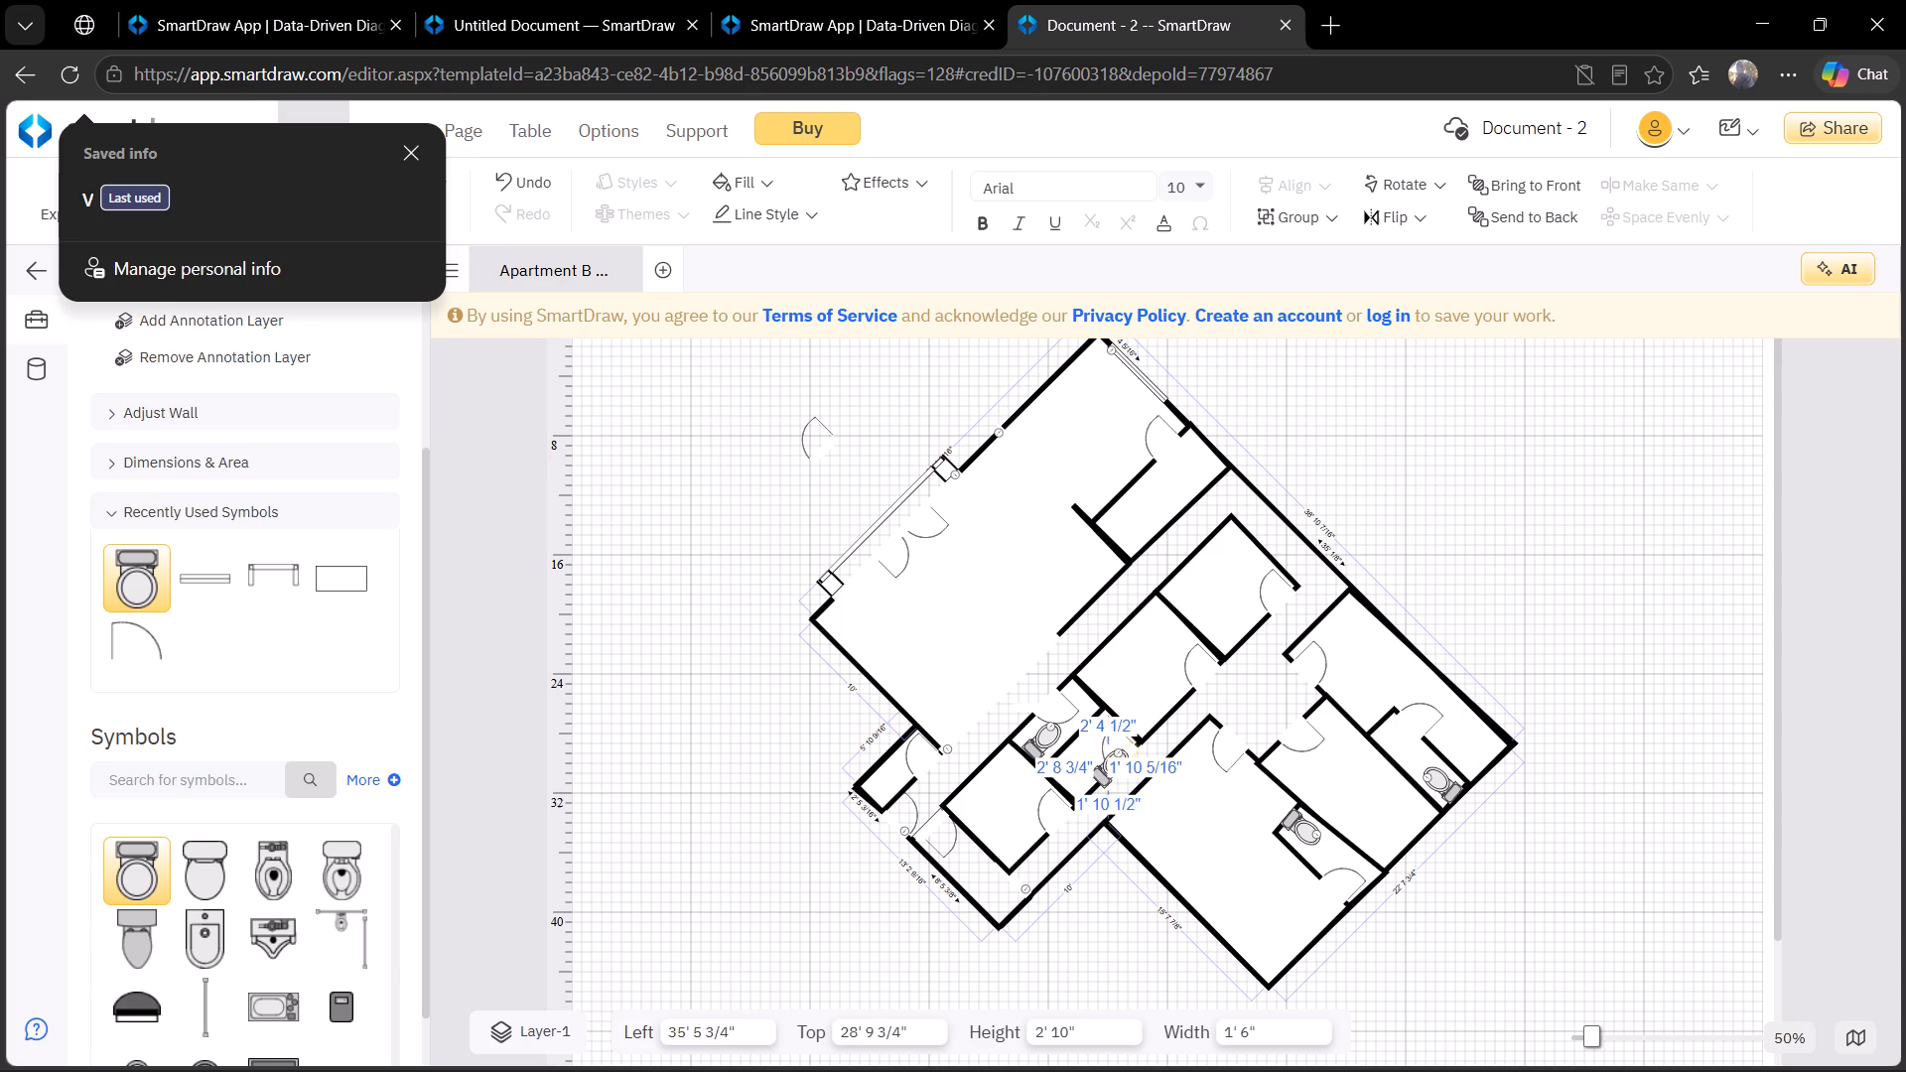
drag(1088, 777, 1057, 779)
click(1430, 625)
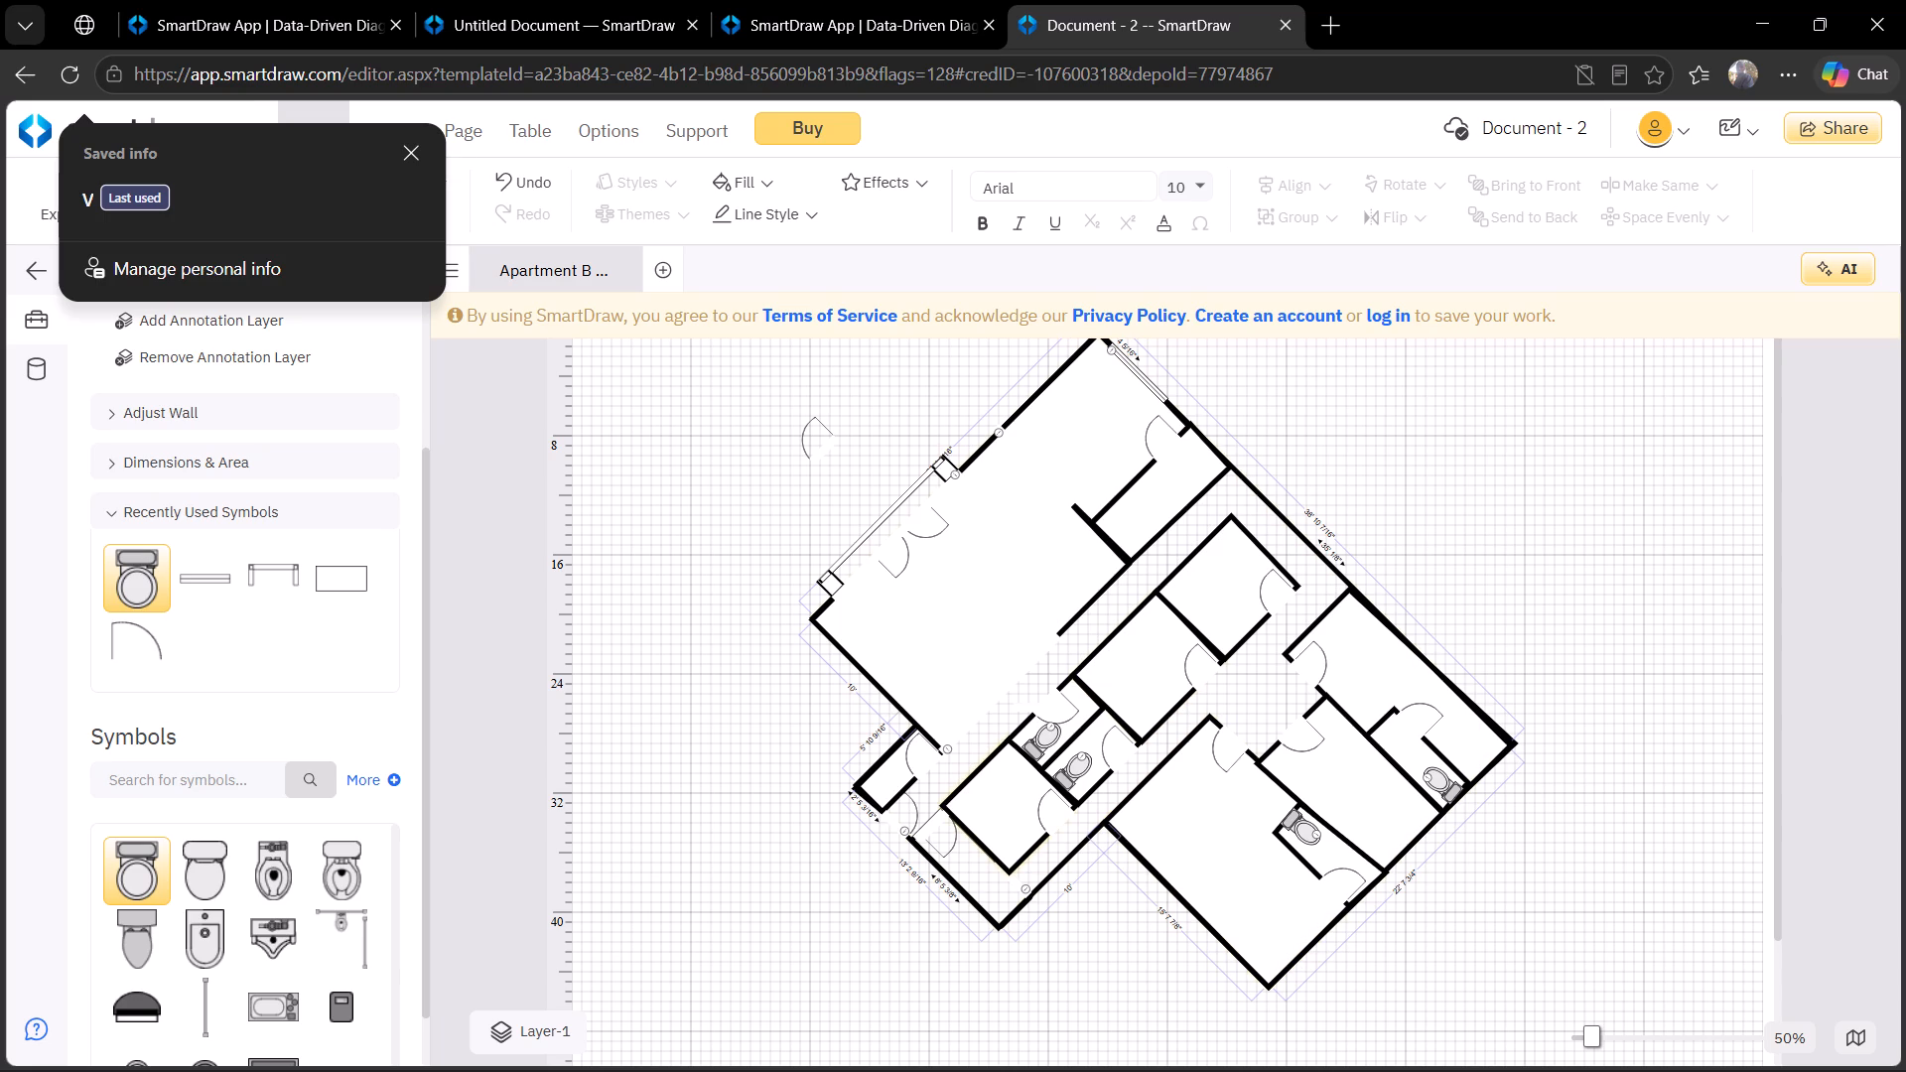
click(410, 141)
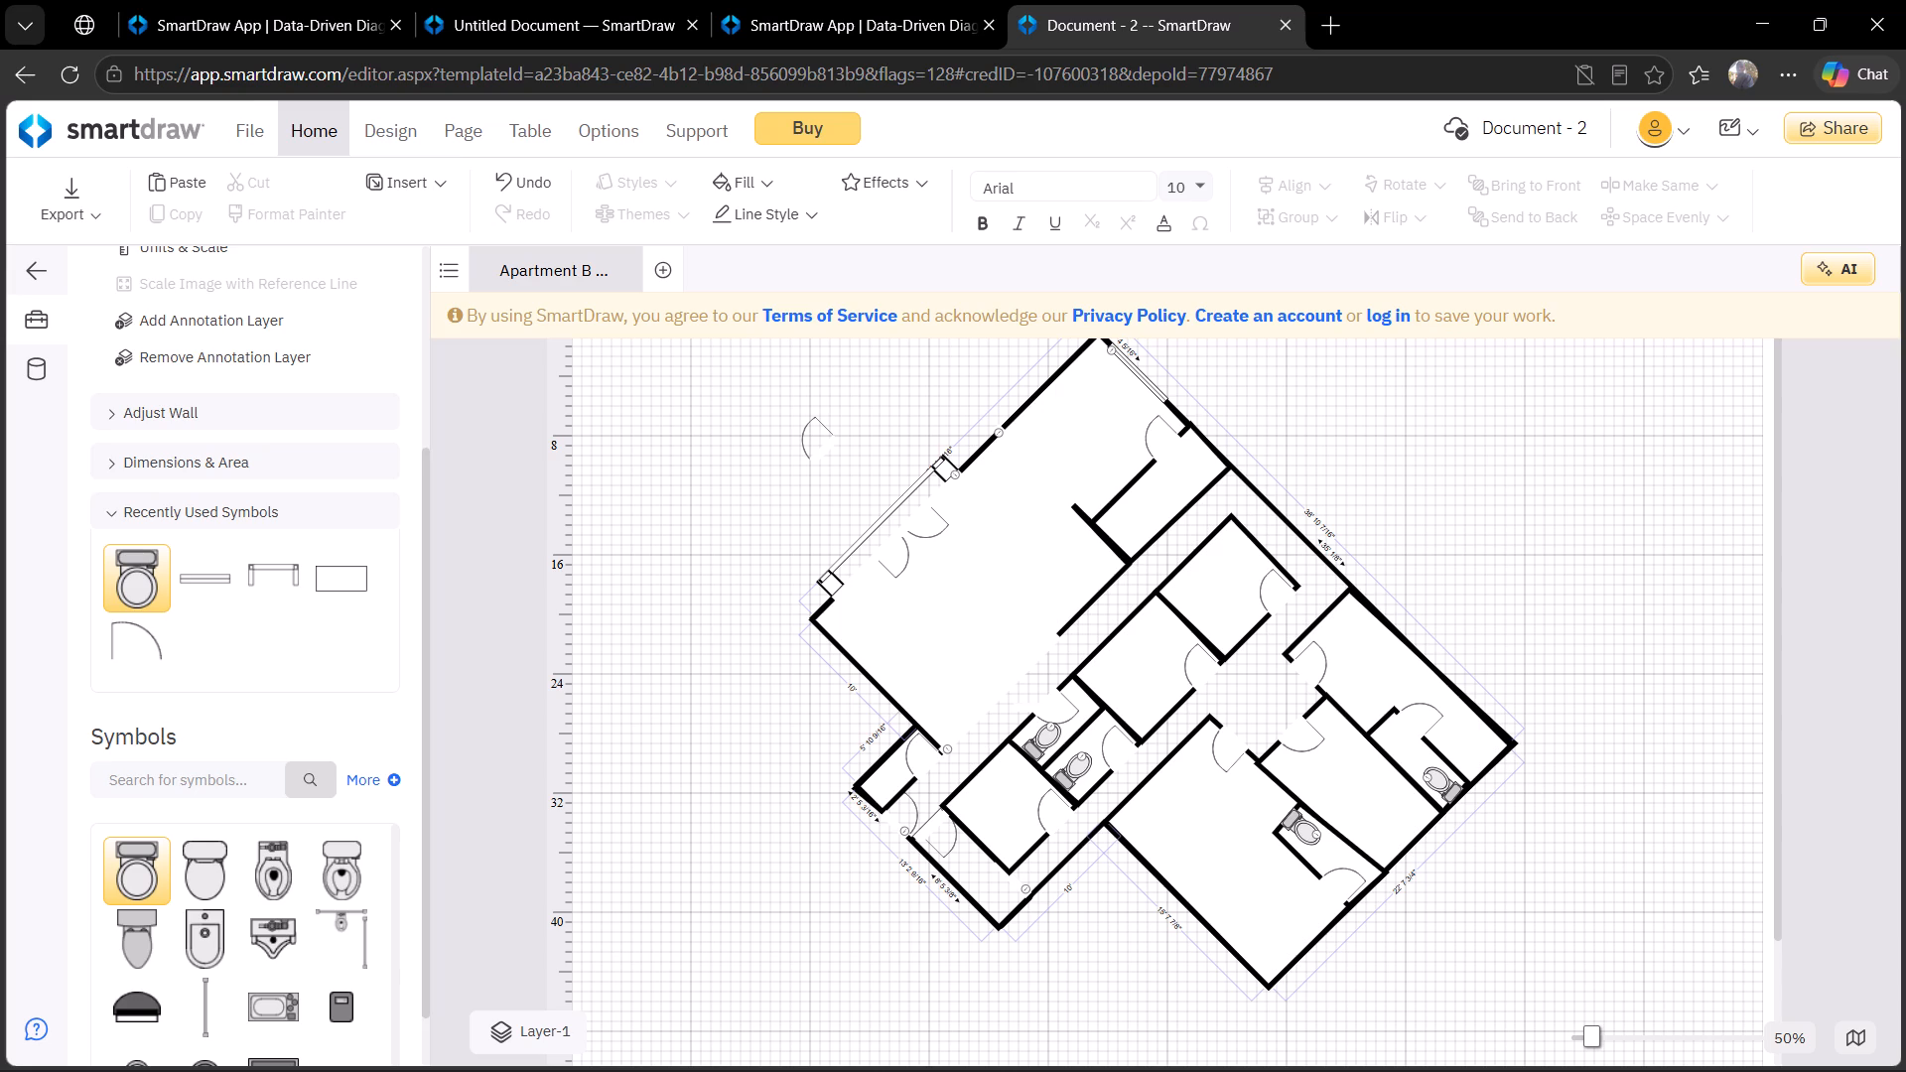
Copy the northern room's window into the large southern room's southeast outer wall, at left 47' 9 3/8", top 41' 1".
drag(426, 524, 403, 247)
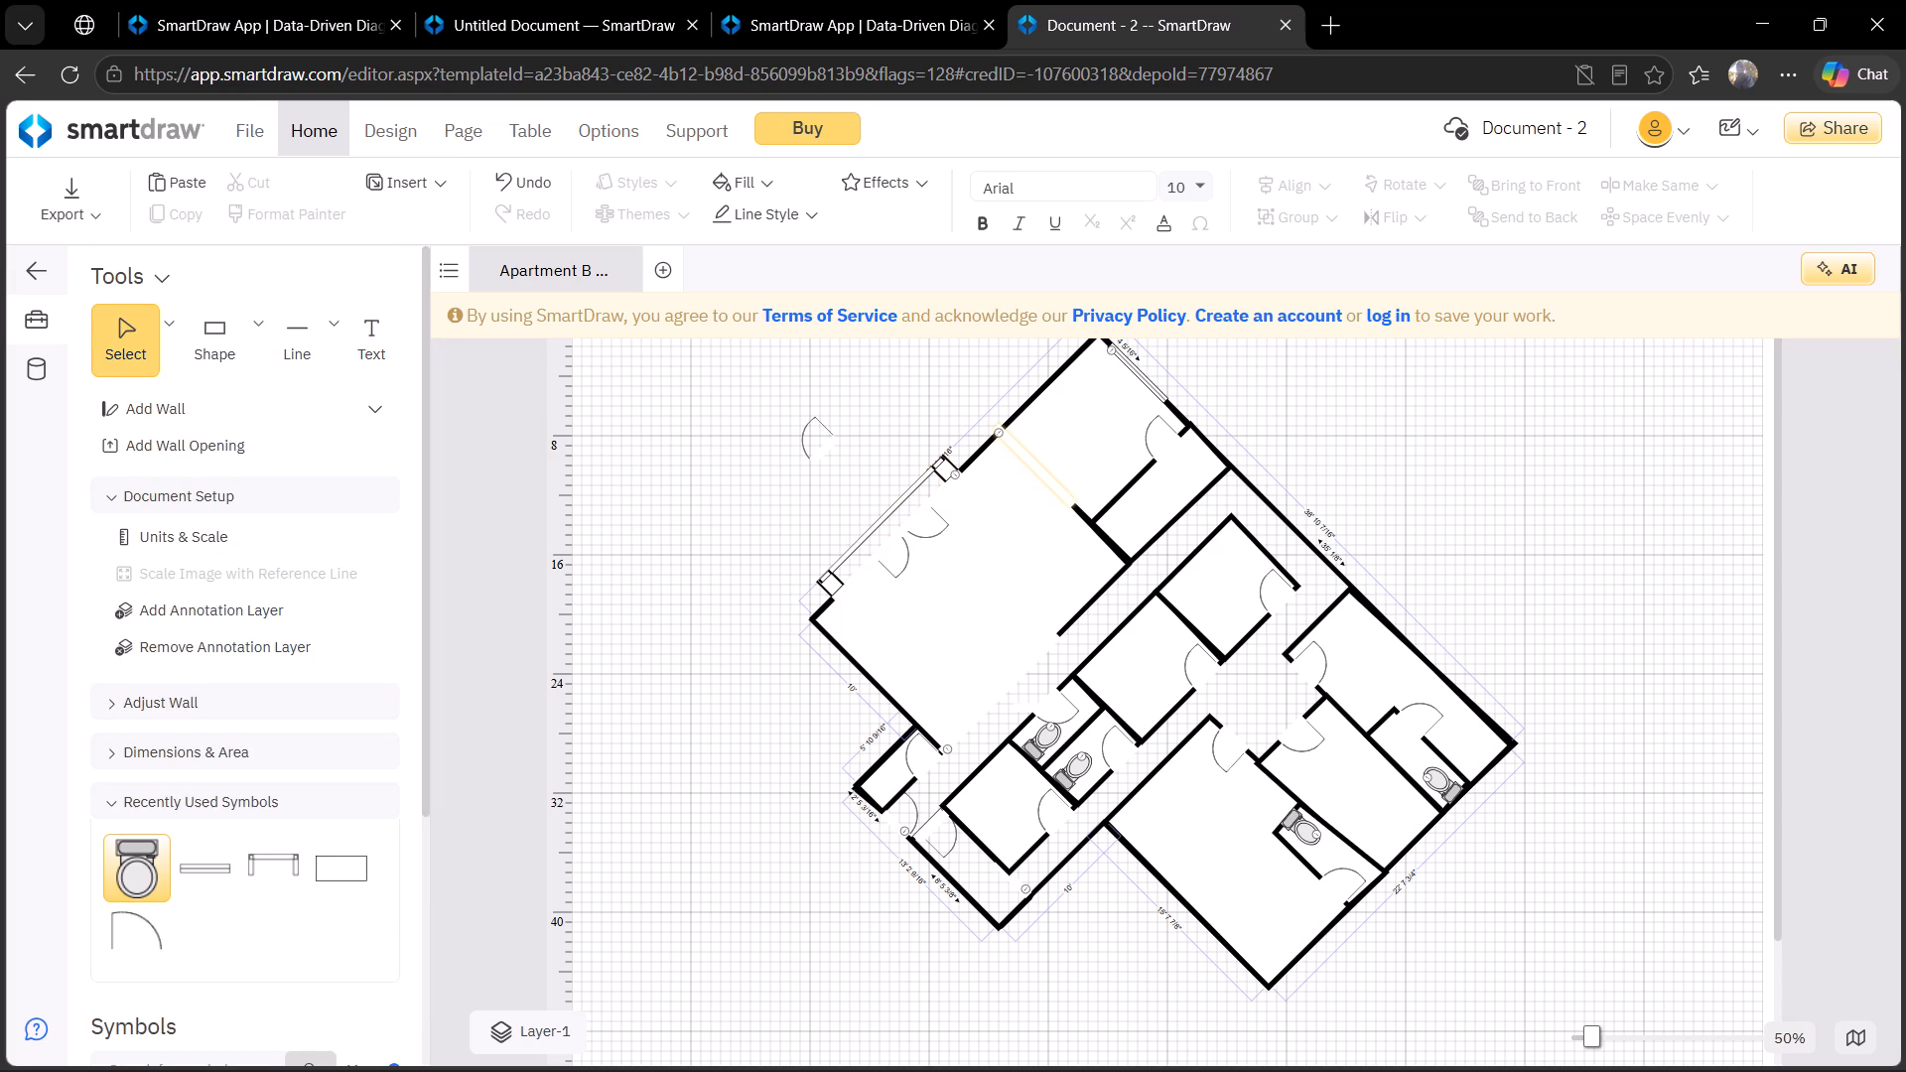
click(1151, 384)
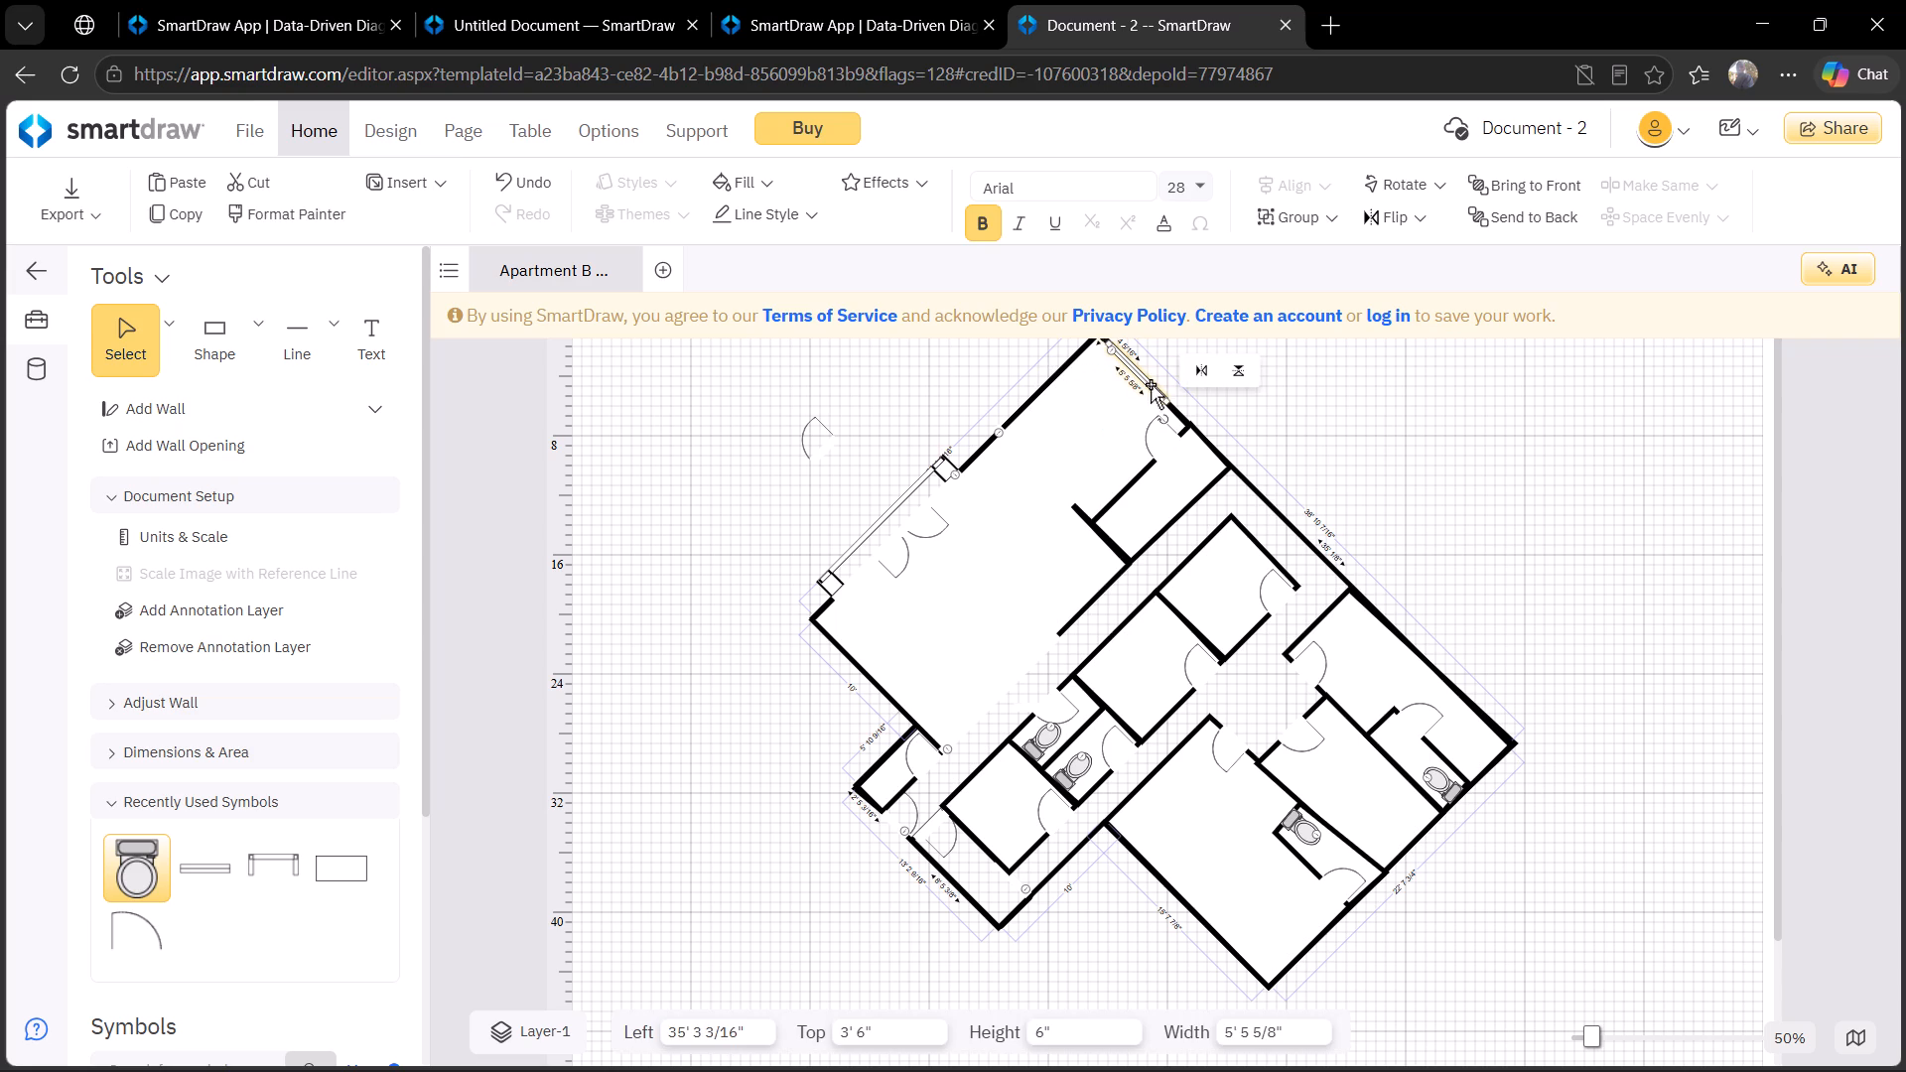
key(ctrl+c)
key(ctrl+v)
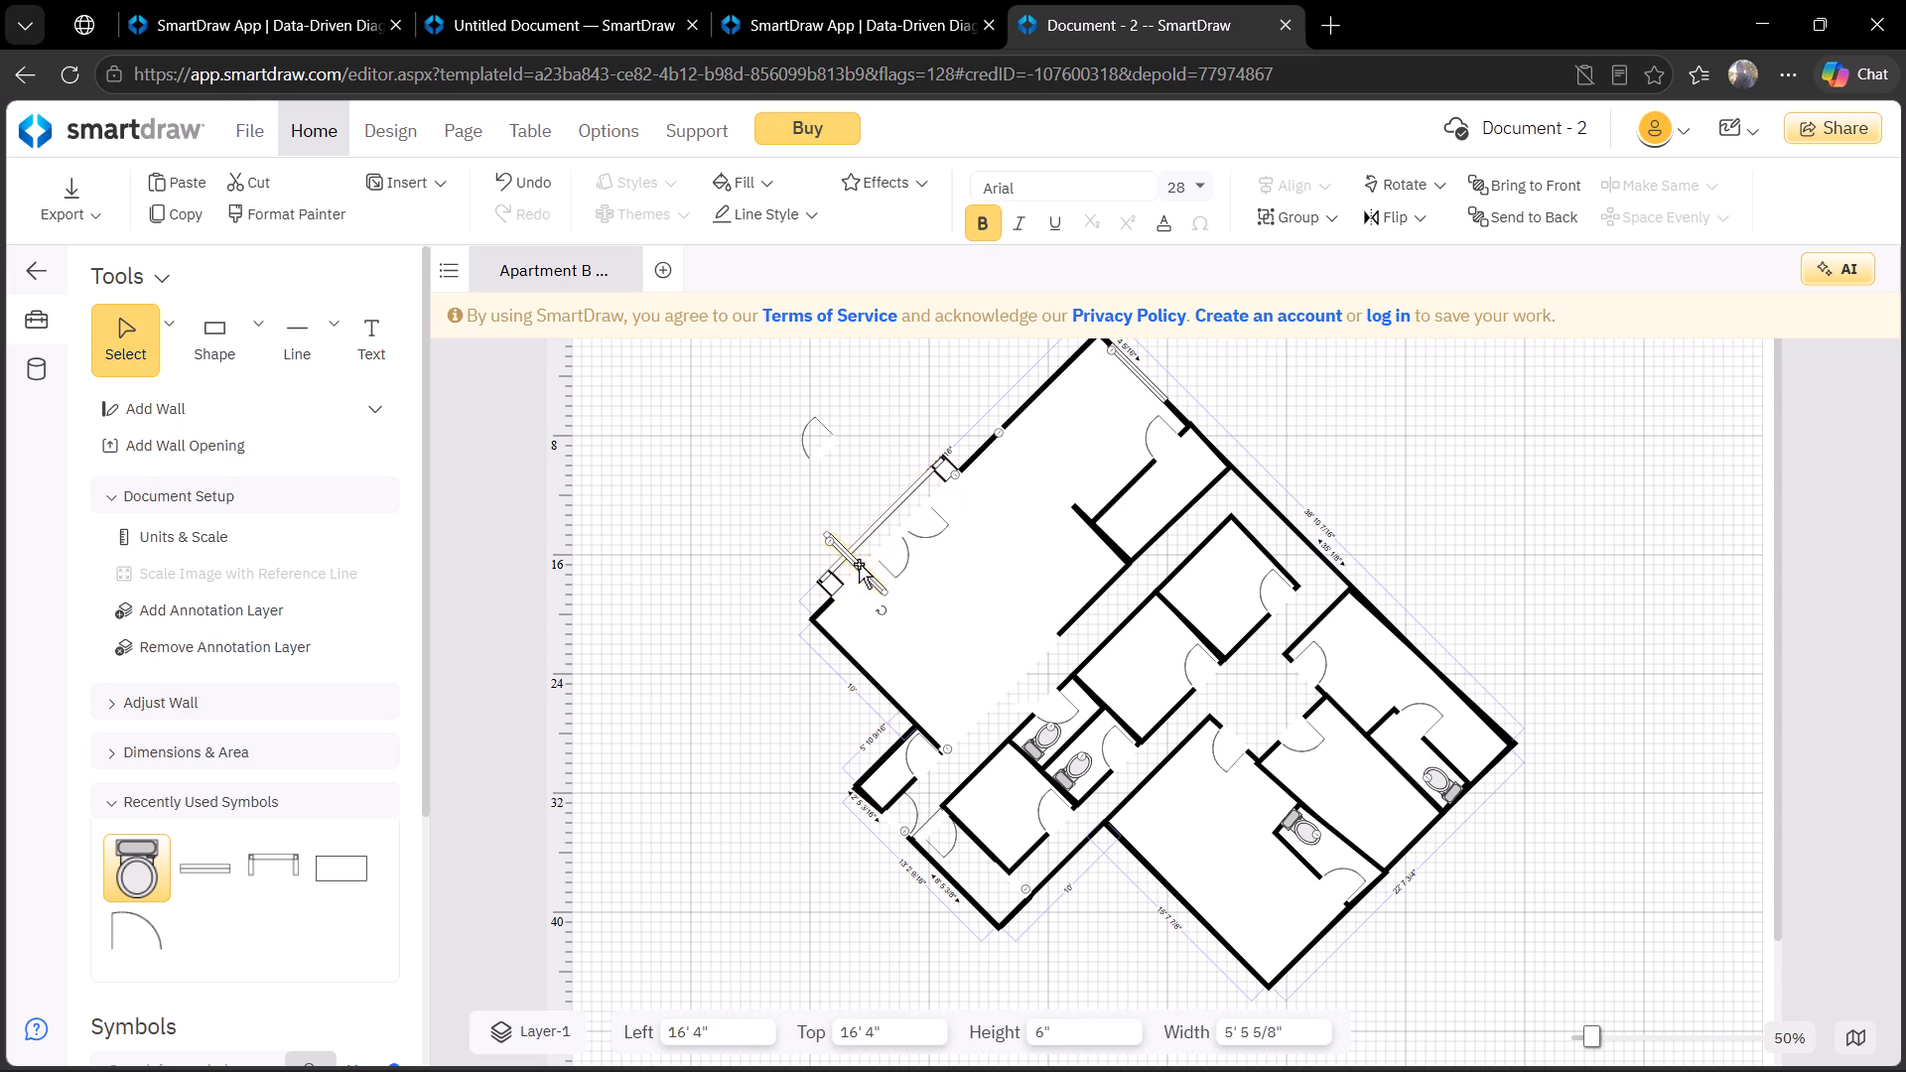
drag(859, 564, 1048, 884)
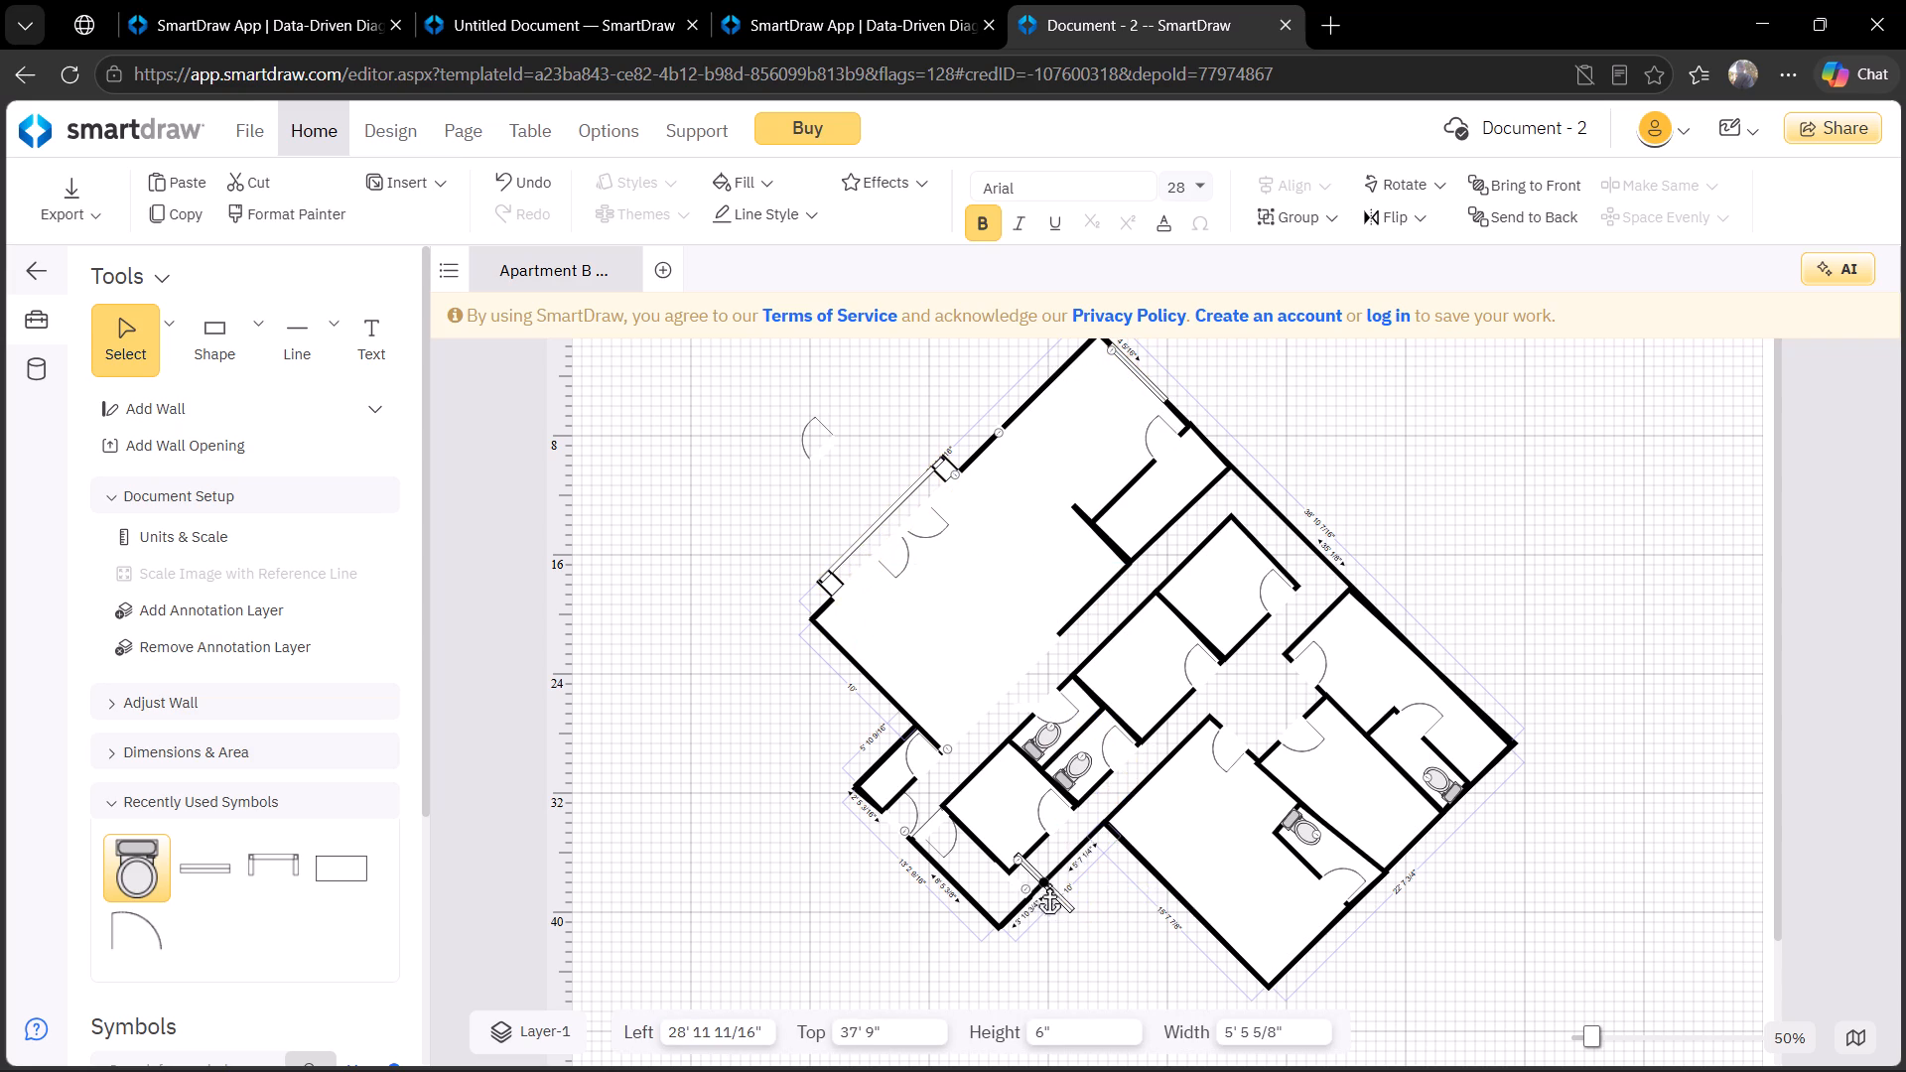
drag(1048, 884, 1308, 914)
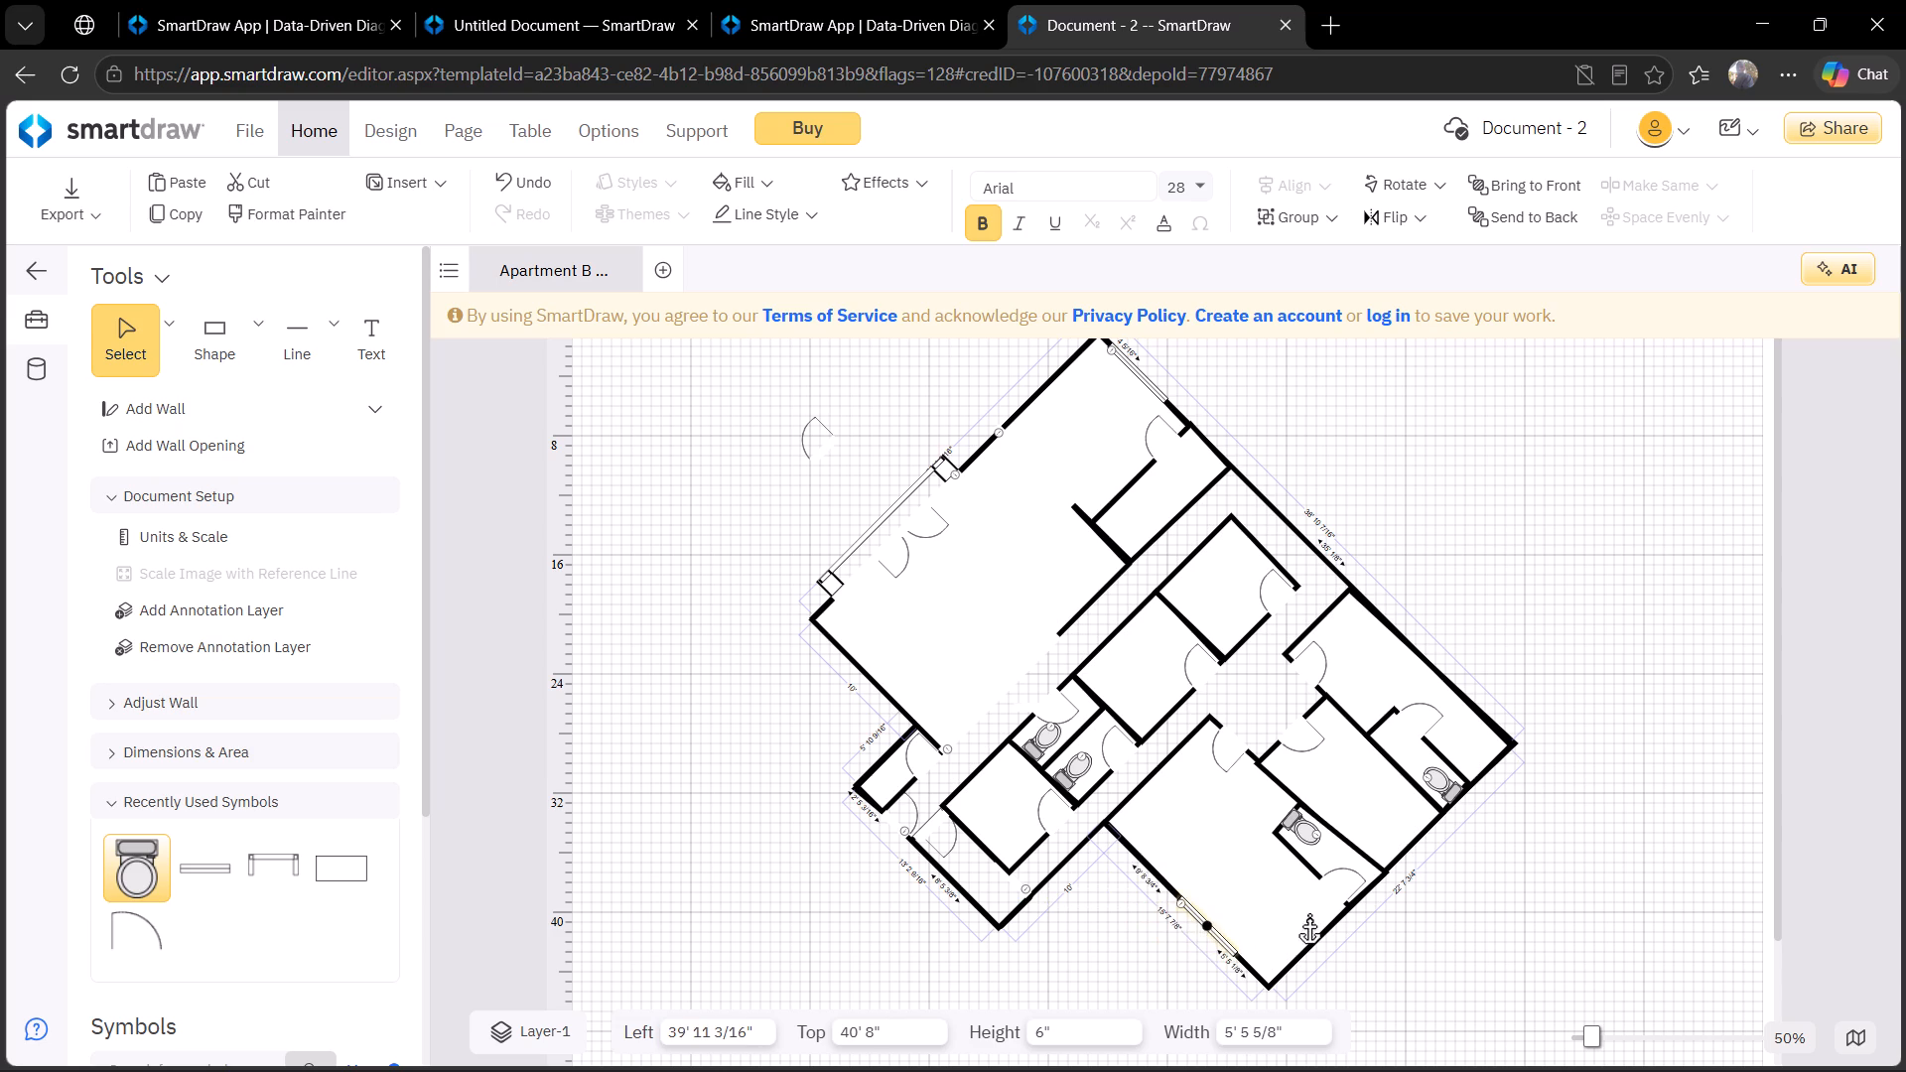
drag(1308, 914, 1313, 932)
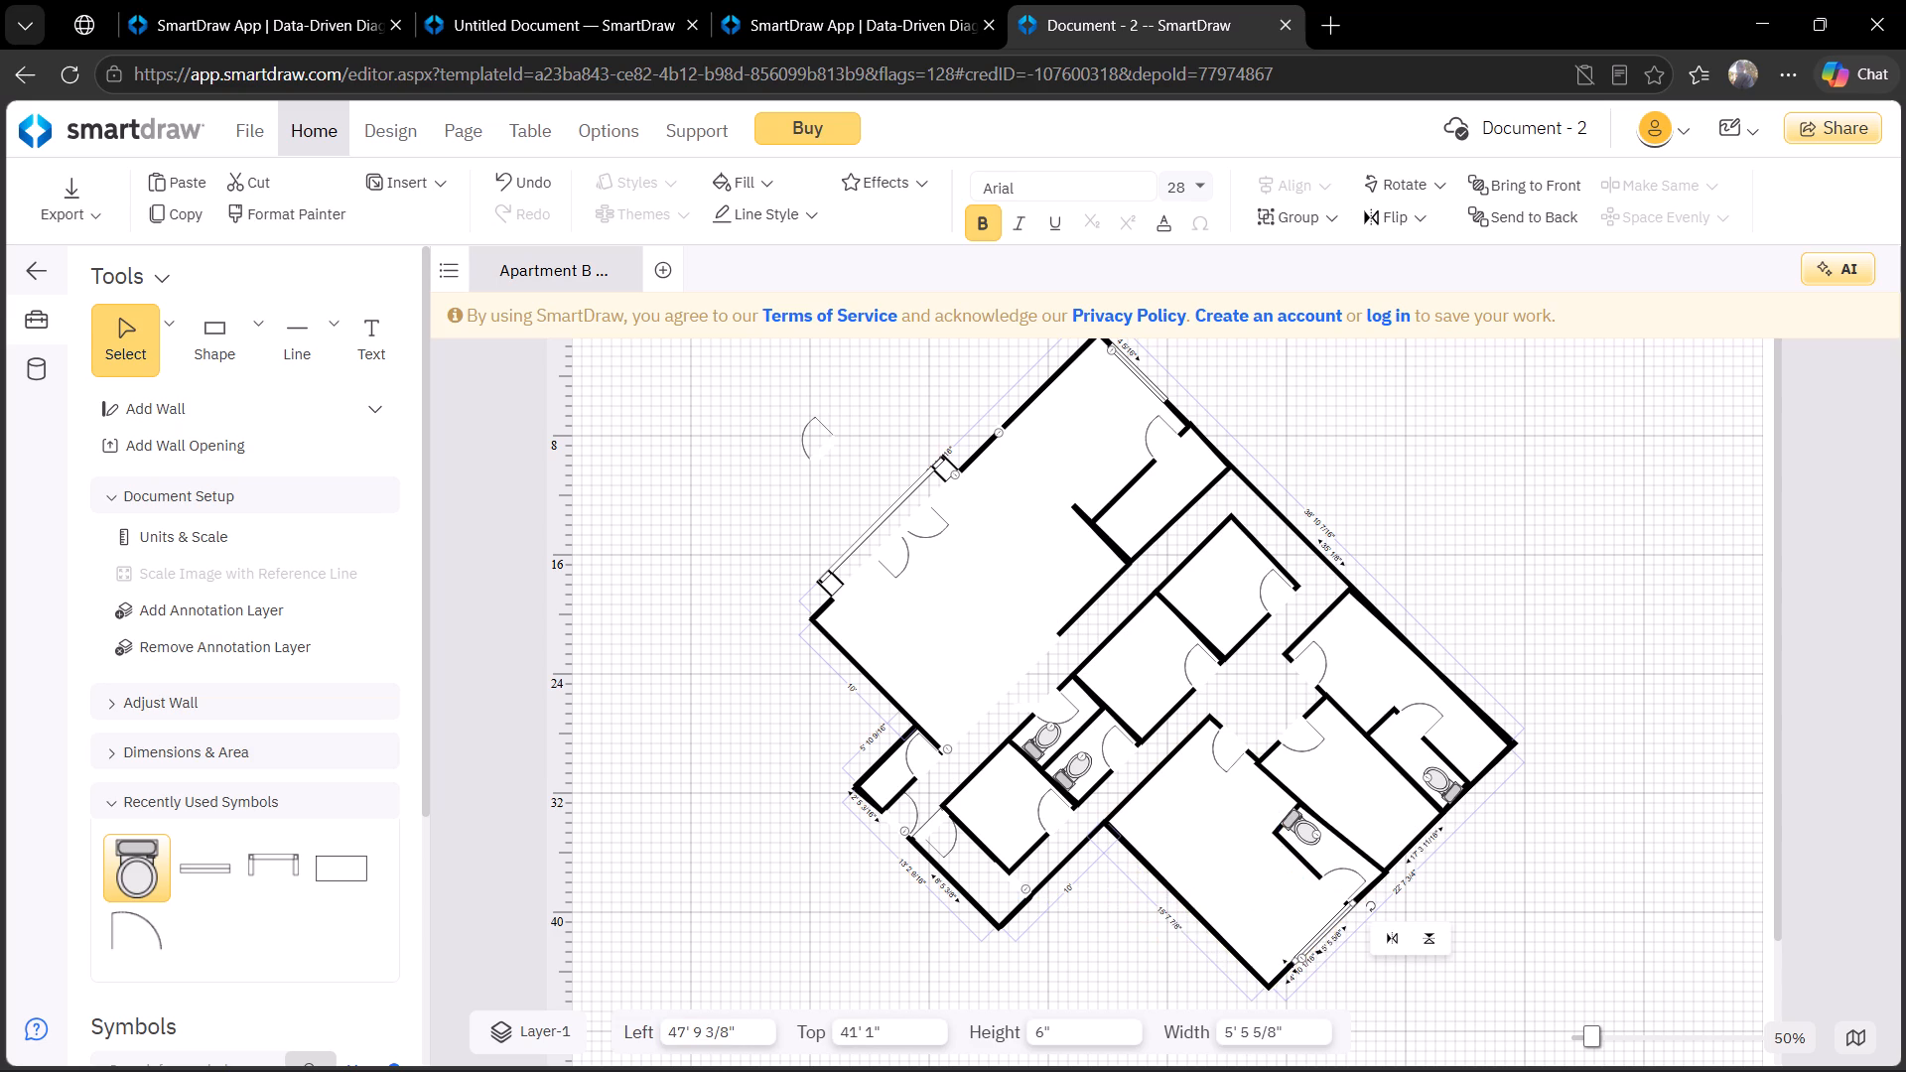
Add another copy of the window in the northeast outer wall of the easternmost room, near the plan's east corner.
key(ctrl+v)
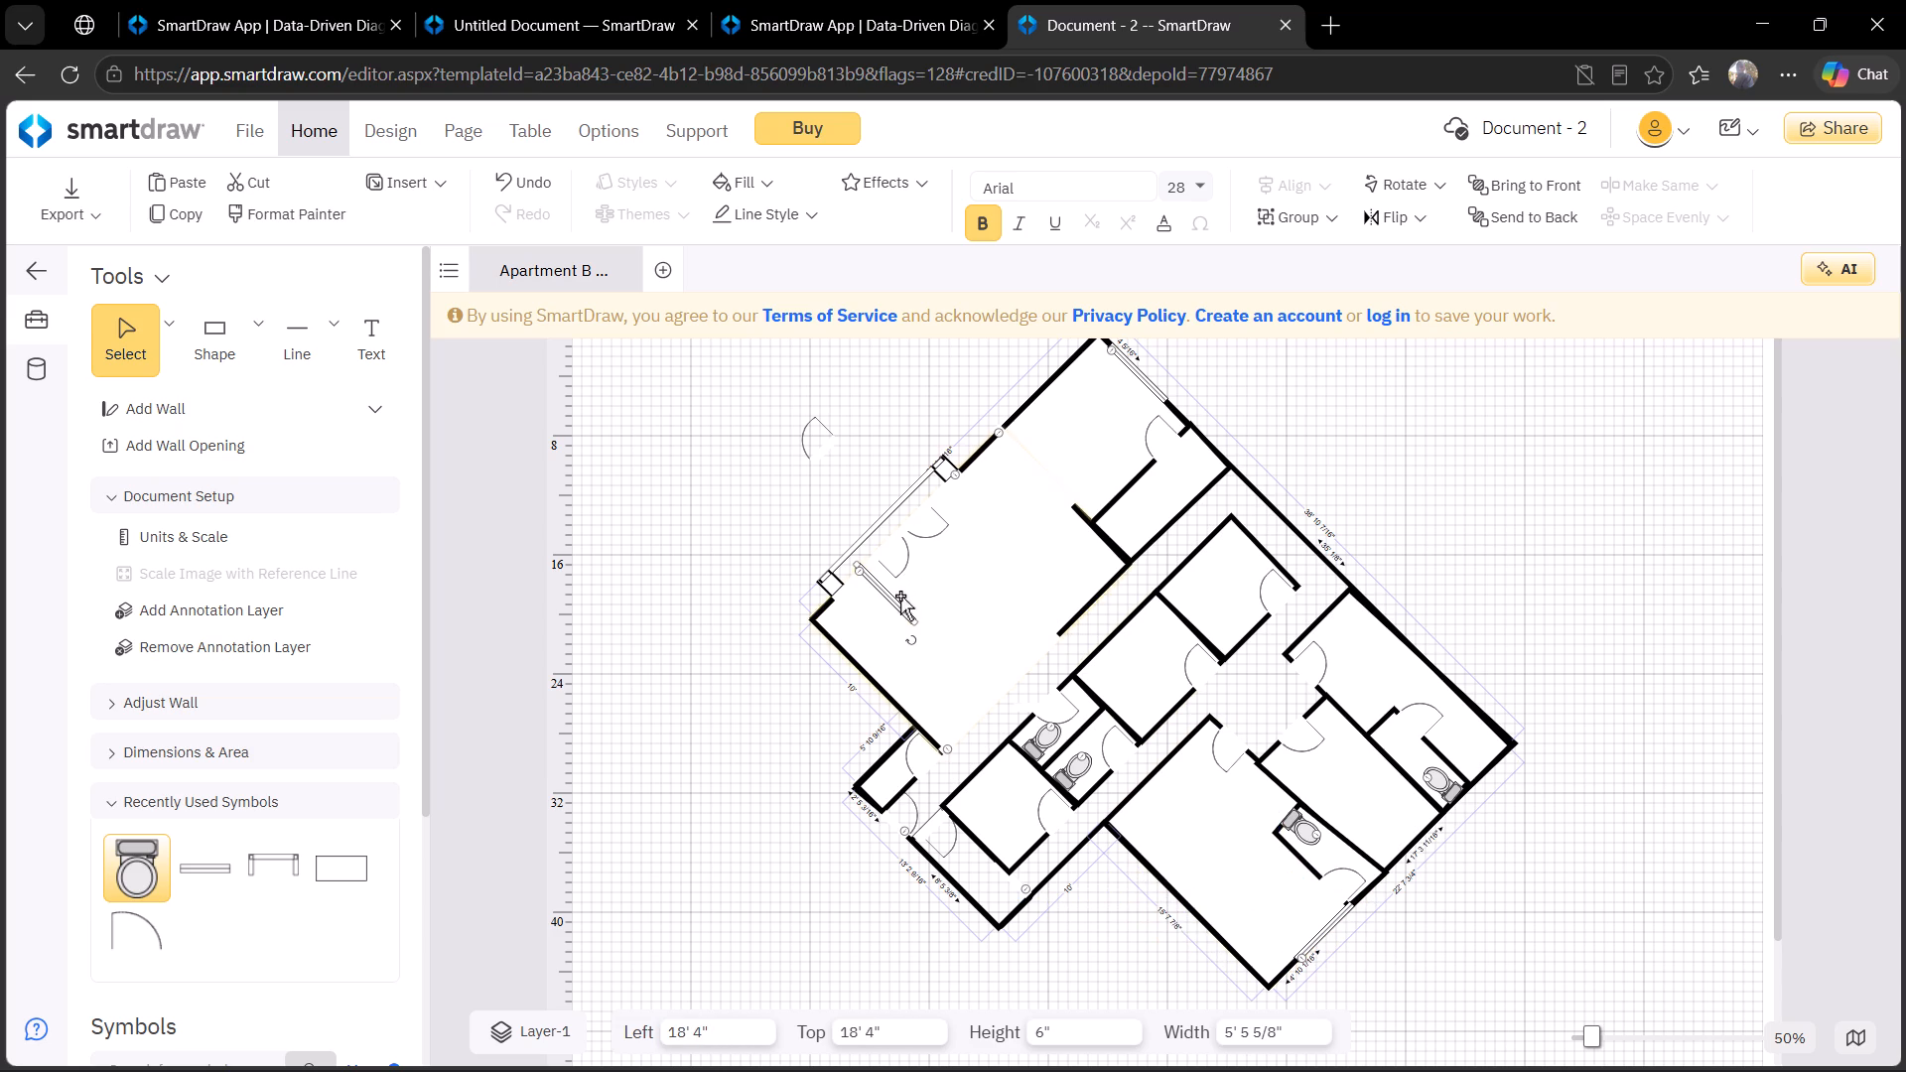
drag(896, 606, 1465, 702)
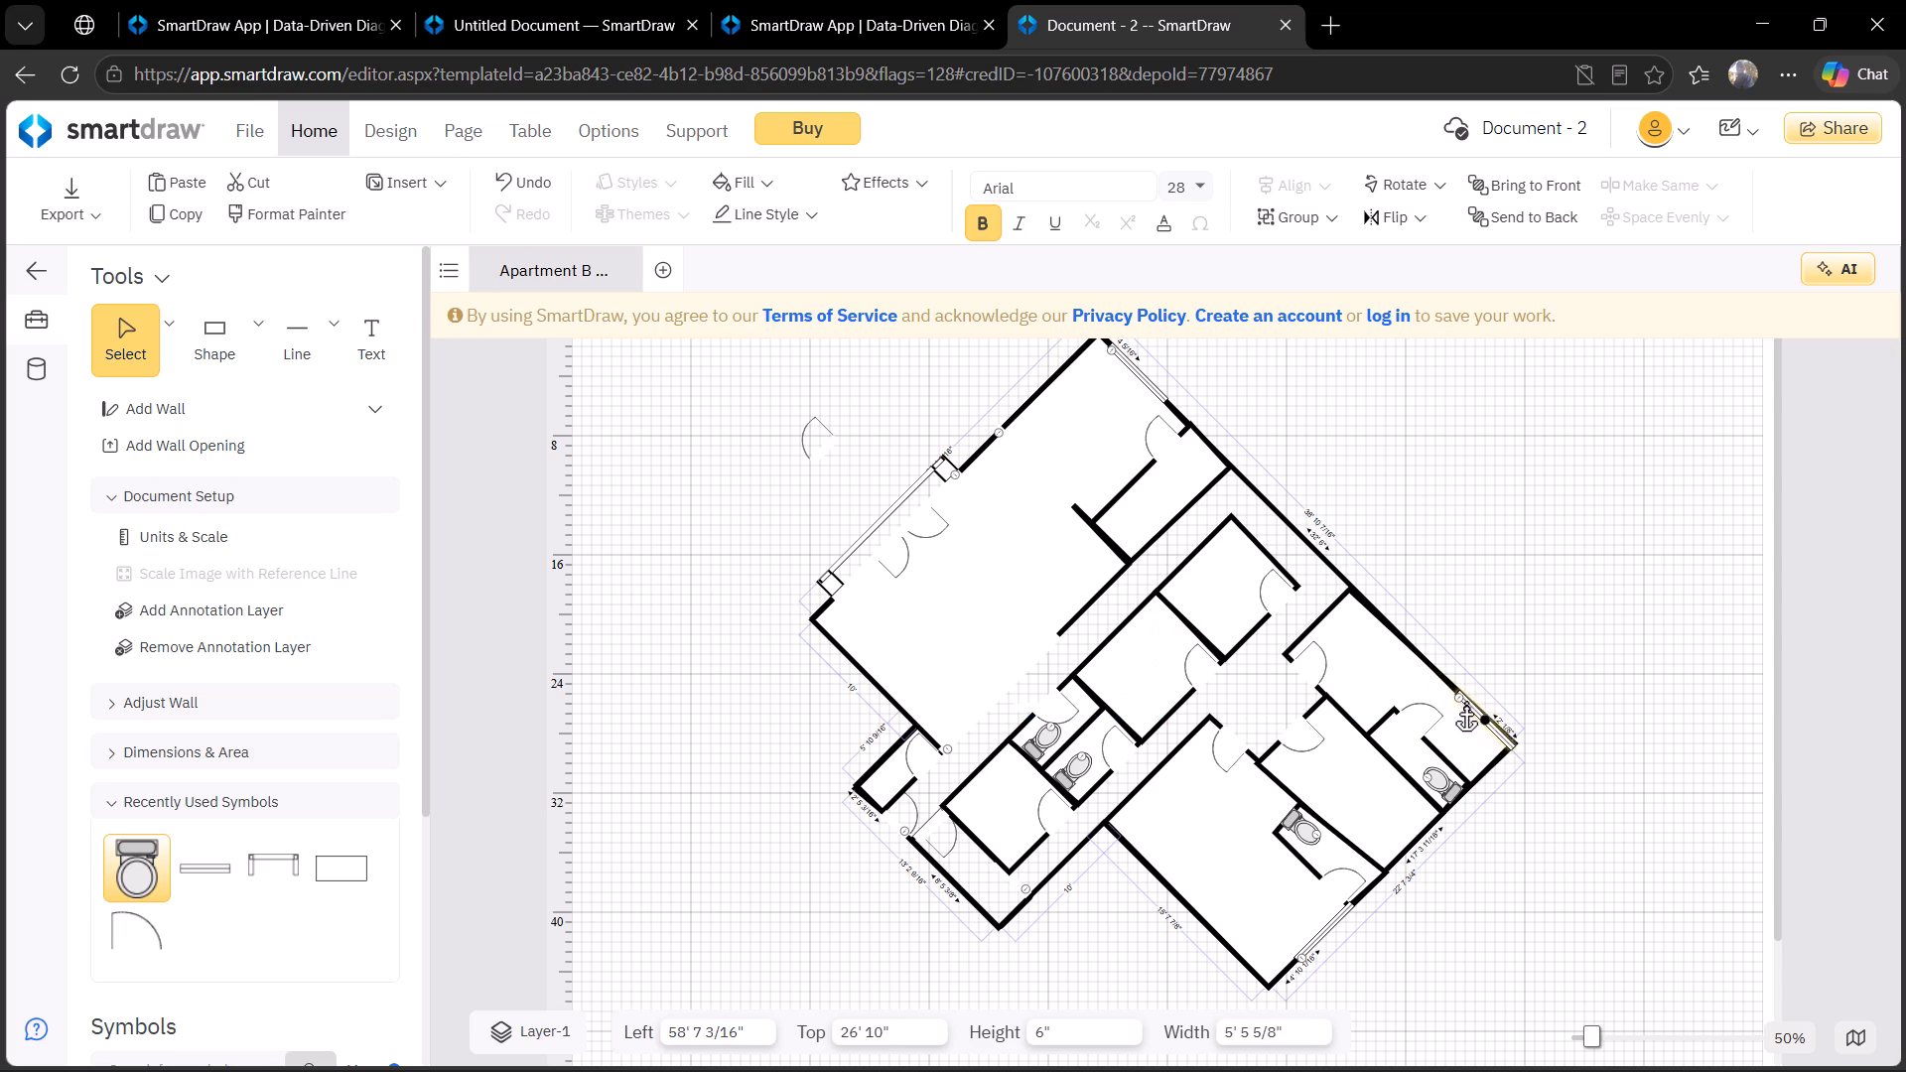
drag(1465, 702, 1463, 699)
click(1539, 820)
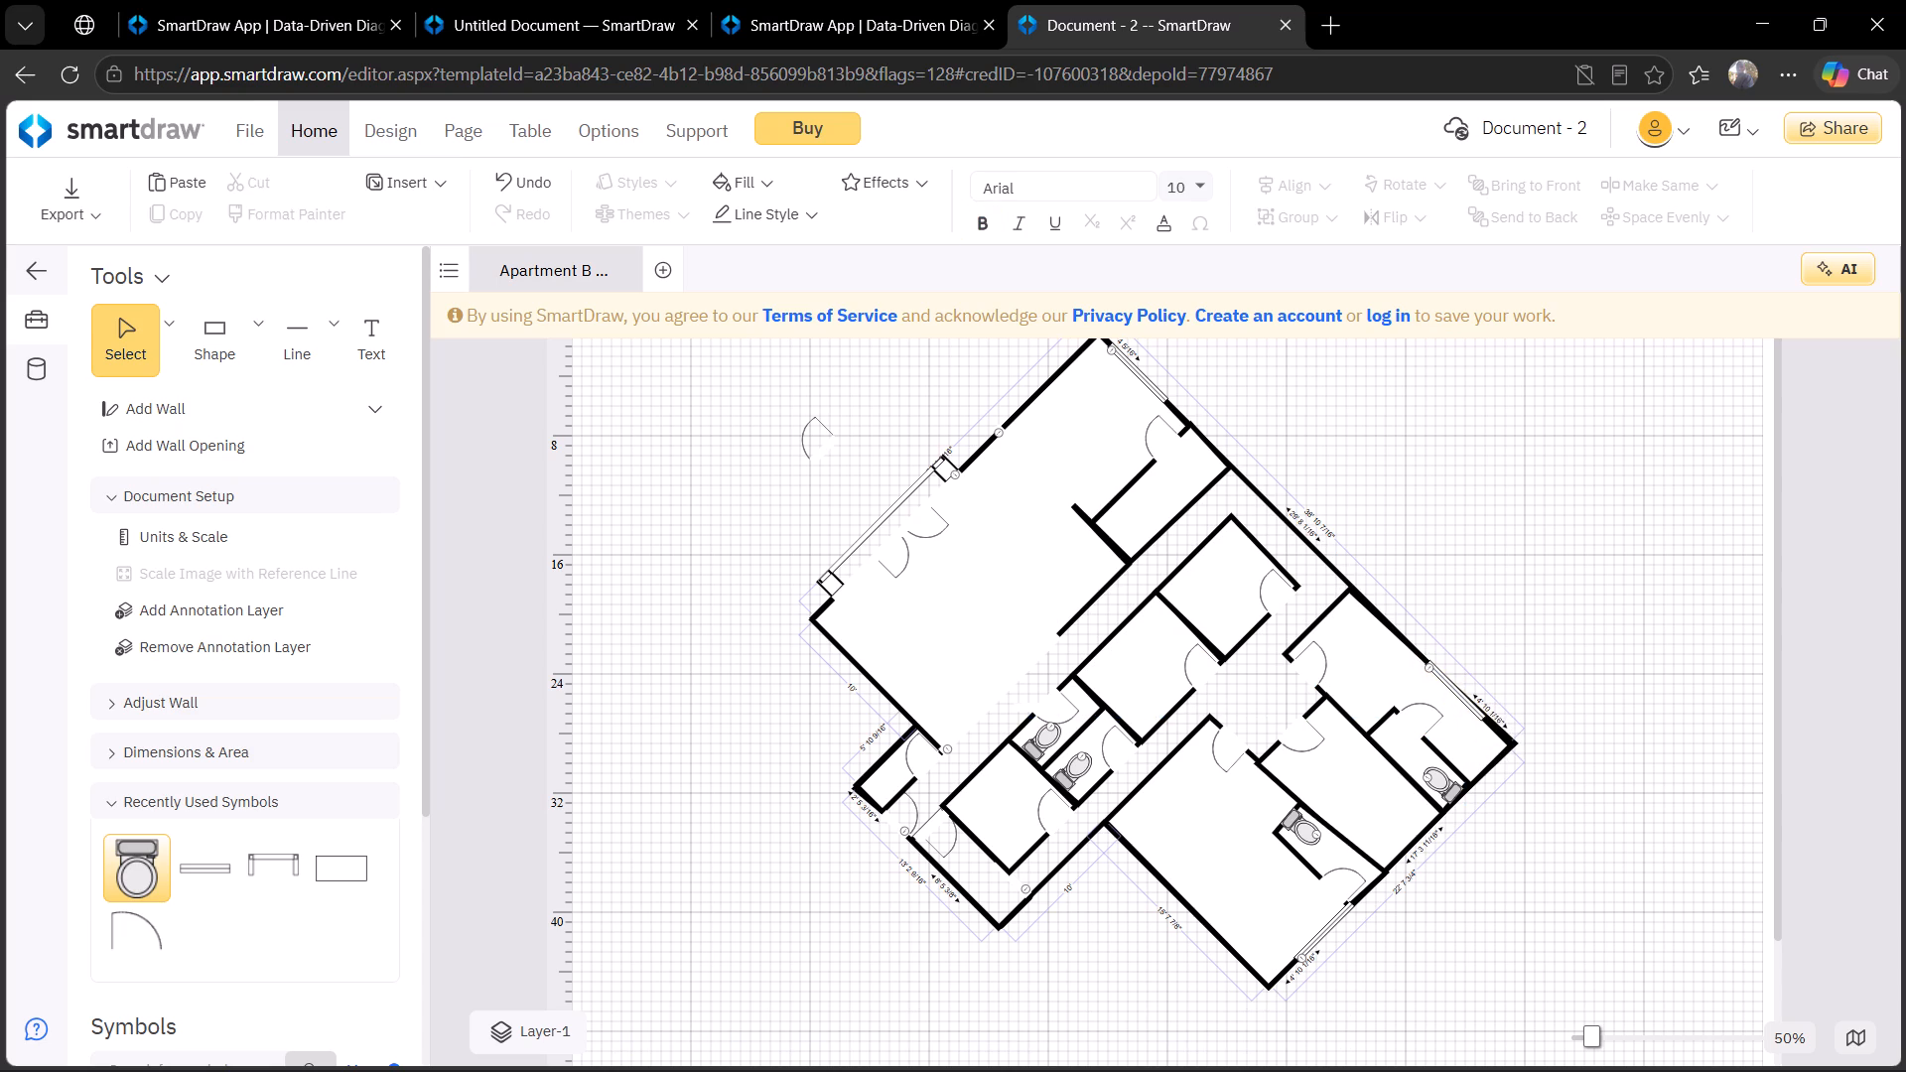
Place a third window copy in the southeast outer wall between the two eastern bathrooms and fine-tune its fit along the wall.
key(ctrl+v)
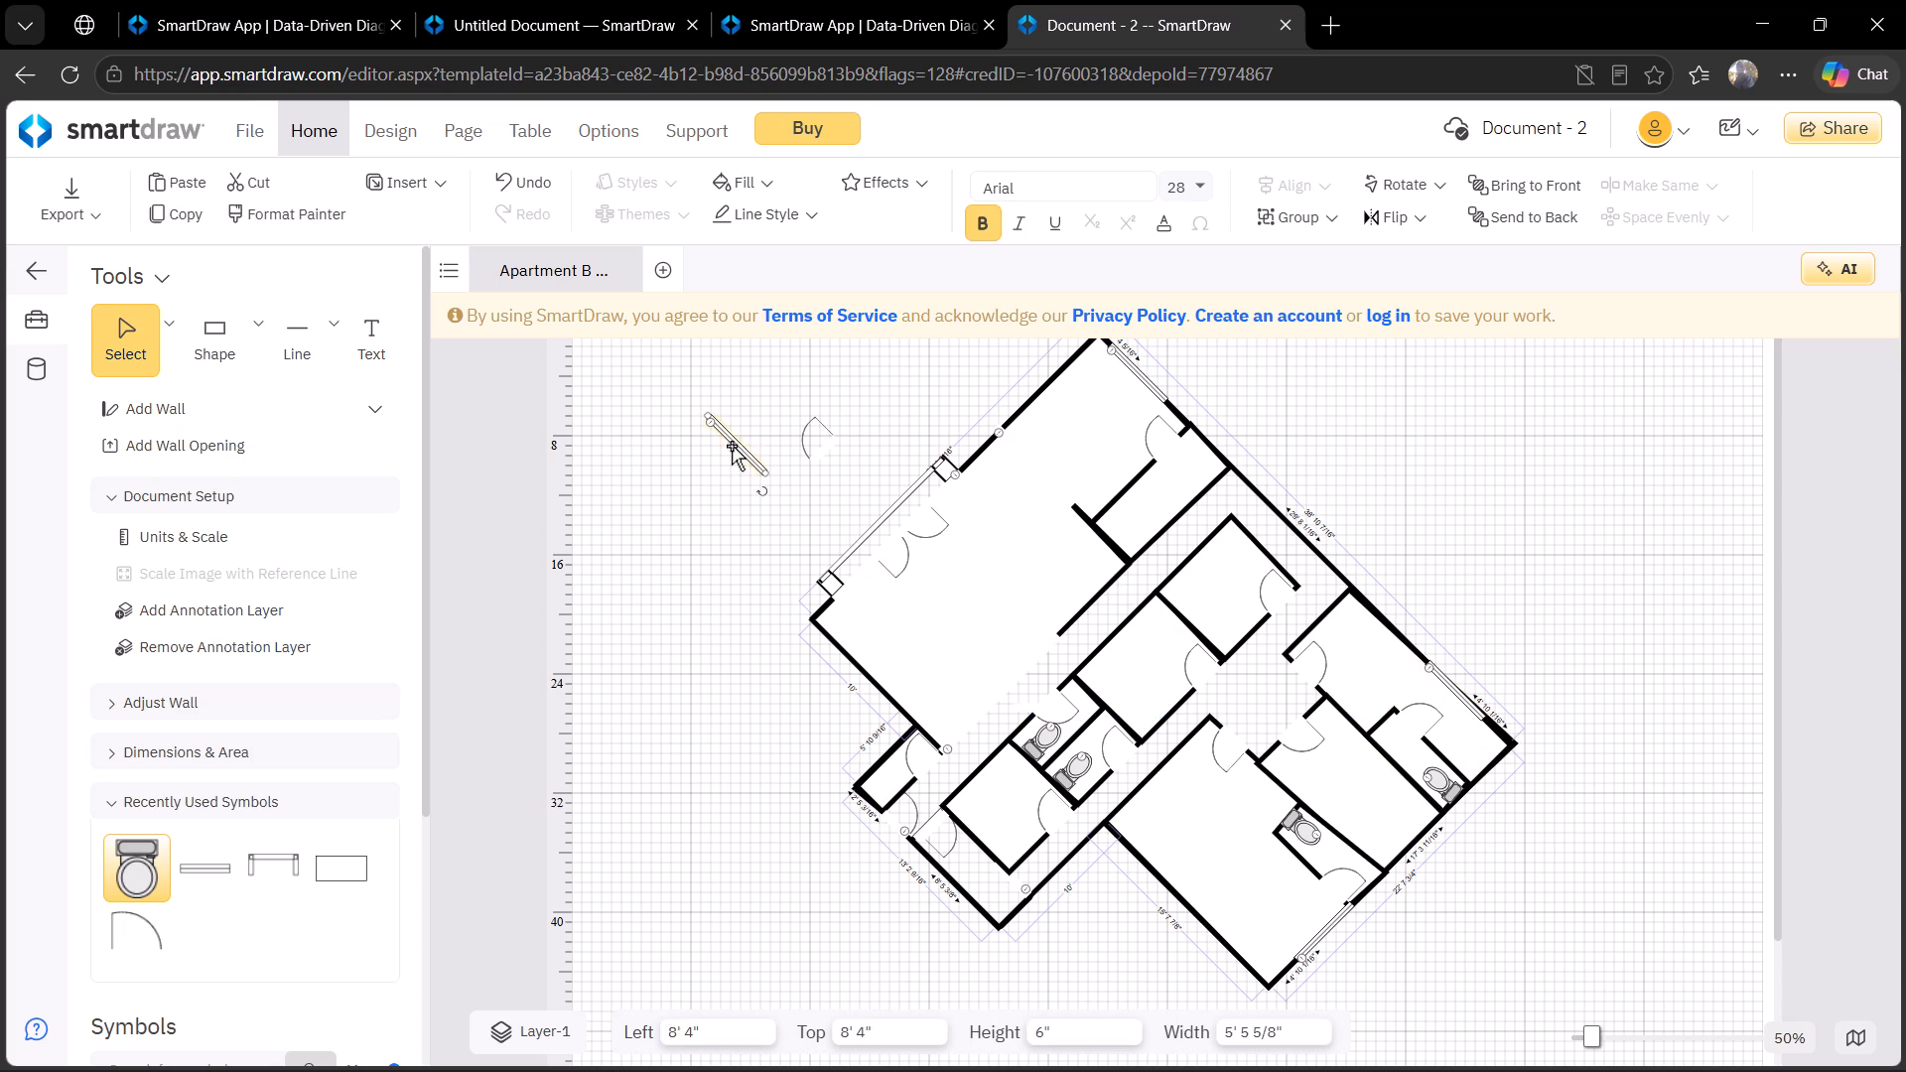
drag(744, 450, 1501, 922)
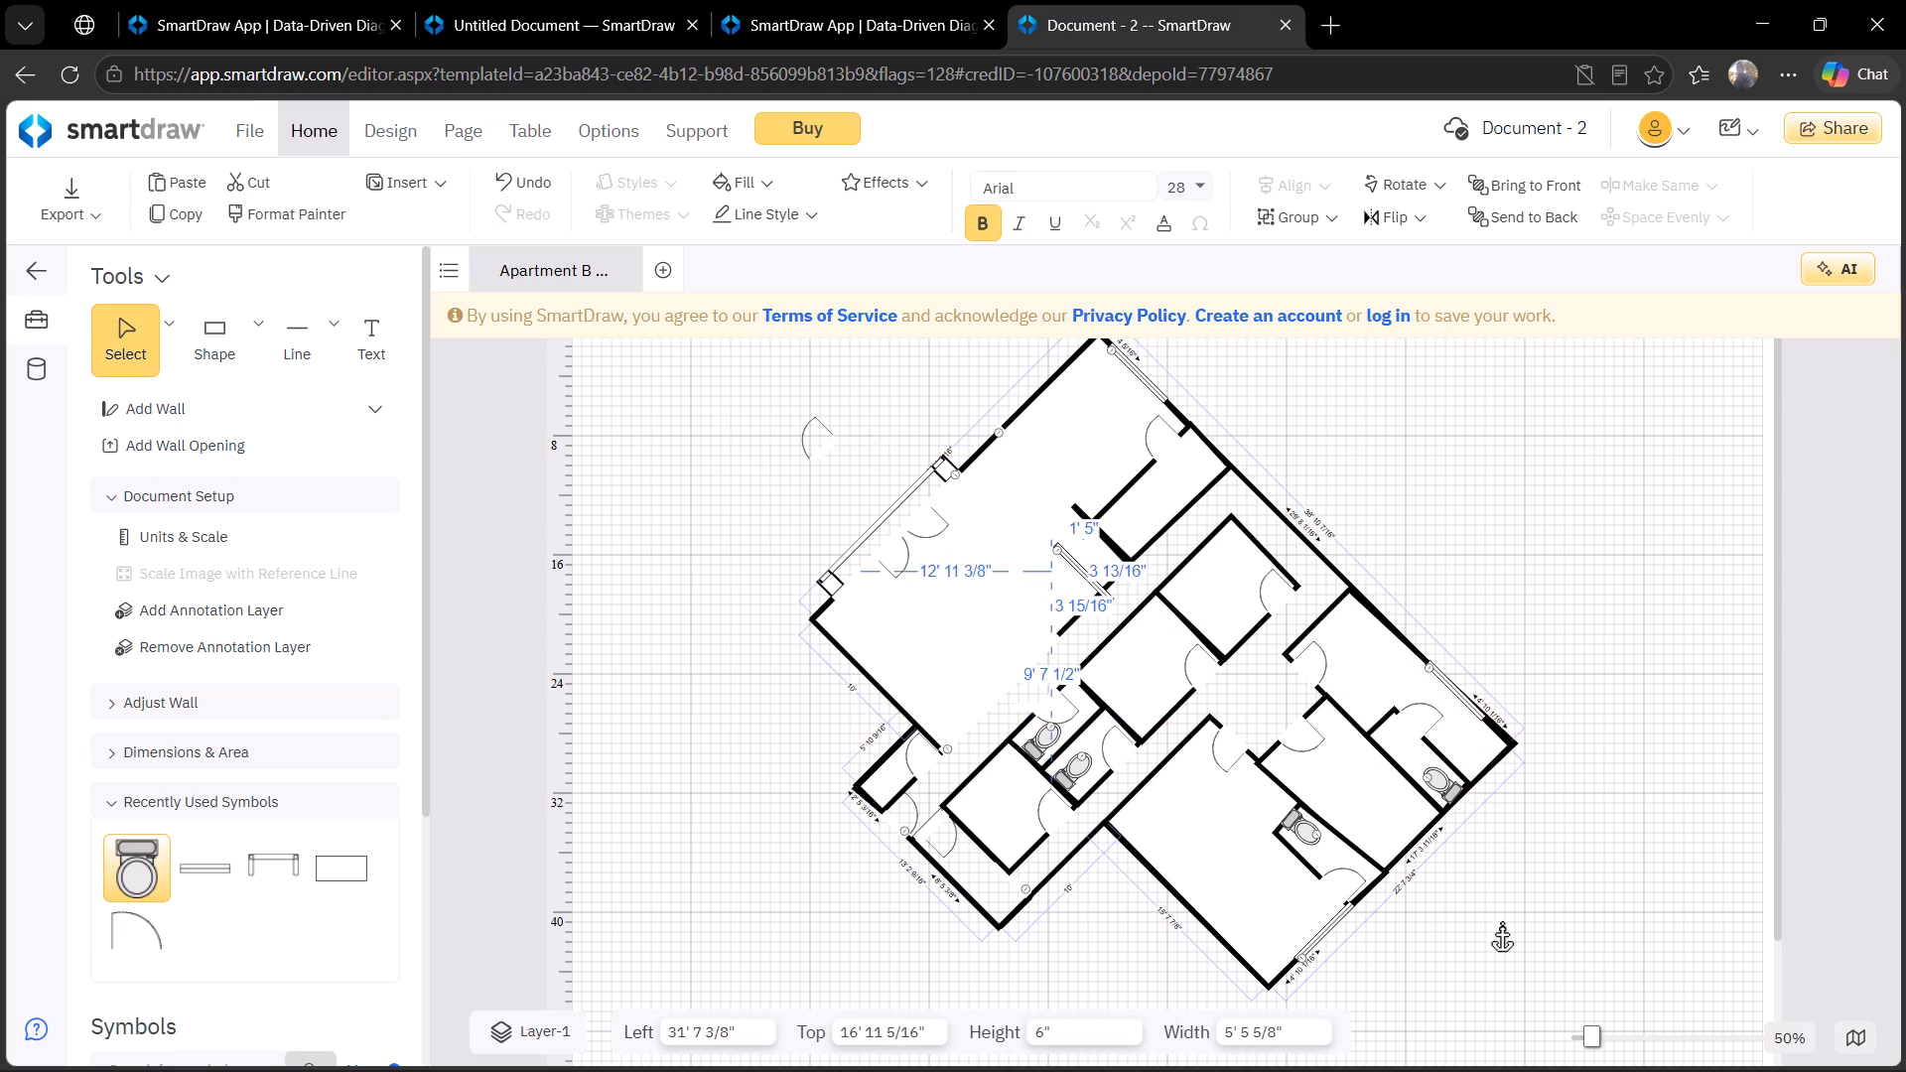
drag(1501, 922, 1416, 842)
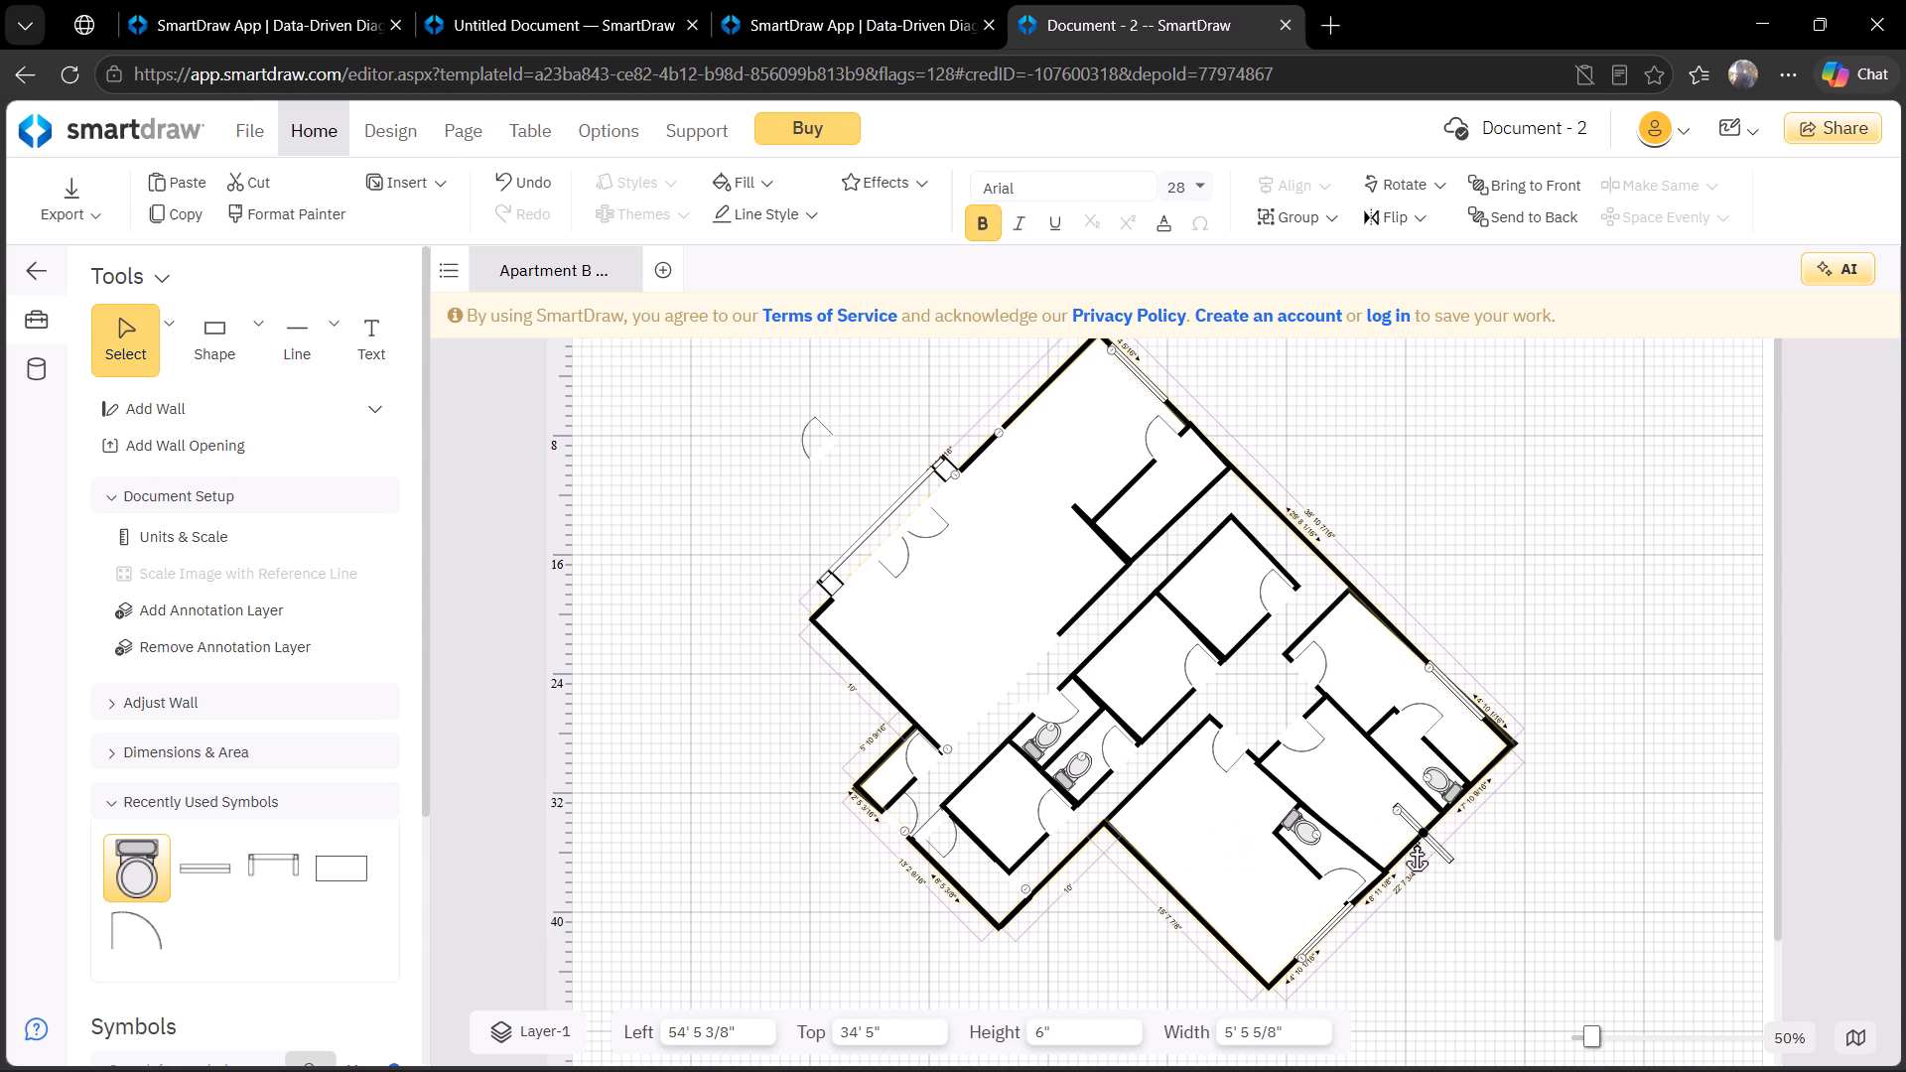
click(1510, 925)
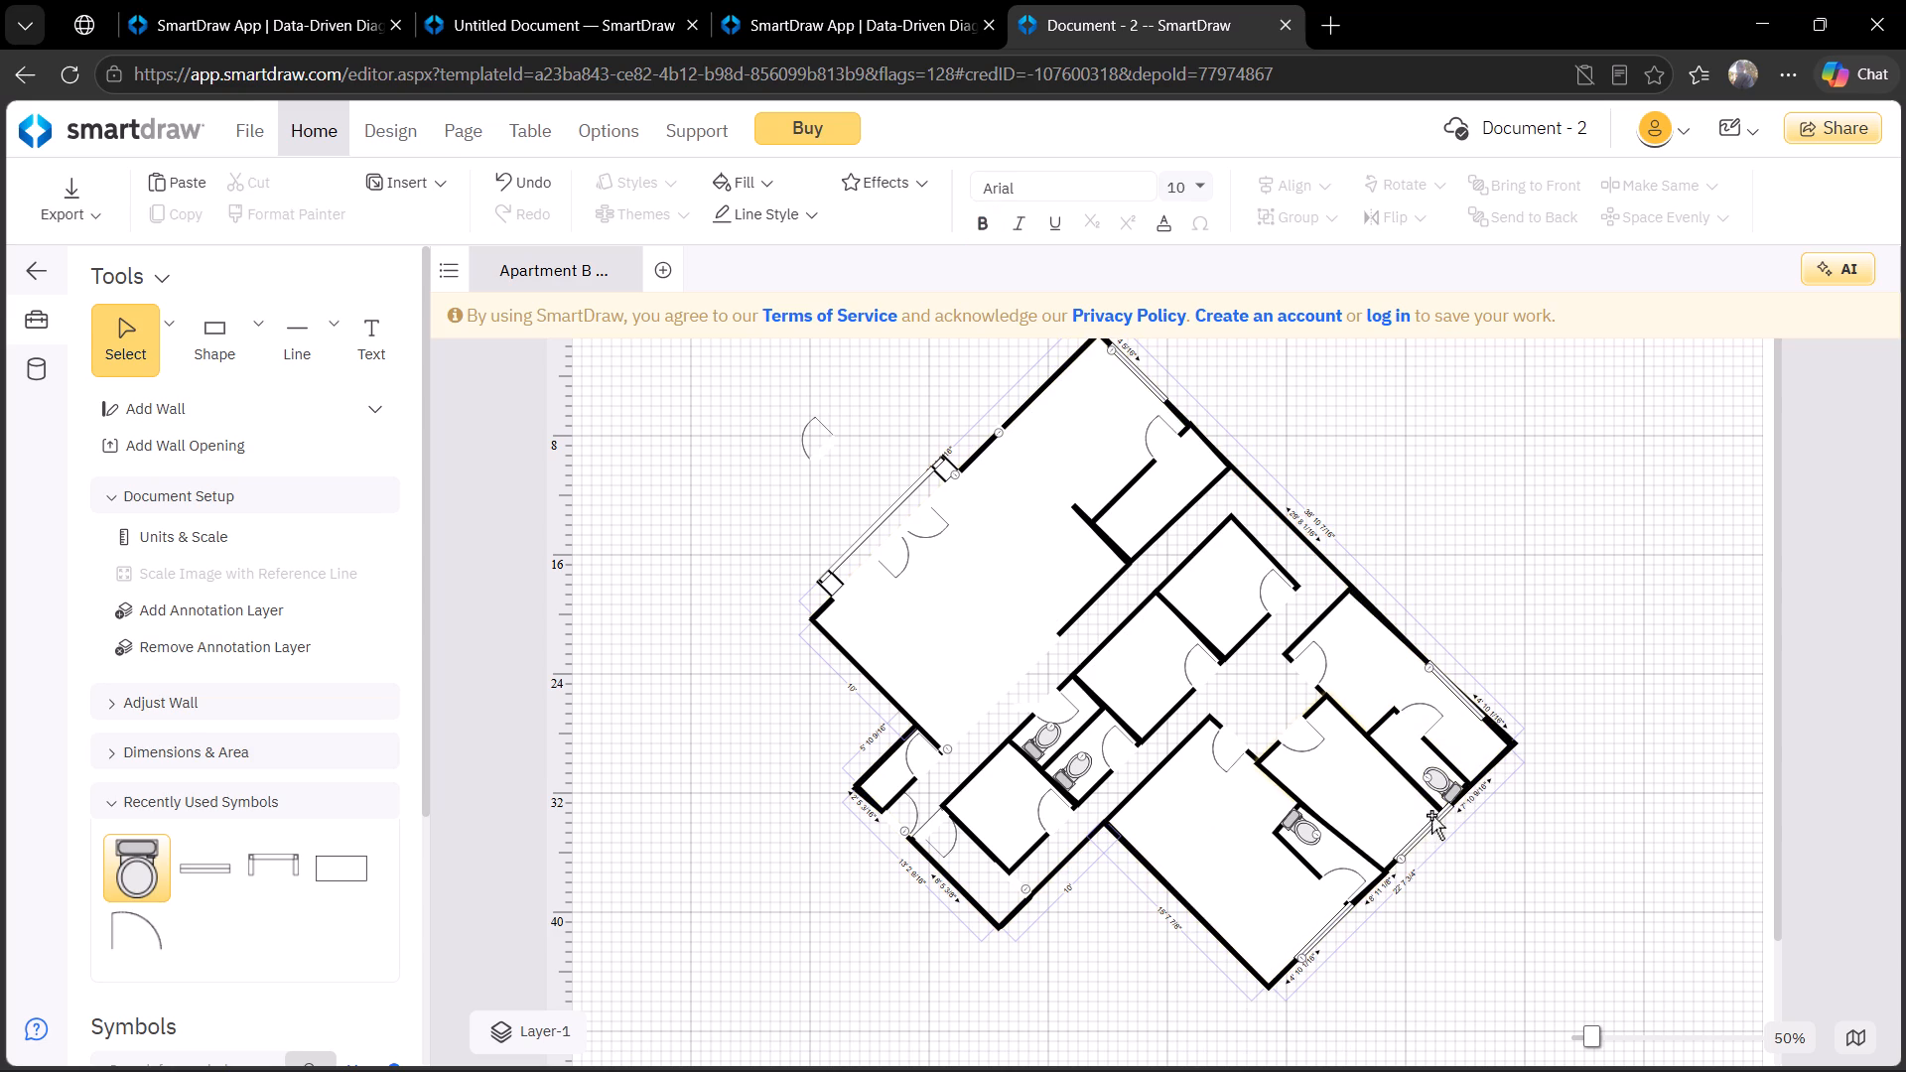
click(1432, 819)
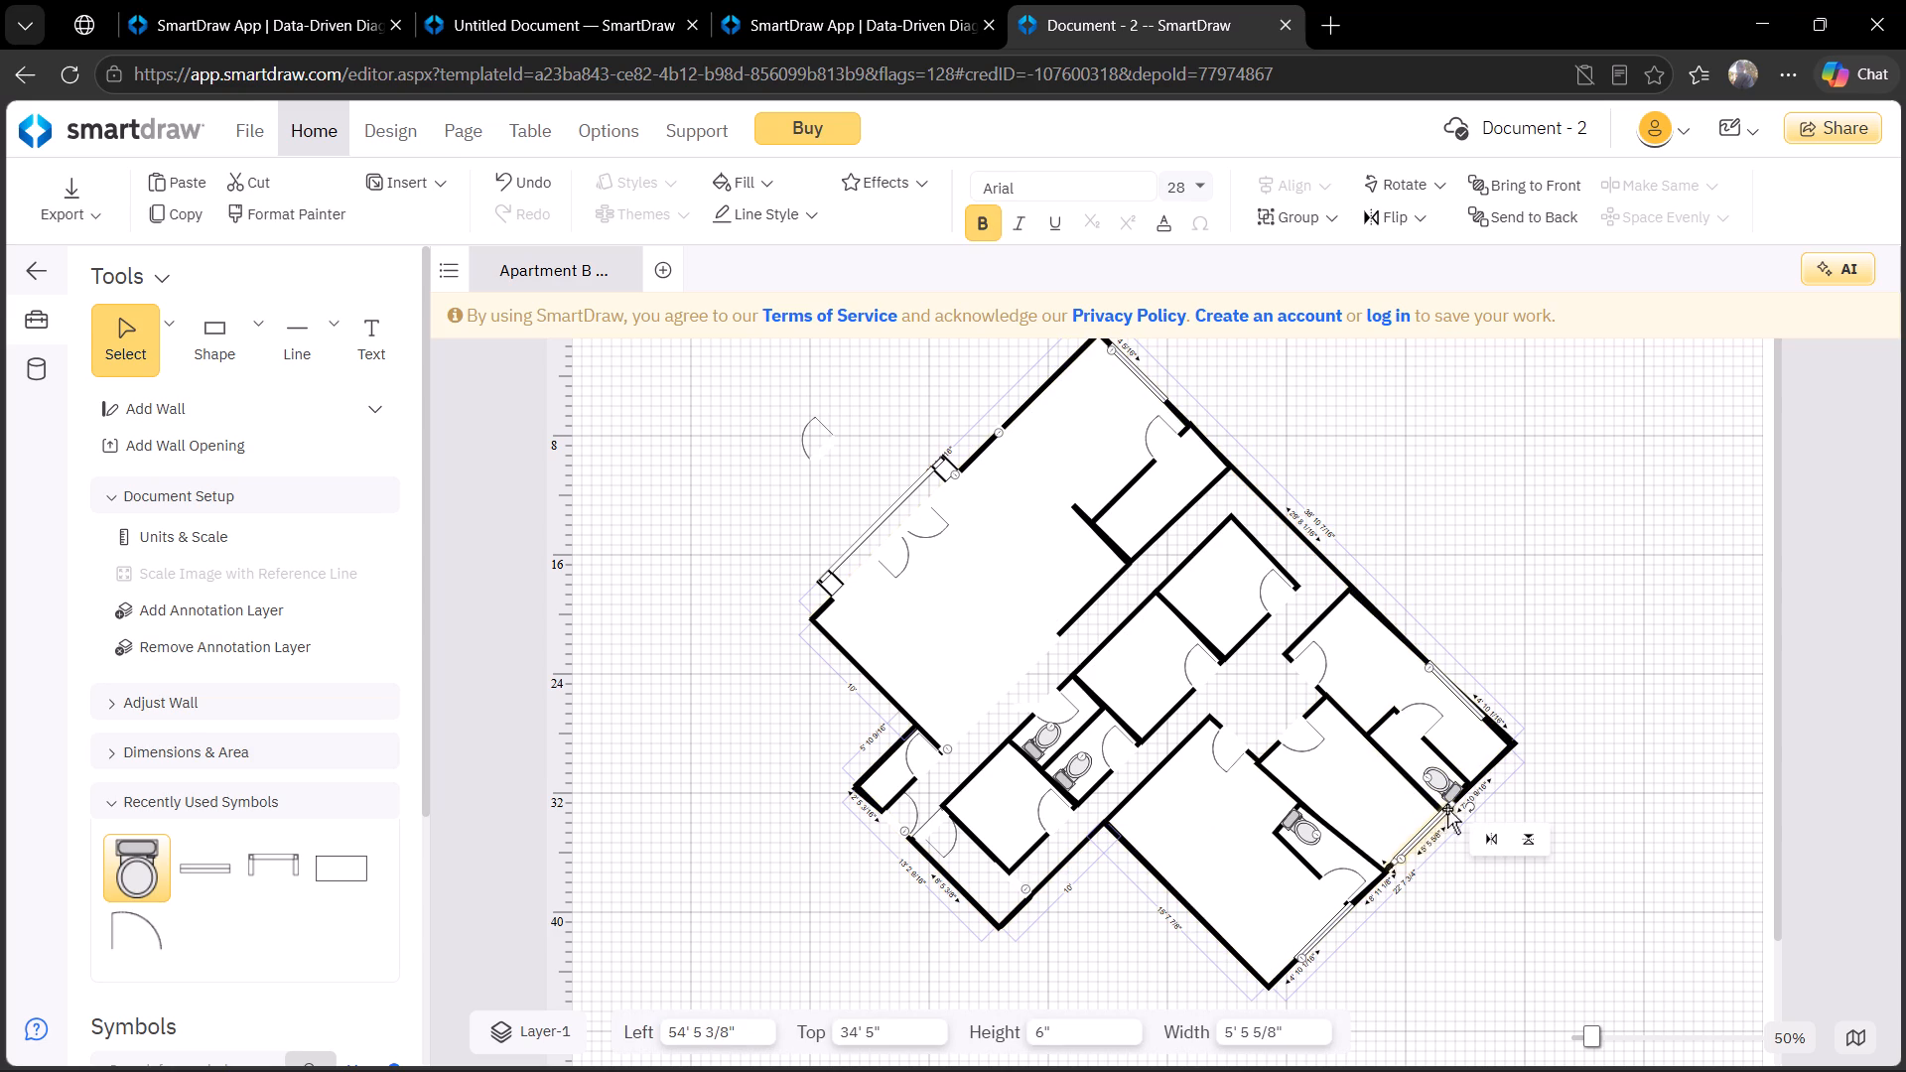
drag(1450, 803, 1436, 819)
click(1490, 944)
drag(1424, 832, 1413, 837)
click(1448, 922)
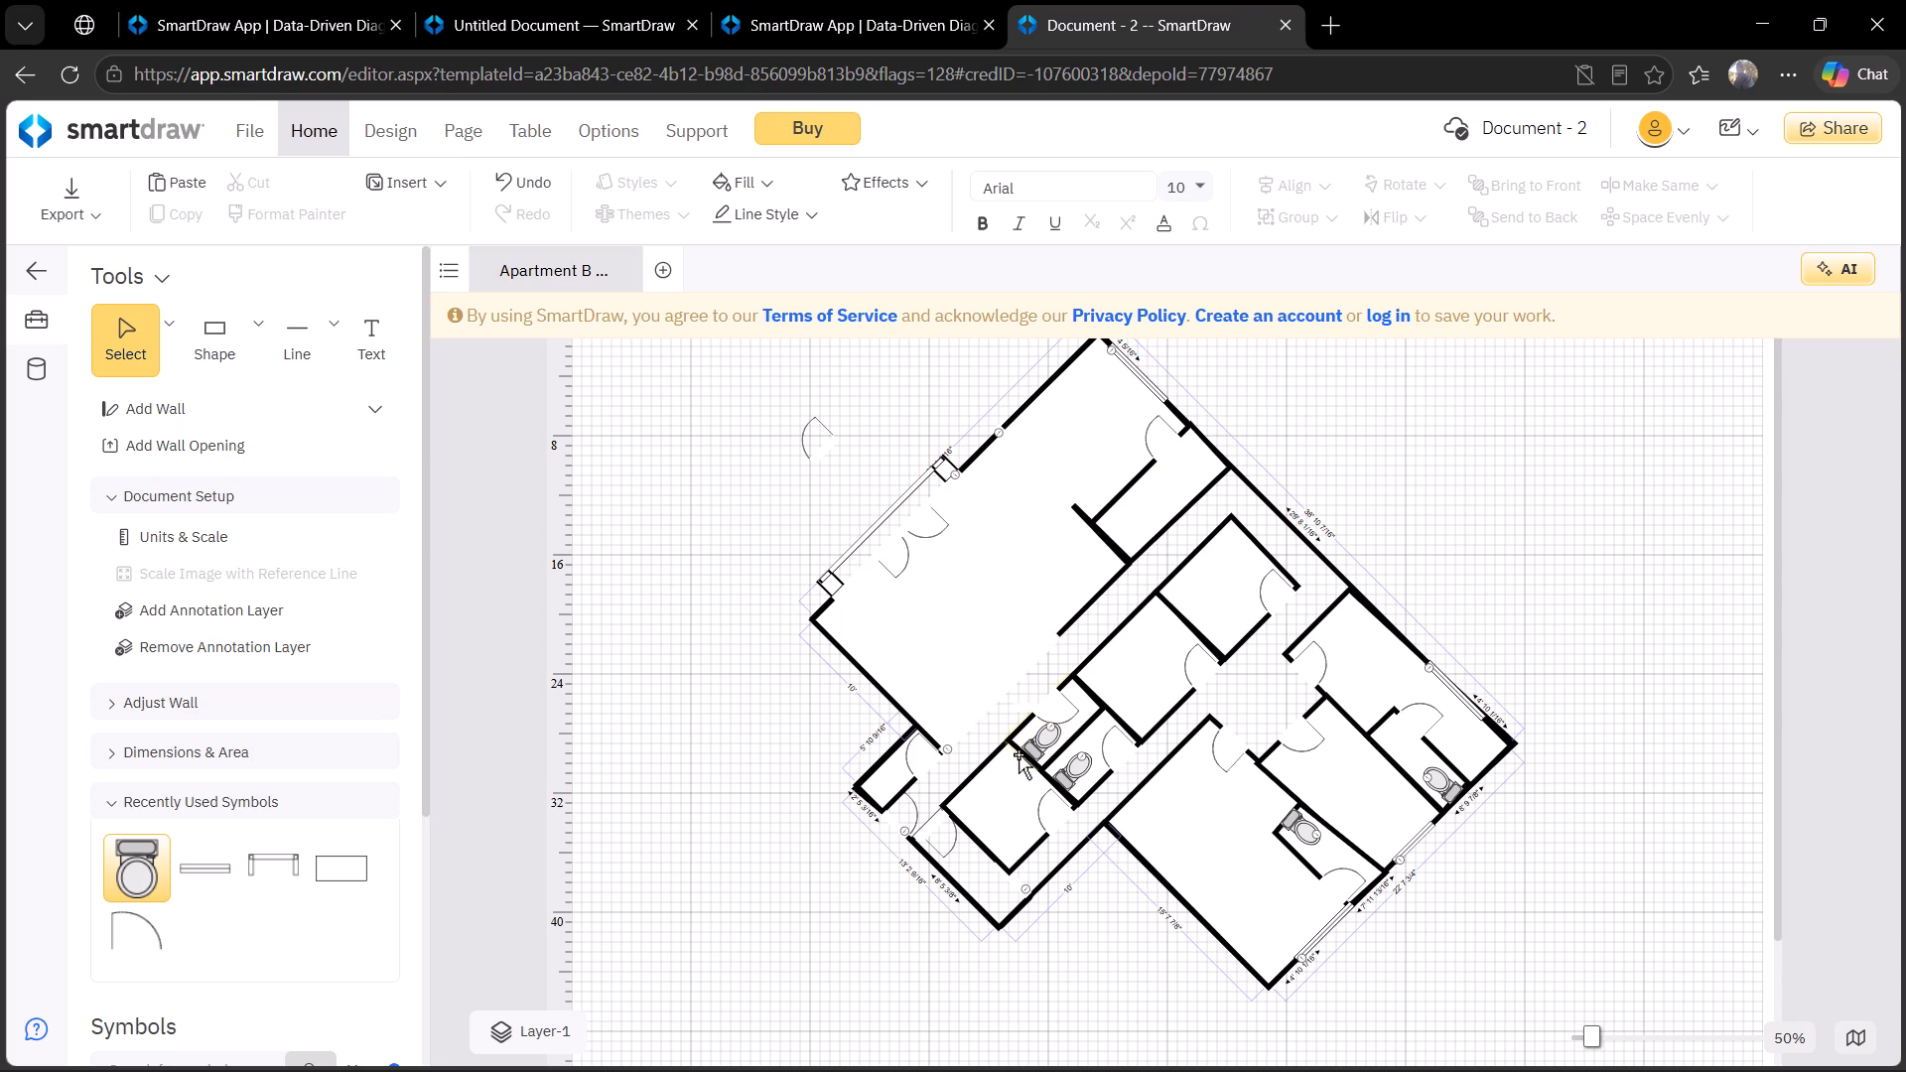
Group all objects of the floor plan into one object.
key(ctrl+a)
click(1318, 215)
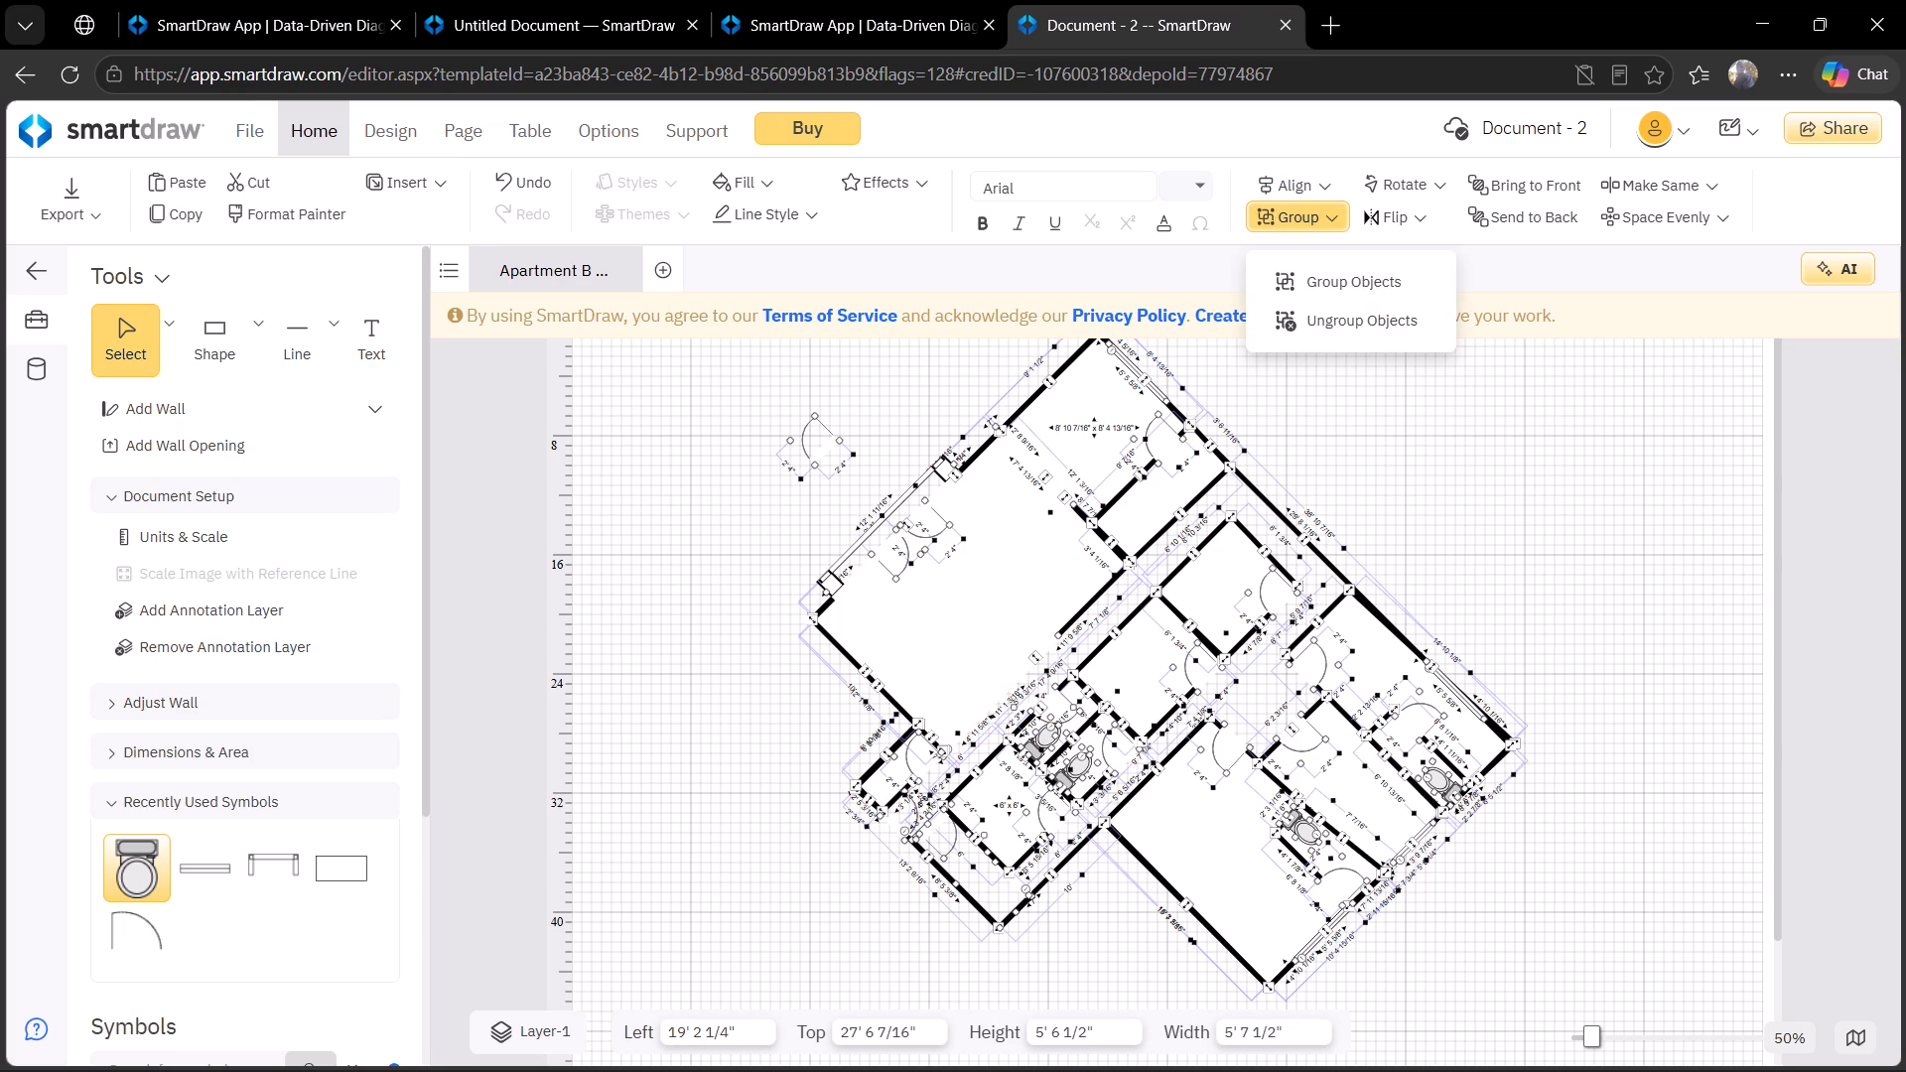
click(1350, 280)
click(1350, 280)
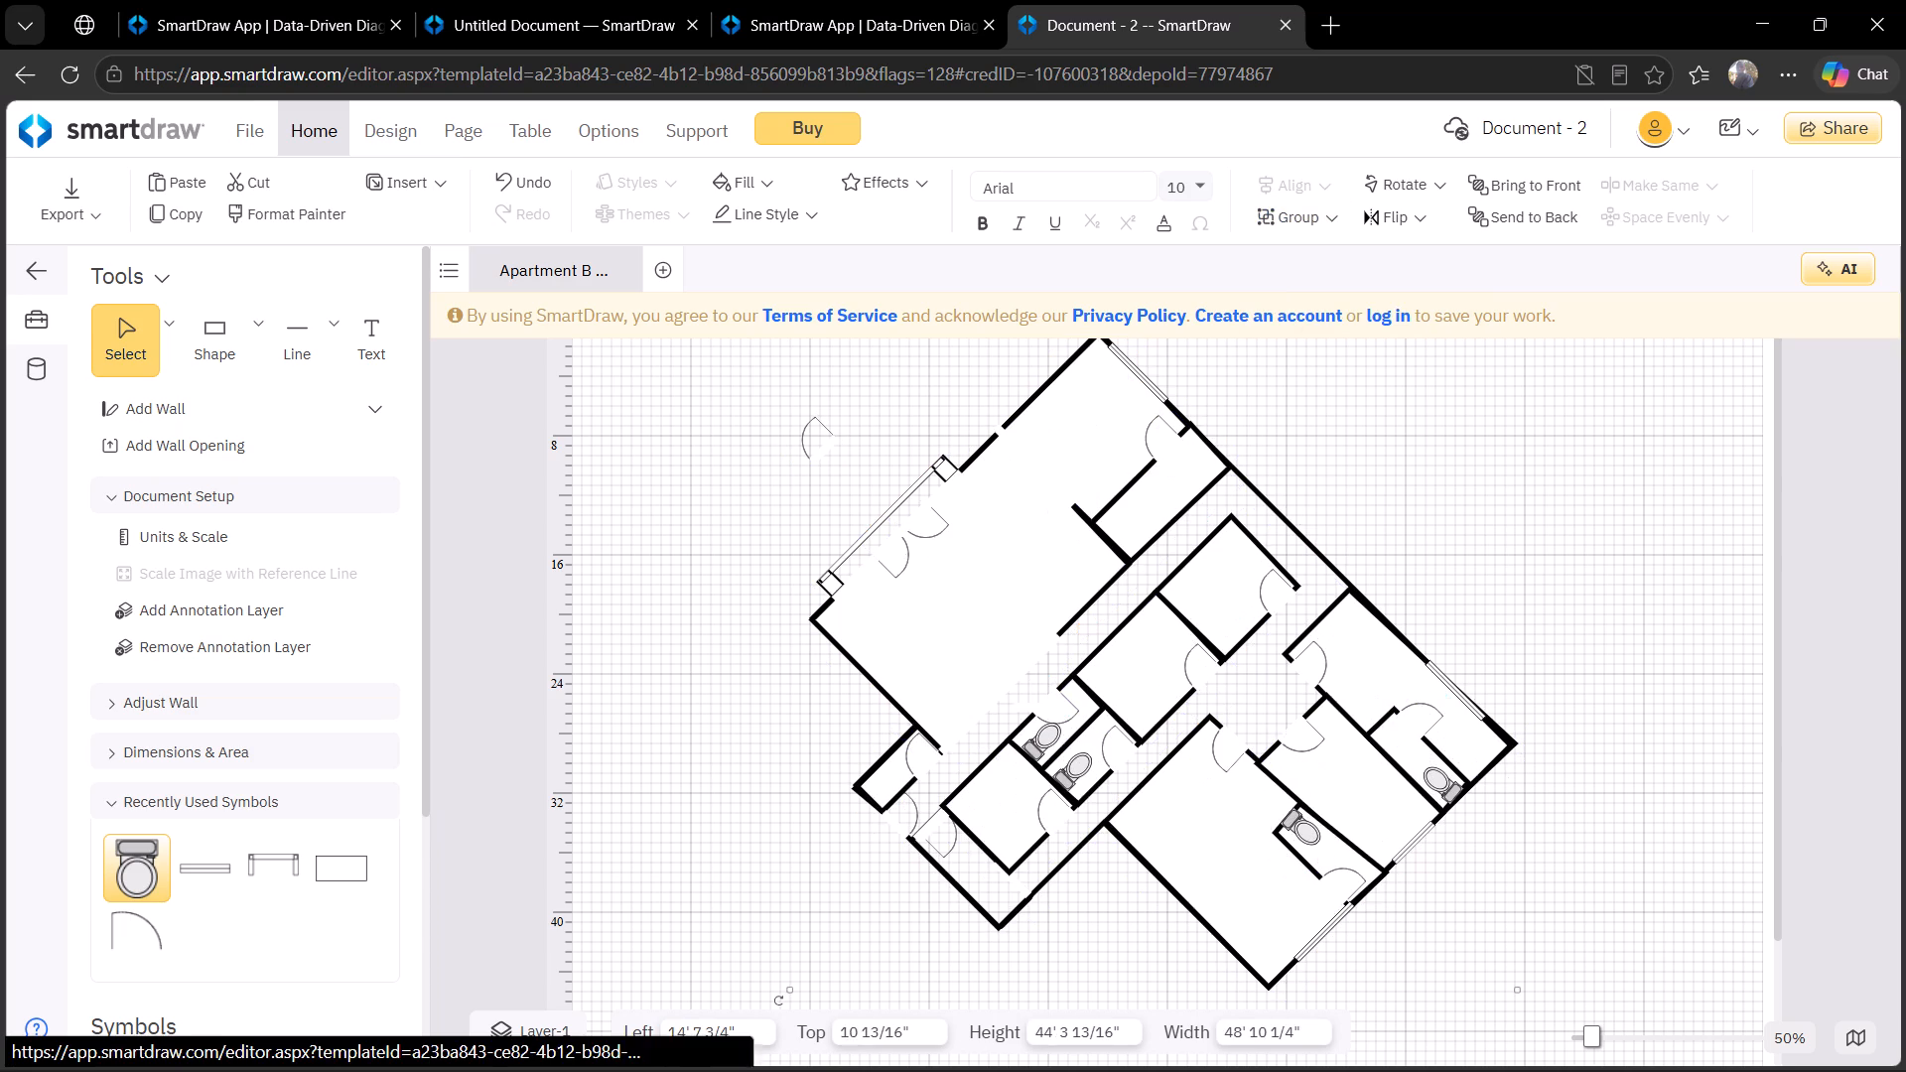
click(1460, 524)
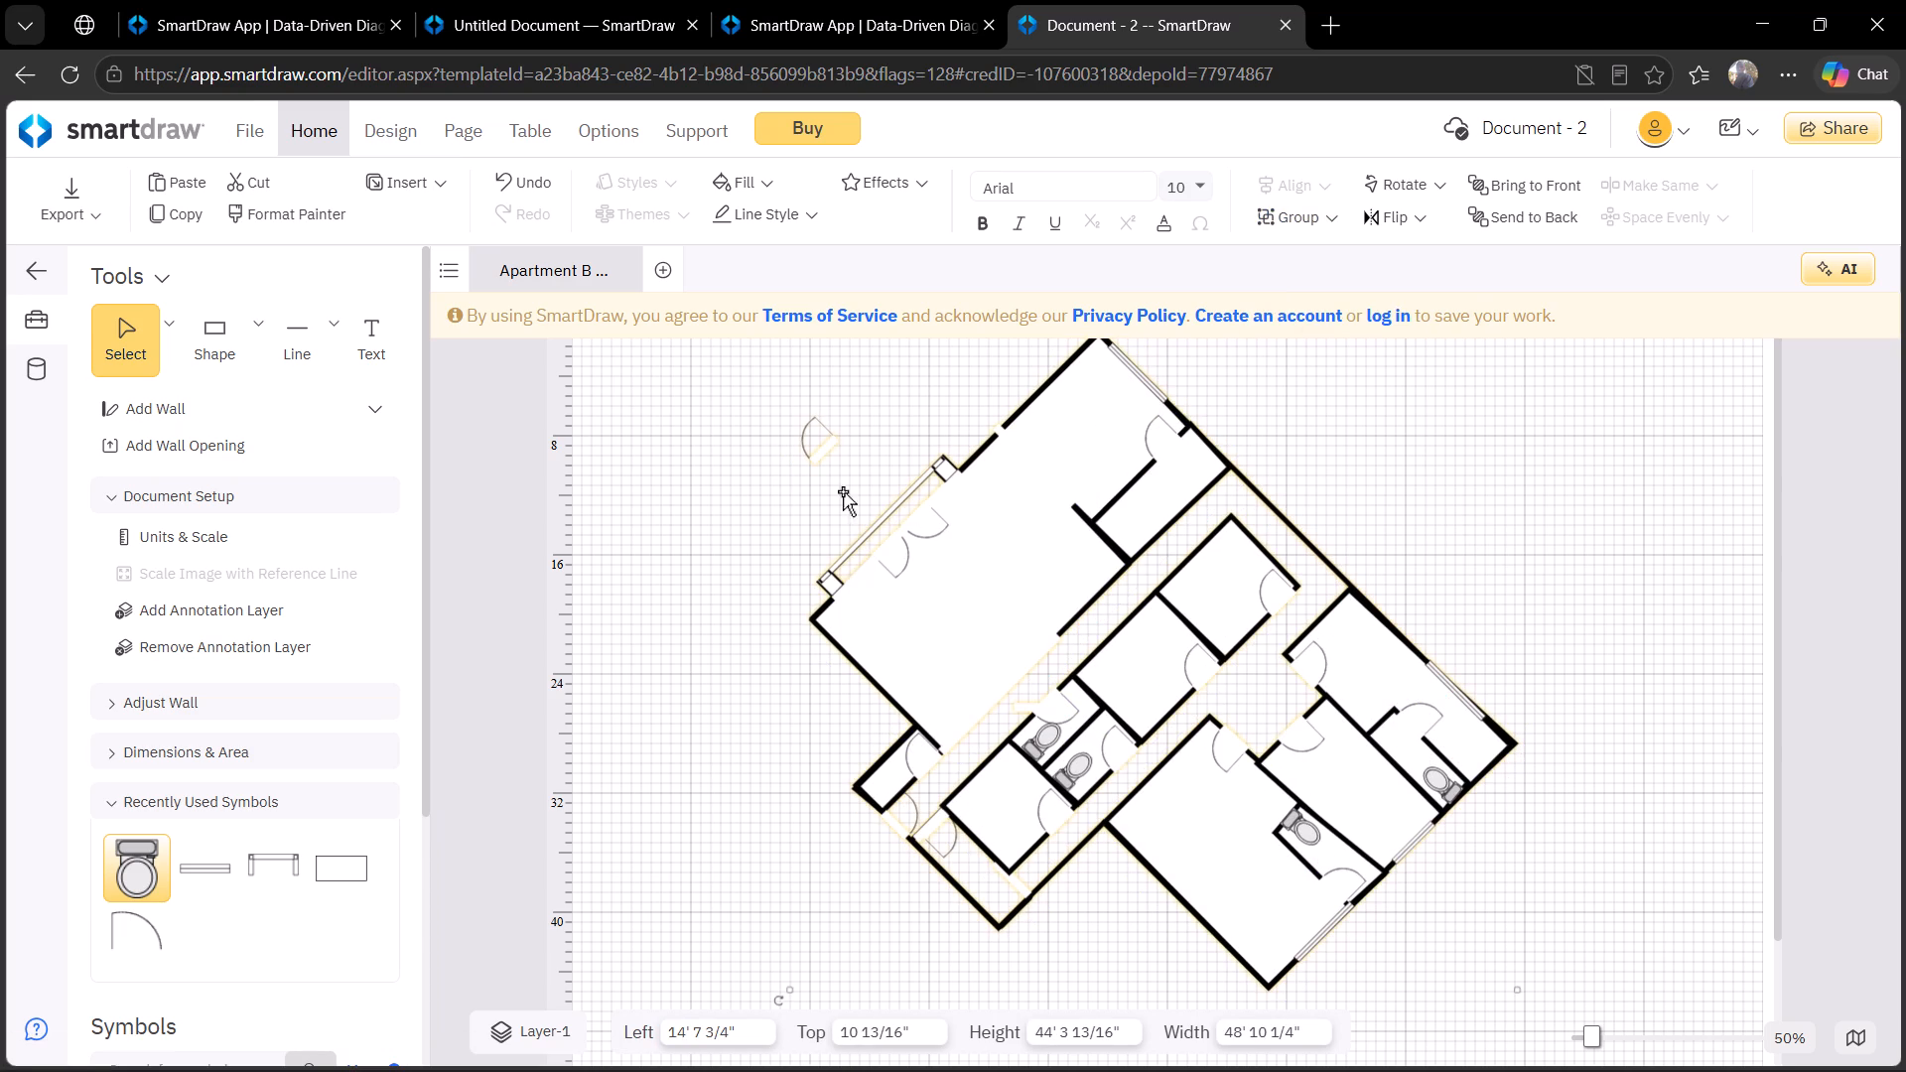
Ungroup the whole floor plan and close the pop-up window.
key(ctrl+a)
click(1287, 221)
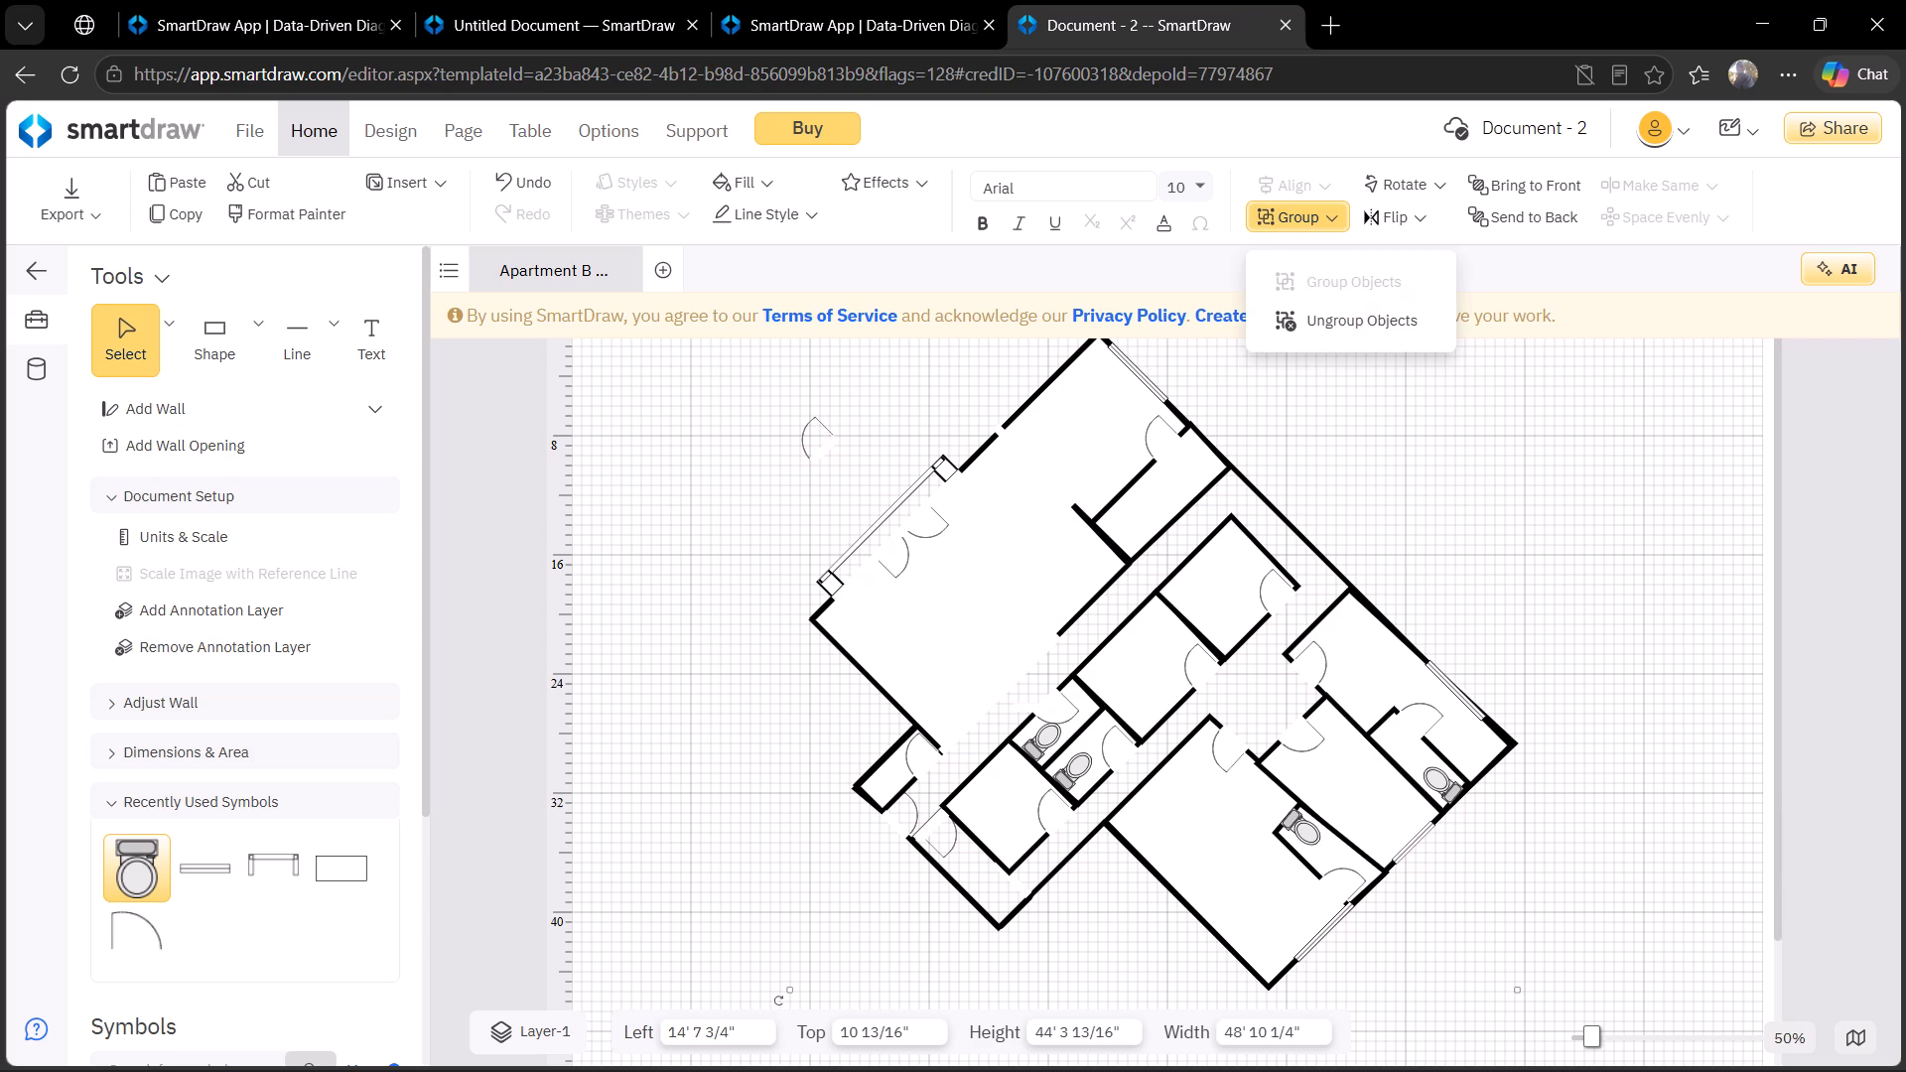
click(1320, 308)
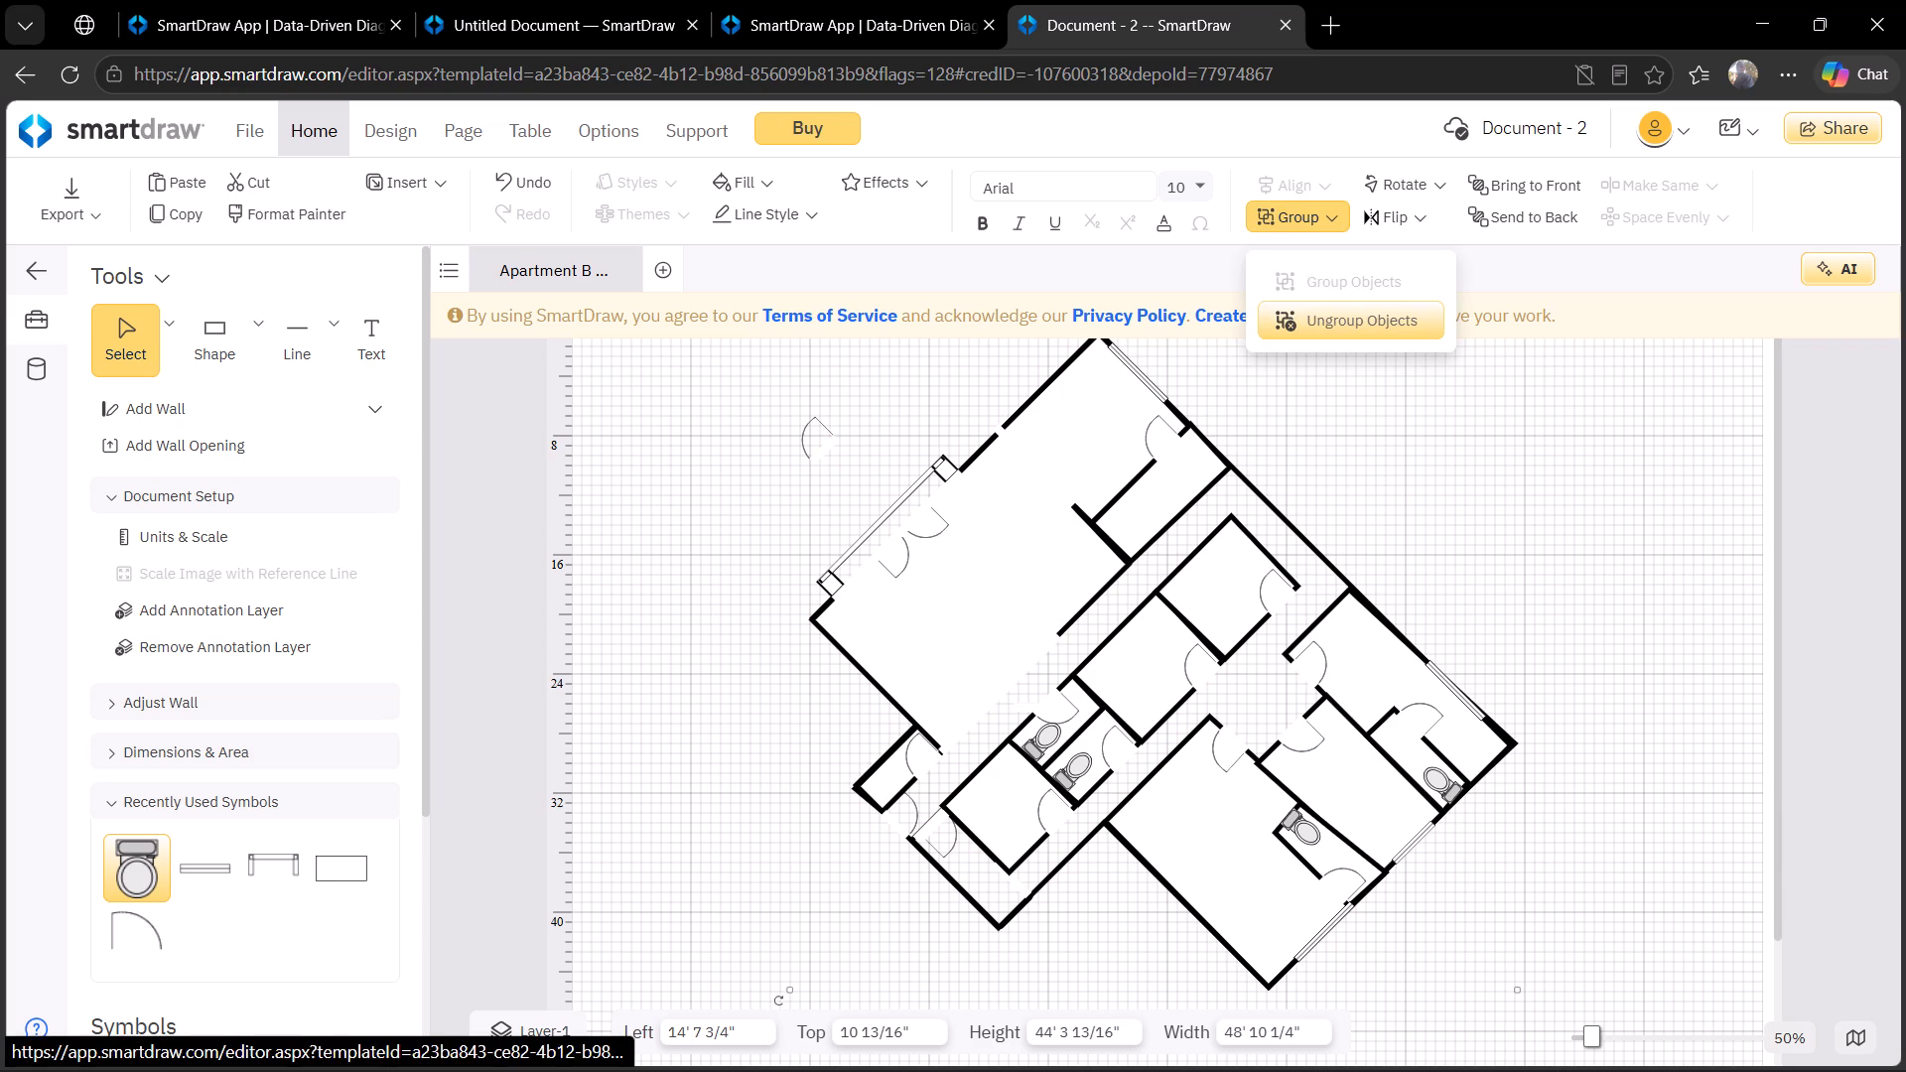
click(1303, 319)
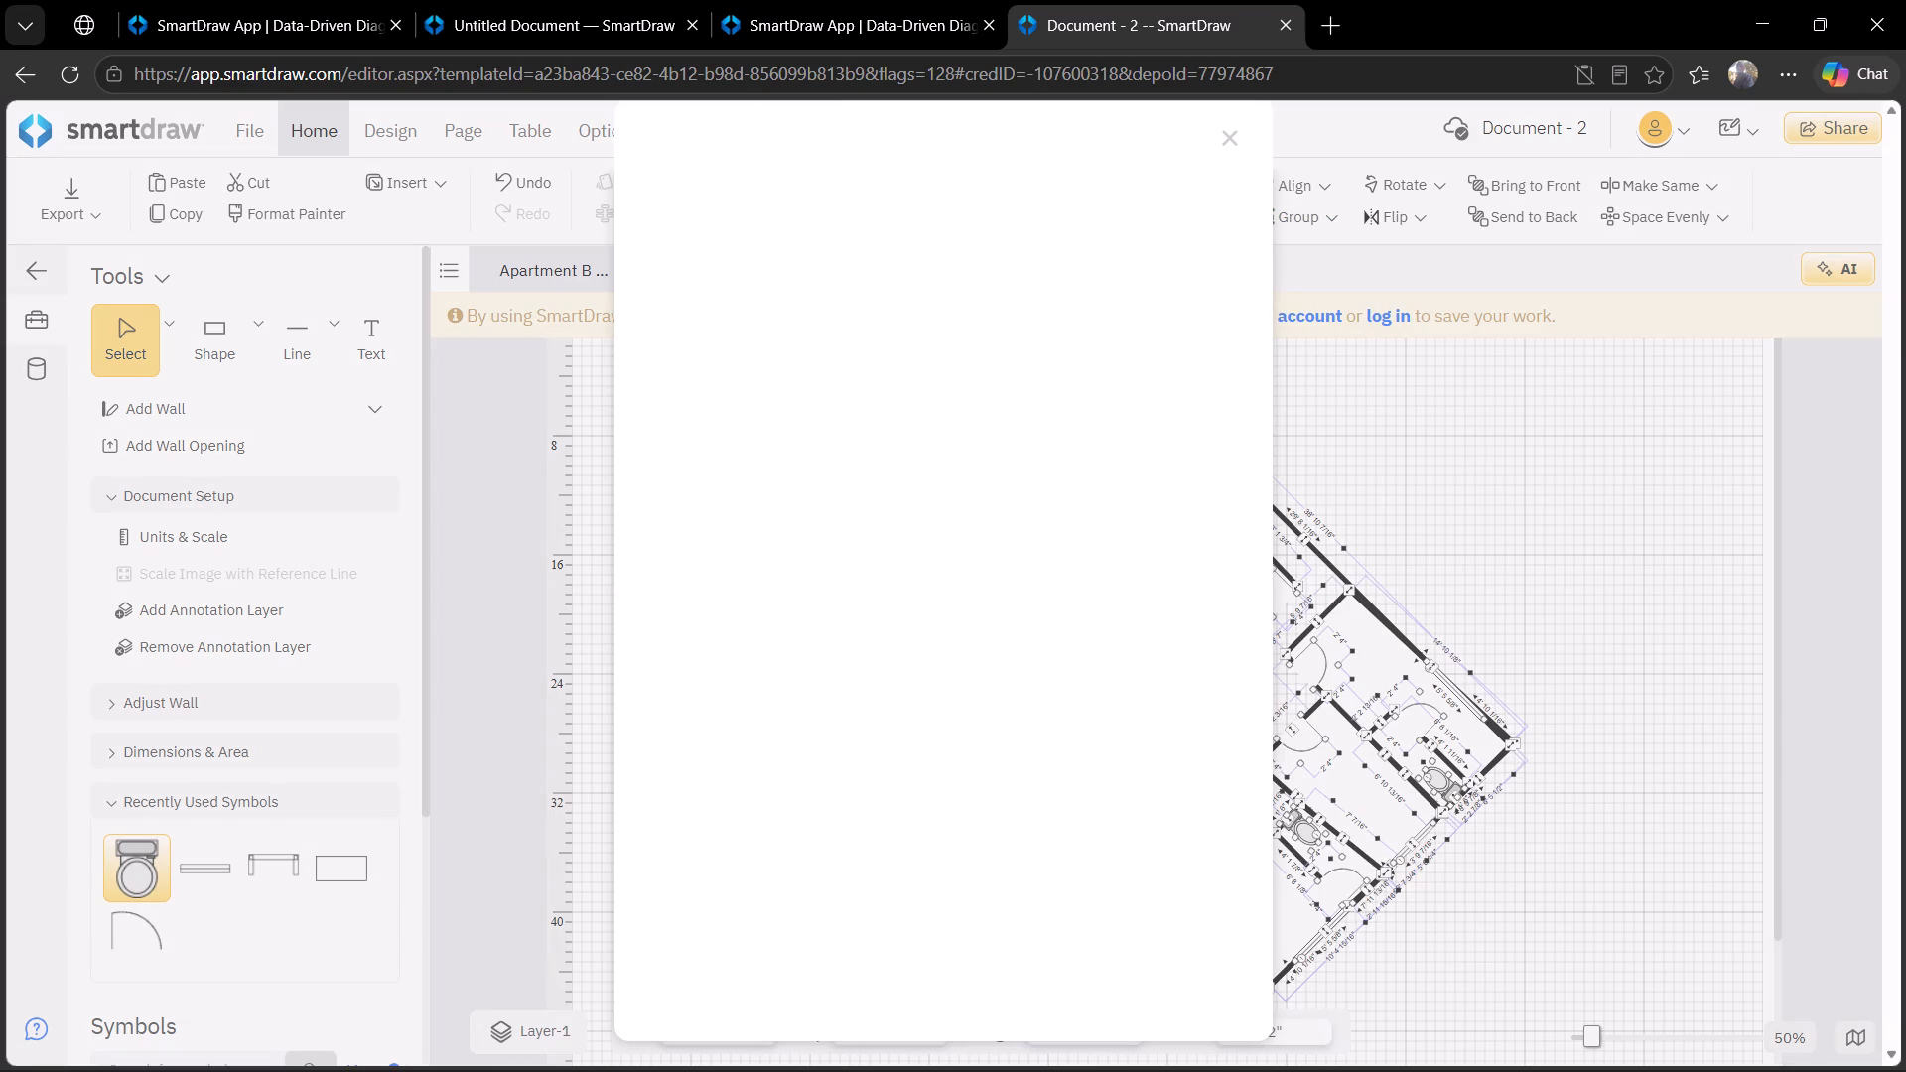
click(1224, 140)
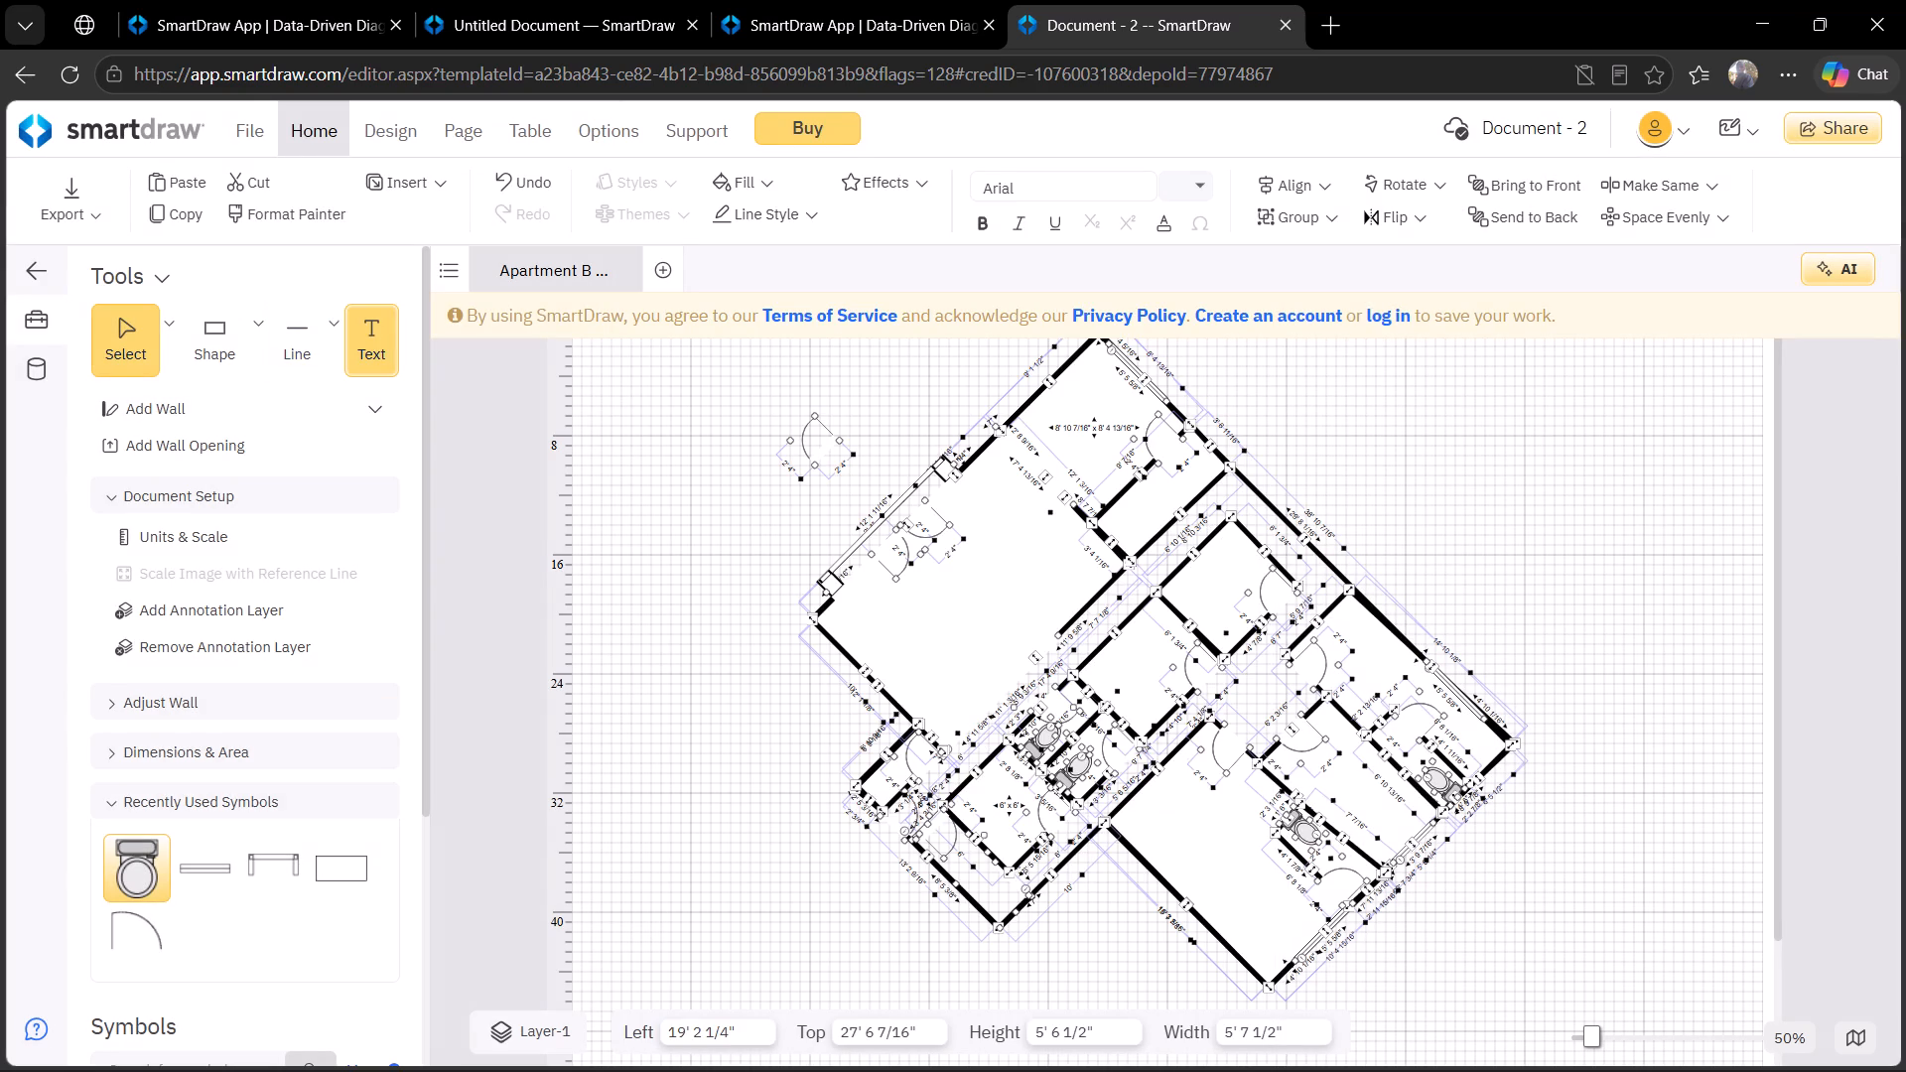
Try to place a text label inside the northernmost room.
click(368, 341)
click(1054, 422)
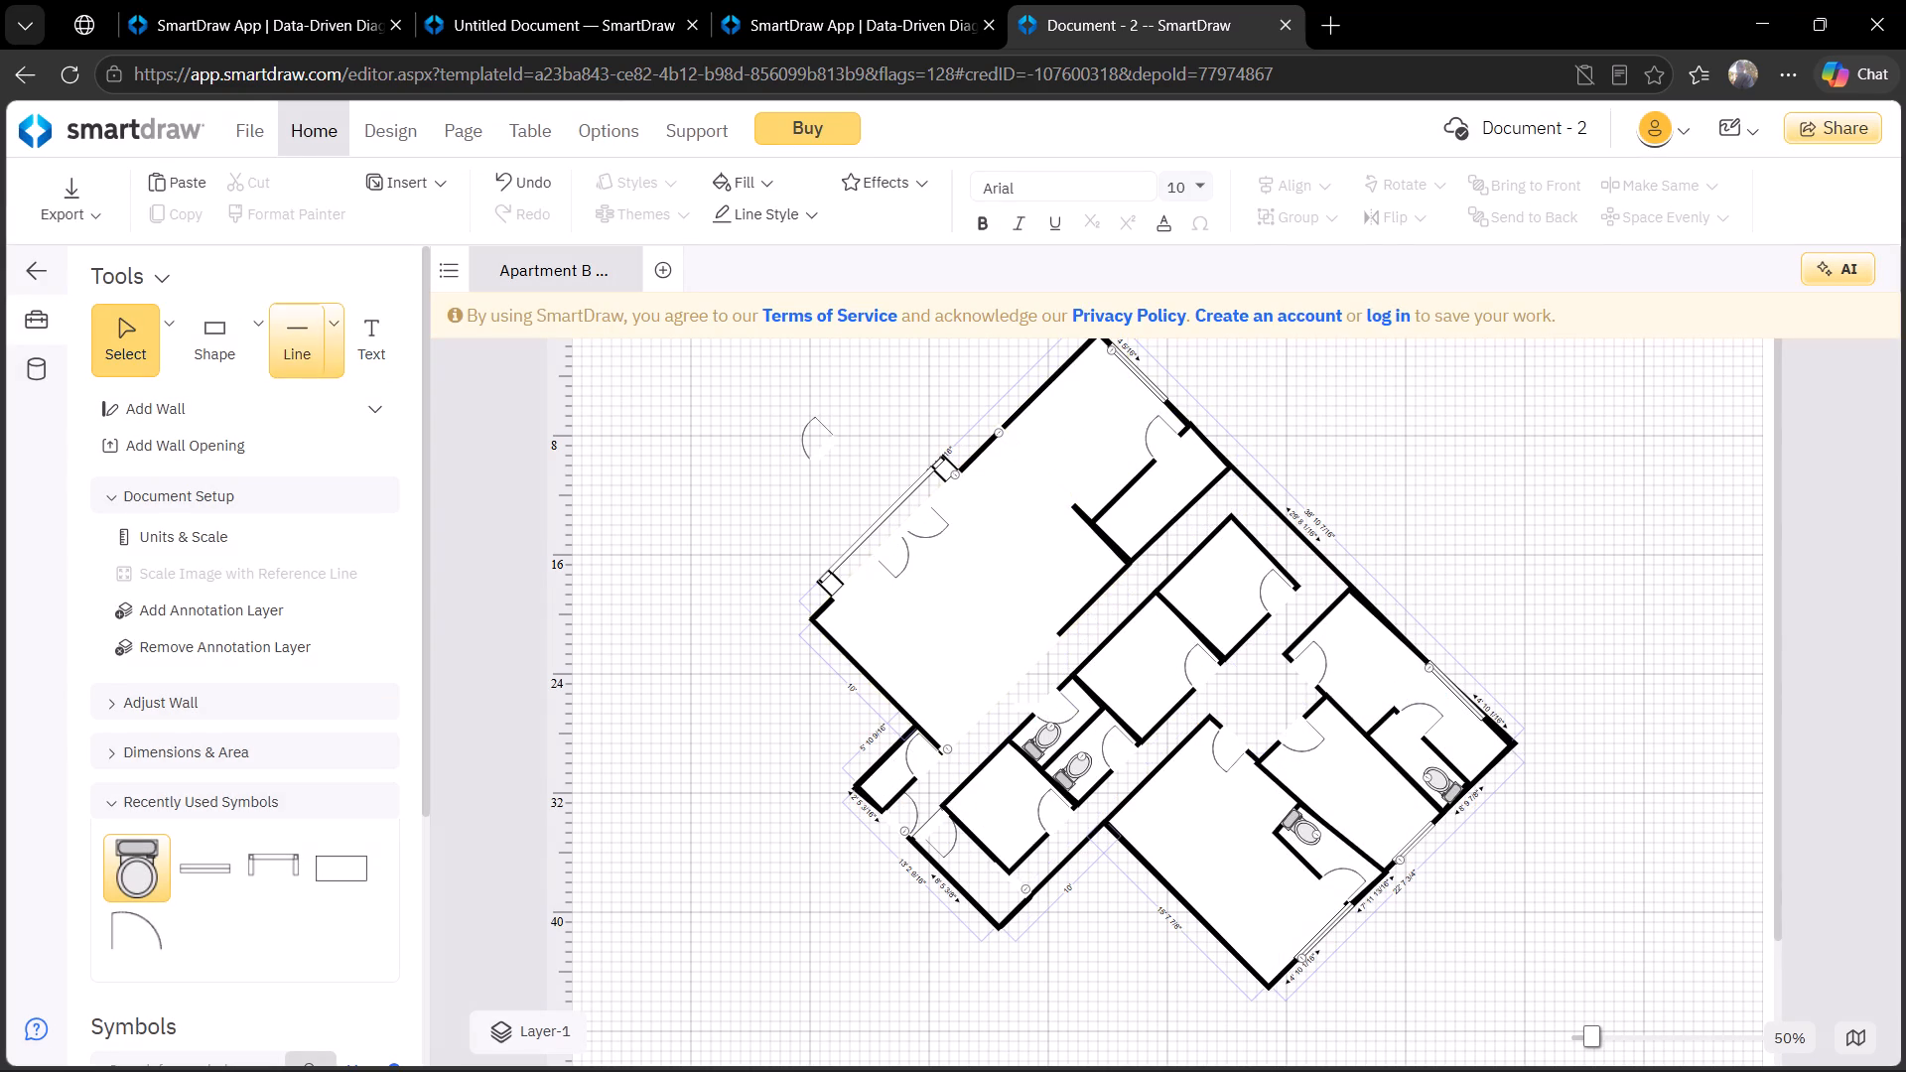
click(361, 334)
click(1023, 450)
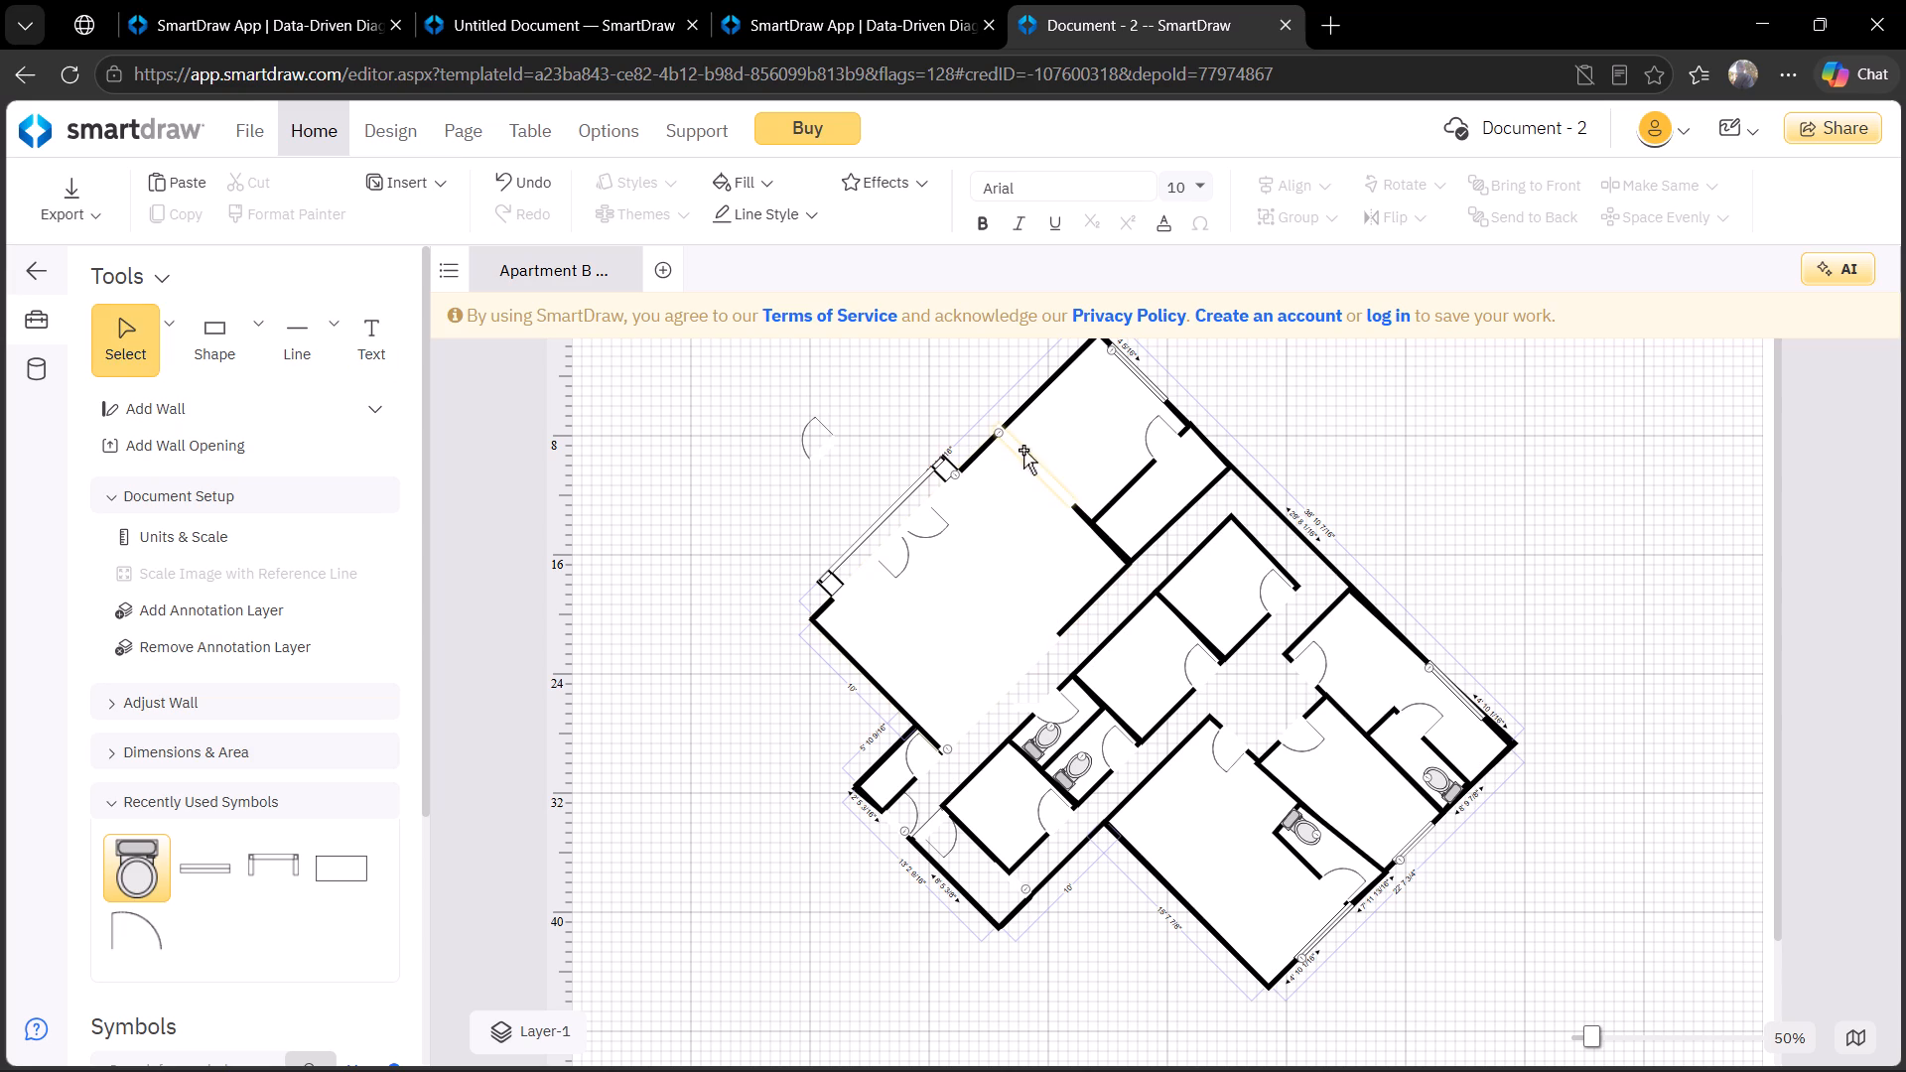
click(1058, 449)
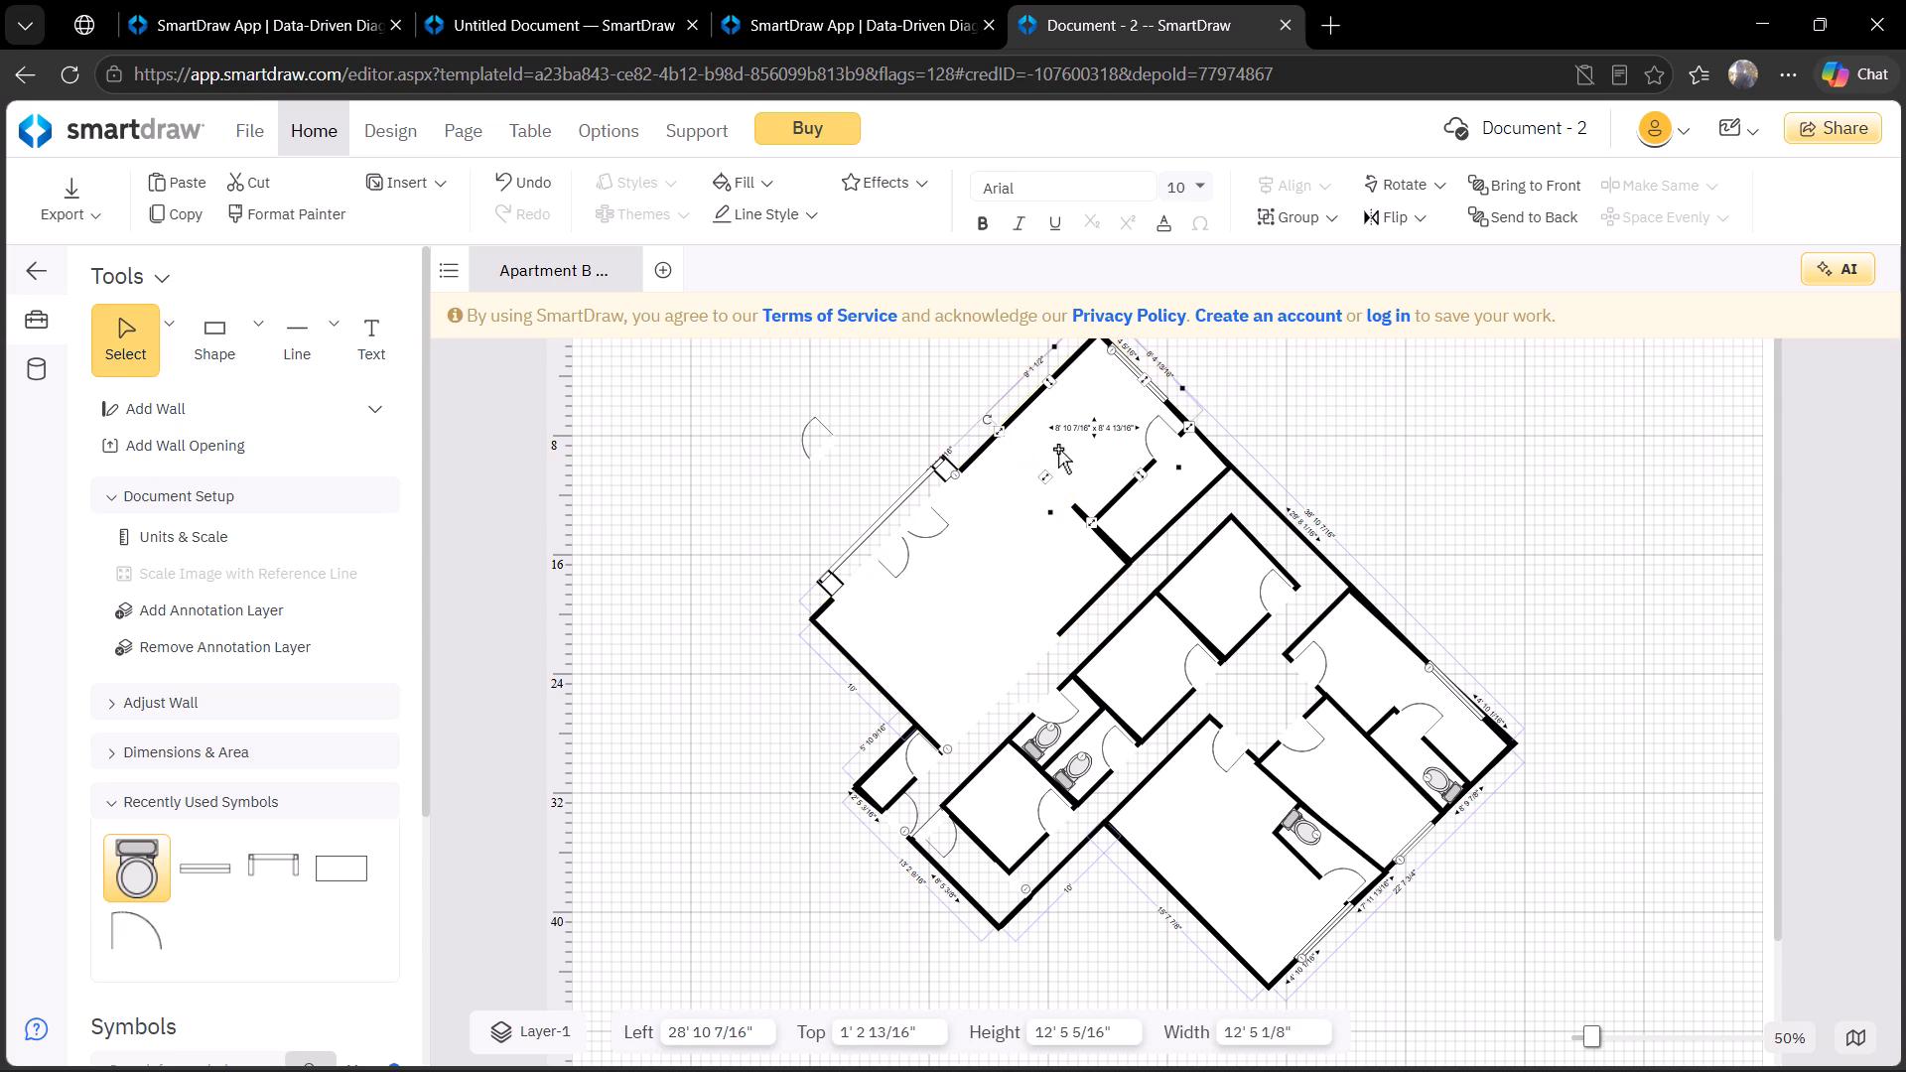
Set all objects of the floor plan to No Fill.
key(ctrl+a)
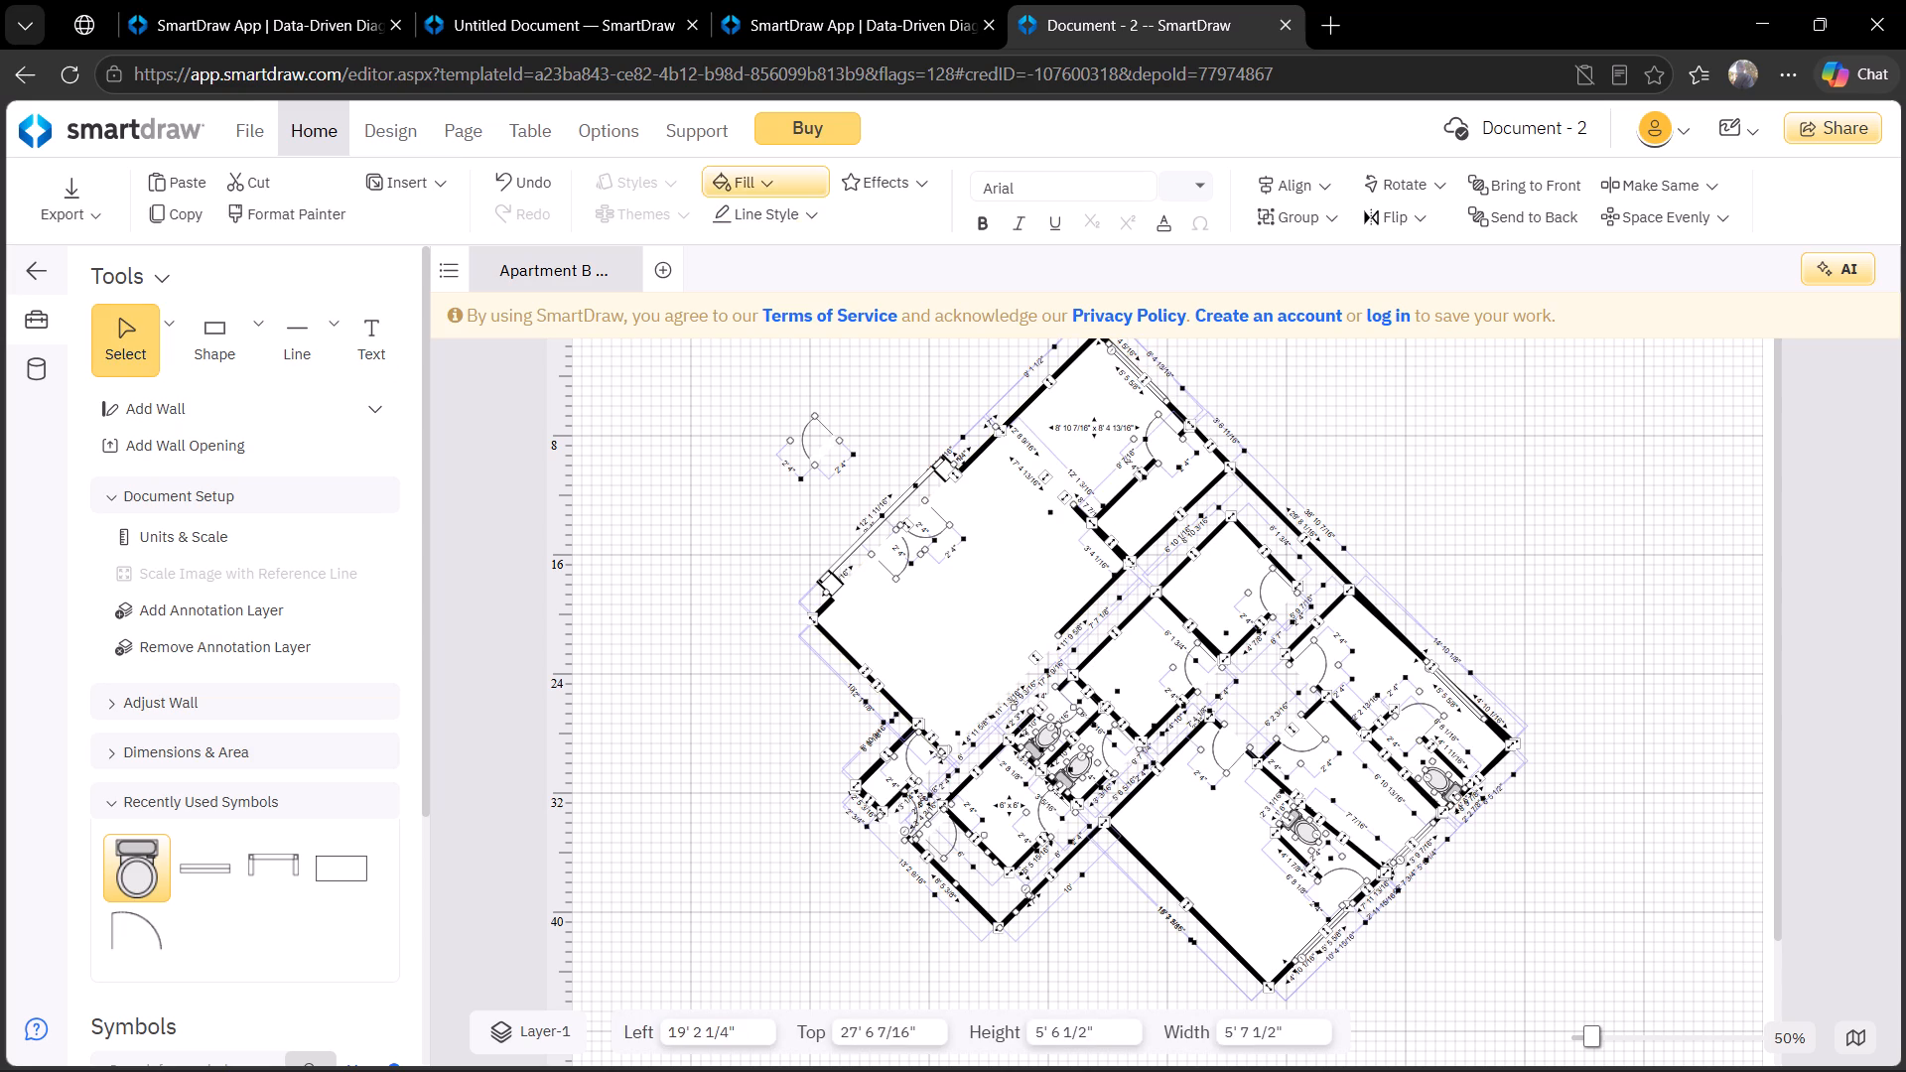
click(767, 187)
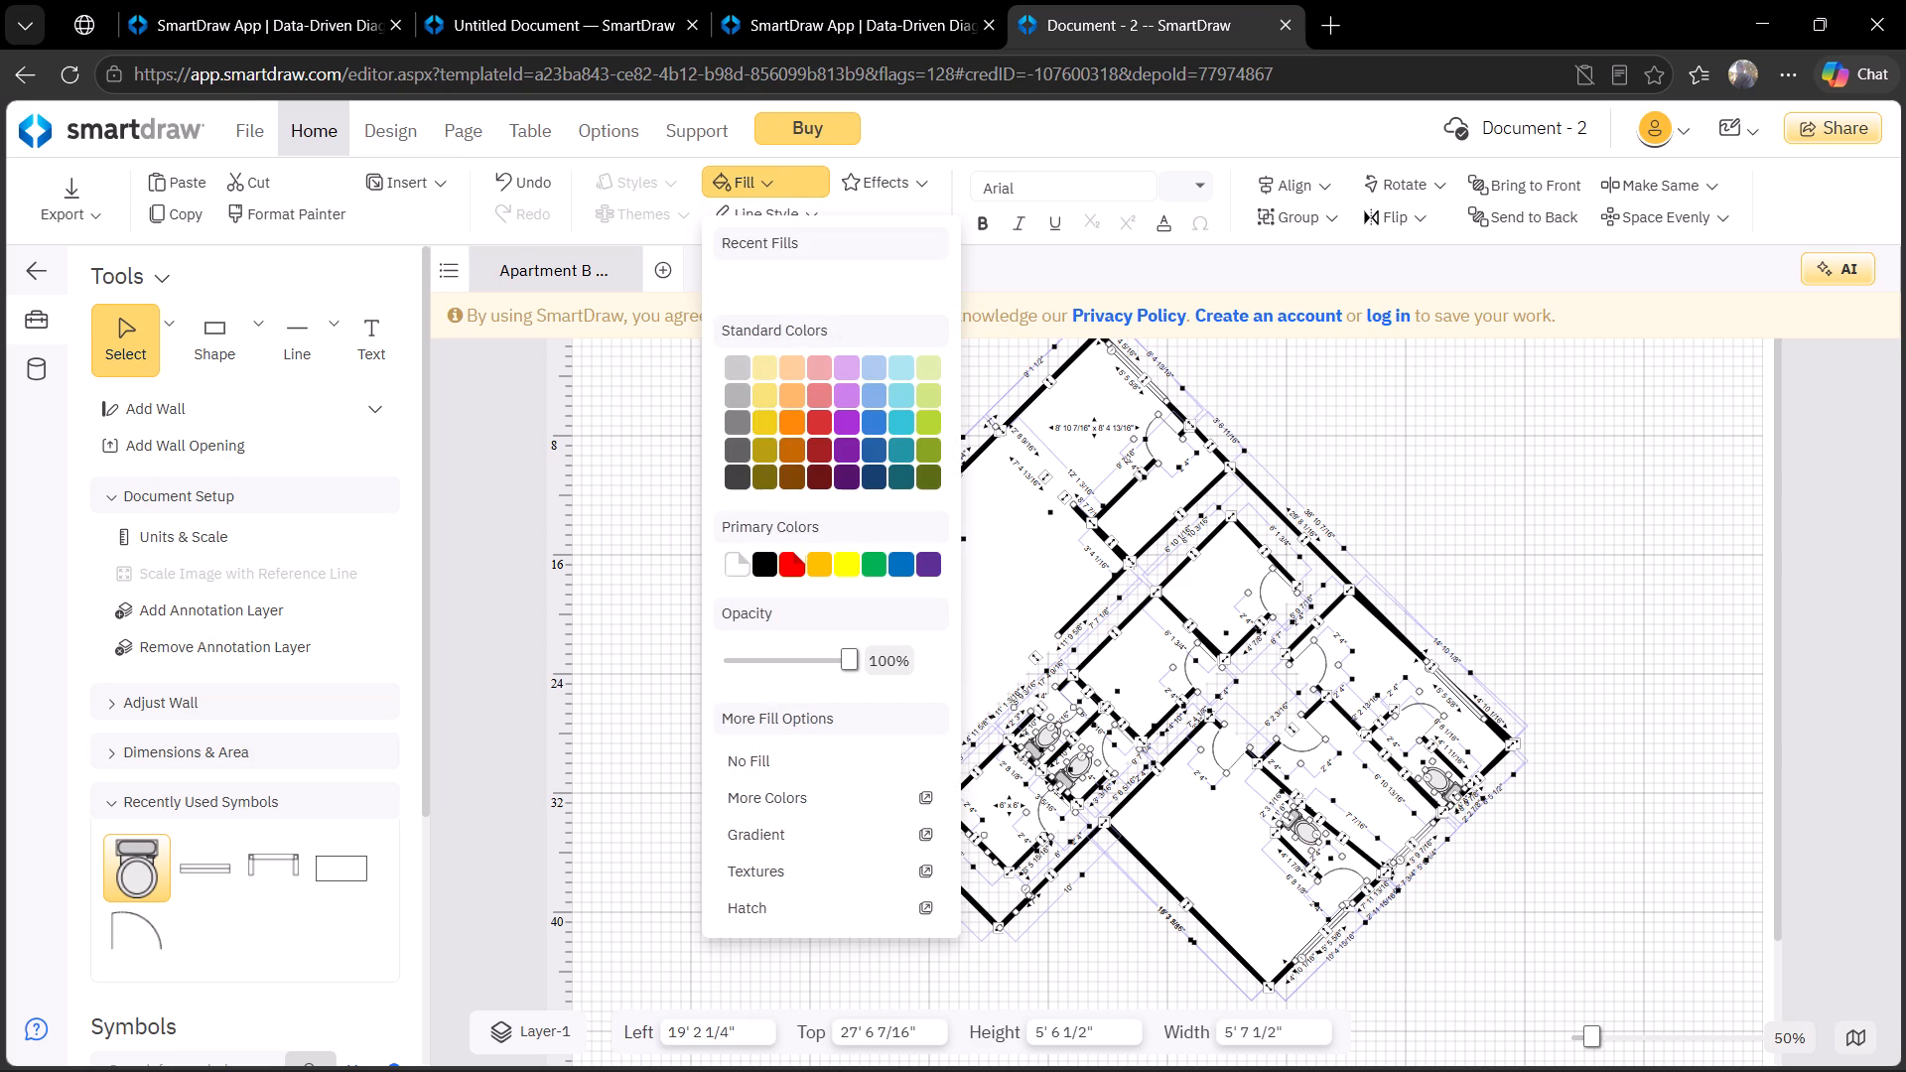
click(758, 751)
click(758, 751)
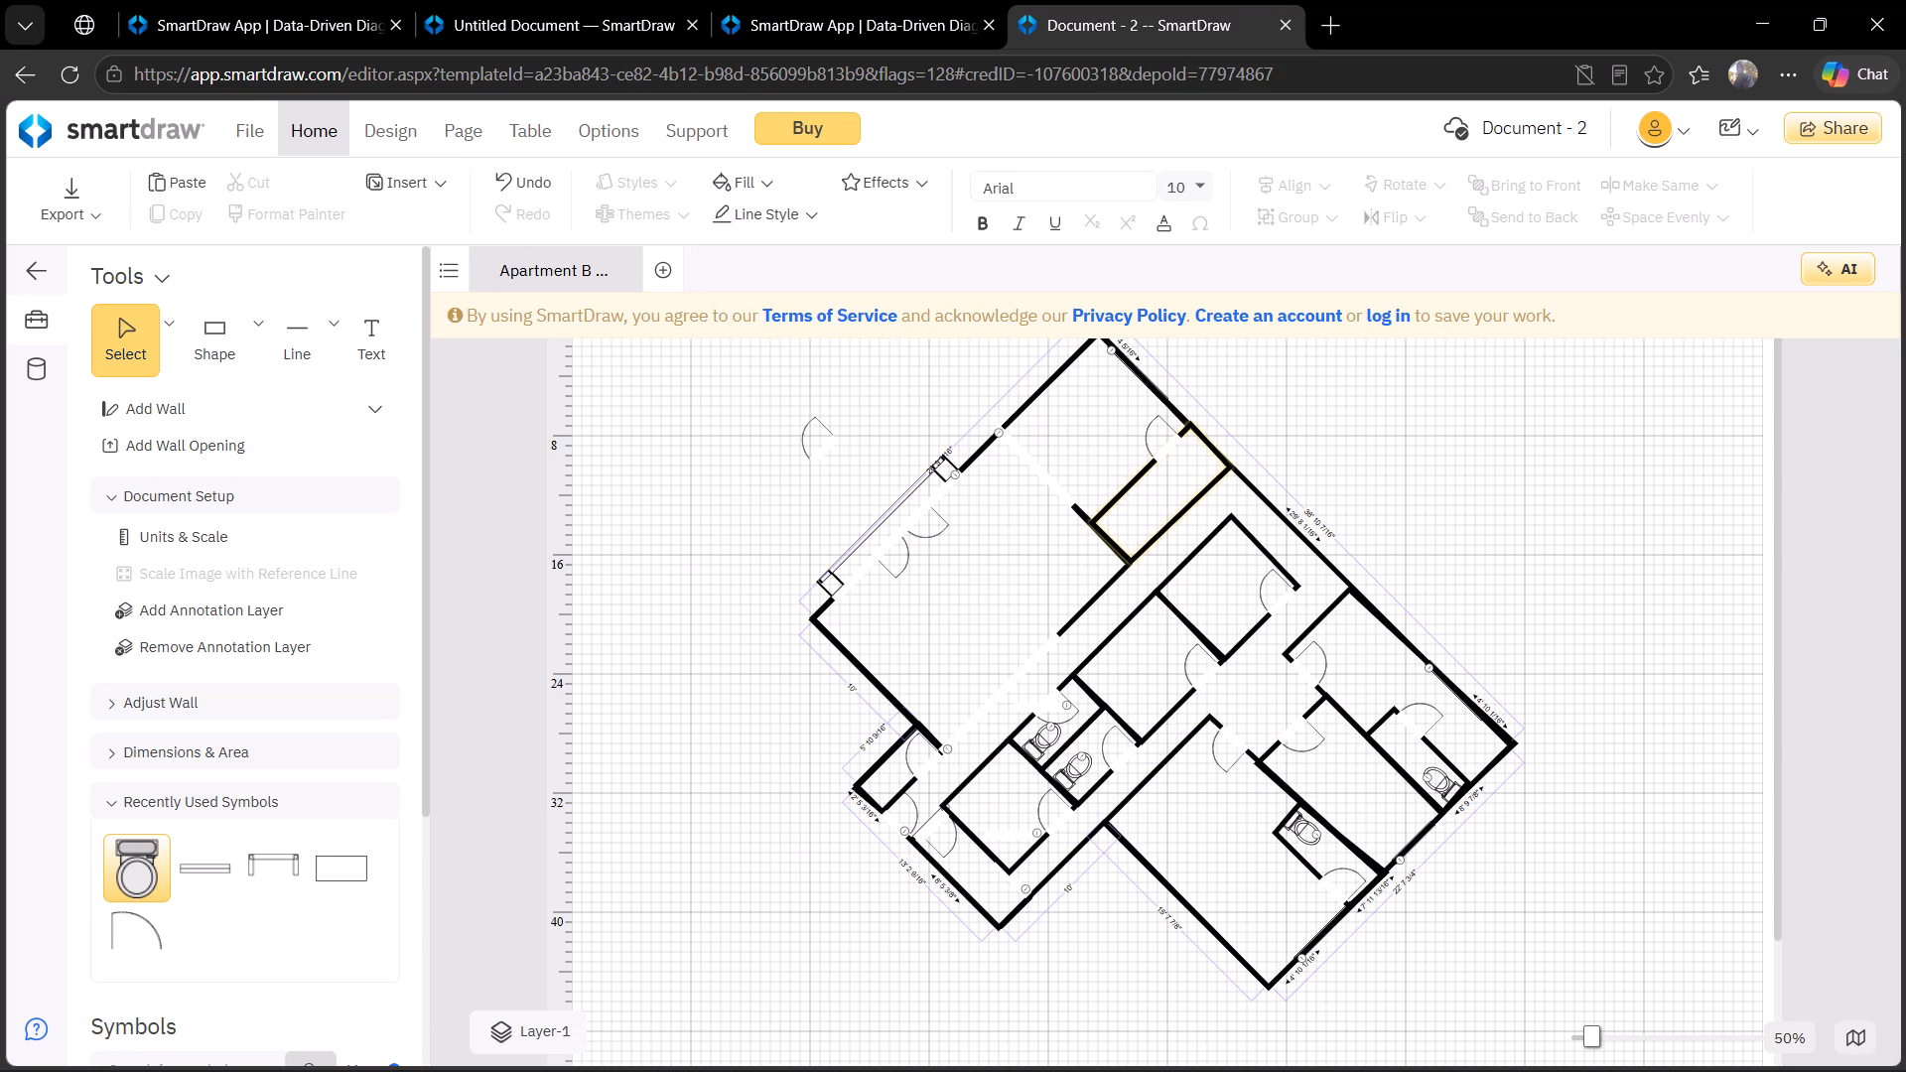
Label the northernmost room "Kitchen Area" on two lines, using font size 20.
click(356, 352)
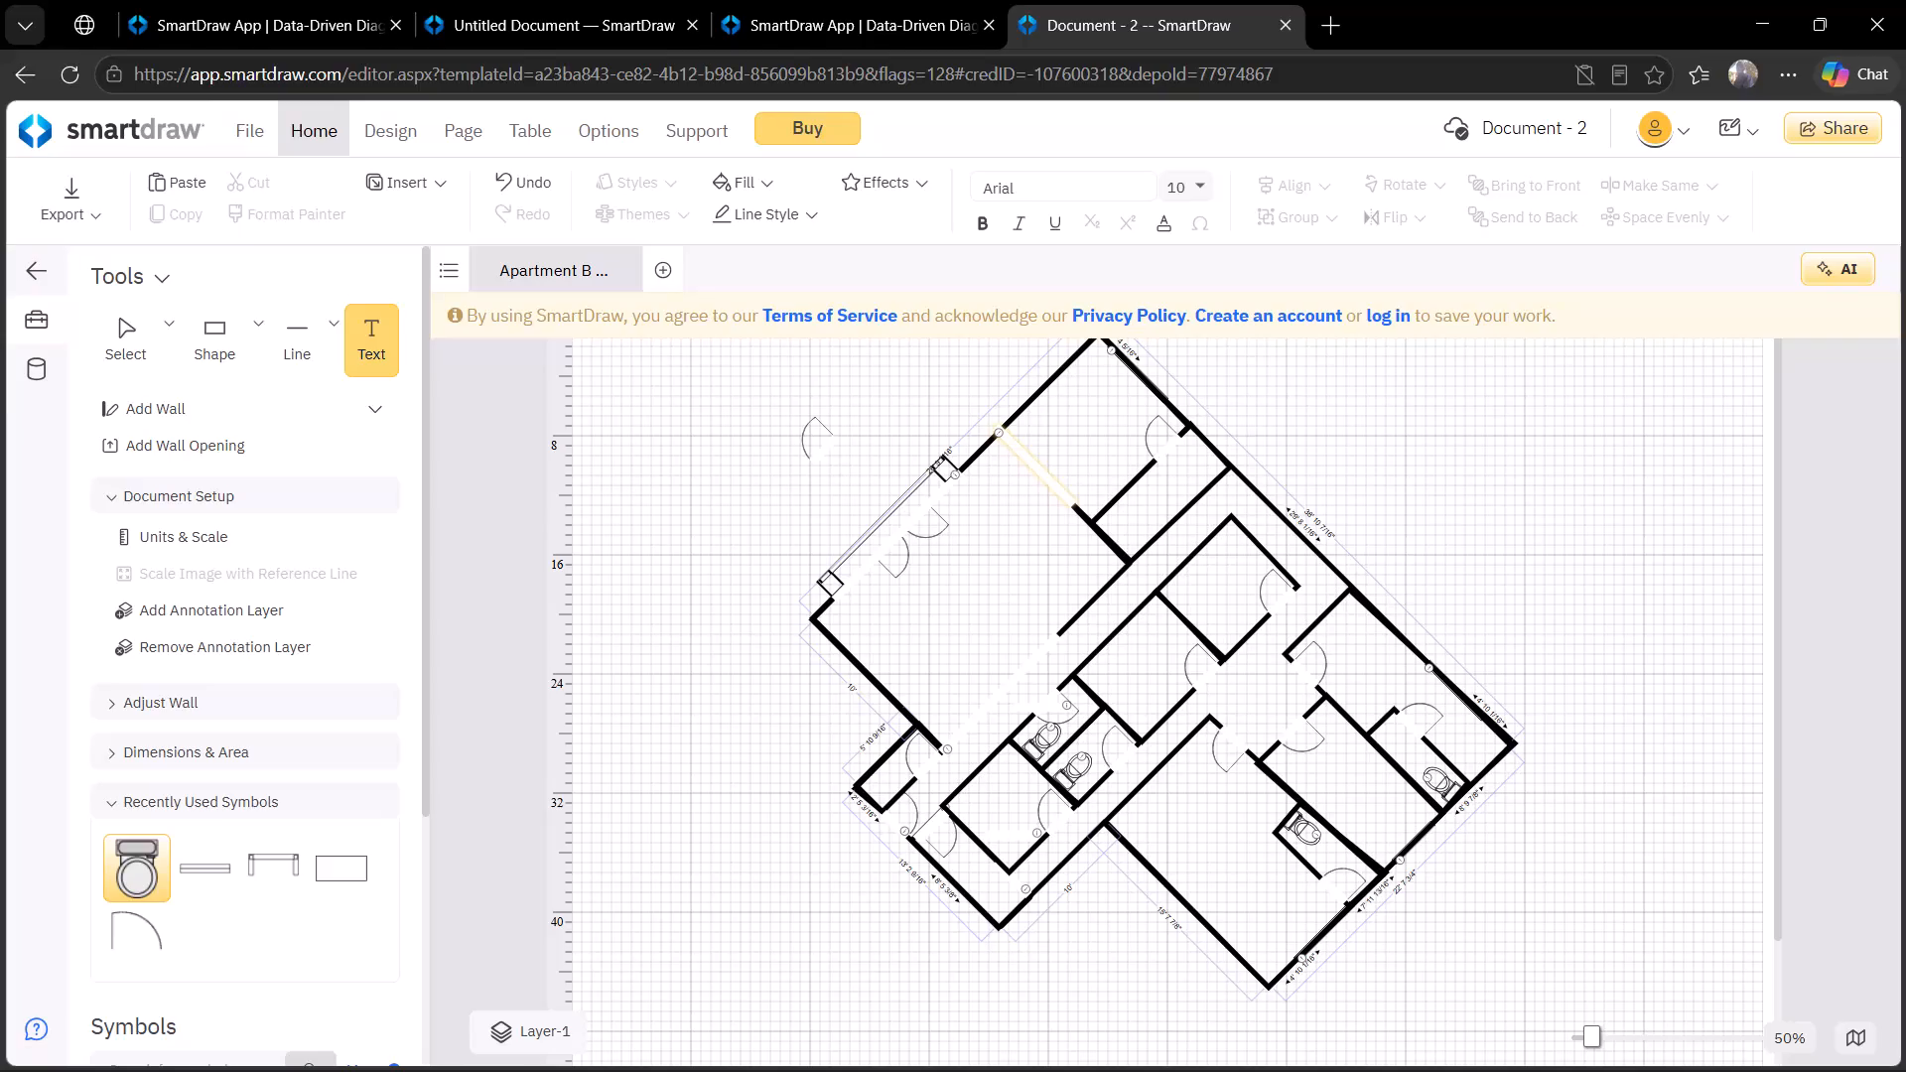
click(1044, 432)
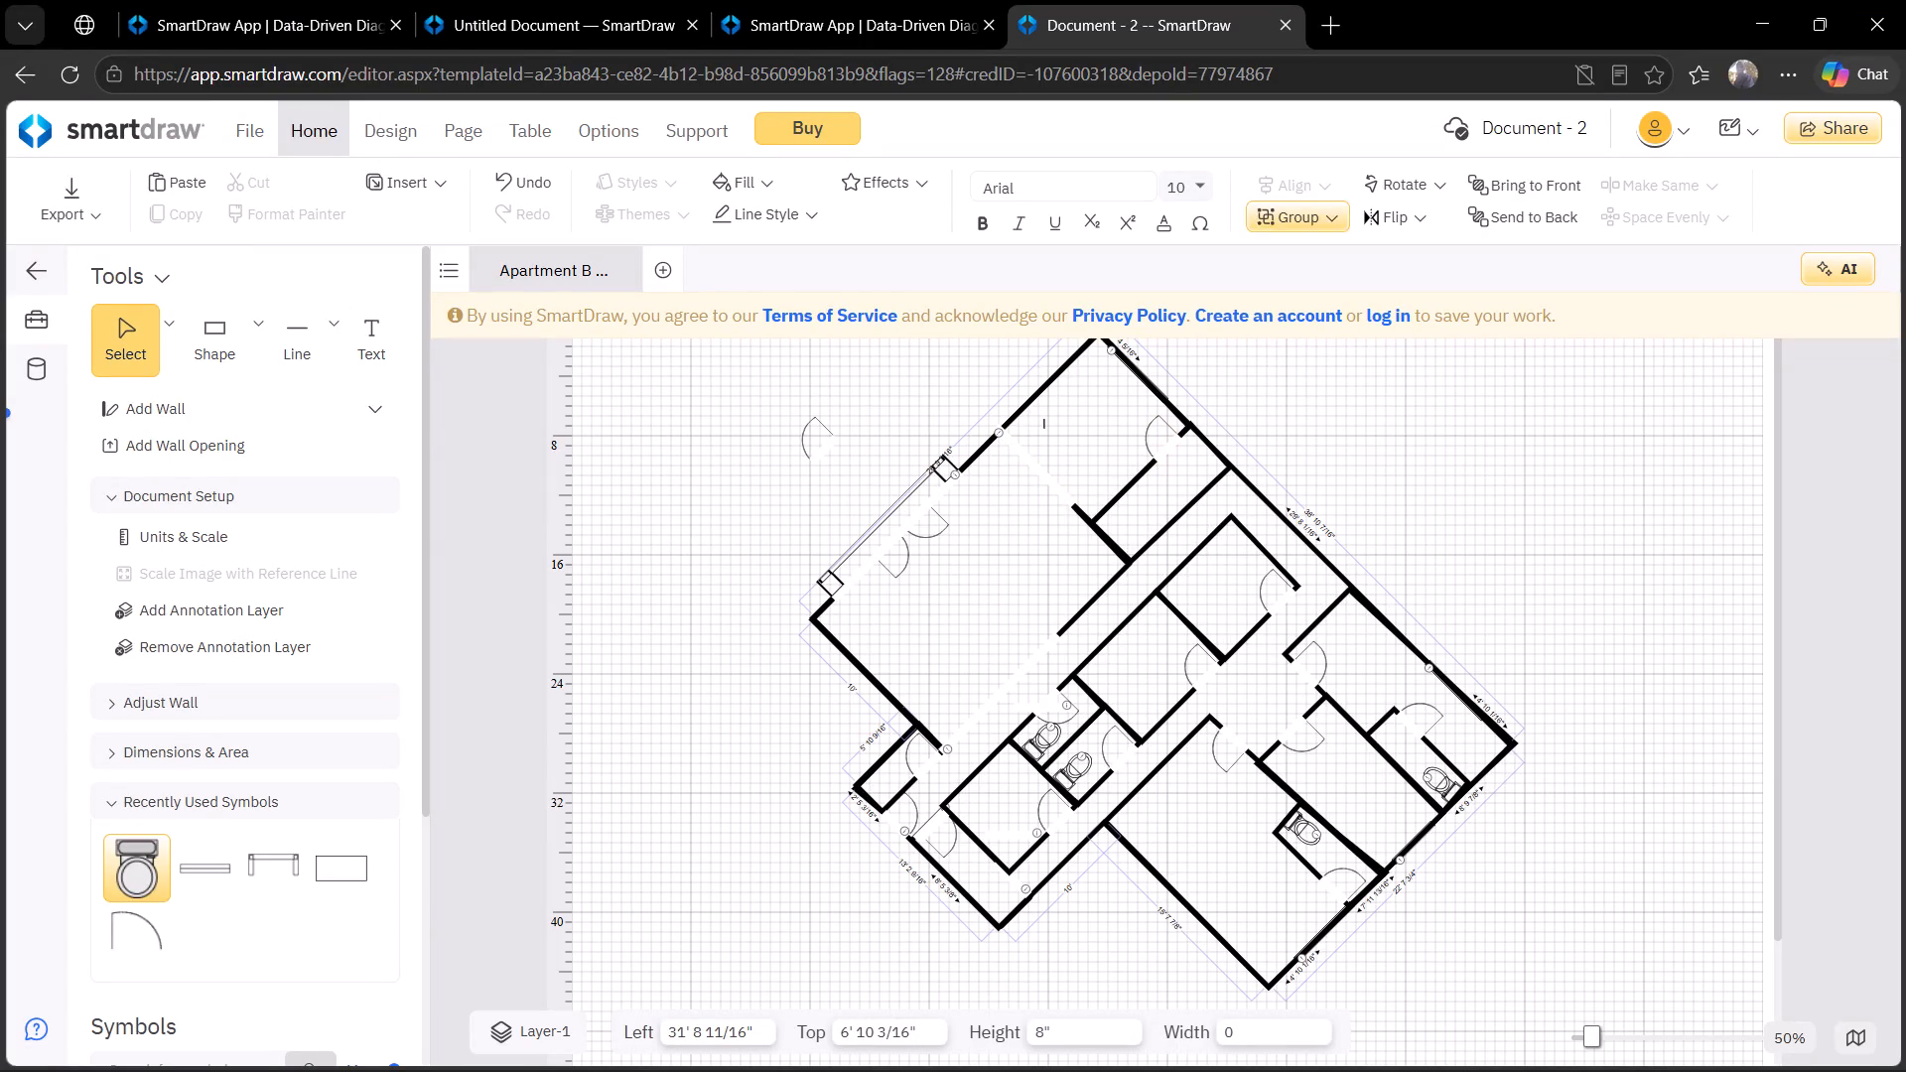
click(1196, 184)
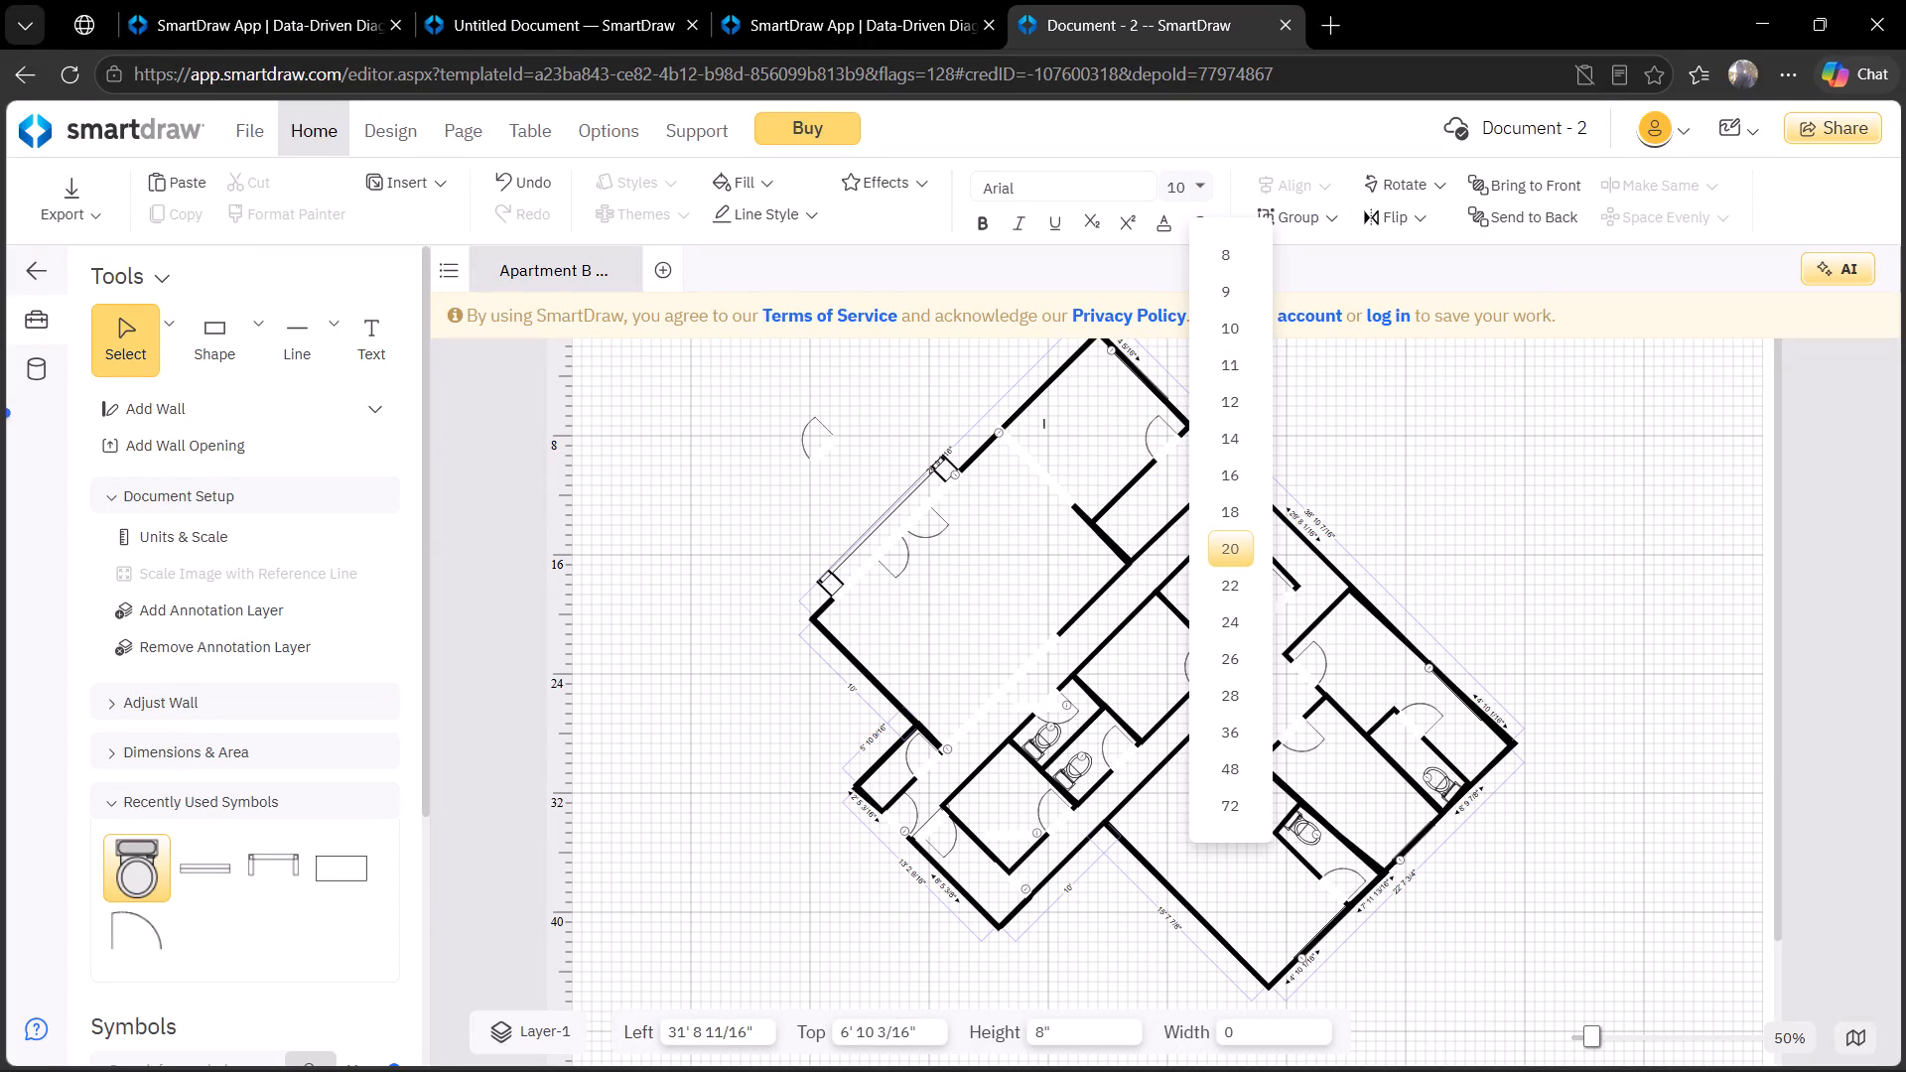
click(1251, 561)
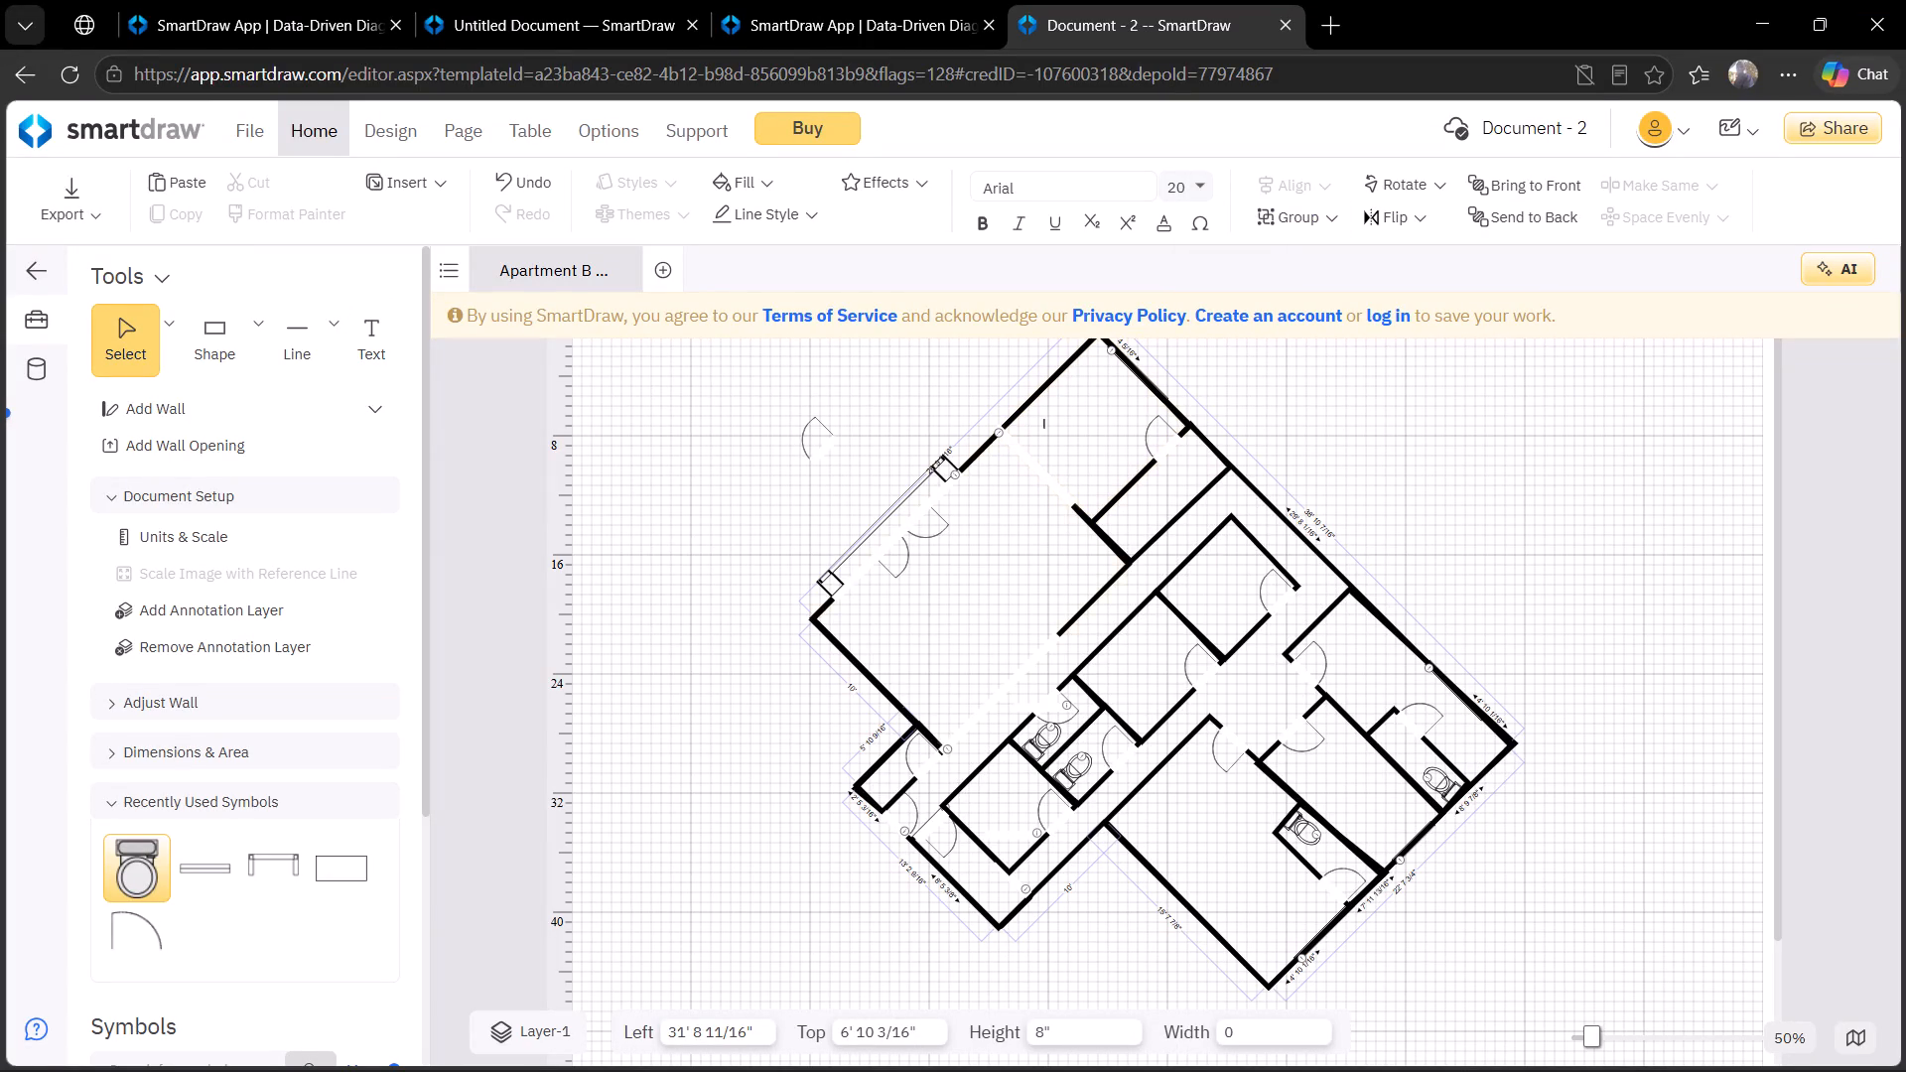
click(342, 342)
click(372, 343)
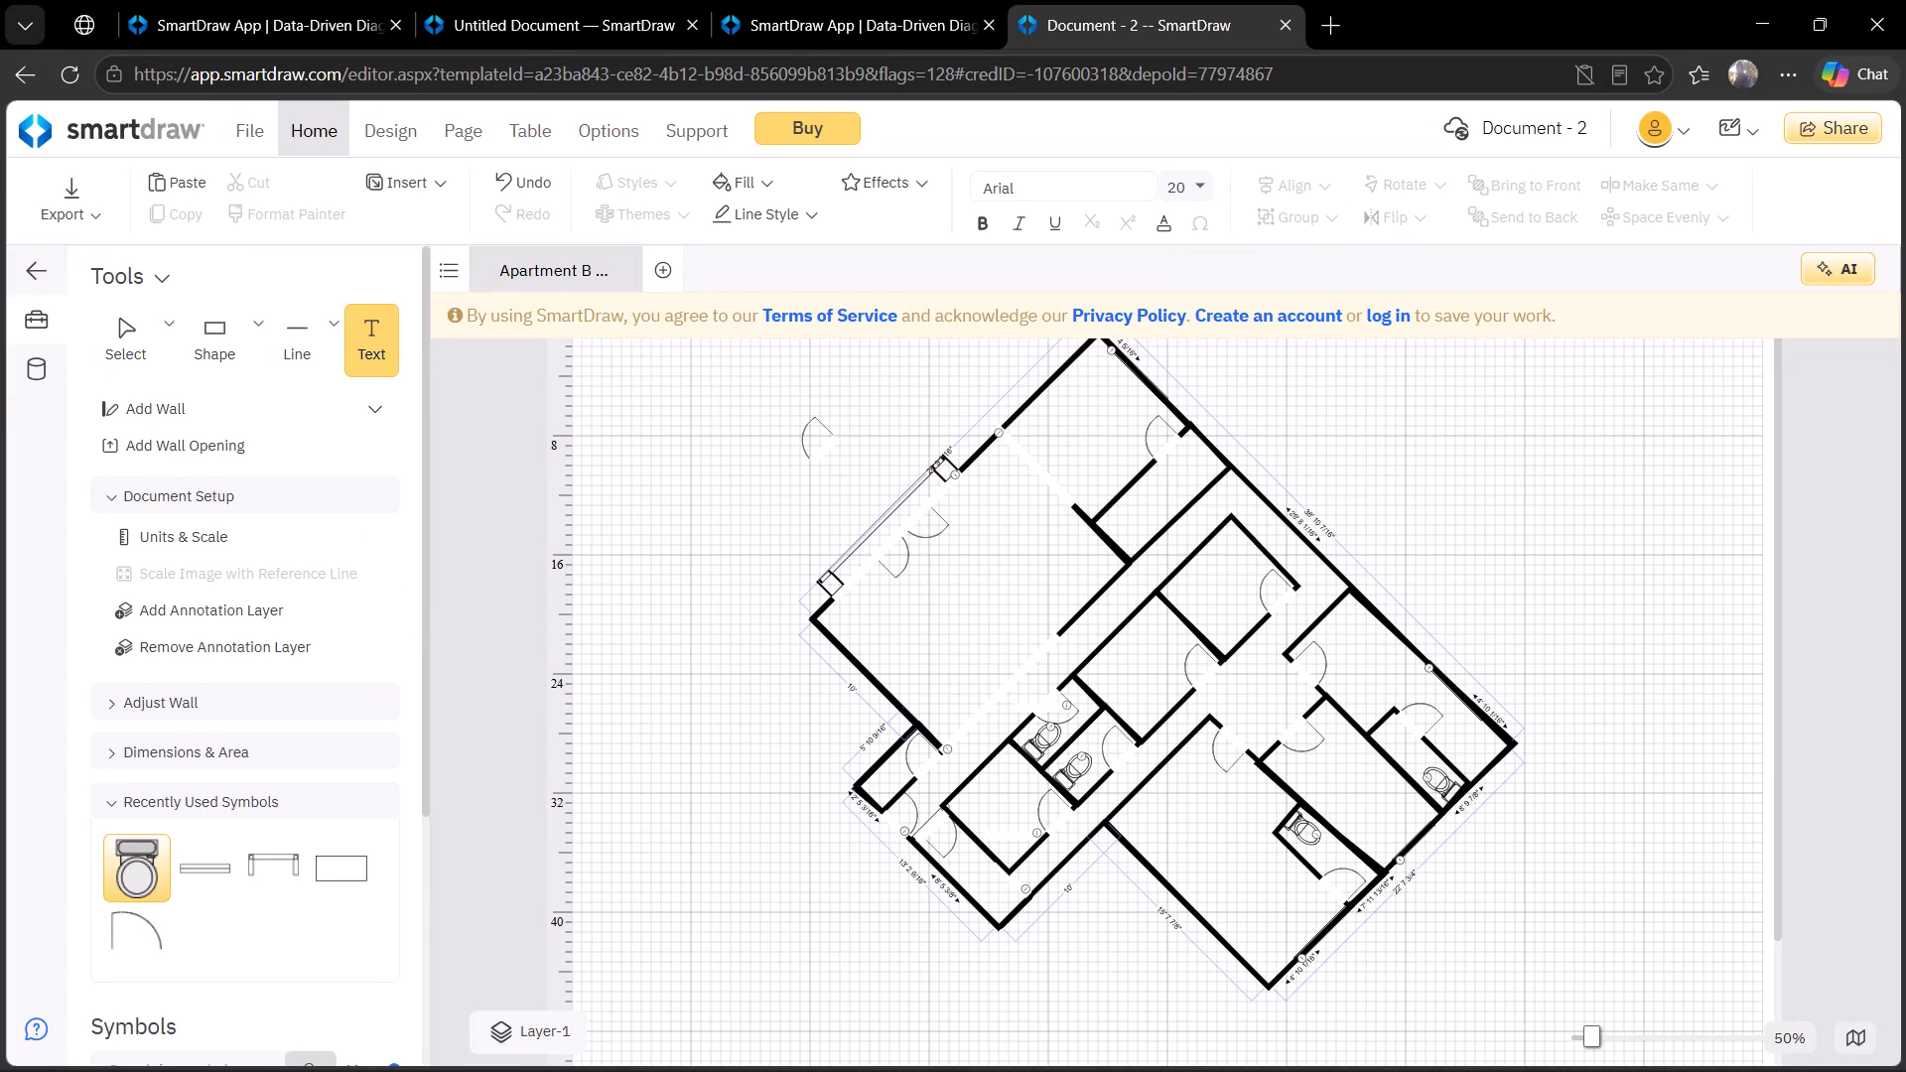
click(1040, 448)
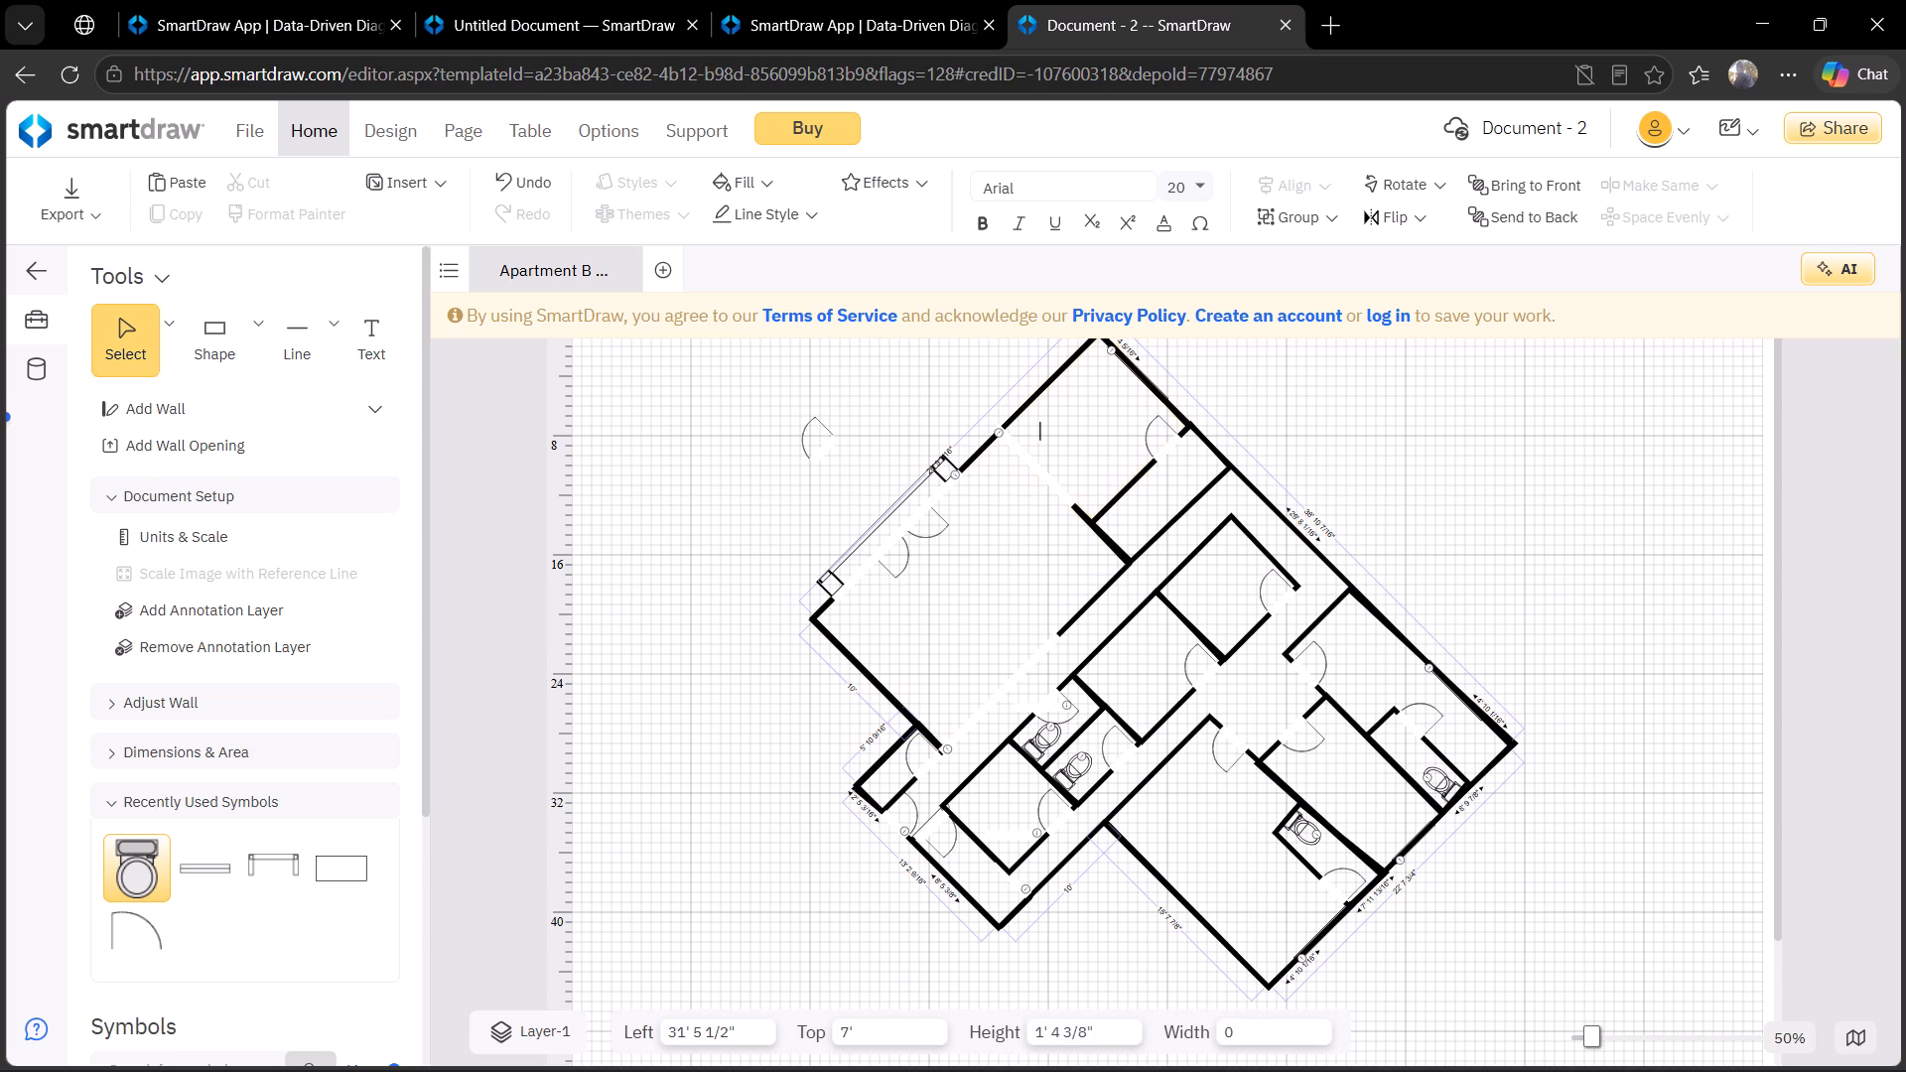
text(kit)
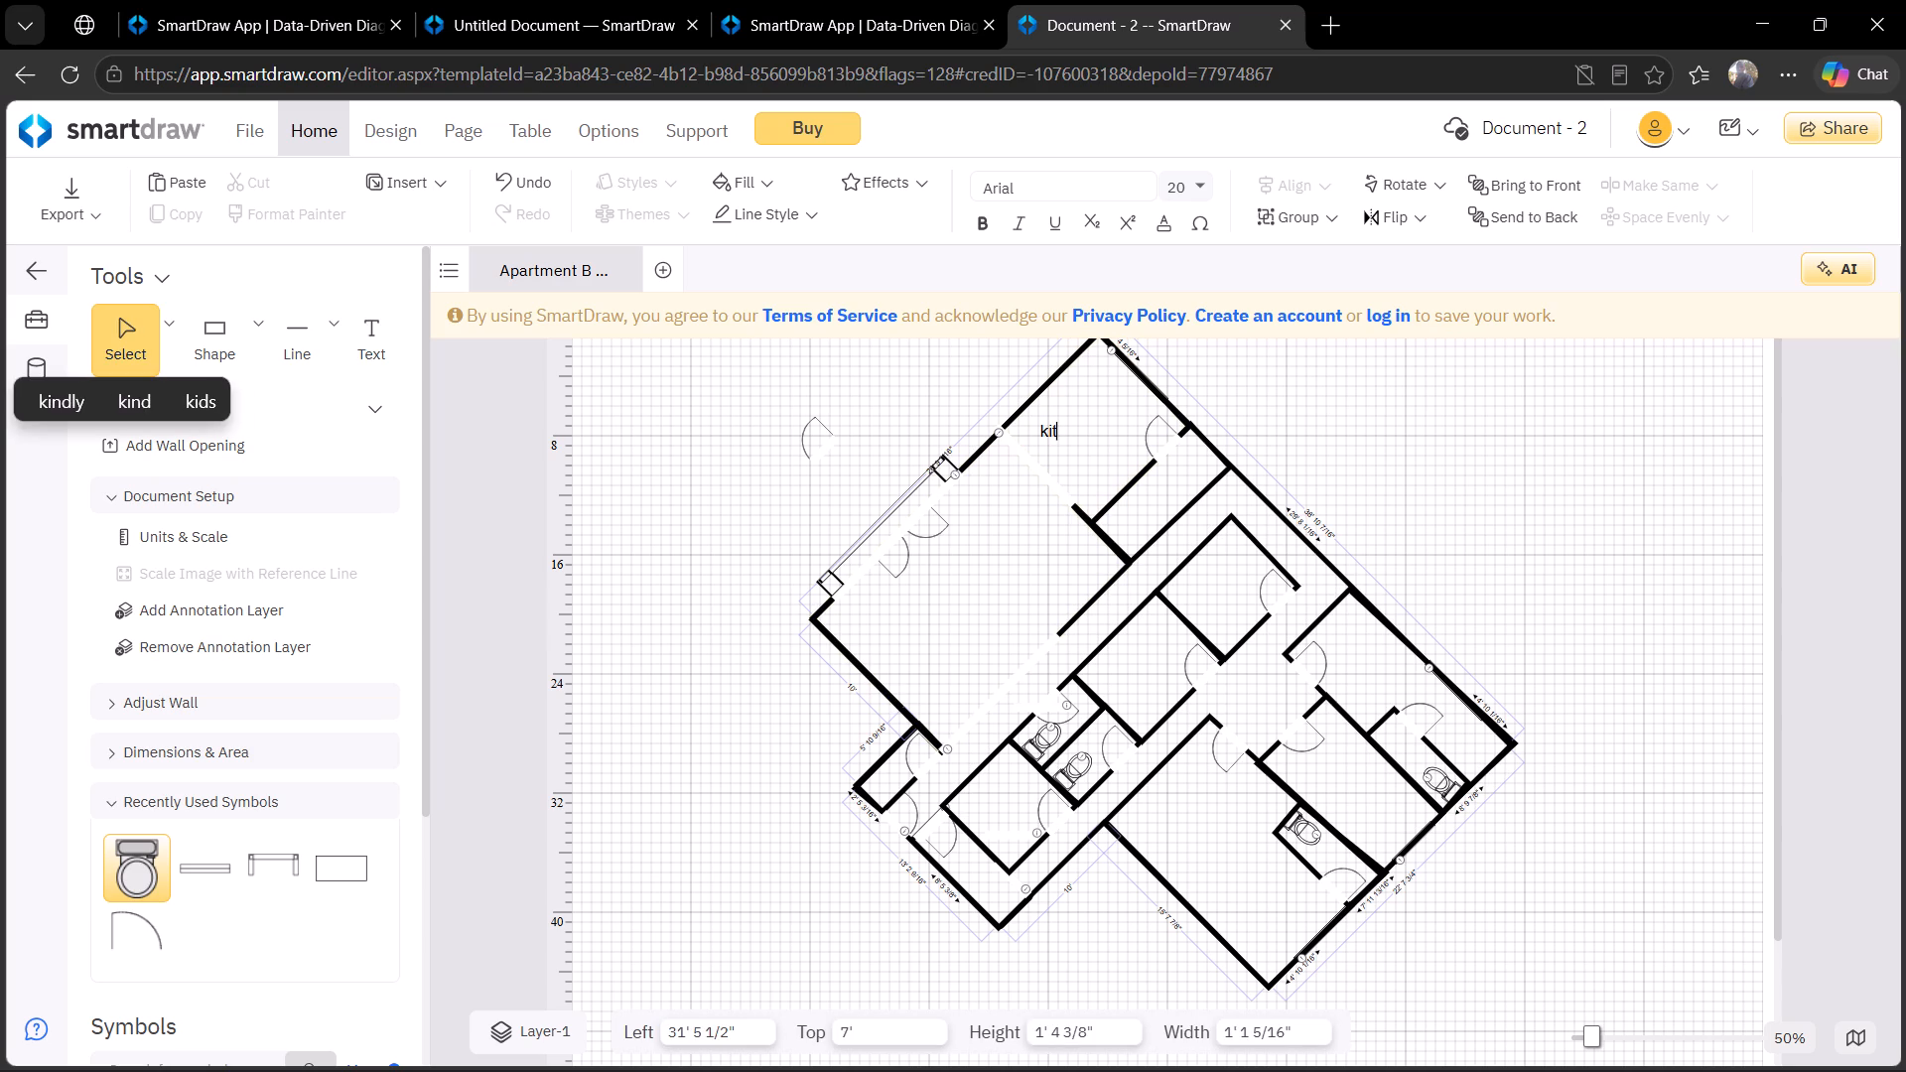
key(BackSpace)
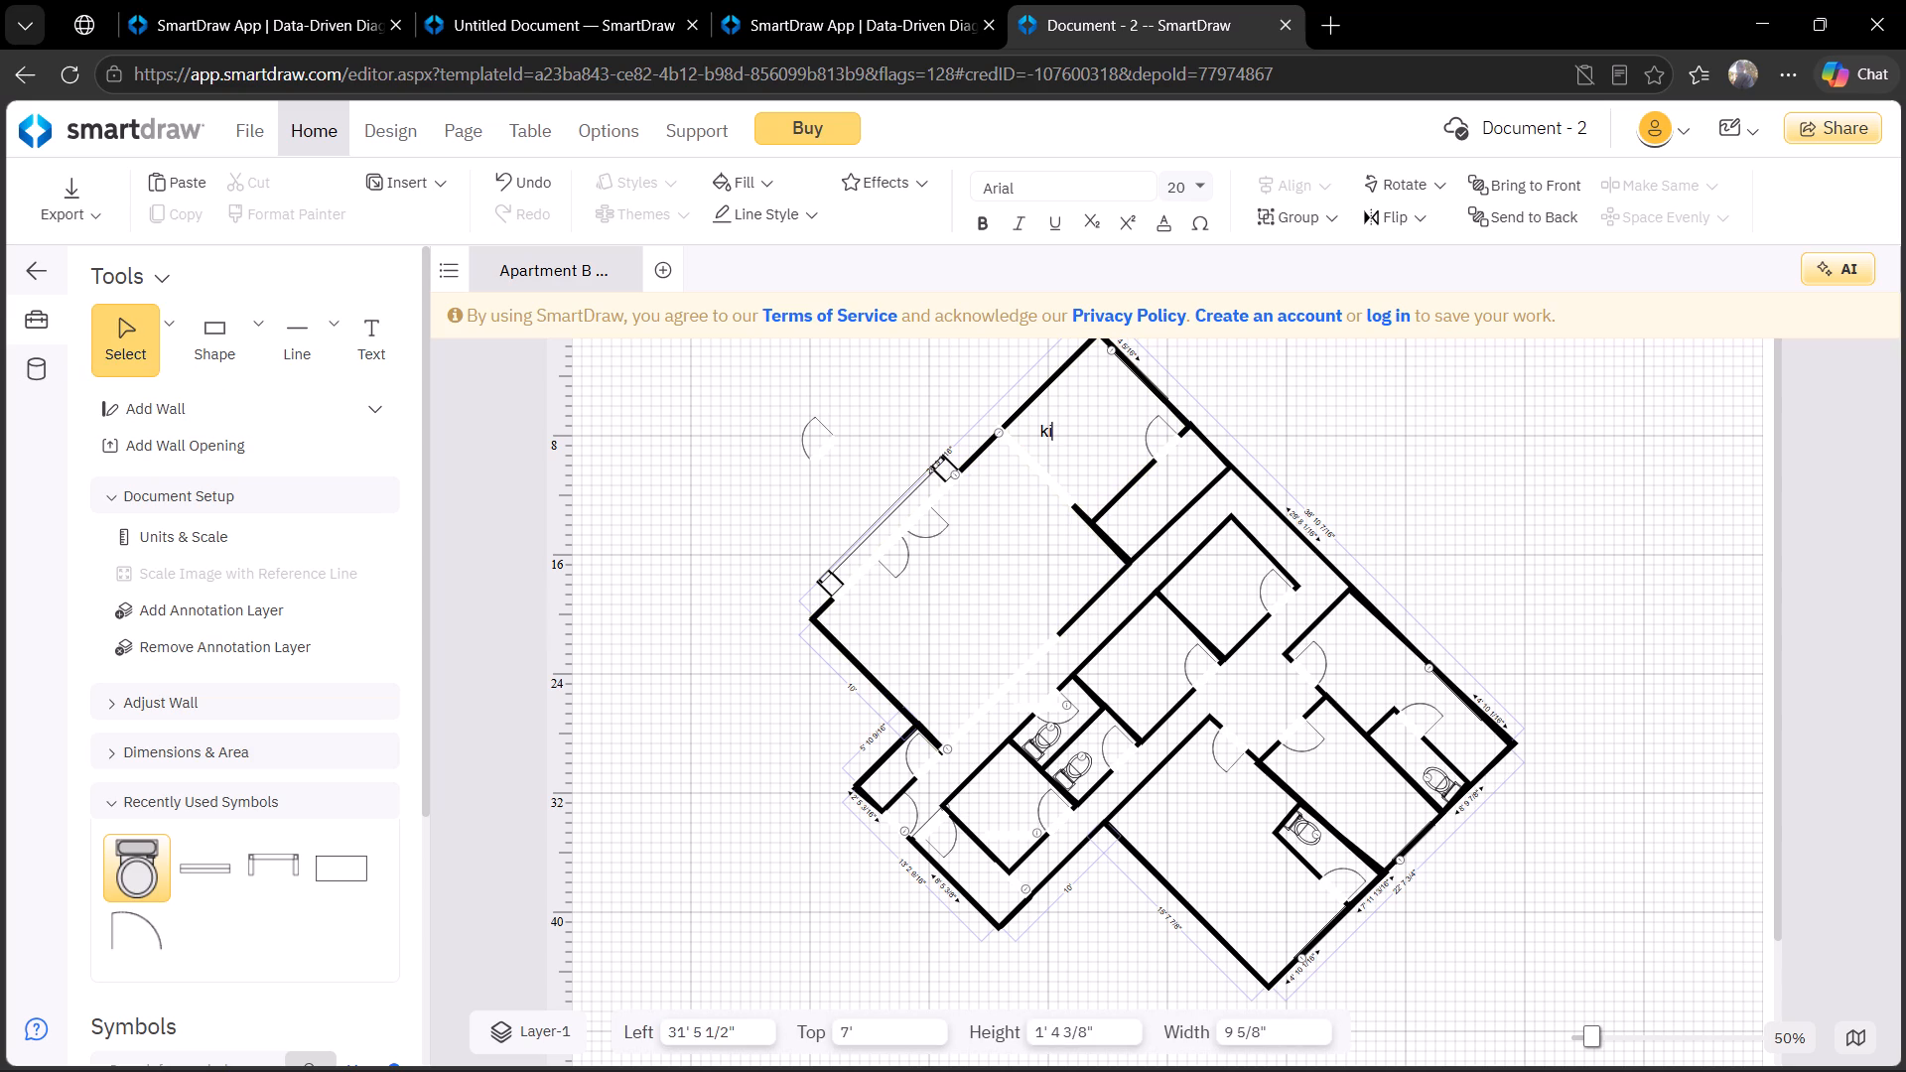
key(BackSpace)
key(BackSpace)
text(Kitchen)
key(Return)
text(Area)
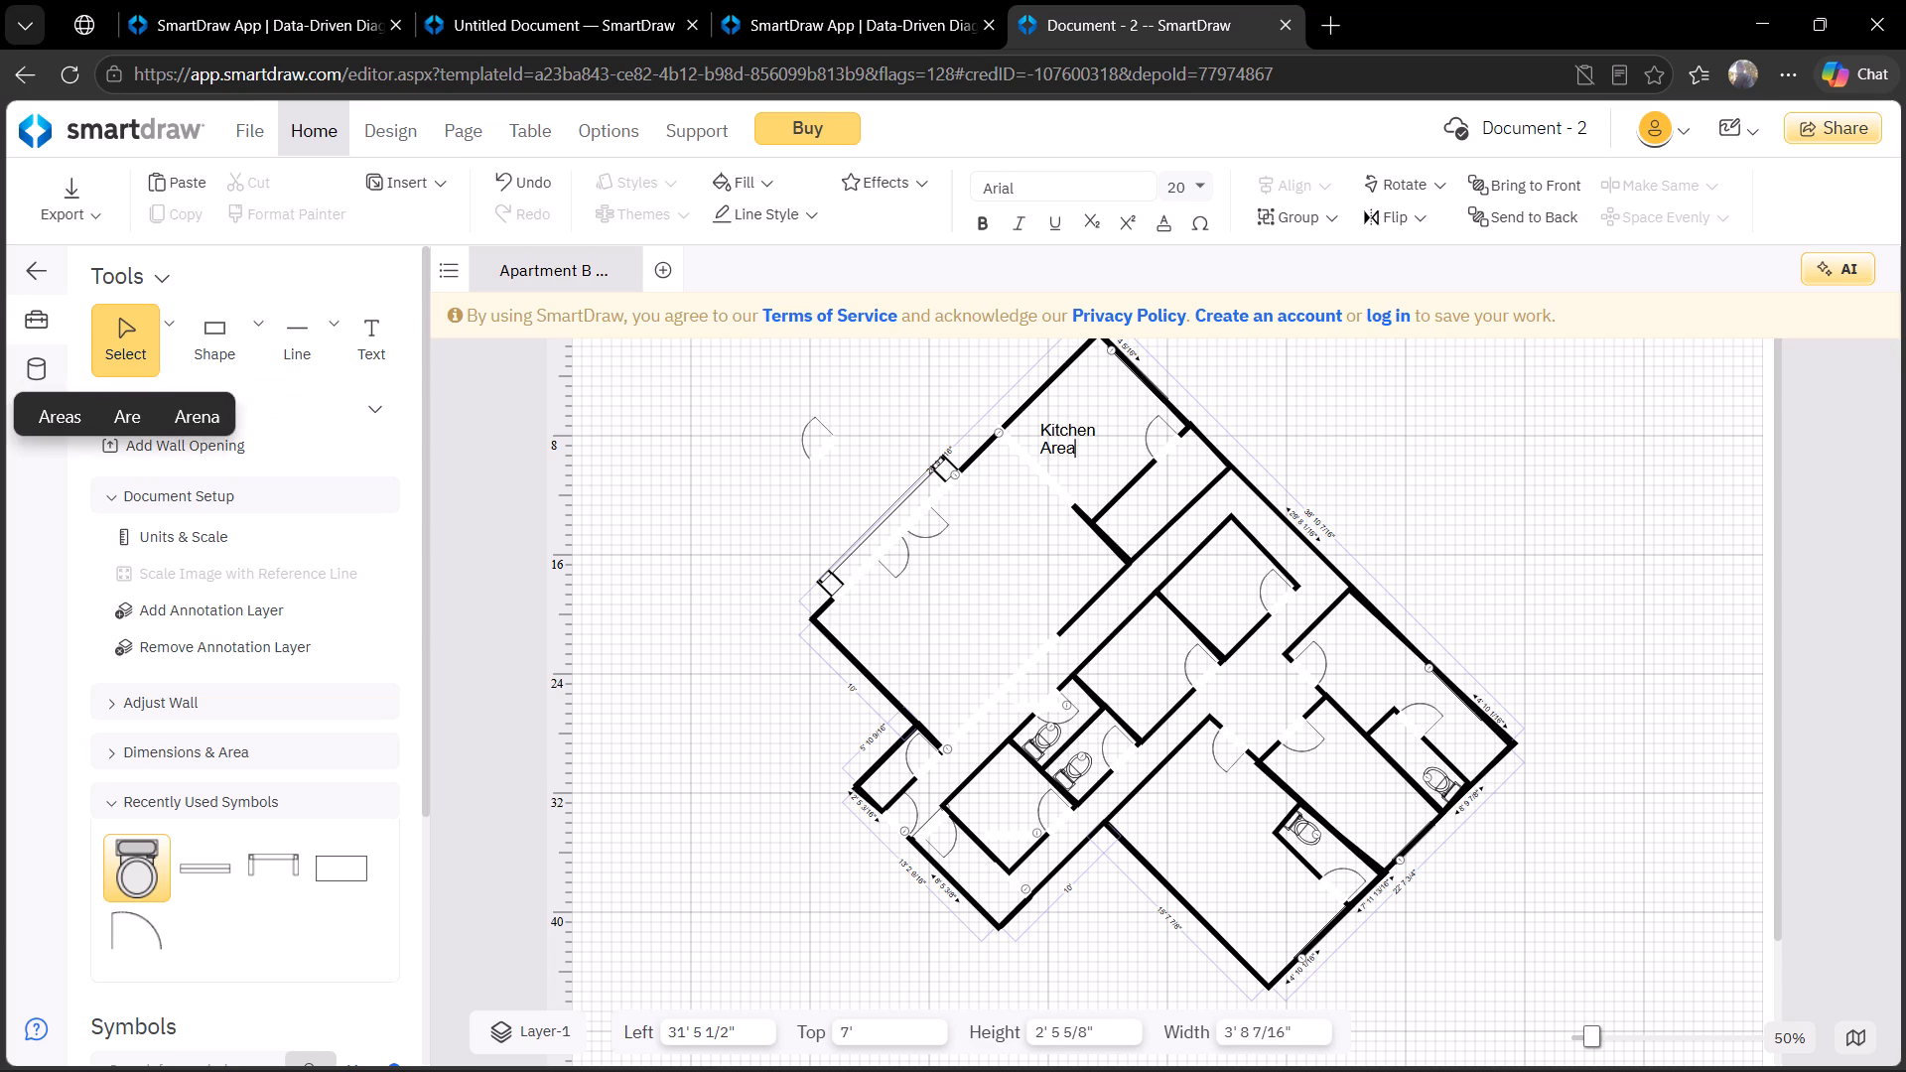
click(1075, 463)
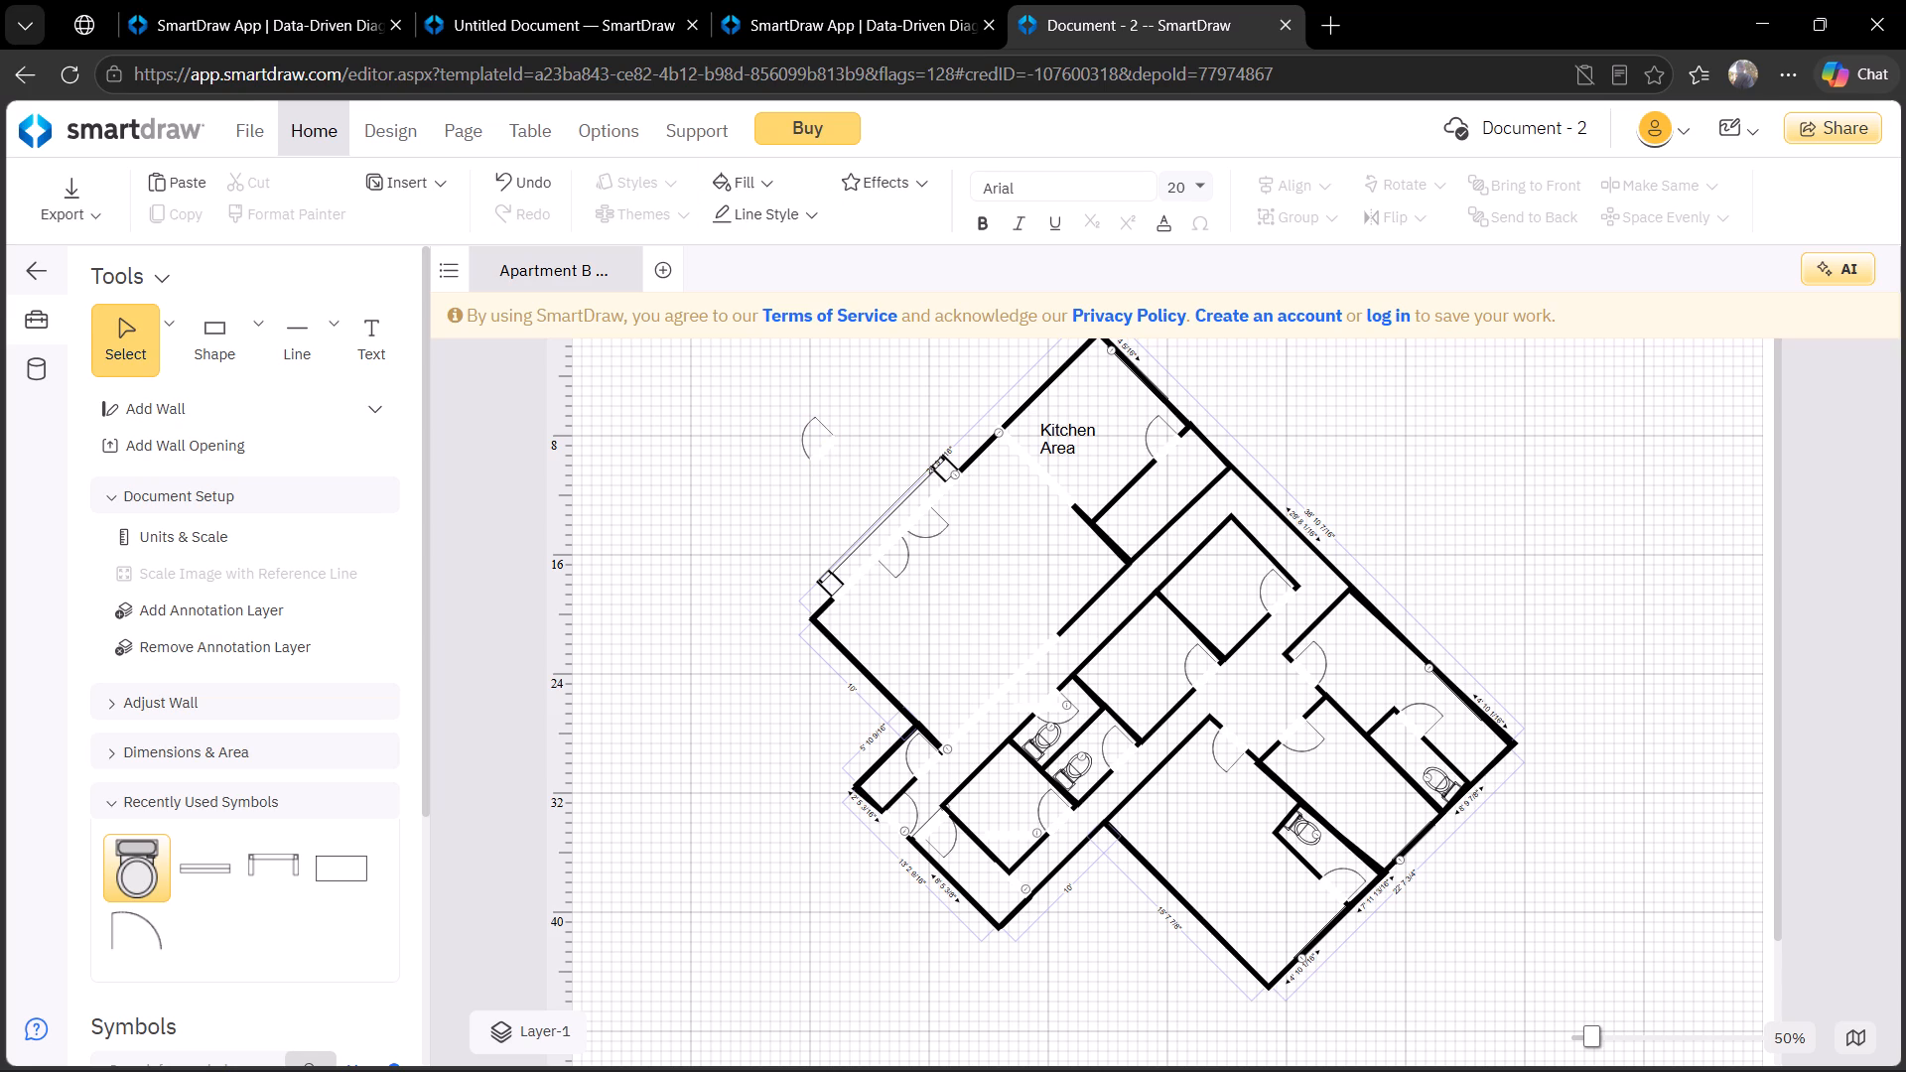
Add a single-line text label "Sitting Room Area" inside the large room southwest of the kitchen, near its western corner.
click(375, 338)
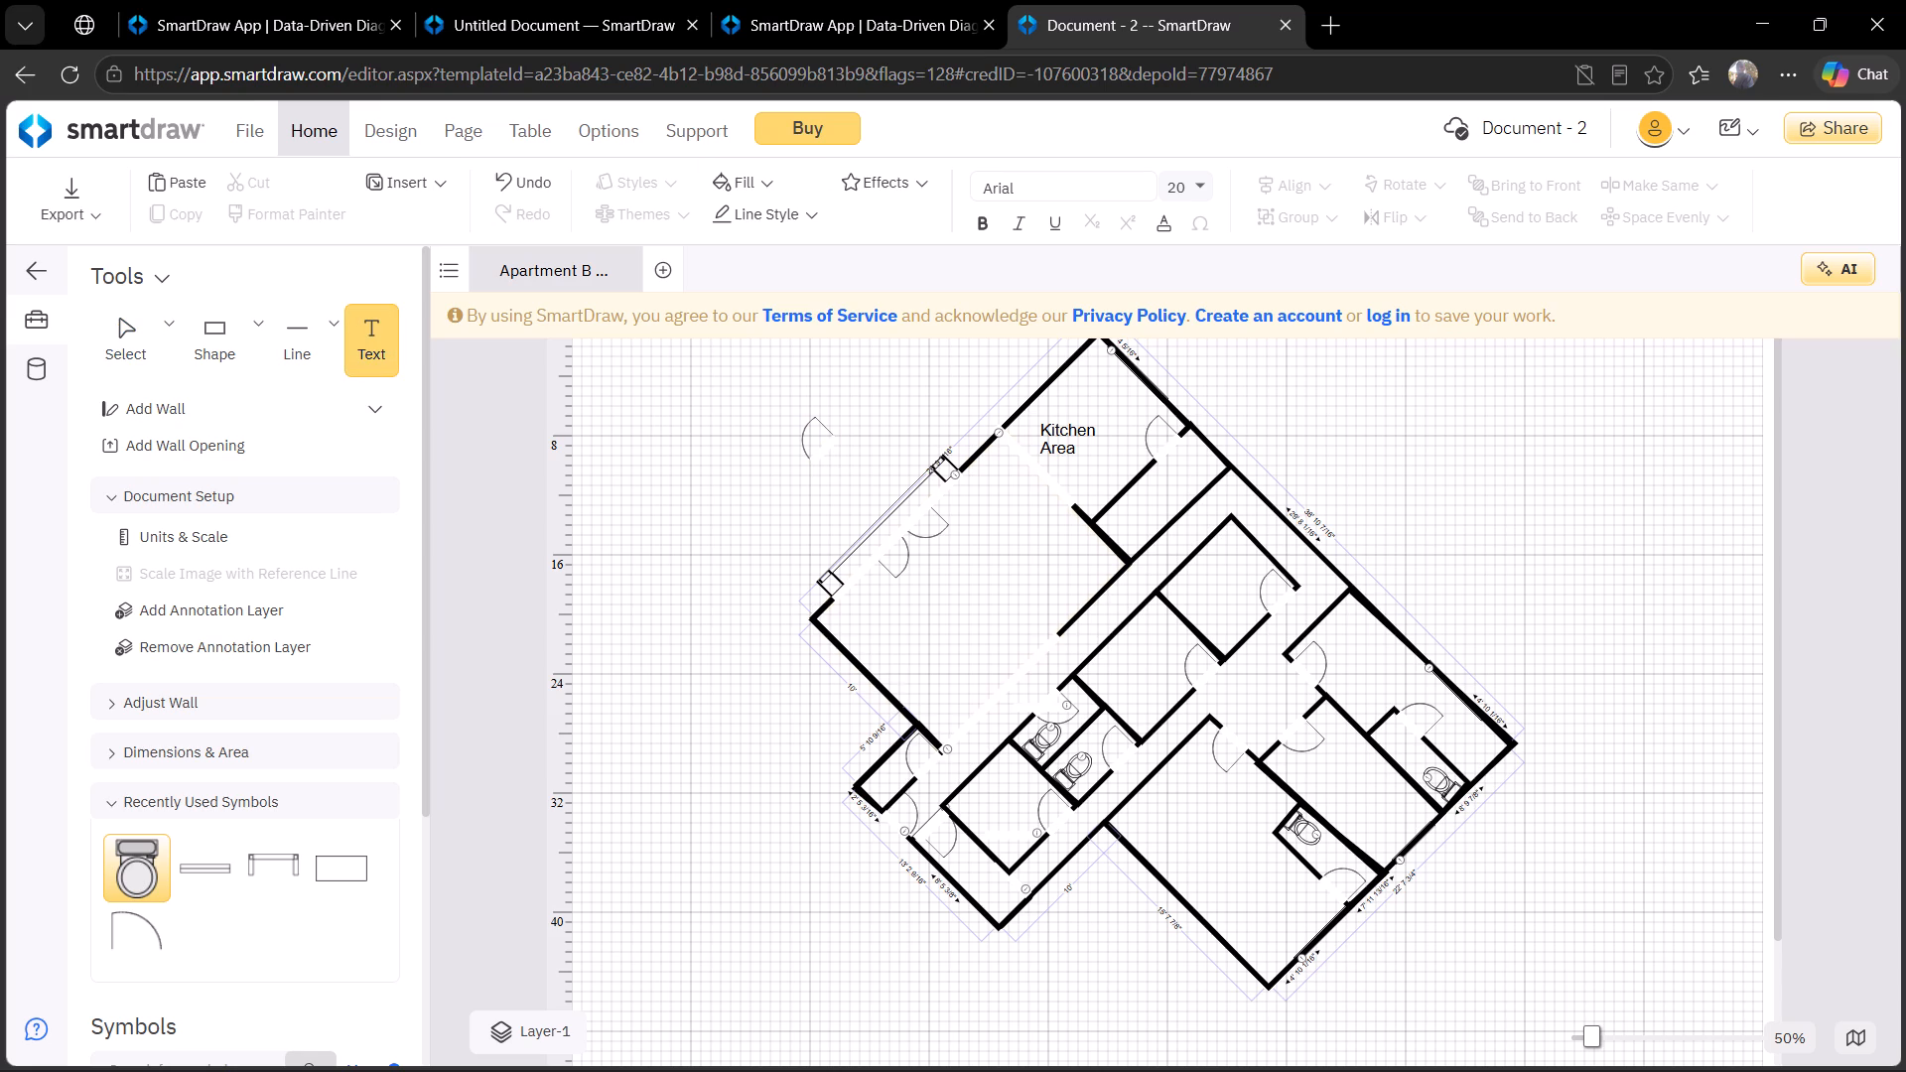
click(858, 625)
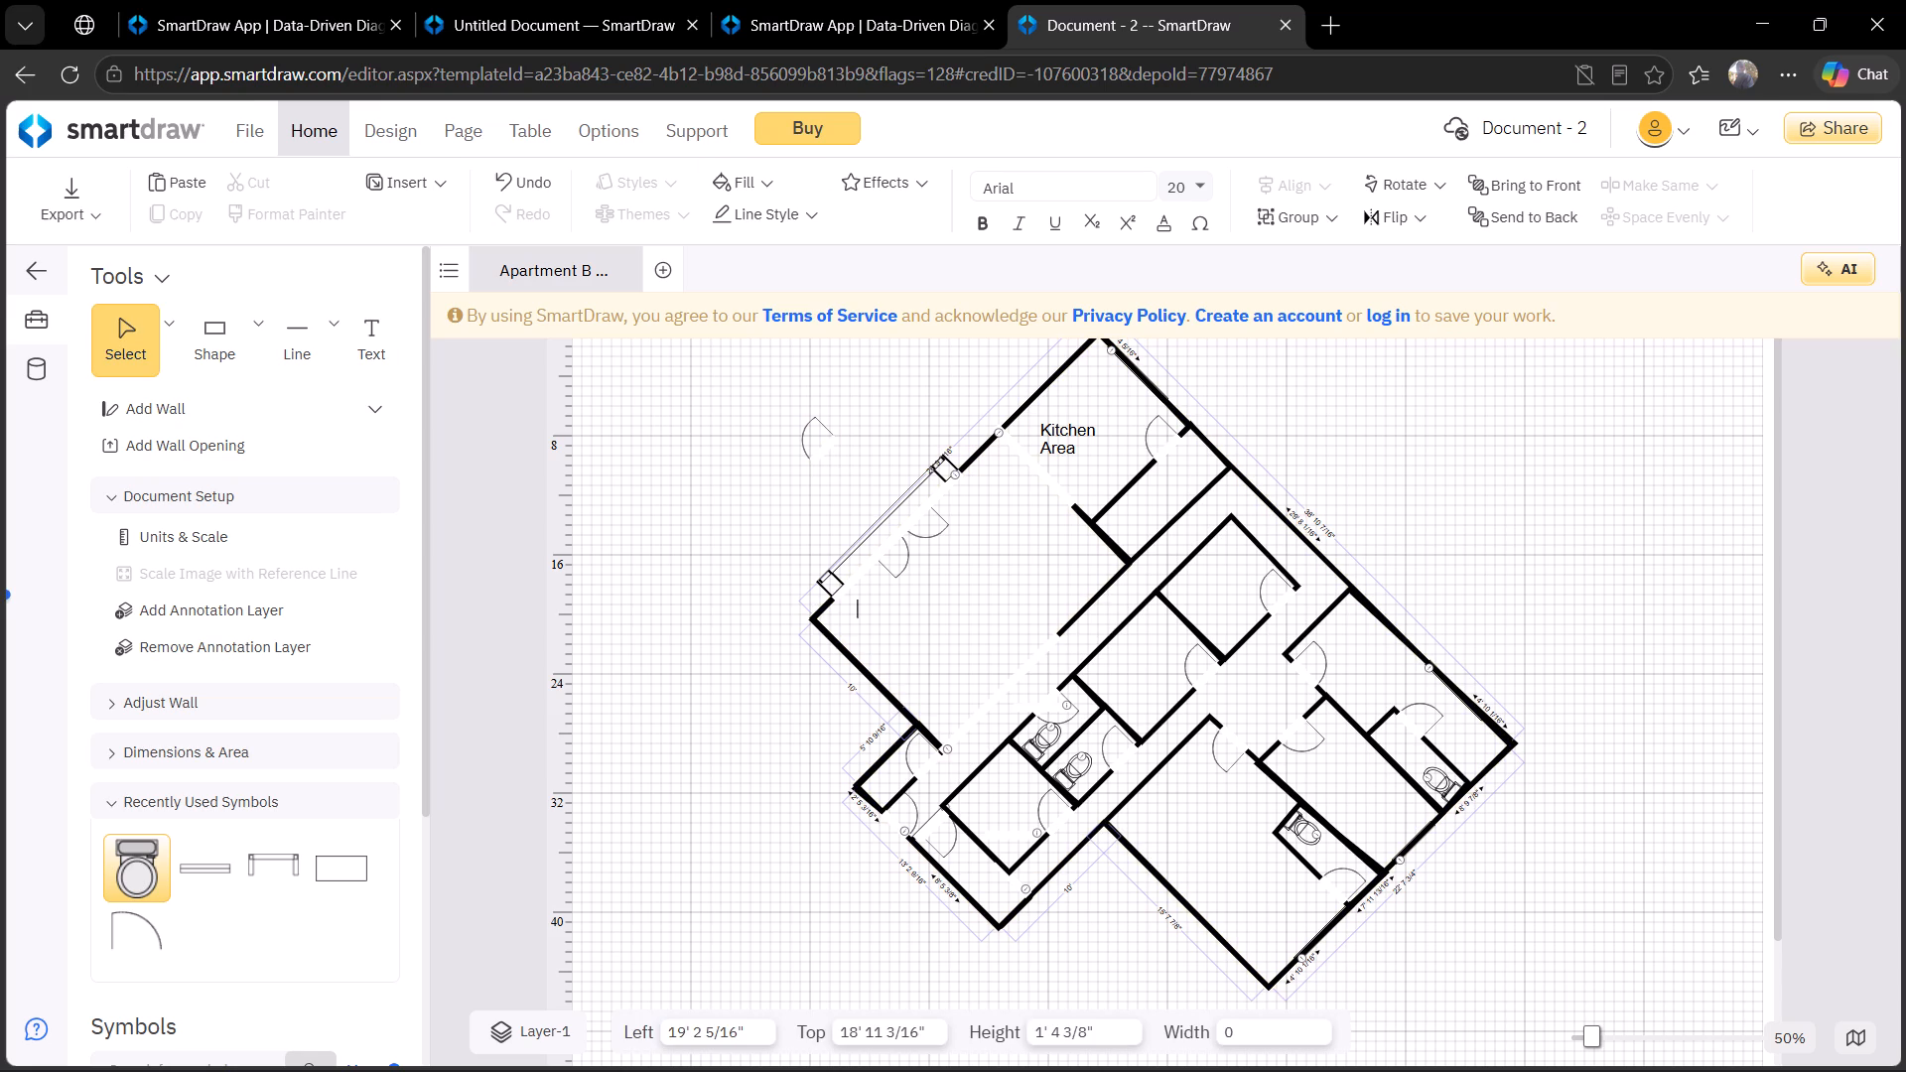
key(l)
key(BackSpace)
text(sitting)
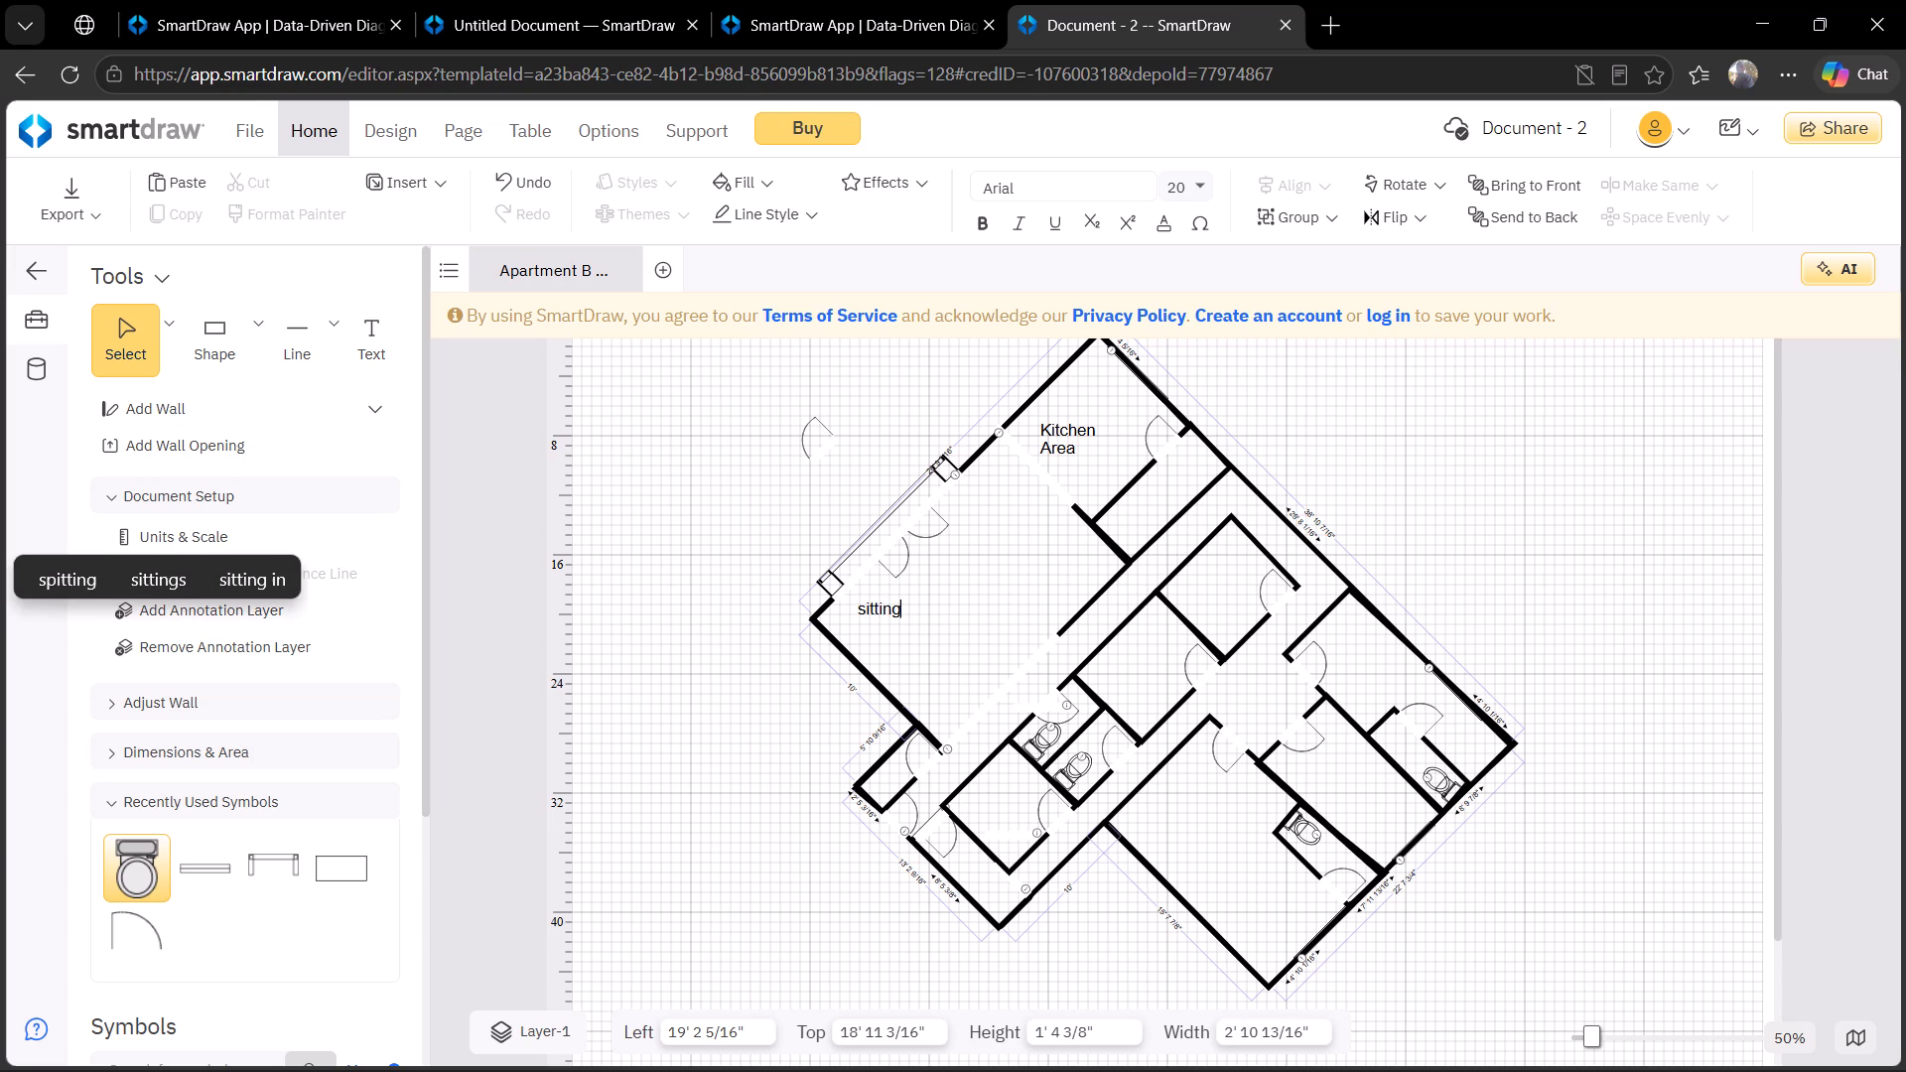
key(r)
key(BackSpace)
key(BackSpace)
key(BackSpace)
key(BackSpace)
key(BackSpace)
key(BackSpace)
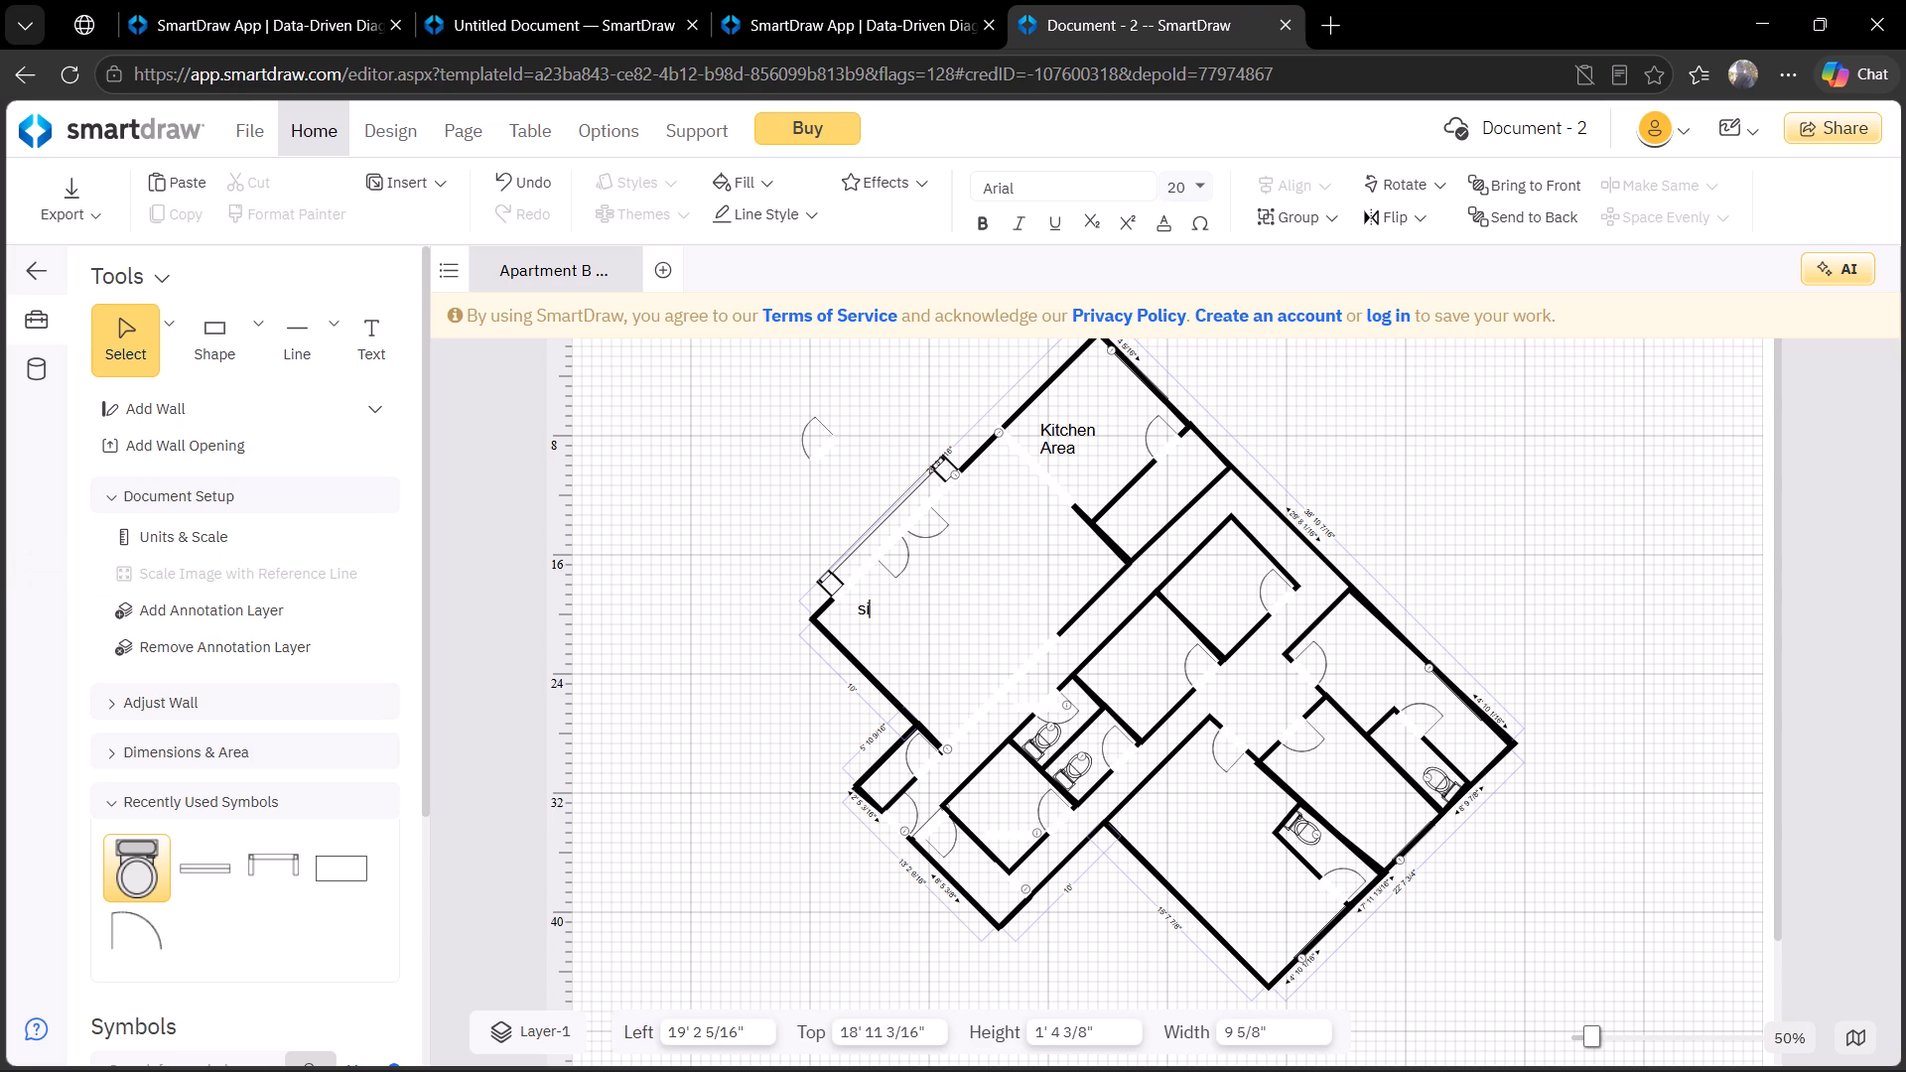
key(BackSpace)
key(BackSpace)
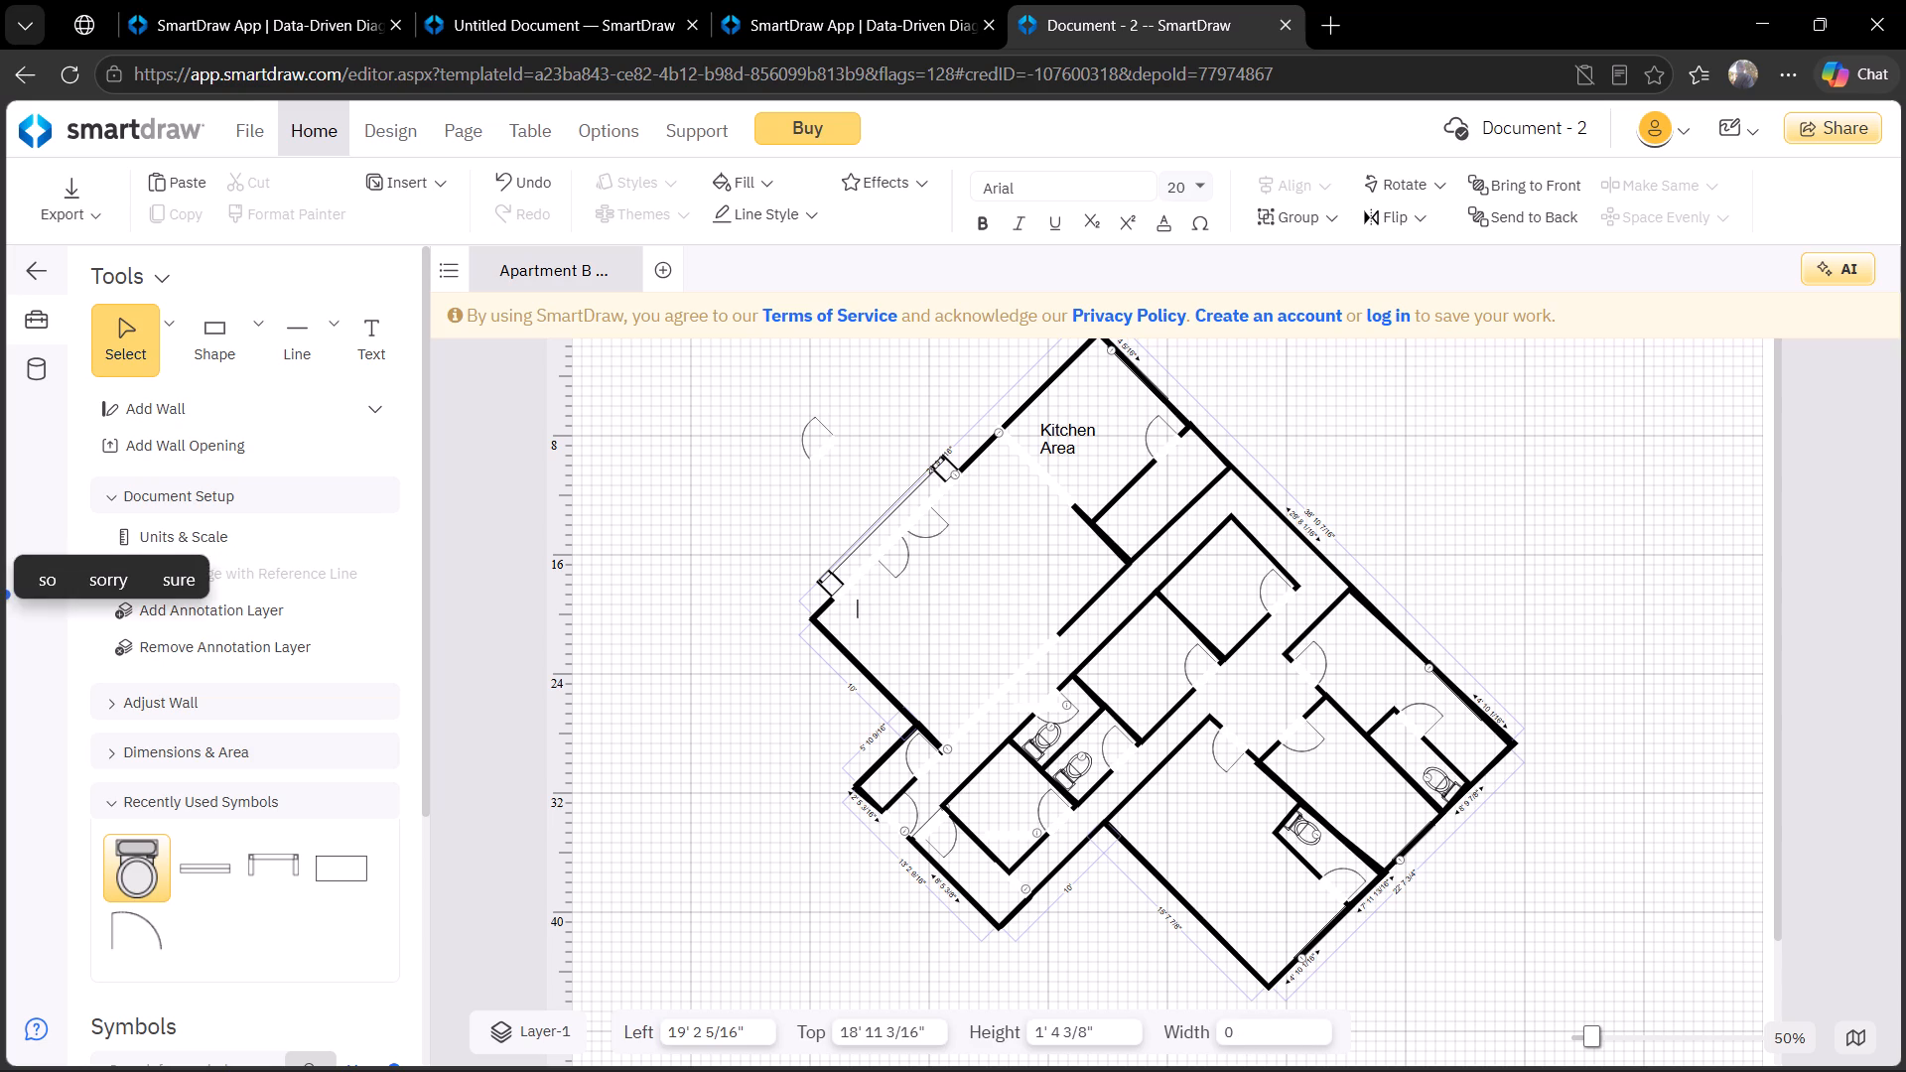
text(Sitting)
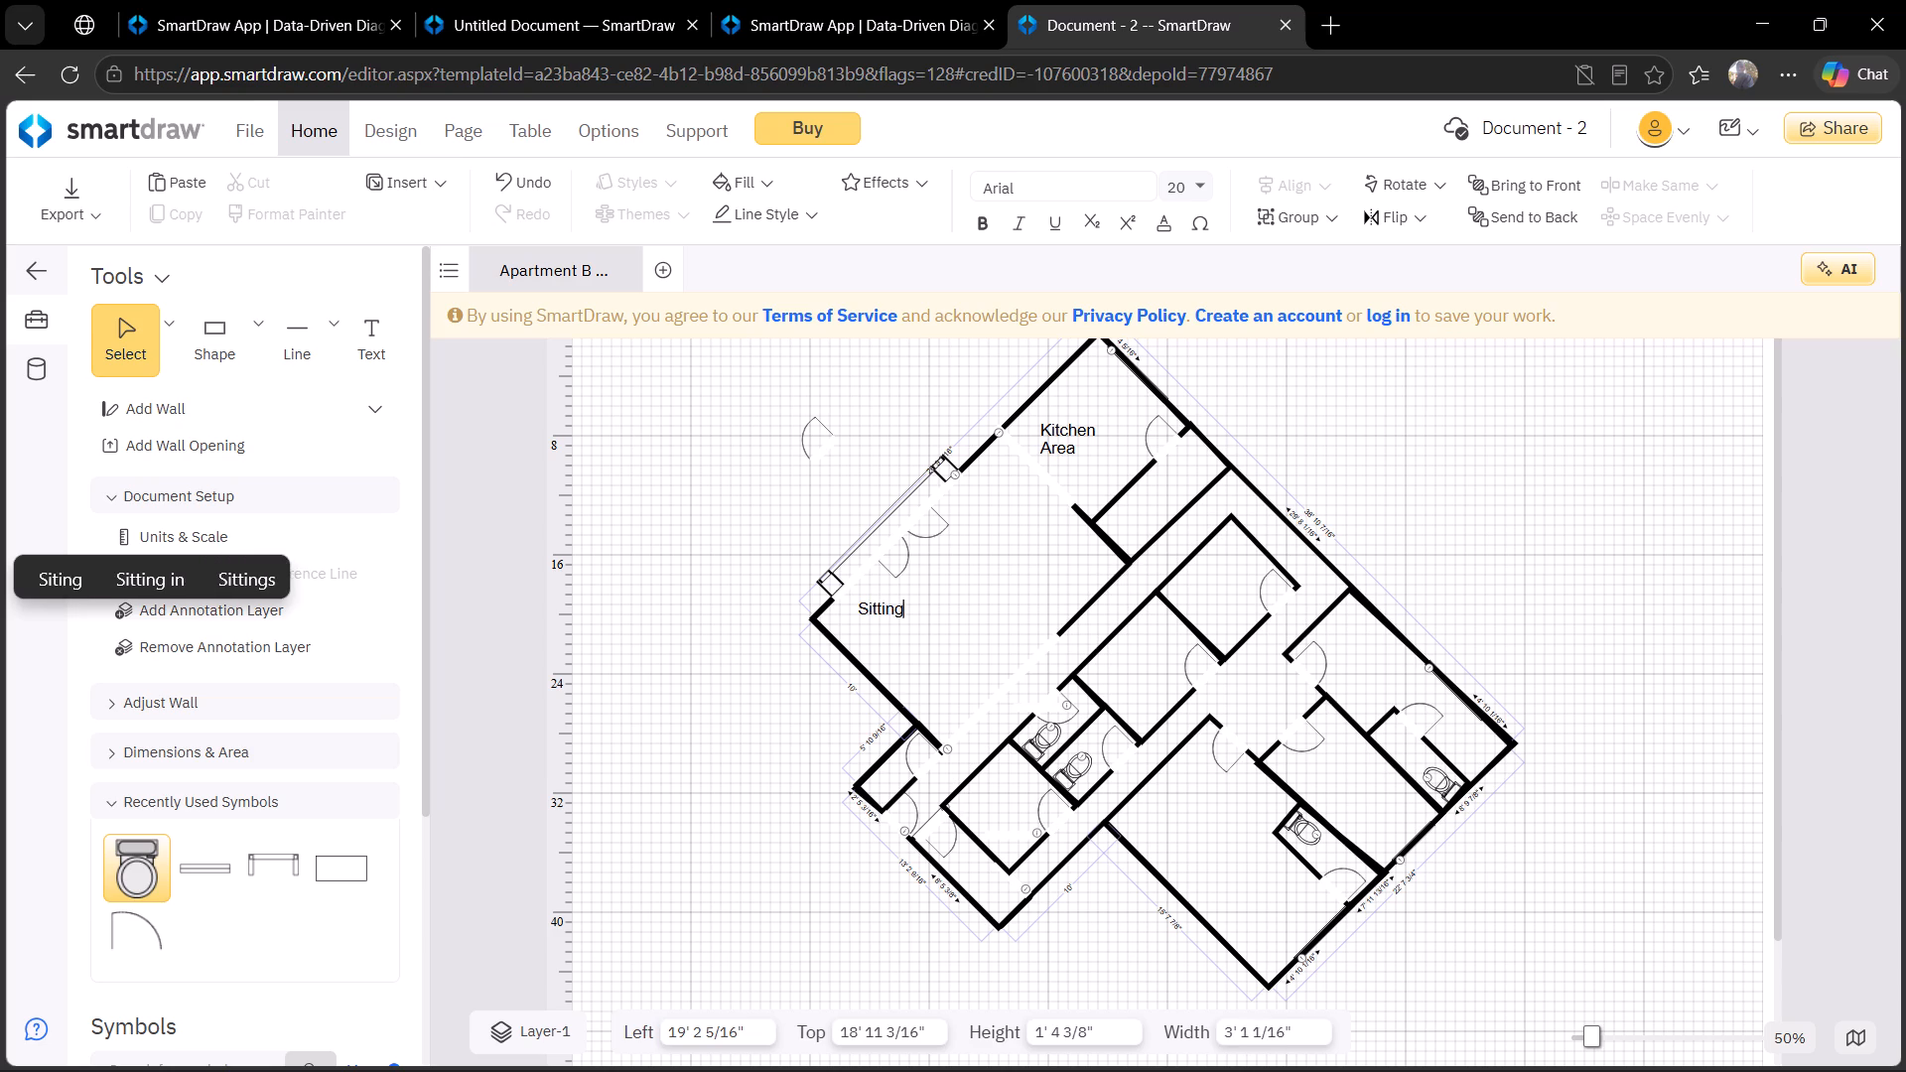
key(space)
text(Room)
key(space)
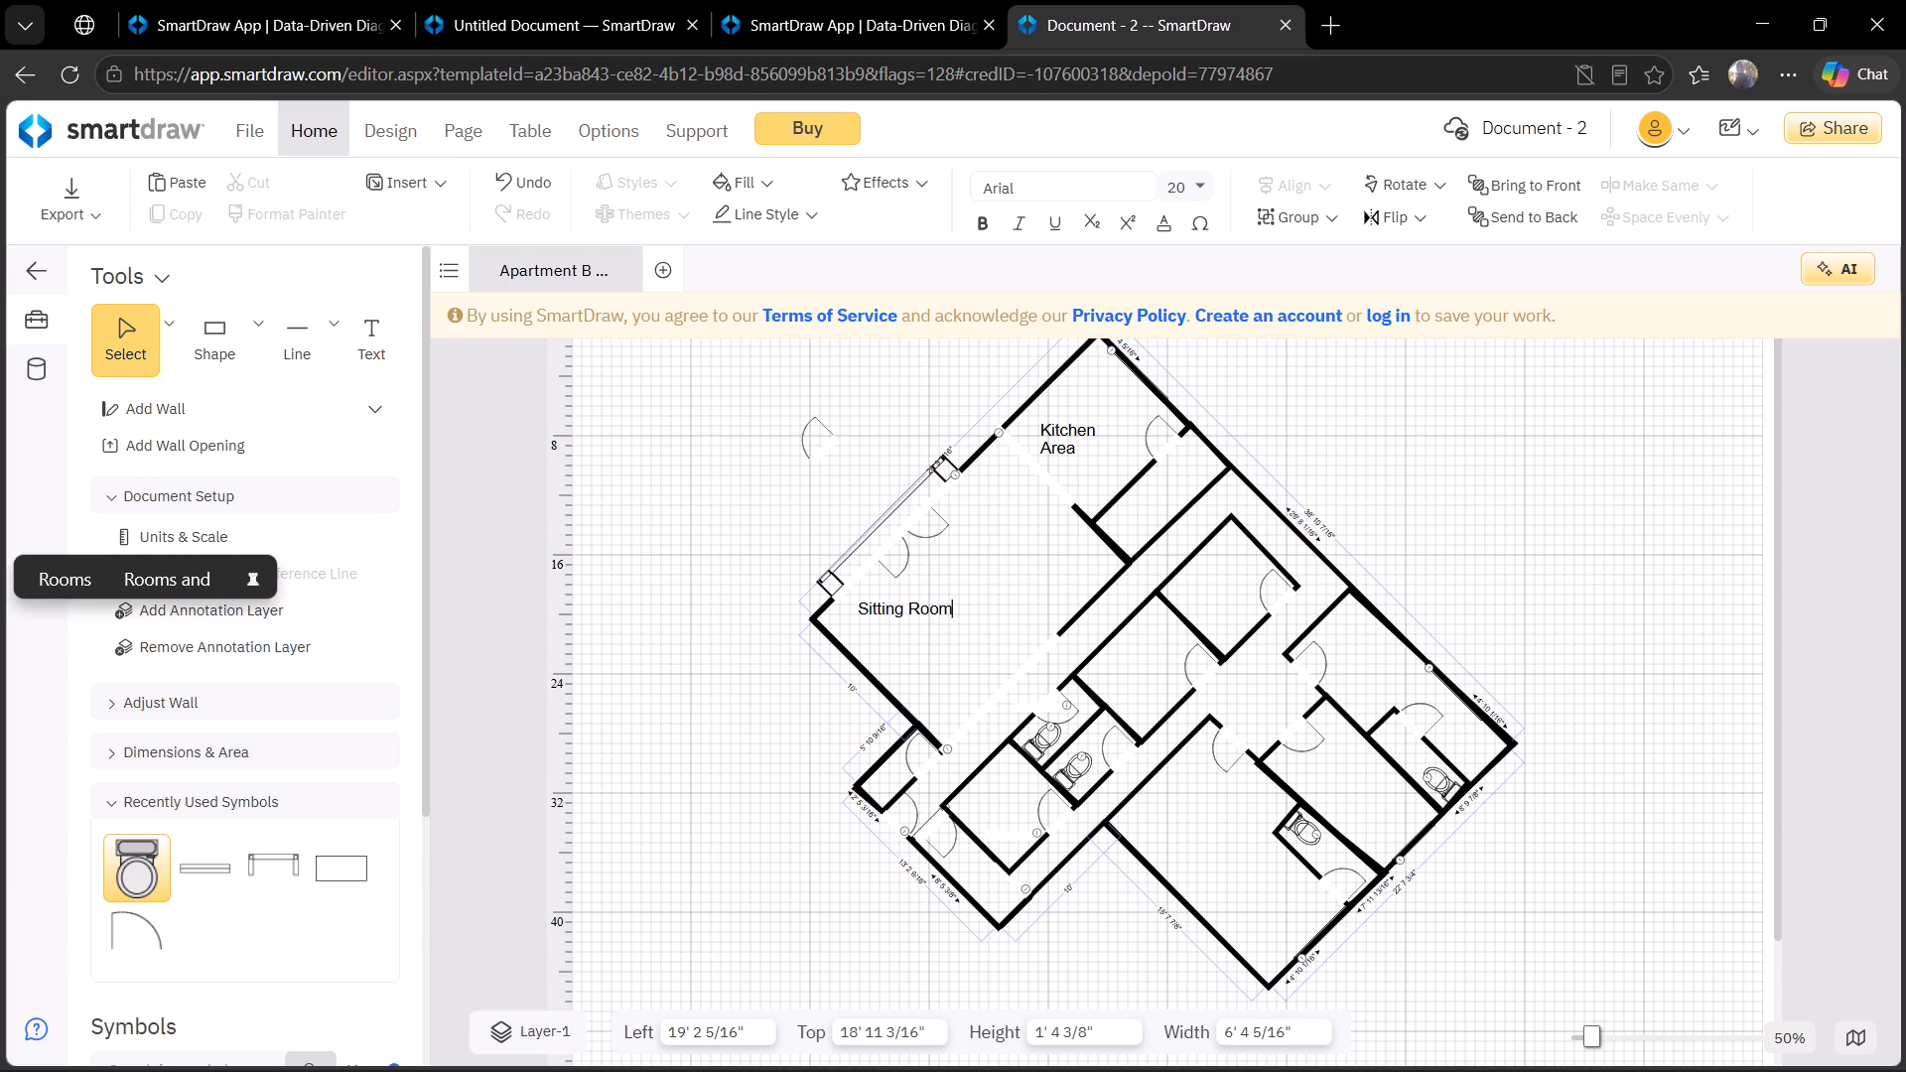
text(Area)
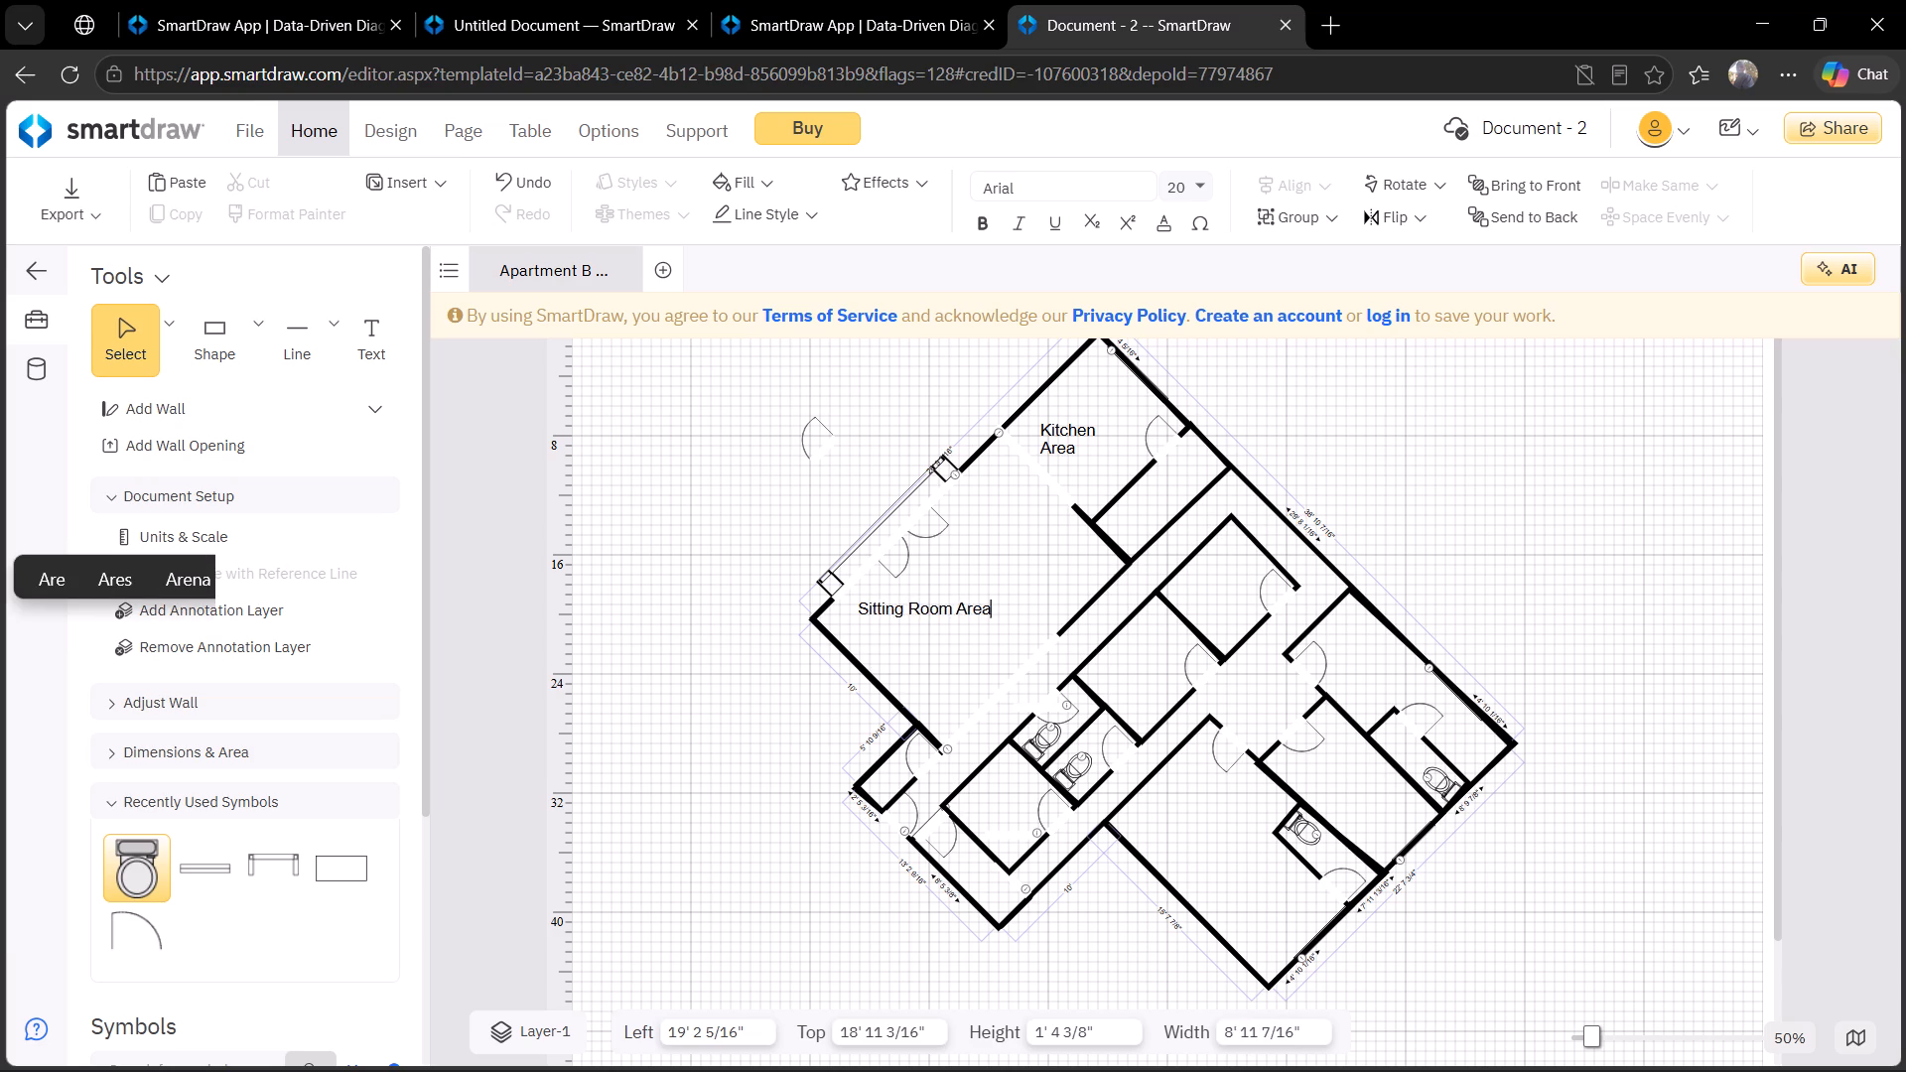
click(1080, 567)
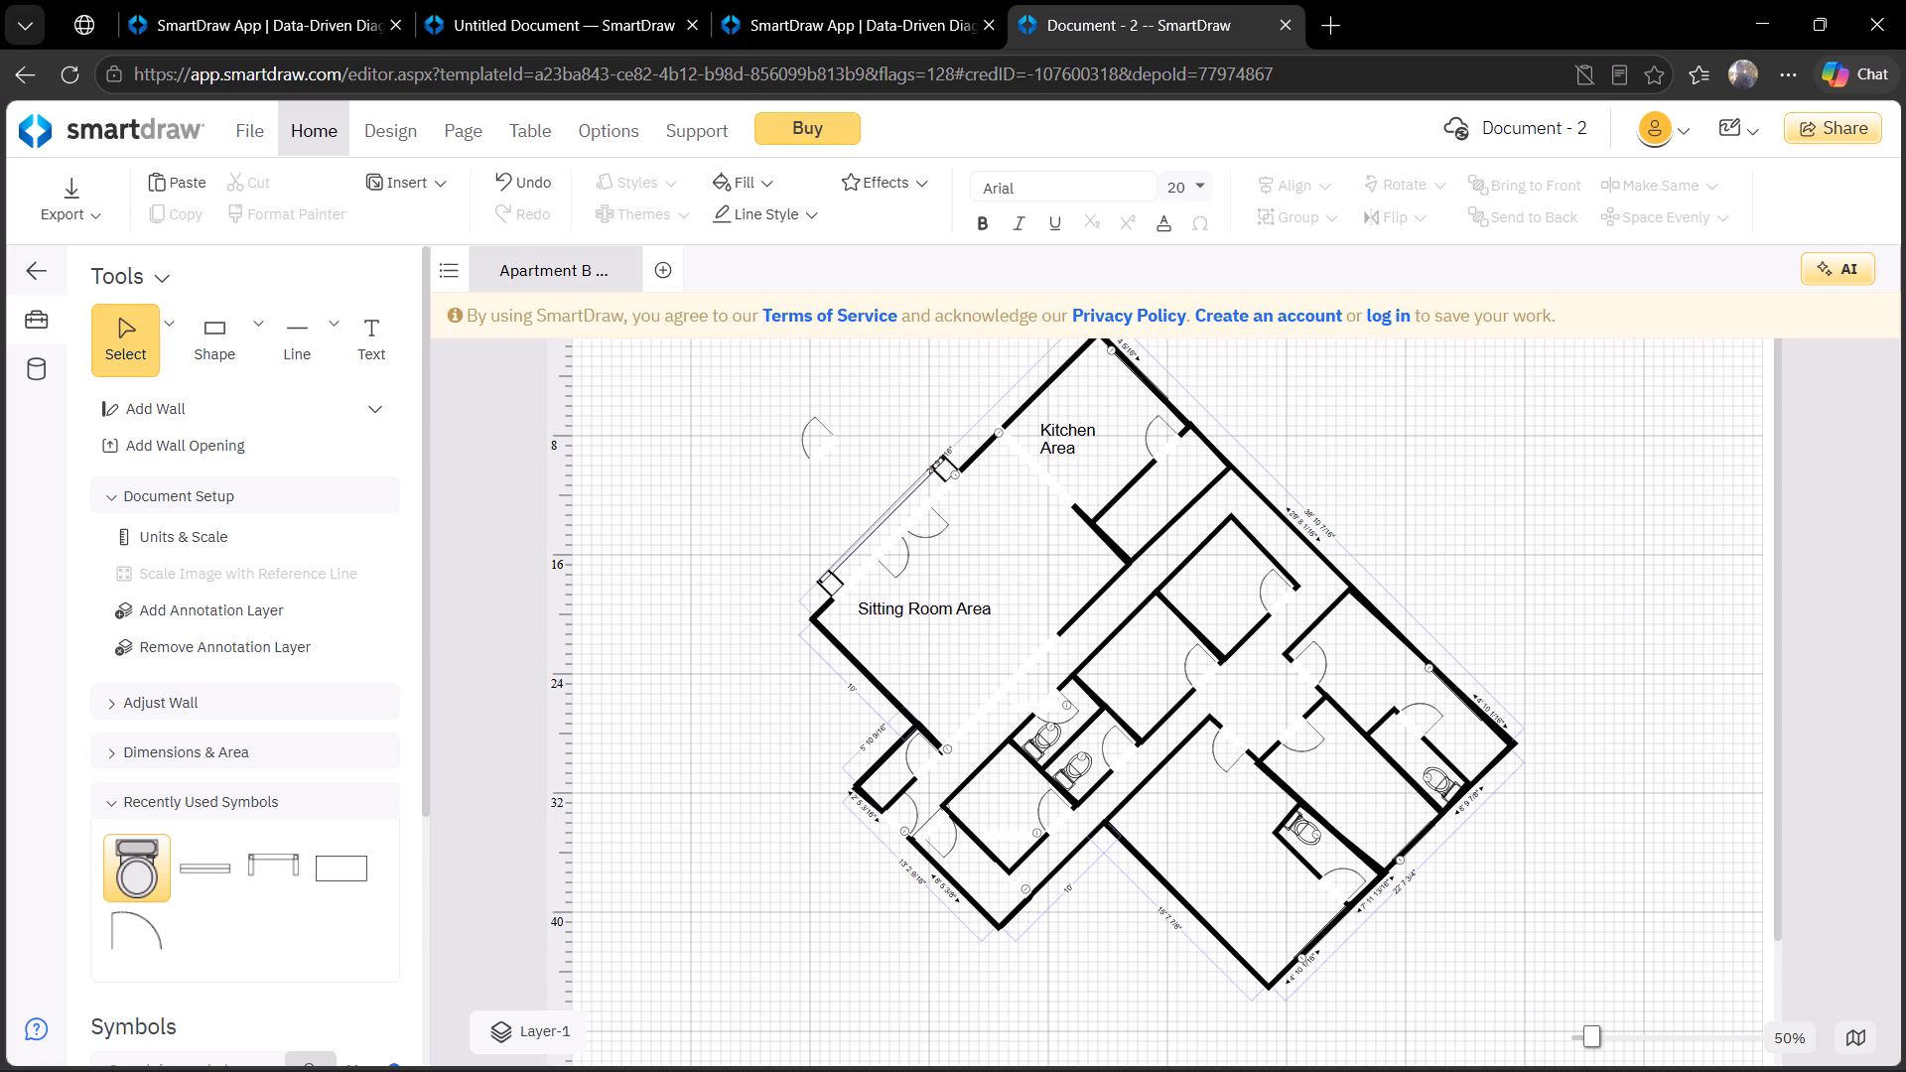
Add a two-line text label "Dining Area" in the eastern part of the large room, just south of the kitchen.
click(358, 344)
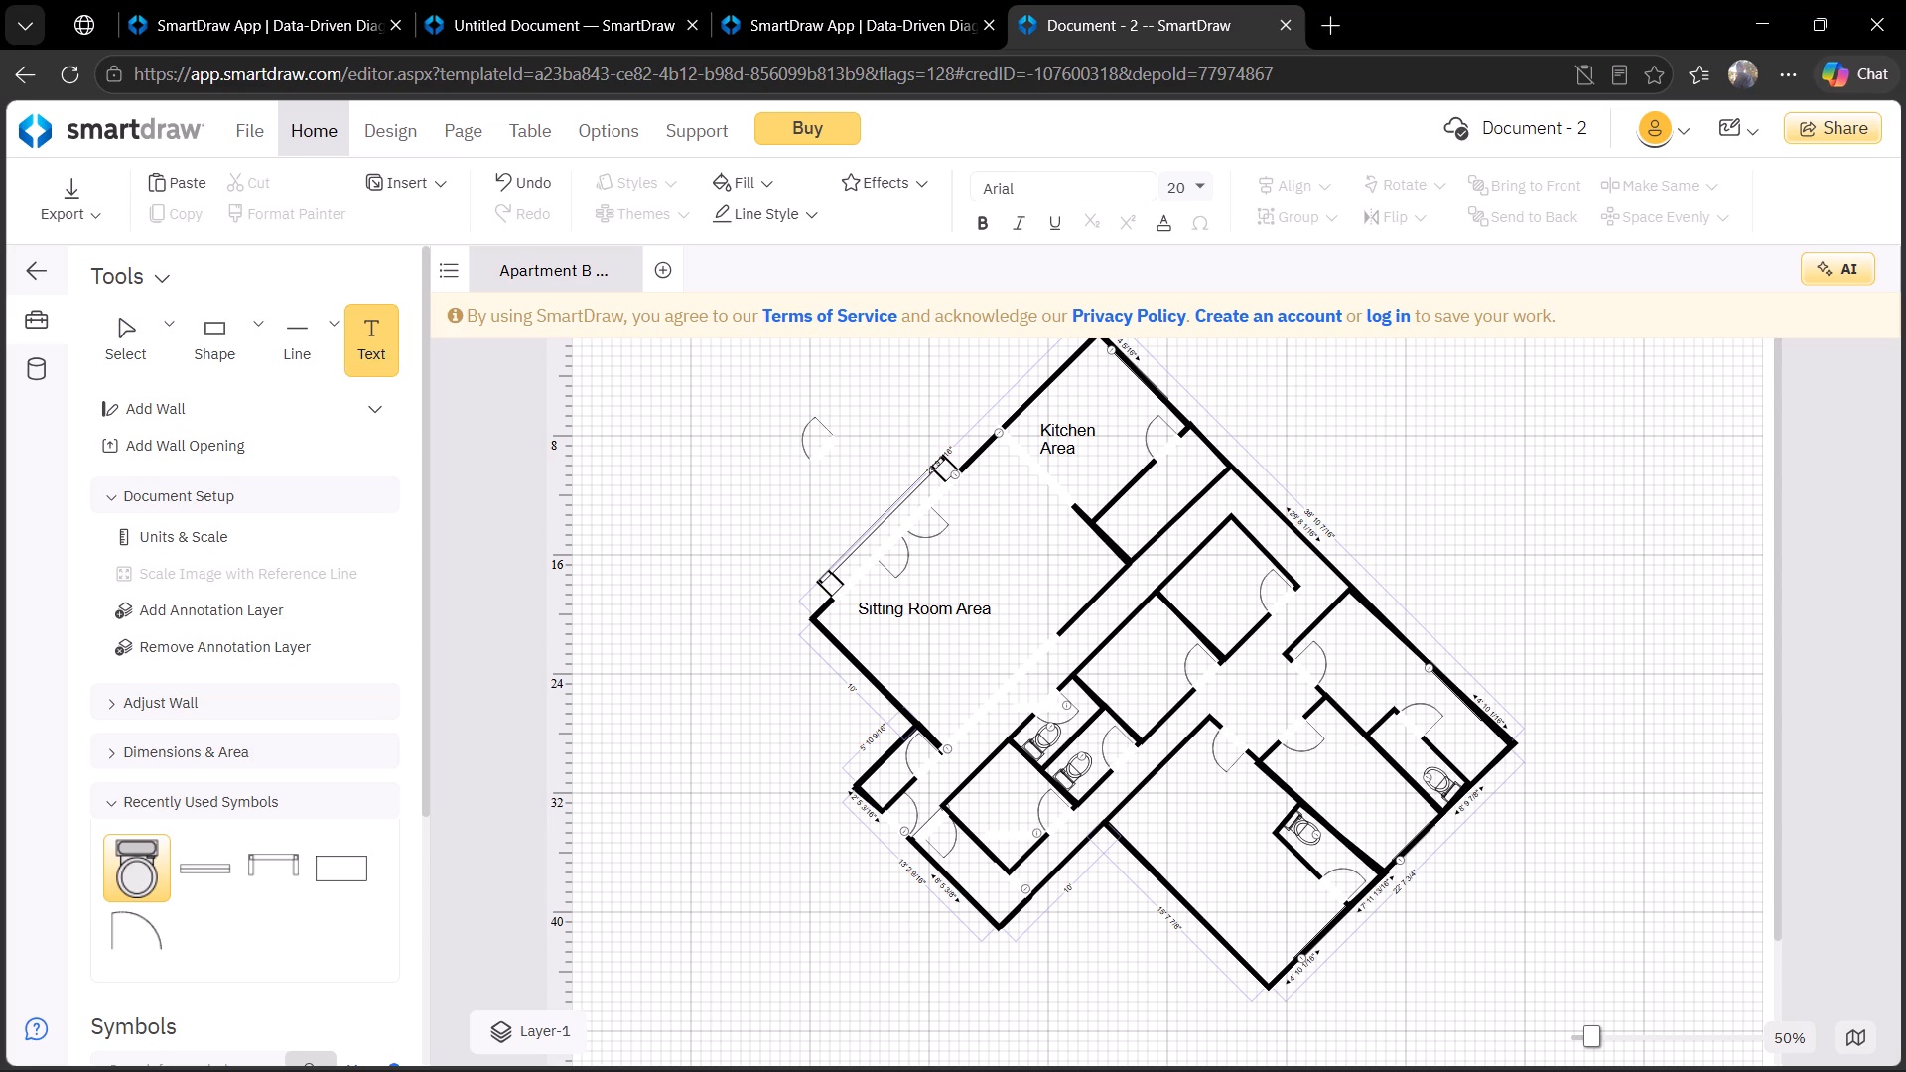
click(1049, 561)
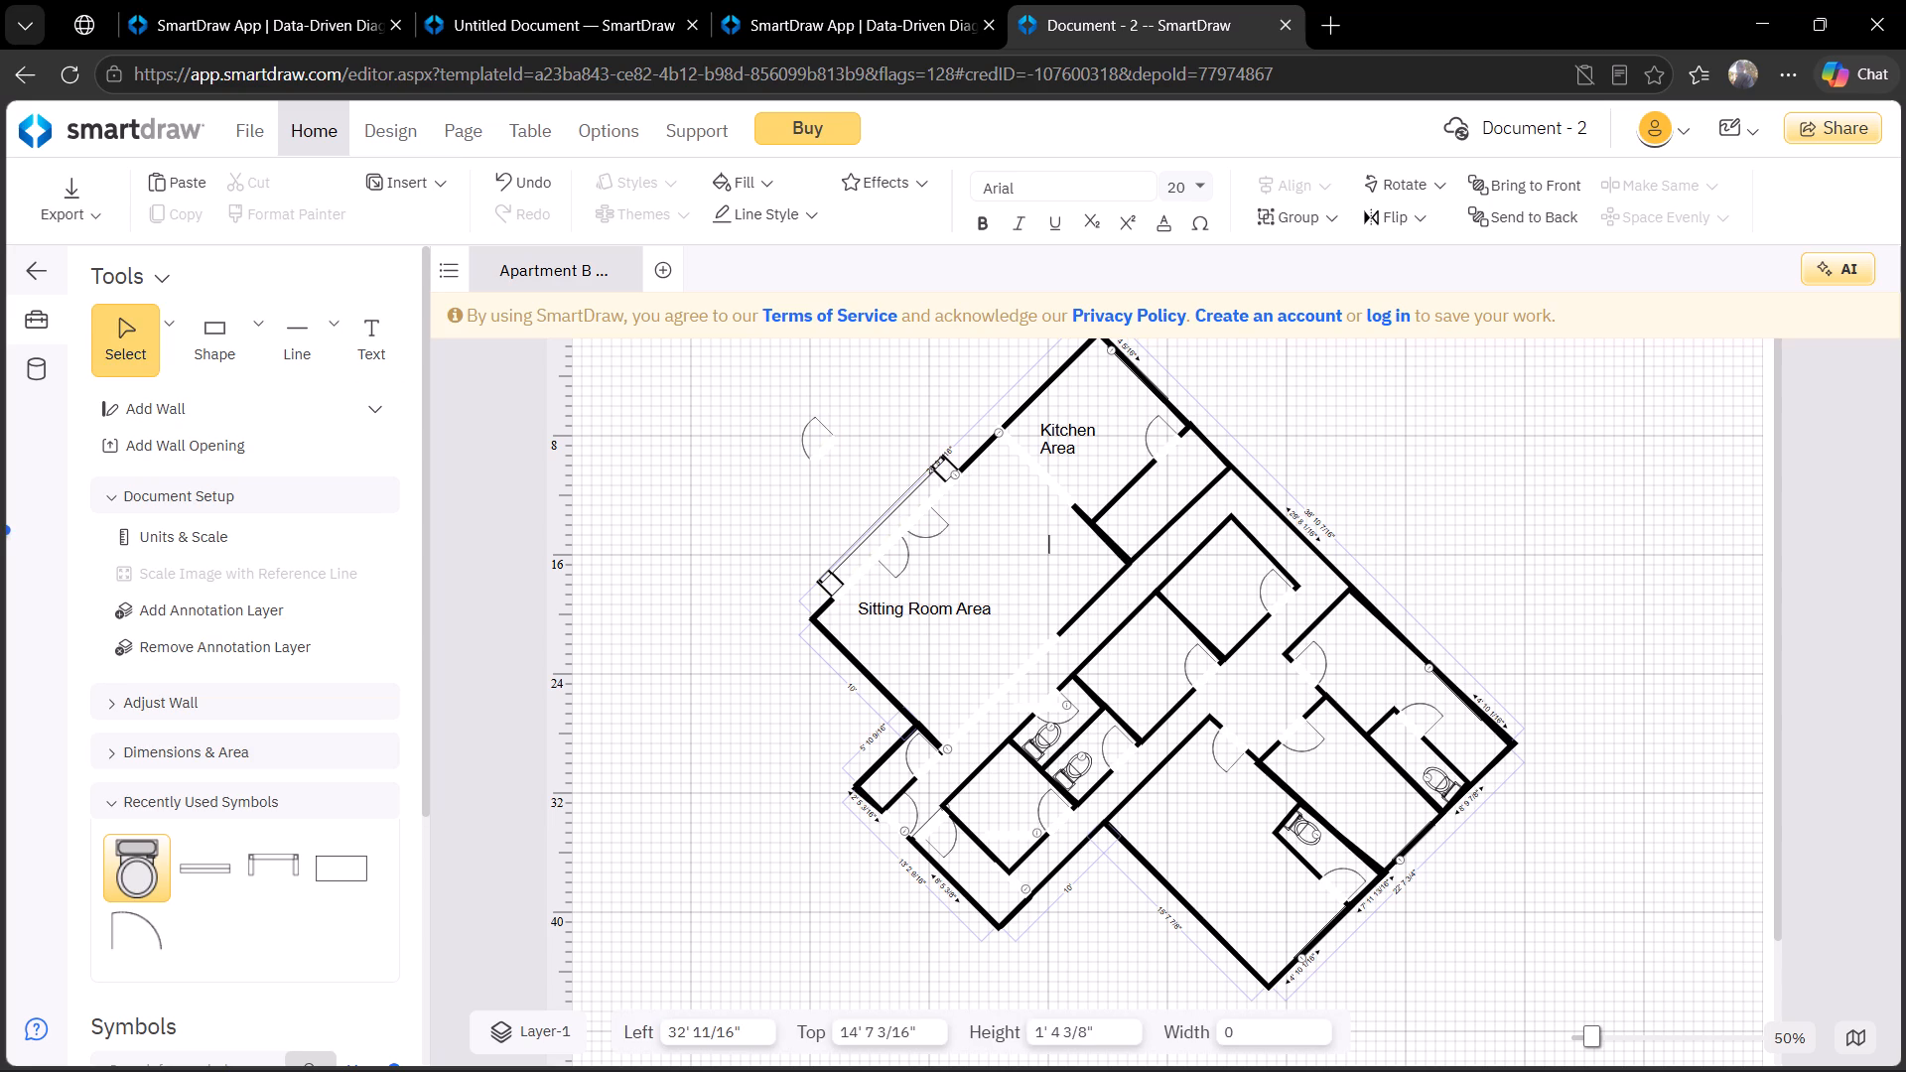
text(Dinin)
key(g)
key(Return)
text(Area)
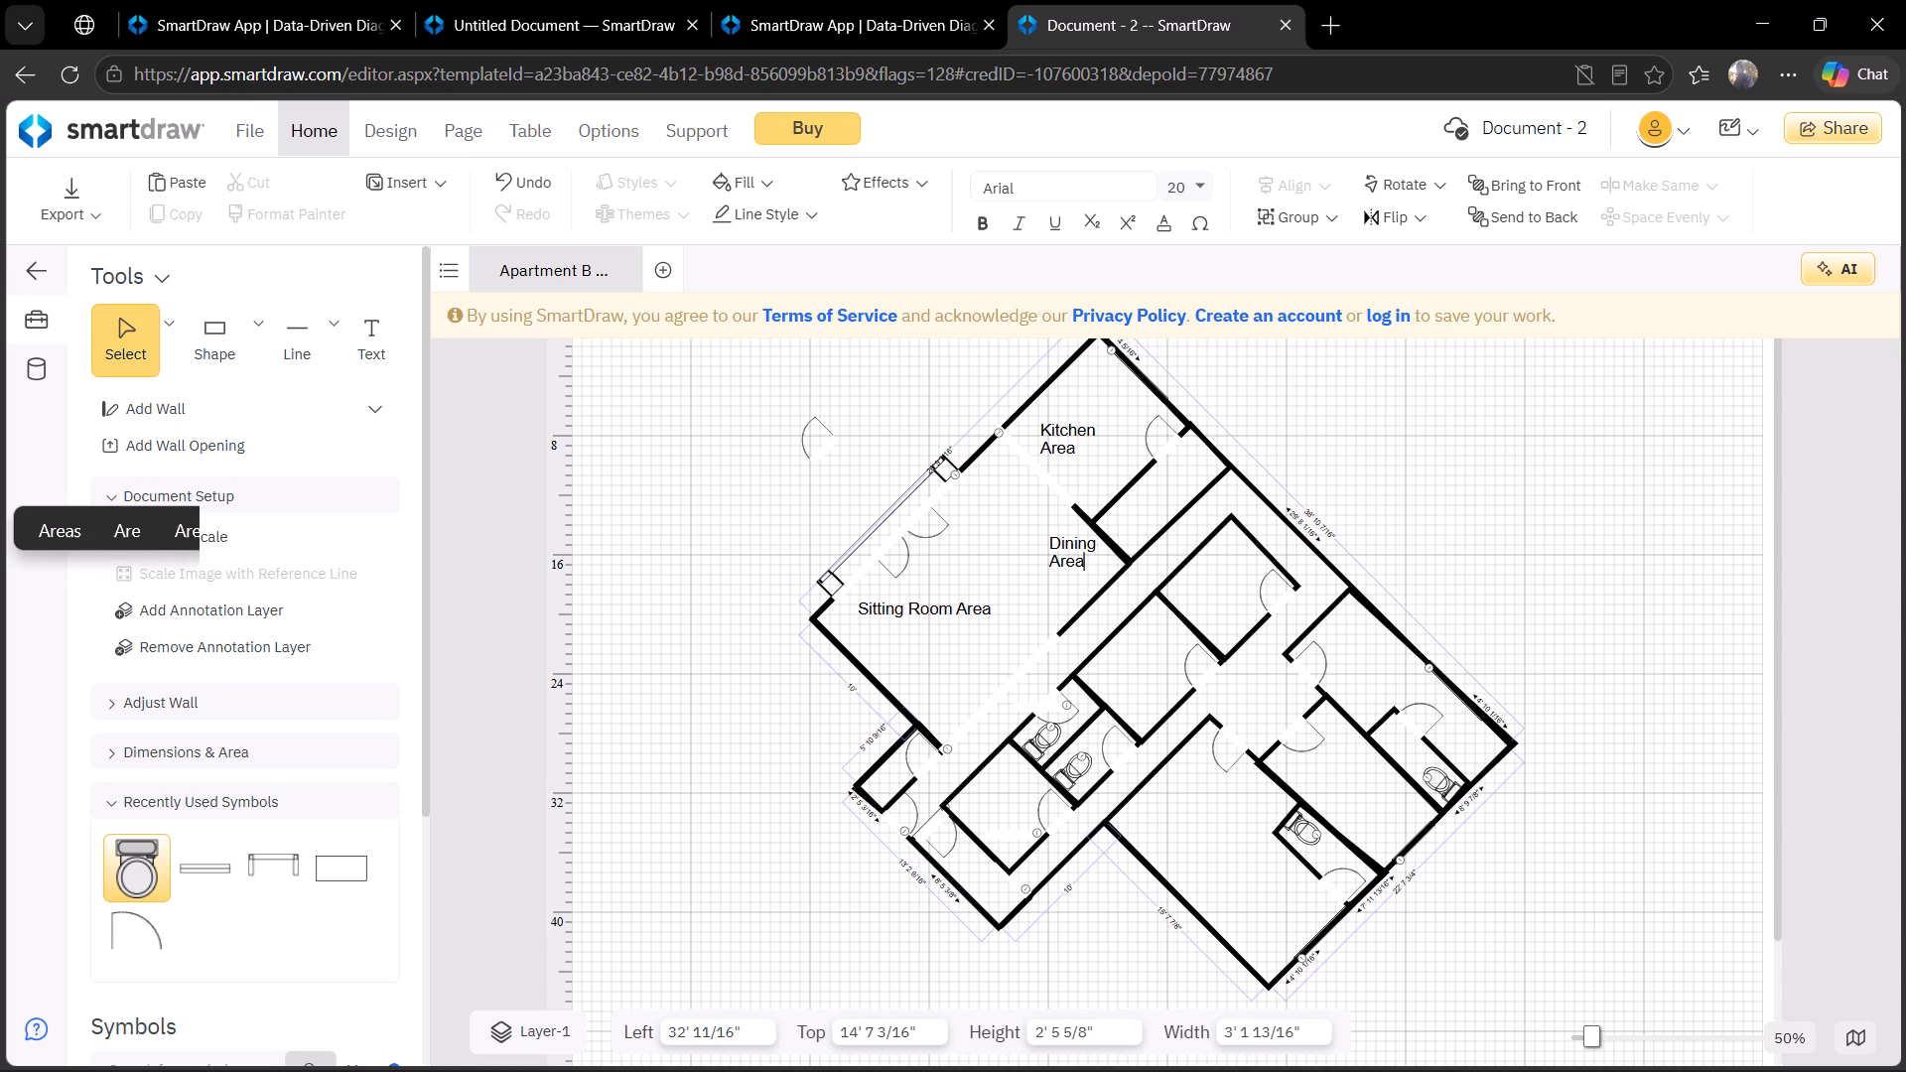
click(1506, 446)
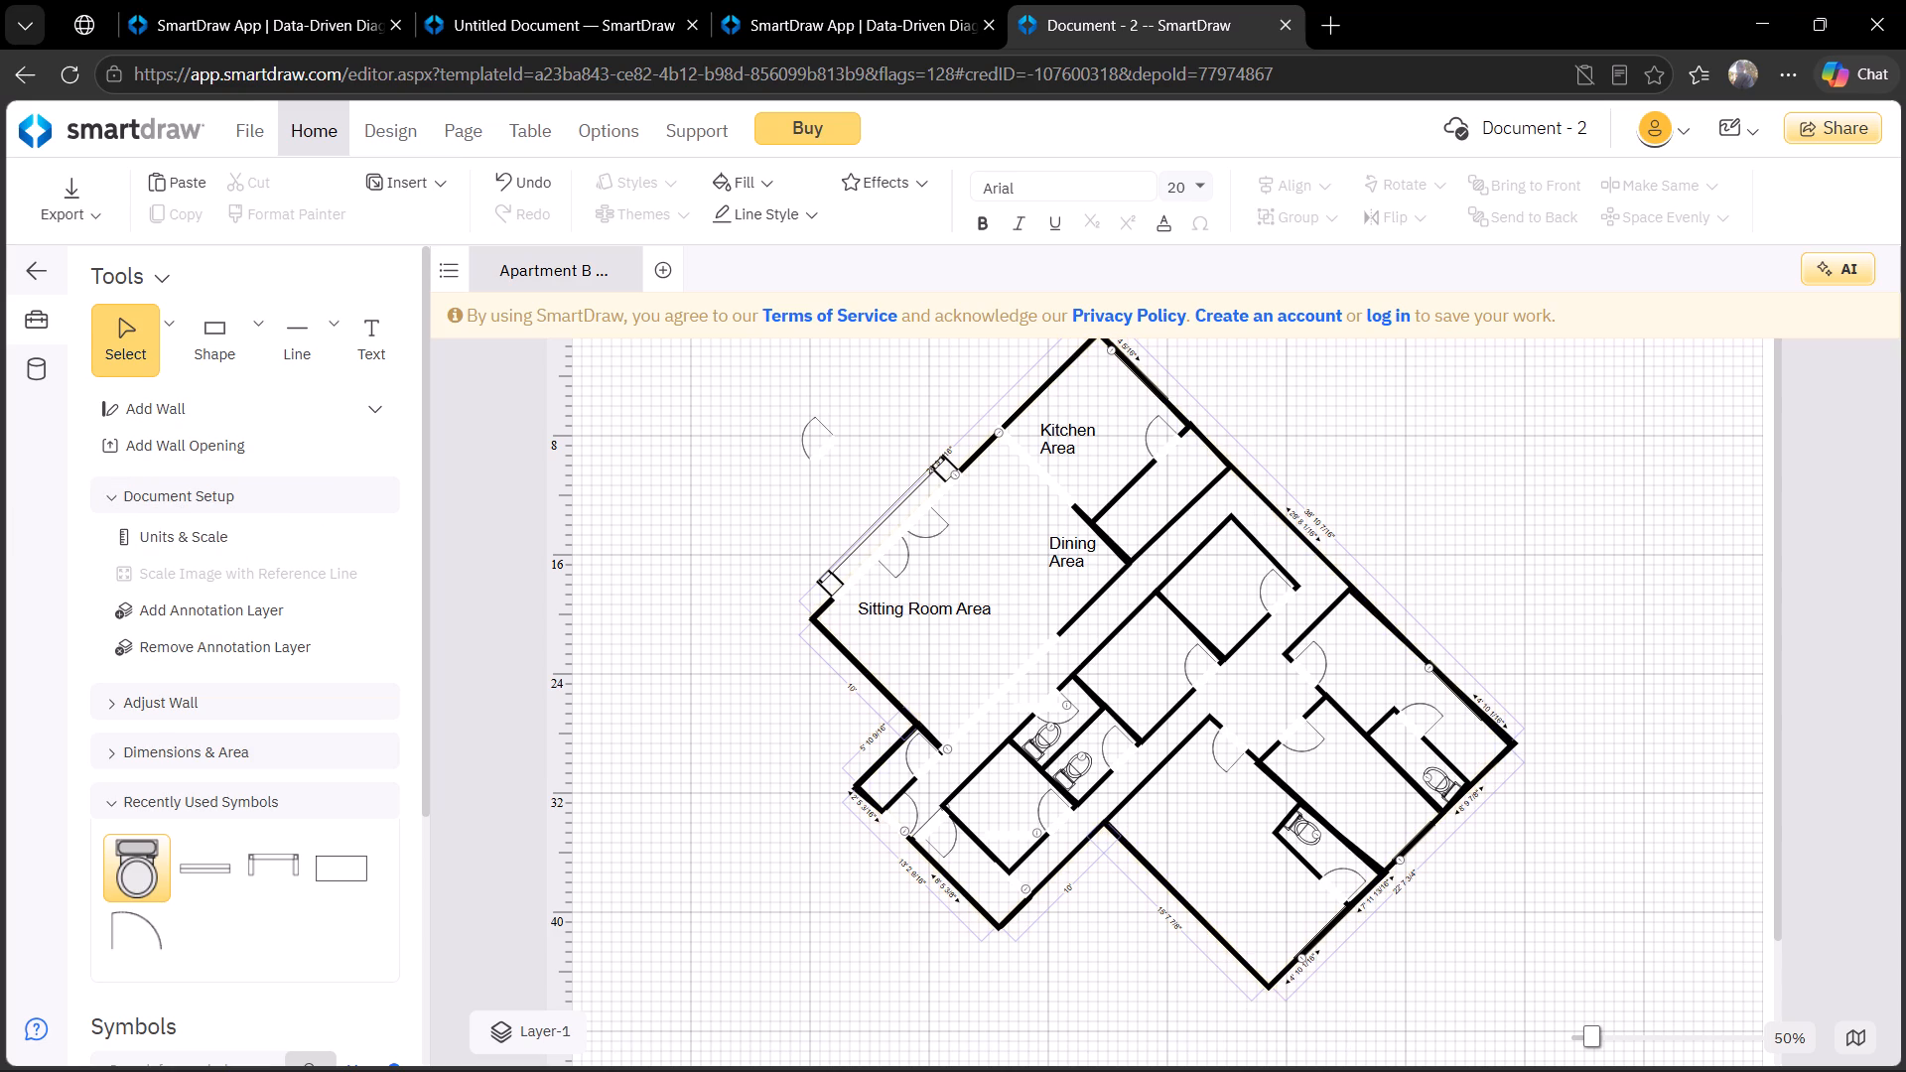
Add a text label "Corridor", with a capital C, in the passage just outside the two small adjoining toilets.
click(349, 323)
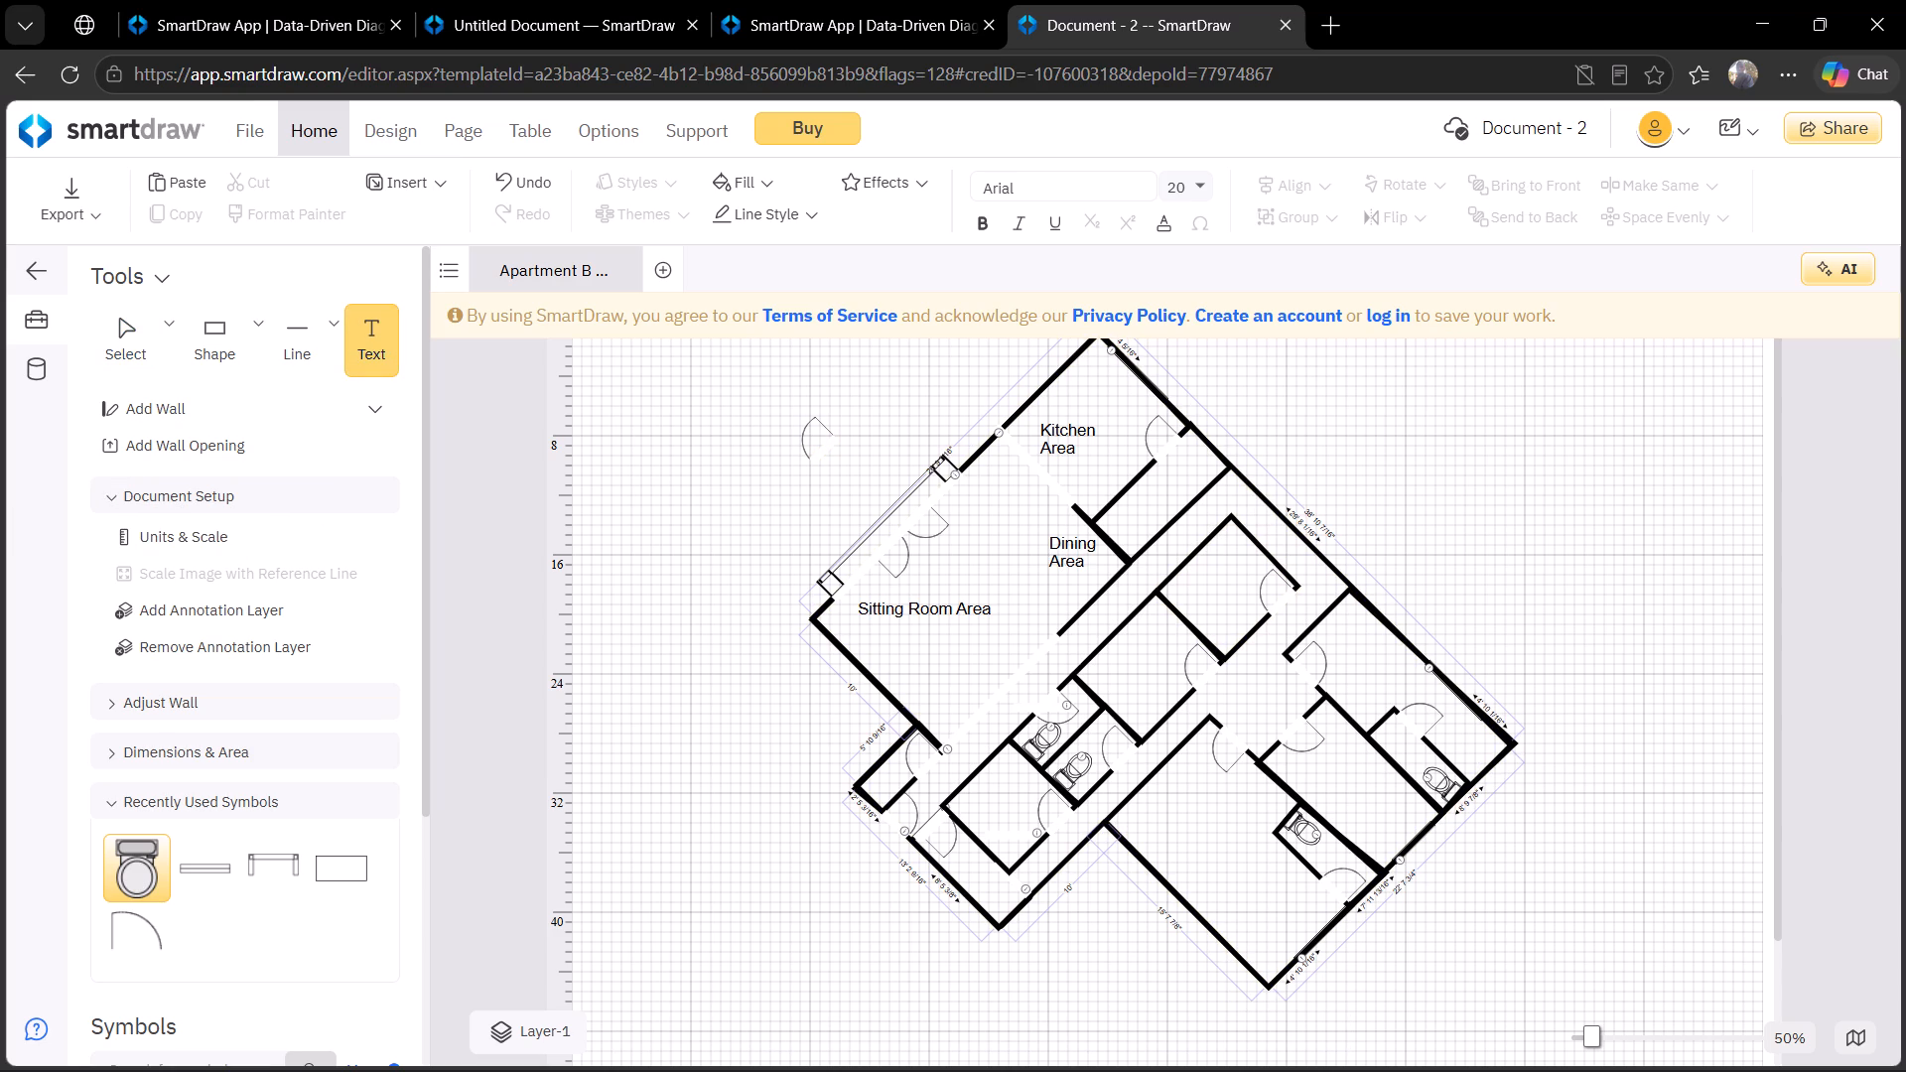
click(993, 727)
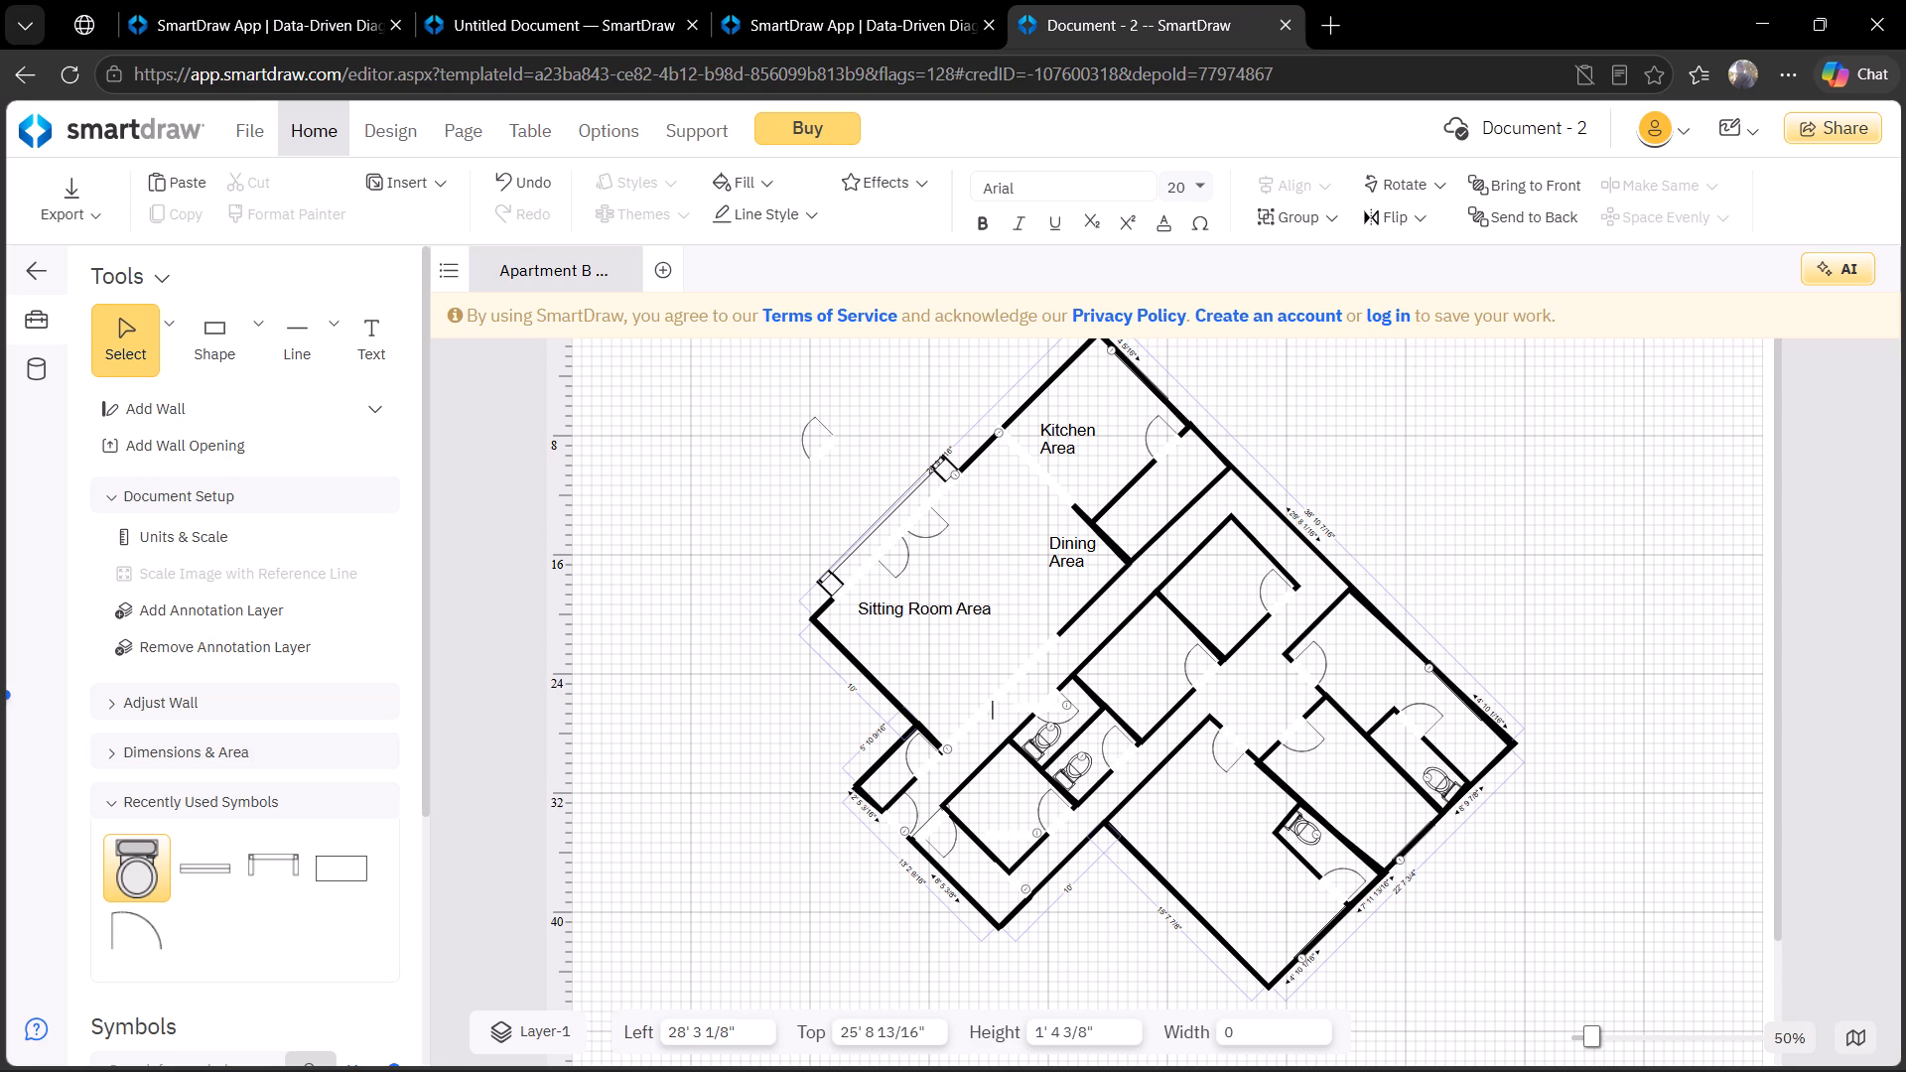
text(corridor)
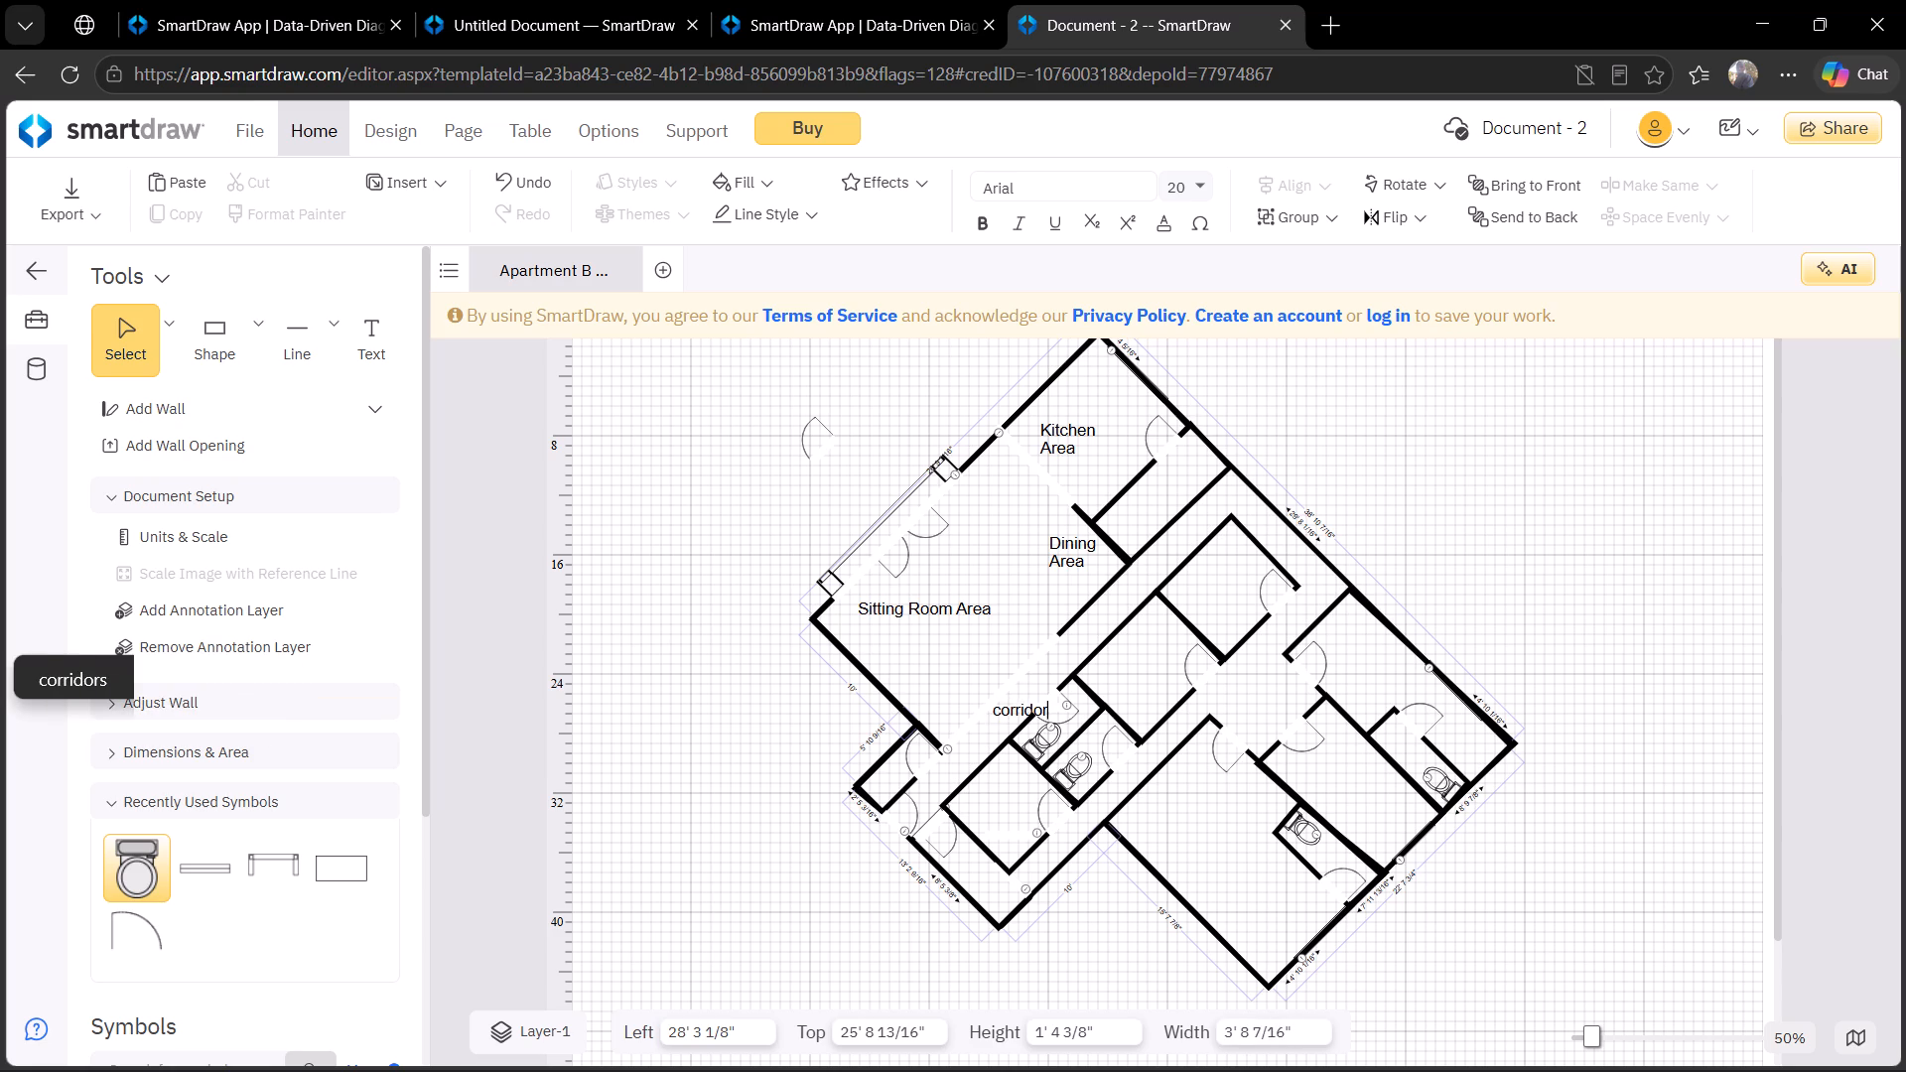
key(Left)
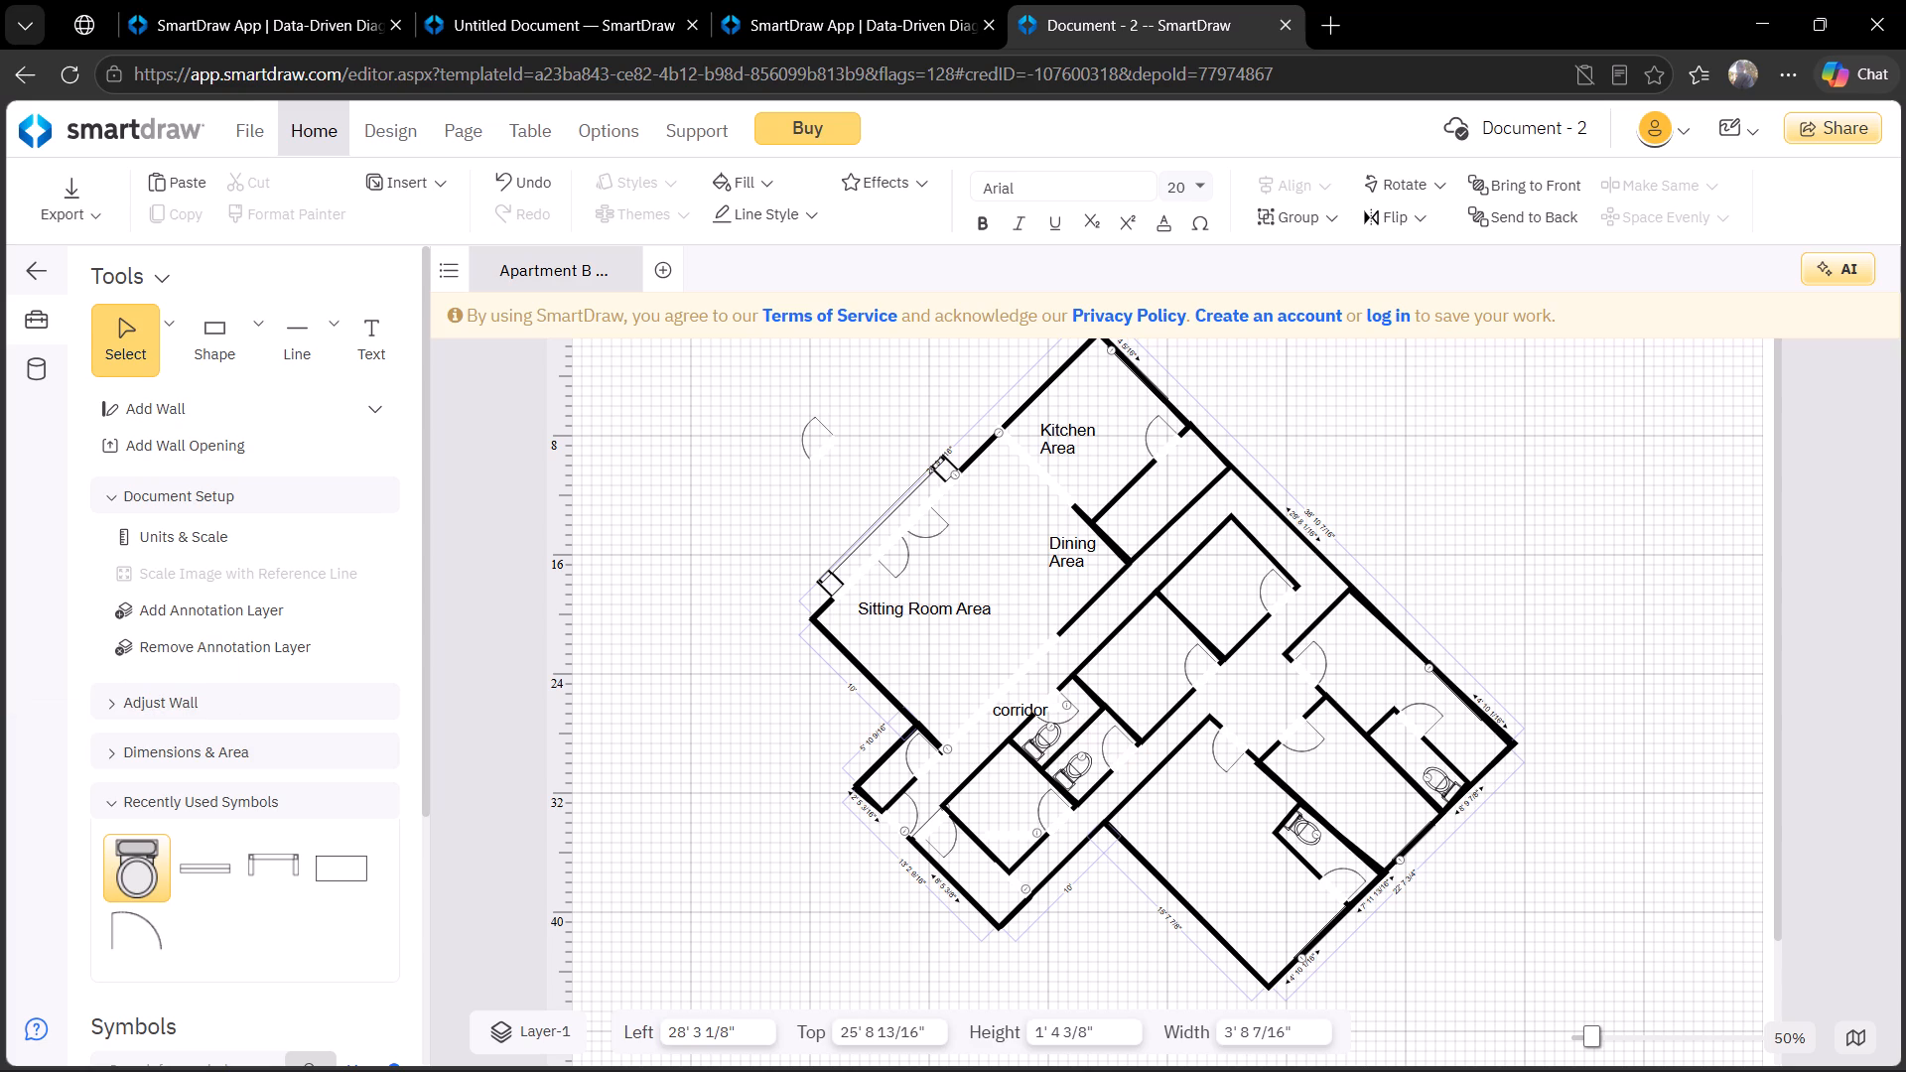
key(Left)
key(Left)
key(Left)
key(Left)
key(Left)
key(Left)
key(BackSpace)
key(shift+c)
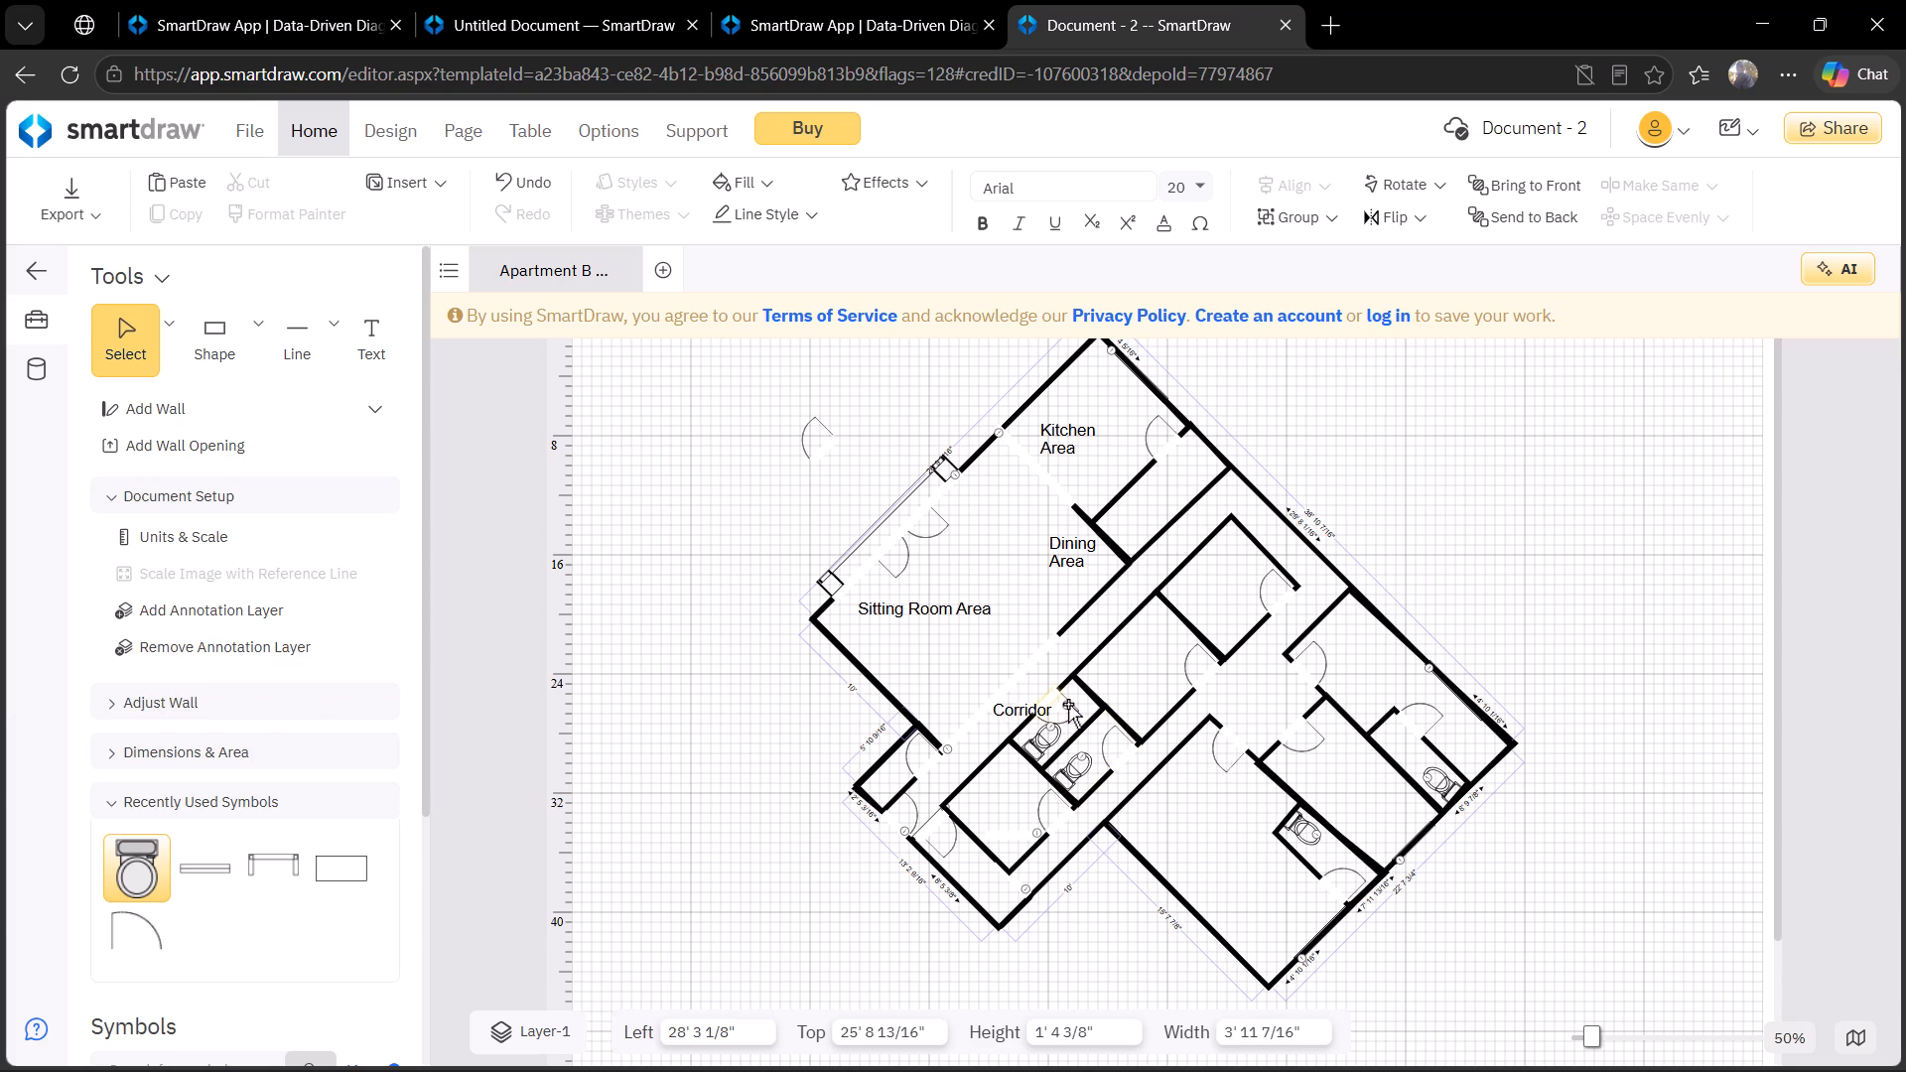
Replace the text of the "Corridor" label outside the two adjoining toilets with "Walkway".
key(Right)
key(Right)
key(Right)
key(Right)
key(Right)
key(Right)
key(Right)
key(BackSpace)
key(BackSpace)
key(BackSpace)
key(BackSpace)
key(BackSpace)
key(BackSpace)
key(BackSpace)
key(BackSpace)
text(Wa)
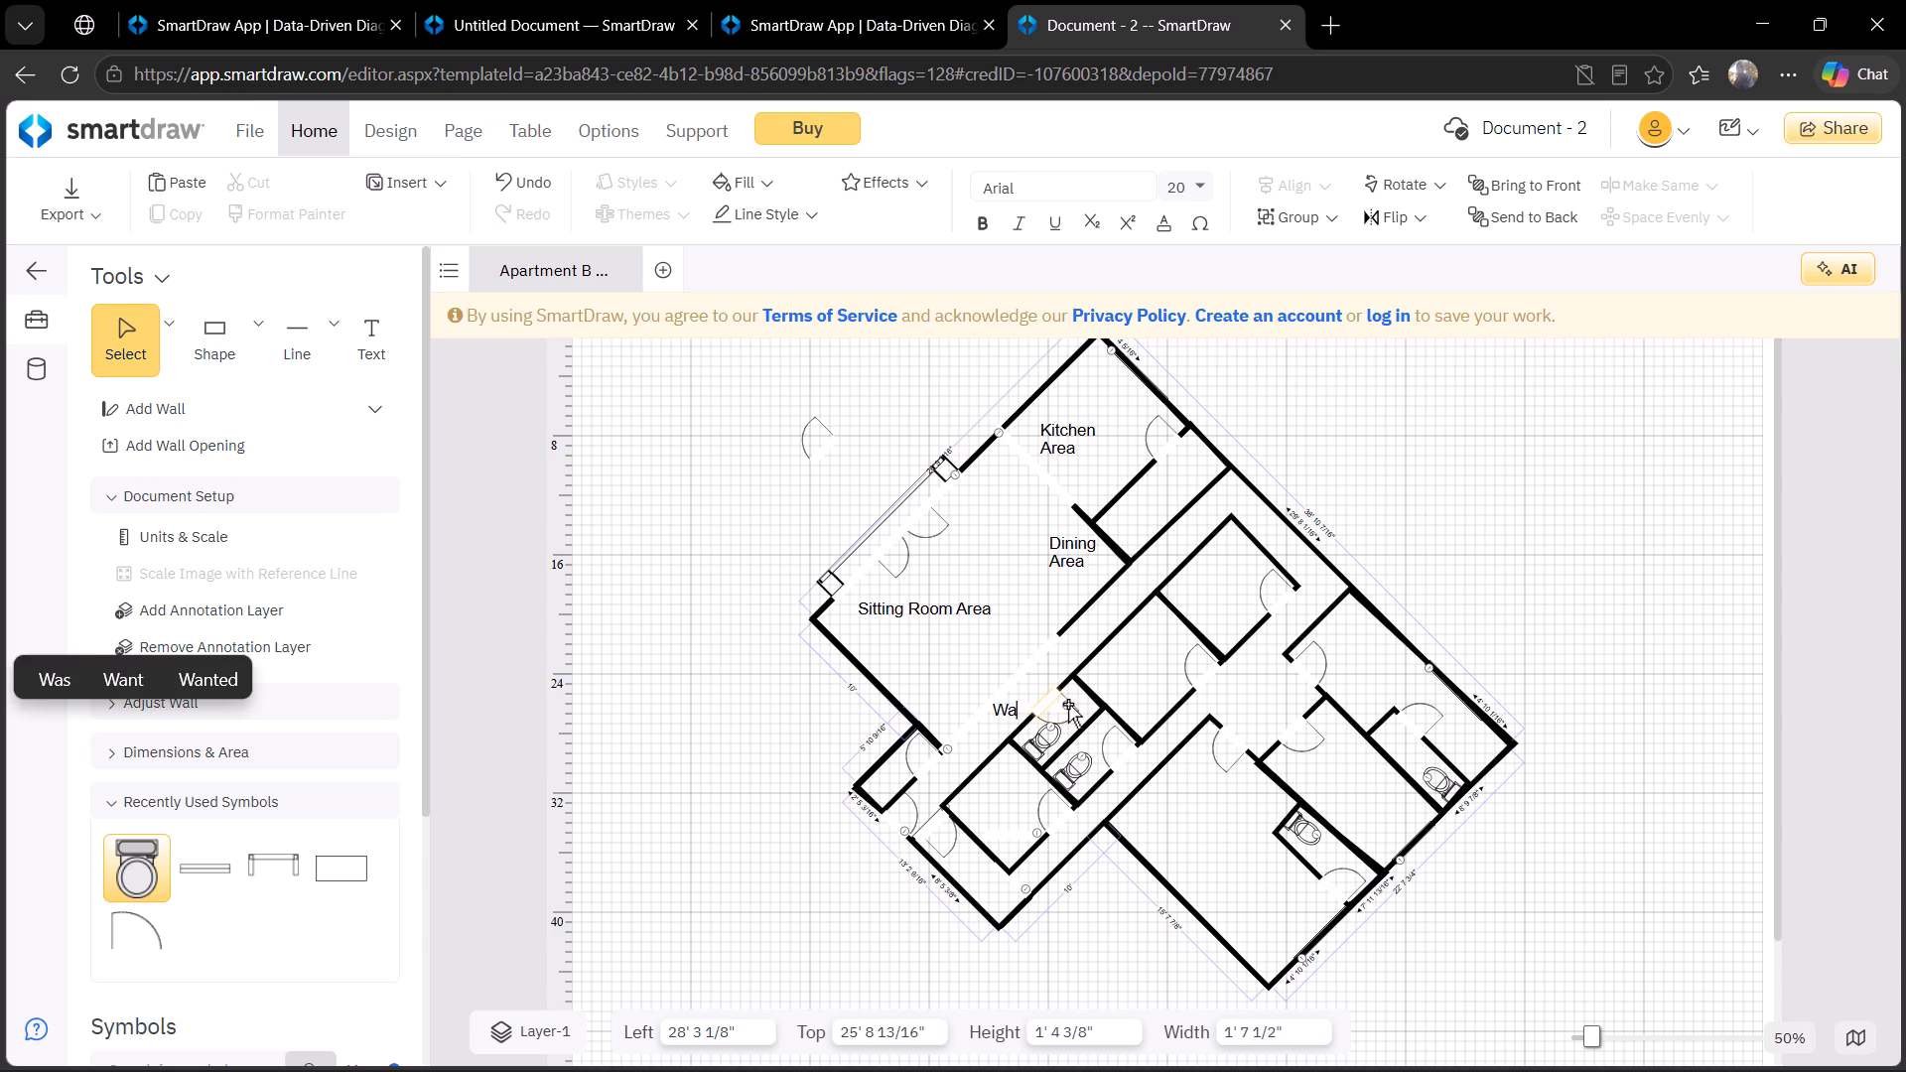
text(lkway)
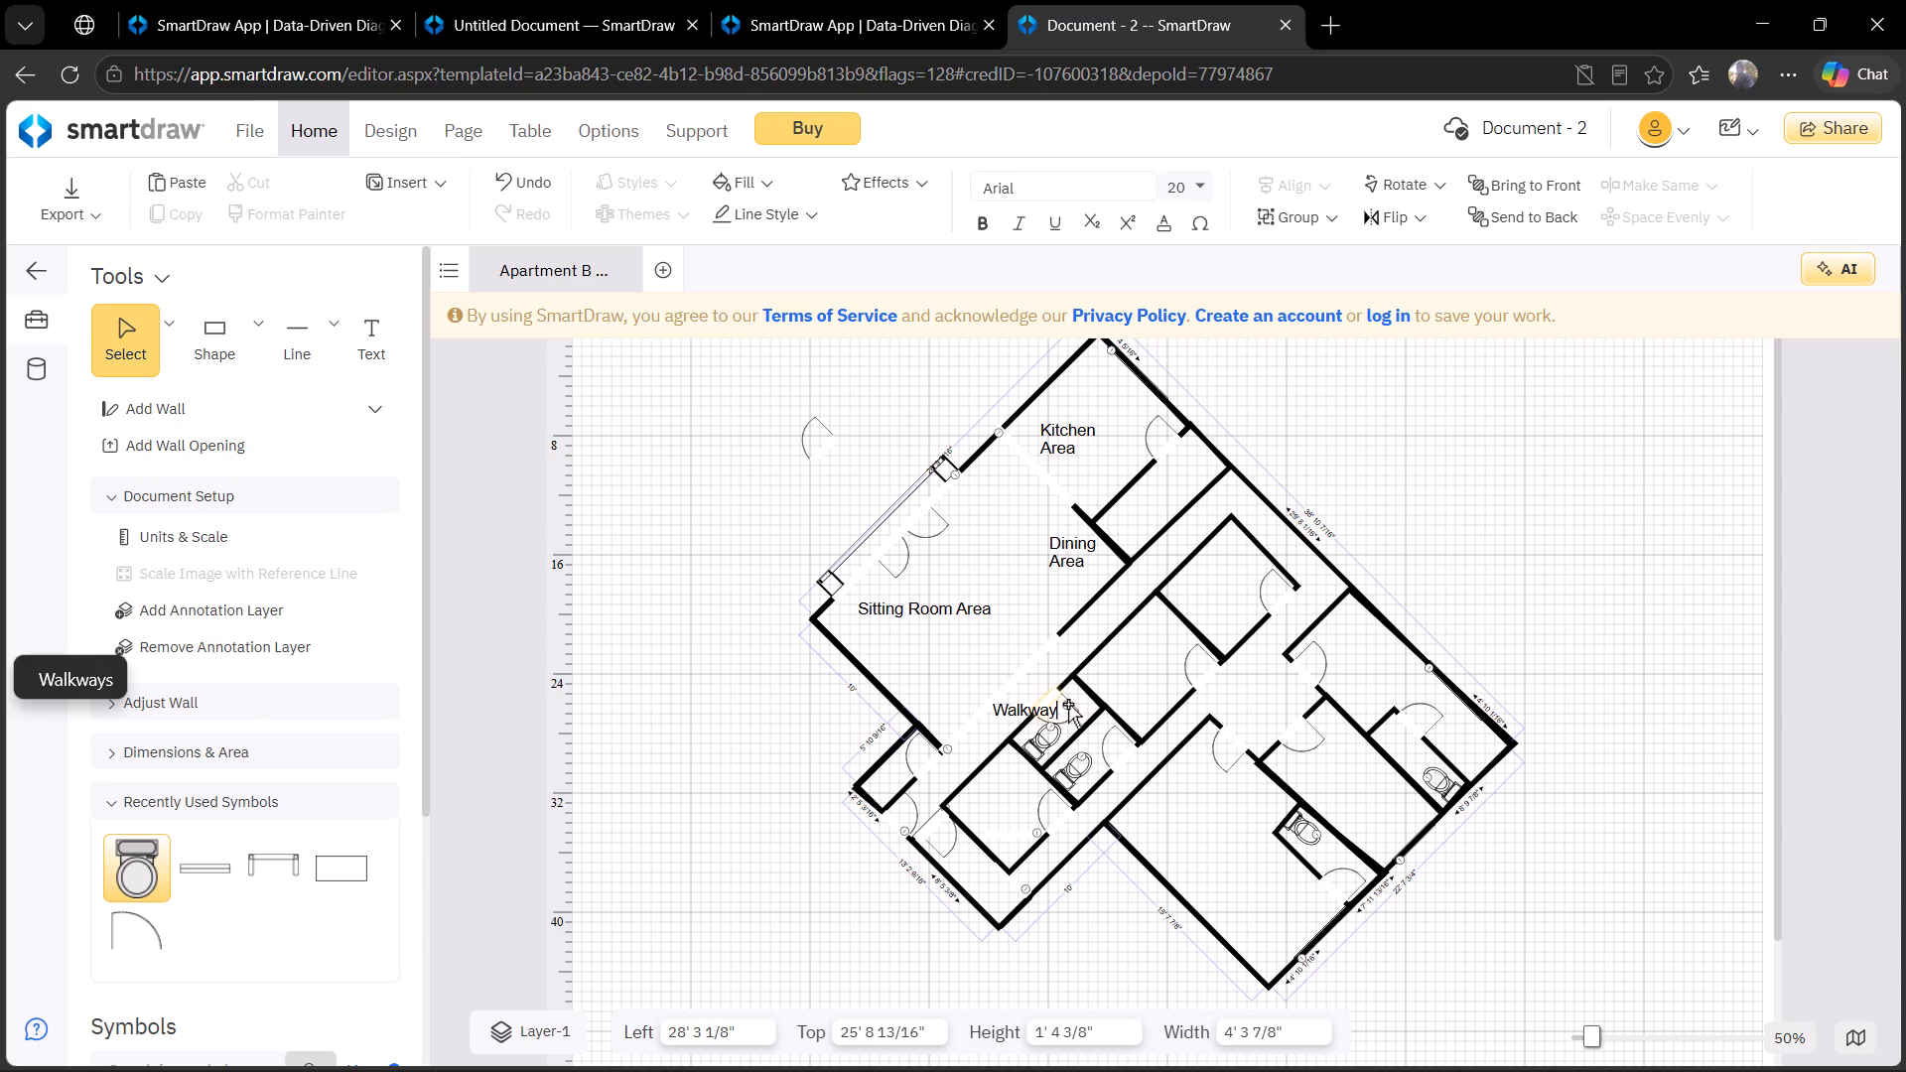
click(1013, 711)
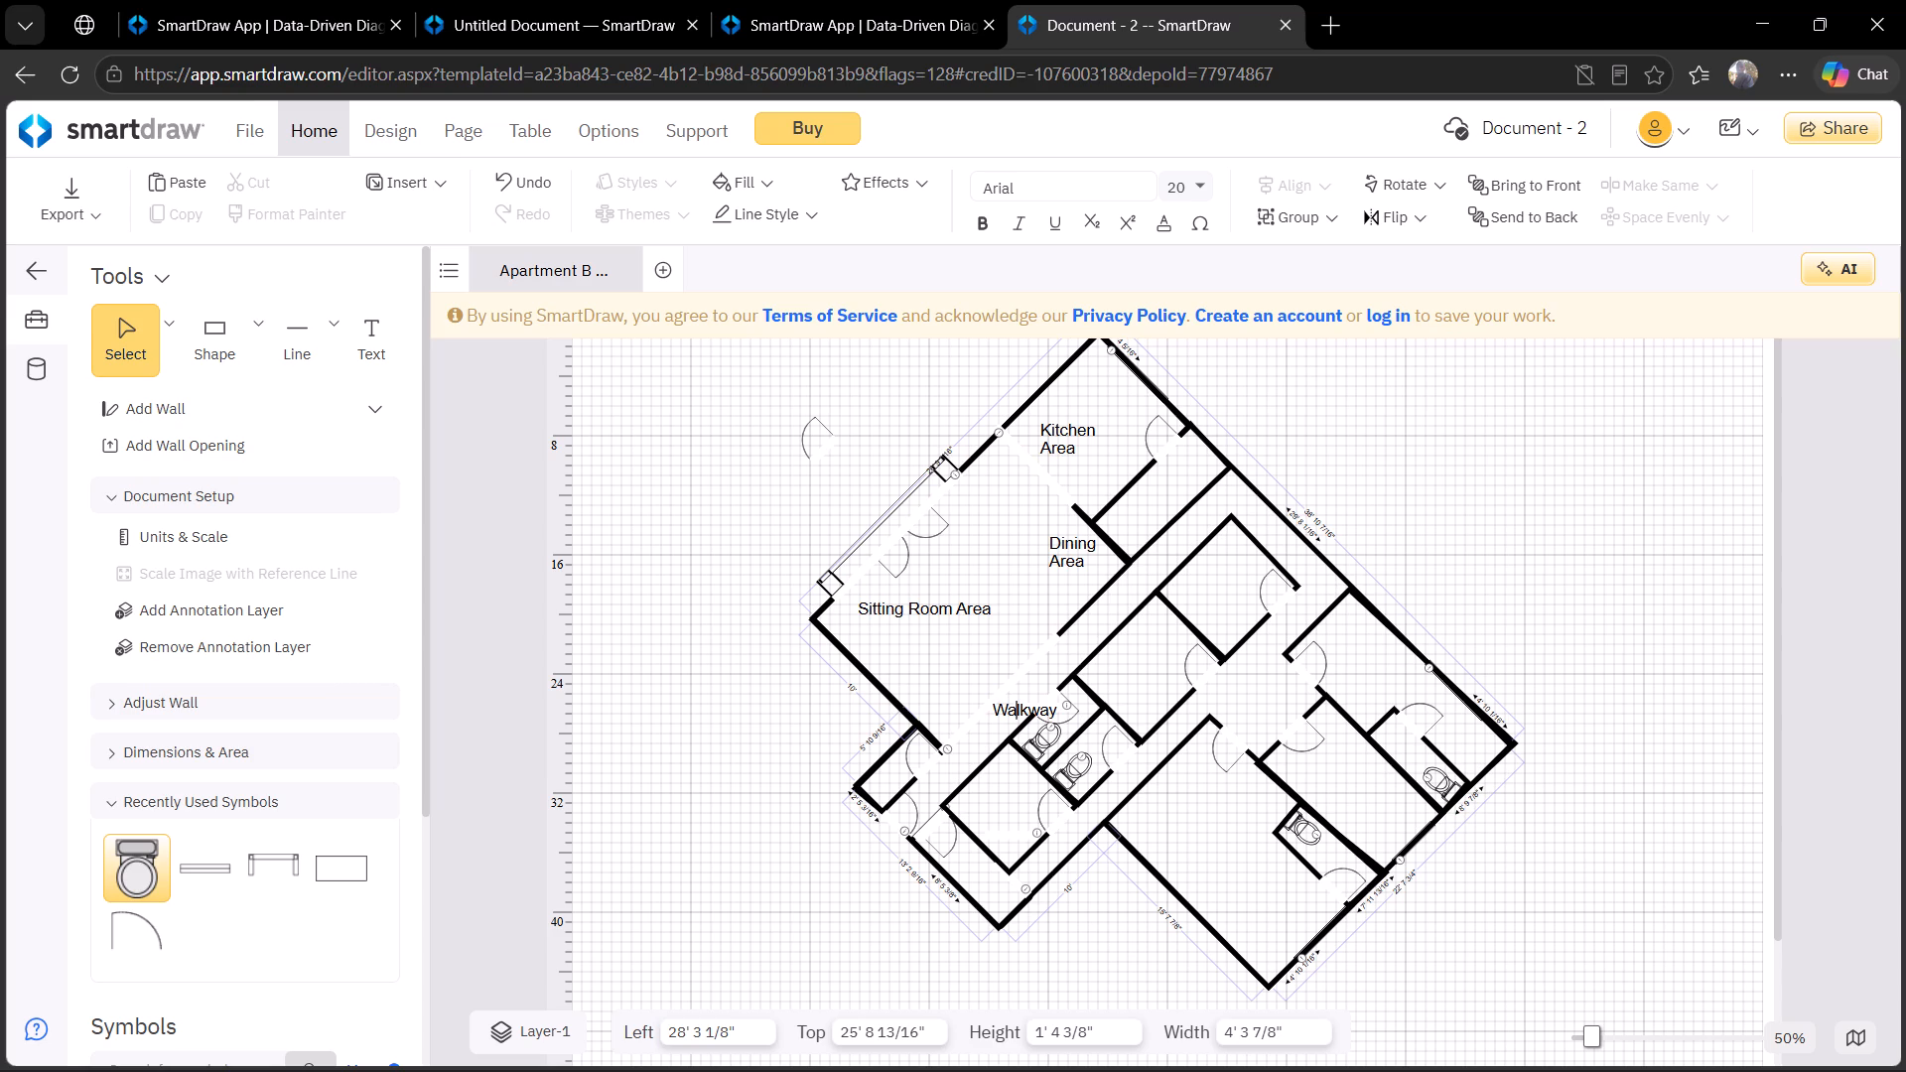
click(1034, 711)
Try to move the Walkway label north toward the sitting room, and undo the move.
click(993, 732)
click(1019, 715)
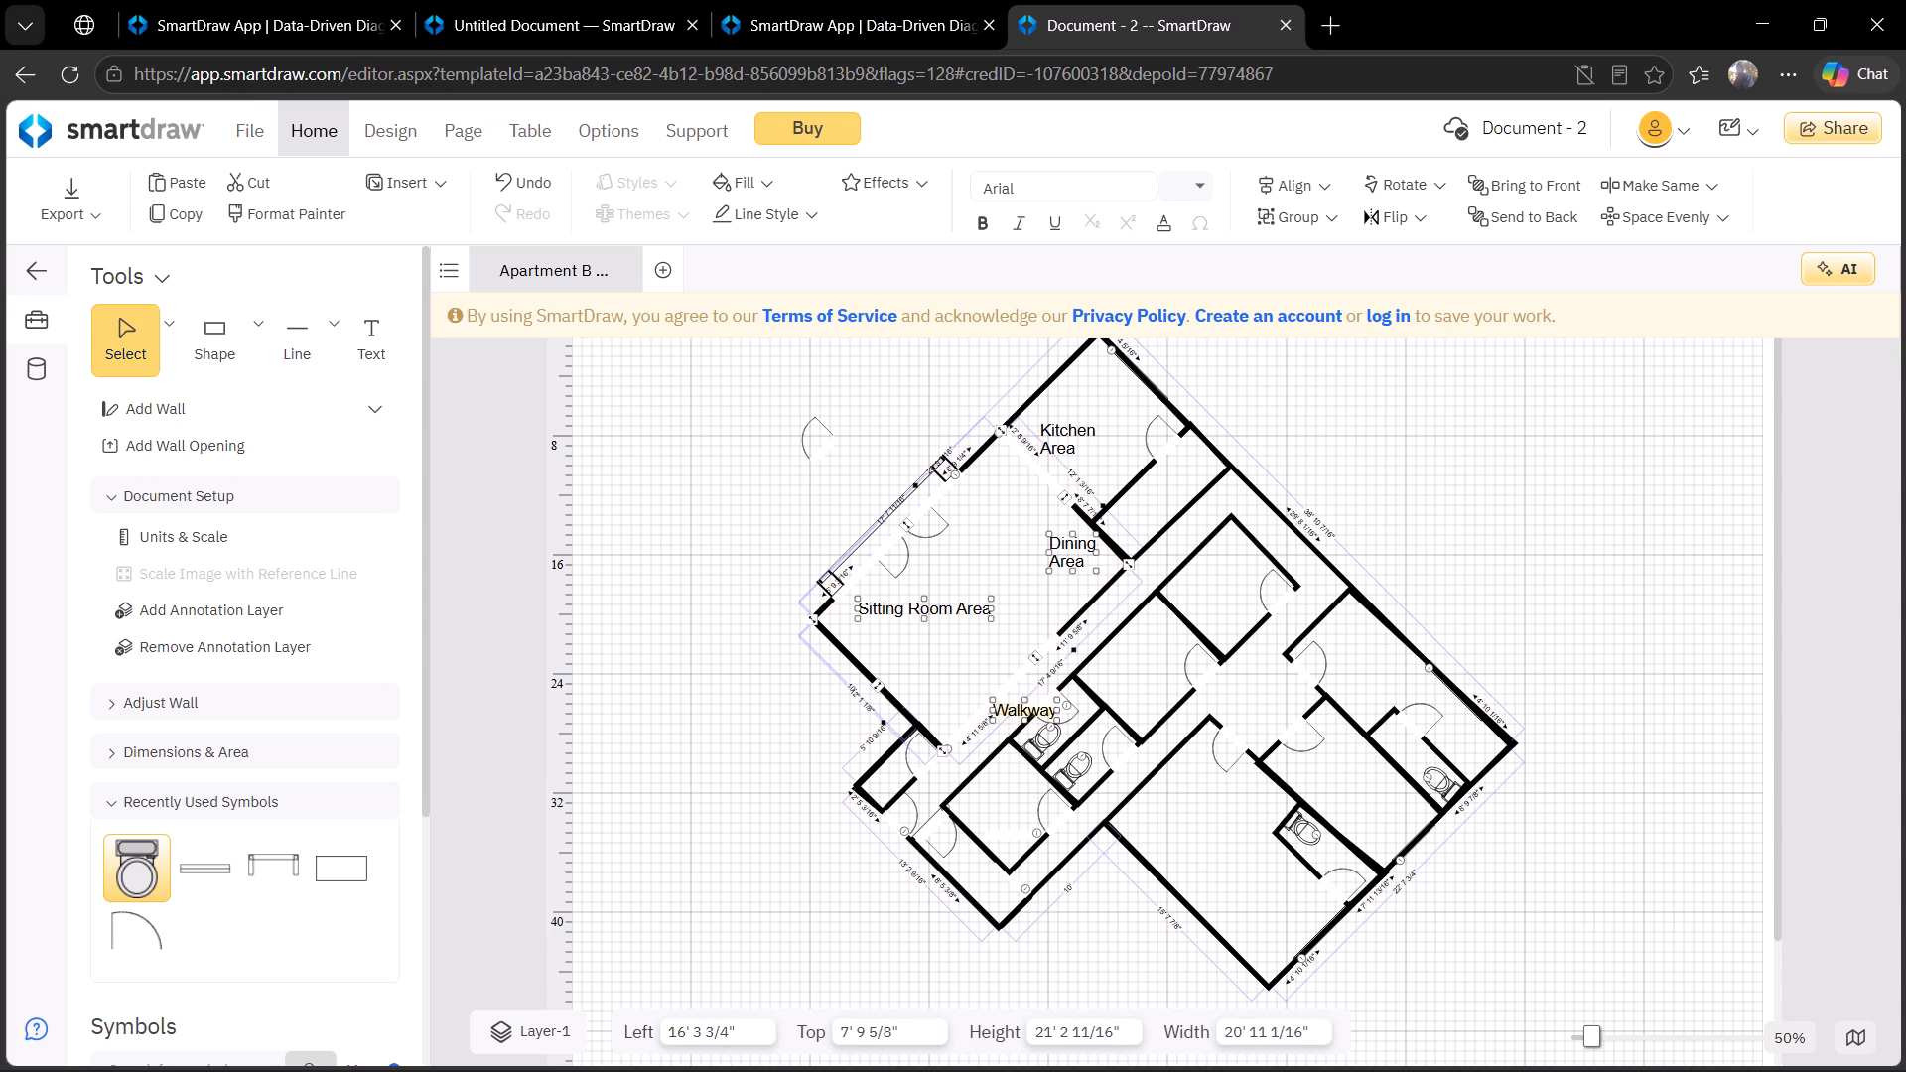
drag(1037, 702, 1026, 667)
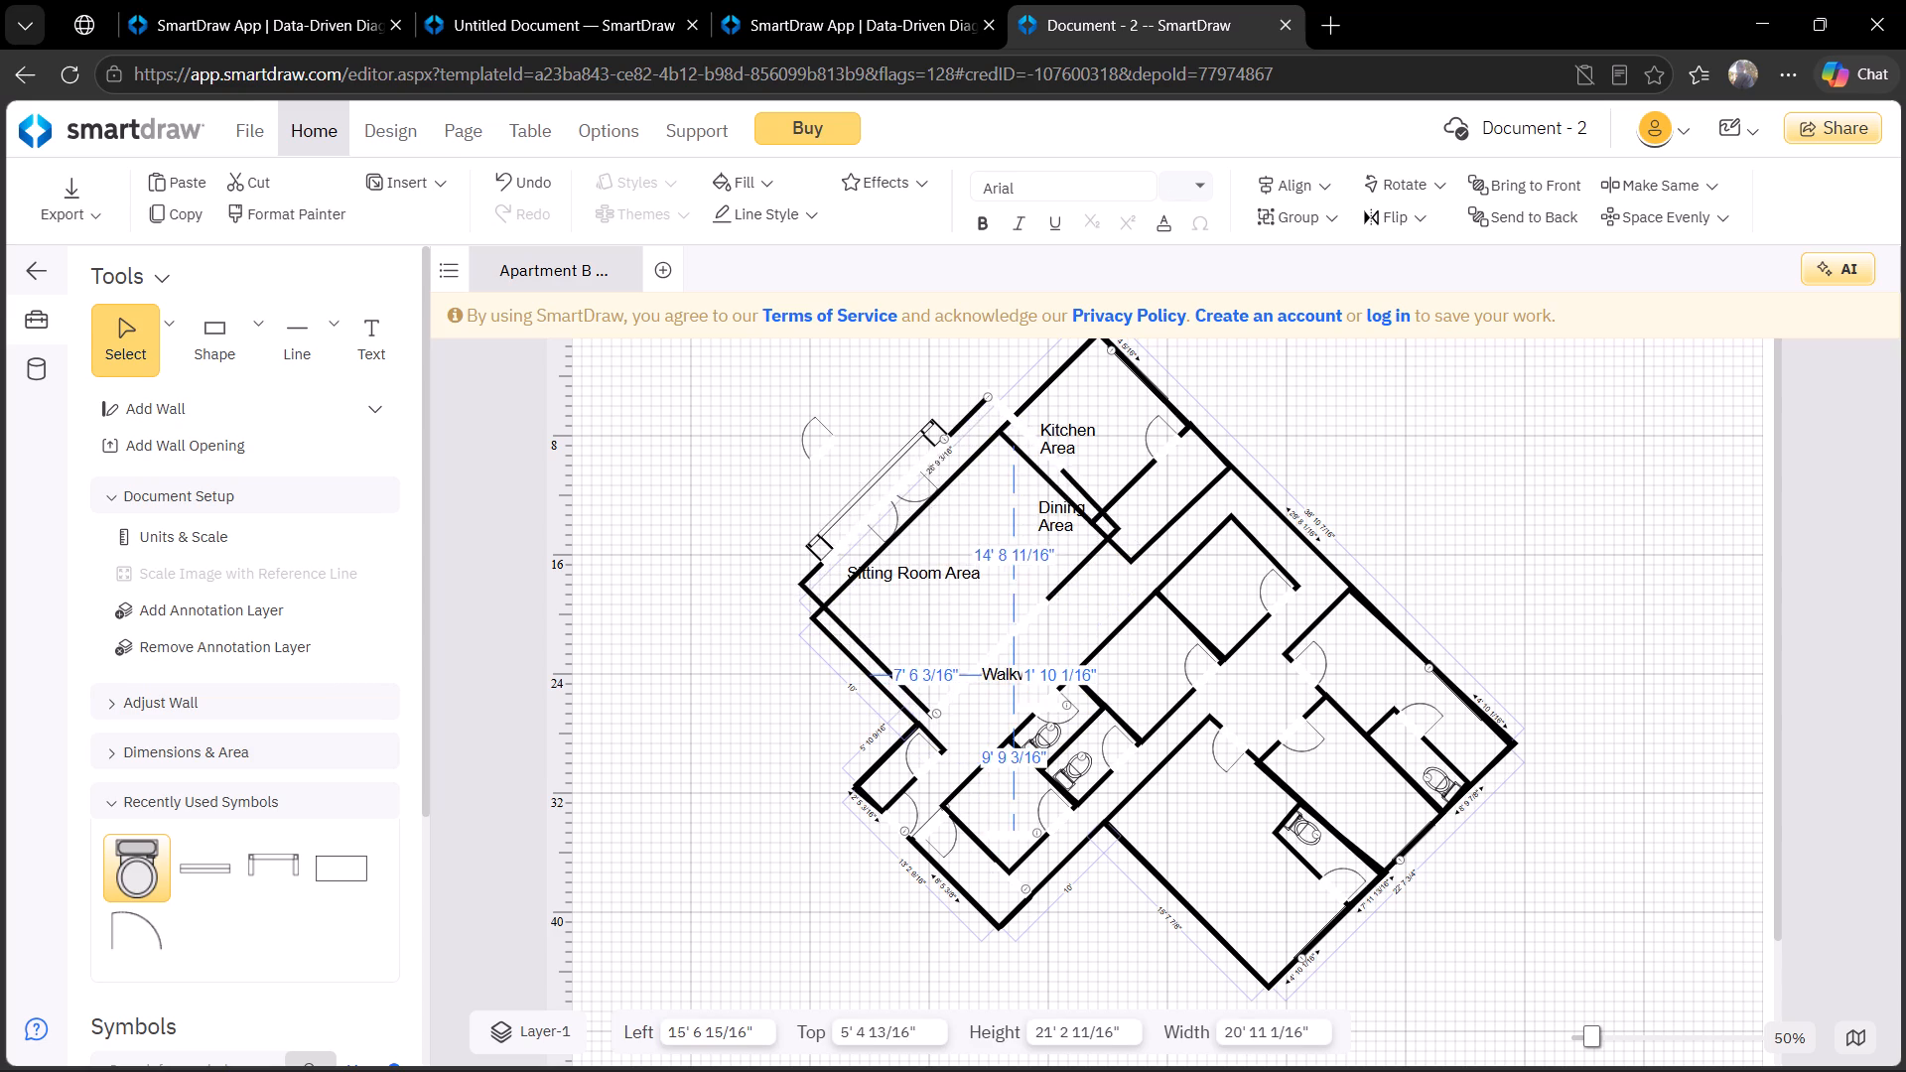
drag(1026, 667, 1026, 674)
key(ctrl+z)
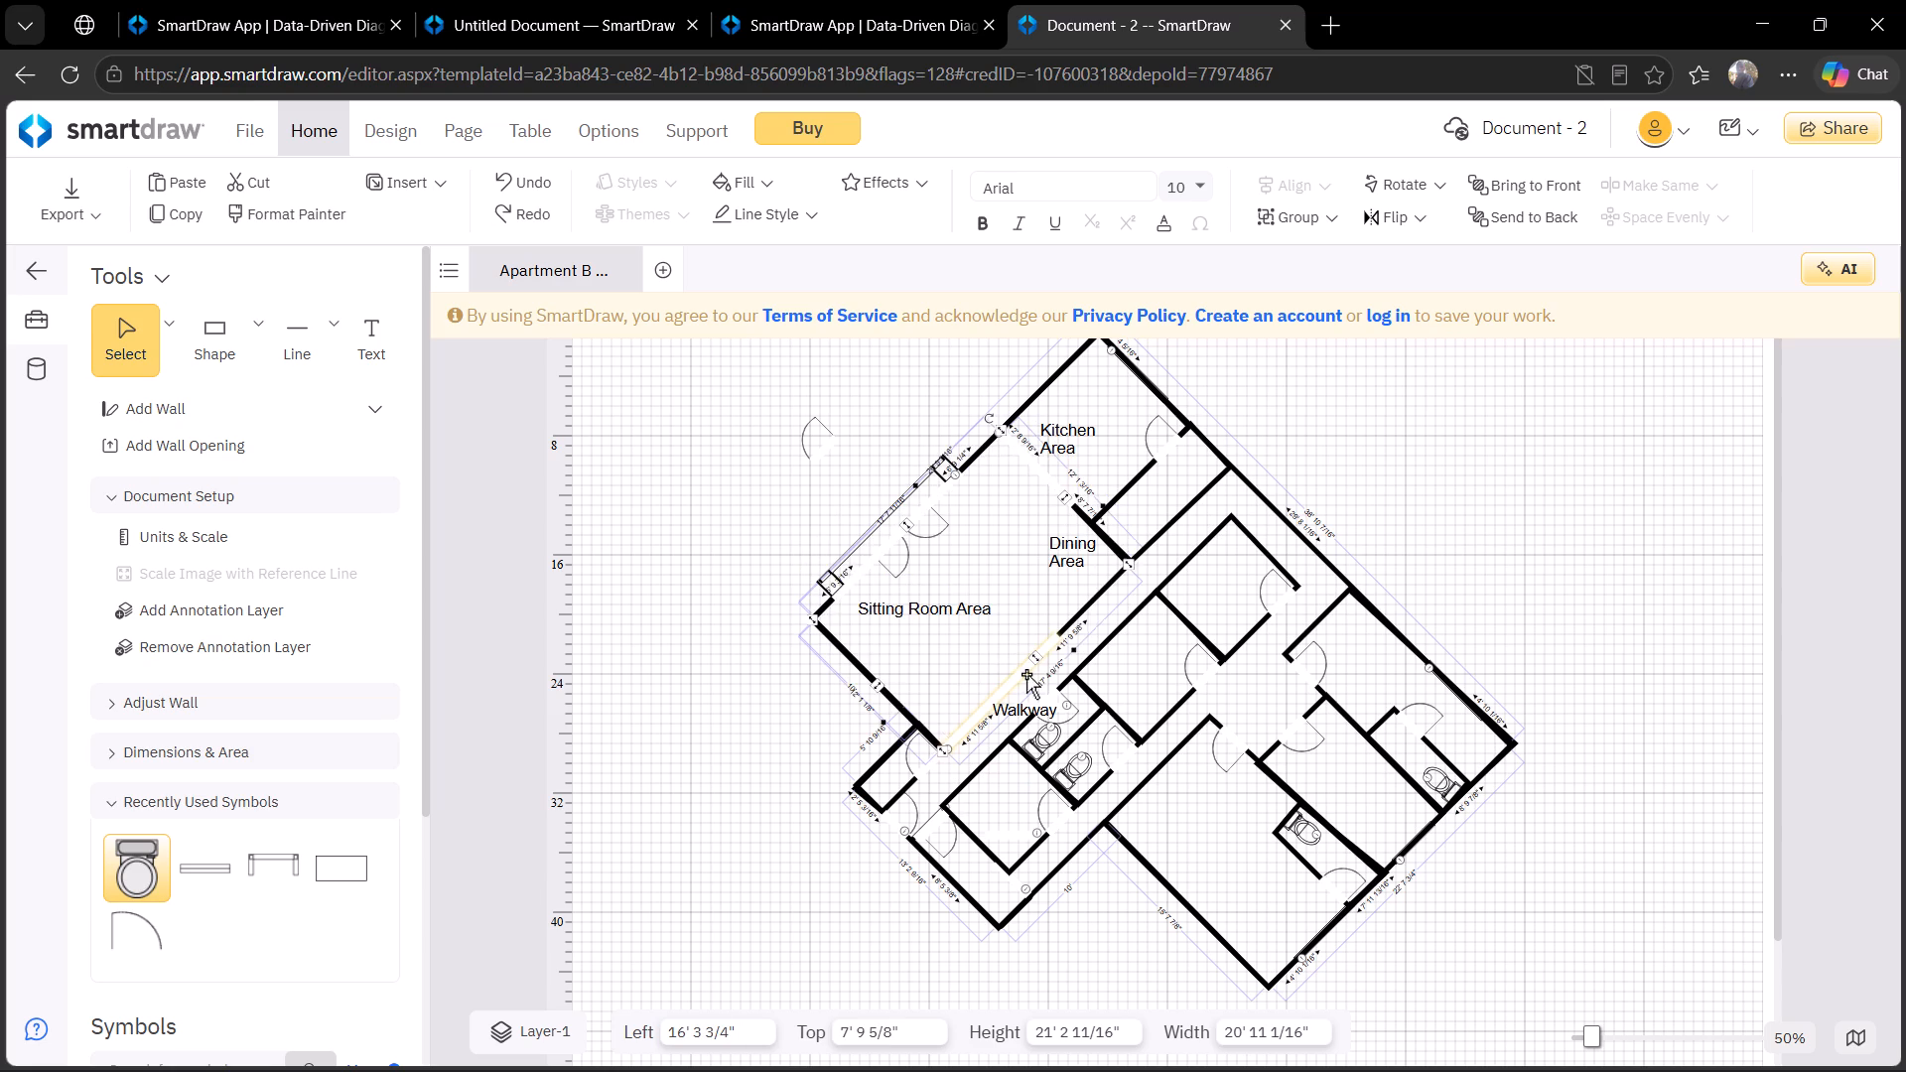
Rotate the Walkway label so it runs parallel to the diagonal passage.
click(1026, 704)
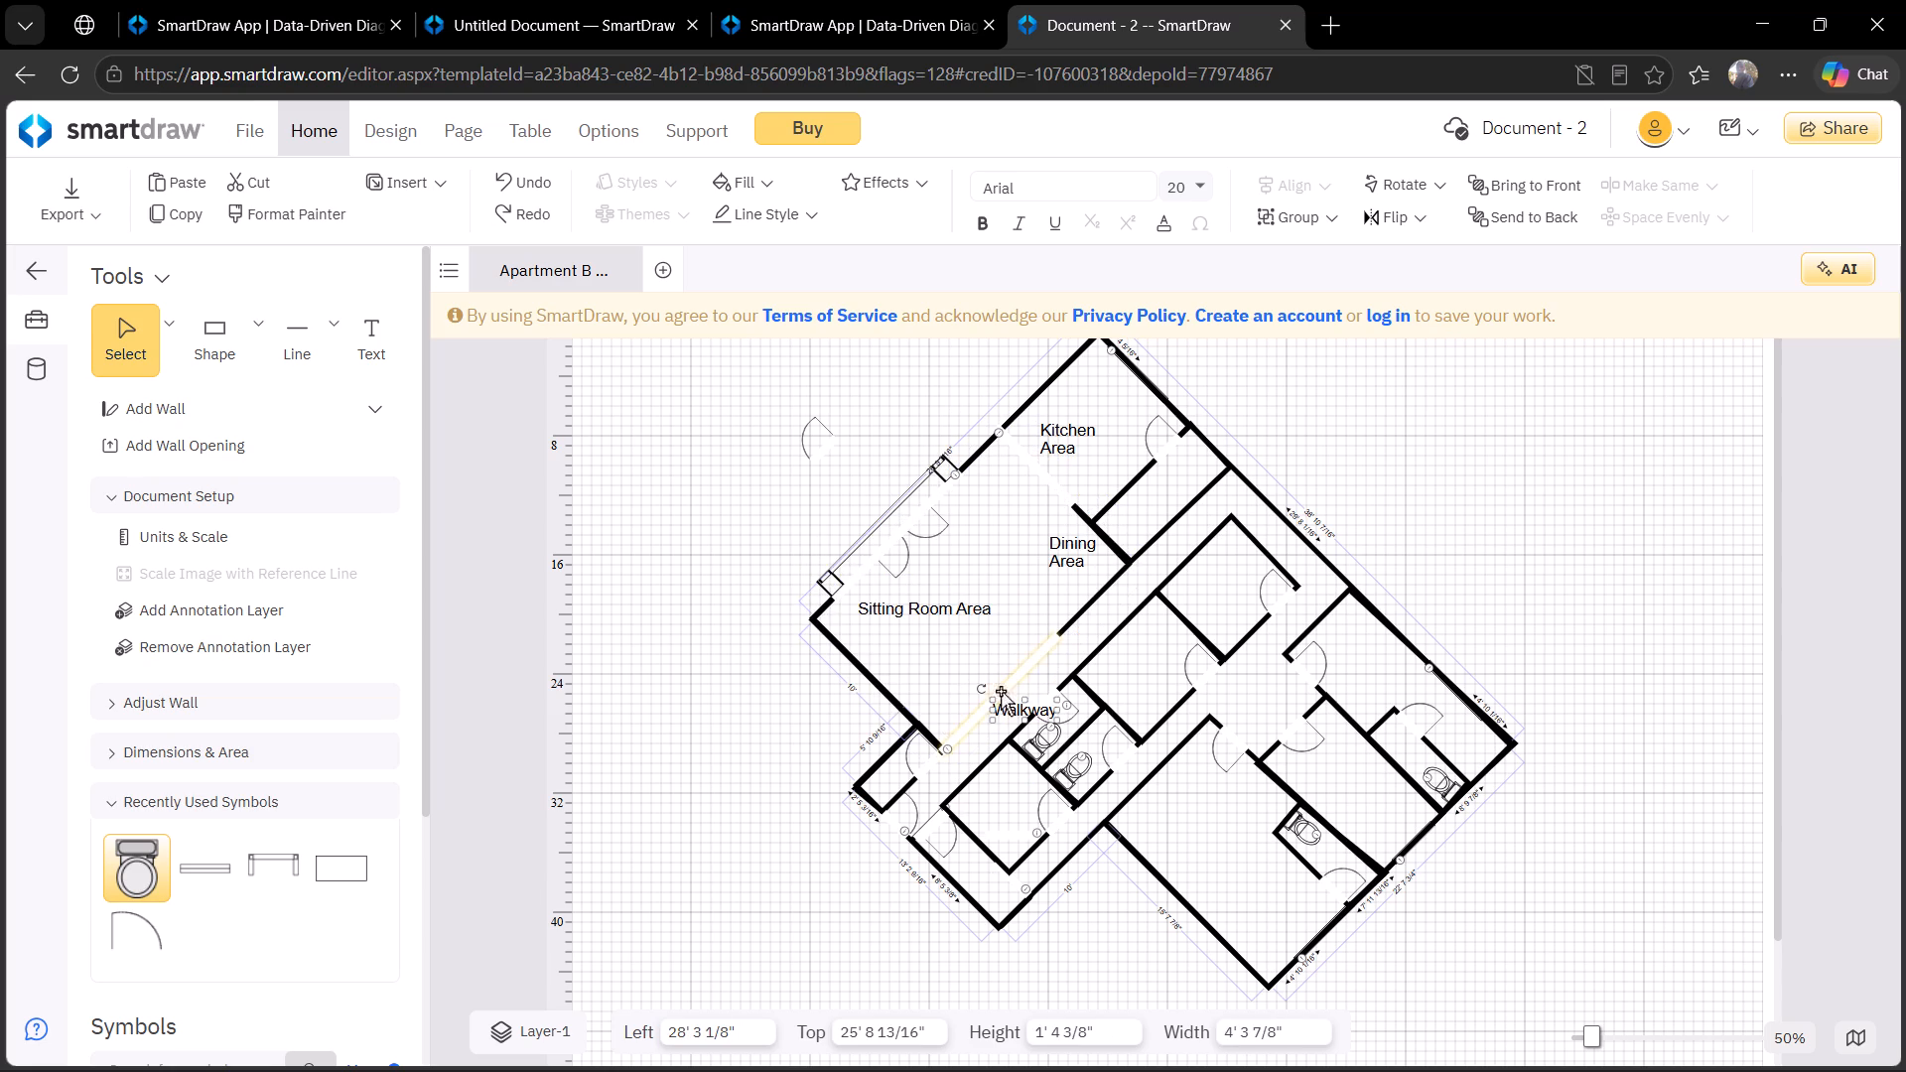
drag(982, 684, 988, 717)
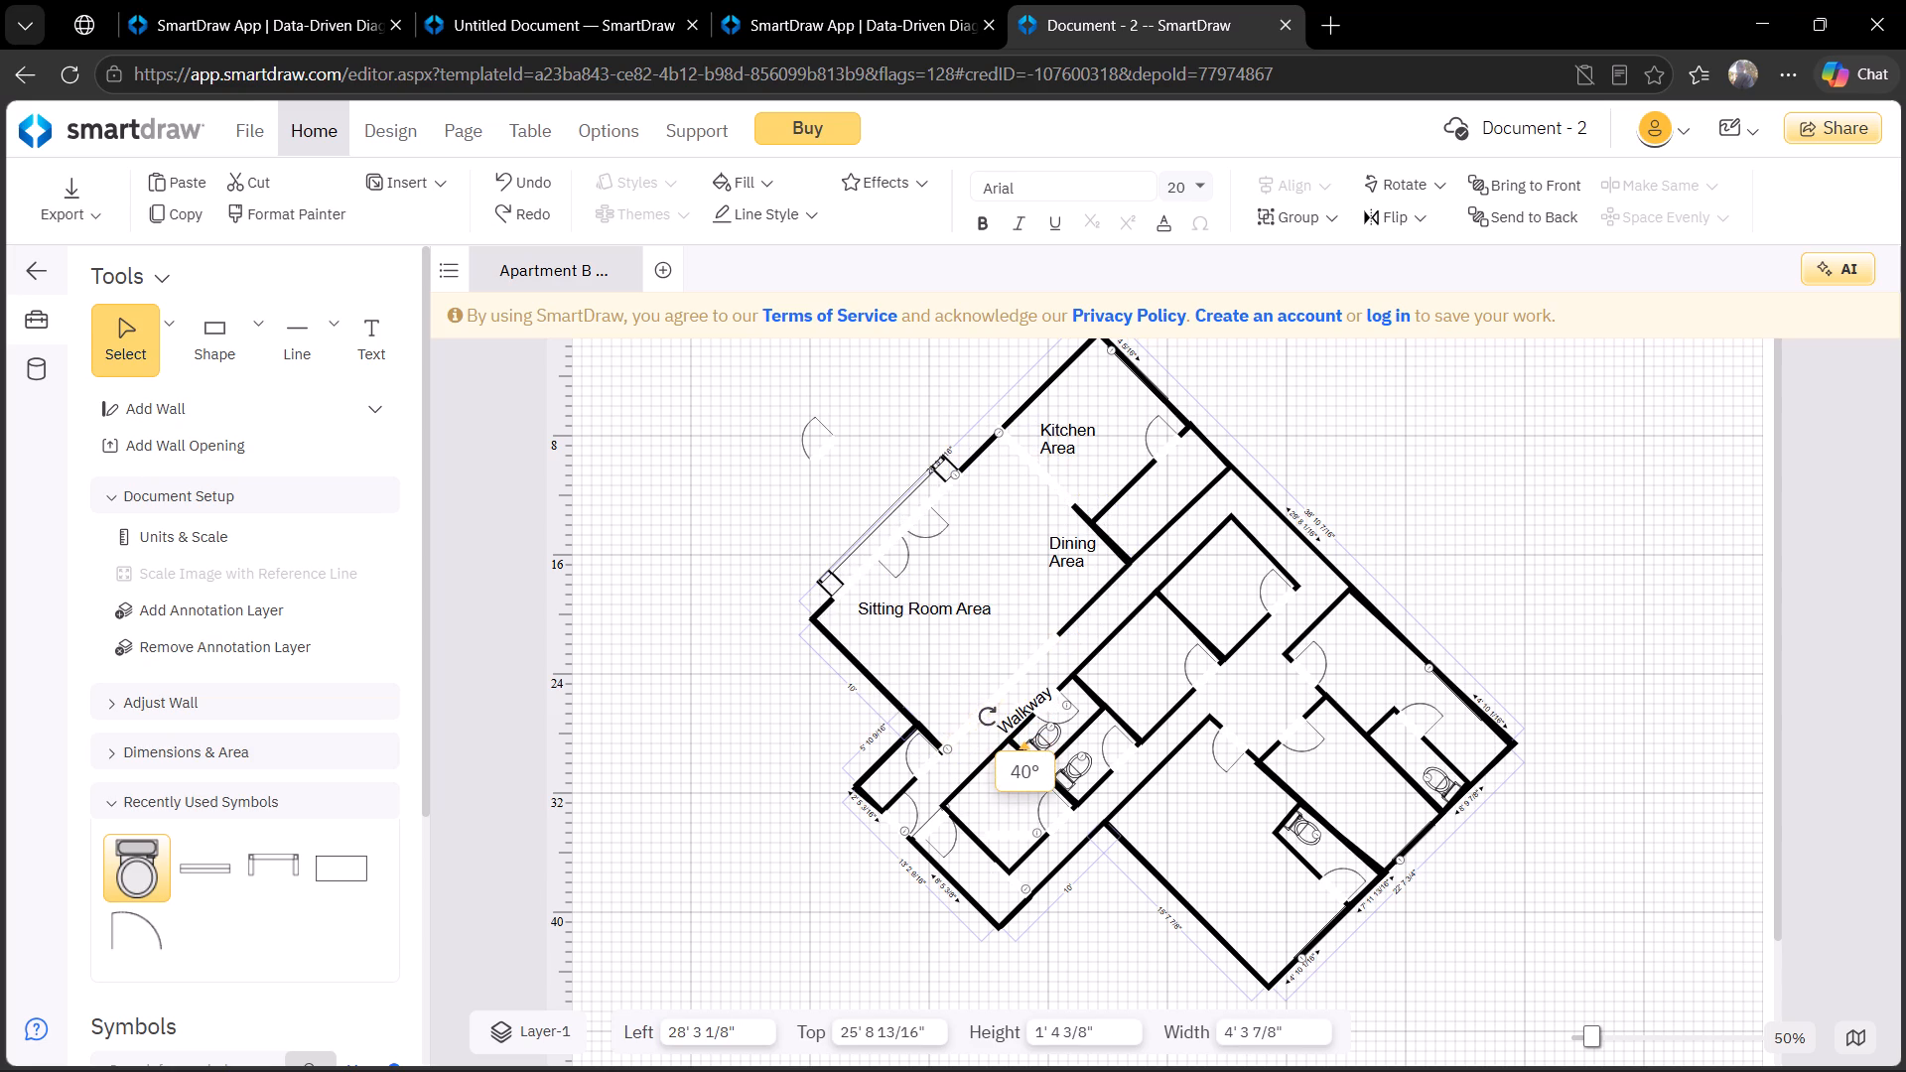
drag(988, 717, 998, 717)
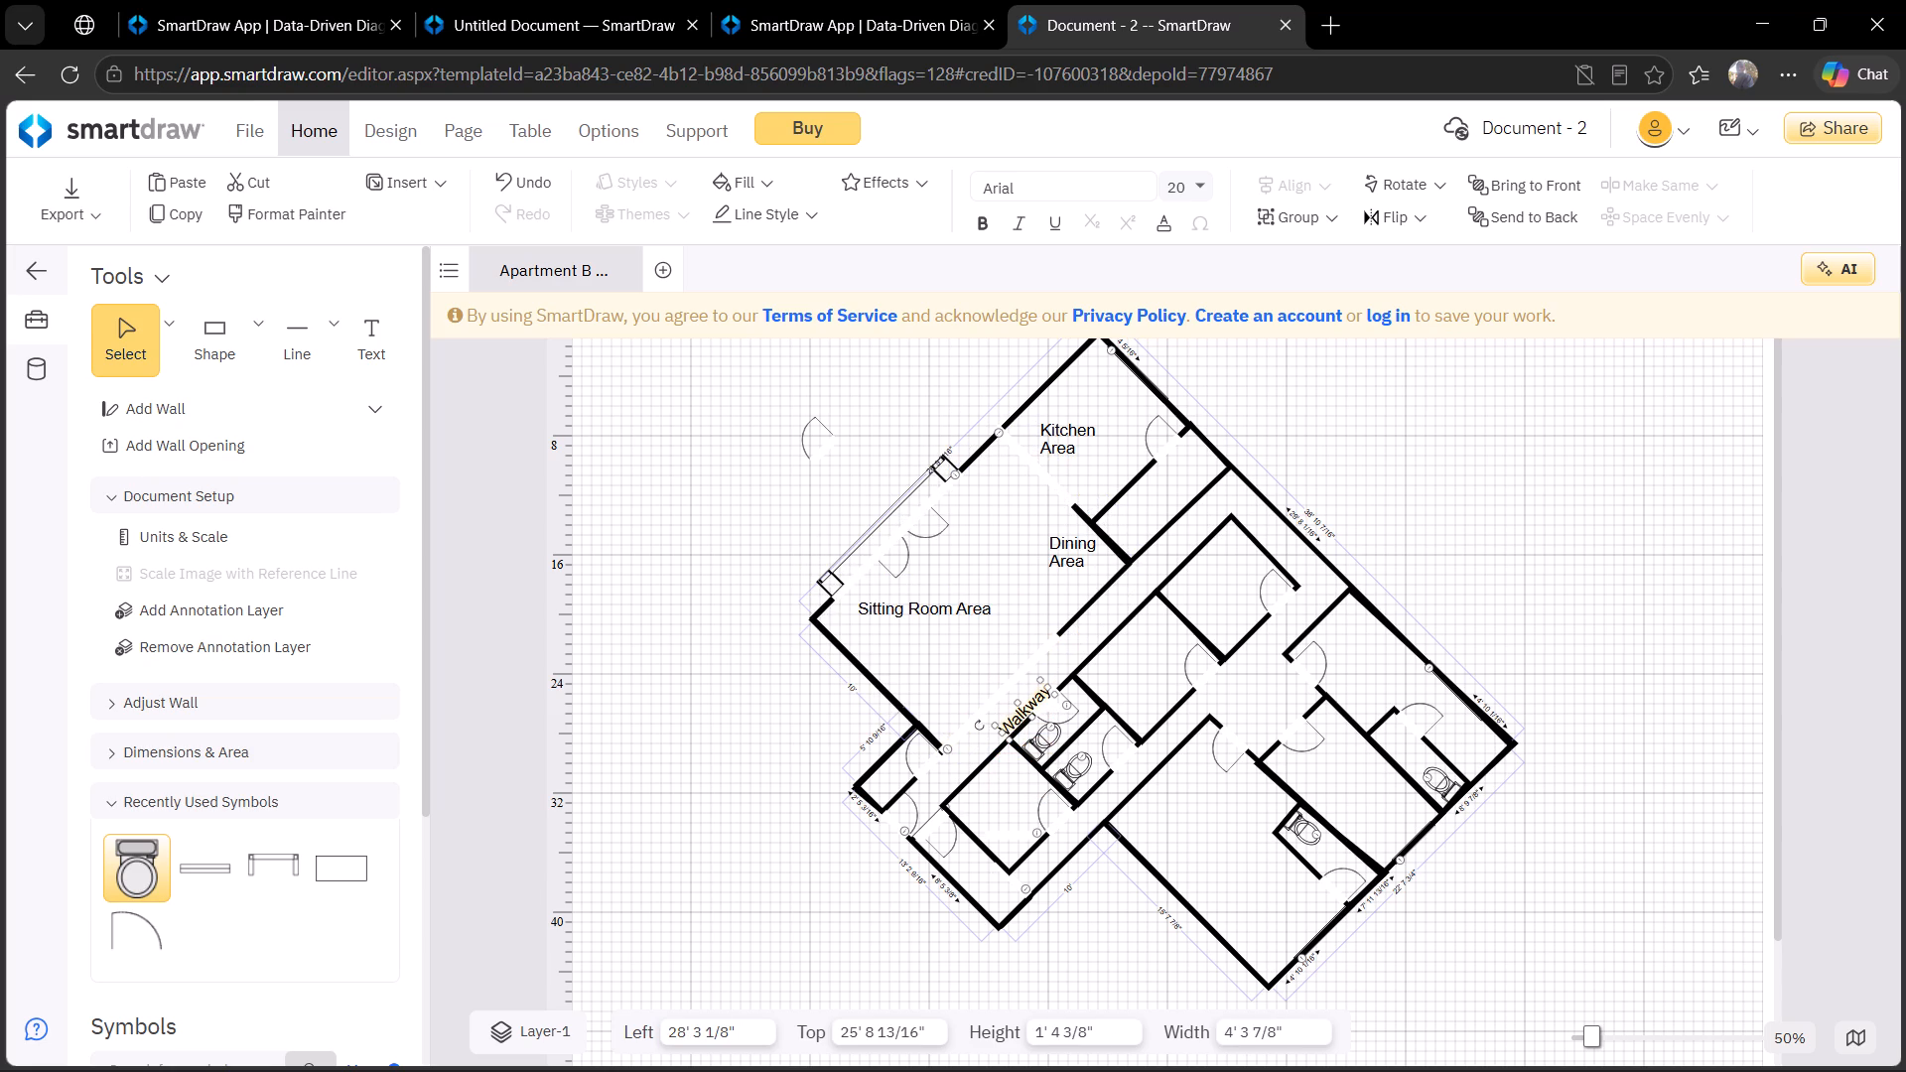
Move the rotated Walkway label northeast along the passage, into the stretch south of the Dining Area label.
drag(1025, 708, 1034, 677)
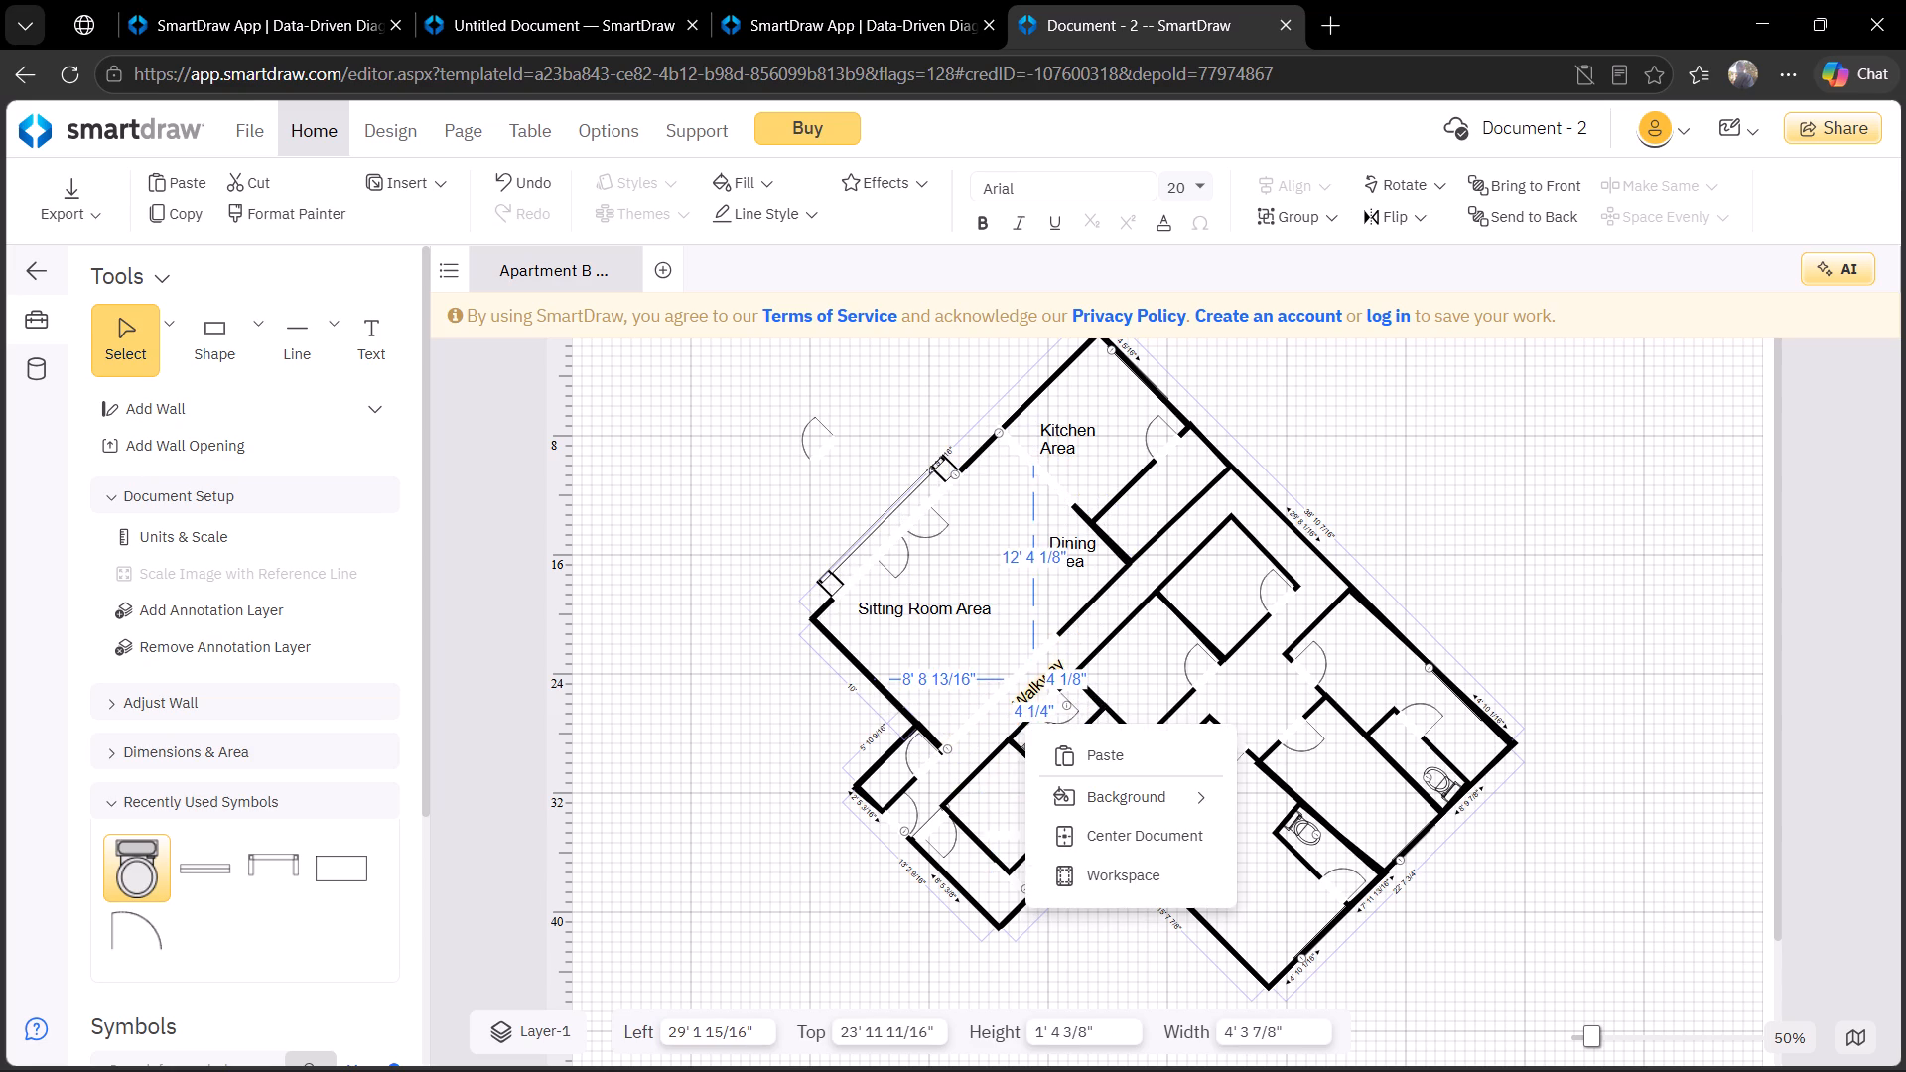
drag(1034, 677, 1032, 681)
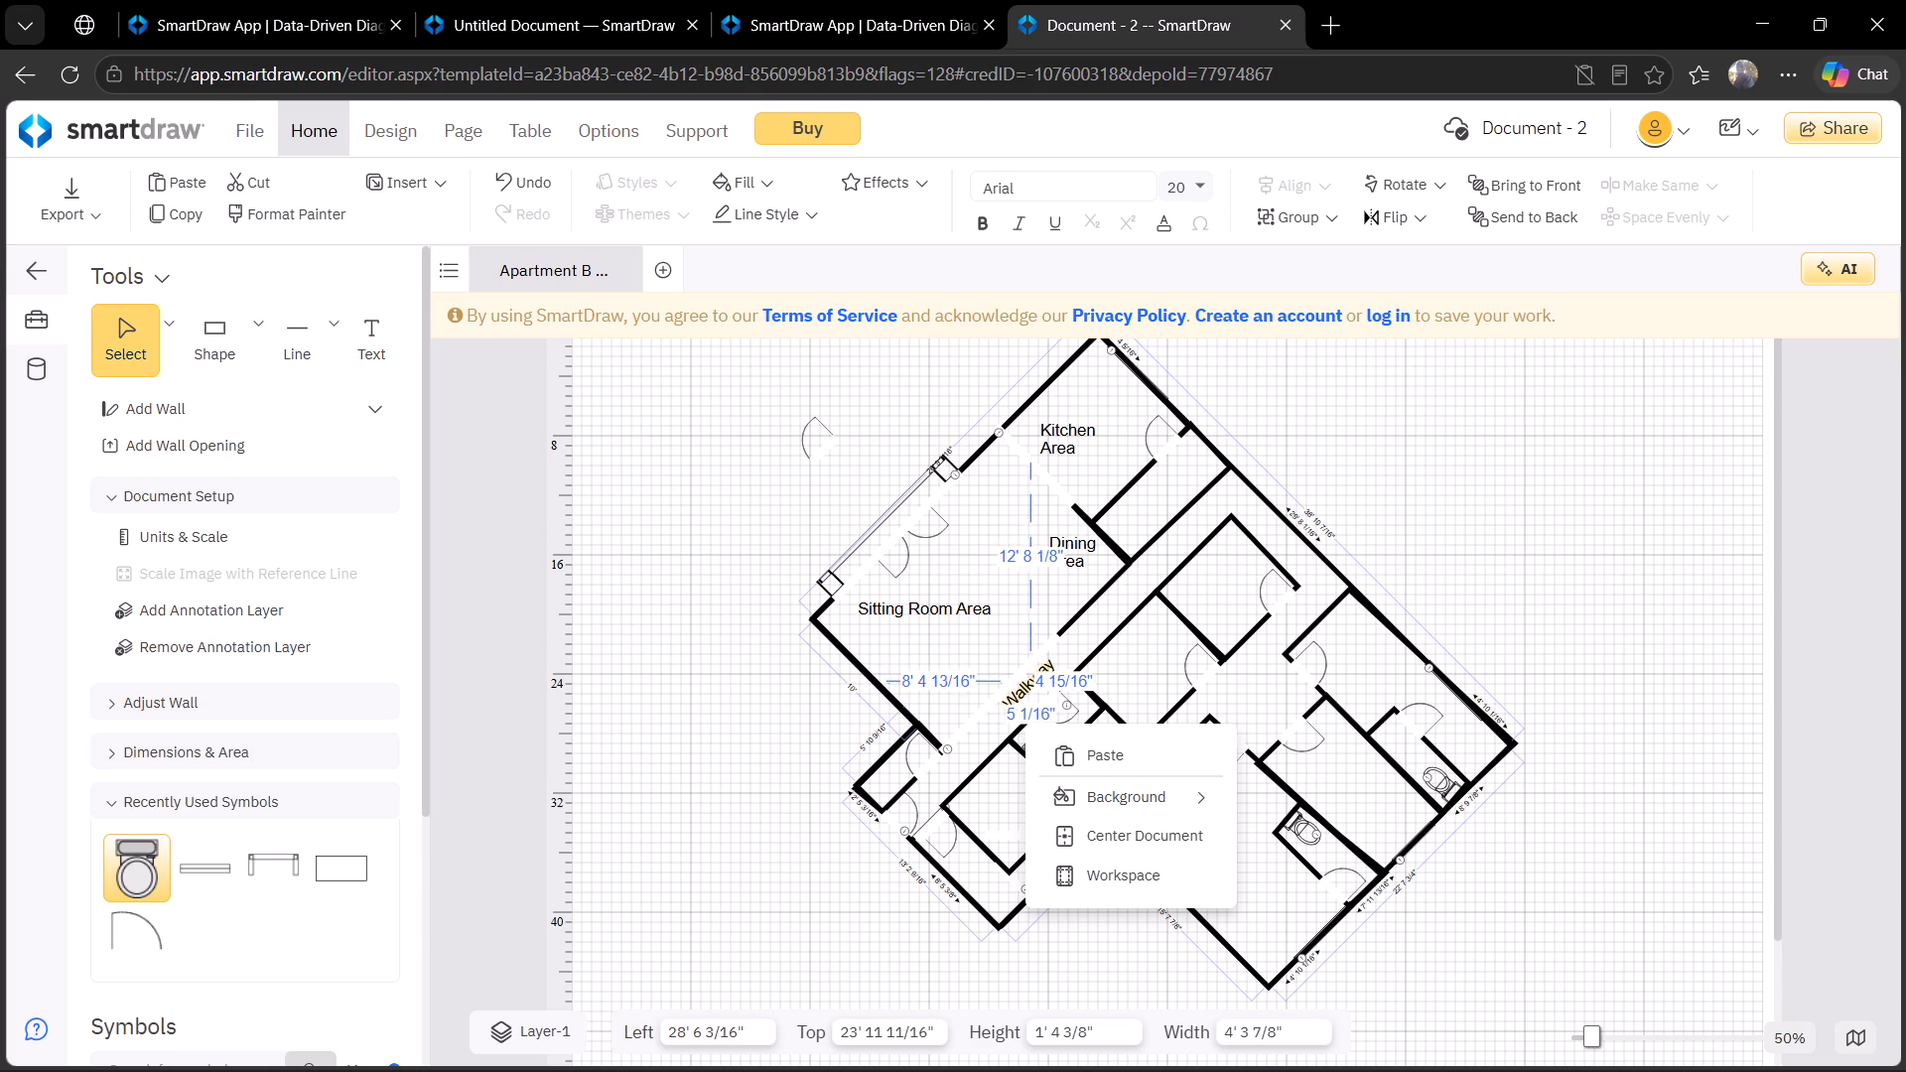
drag(1032, 681, 1032, 678)
click(1119, 655)
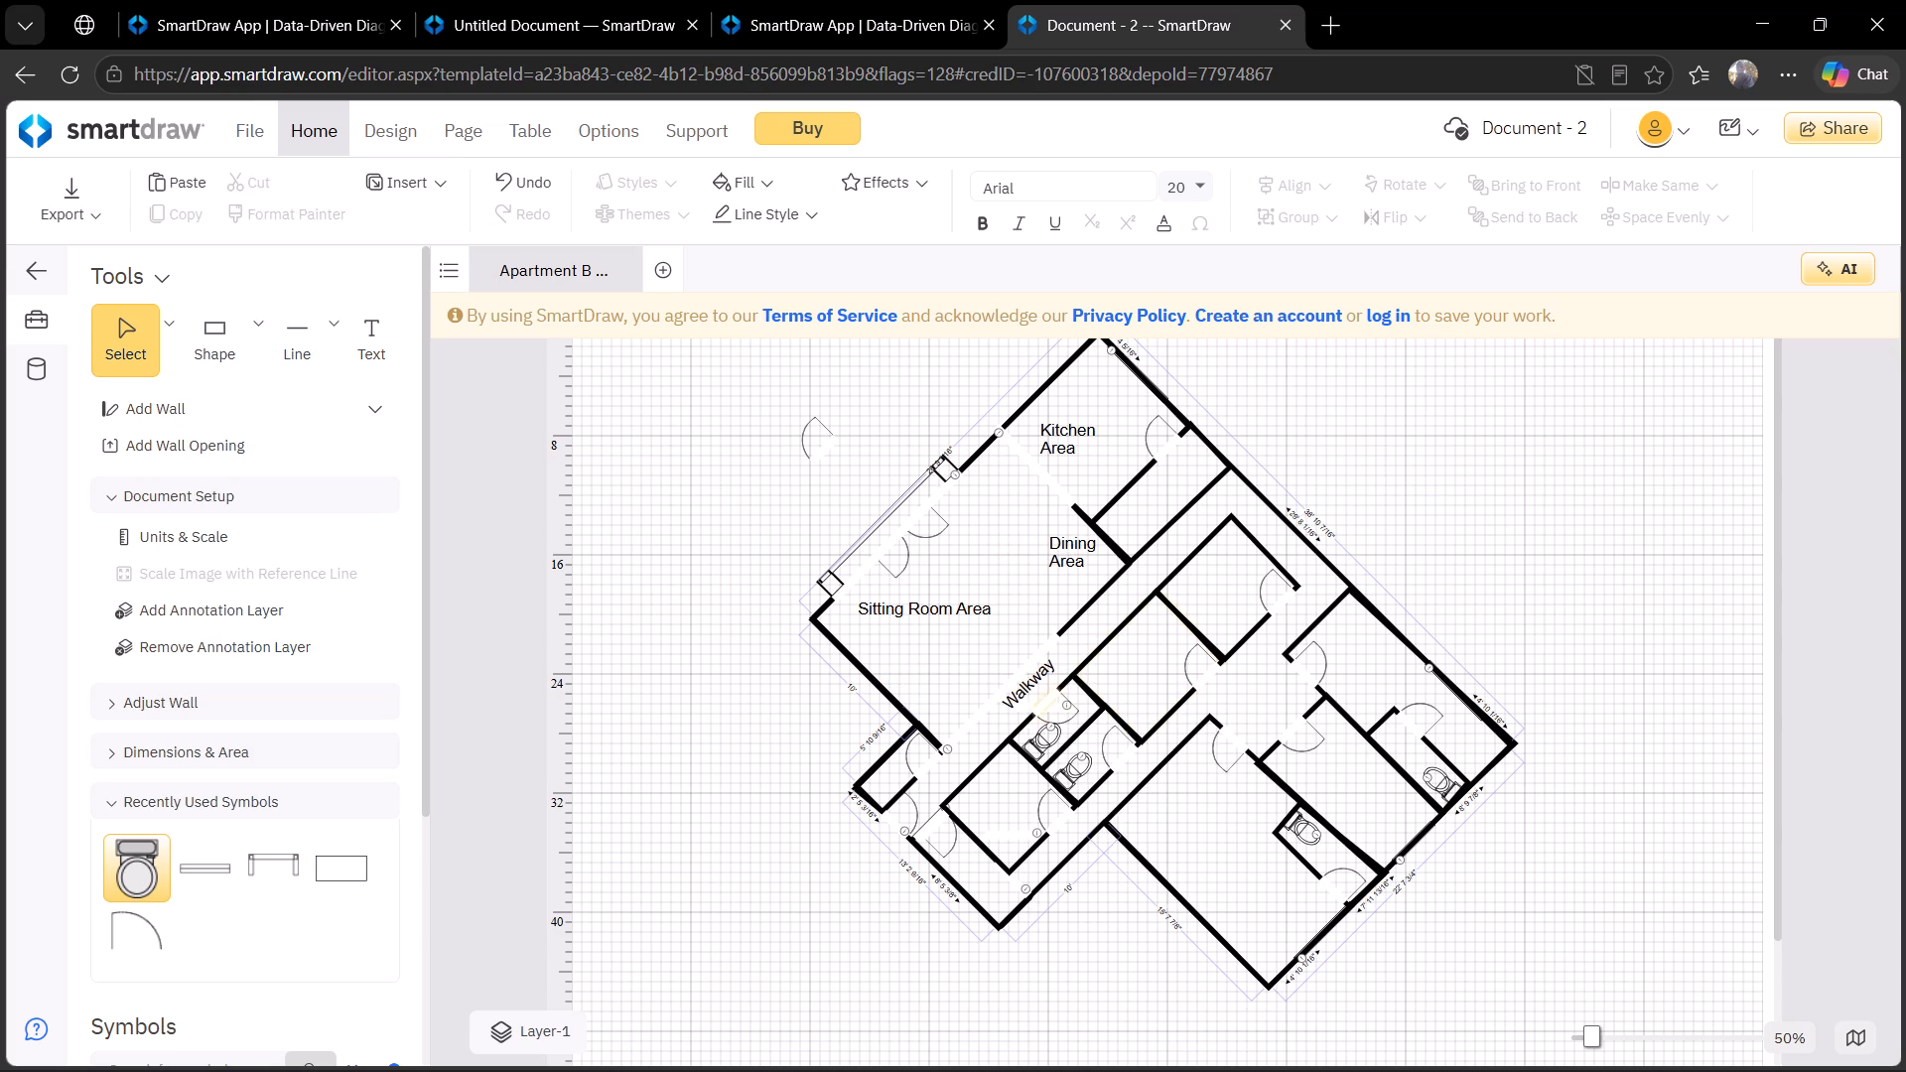
drag(1023, 686, 1084, 637)
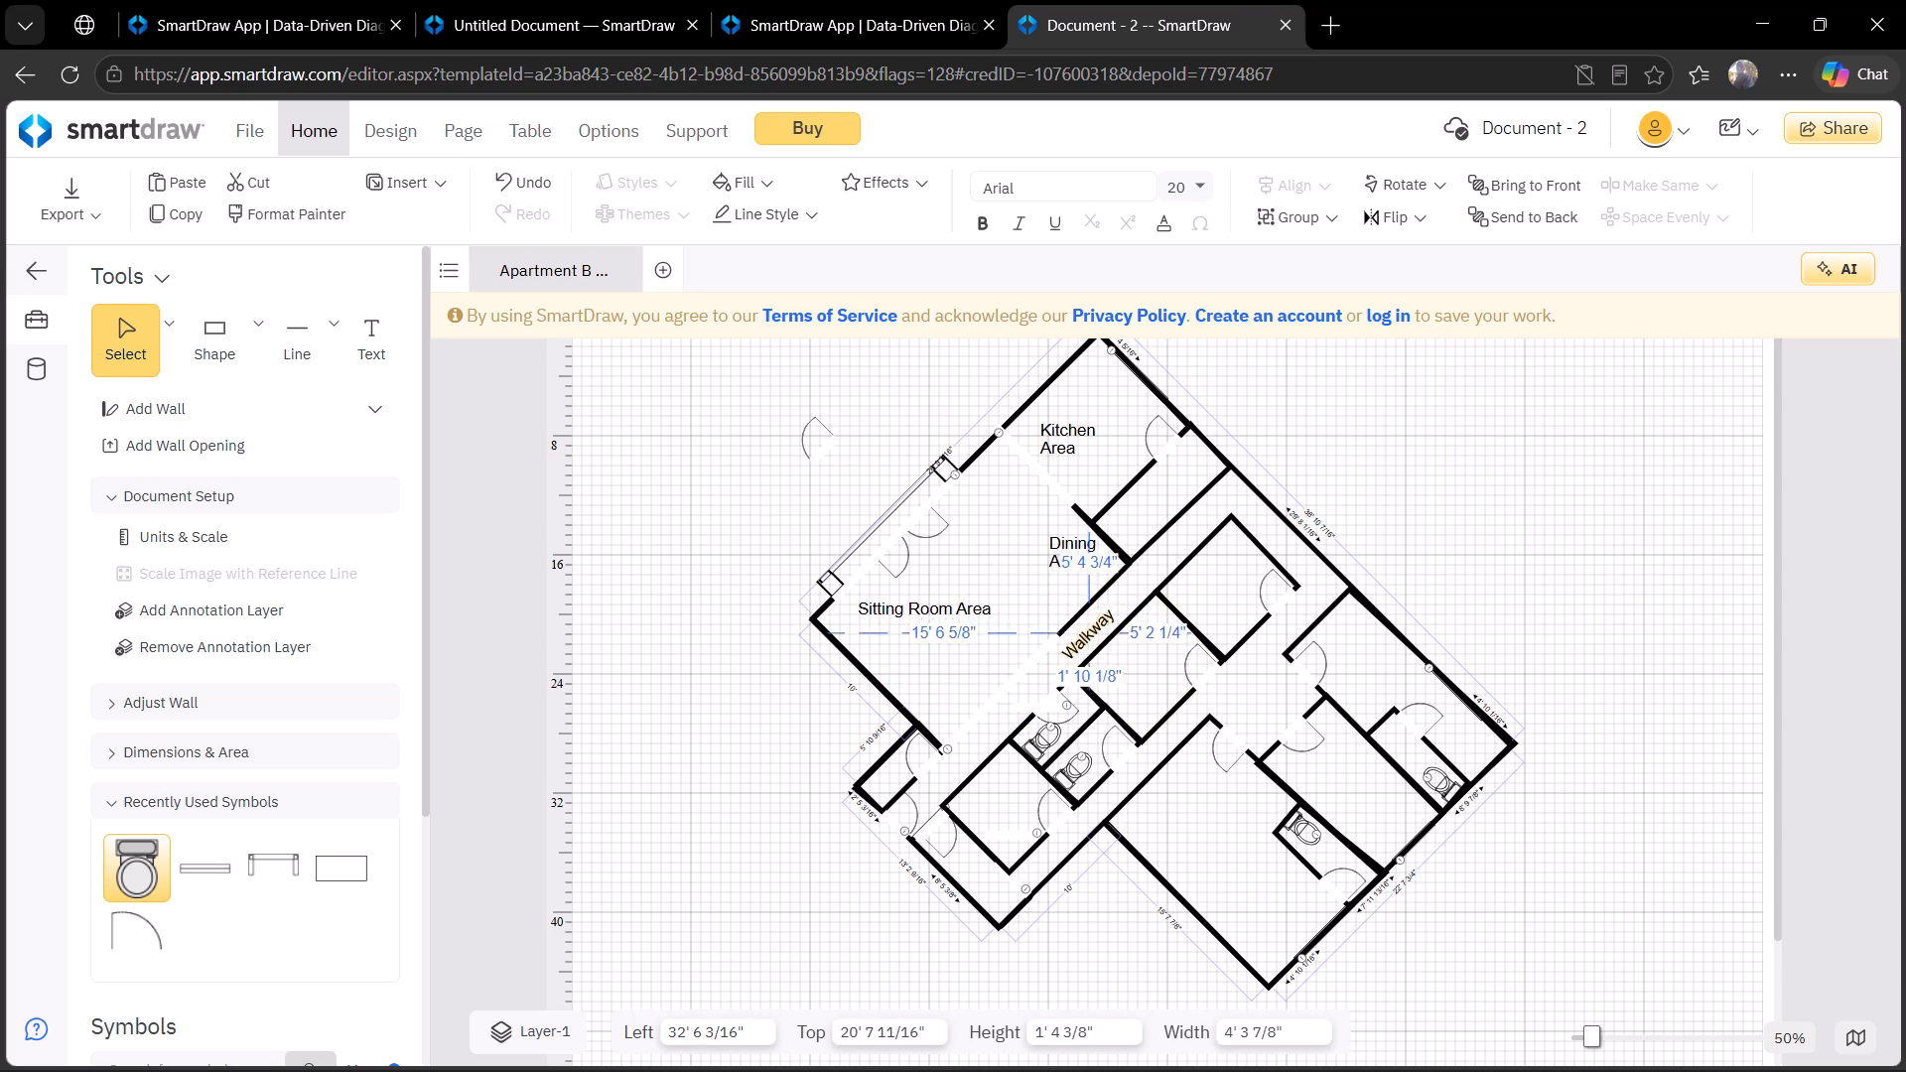
drag(1084, 637, 1078, 638)
click(1174, 668)
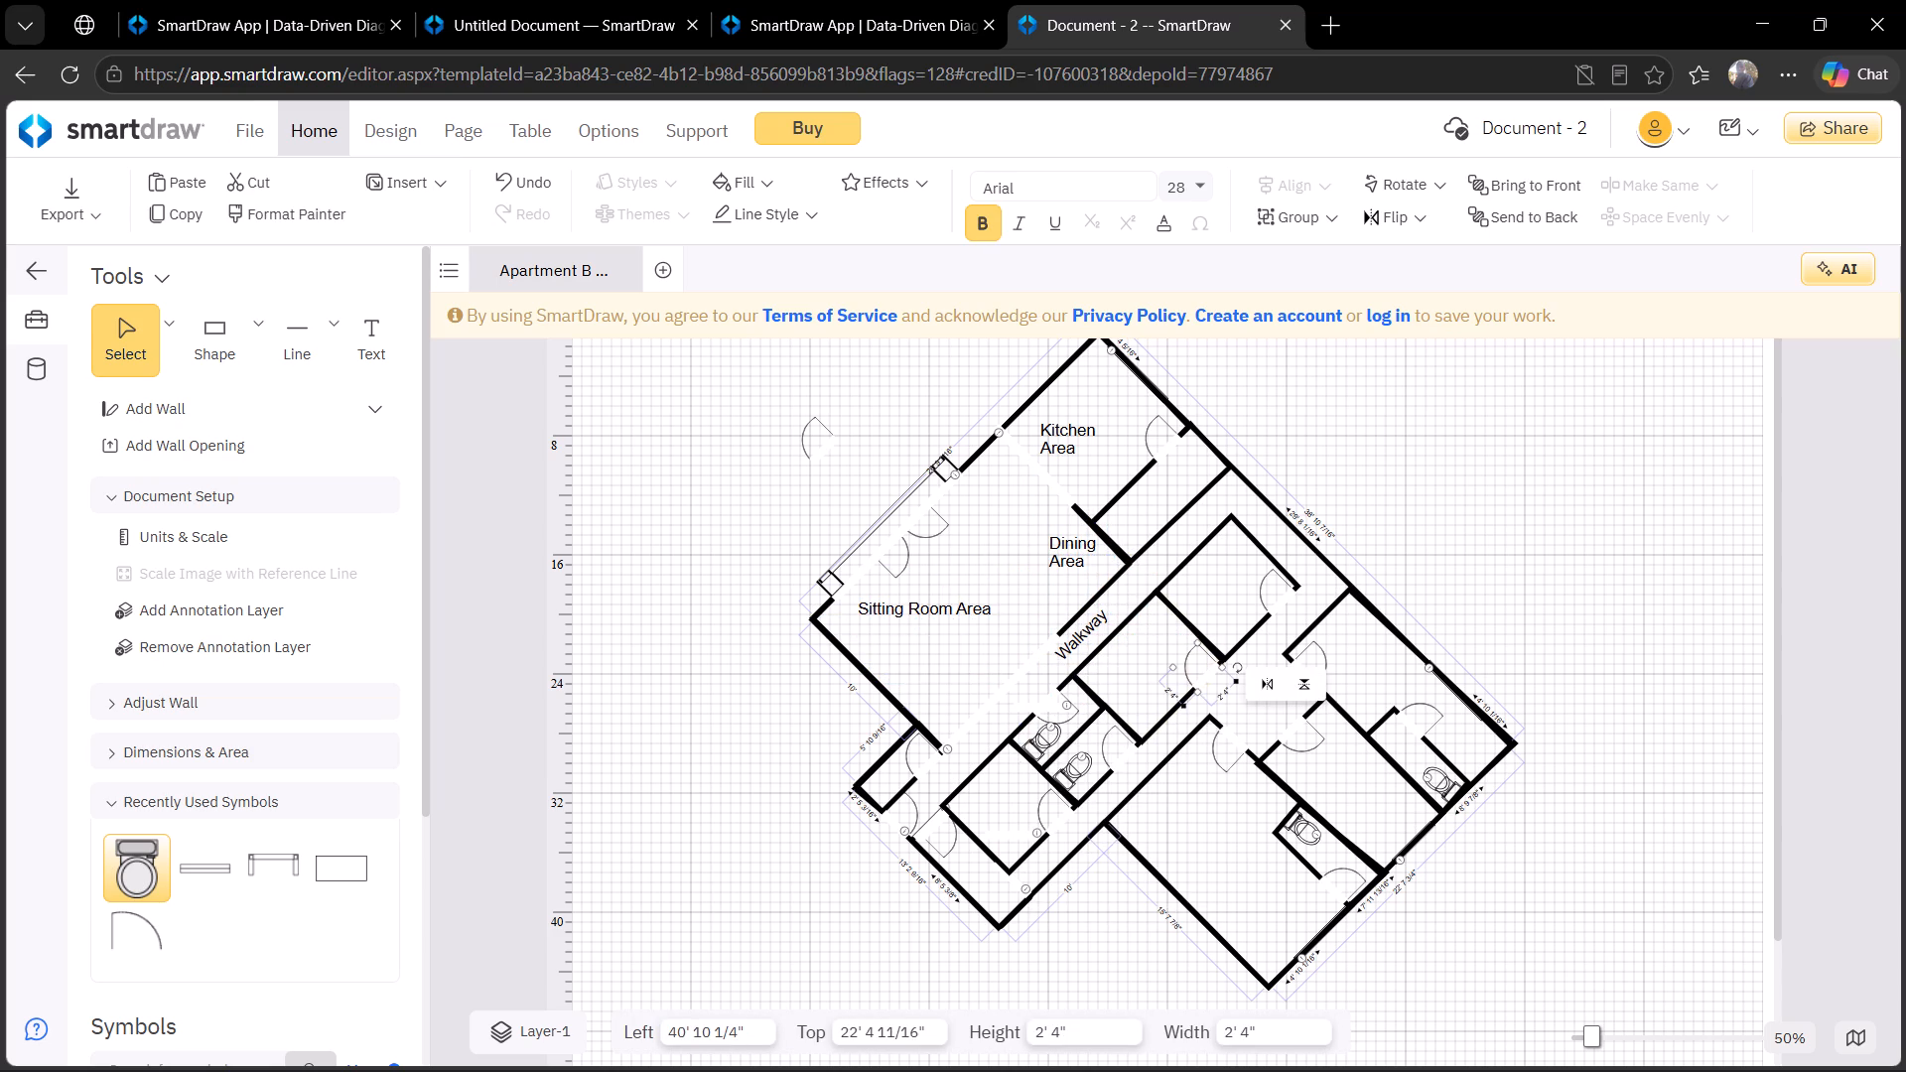
click(1112, 666)
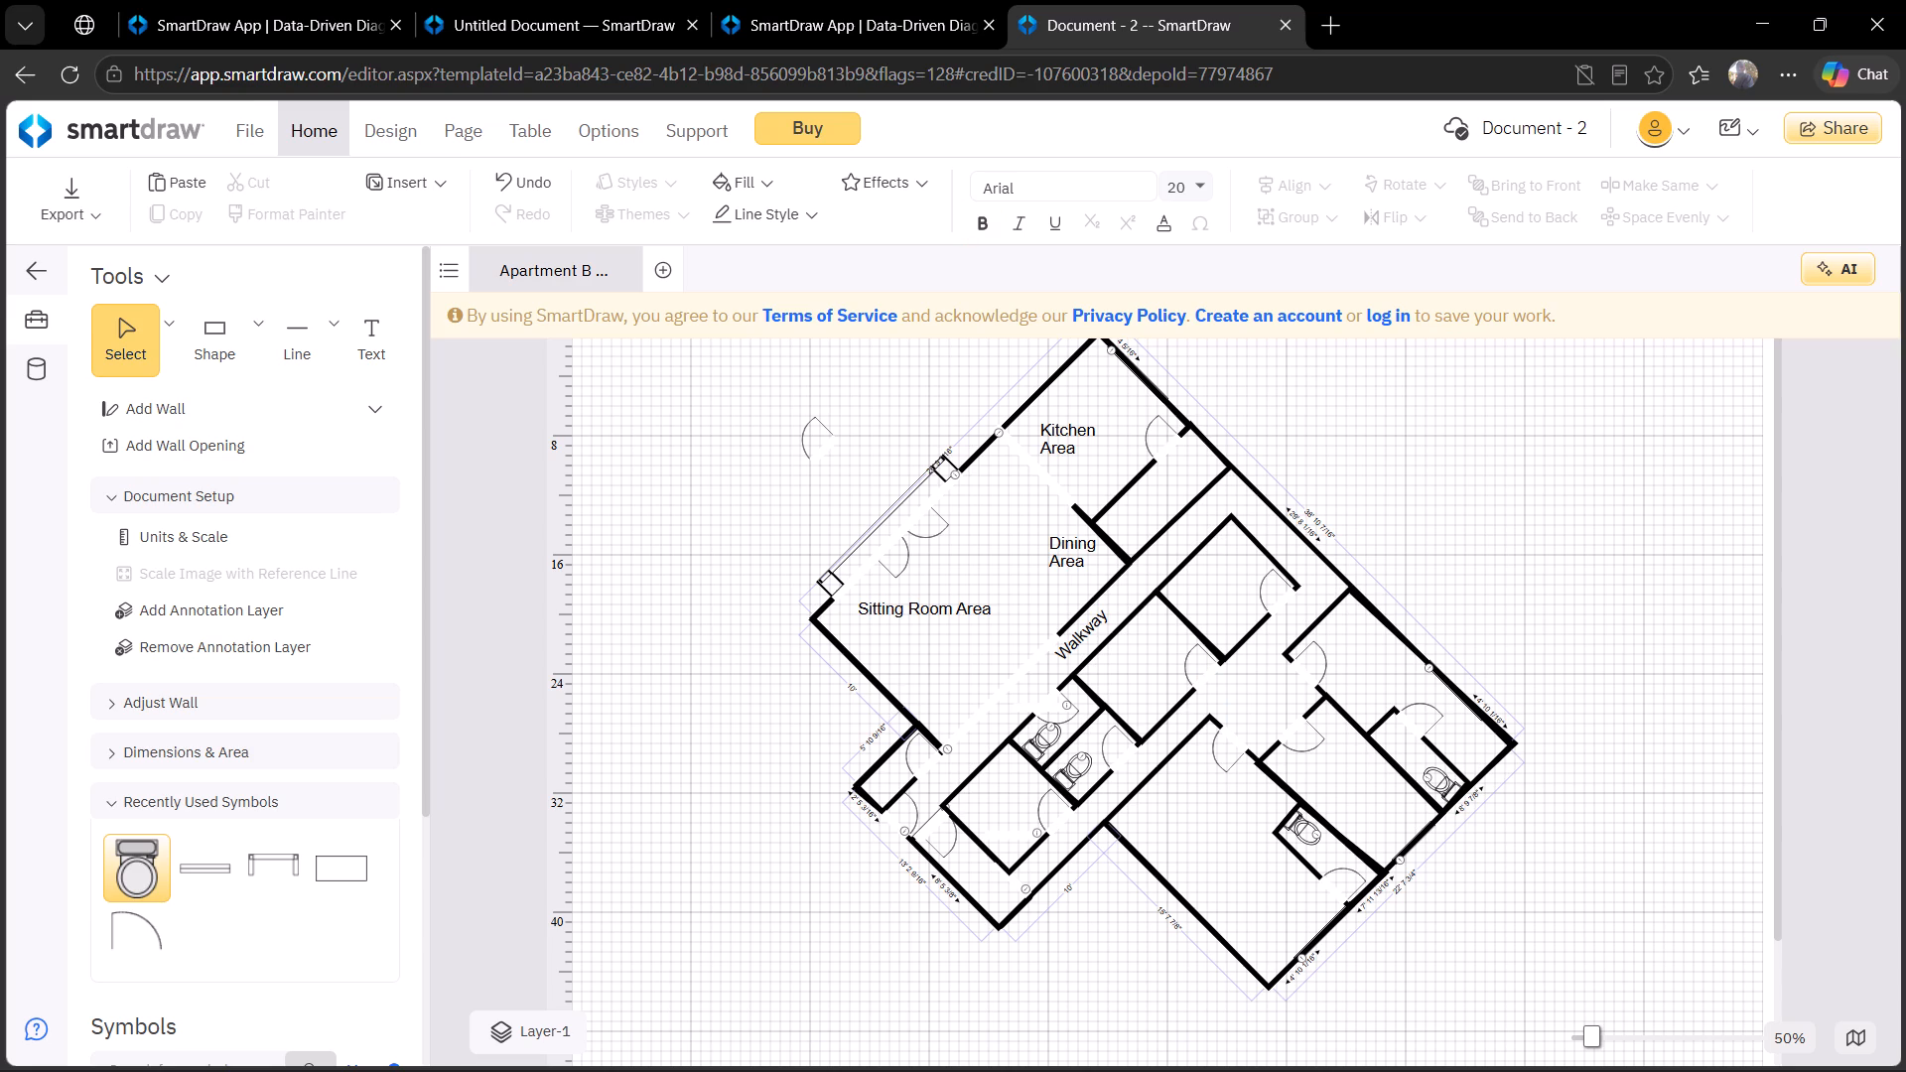
Add a text label "StairWay" in the small room southeast of the kitchen.
click(391, 363)
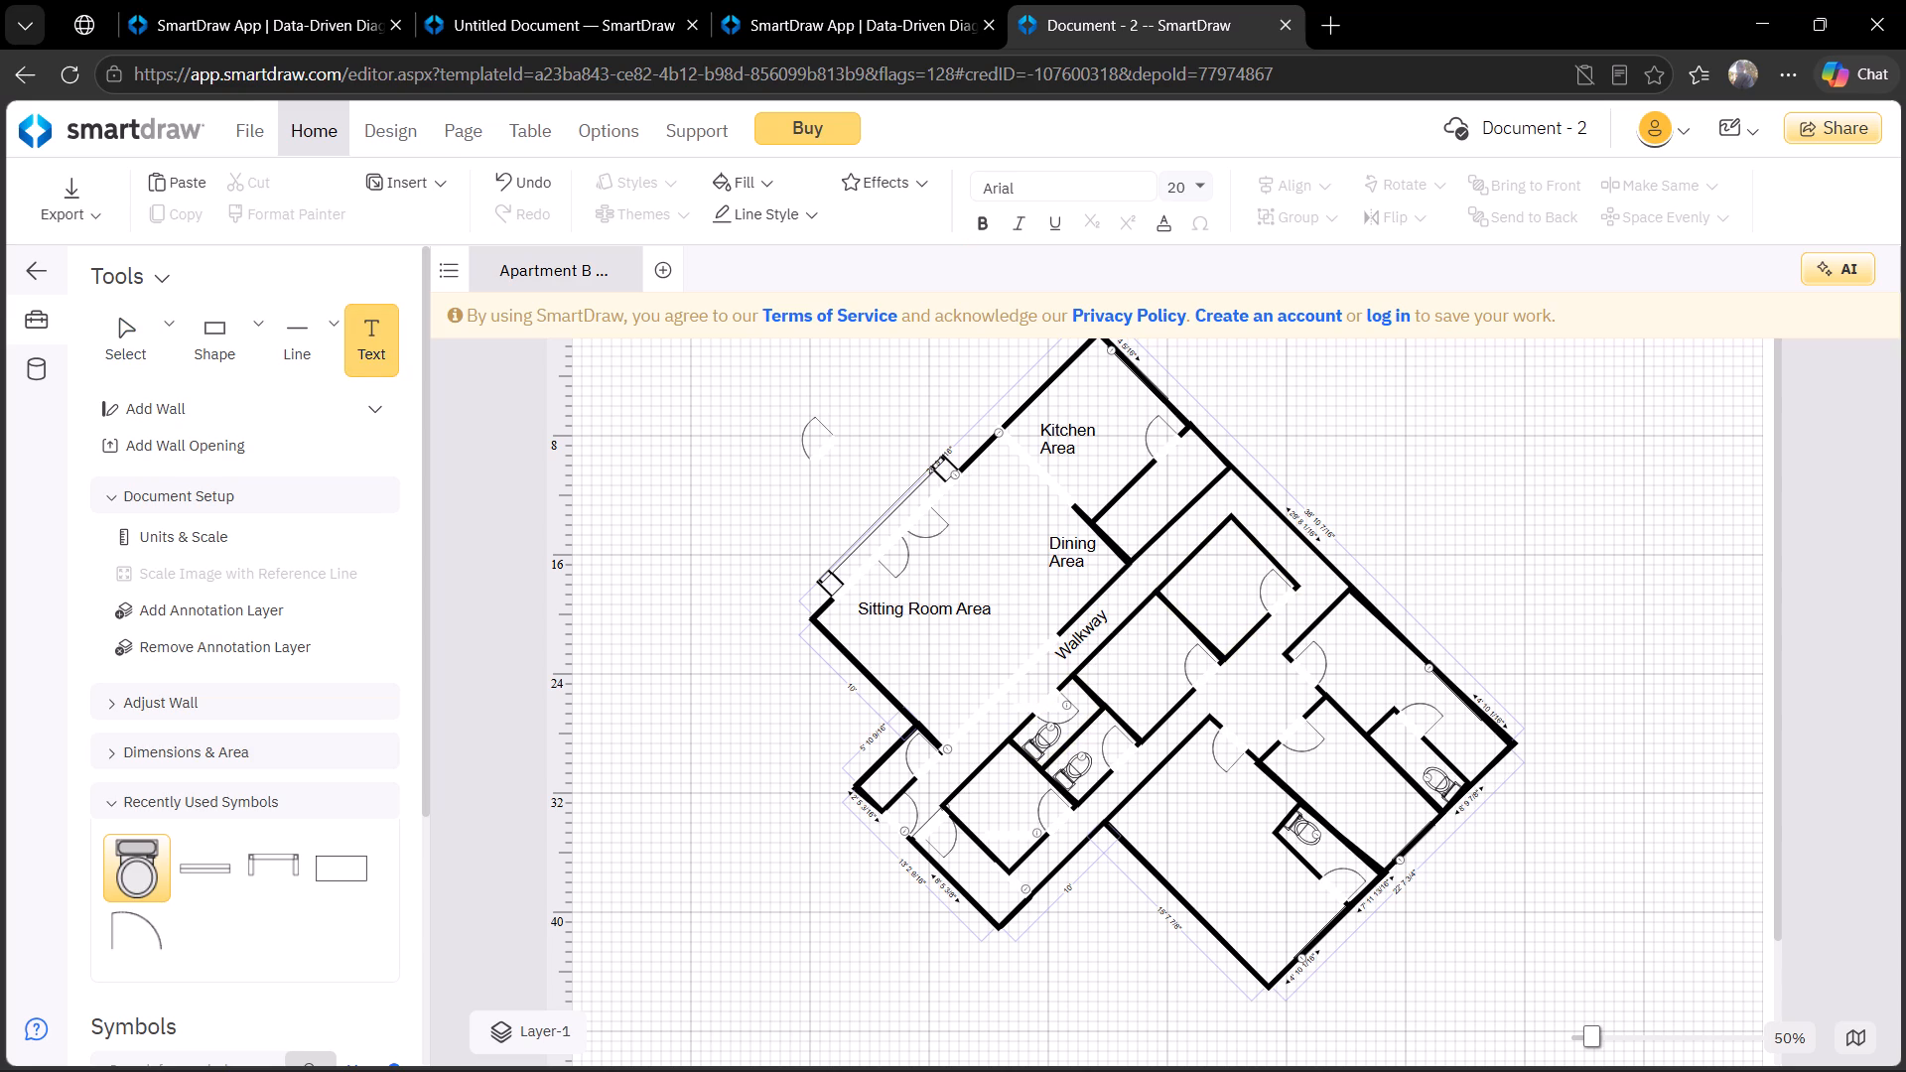
click(1121, 523)
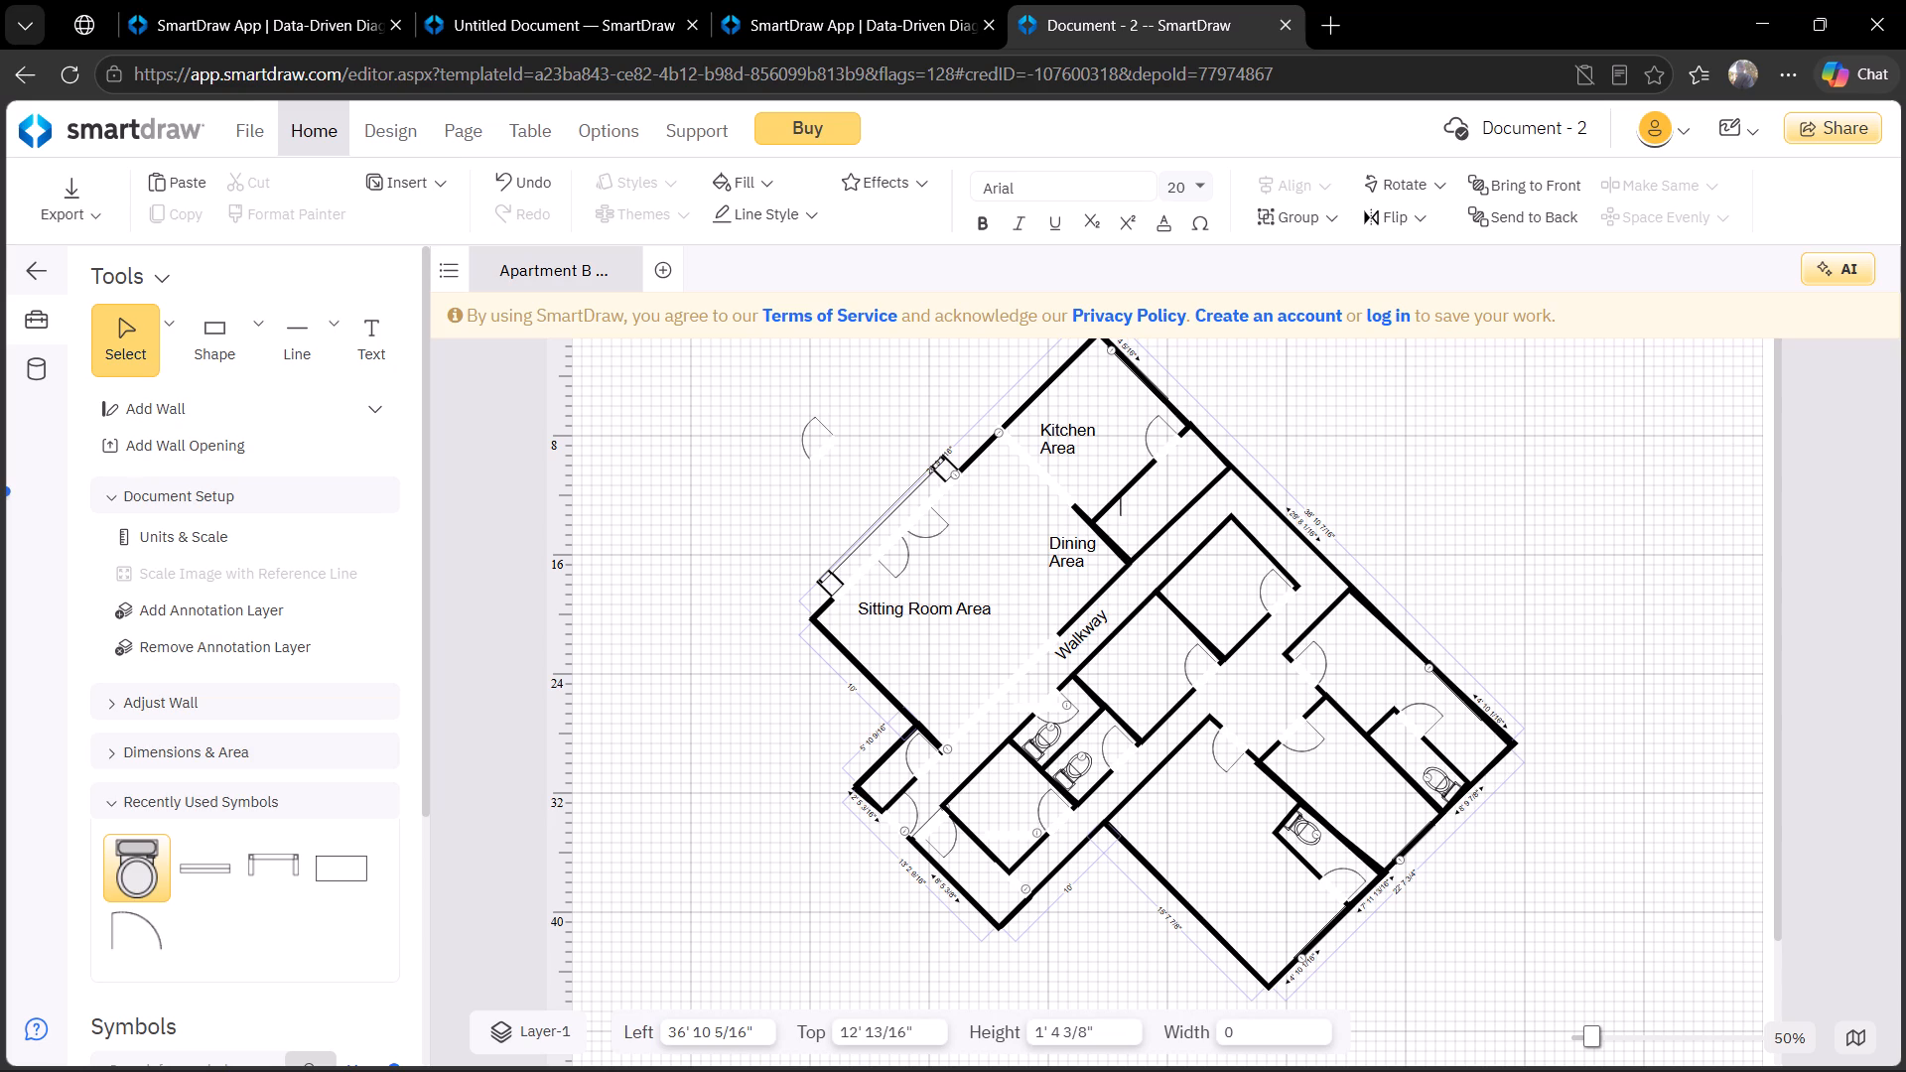
key(shift+s)
text(tai)
text(rWay)
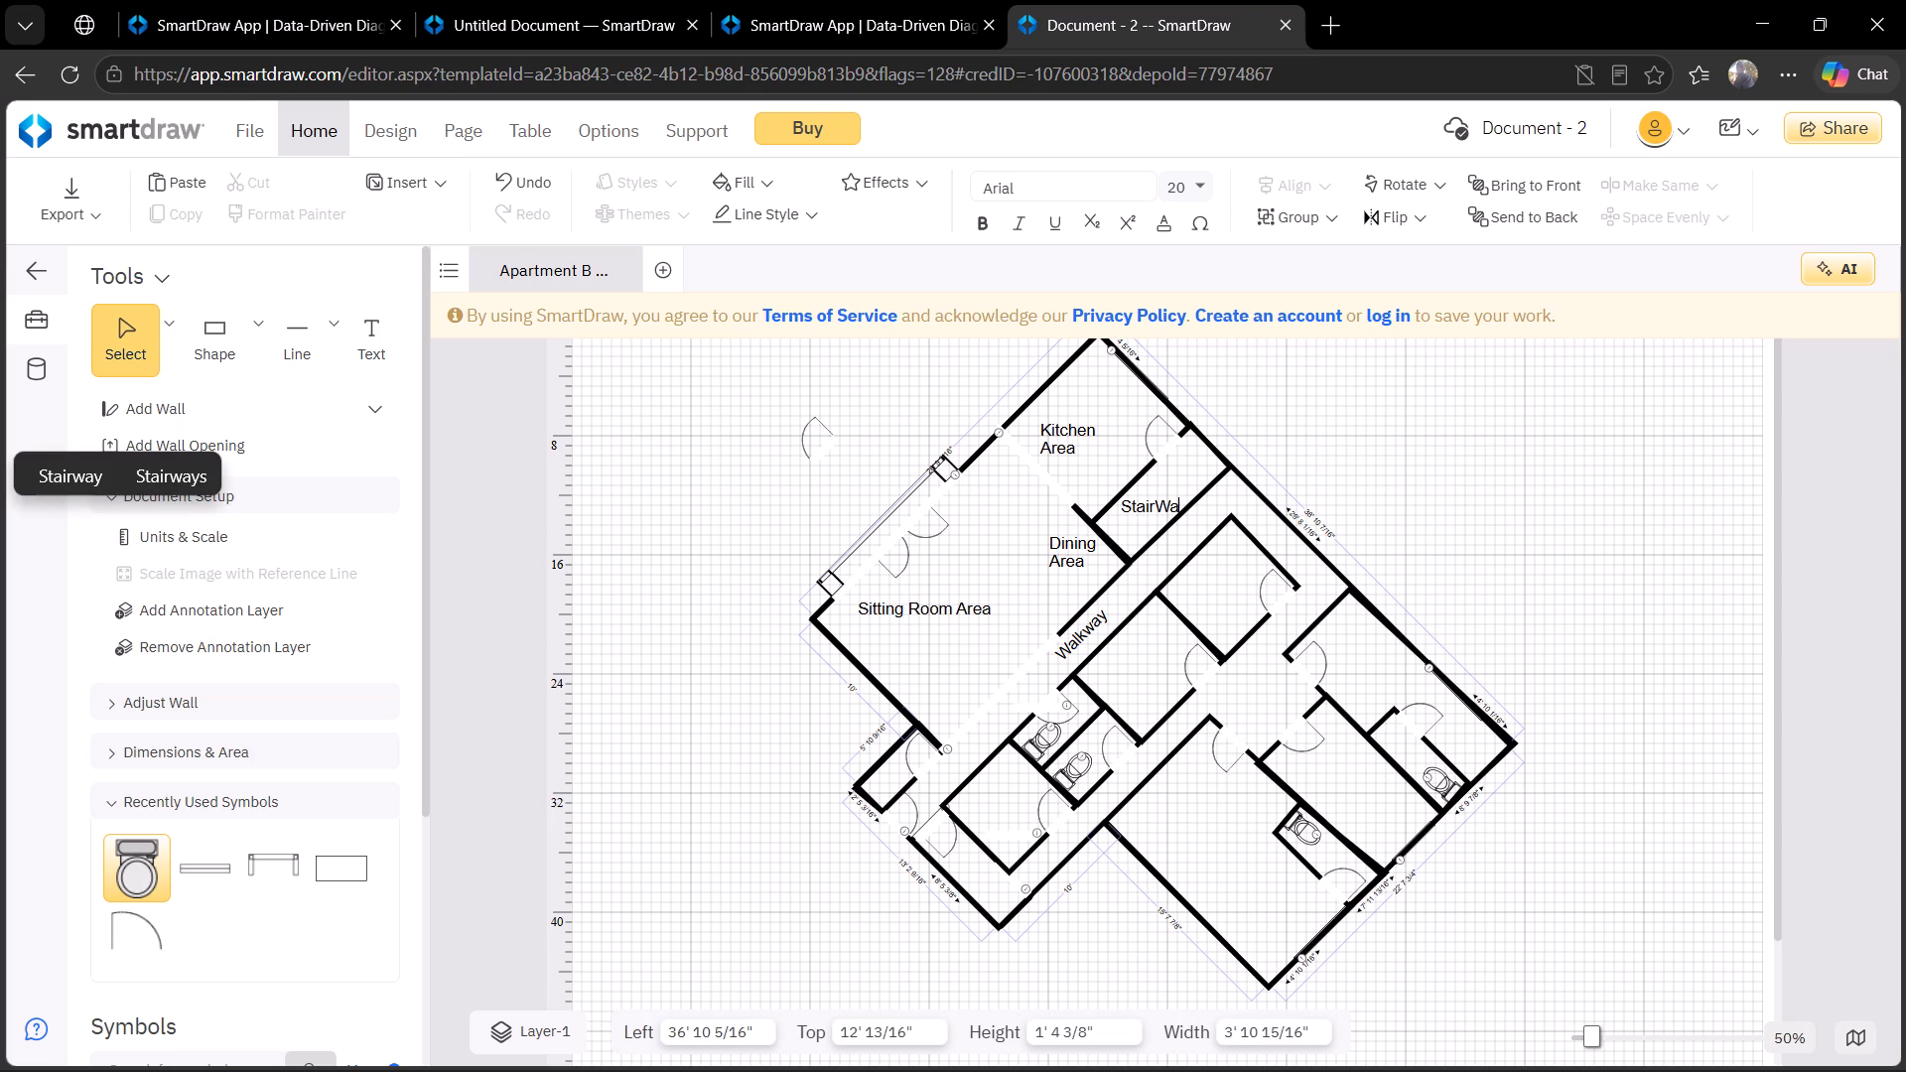
click(1130, 512)
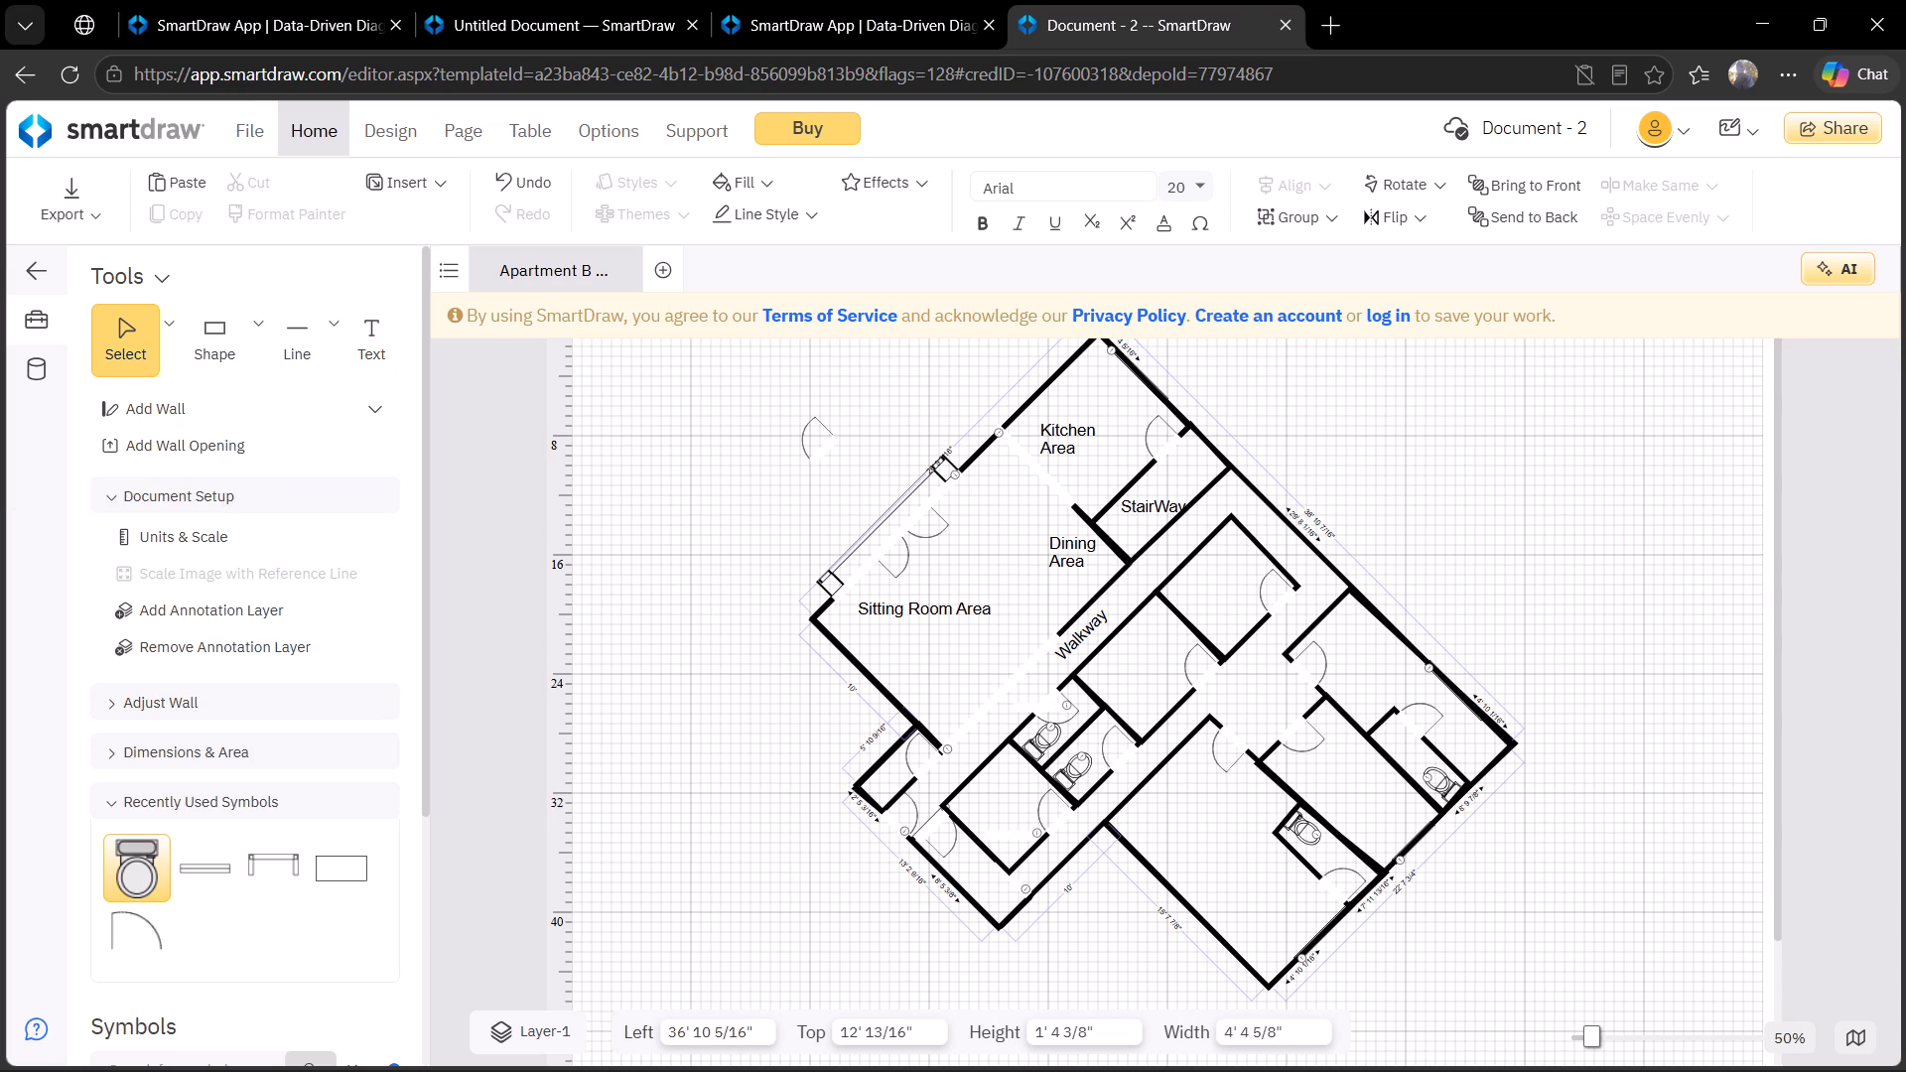
click(1150, 508)
click(1161, 539)
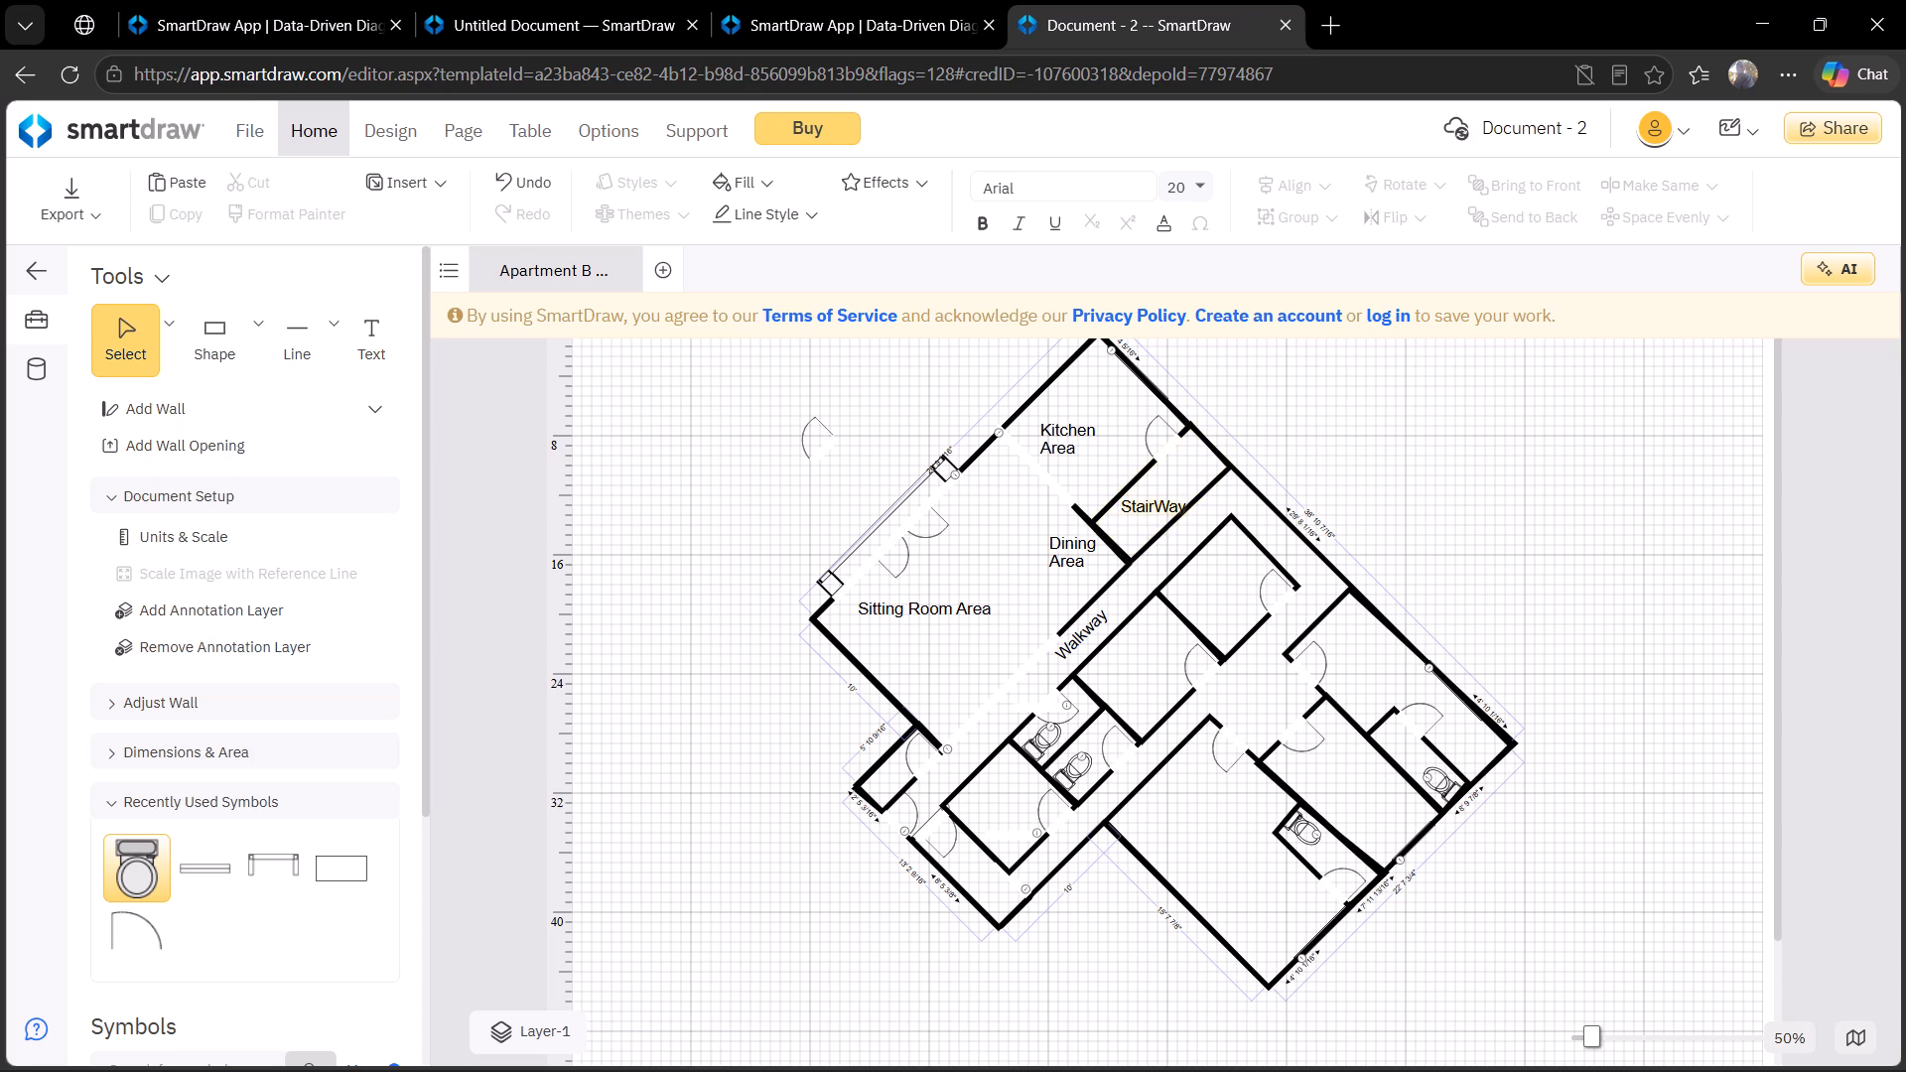
Rotate the StairWay label so it runs parallel to the long diagonal walls of its room.
click(1149, 508)
drag(1113, 486, 1112, 513)
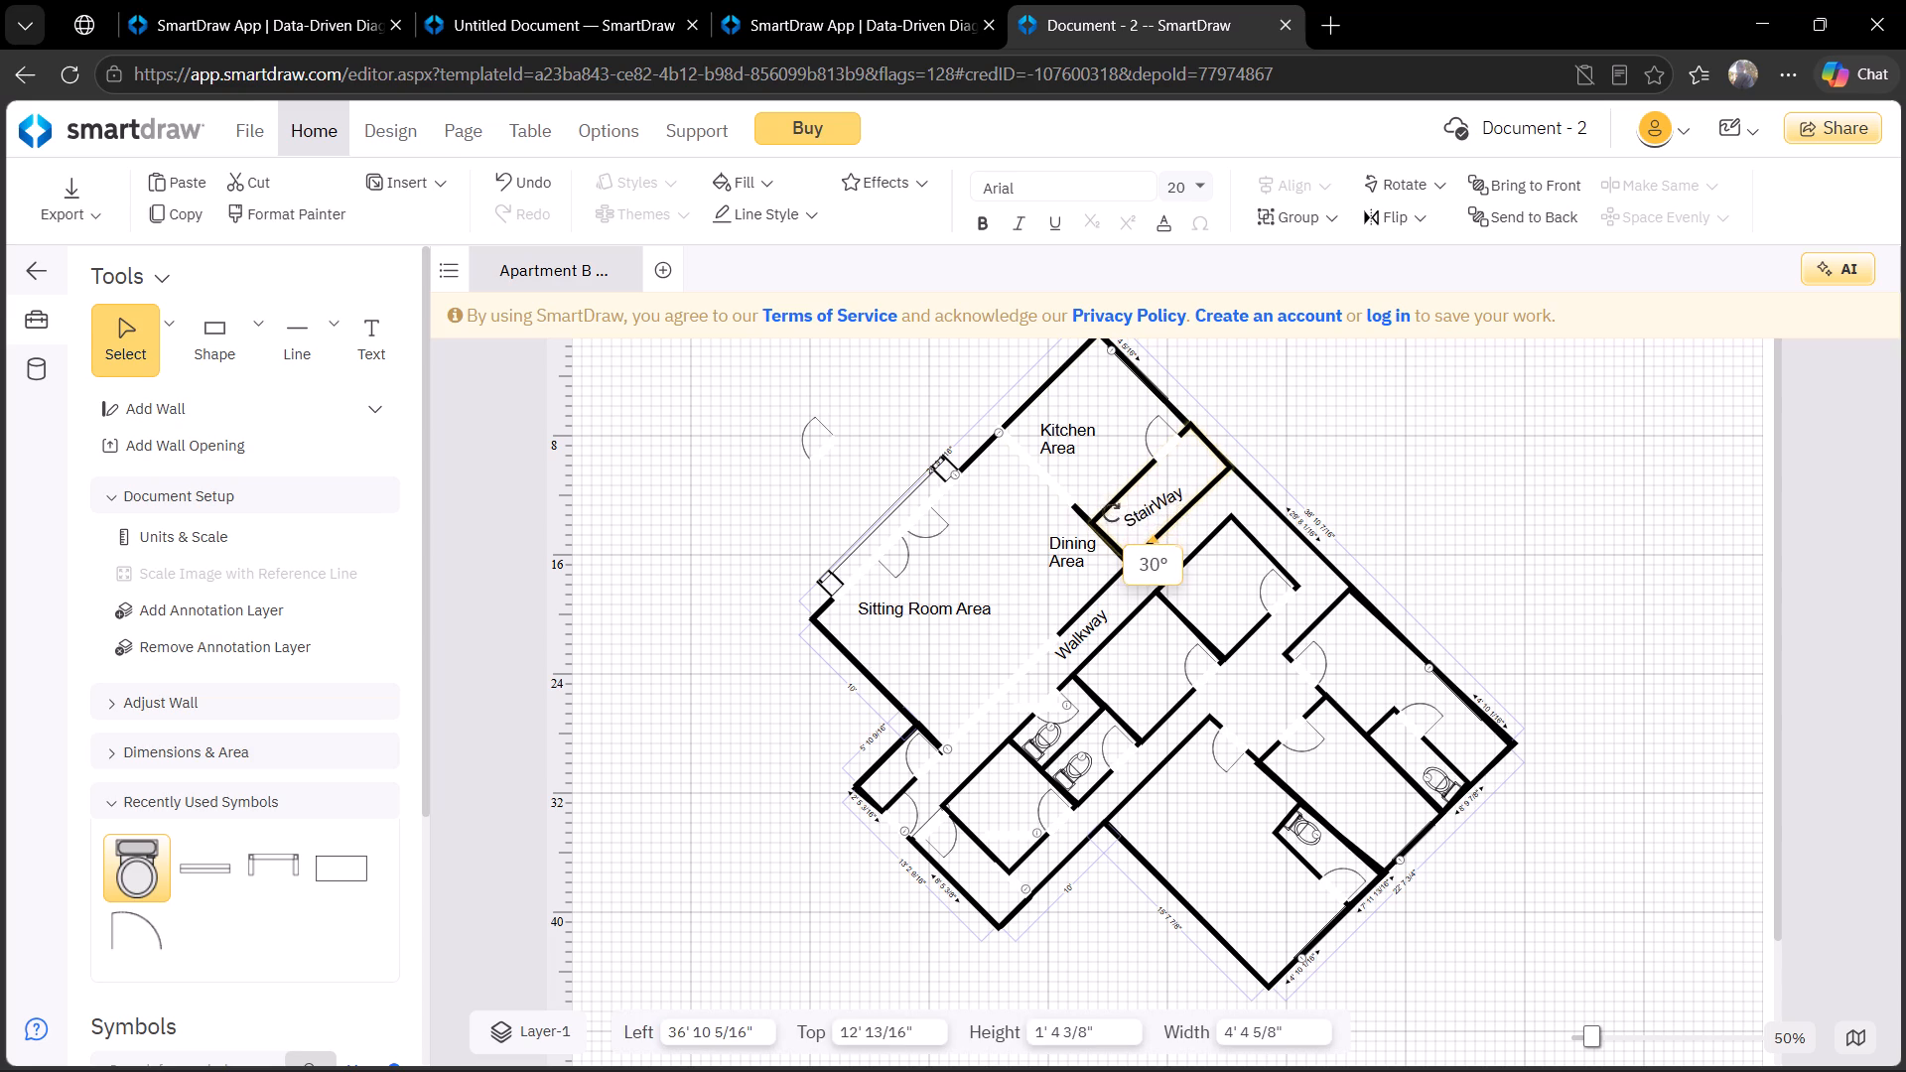
drag(1112, 513, 1114, 522)
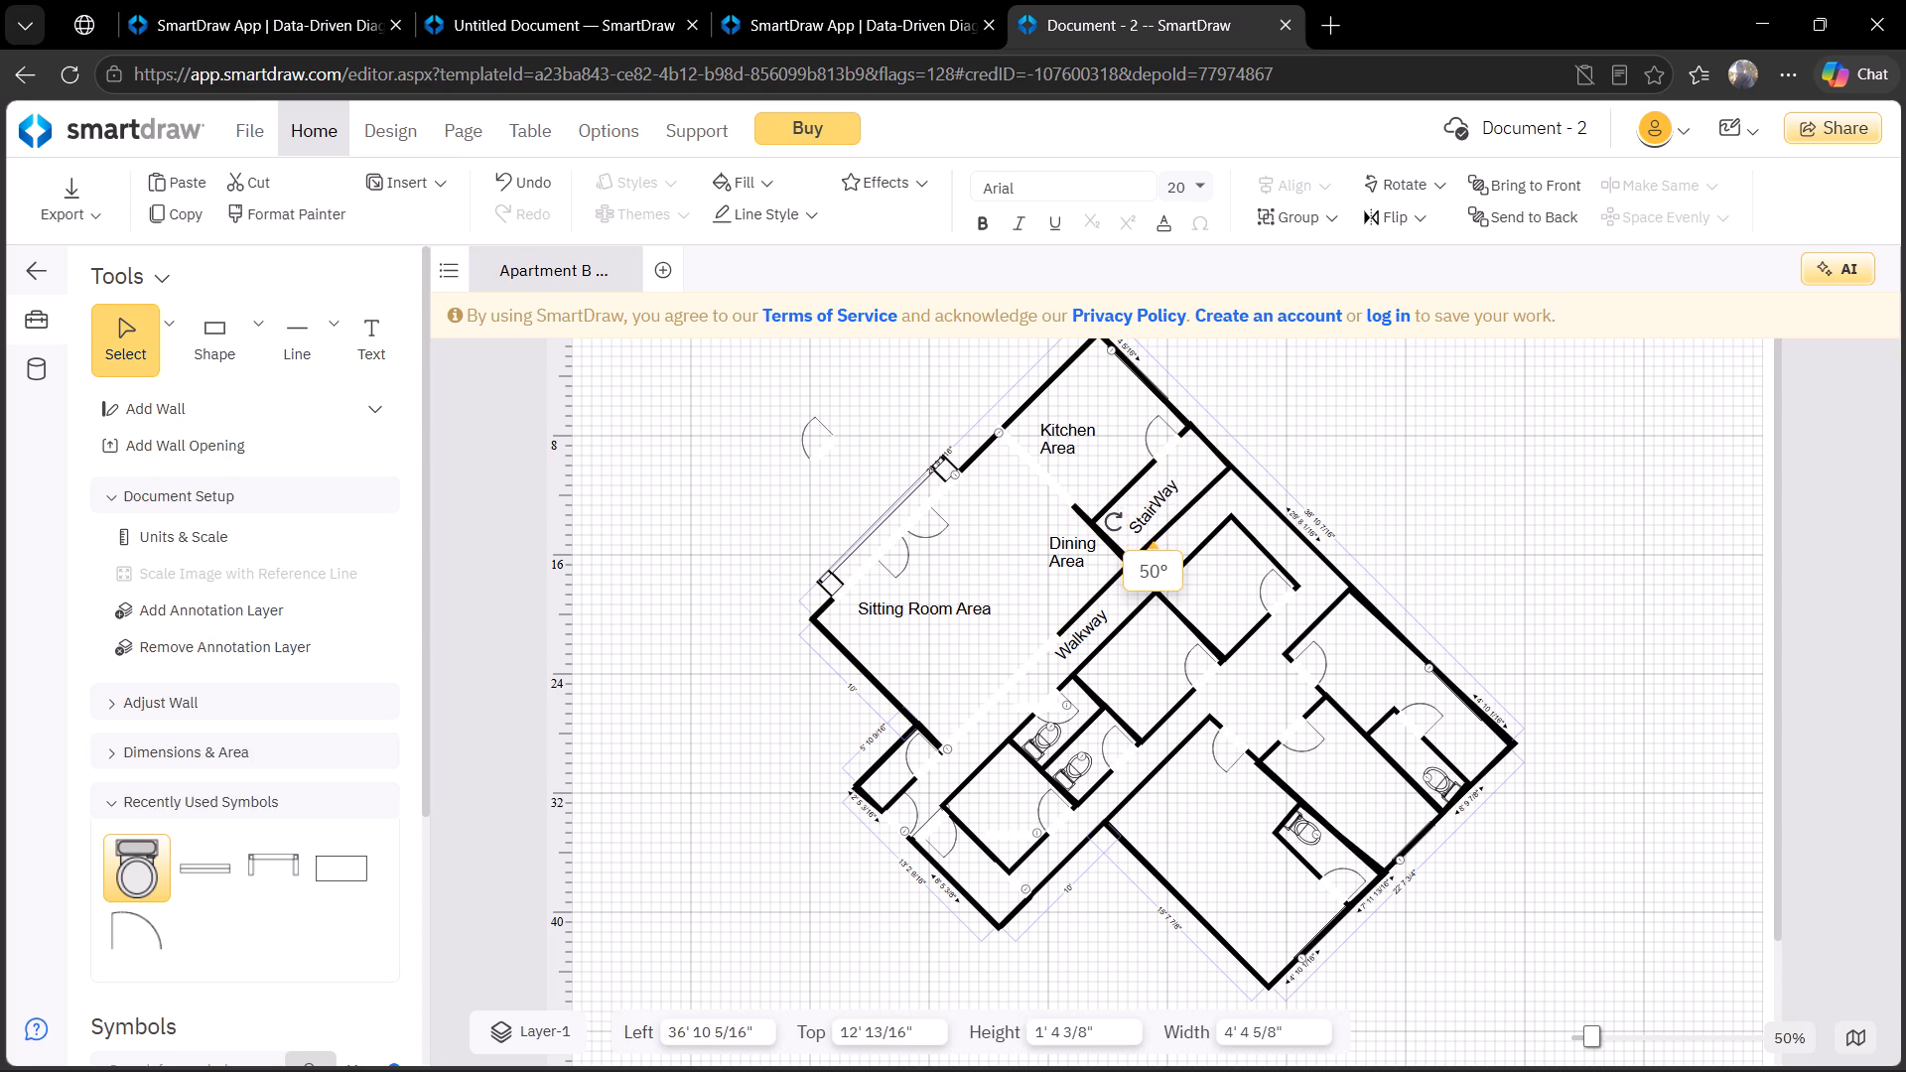
drag(1114, 522, 1113, 521)
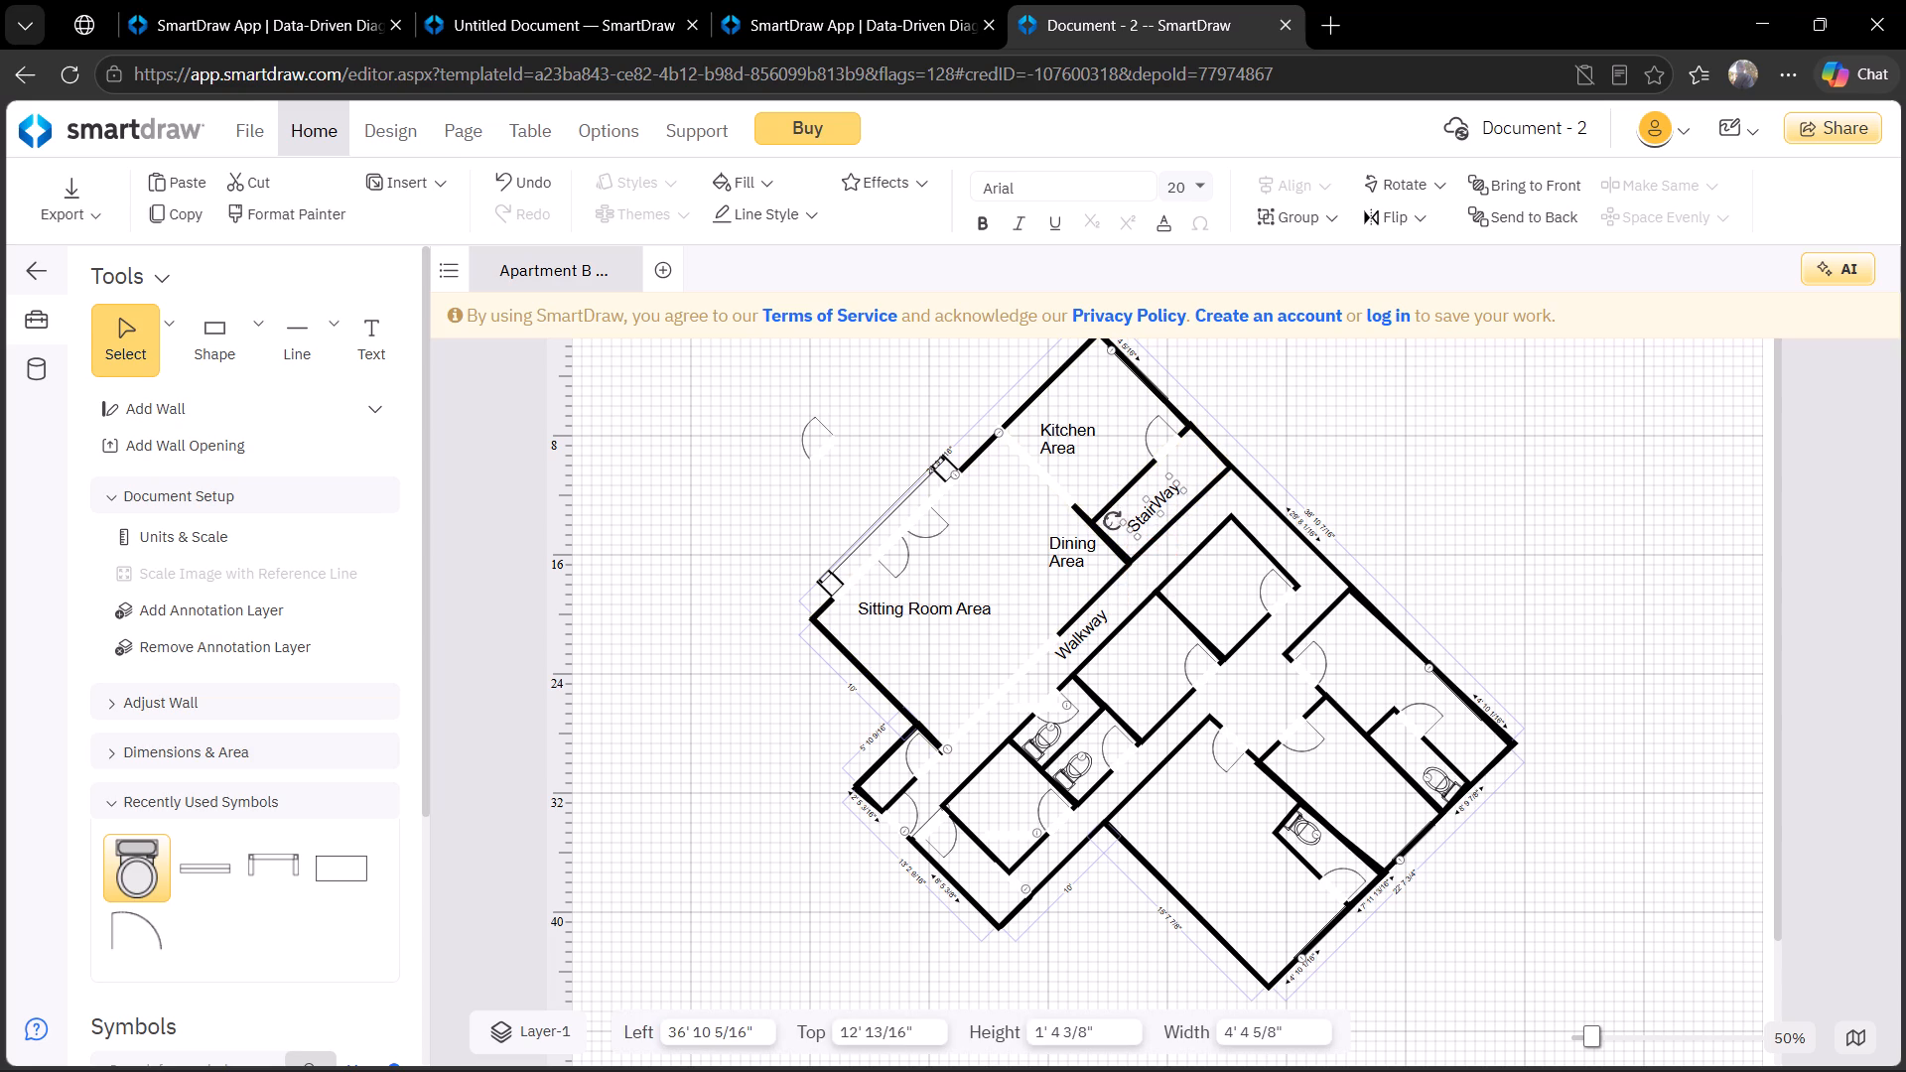
click(1170, 577)
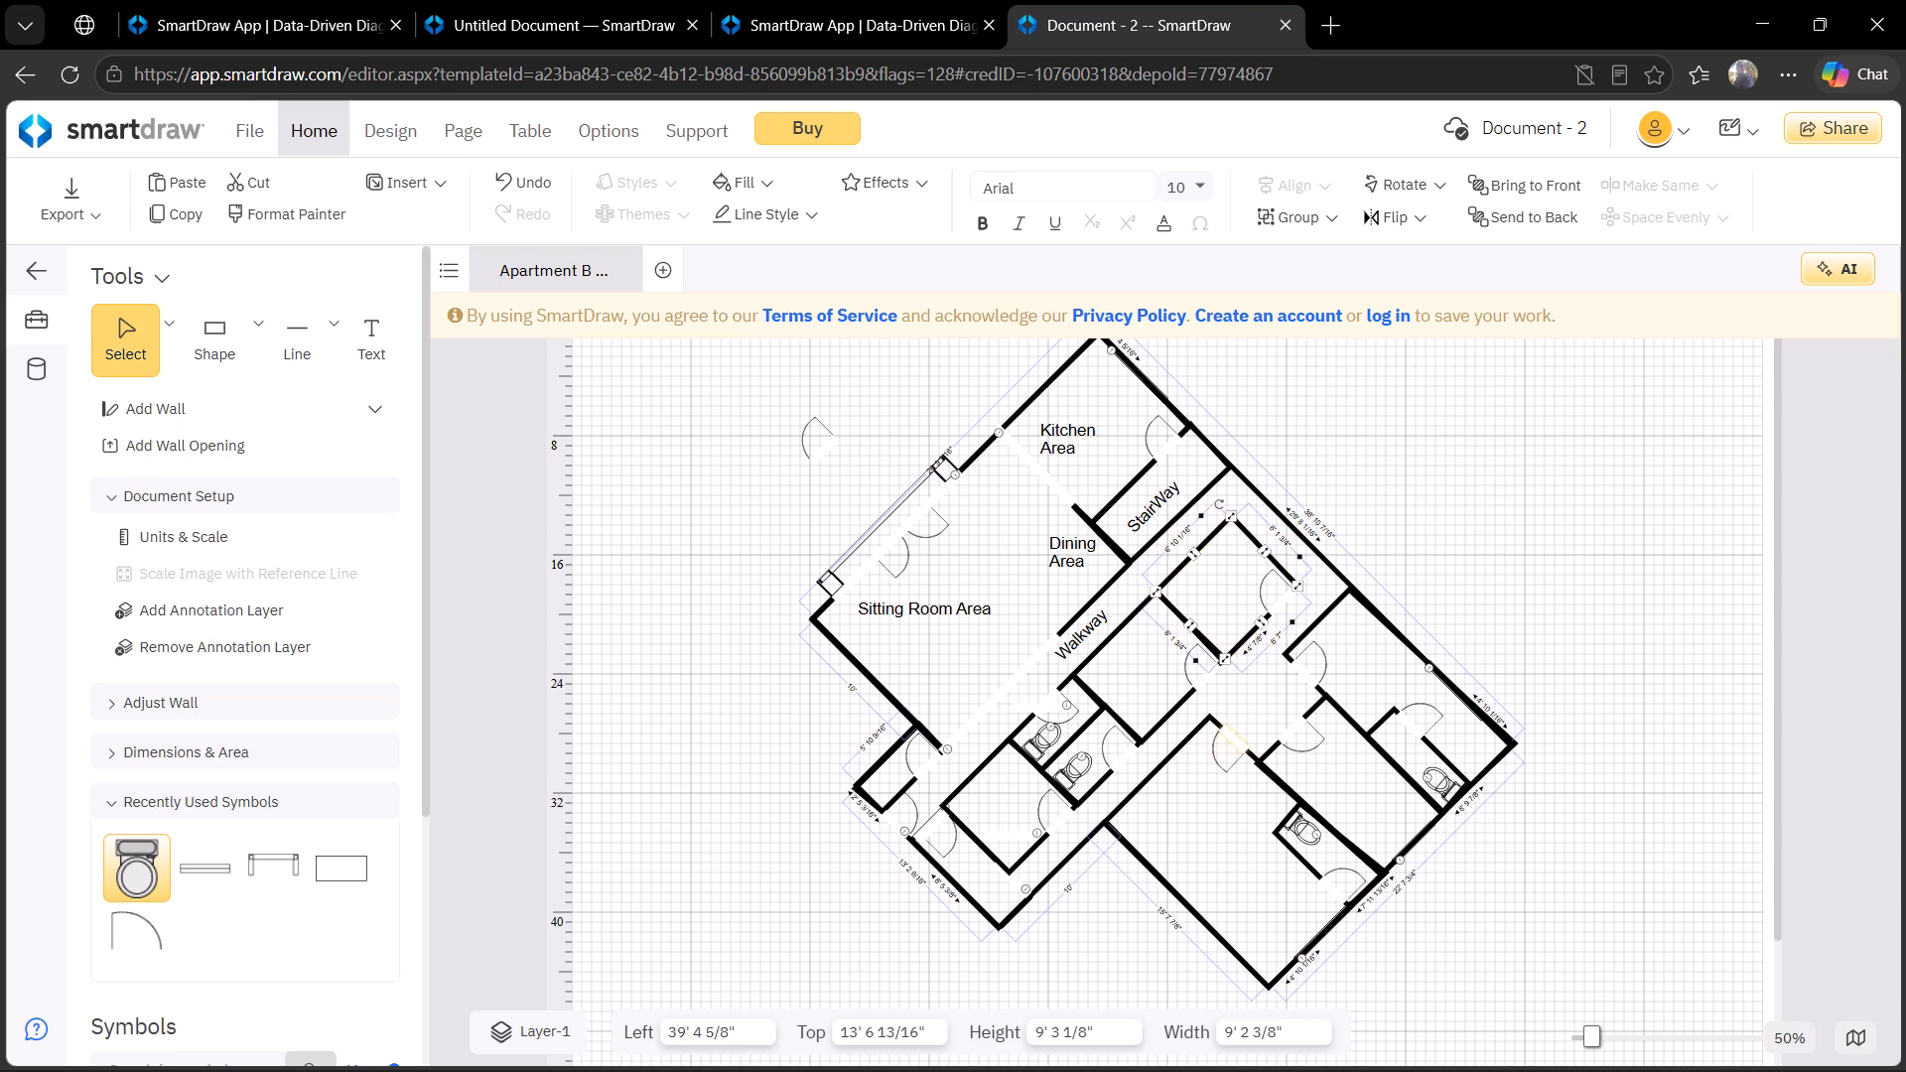
click(1218, 744)
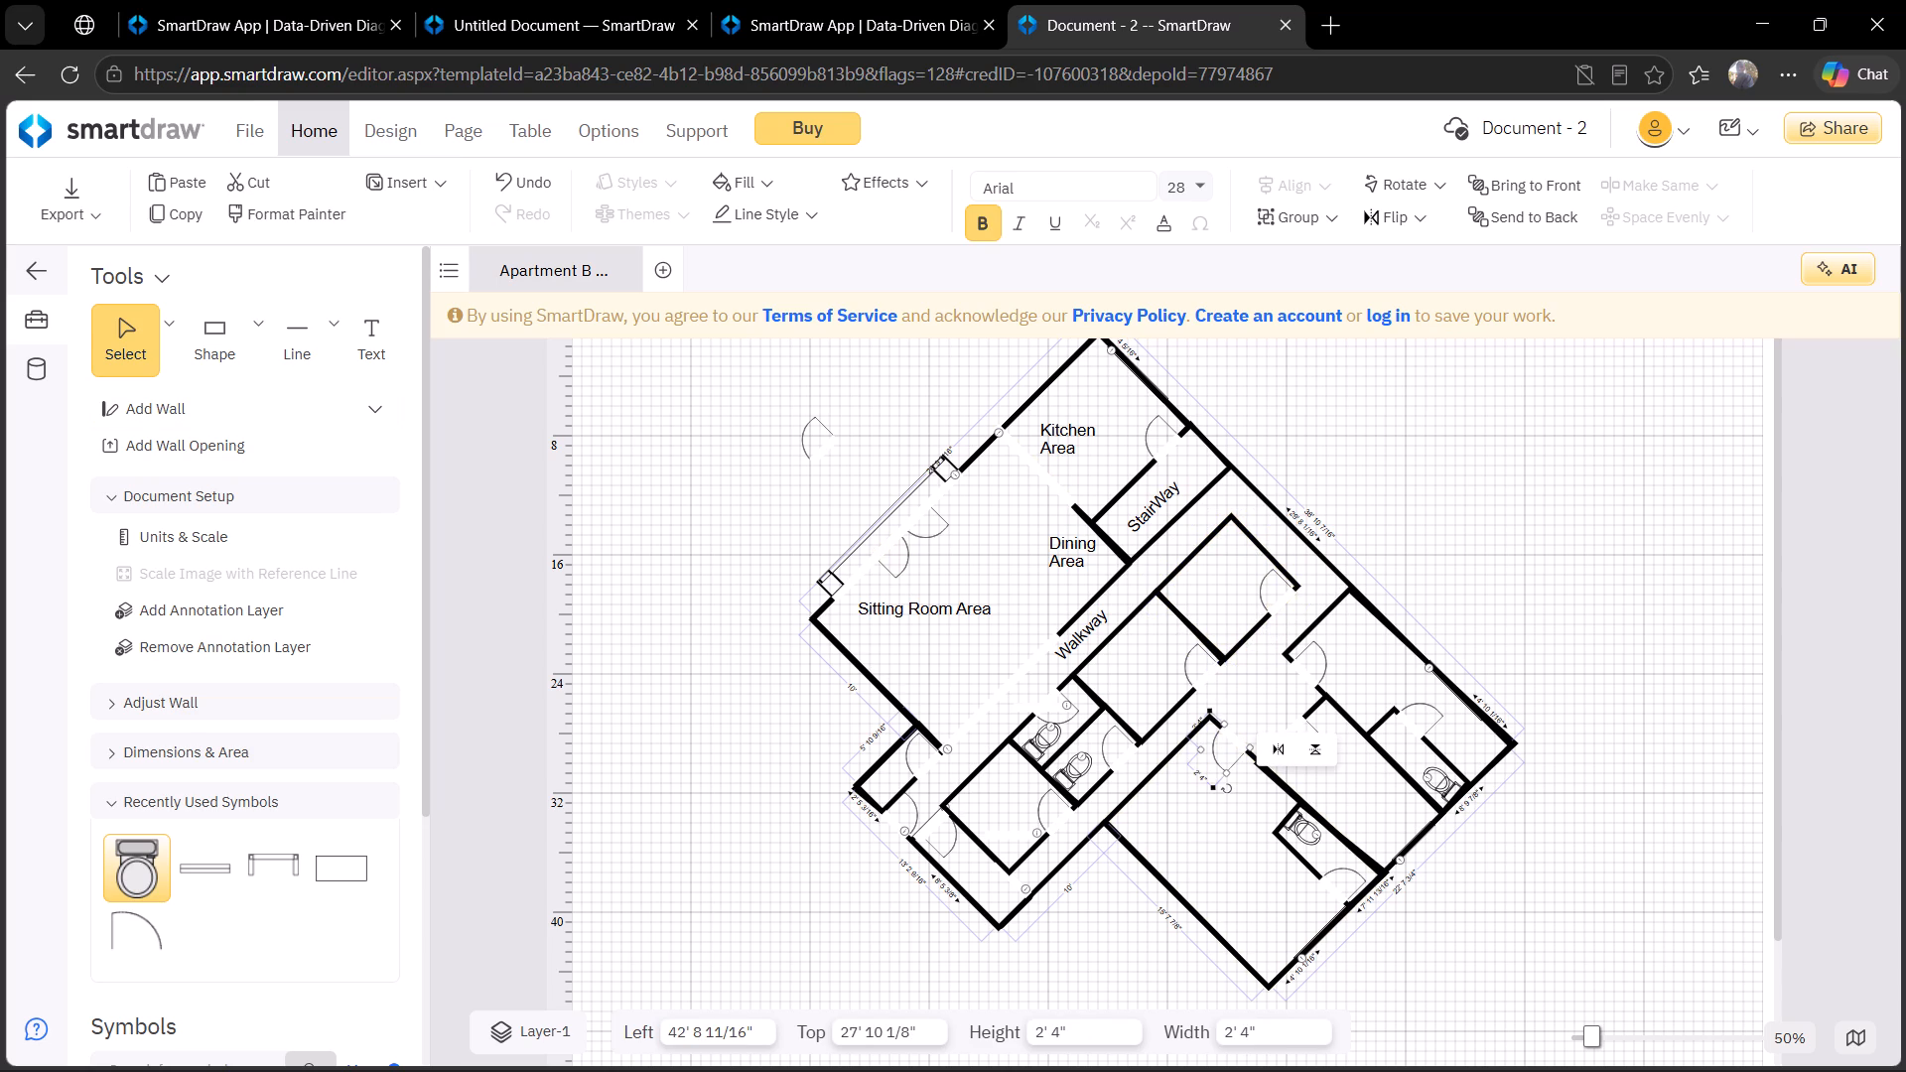
Add a text label "First Bedroom" in the large southernmost room, west of its toilet.
click(371, 352)
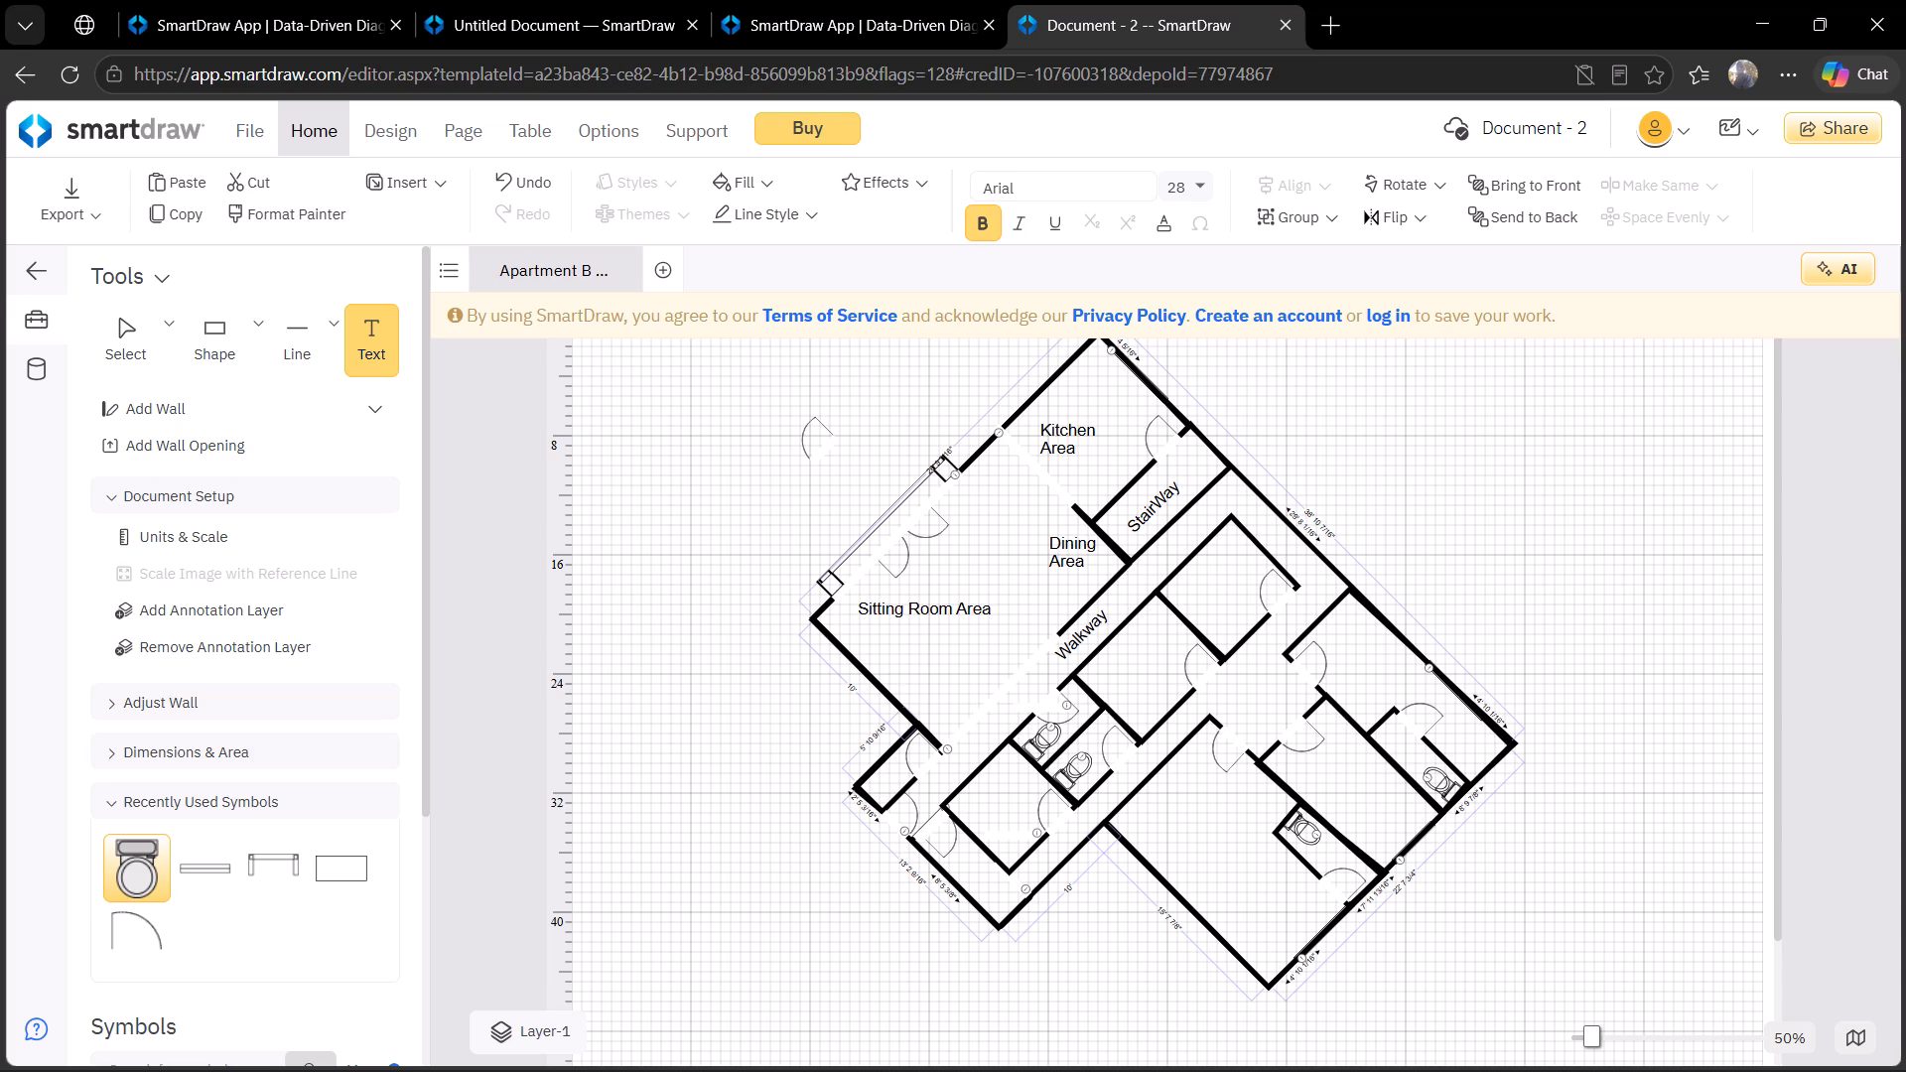
click(1149, 834)
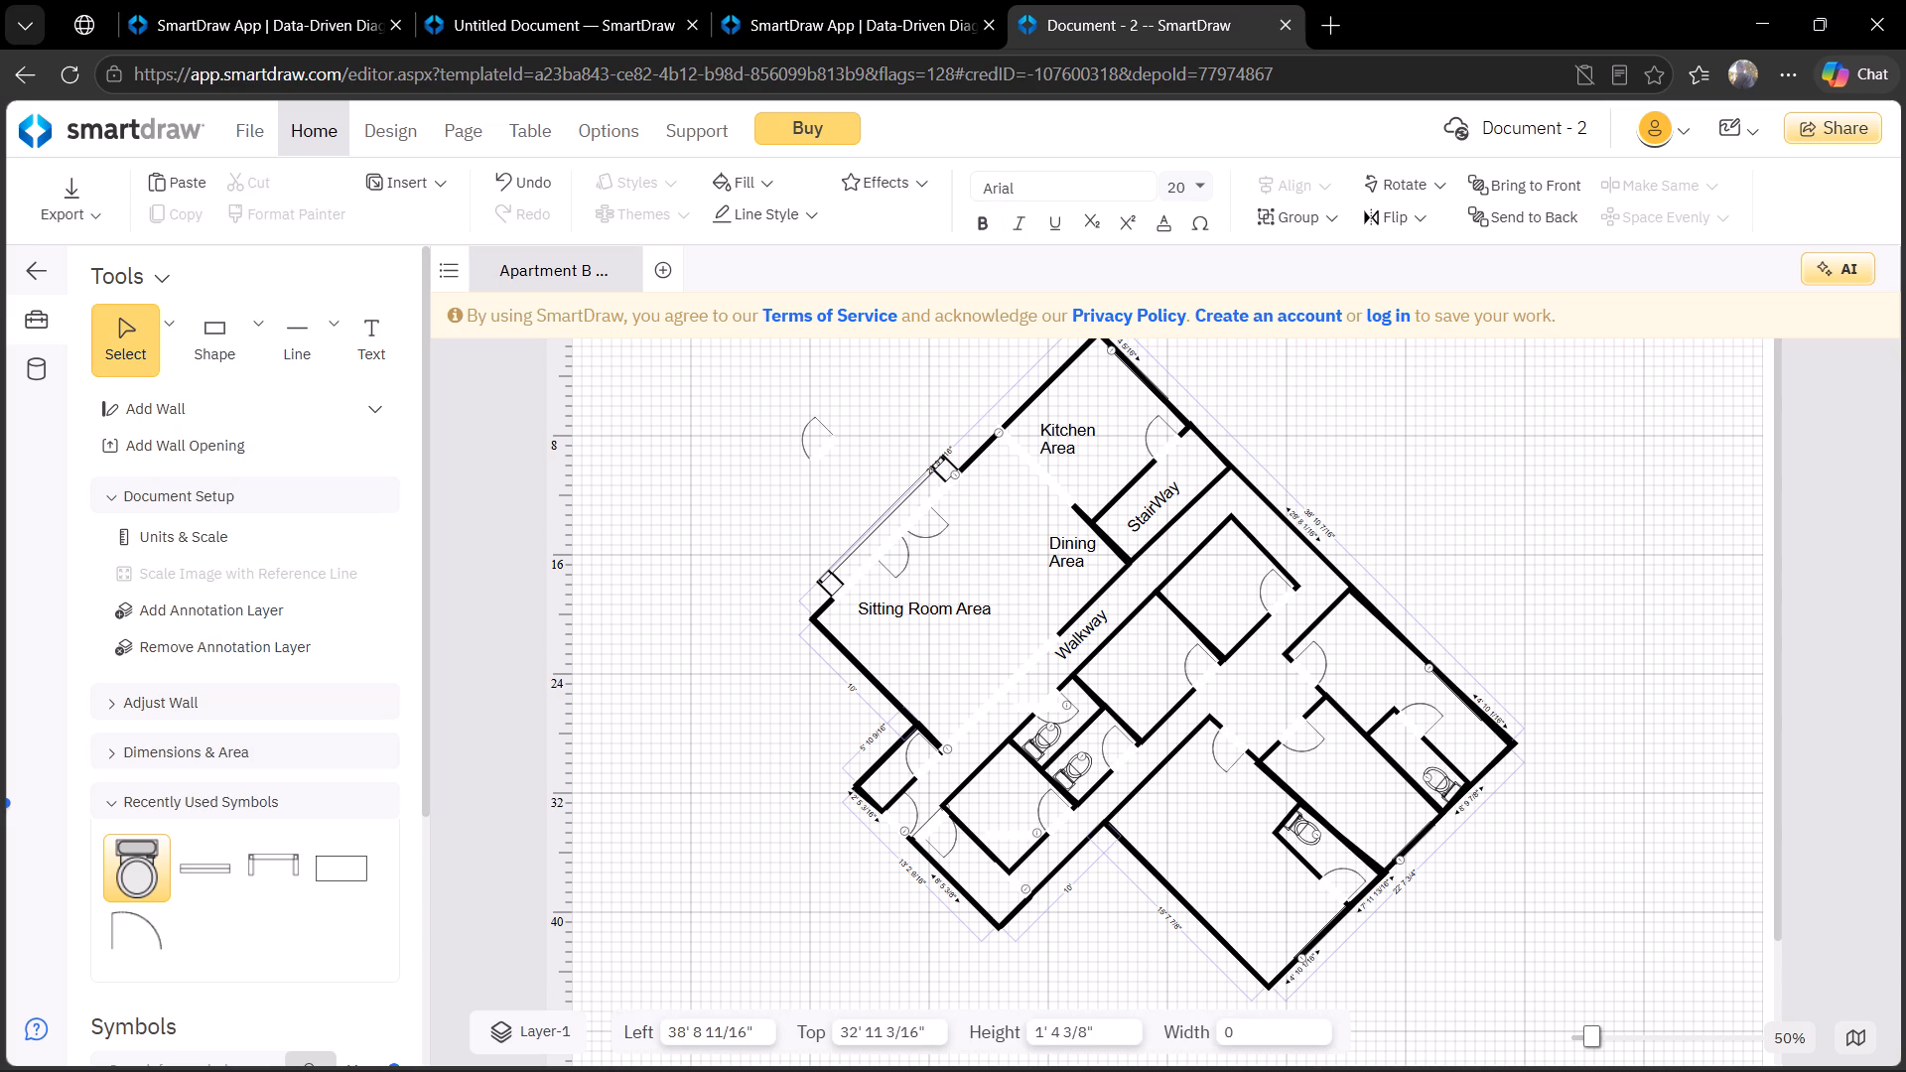
text(First)
key(space)
text(Bedroom)
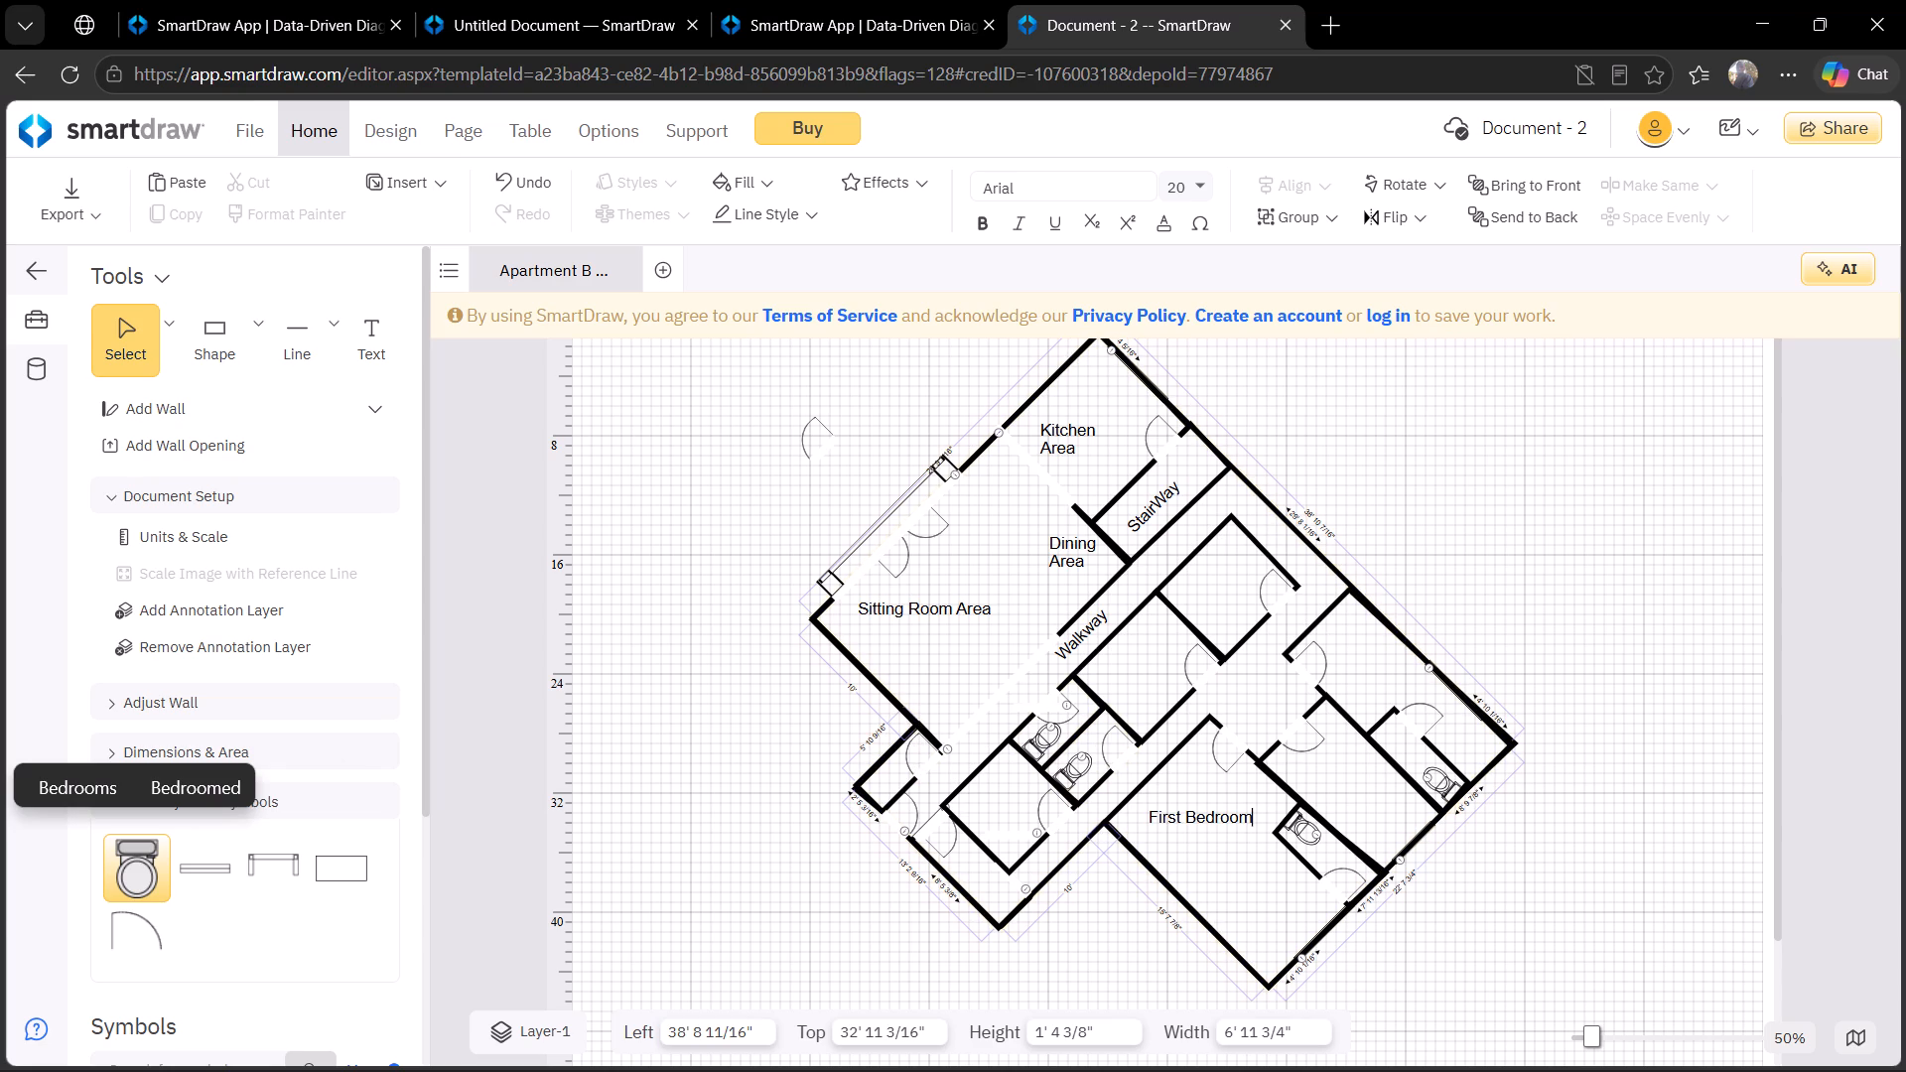
Add a text label "2 bedroom" in the easternmost room, near its northern corner.
click(368, 318)
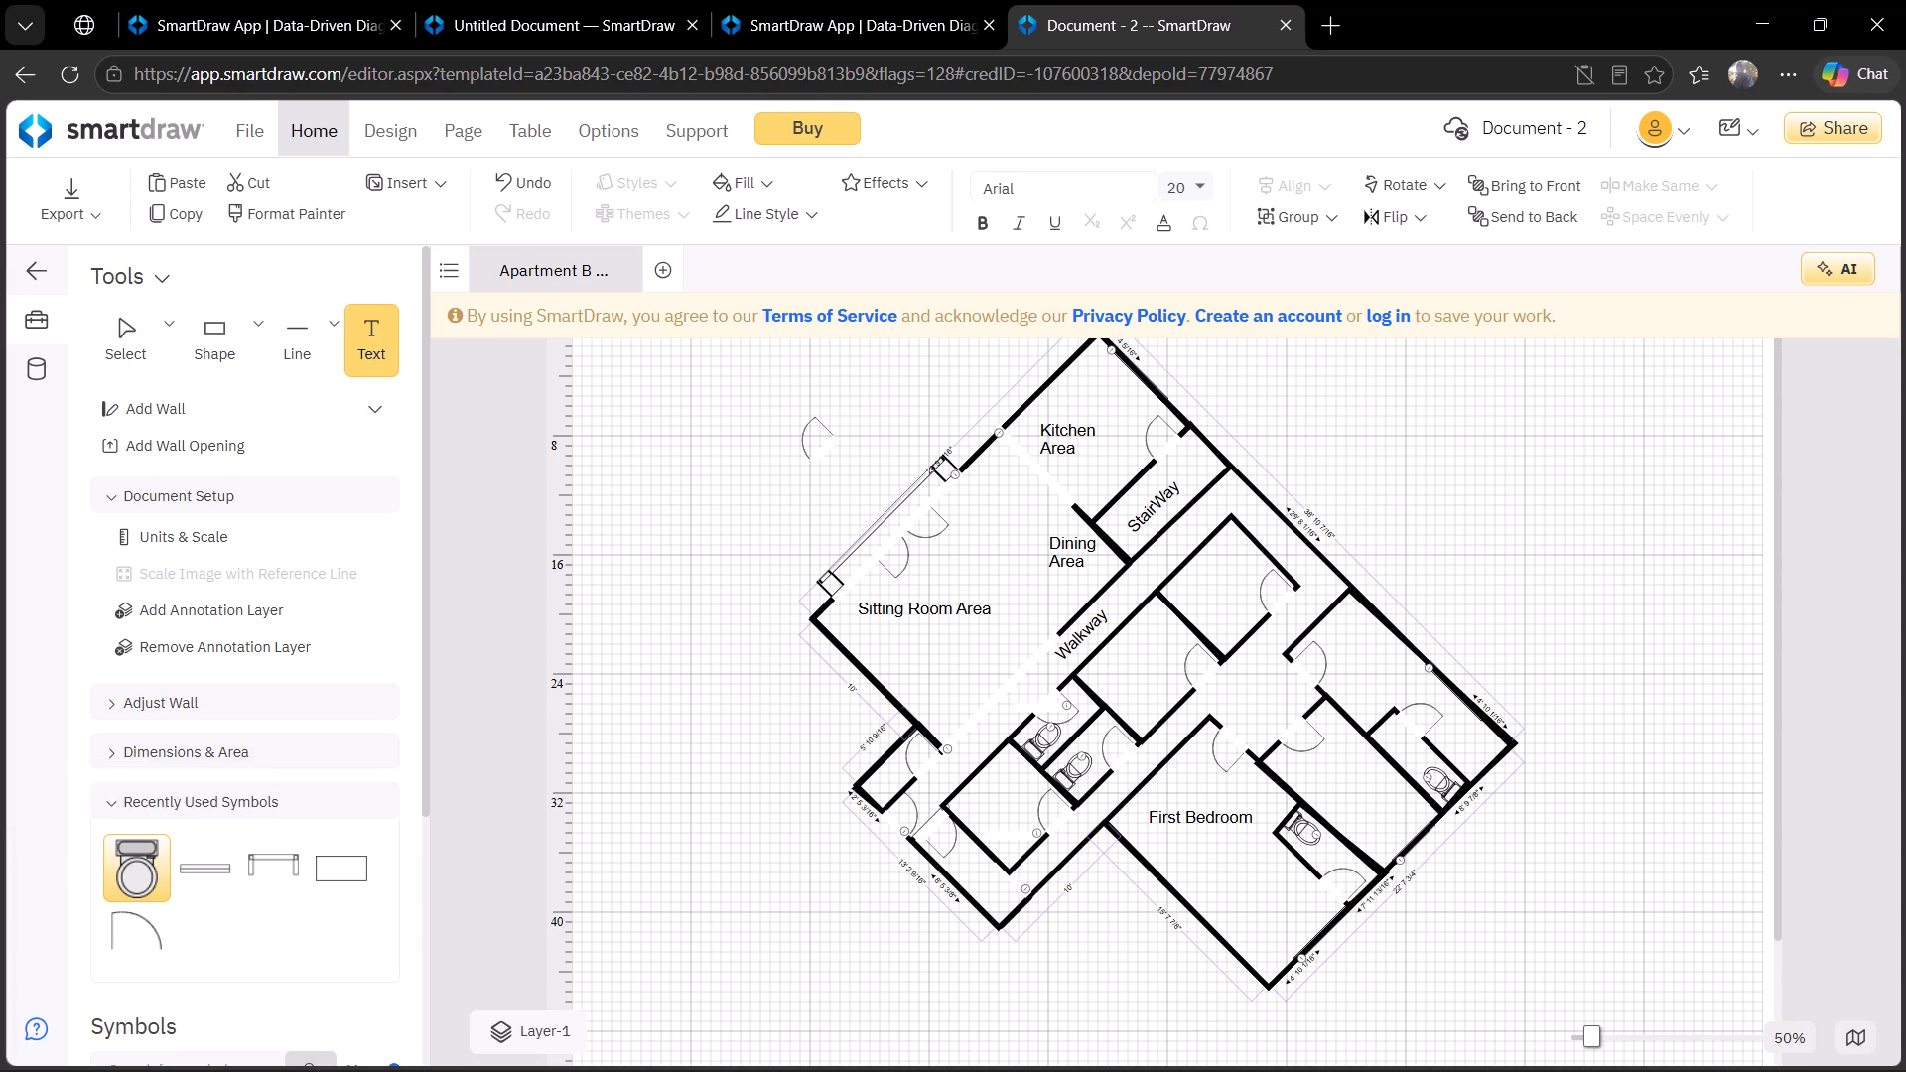
click(1351, 657)
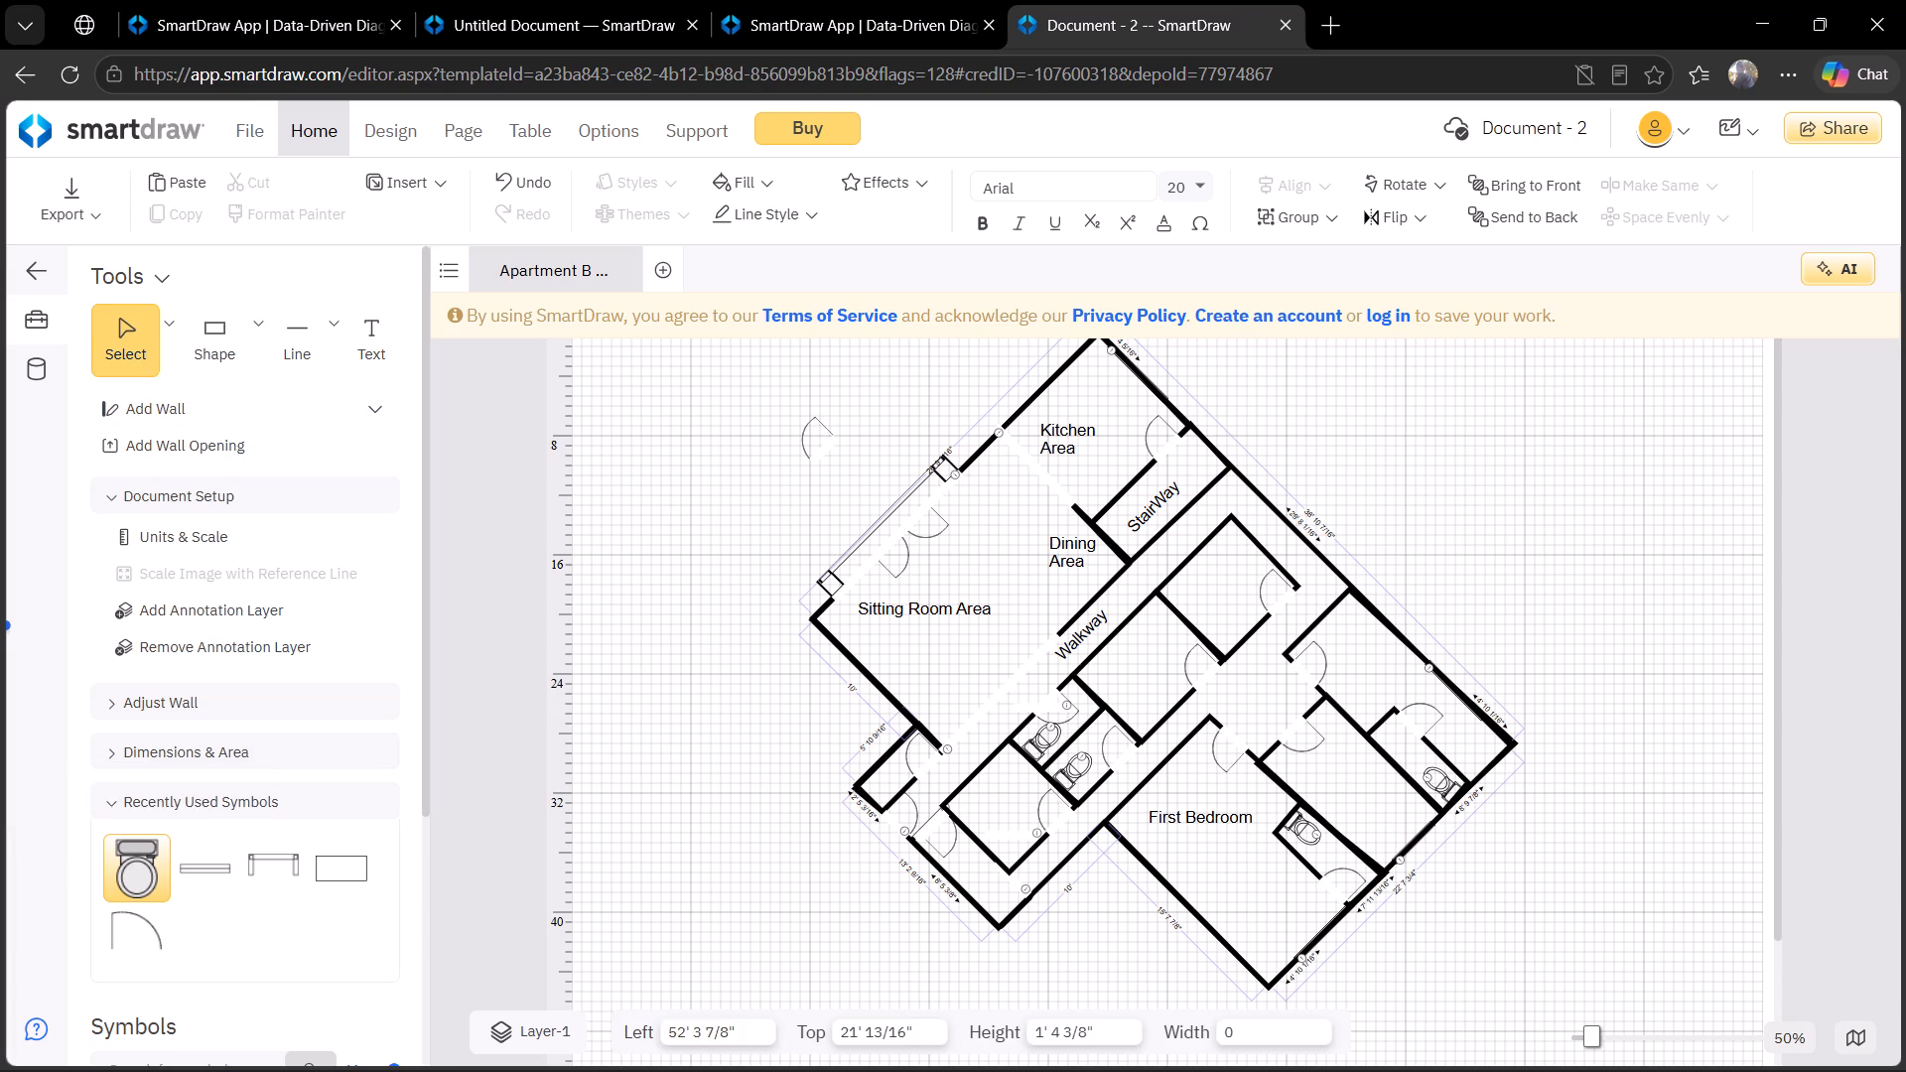
text(2 bedroom)
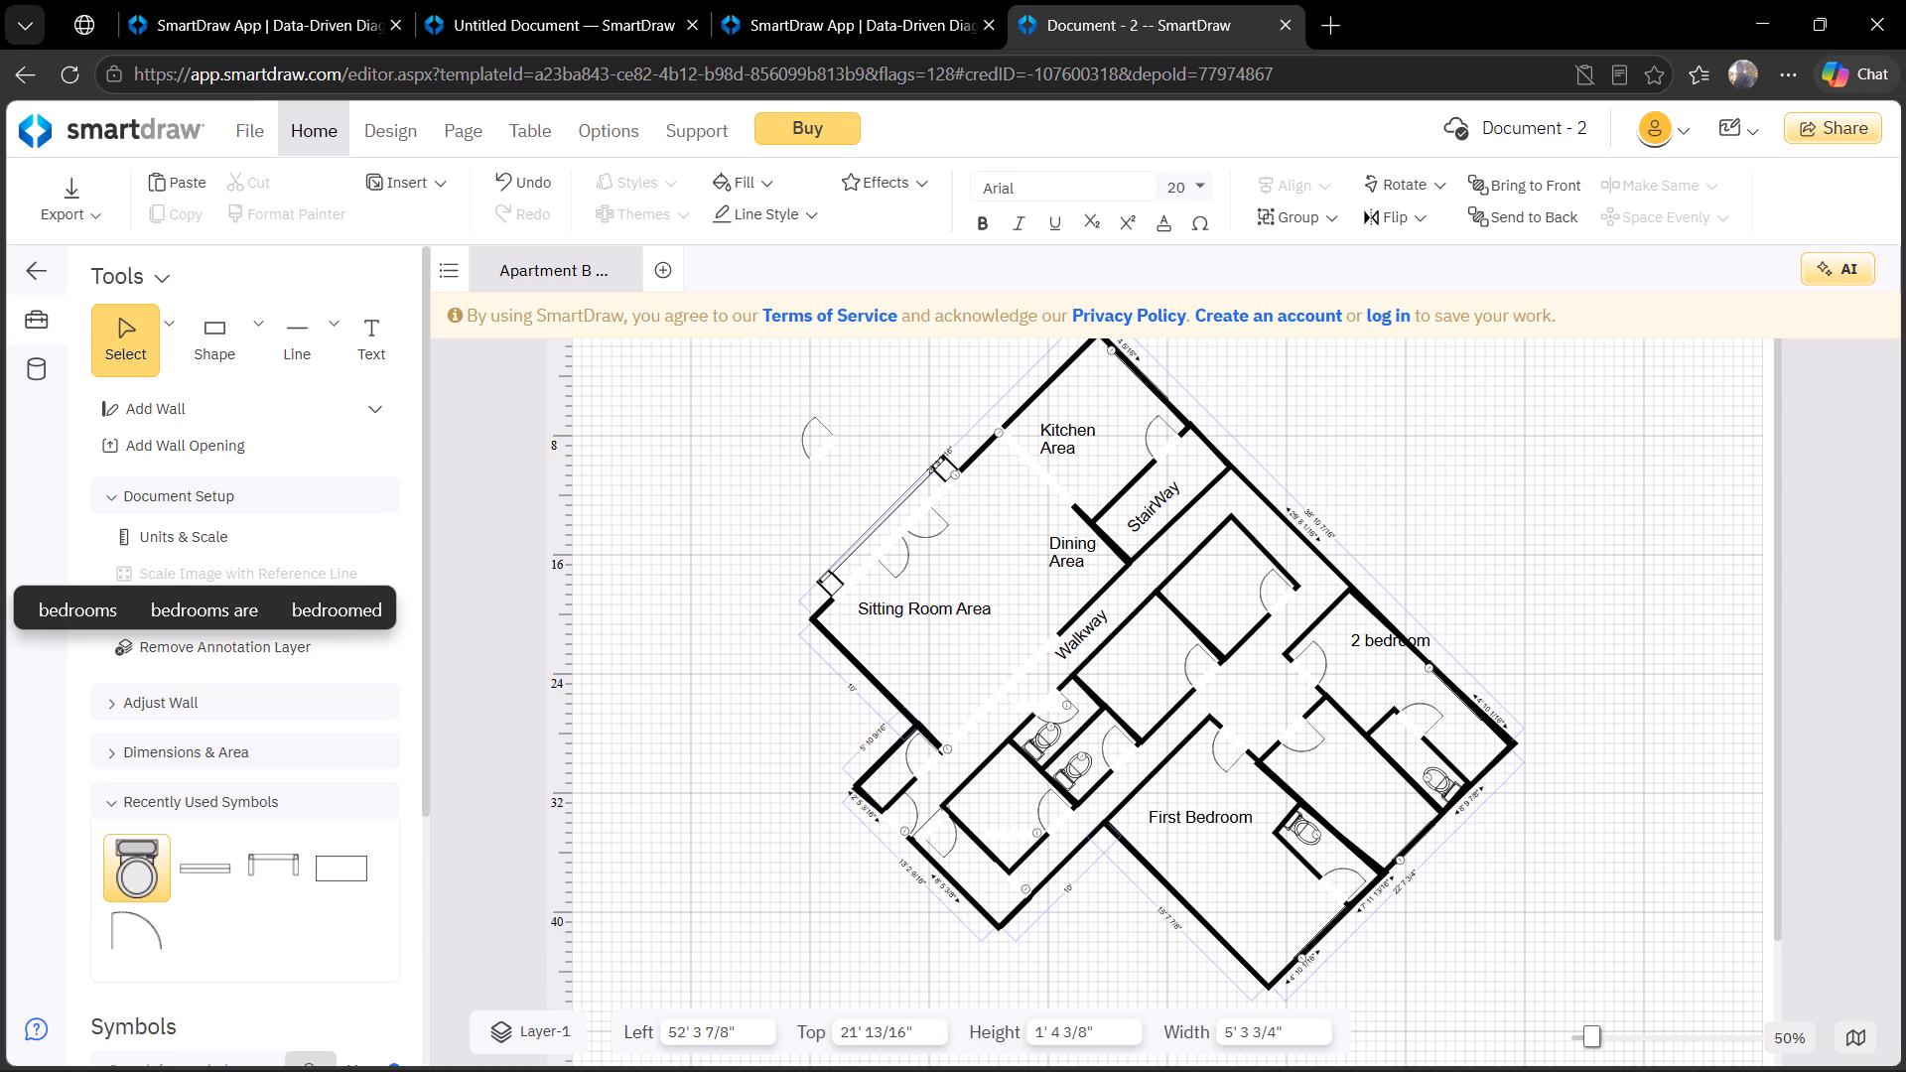
click(1371, 643)
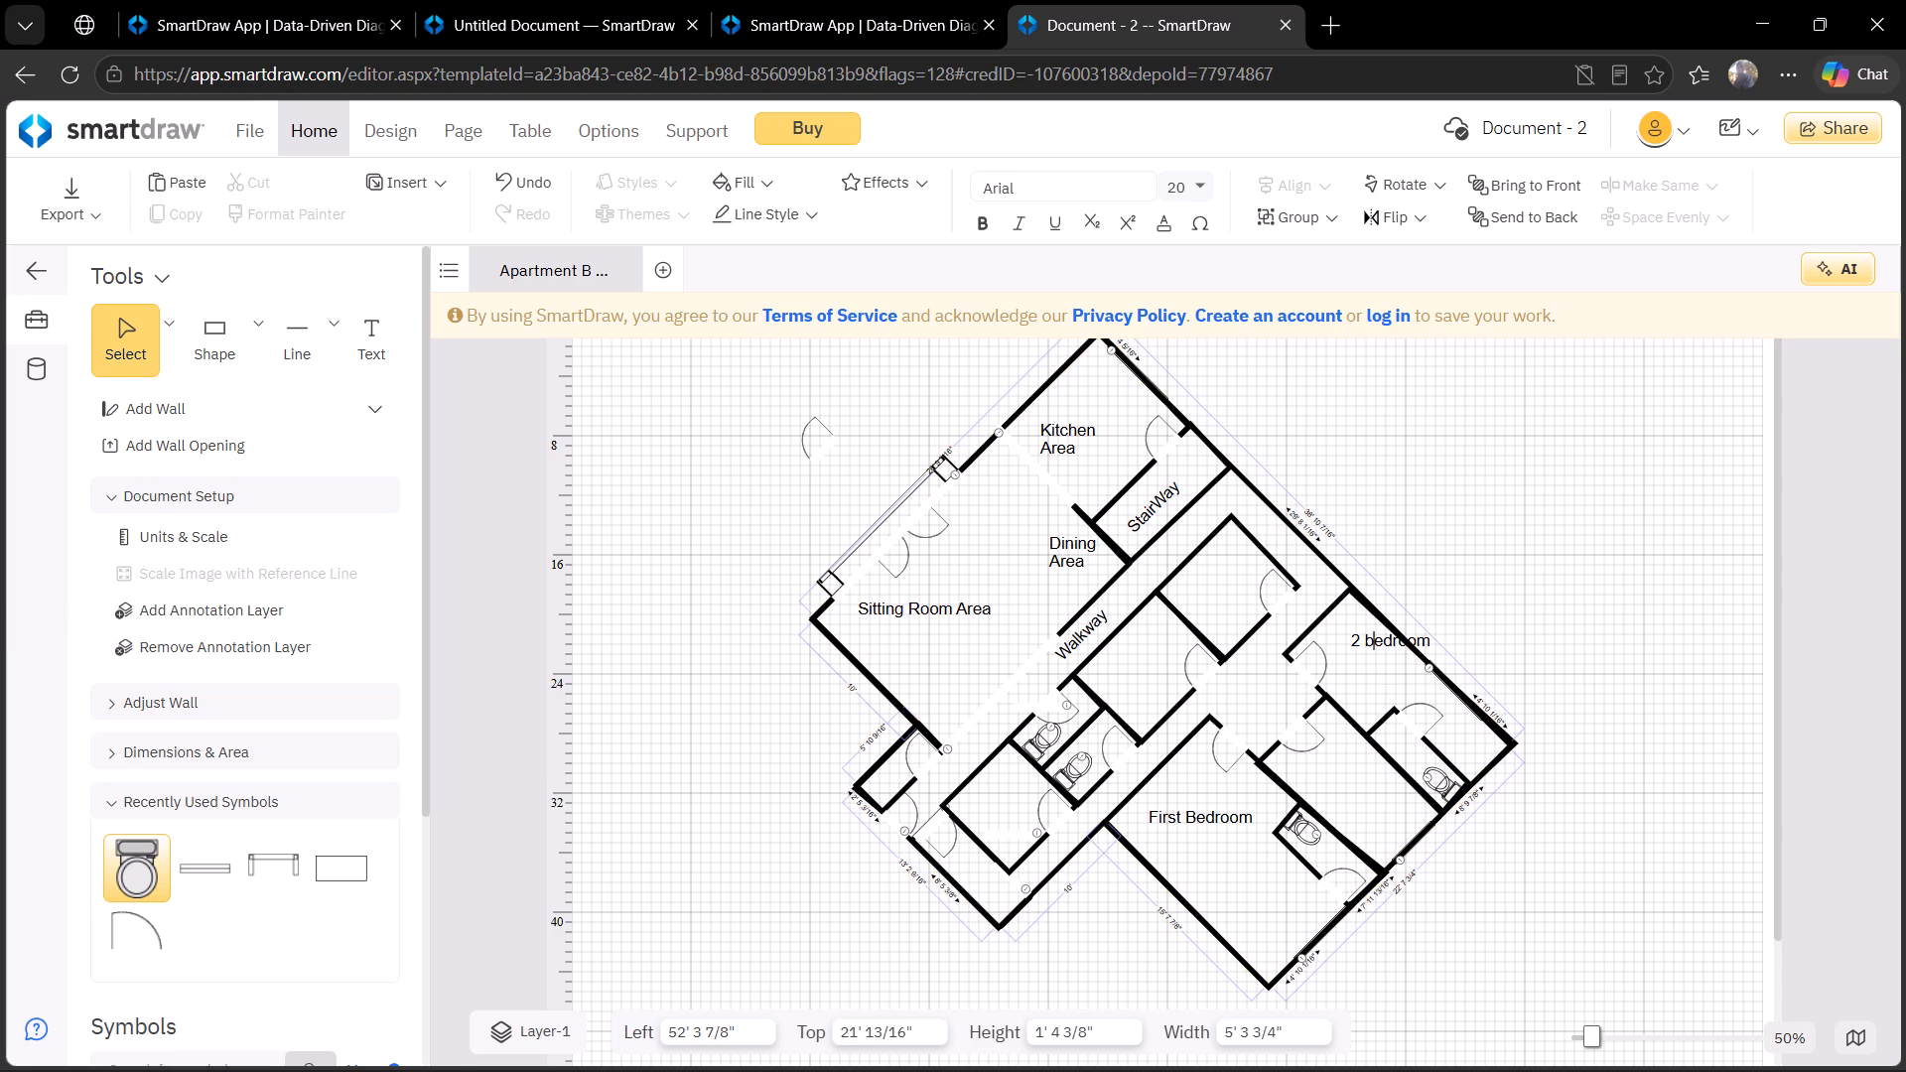
click(1470, 643)
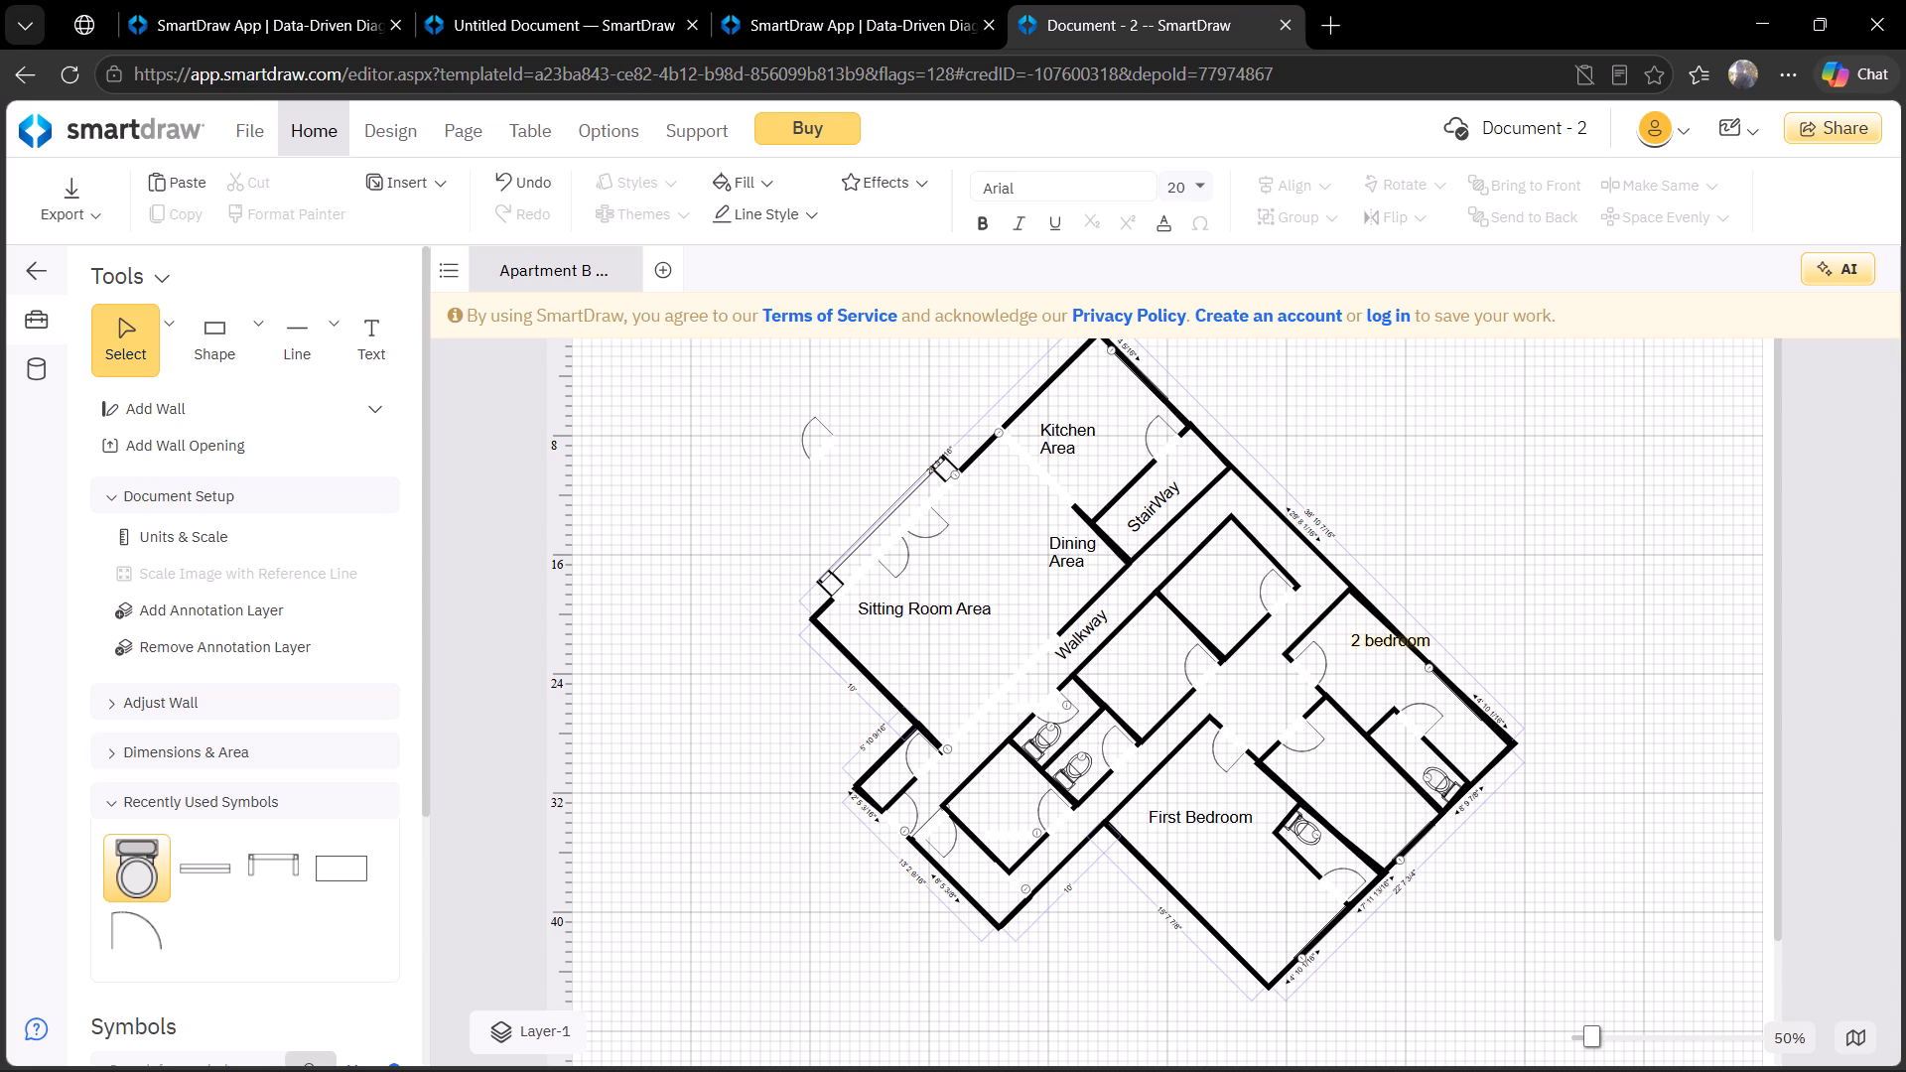
Move the "2 bedroom" label slightly southwest so it sits clear of the outer wall inside its room.
drag(1405, 638, 1397, 662)
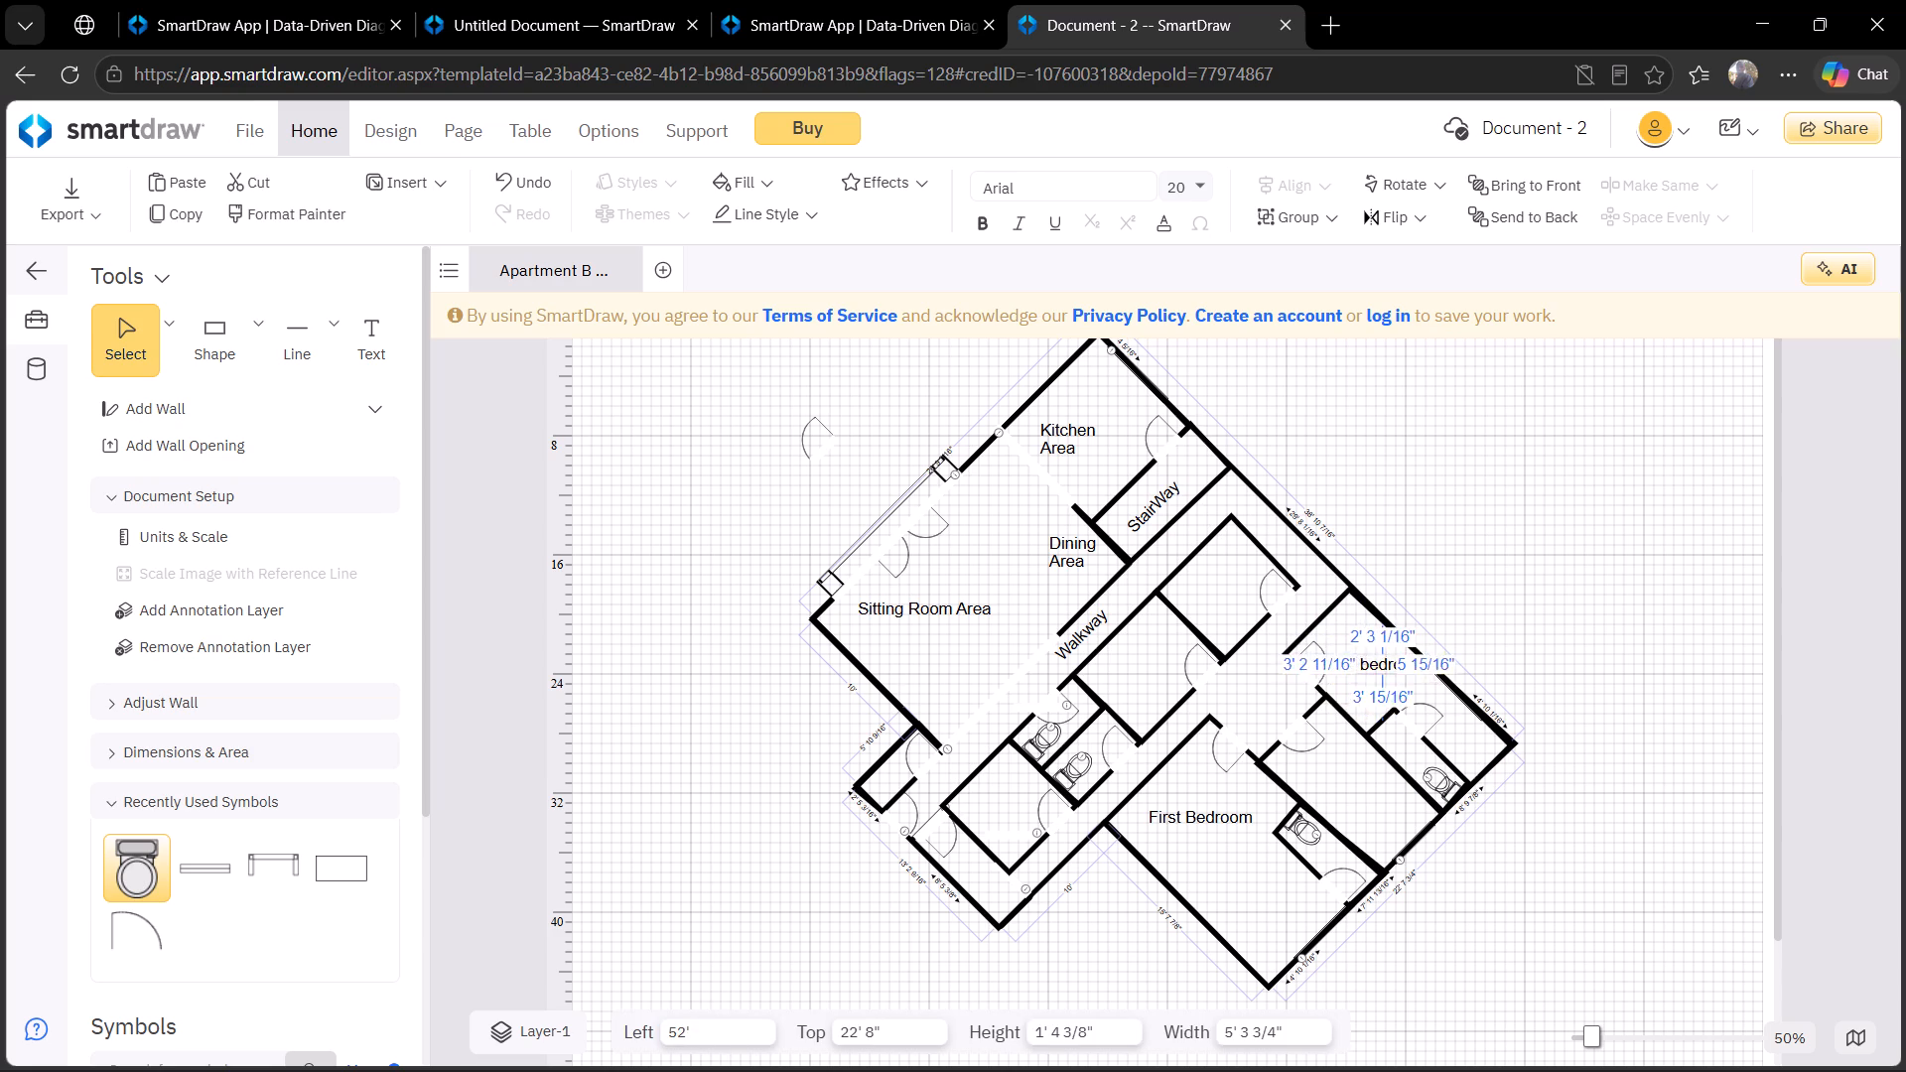
drag(1397, 662, 1388, 668)
click(1501, 623)
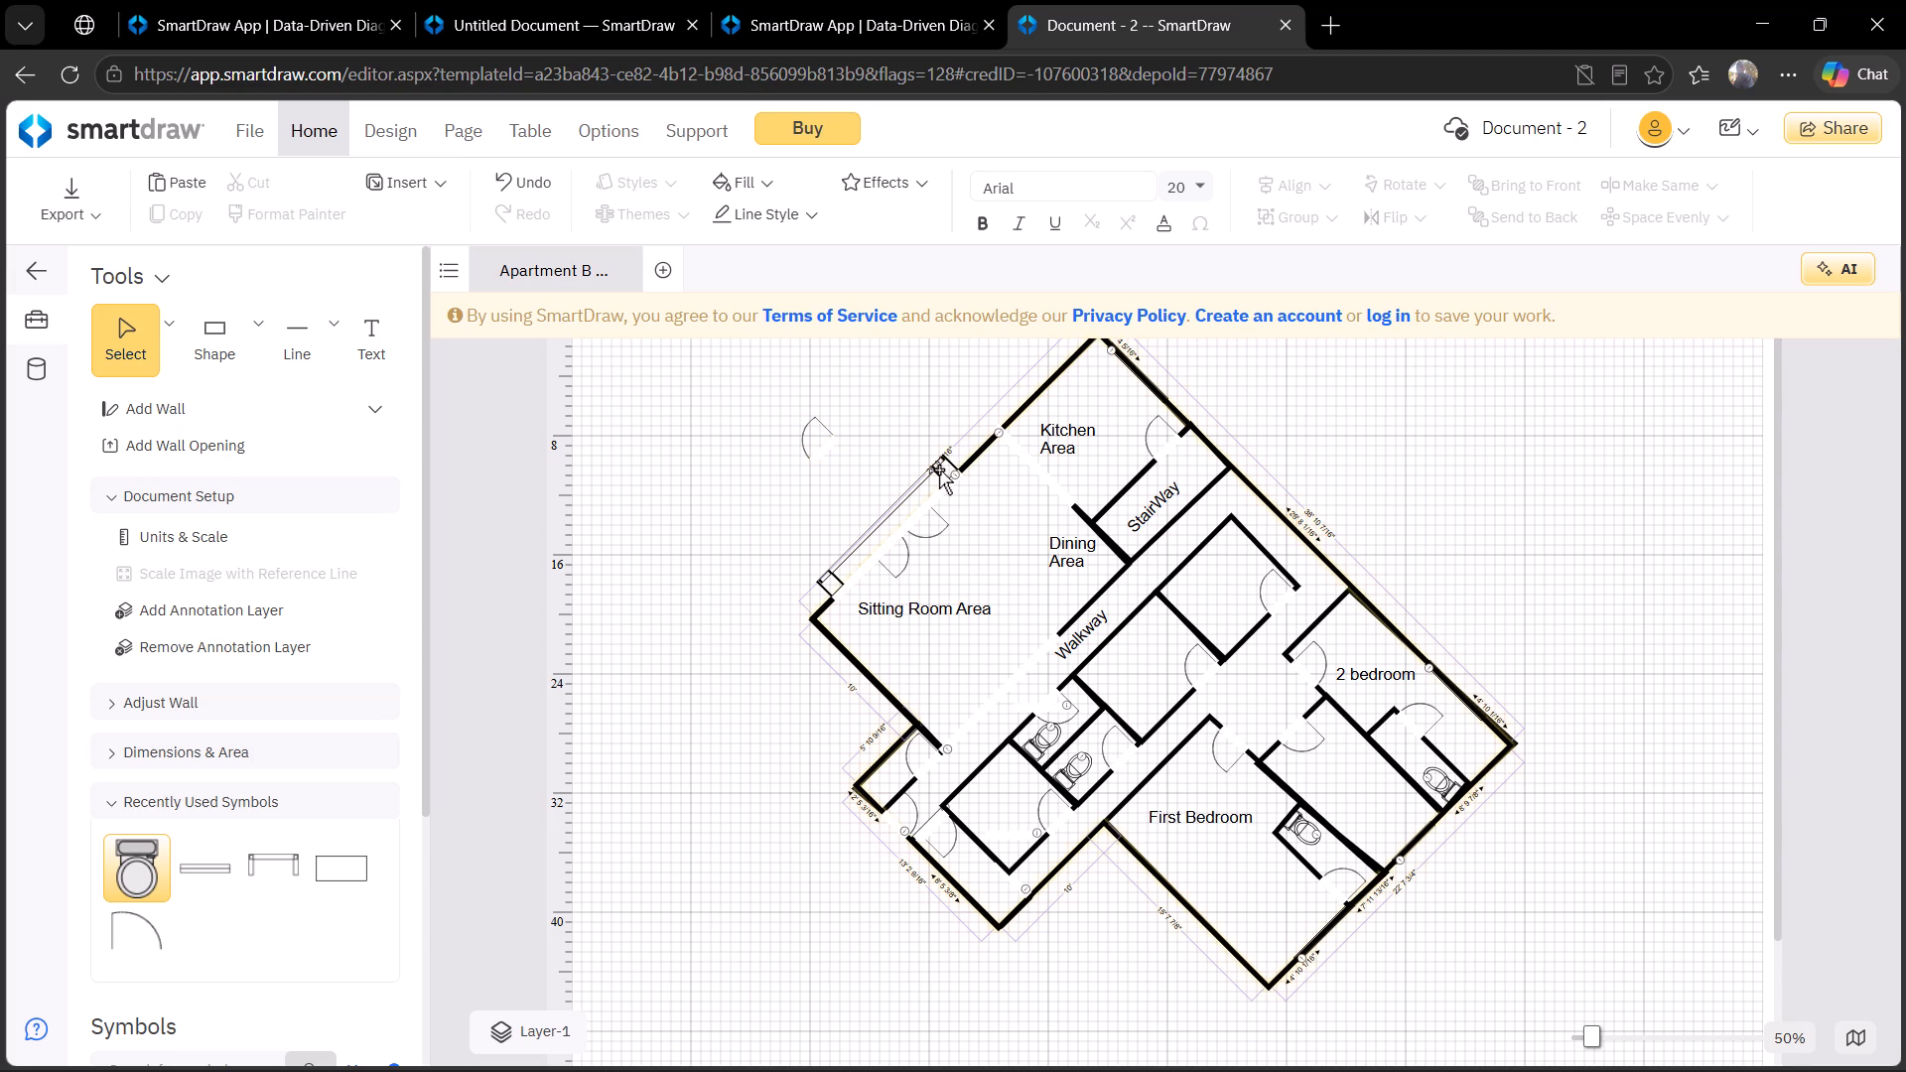
Move the stray door outside the sitting room onto the southeast outer wall of the room between the two bedrooms.
drag(830, 444, 1399, 776)
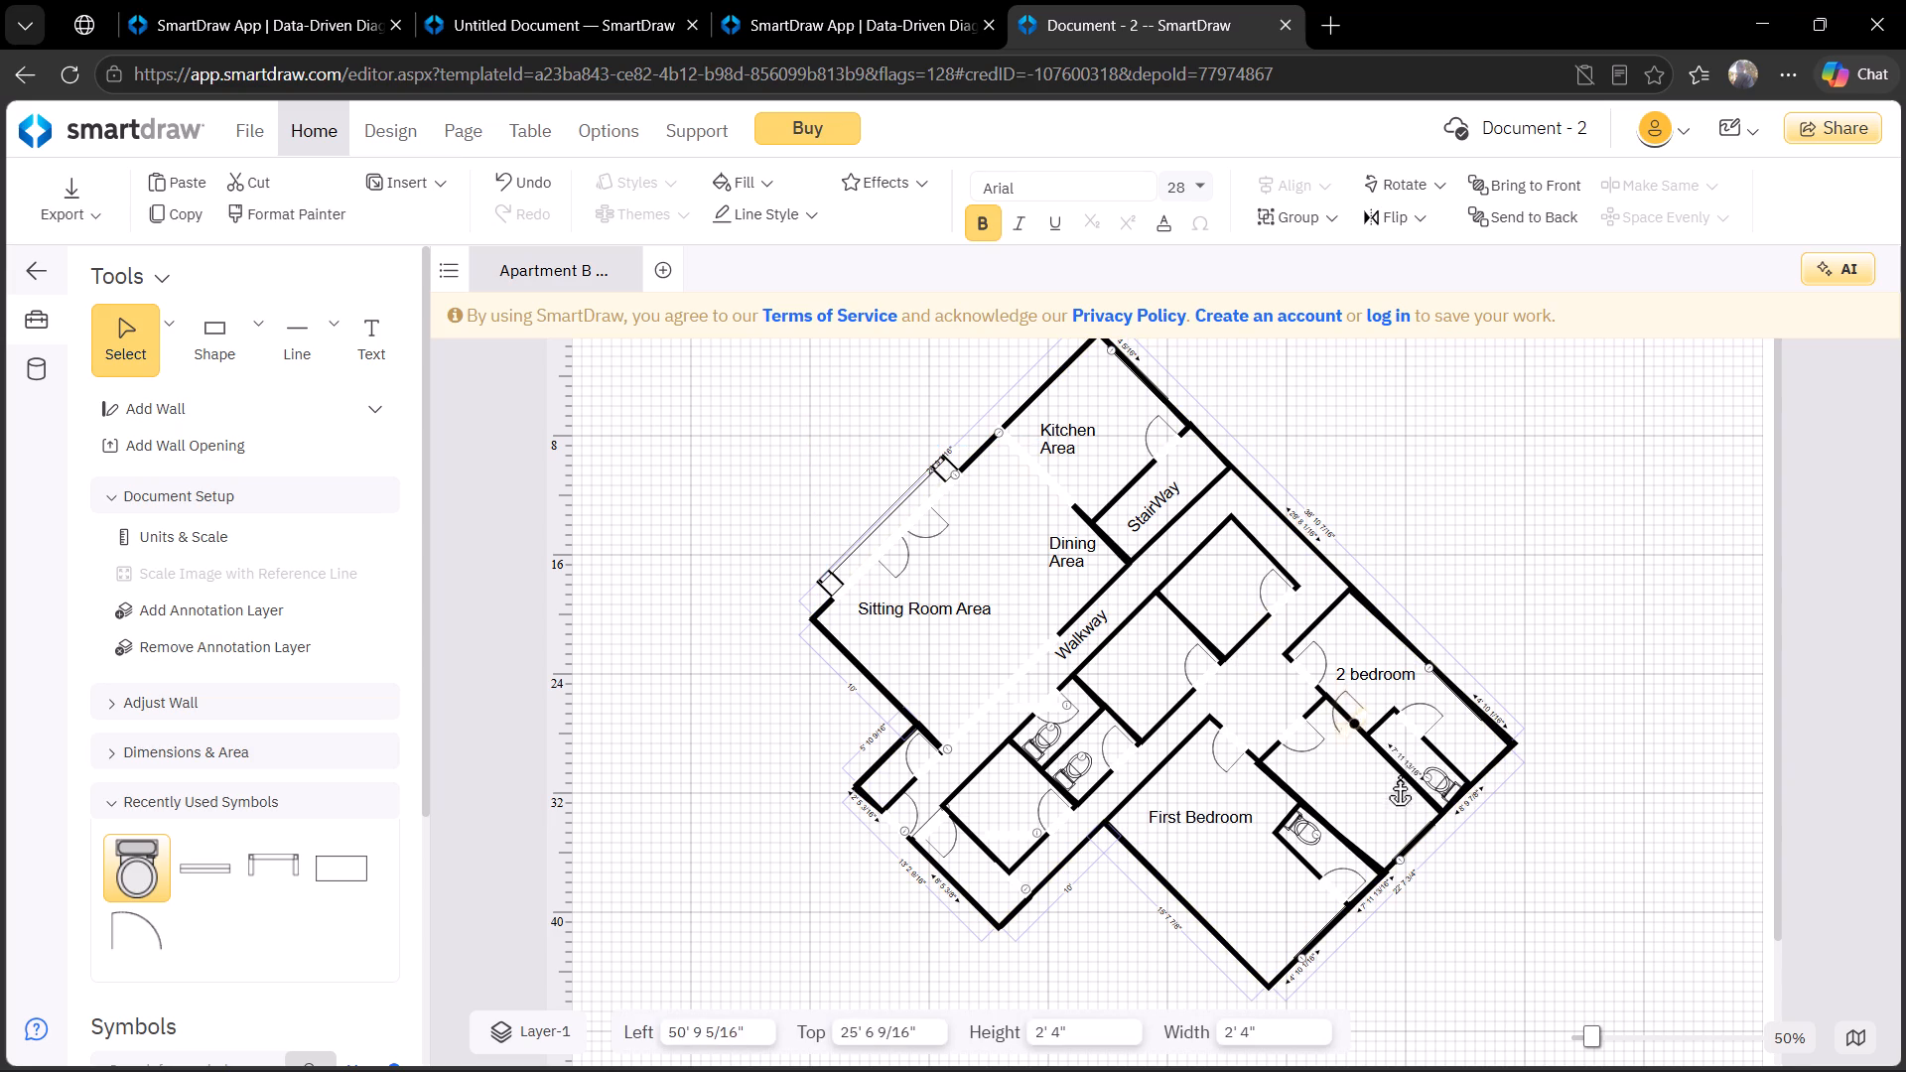
drag(1399, 776, 1425, 842)
click(1459, 869)
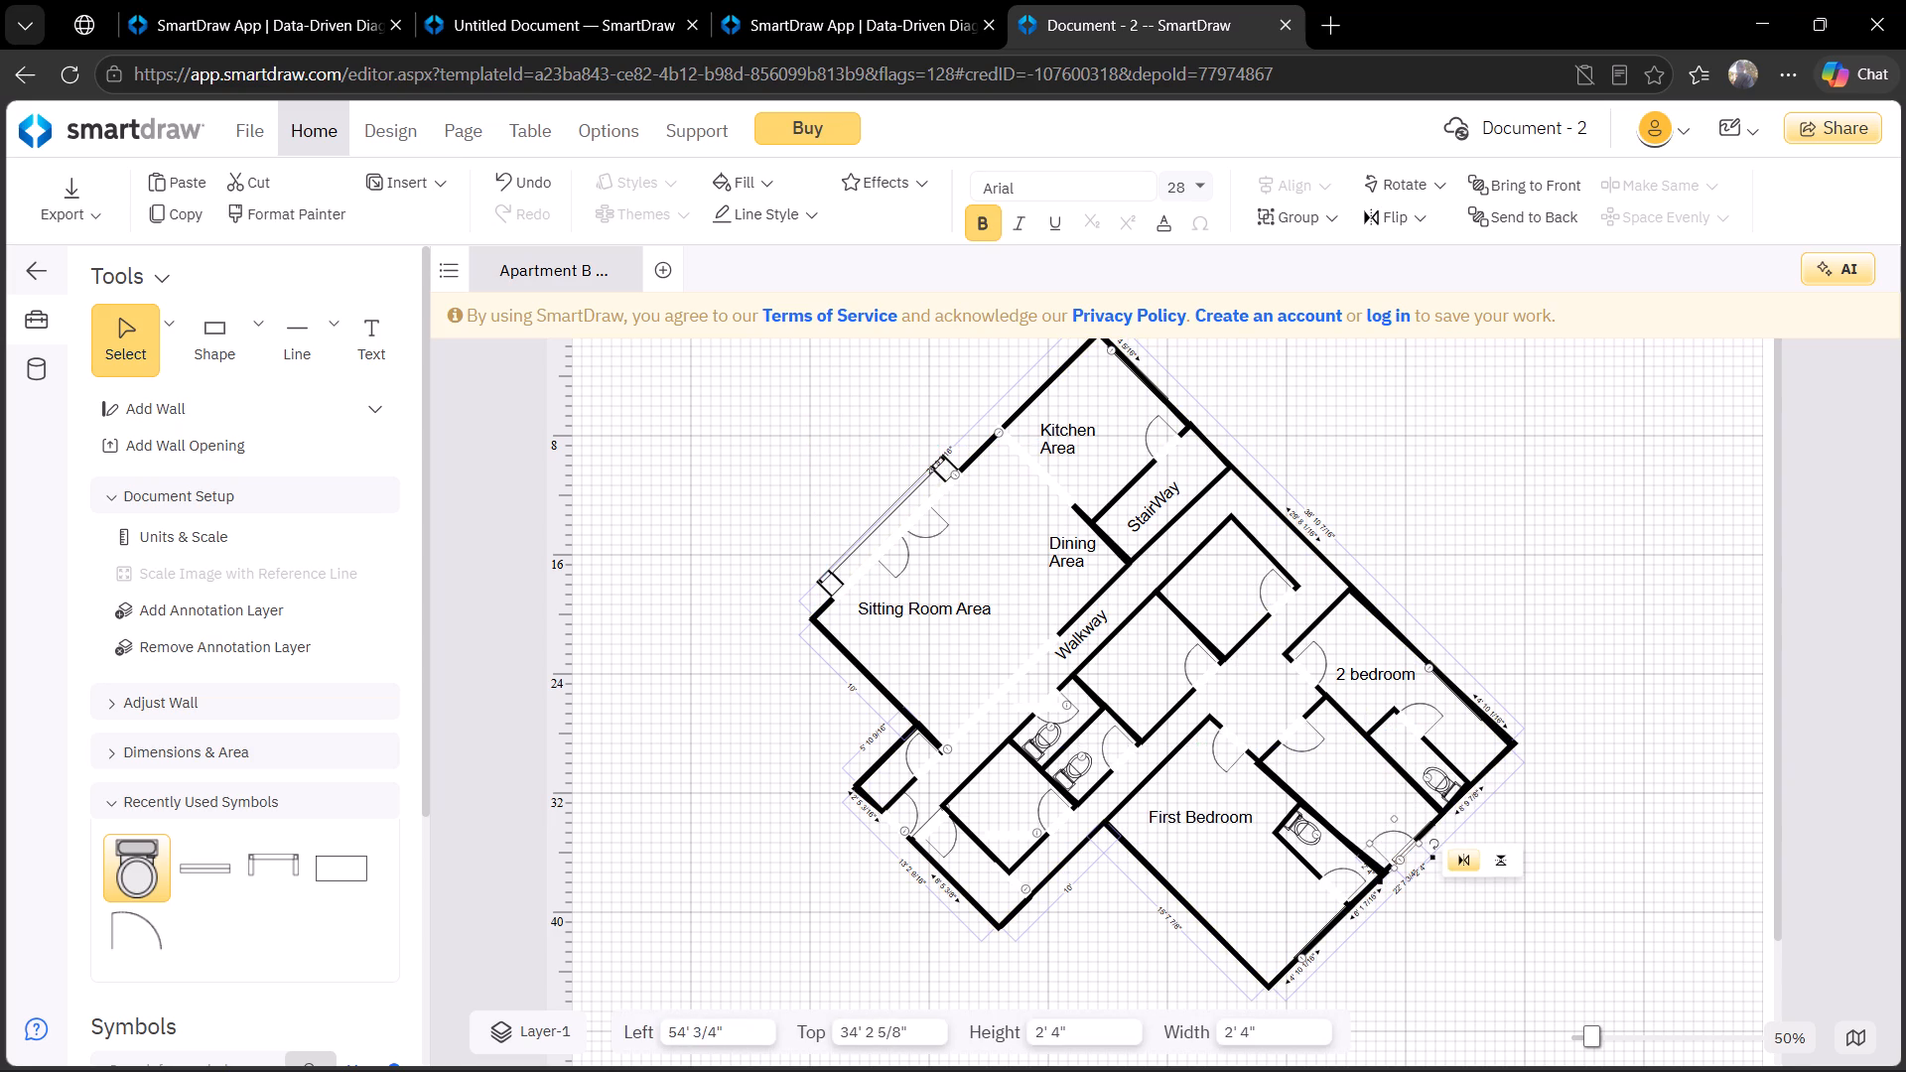
click(1492, 982)
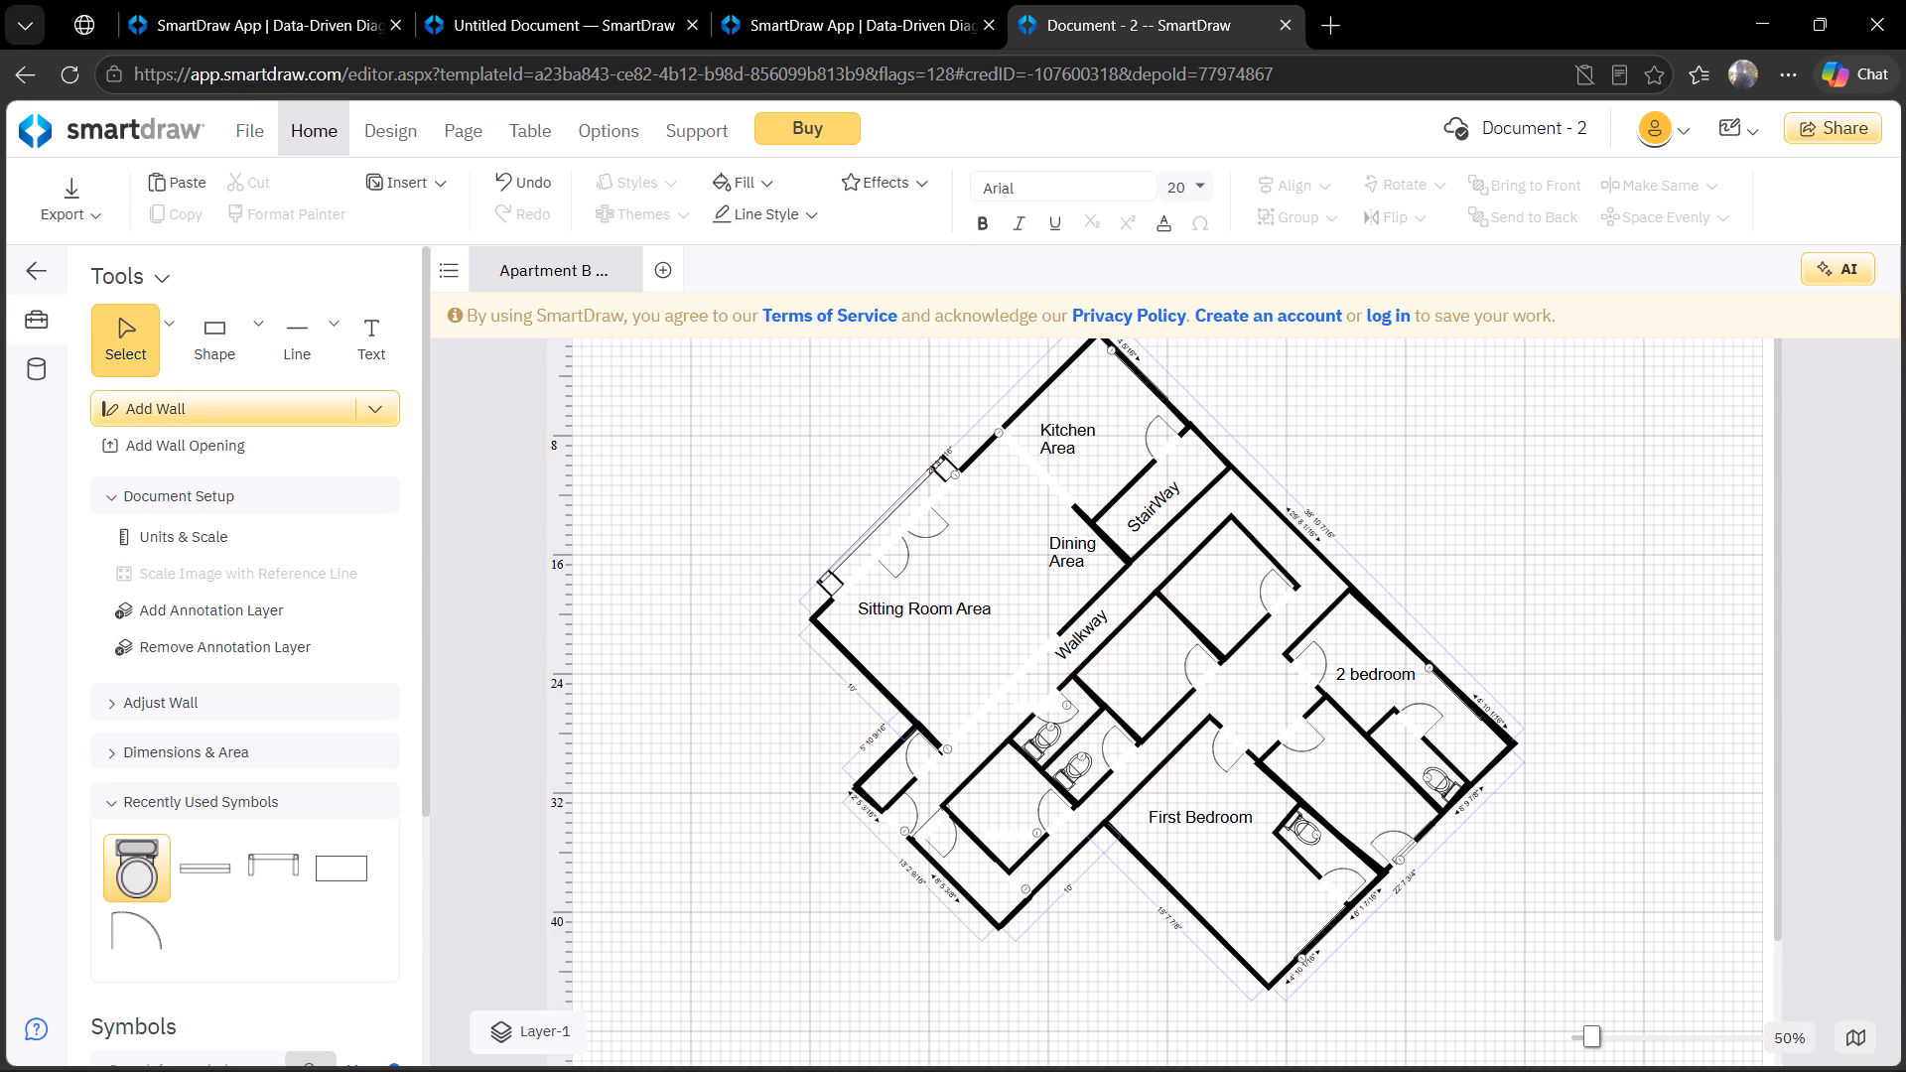
Add a text label "WashingRoom" and position it inside the room between First Bedroom and 2 bedroom.
click(372, 366)
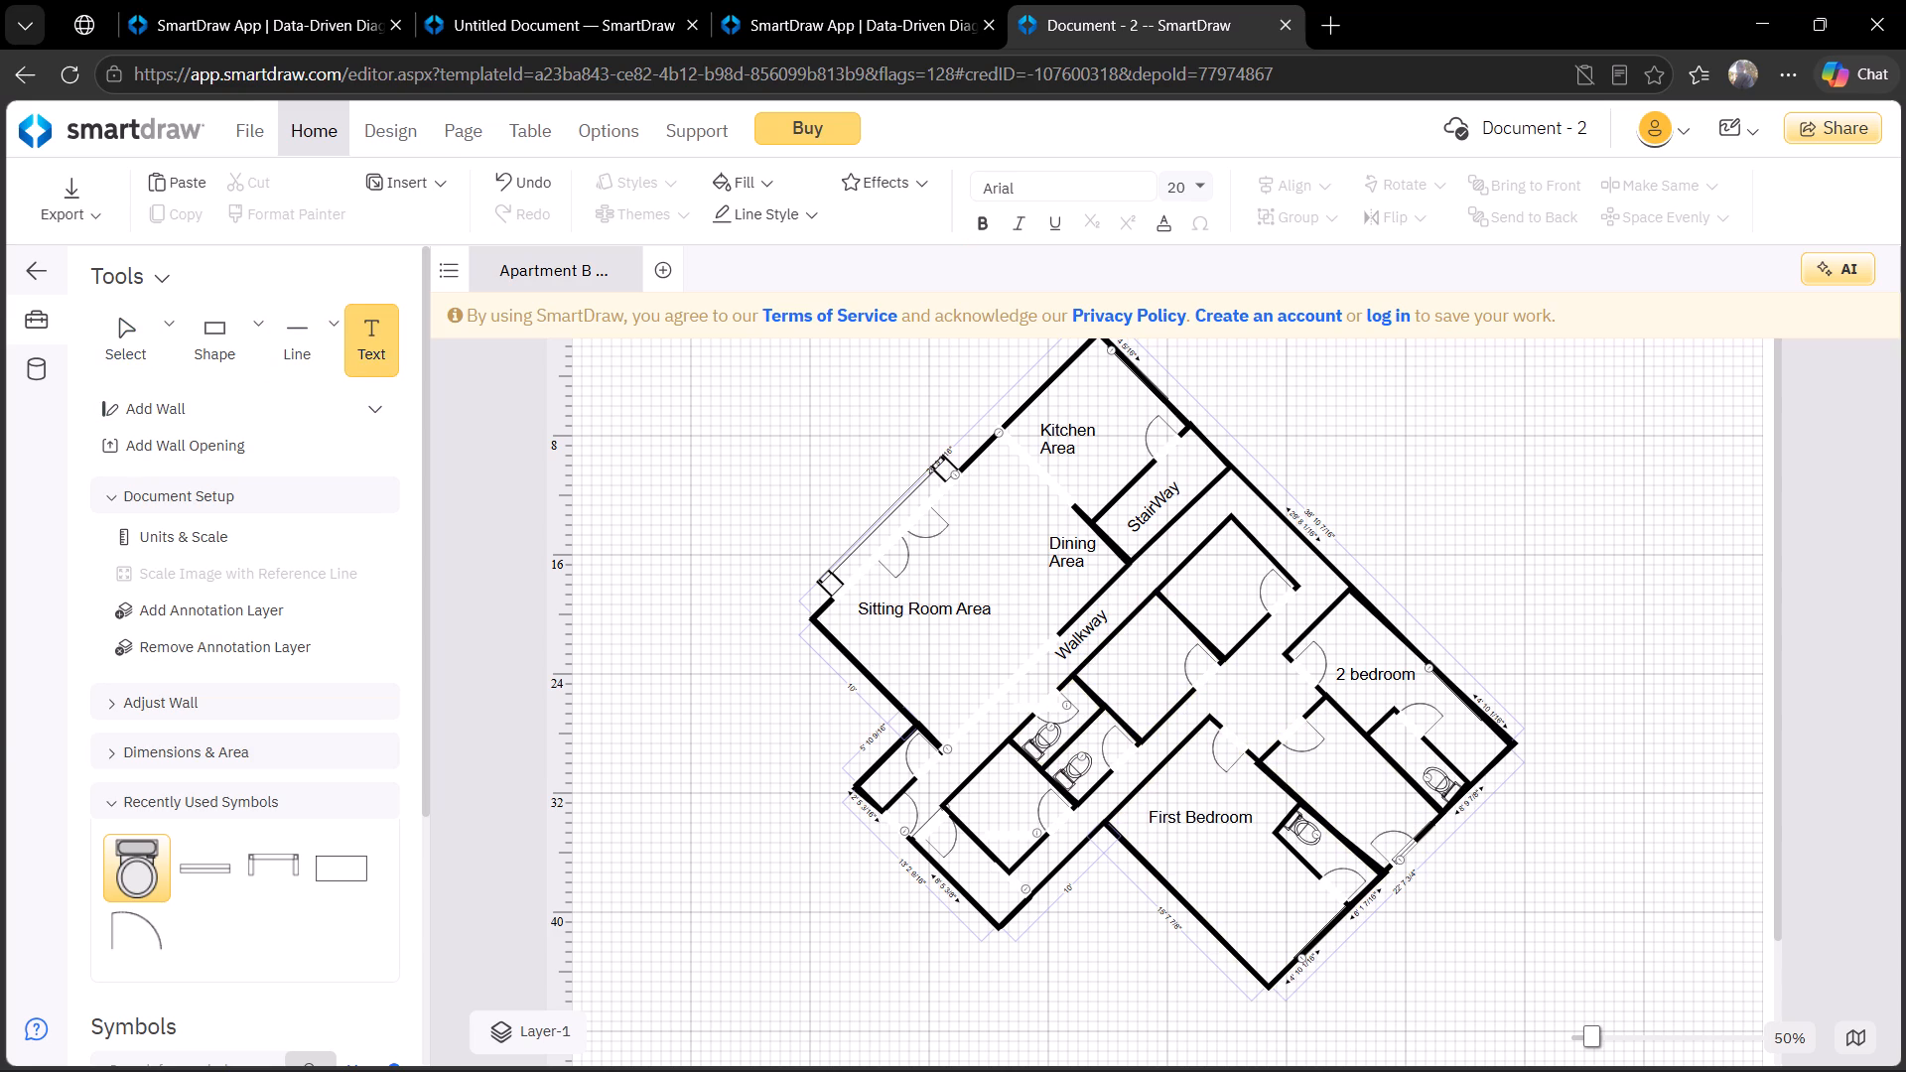
click(1293, 774)
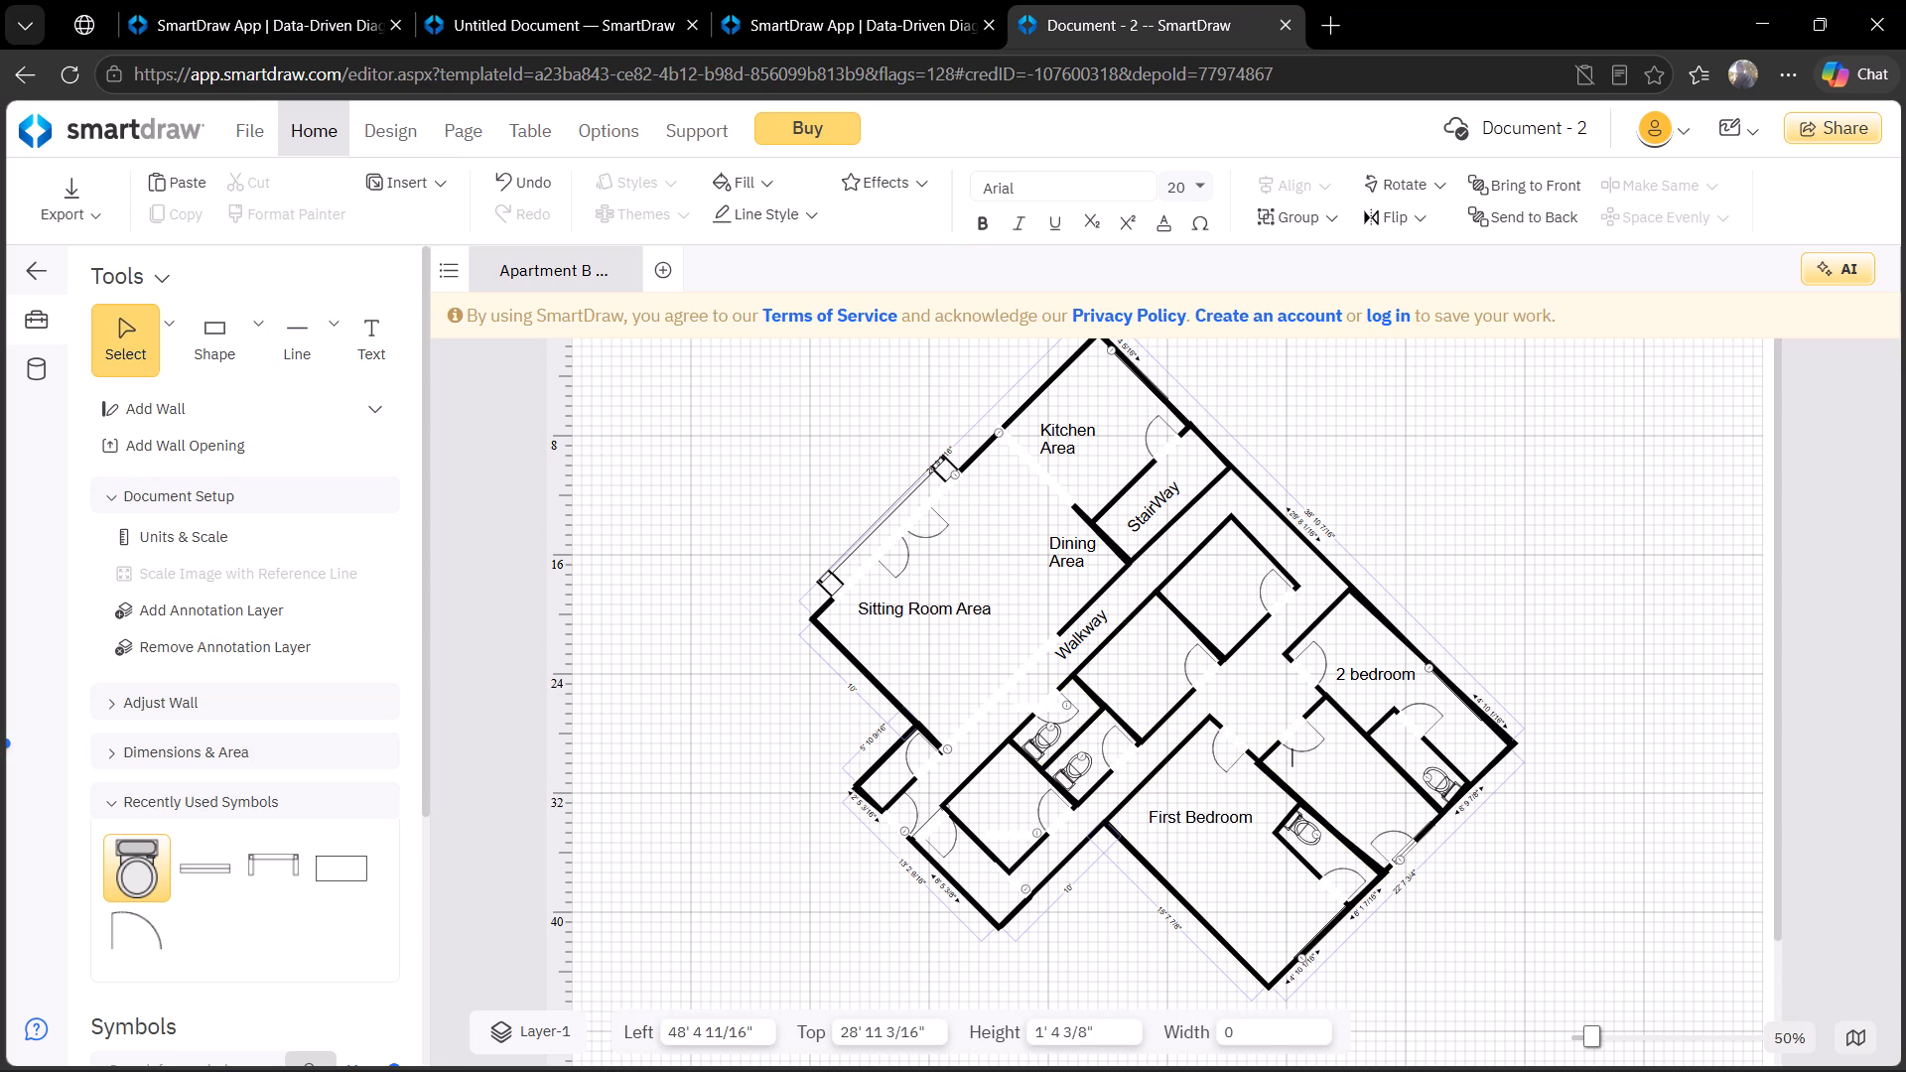
key(c)
key(BackSpace)
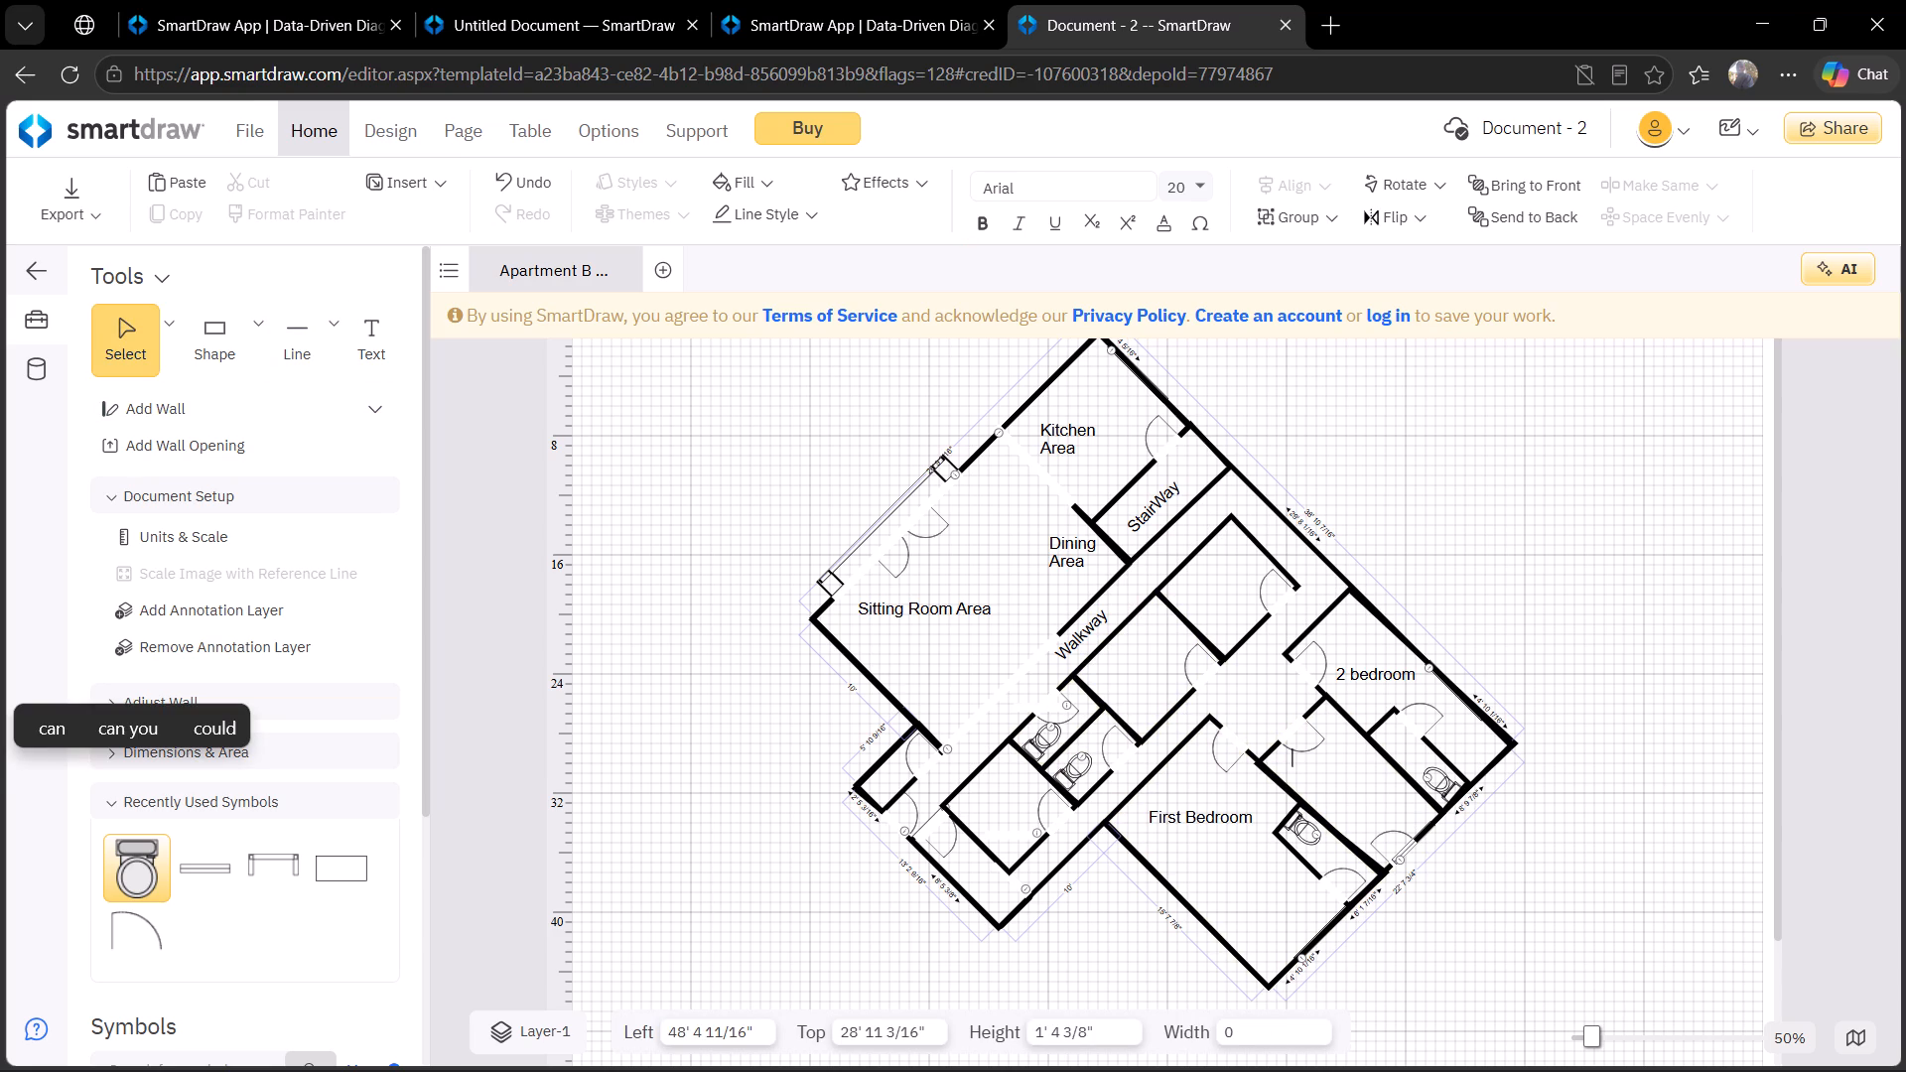
text(Was)
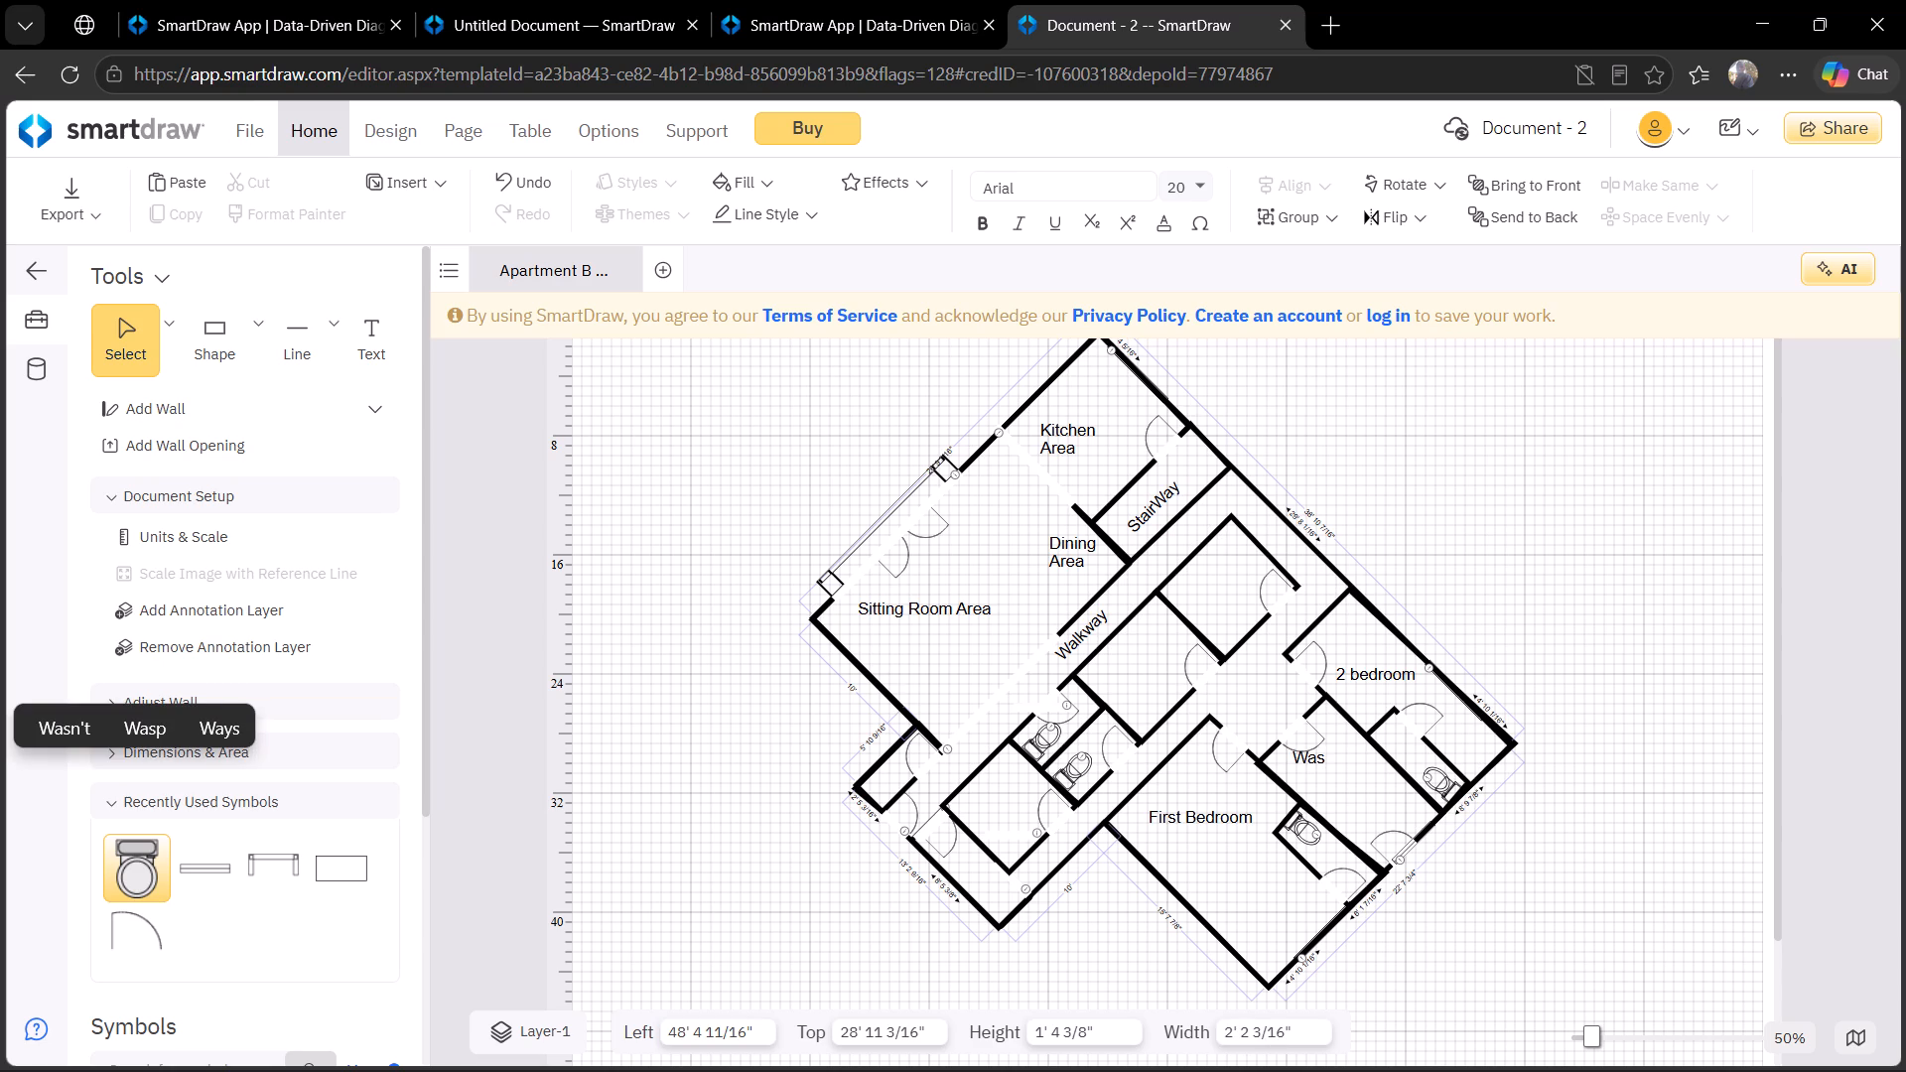
key(h)
text(ing)
text(Room)
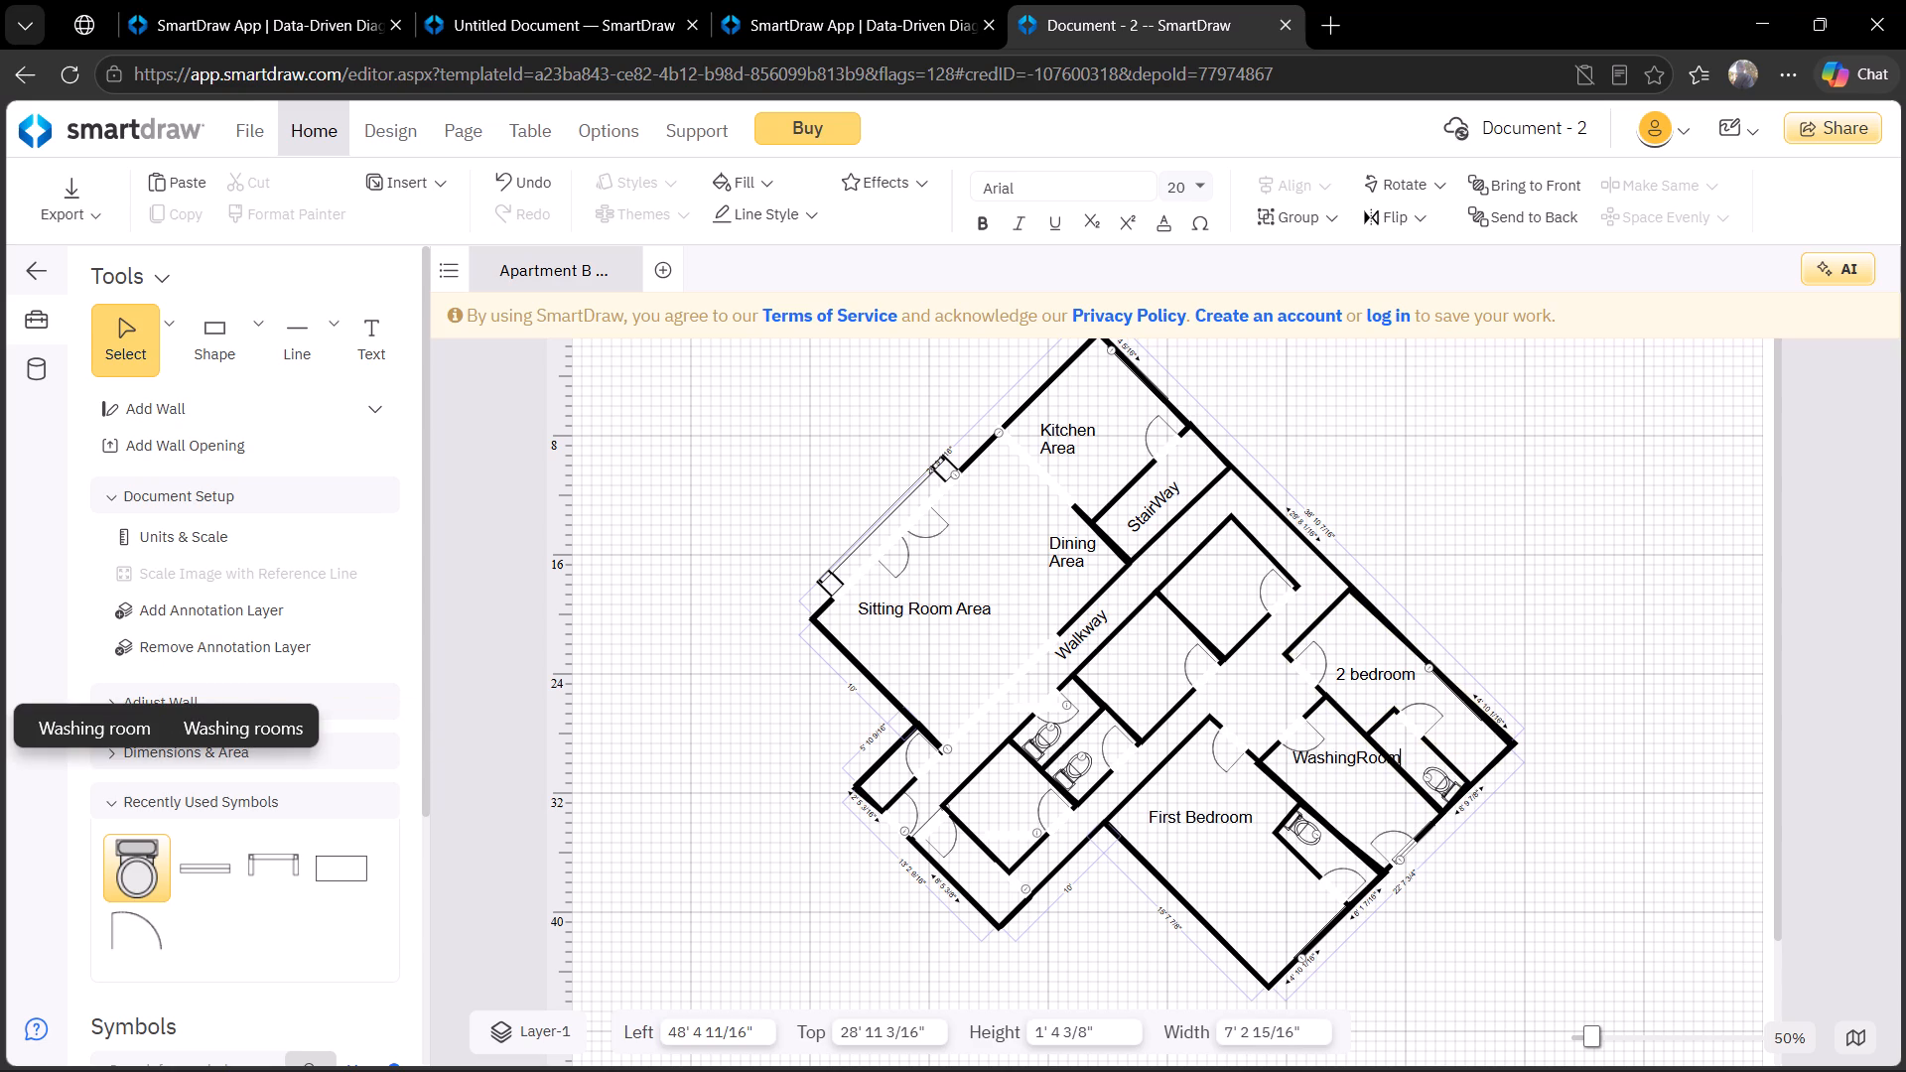
click(1364, 768)
drag(1357, 766, 1344, 778)
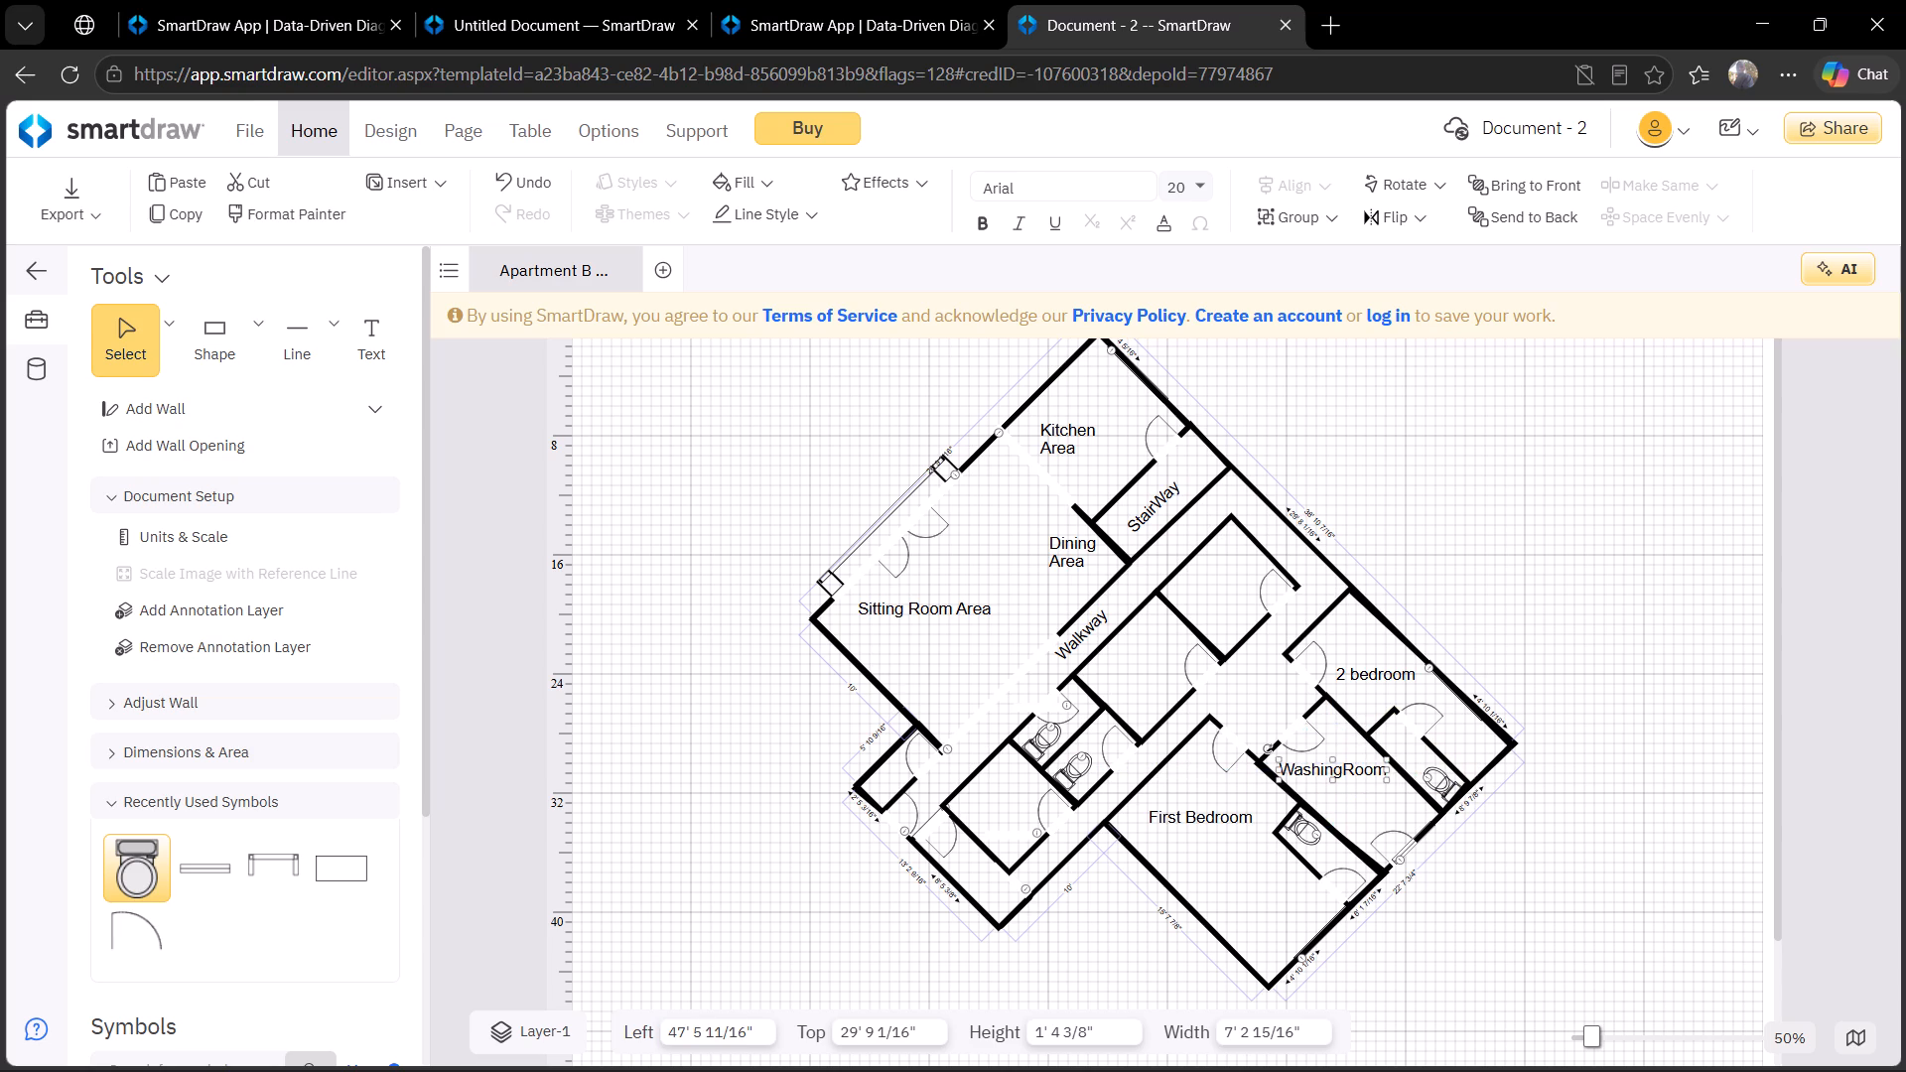
click(1499, 853)
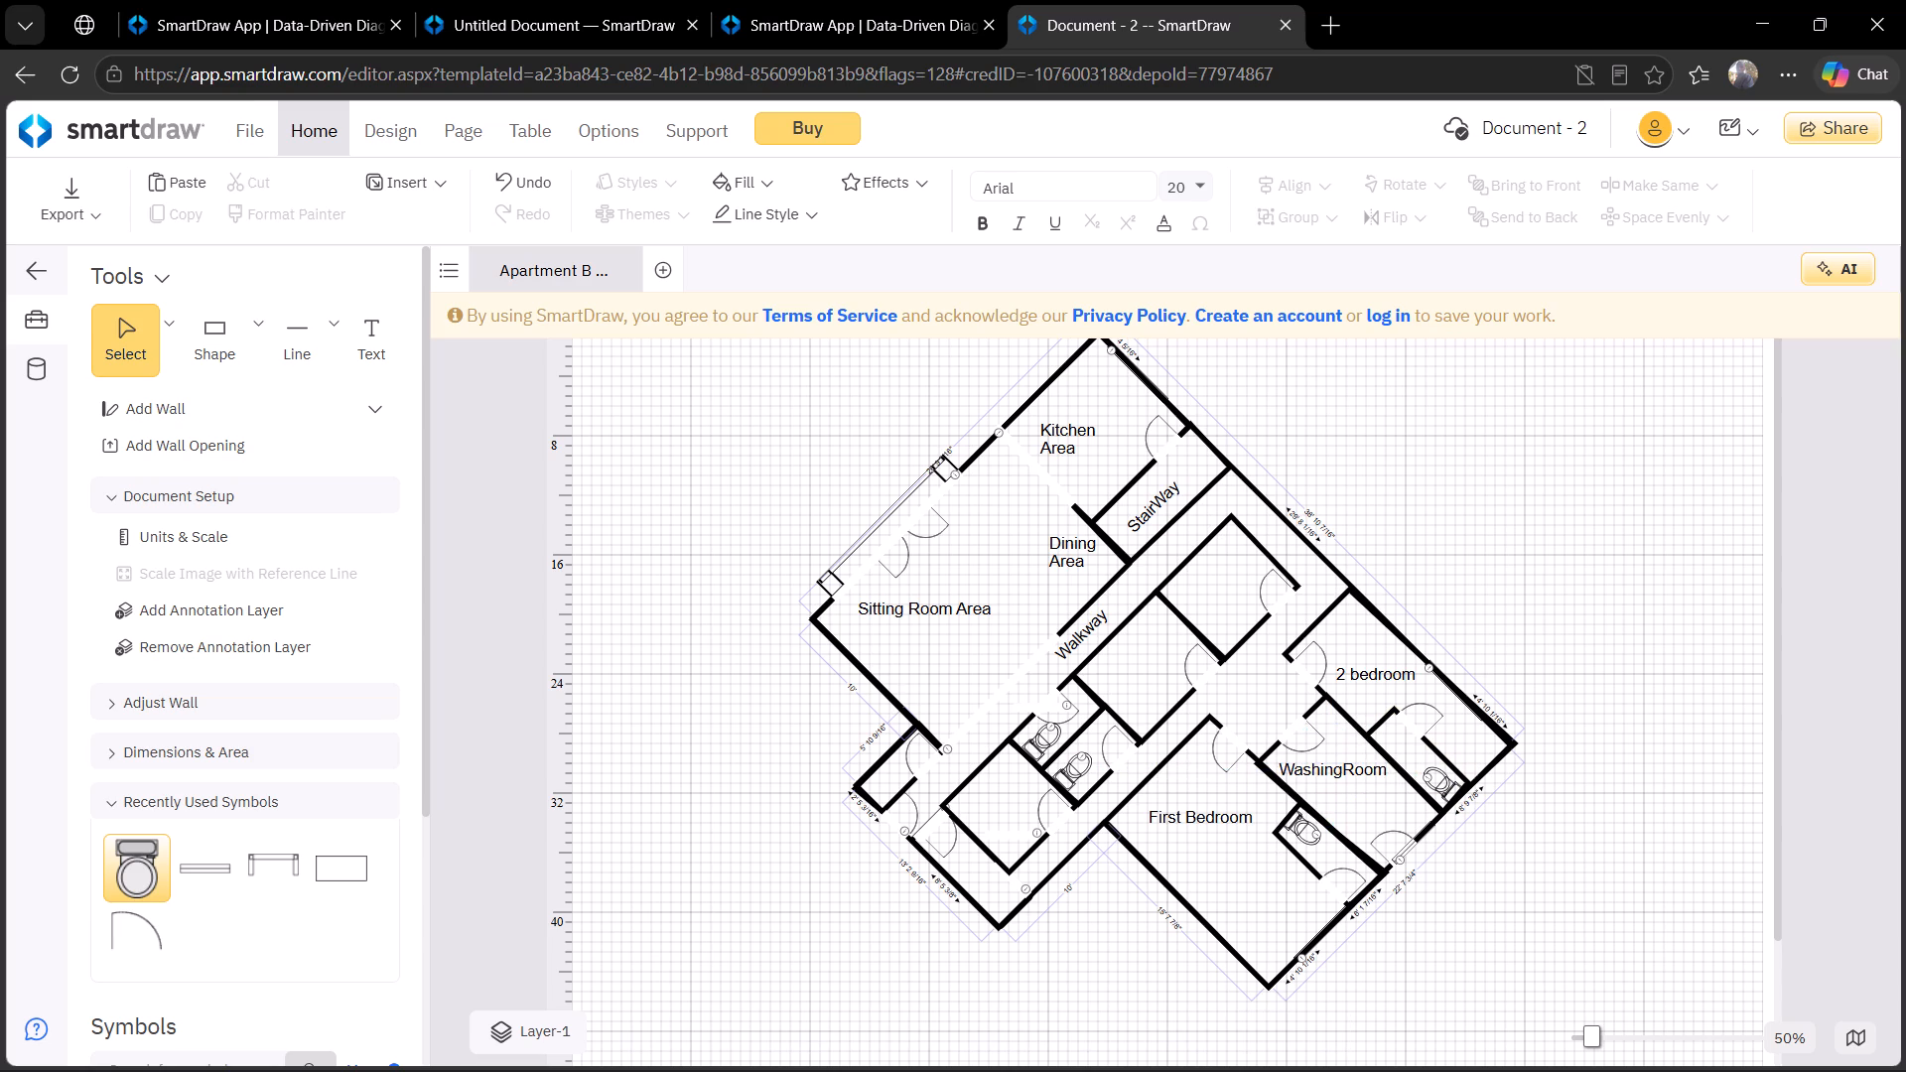
Add a text label "Office" in the small room southwest of the two adjoining toilets.
click(357, 325)
click(960, 804)
click(377, 353)
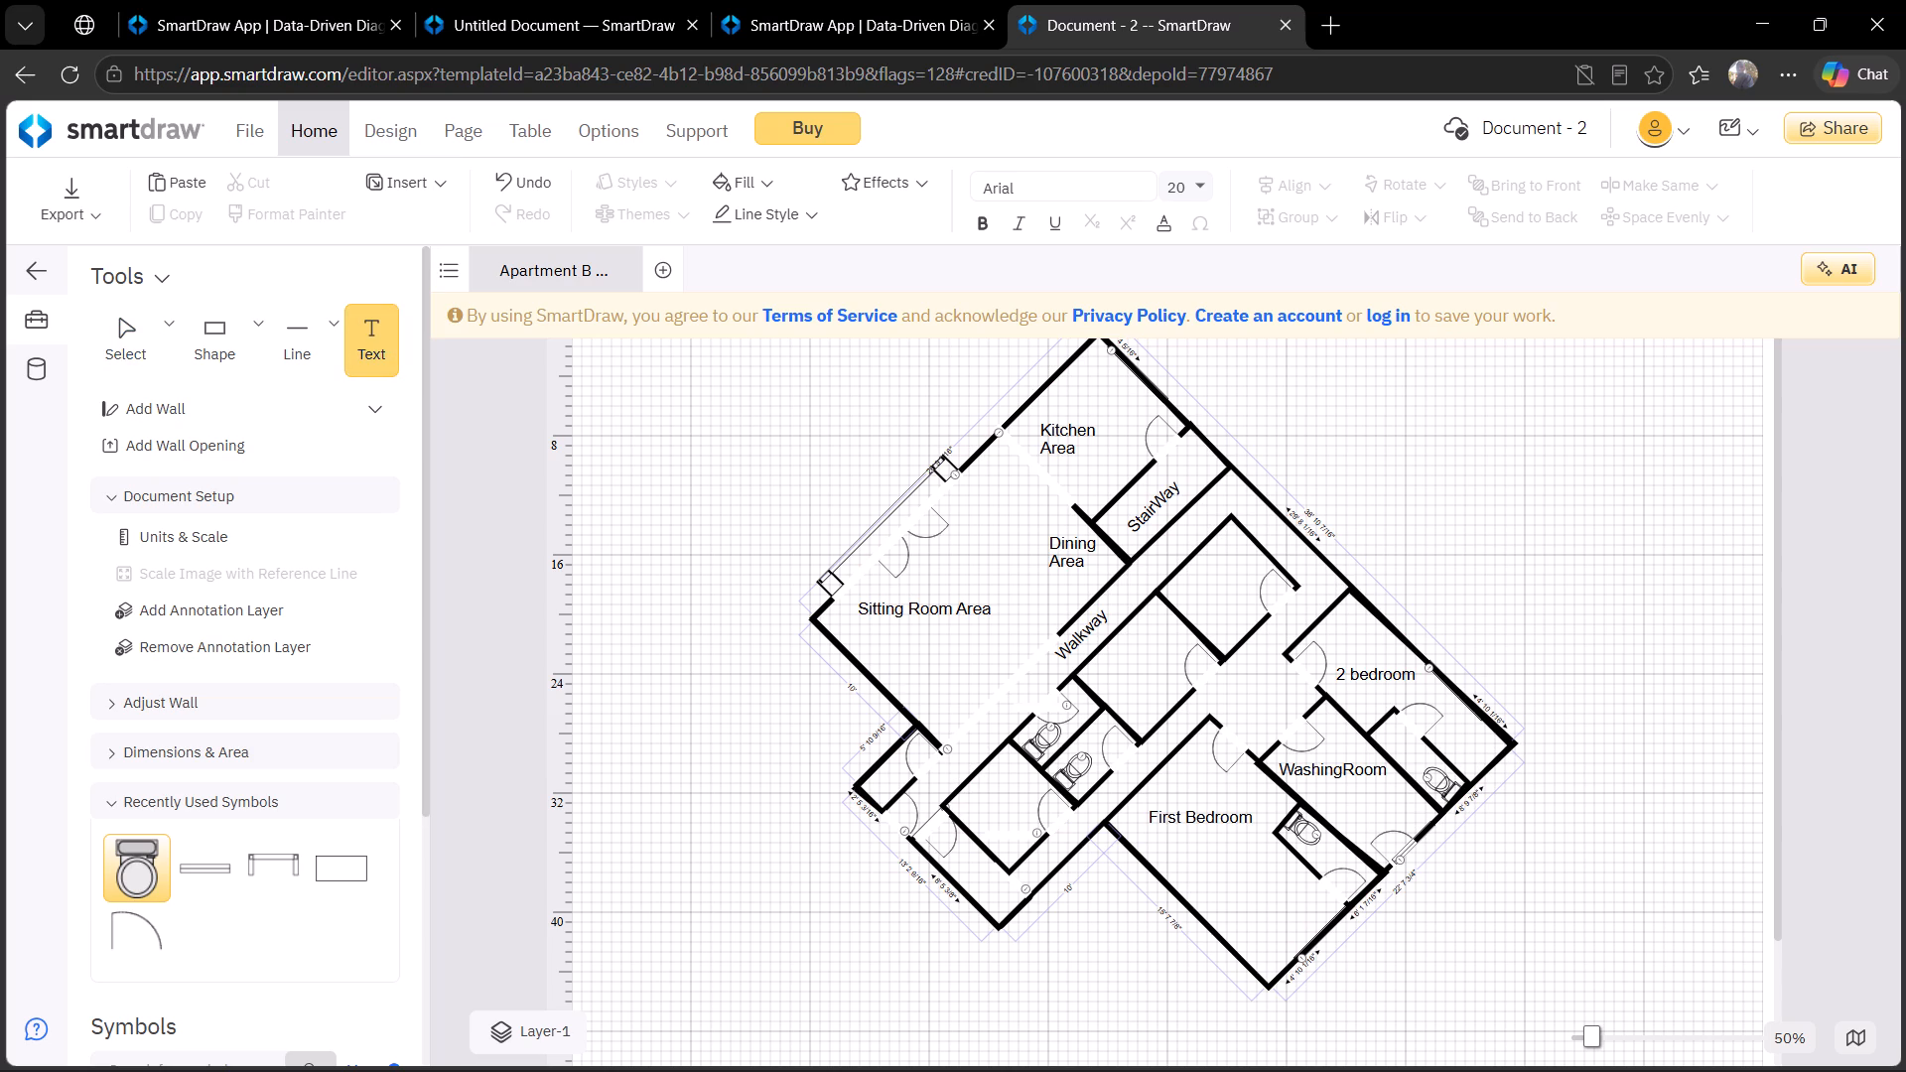
click(963, 812)
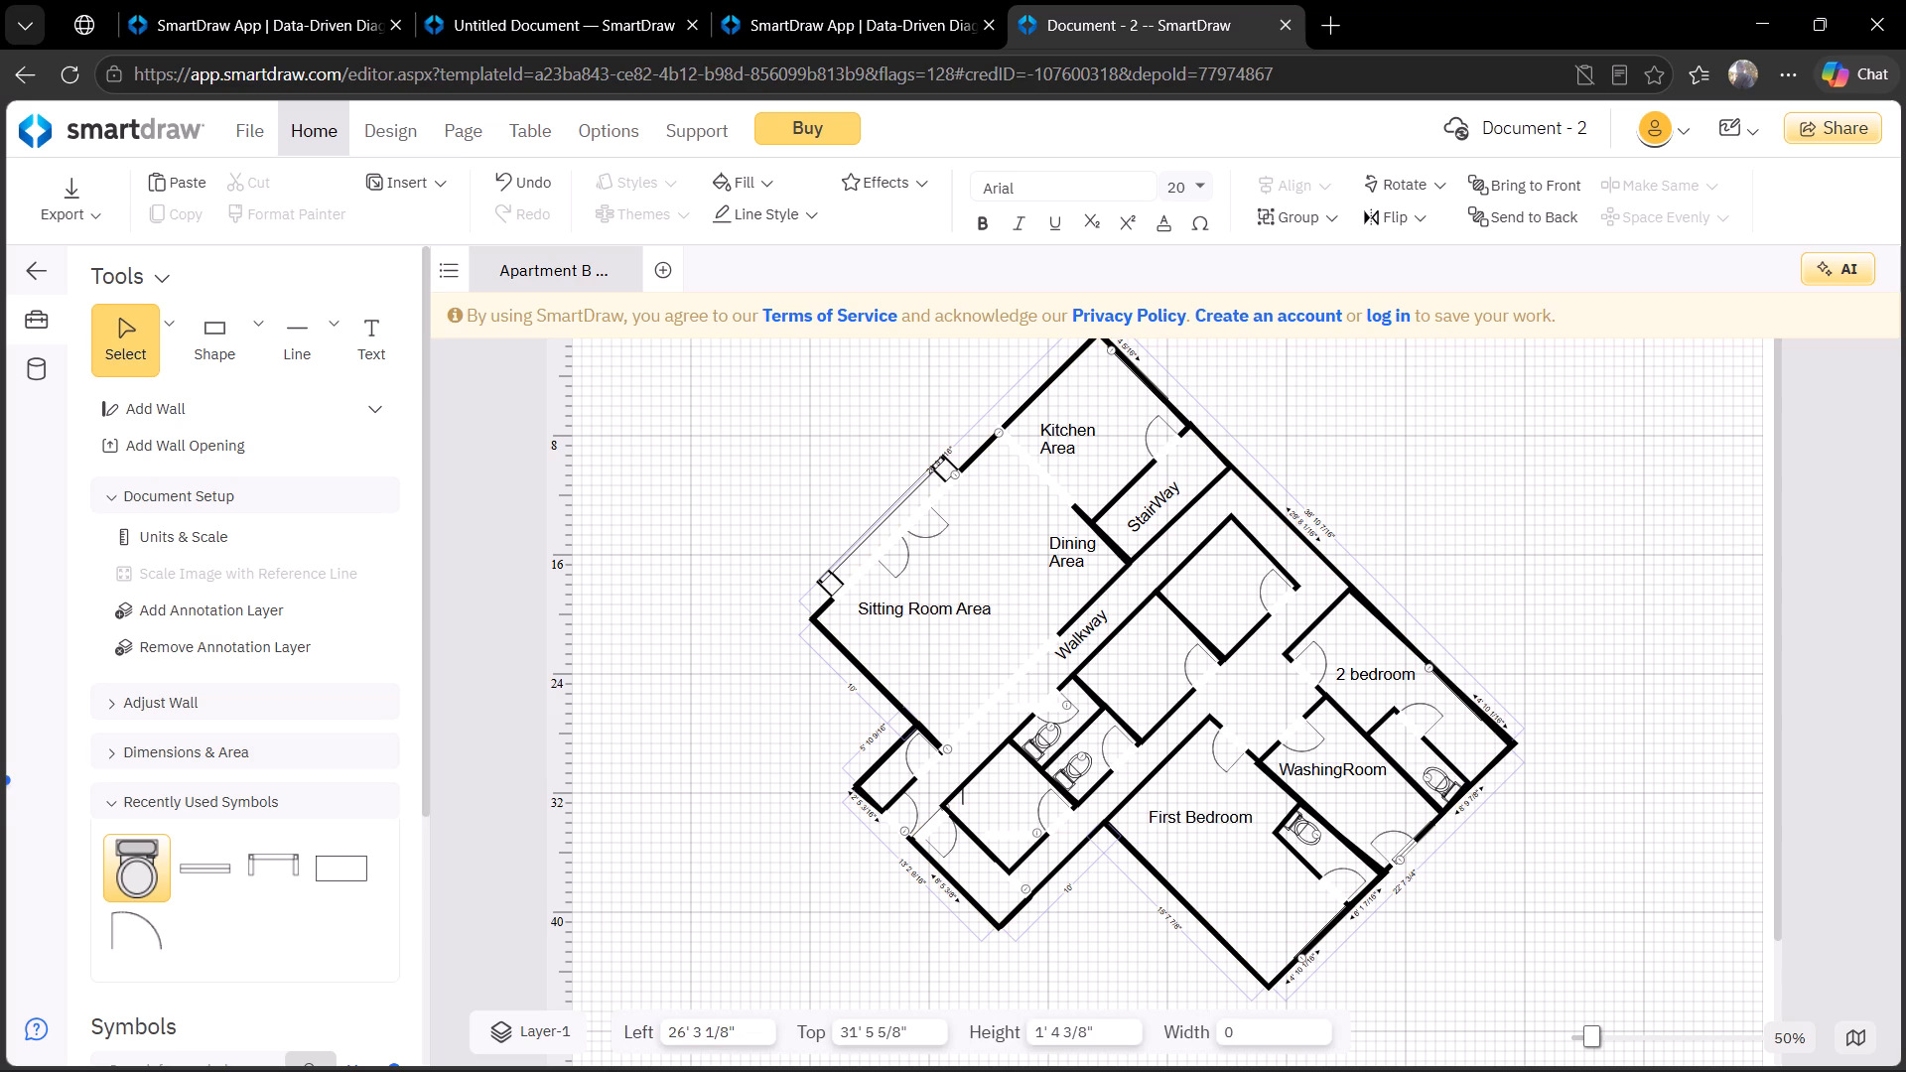
key(Return)
key(o)
key(BackSpace)
text(Office)
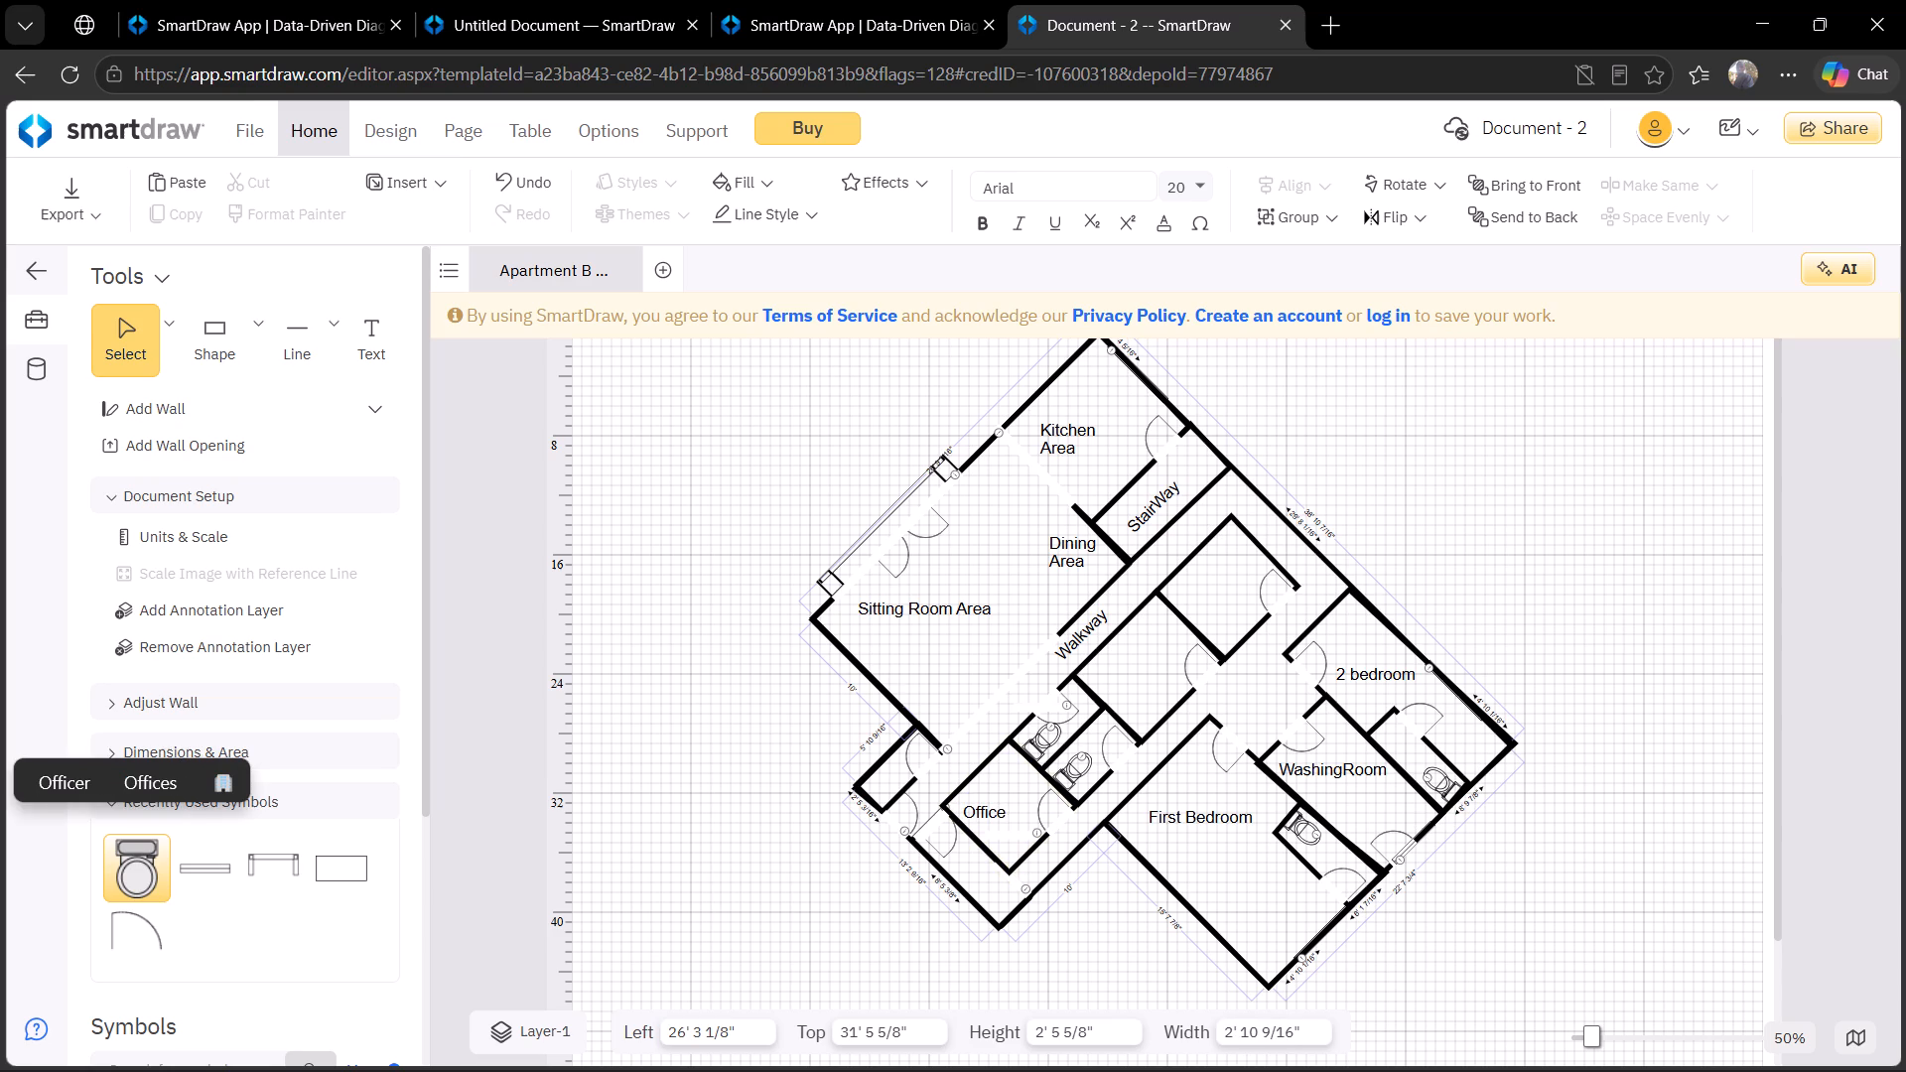
click(1102, 931)
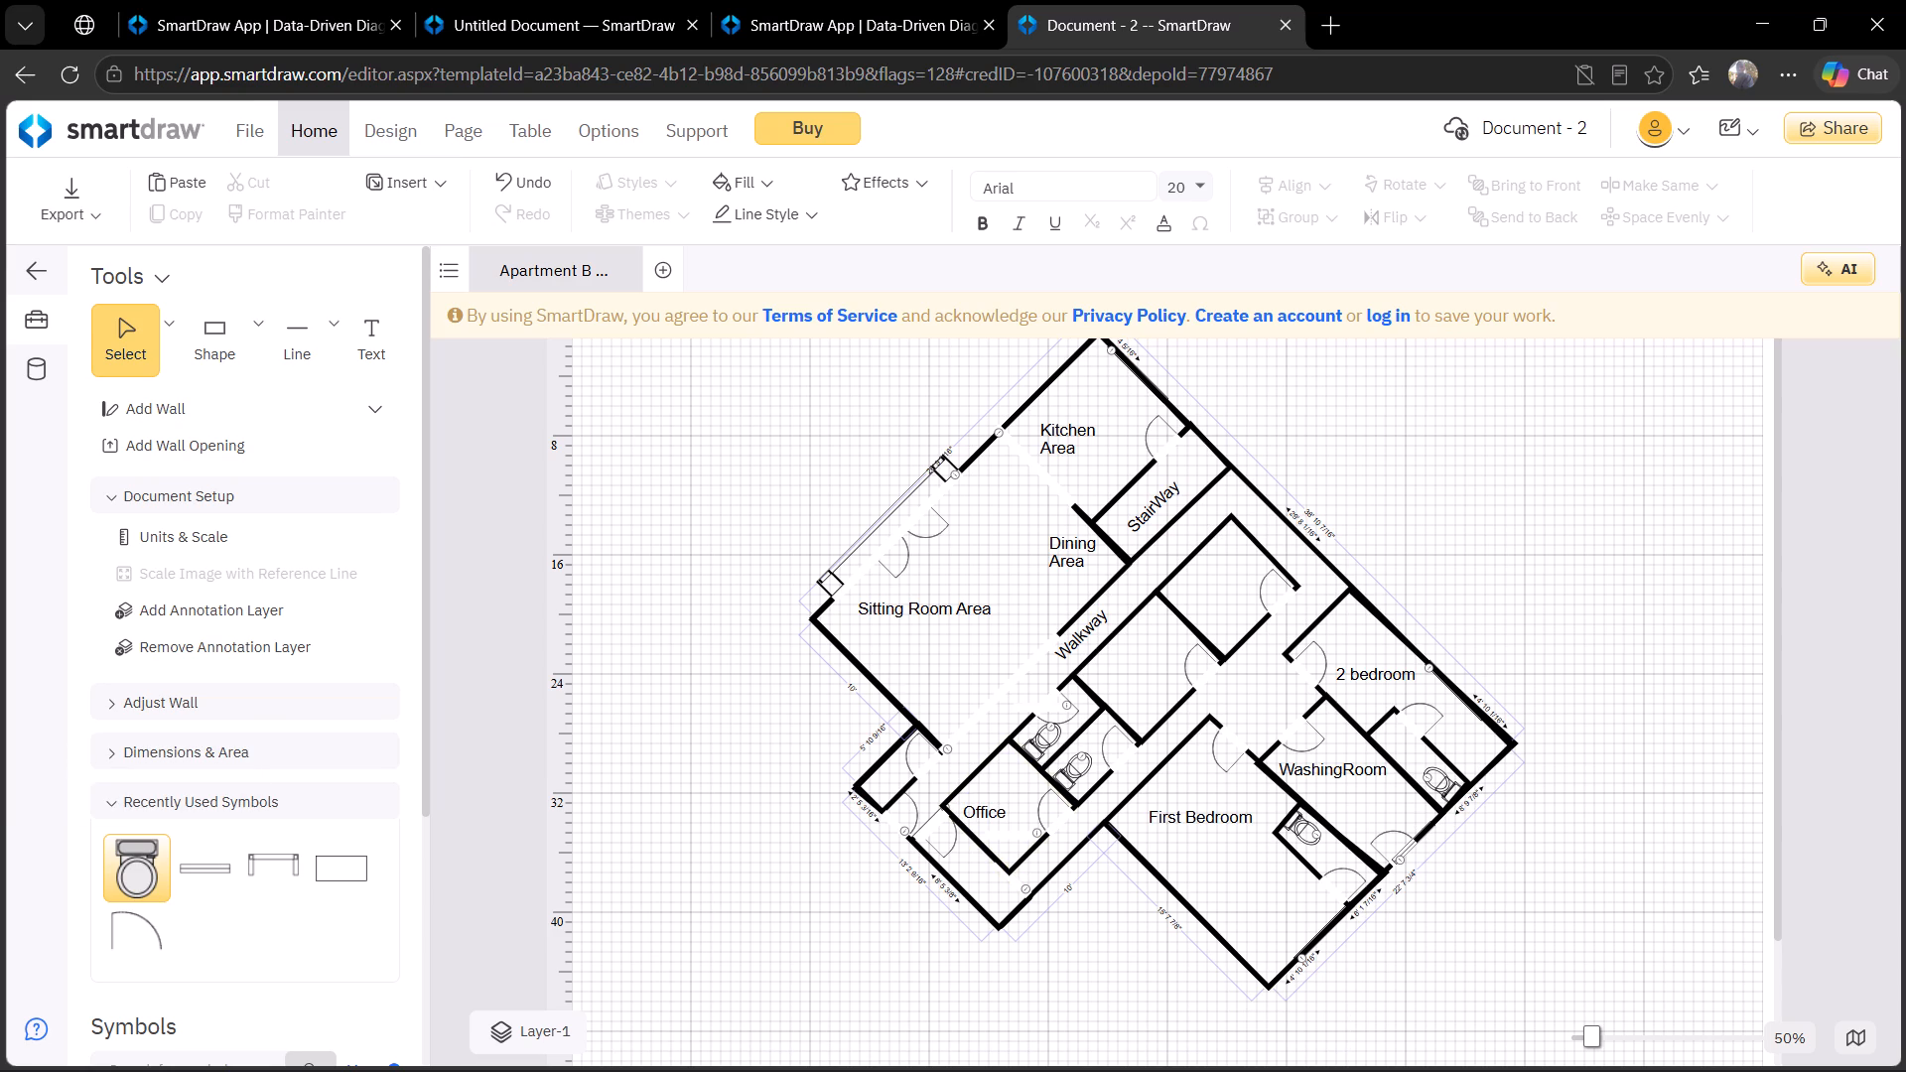
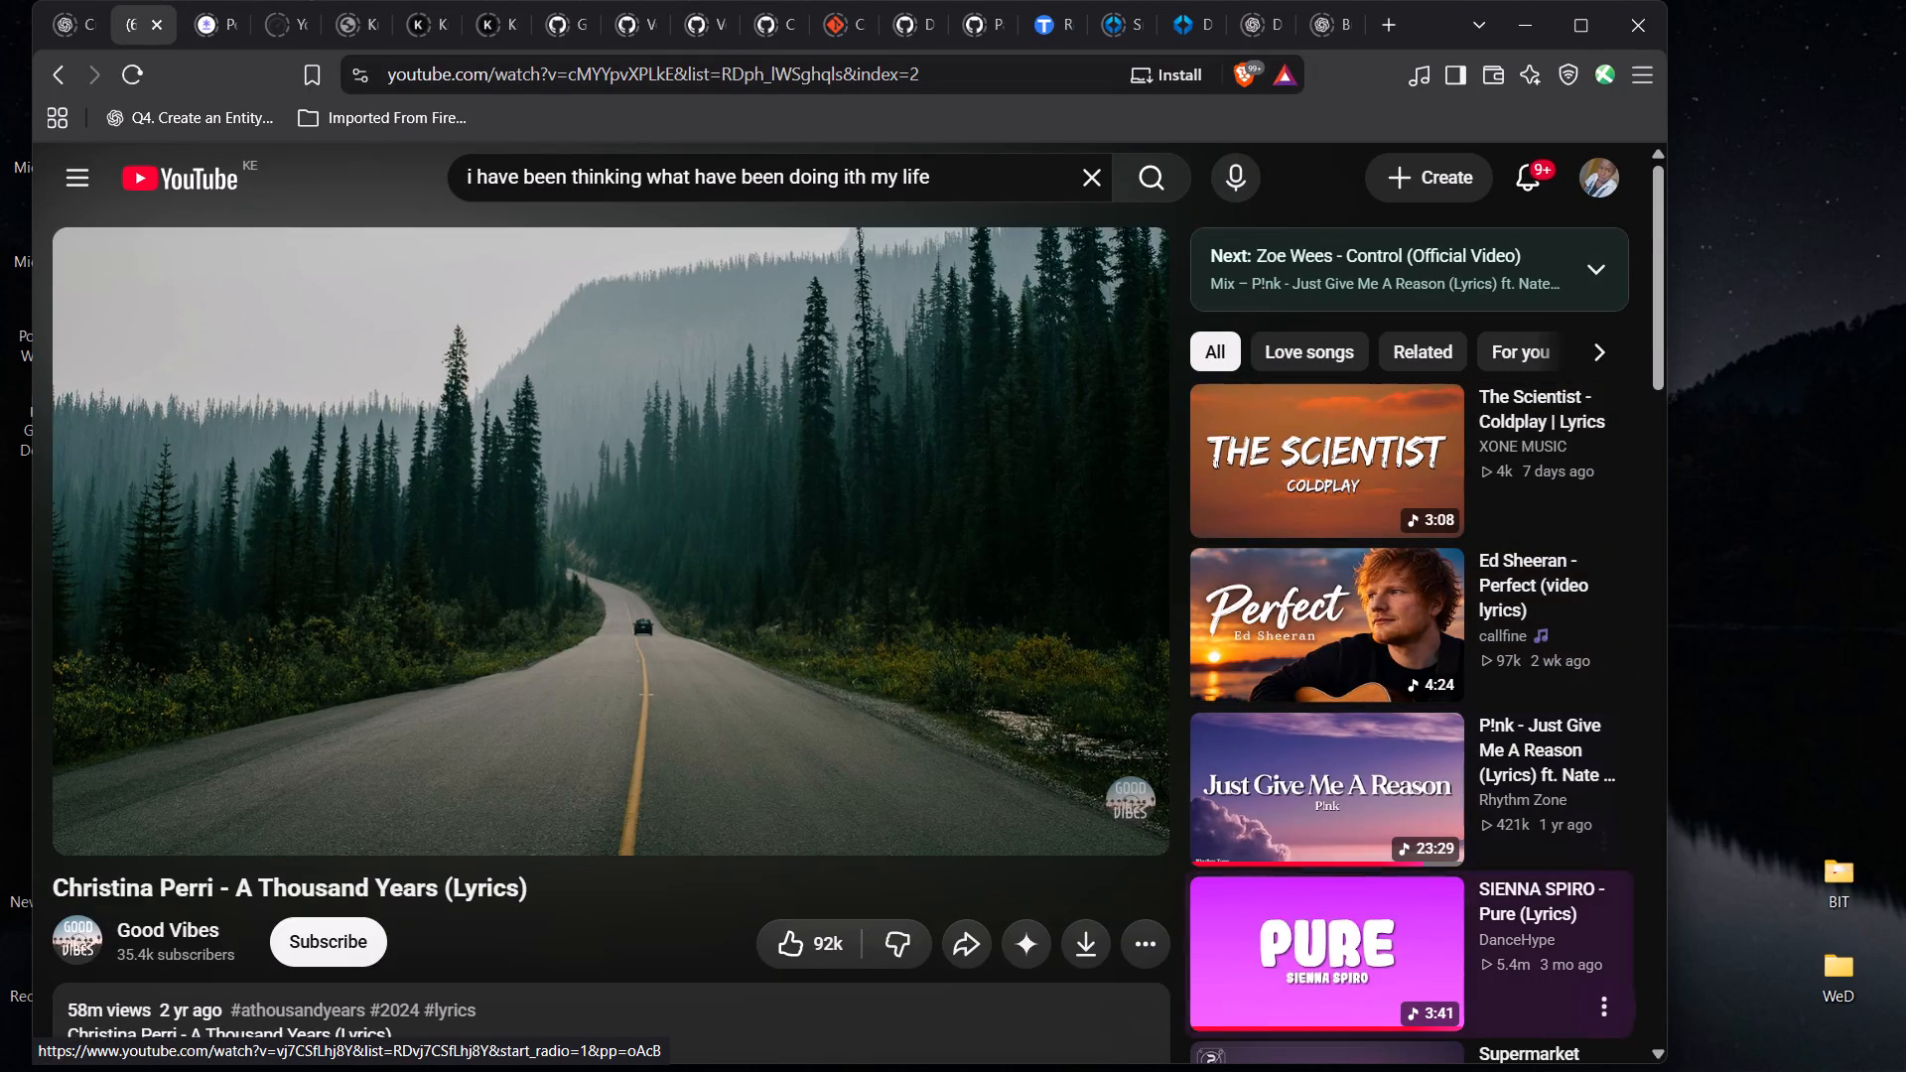
Open the "SIENNA SPIRO - Pure (Lyrics)" video from the YouTube recommendations in Brave.
click(1317, 936)
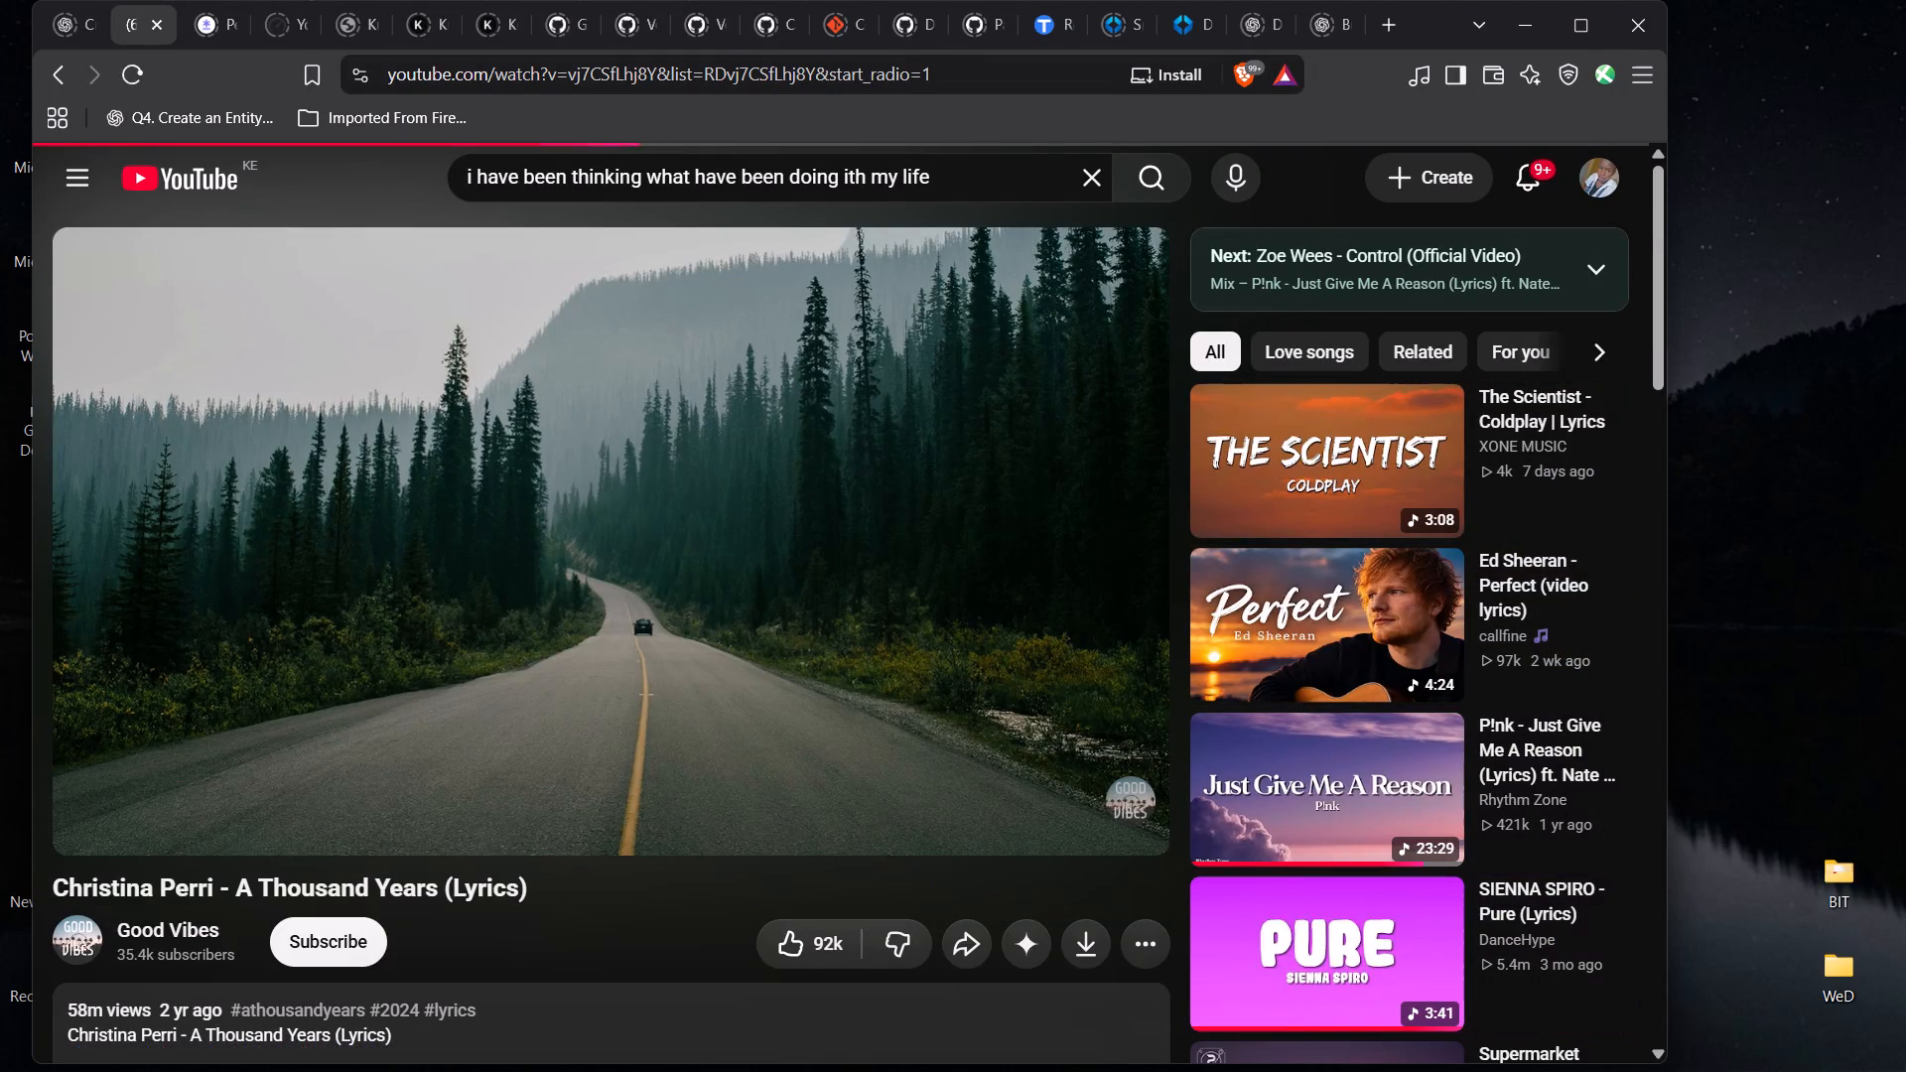
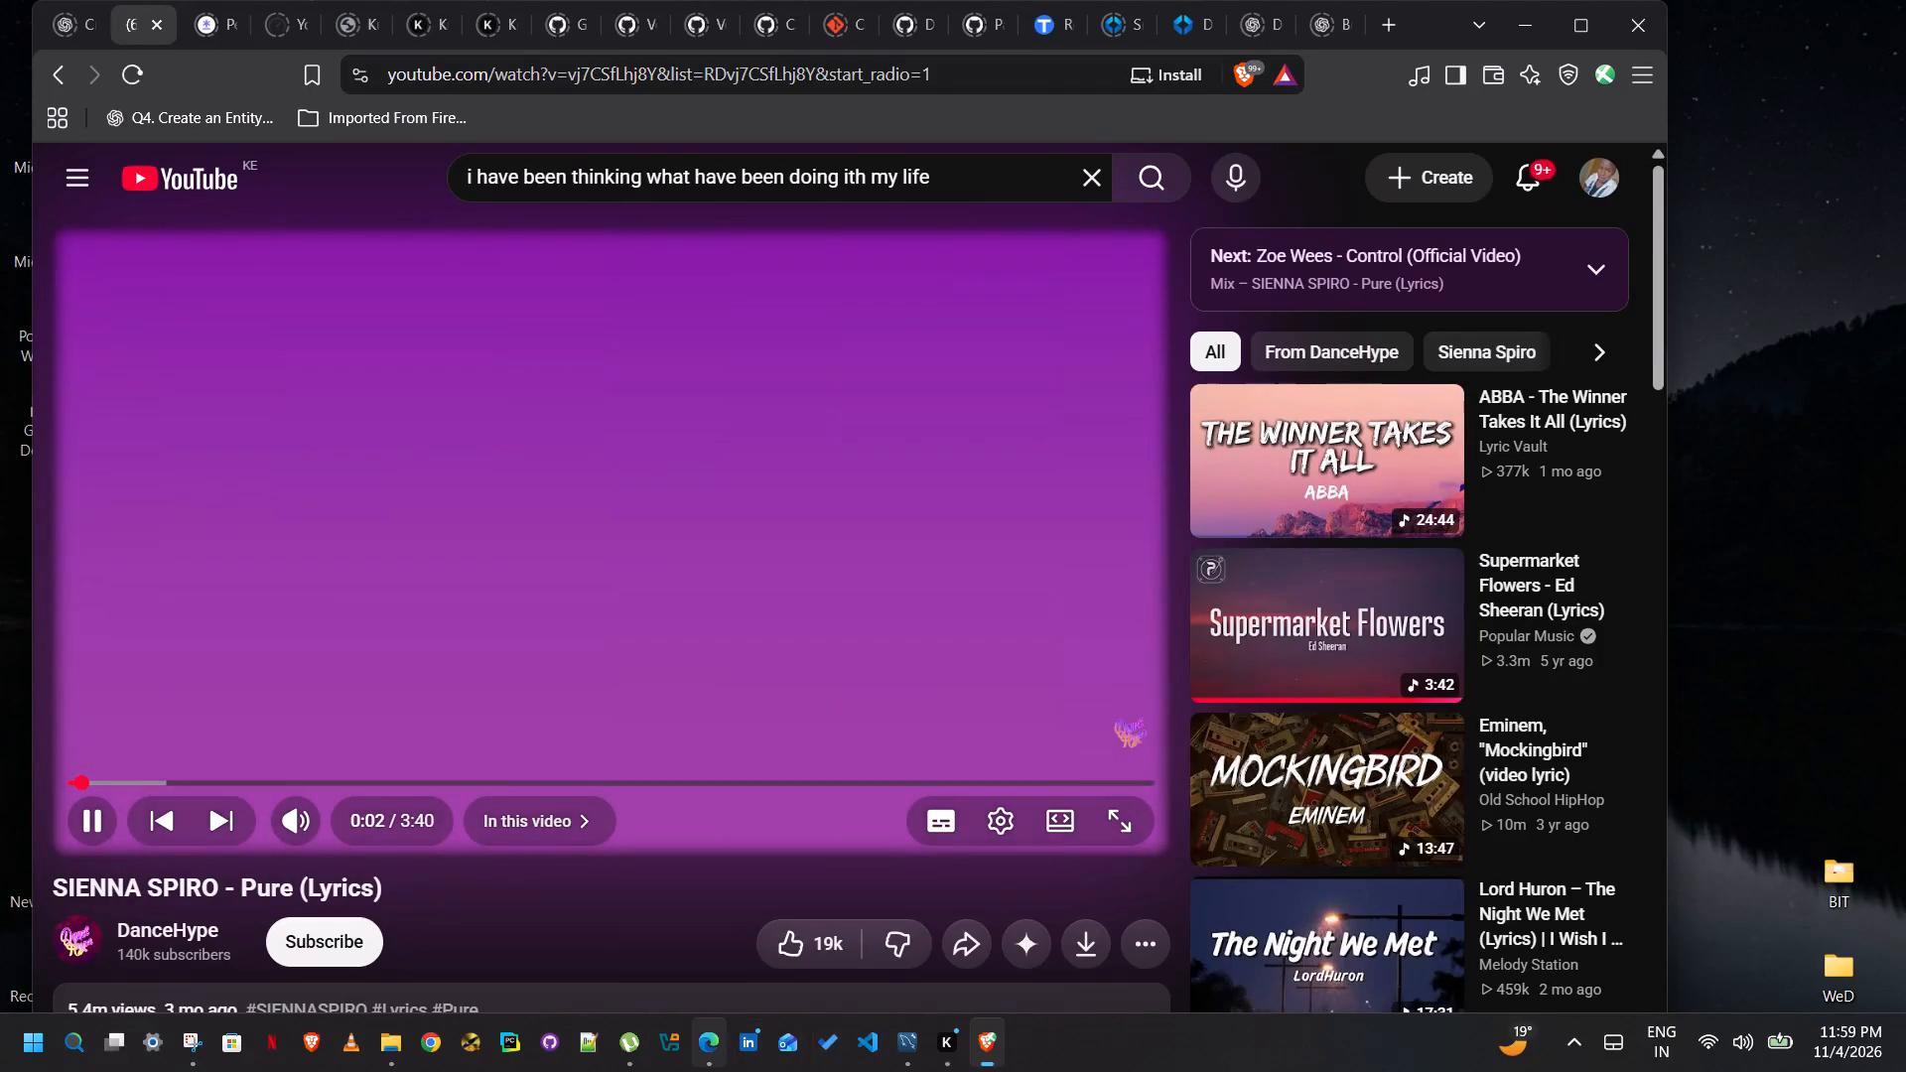
Switch to SmartDraw in Edge and label the room between the walkway and First Bedroom "Entertainment Room" on two lines.
click(698, 1028)
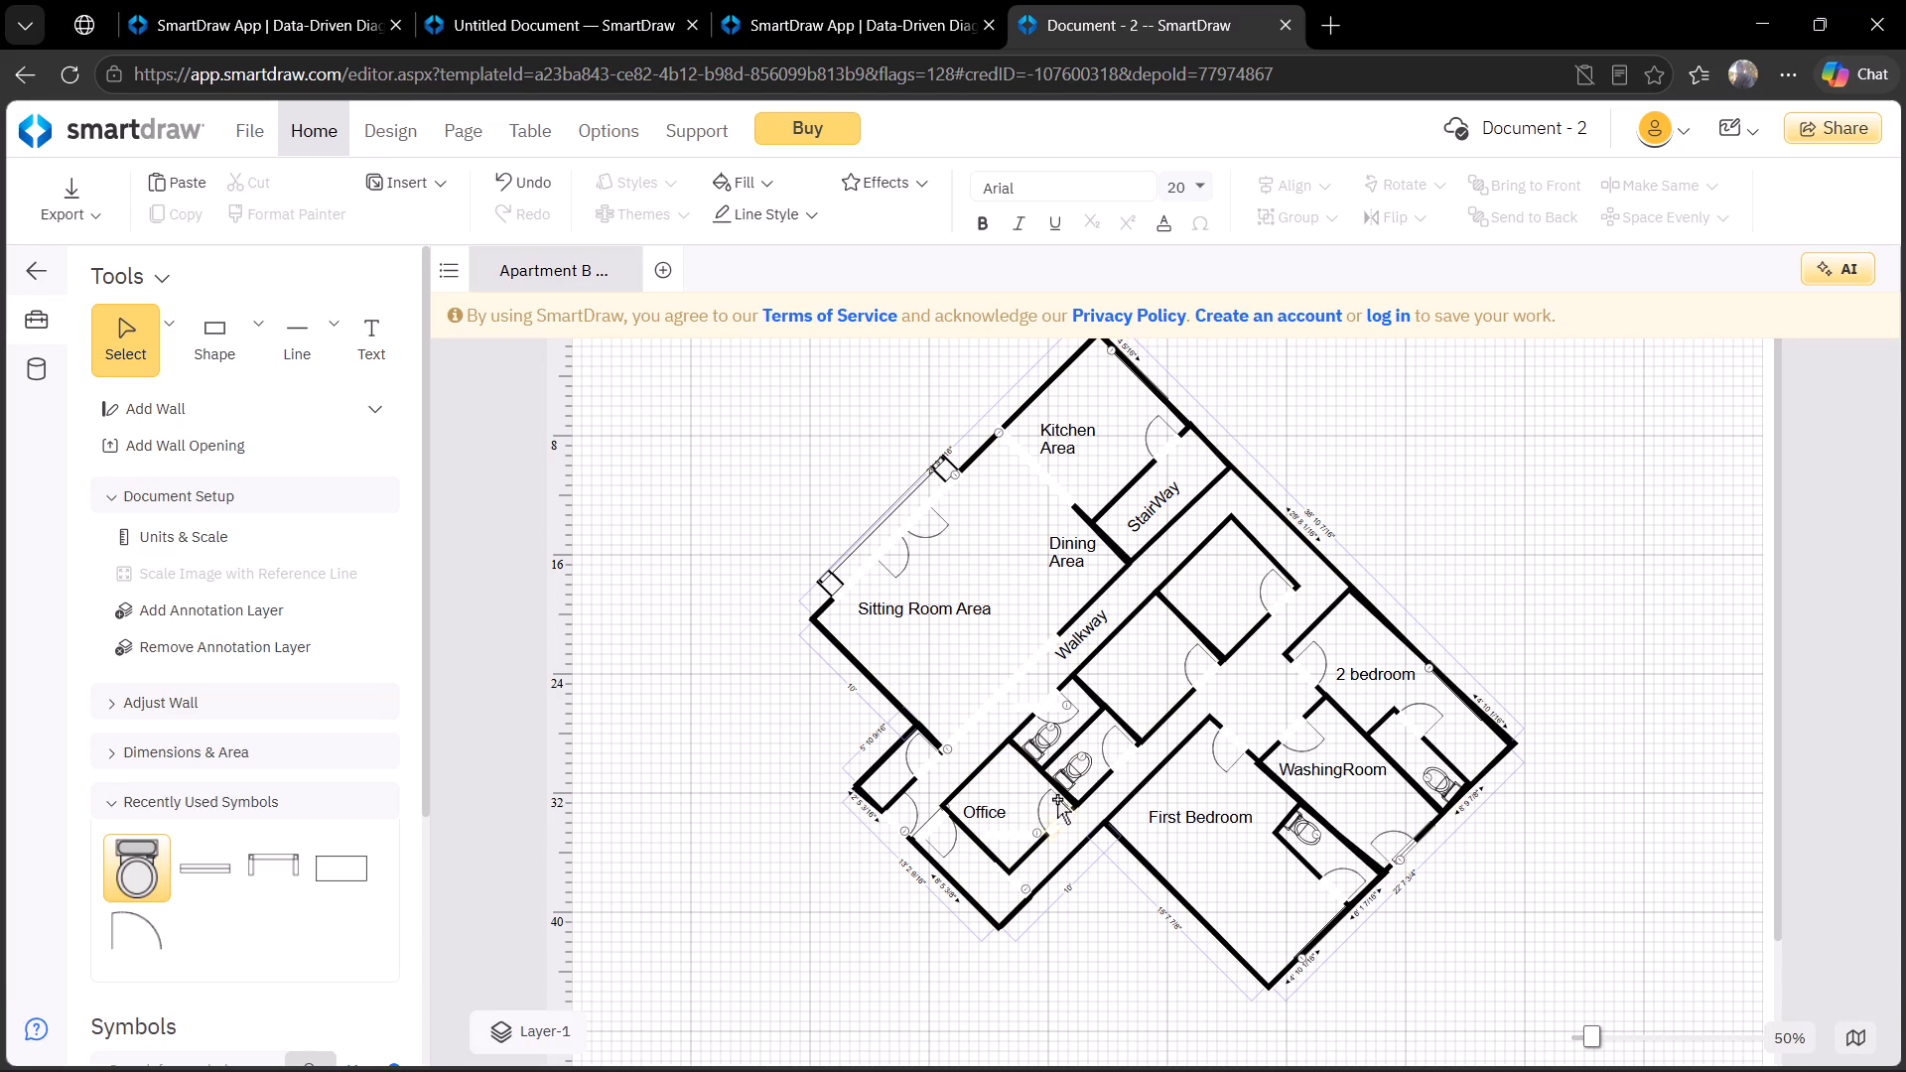
click(394, 358)
click(1103, 671)
click(369, 360)
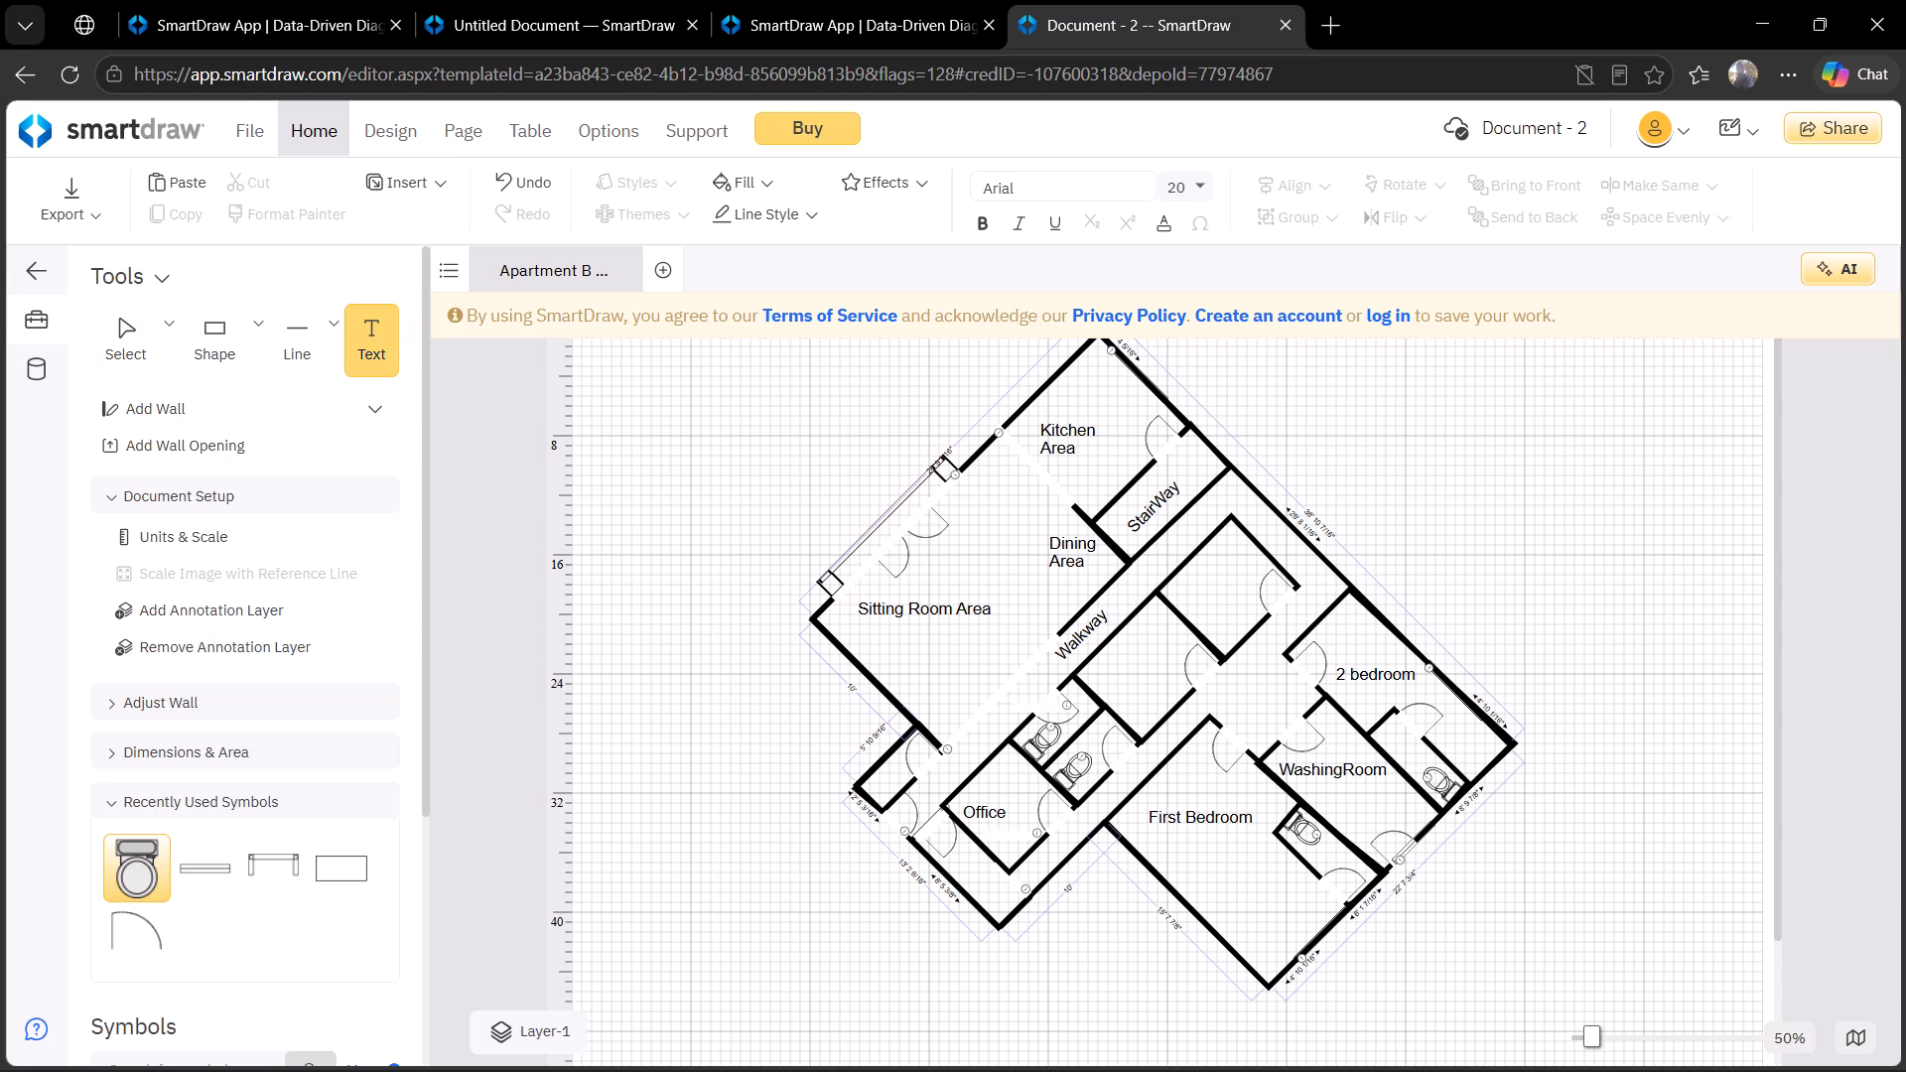
click(1096, 676)
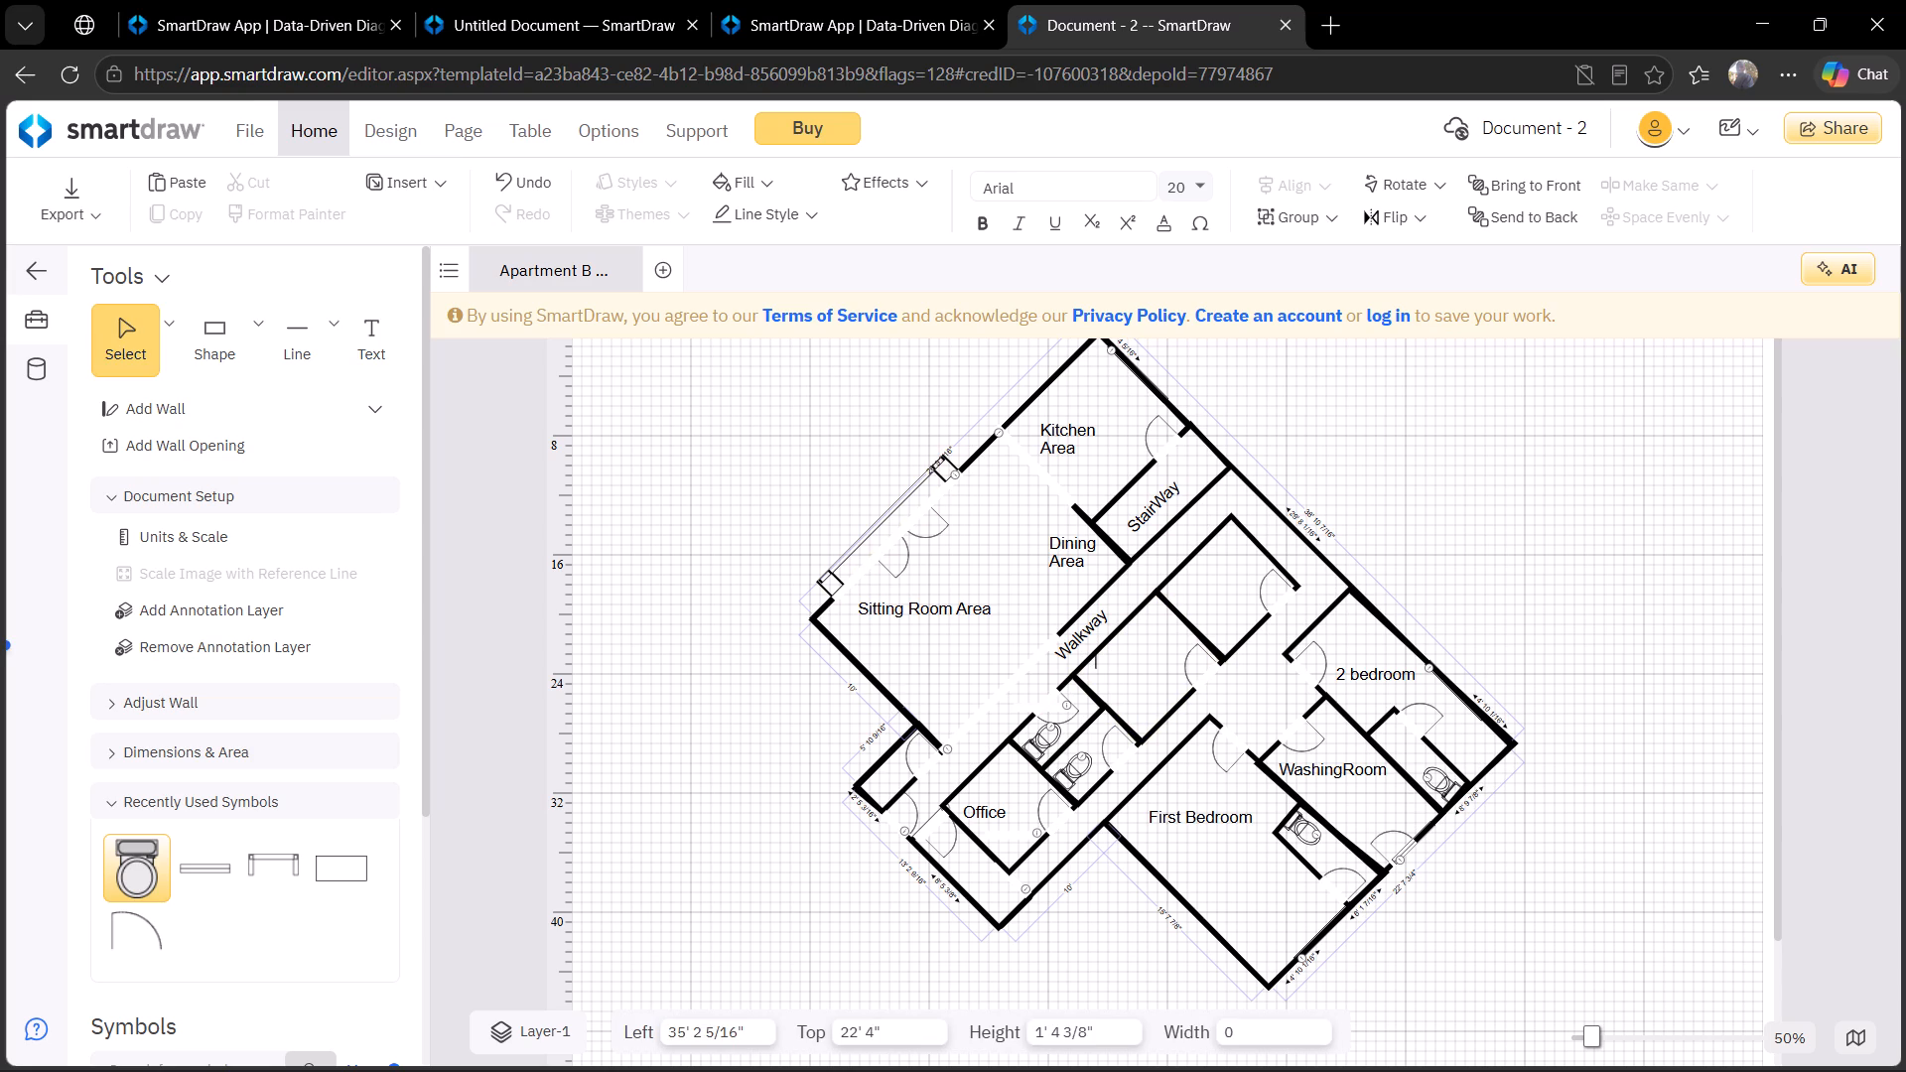
key(Return)
text(Ent)
text(er)
text(tainment)
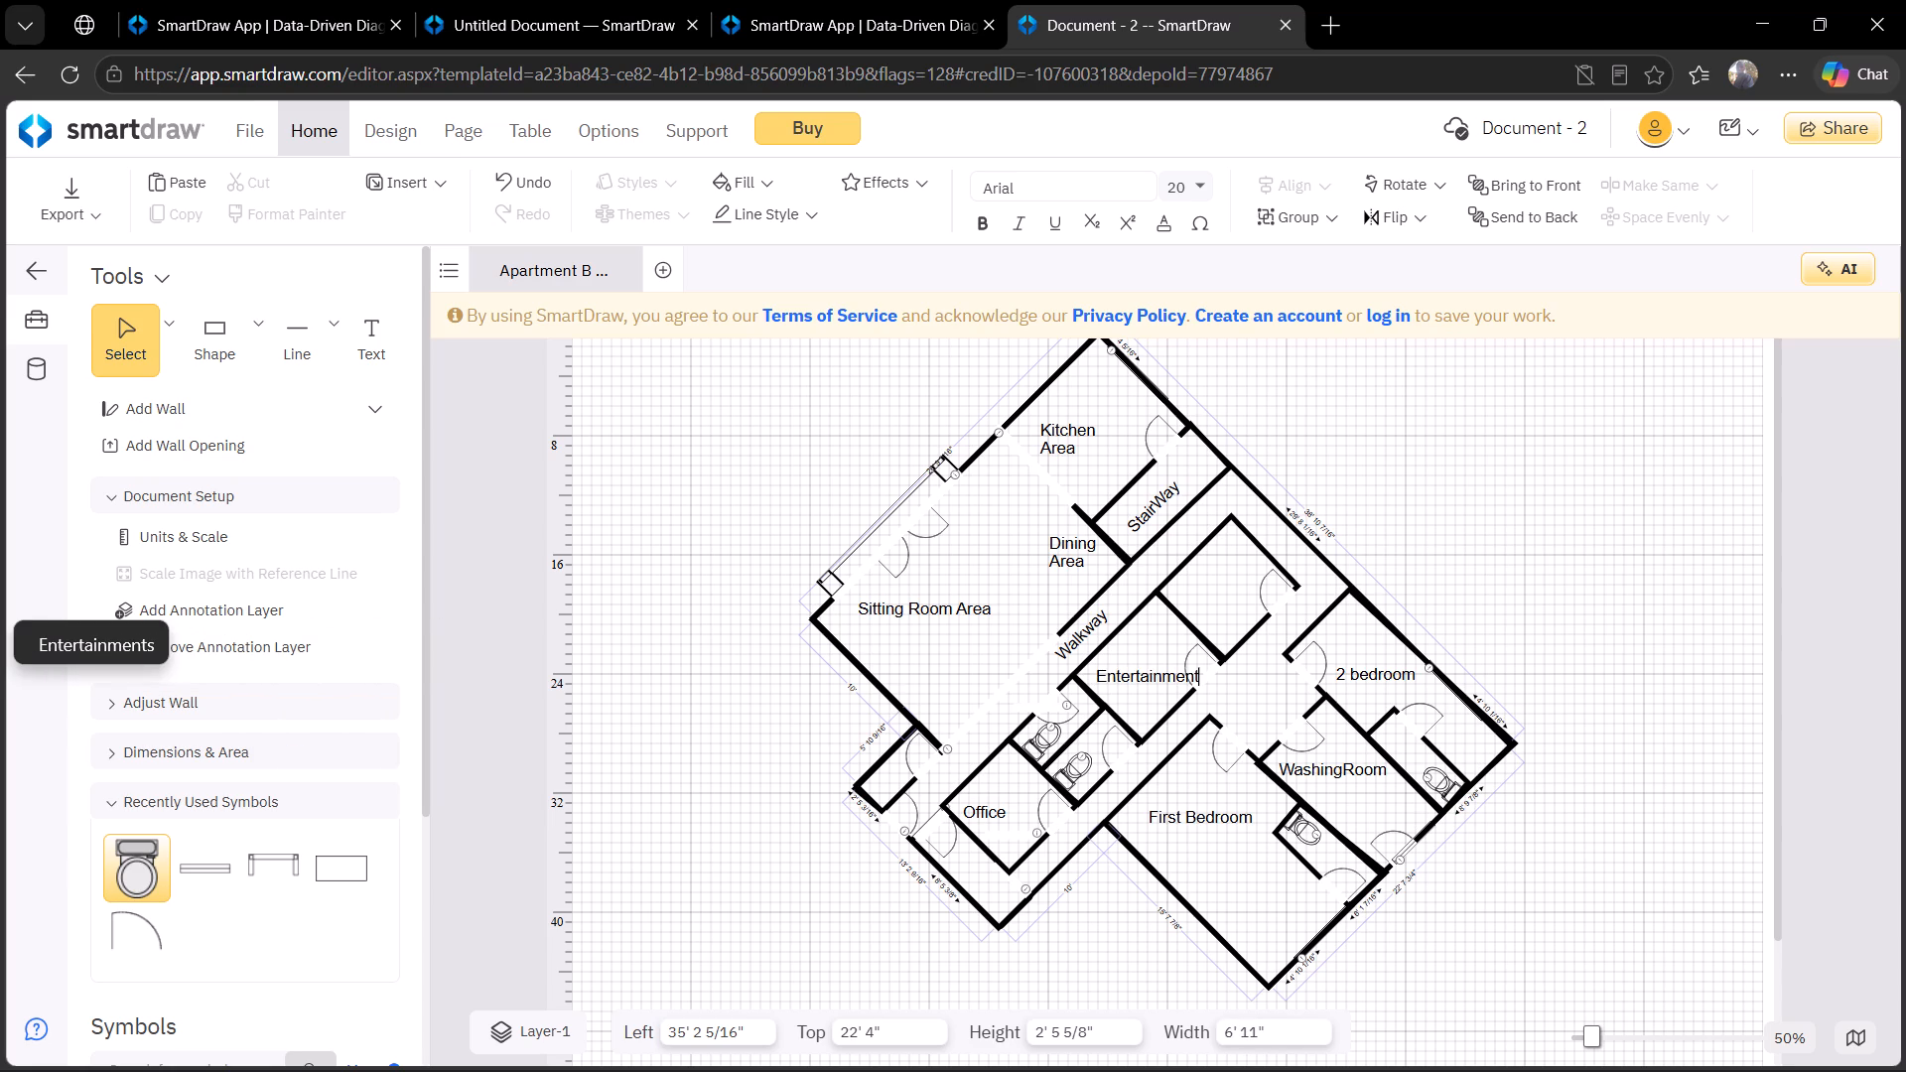
key(Return)
key(space)
text(Room)
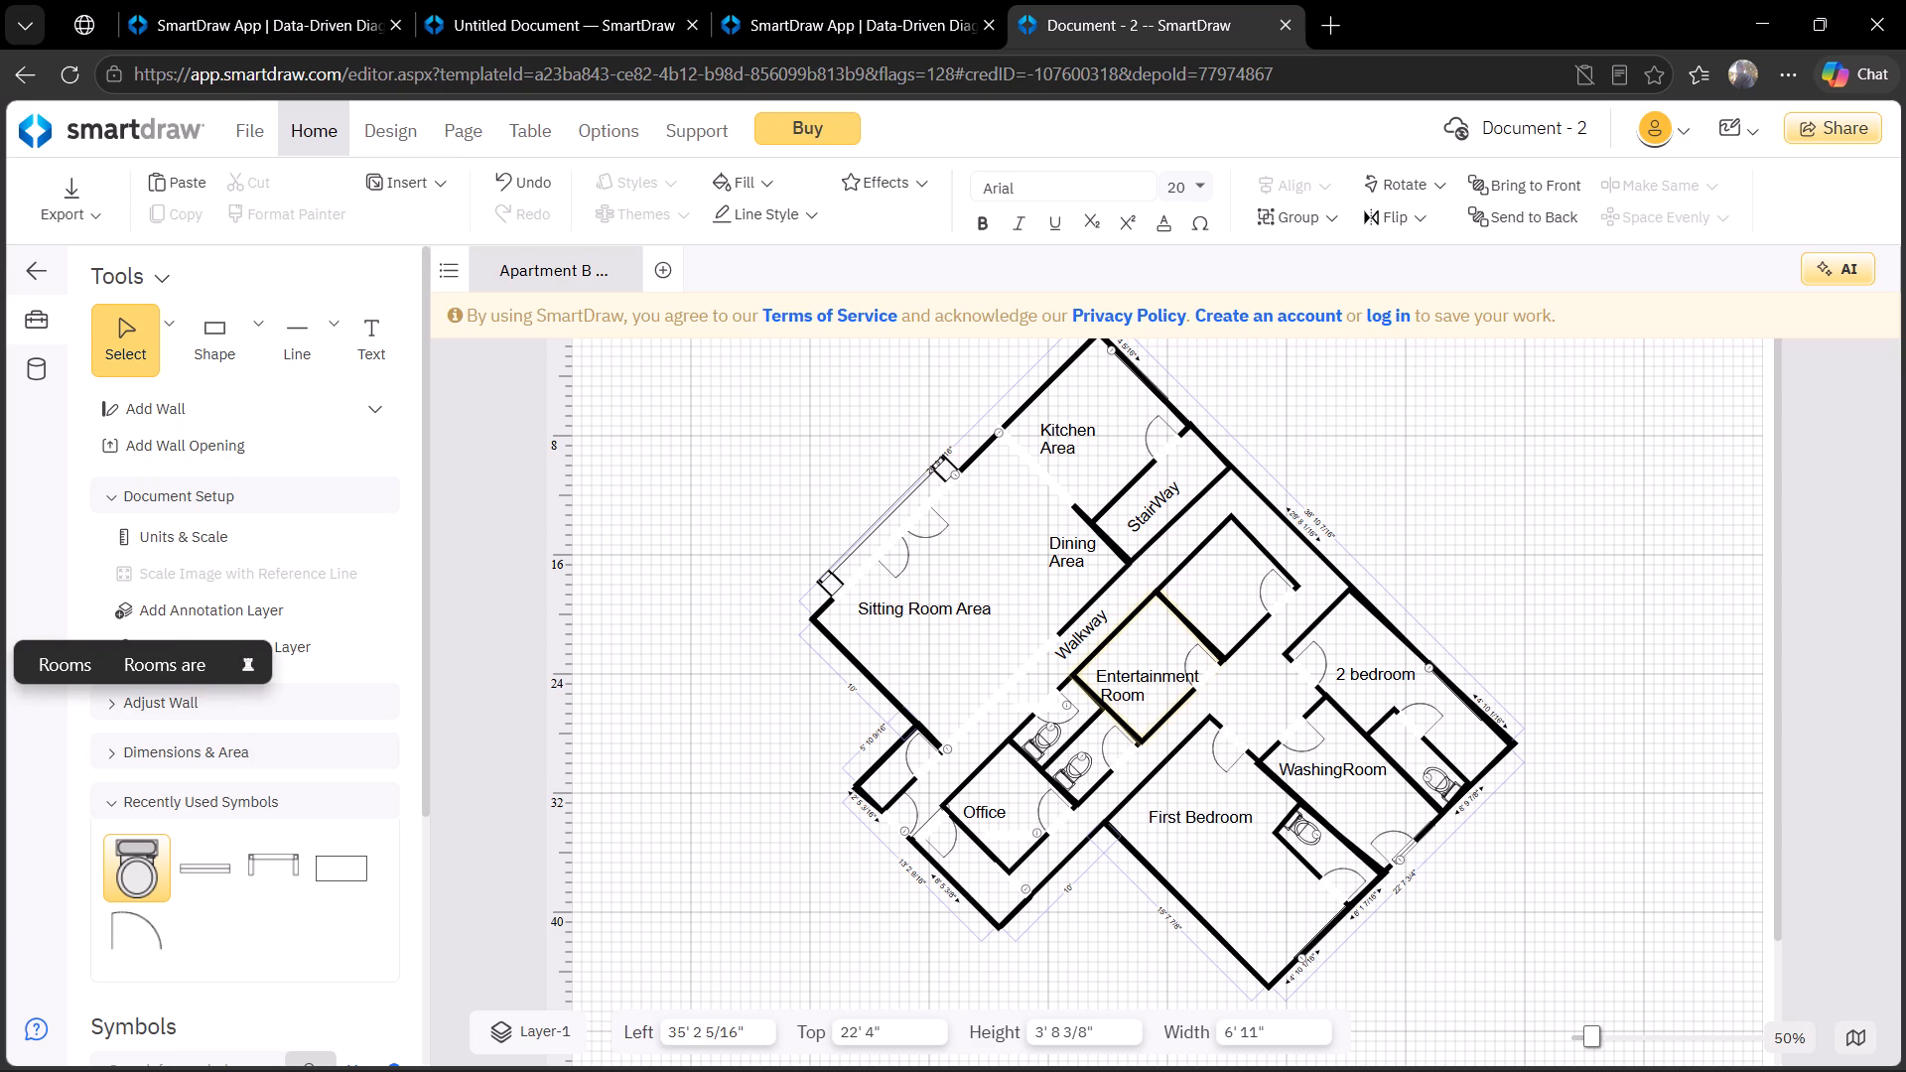
Add the text label "Storage Room" inside the unlabelled room between the Entertainment Room and the 2 bedroom.
click(362, 329)
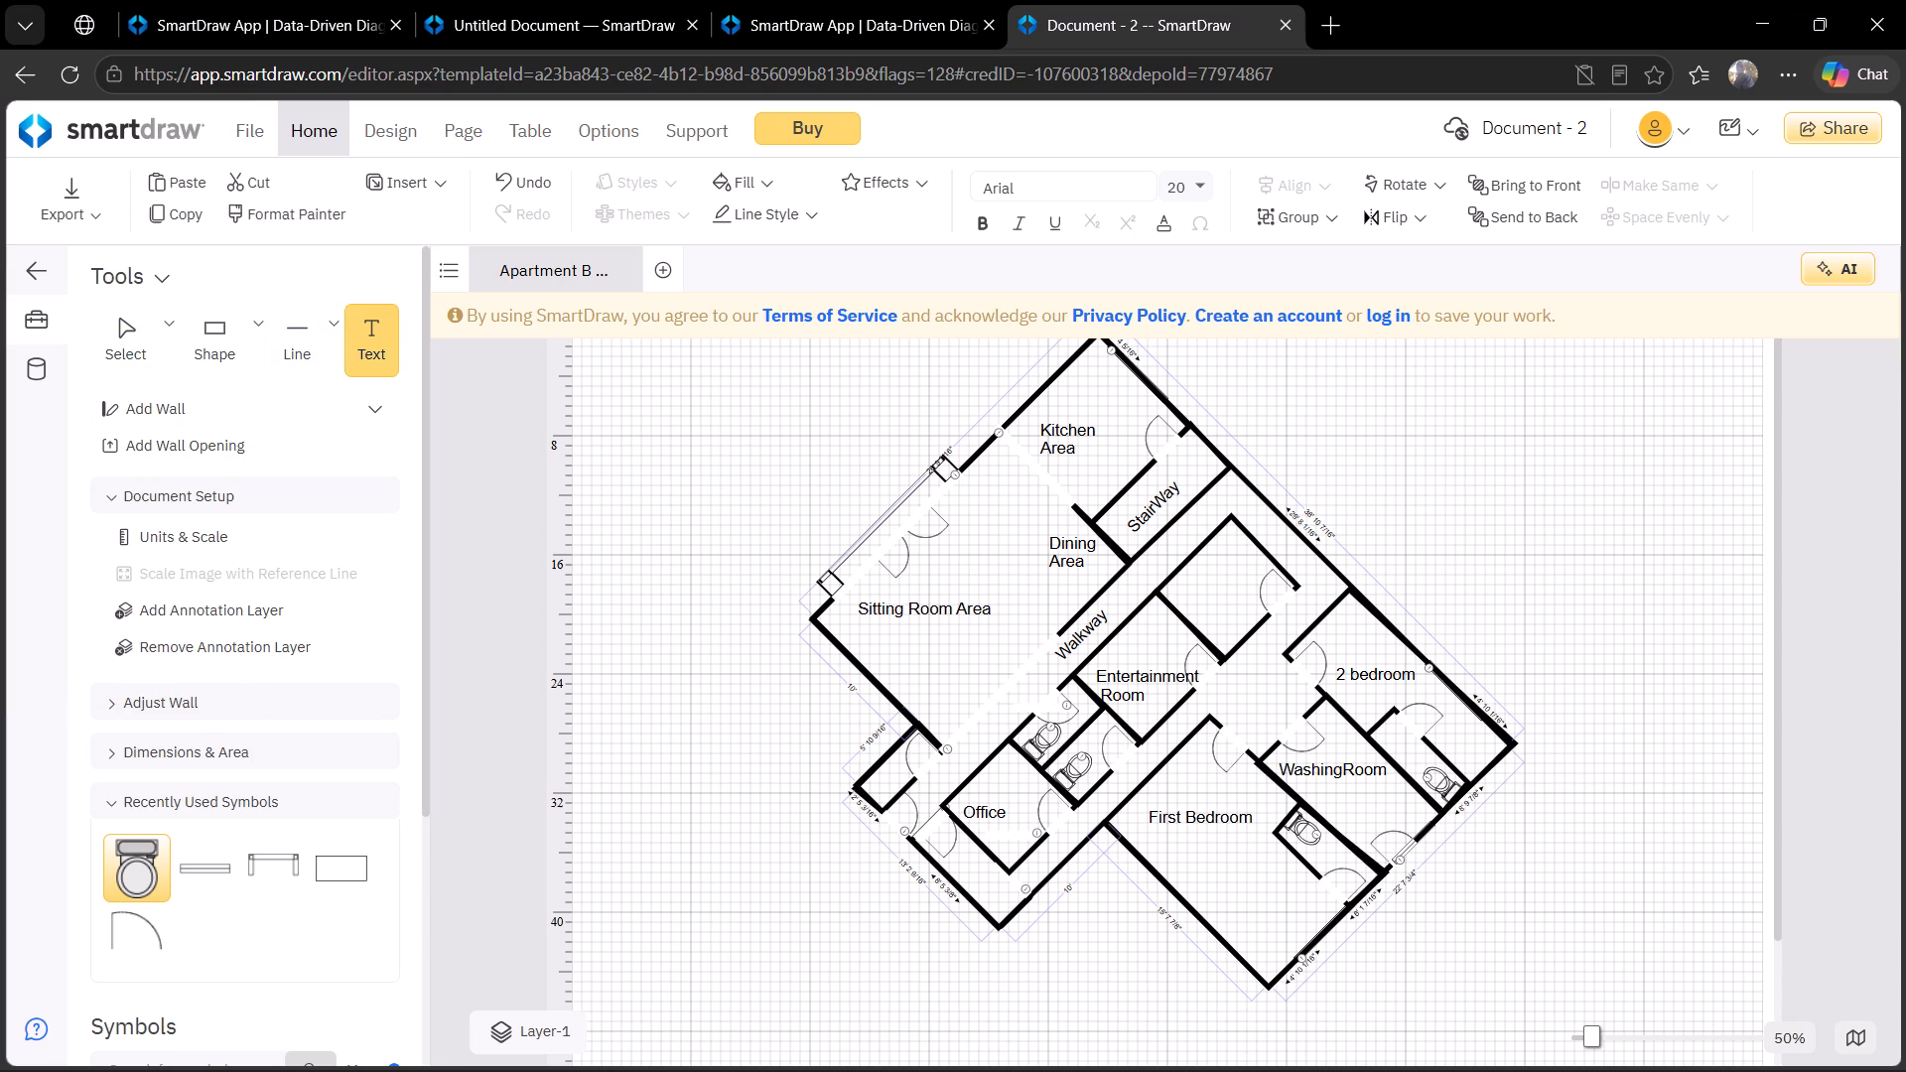
click(1180, 594)
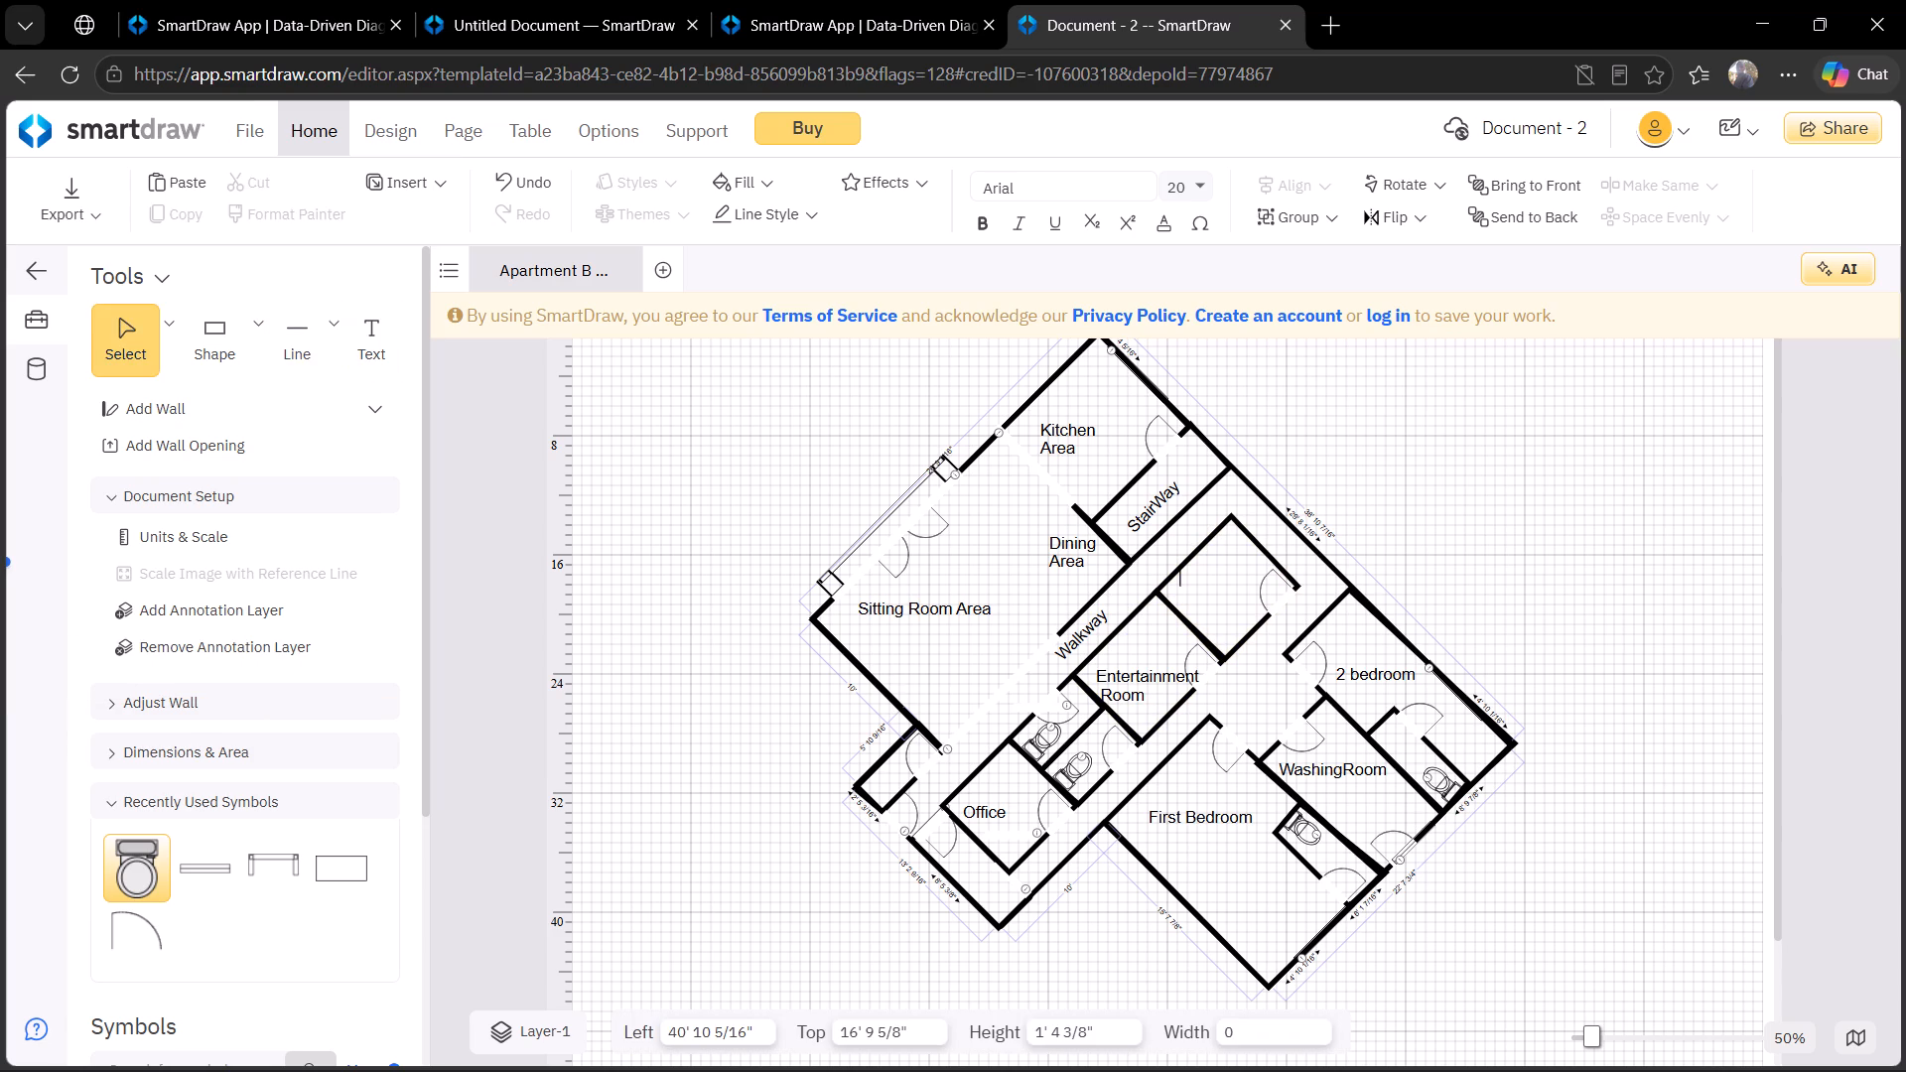
key(Return)
text(Stor)
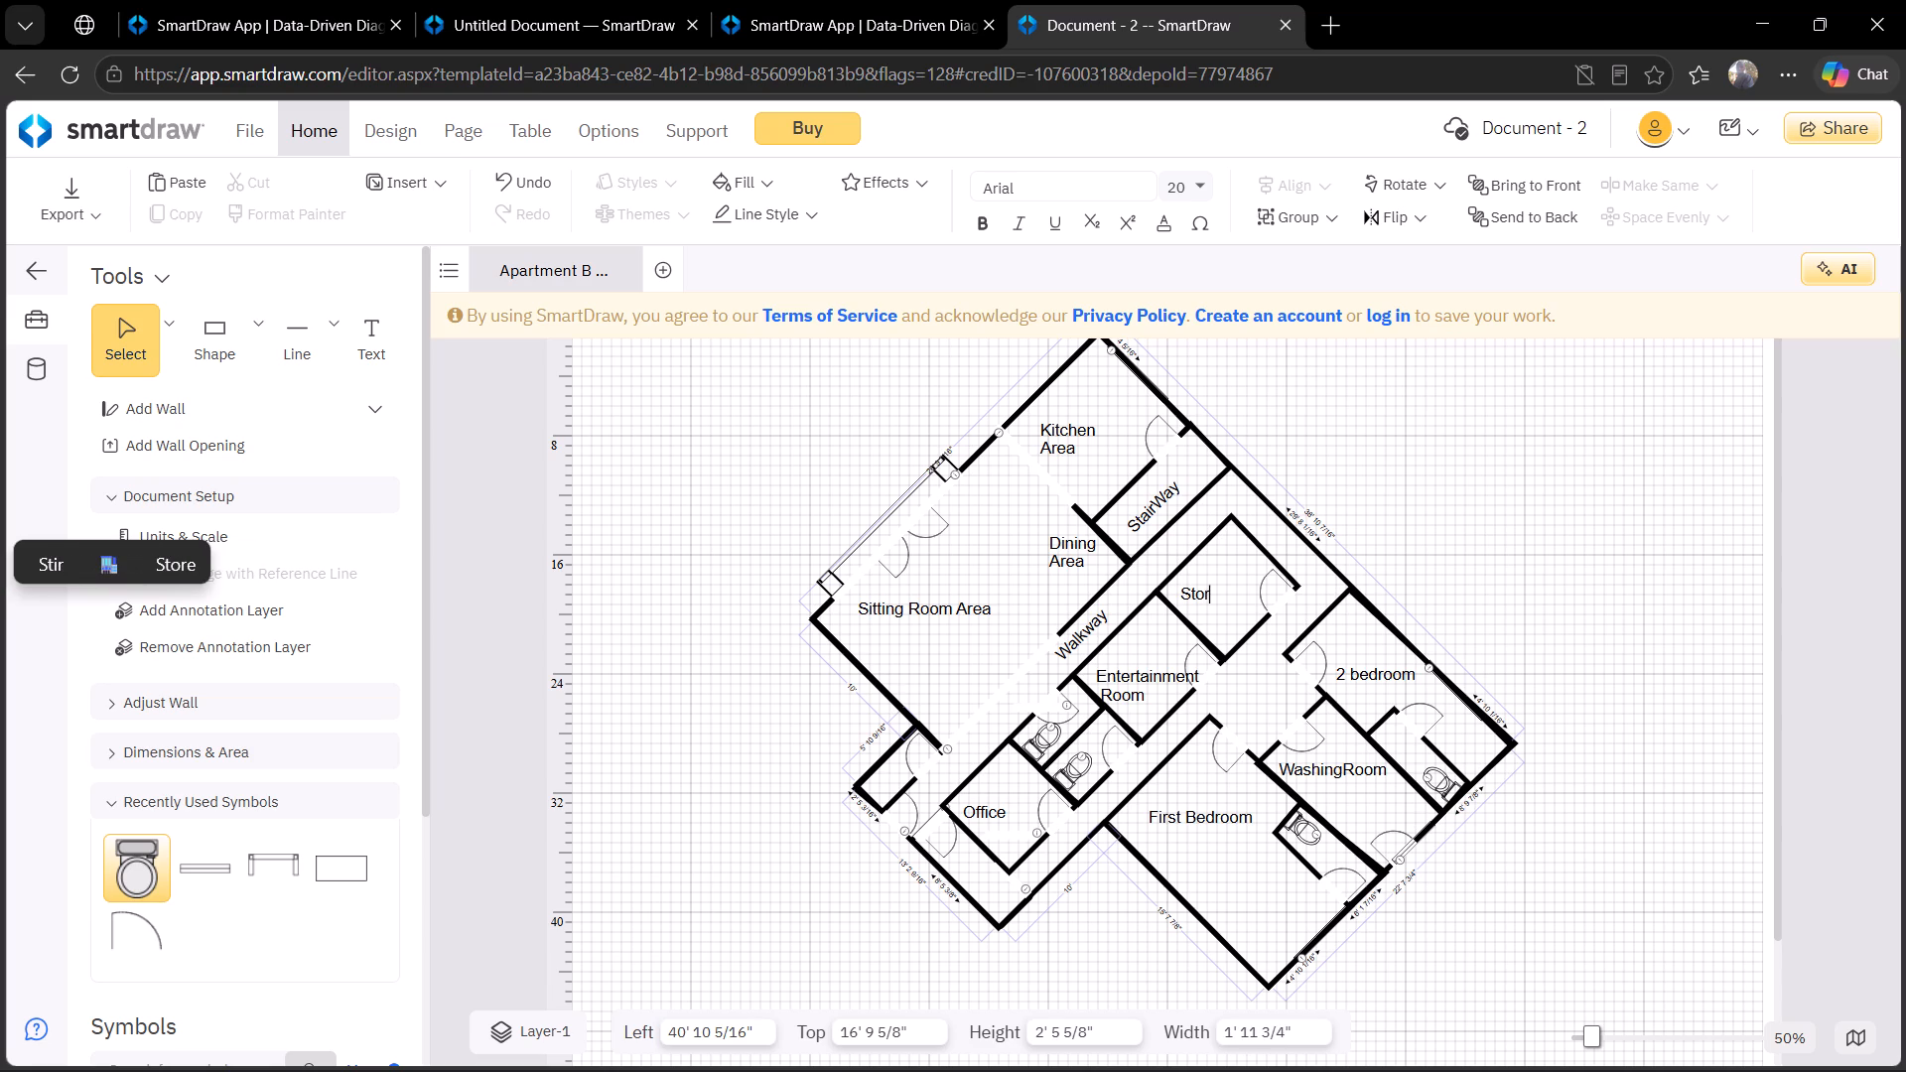
text(age)
key(space)
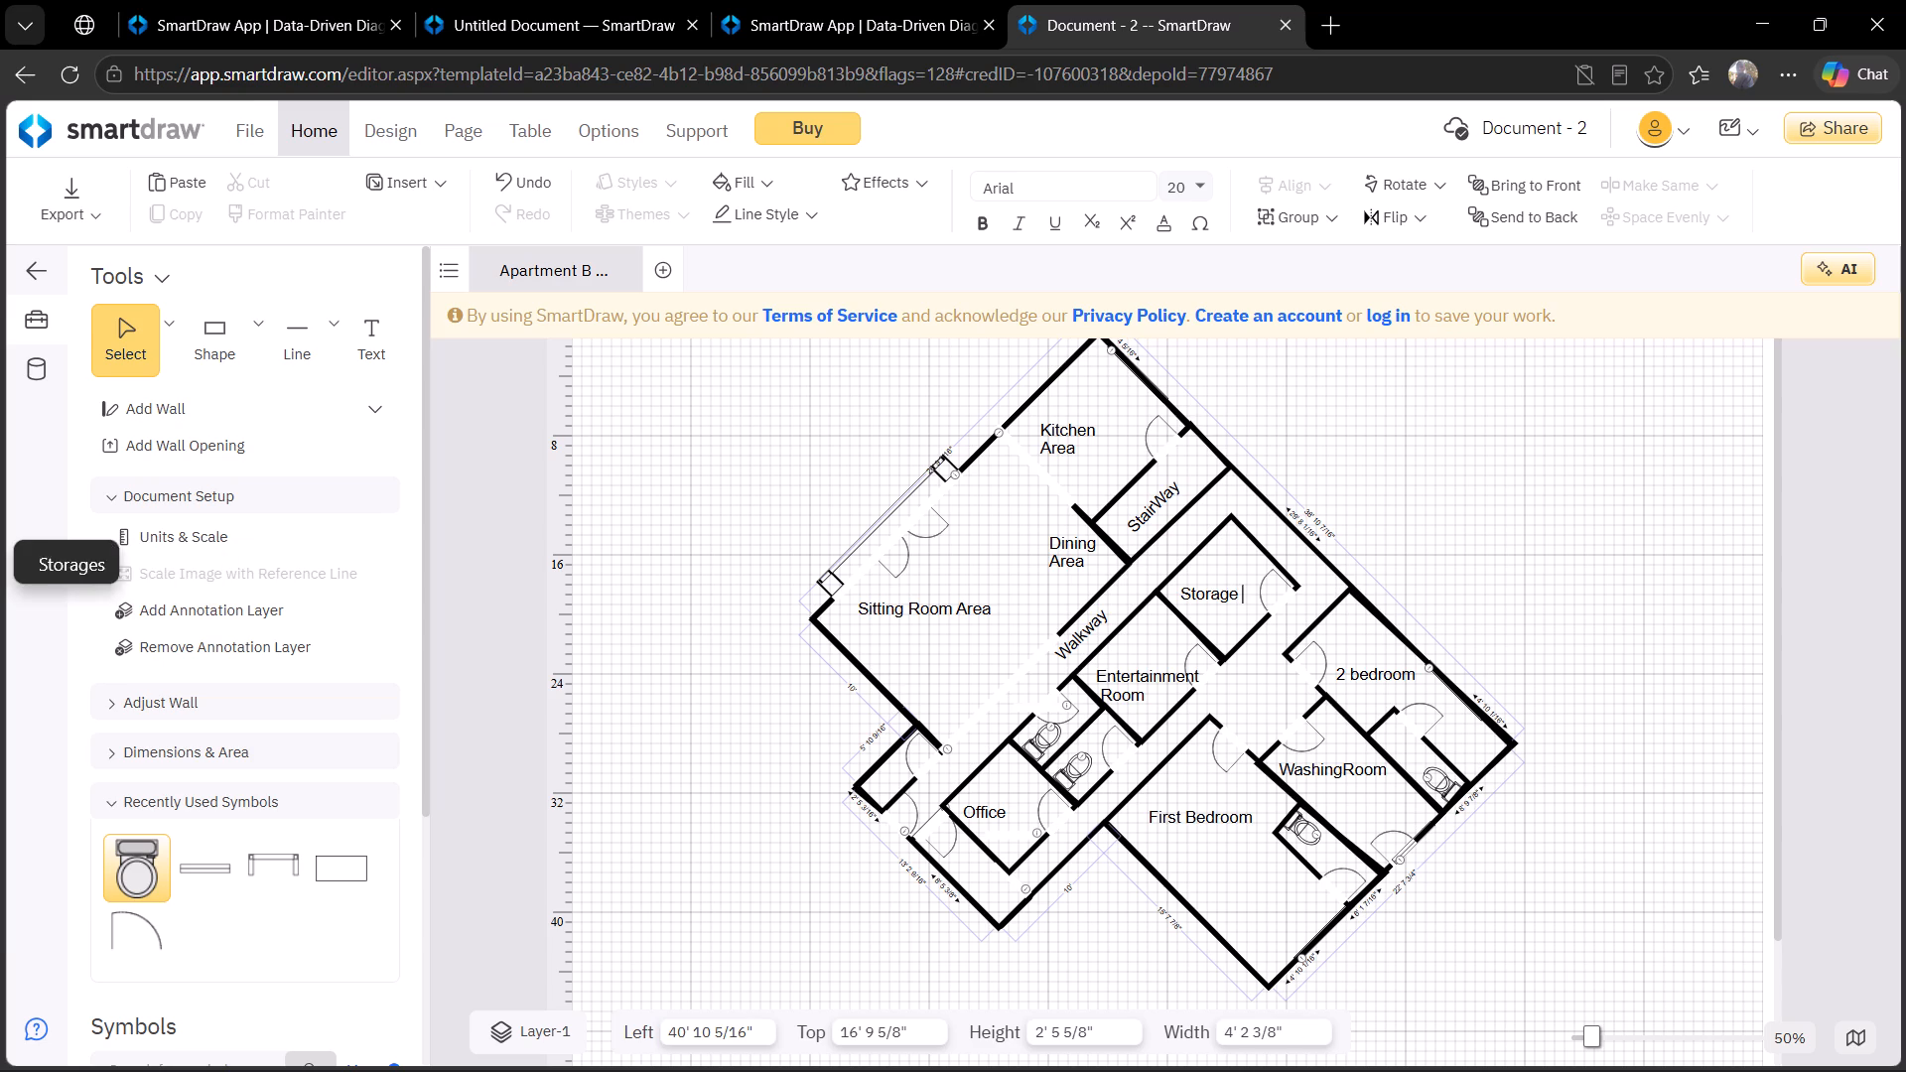
text(Room)
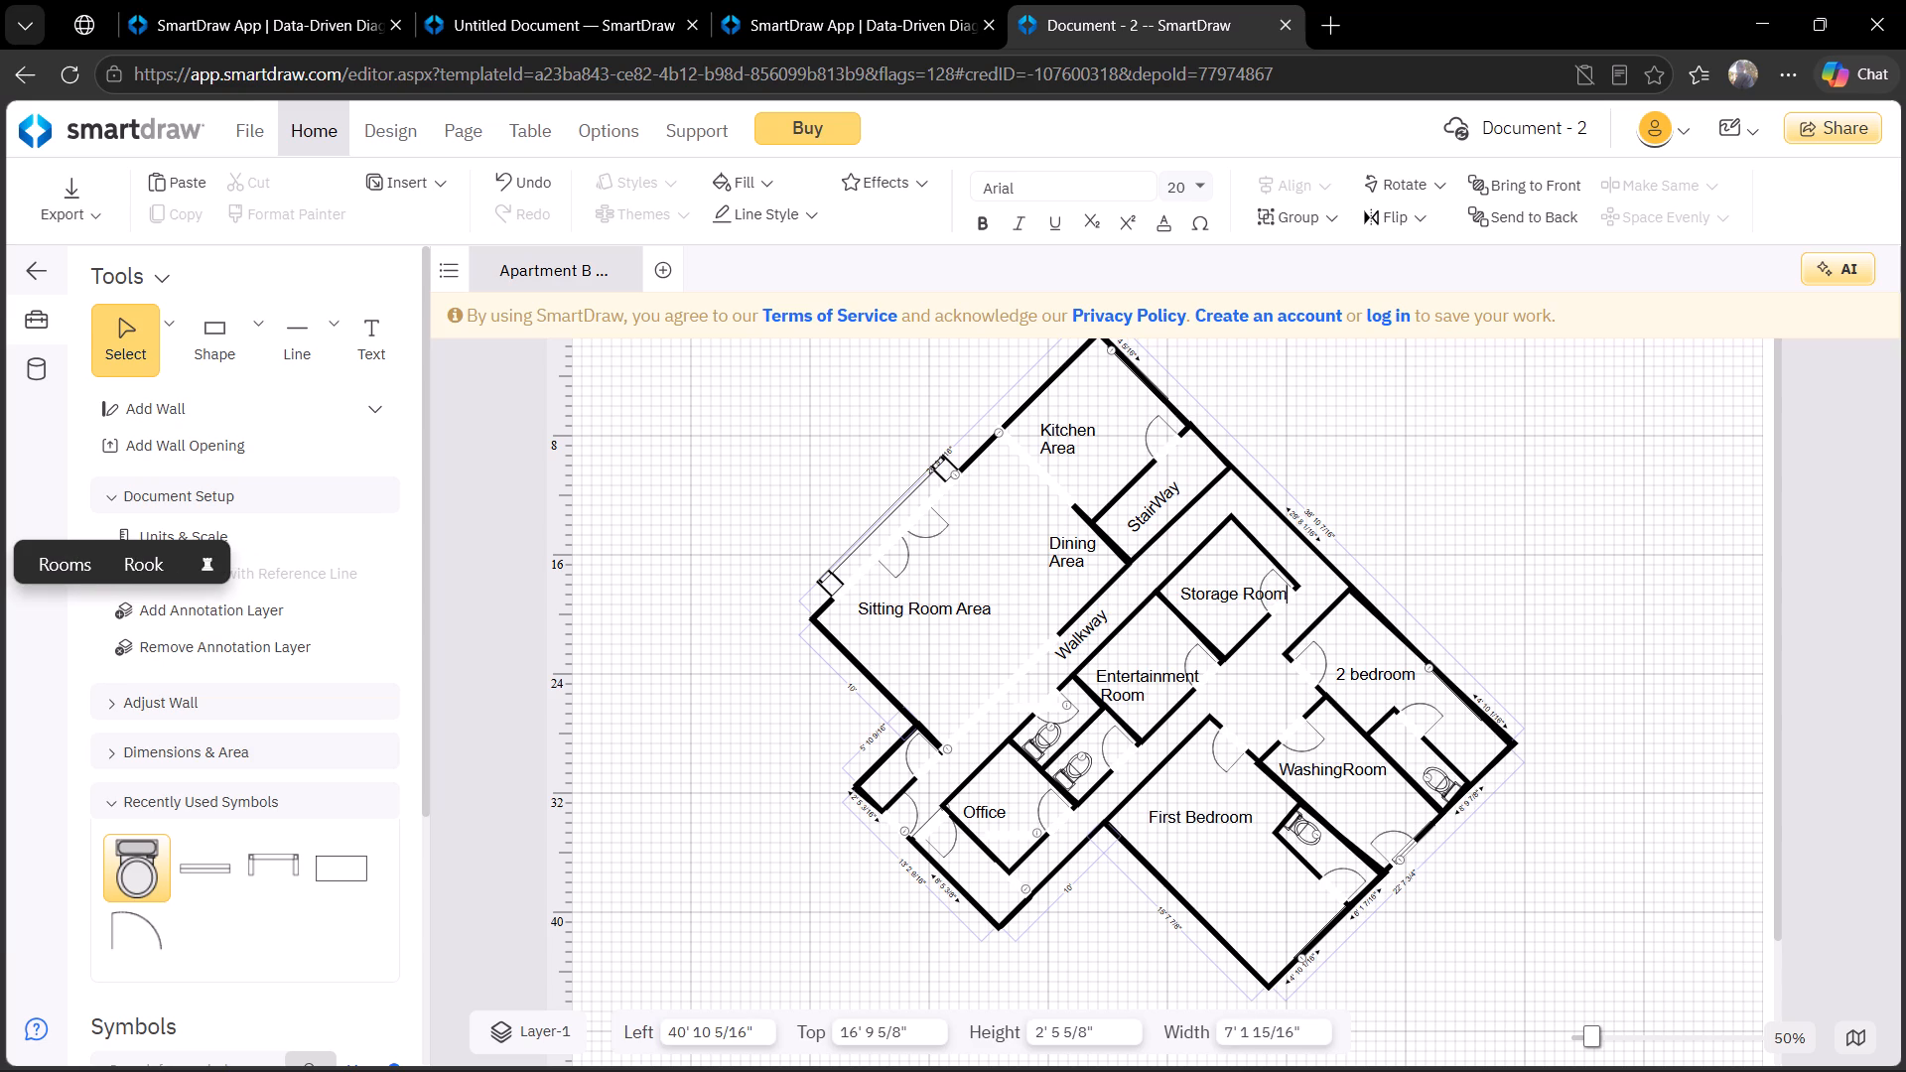
click(1279, 670)
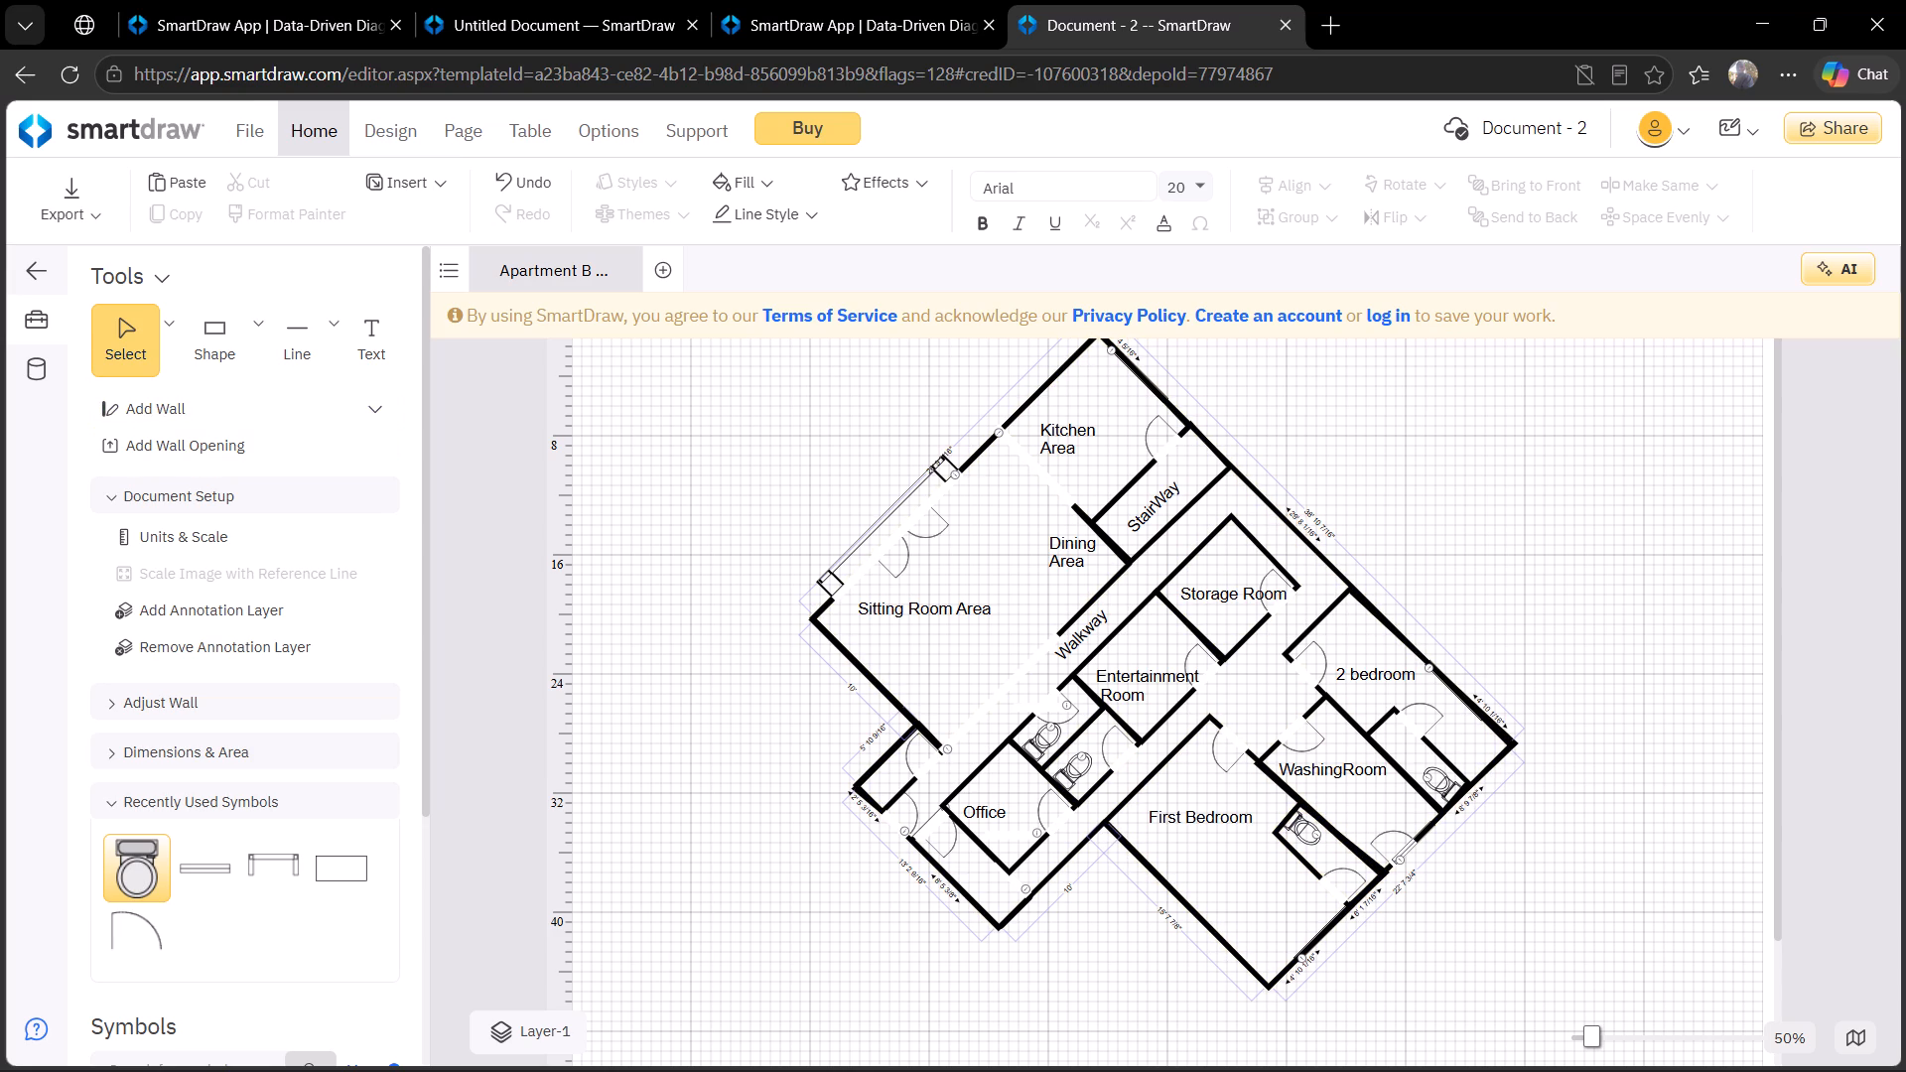
Set the drawing's units and scale to metric 1:20 (1cm = 0.2m).
drag(420, 484, 418, 648)
drag(422, 634, 393, 1008)
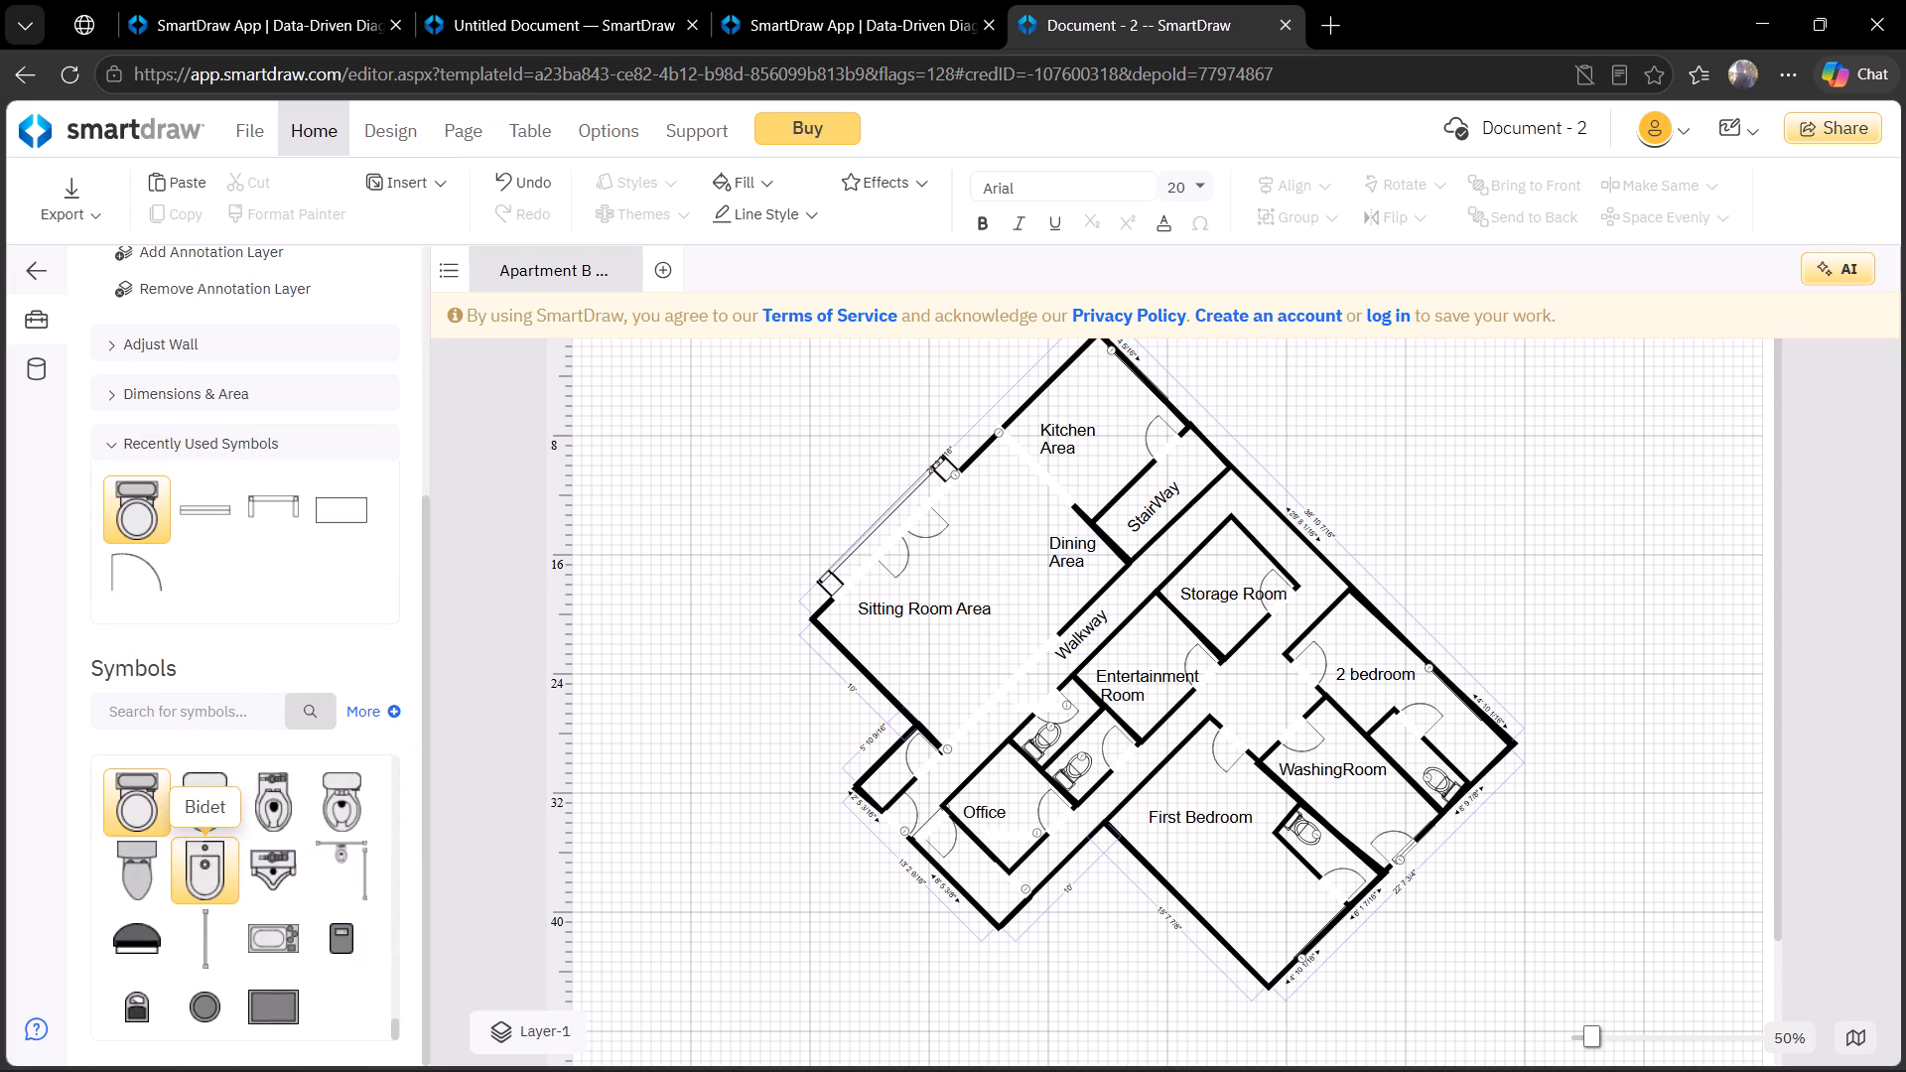
drag(422, 739, 402, 679)
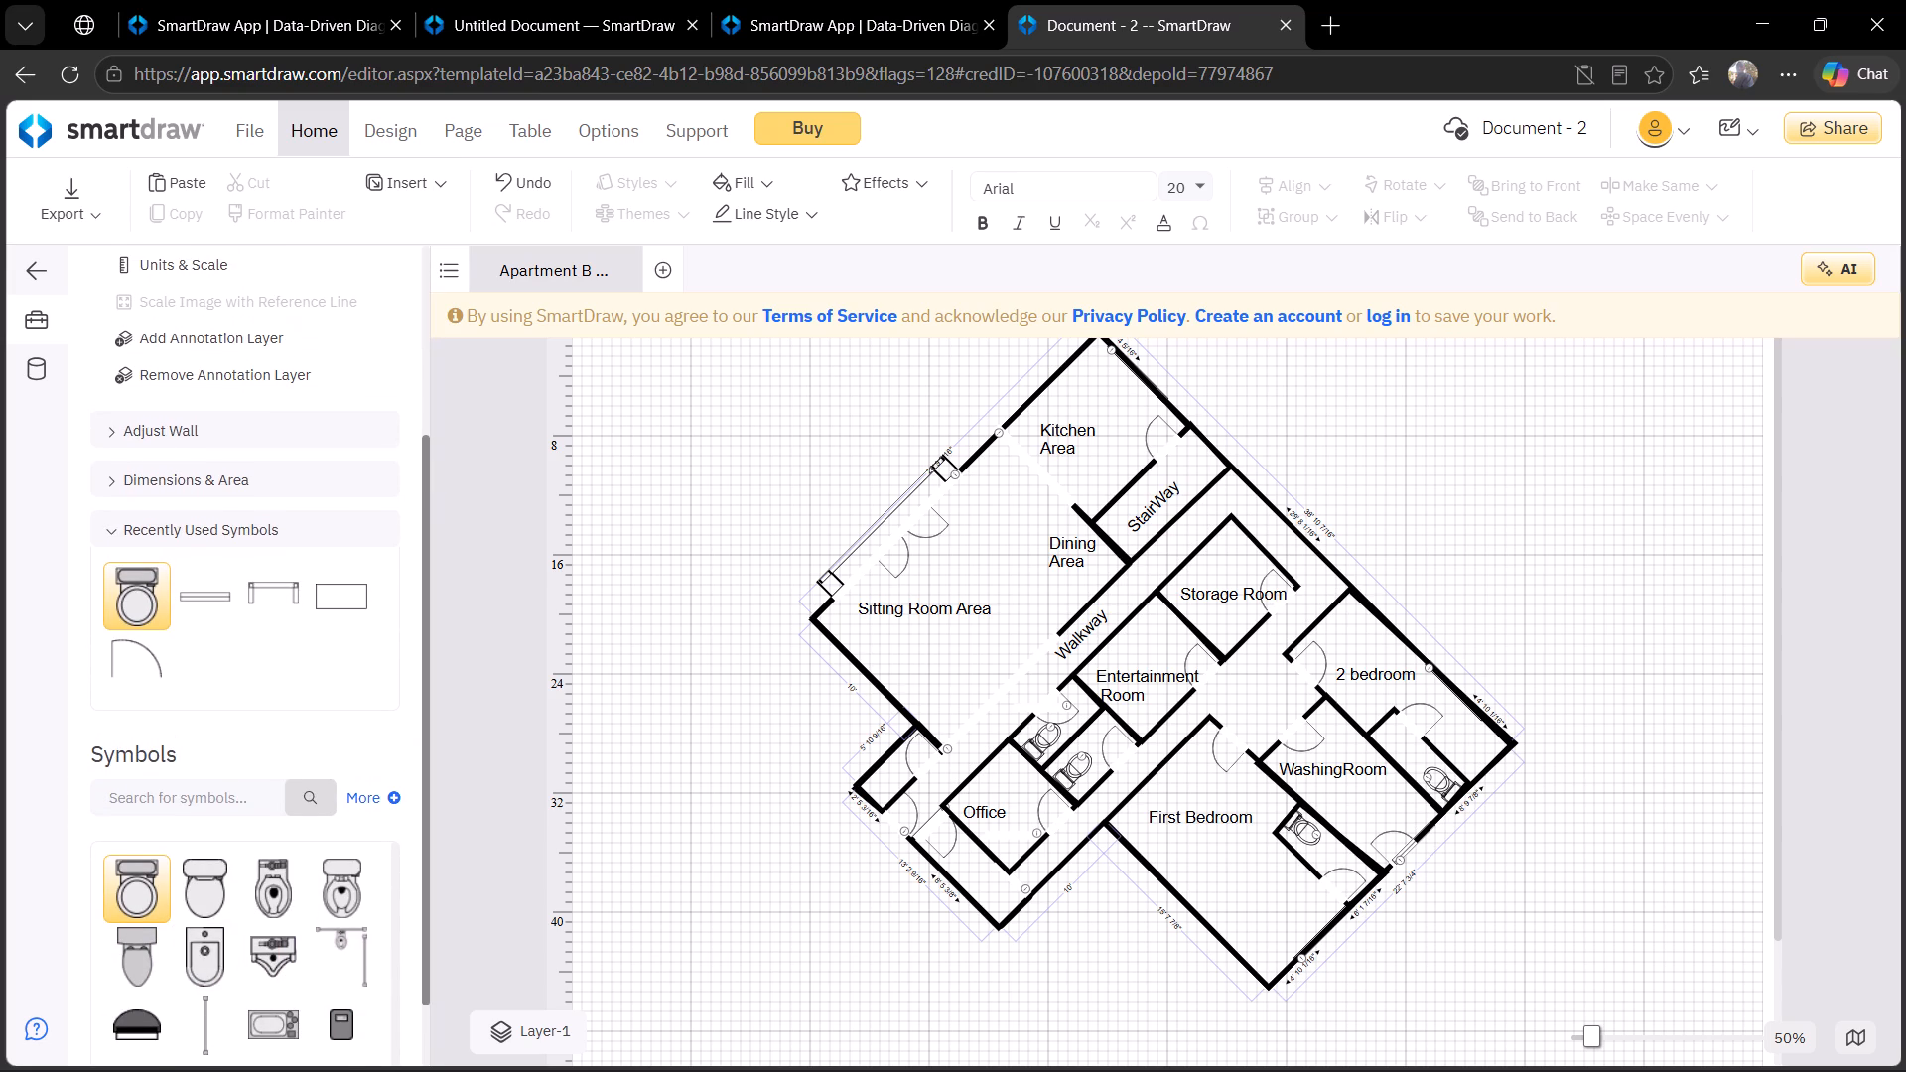
drag(402, 679, 367, 513)
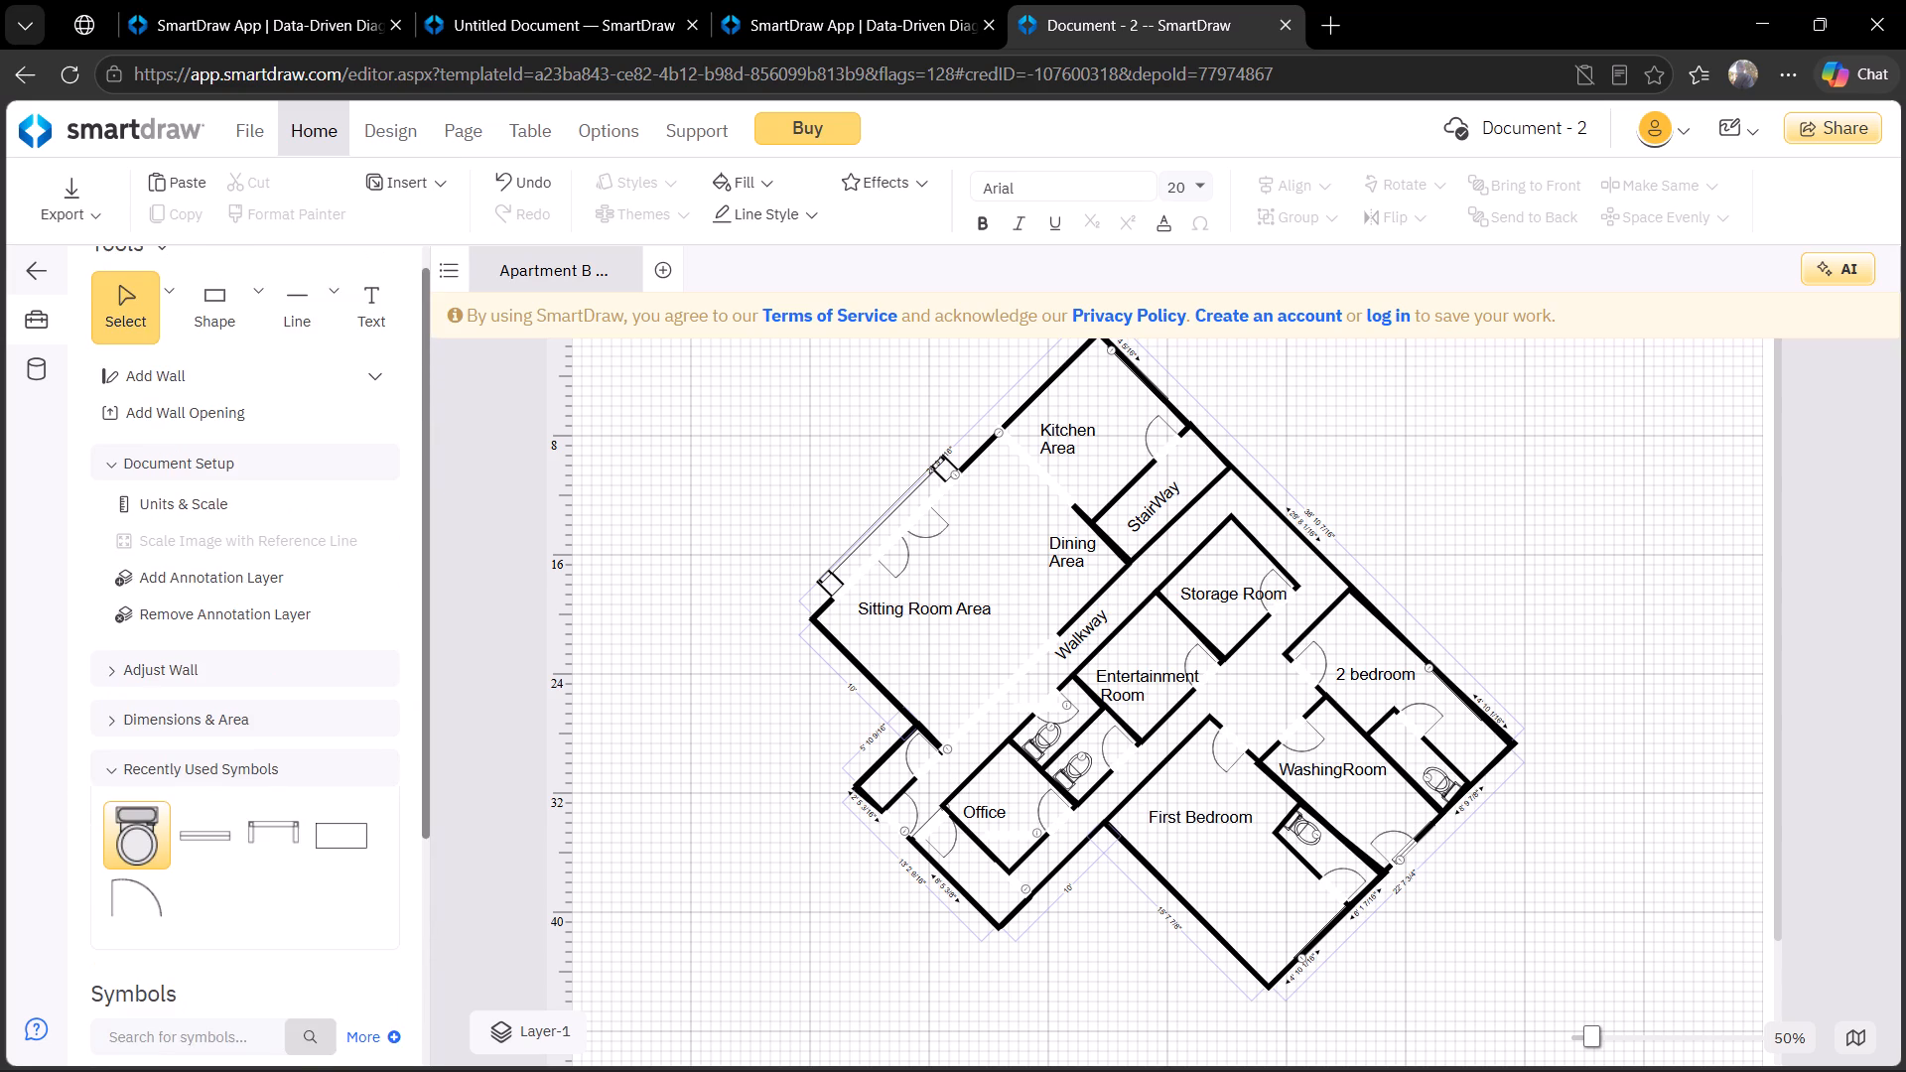
drag(367, 513, 348, 382)
click(265, 527)
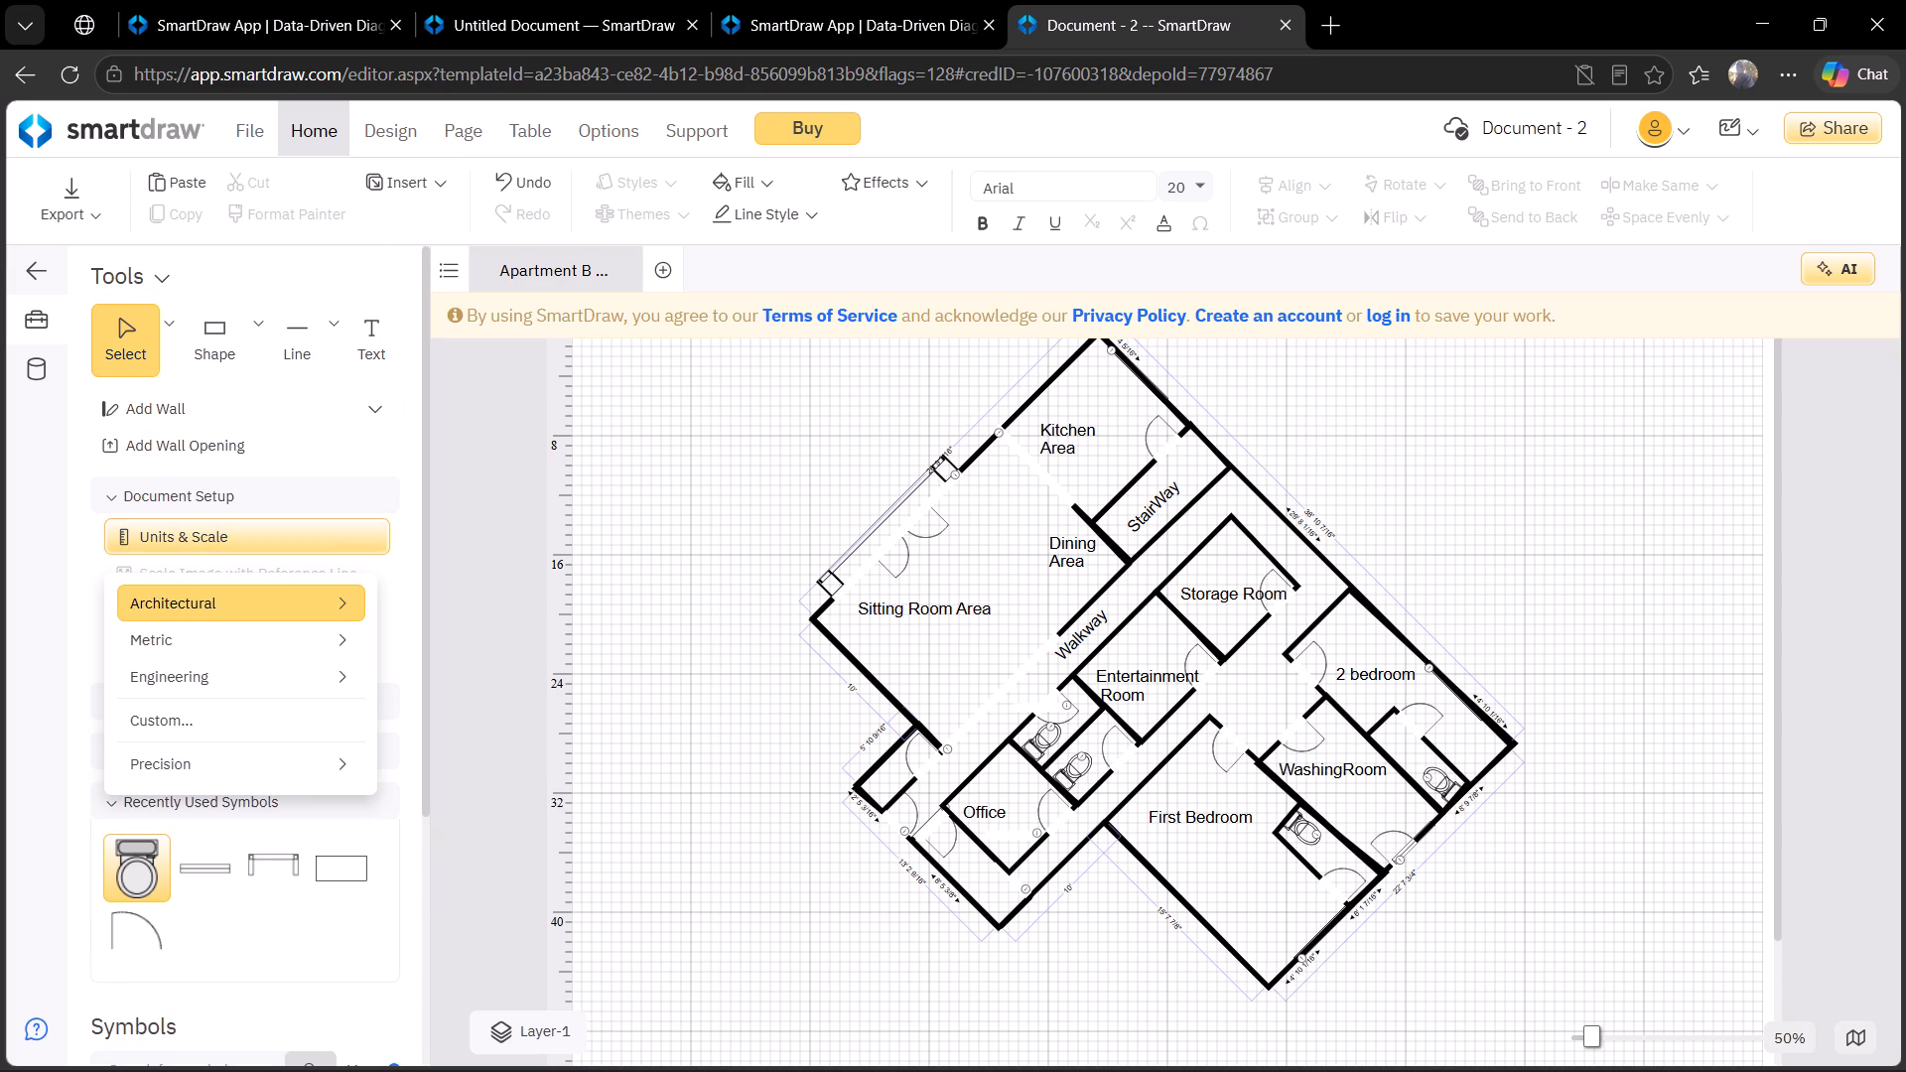
click(317, 641)
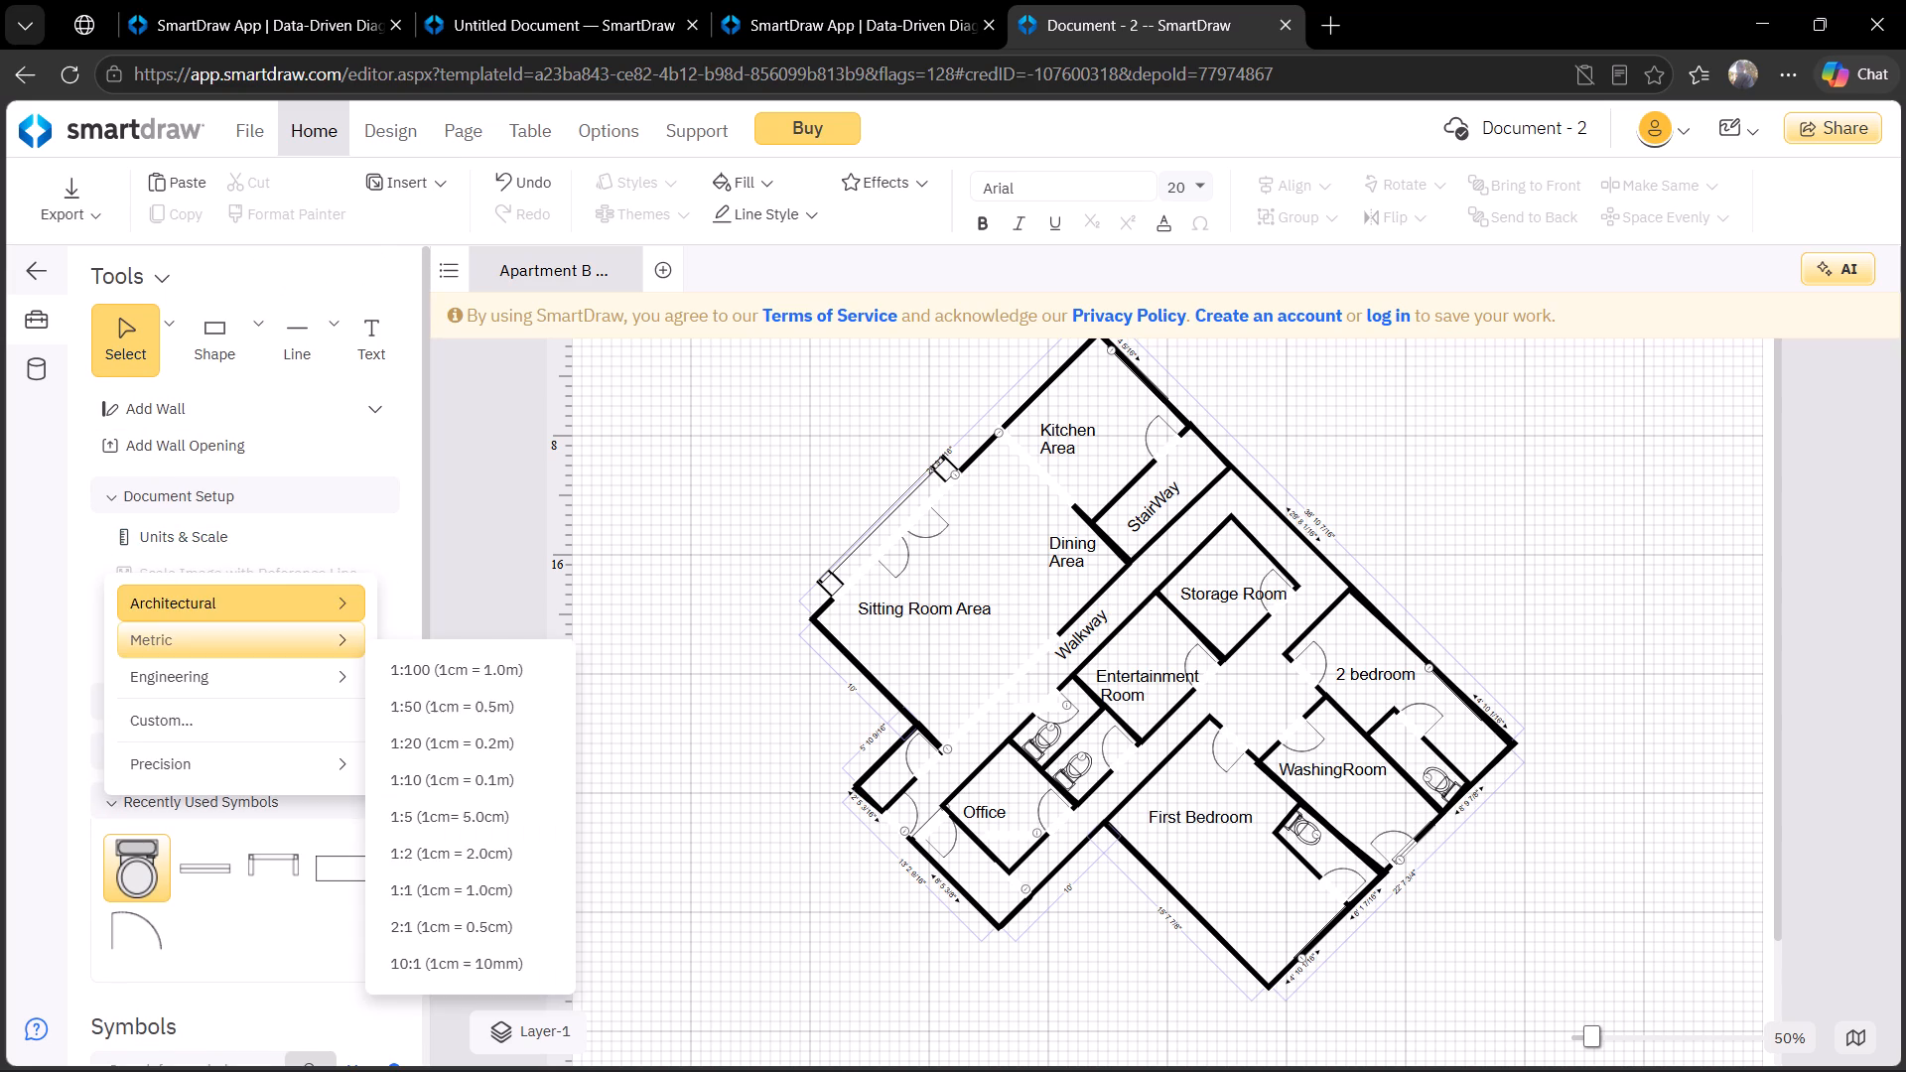
click(476, 740)
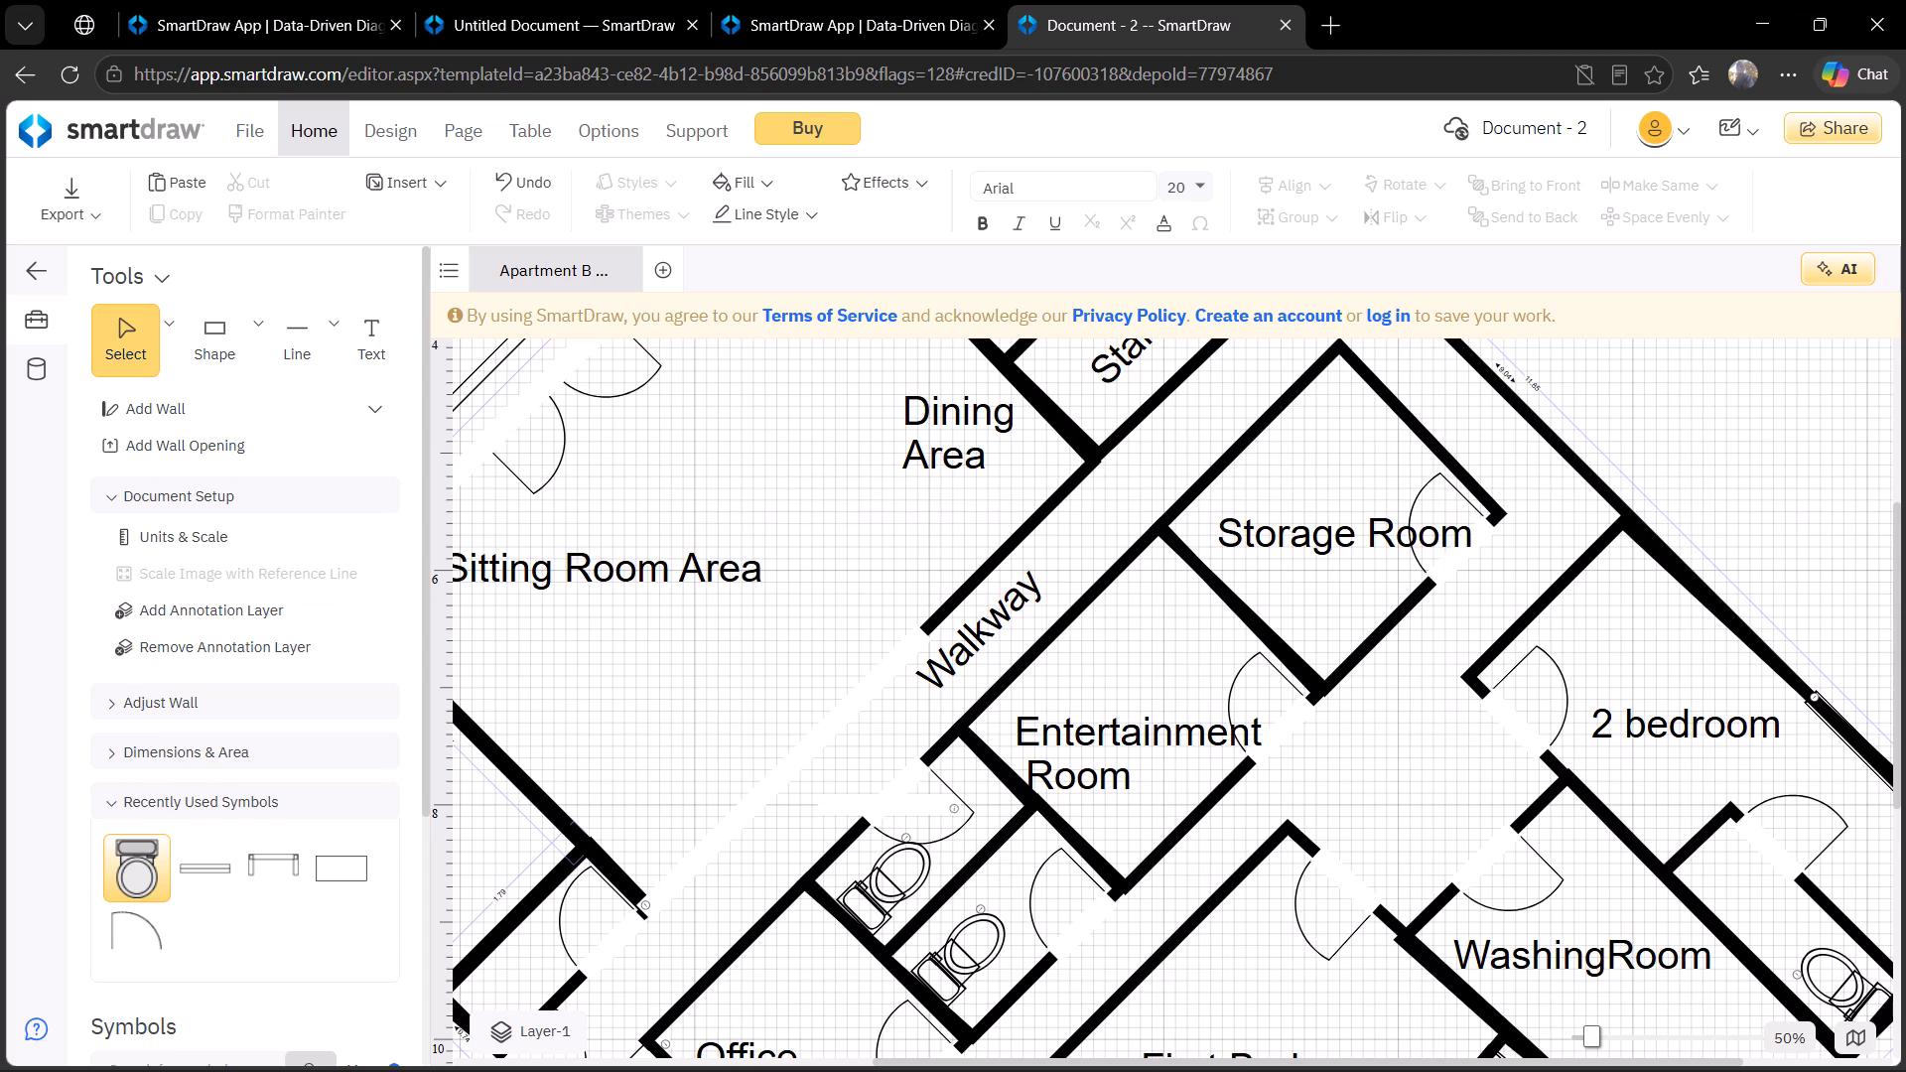
Copy the Sitting Room Area's wall outline and paste a duplicate of it.
scroll(1069, 651, left, 2)
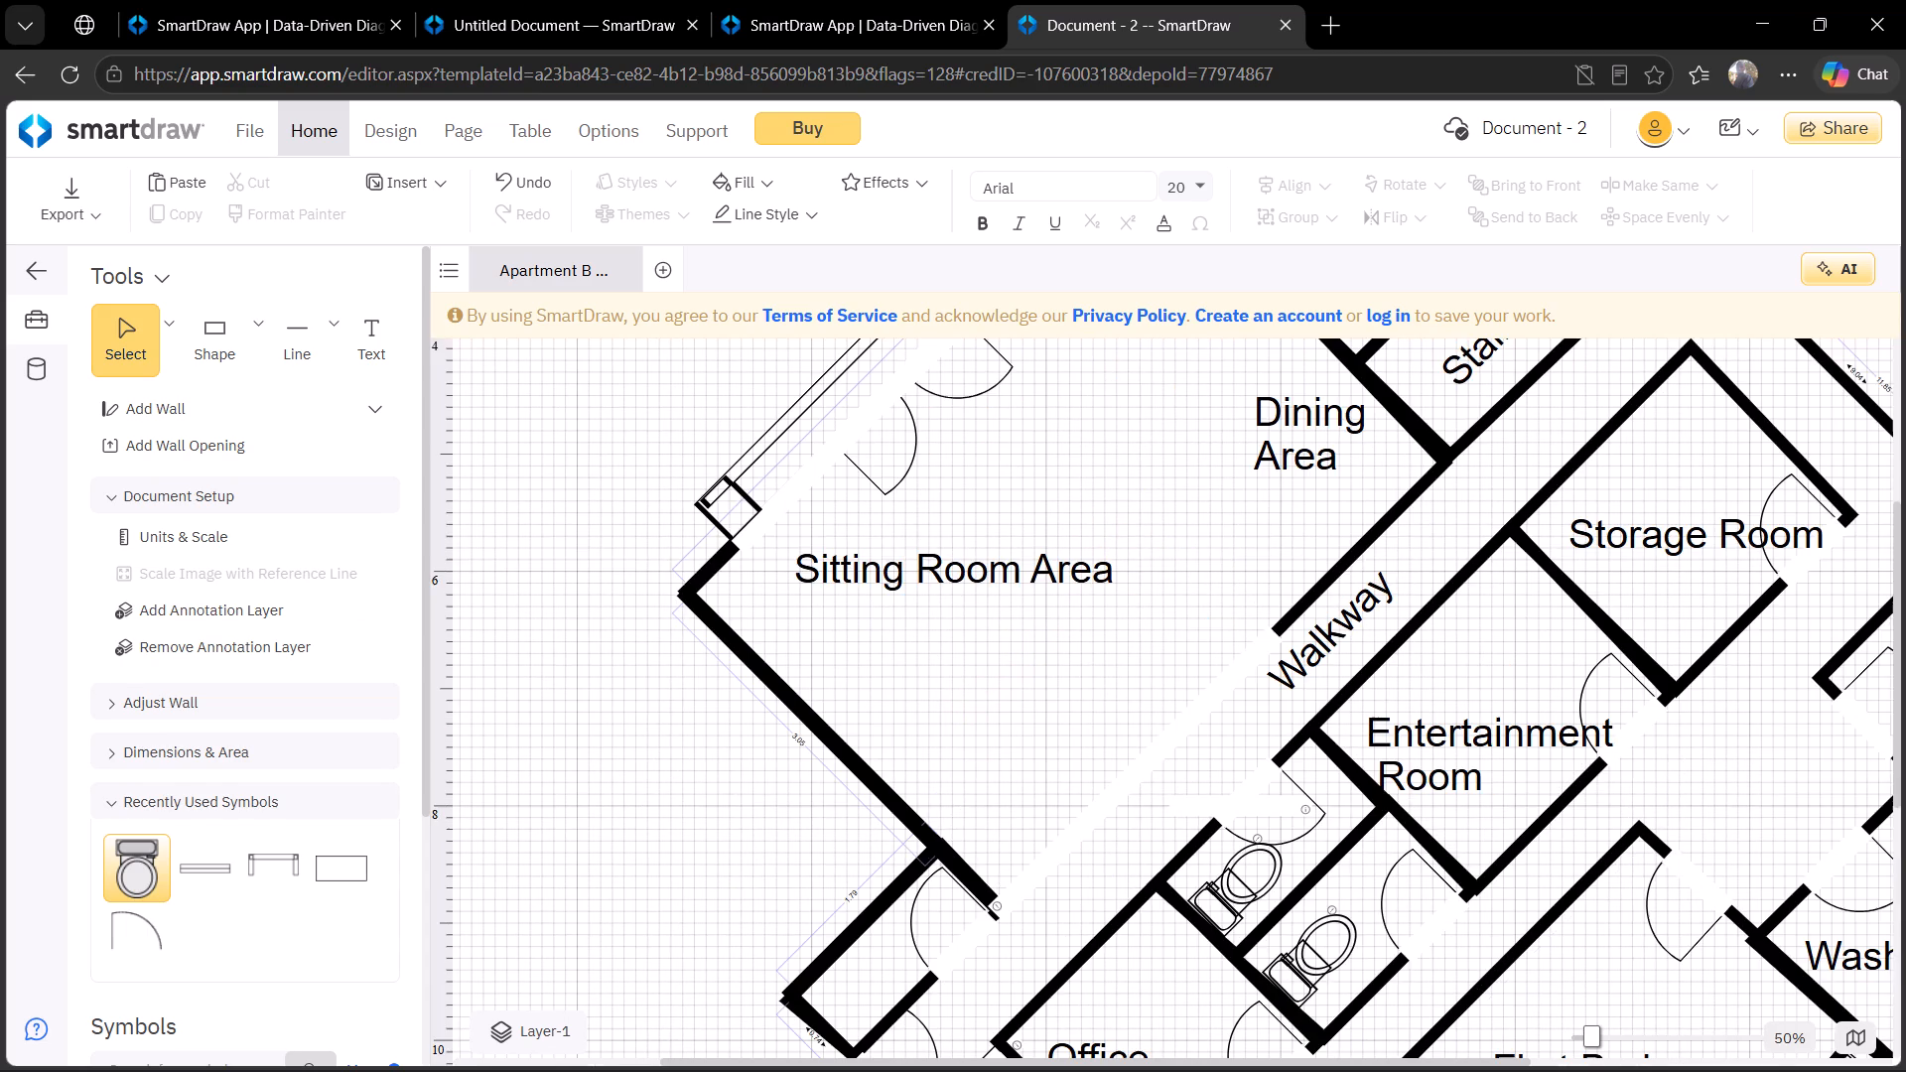
click(1515, 523)
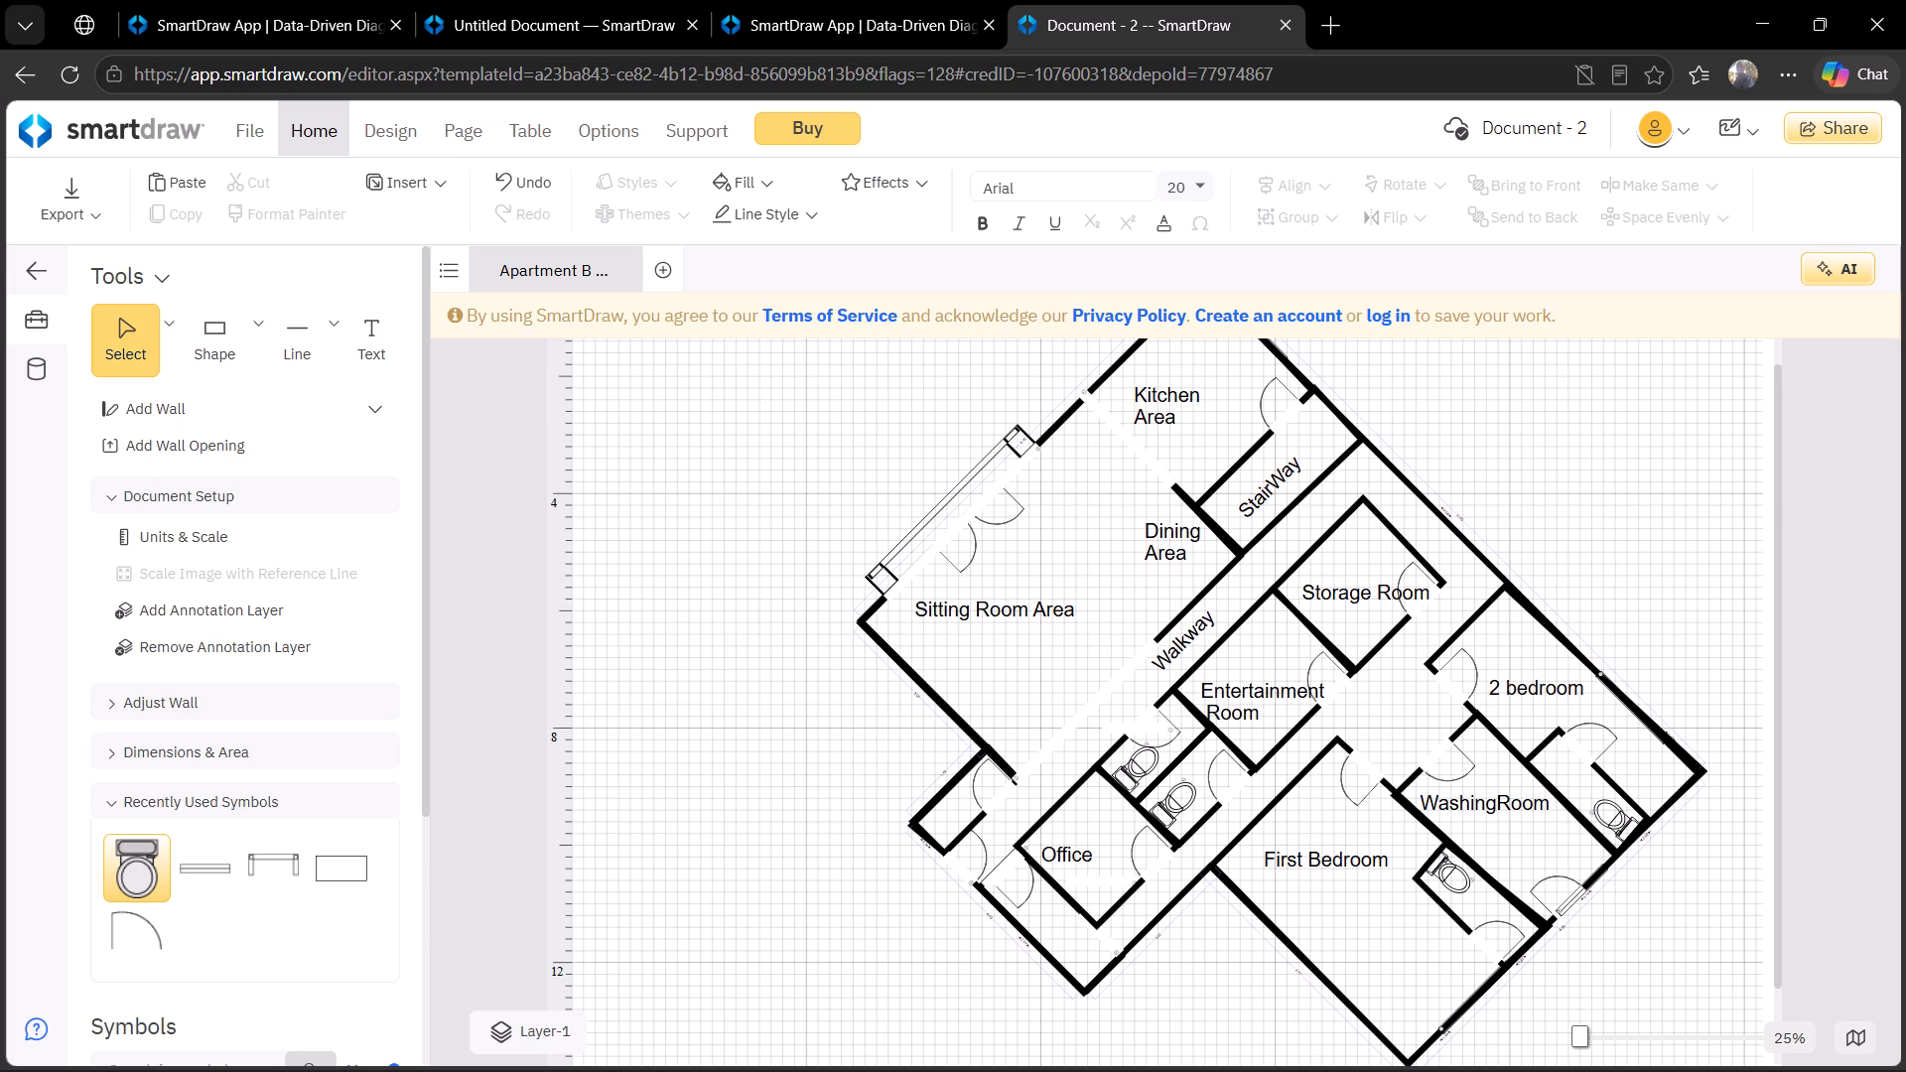
drag(427, 771, 396, 980)
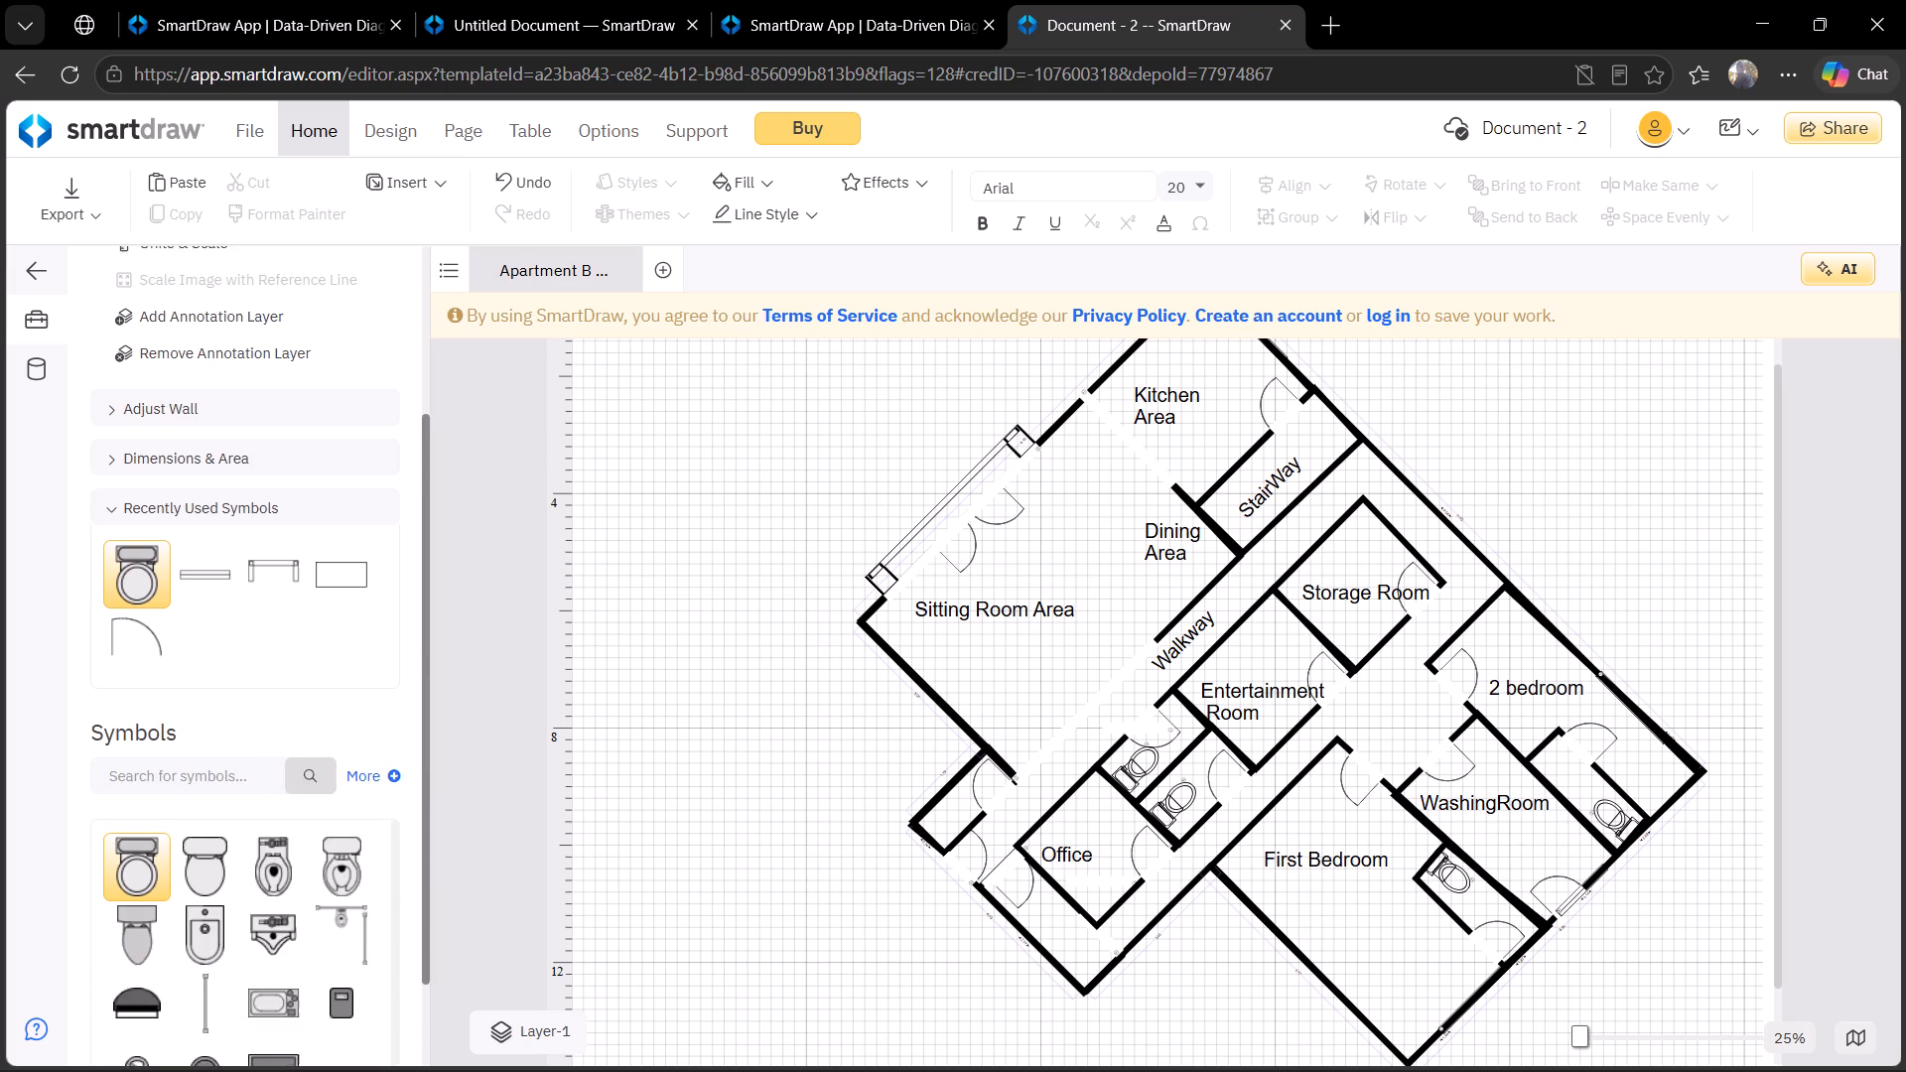
drag(396, 980, 404, 1064)
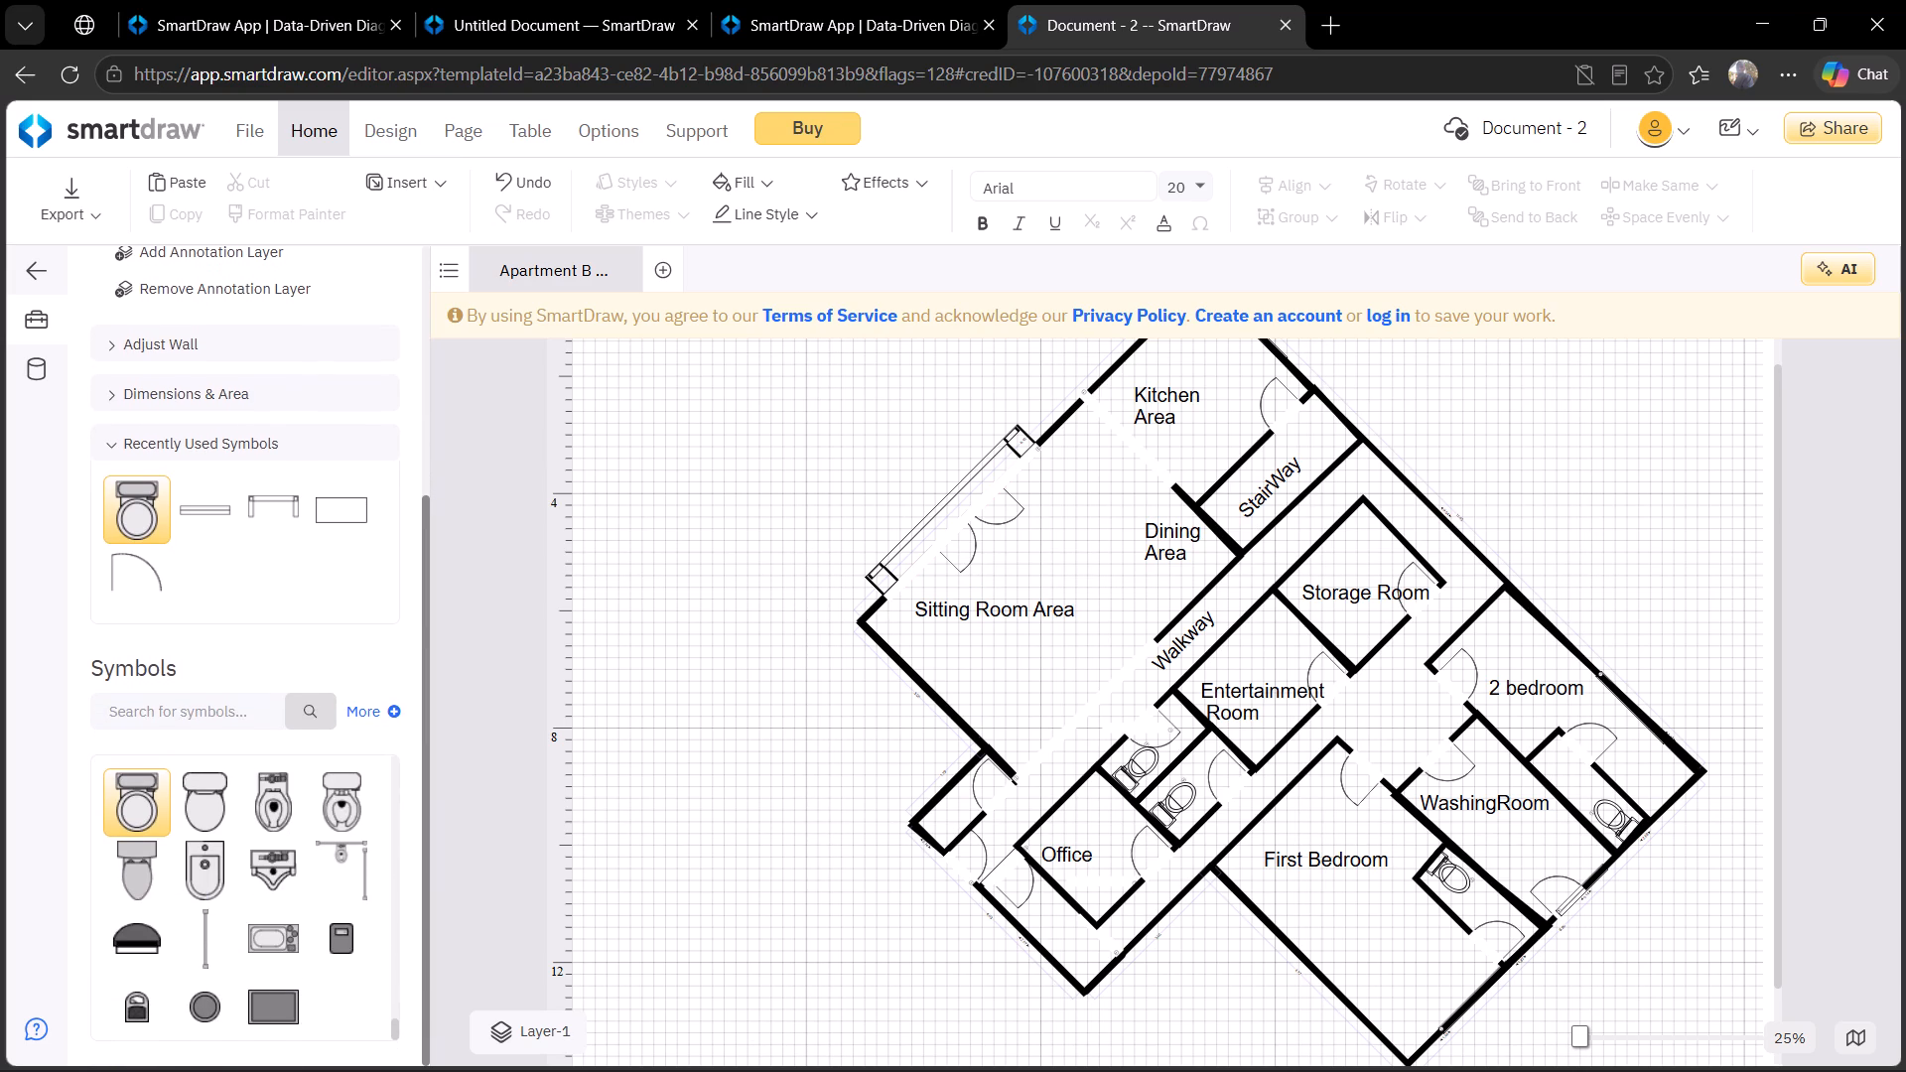
drag(404, 1064, 382, 585)
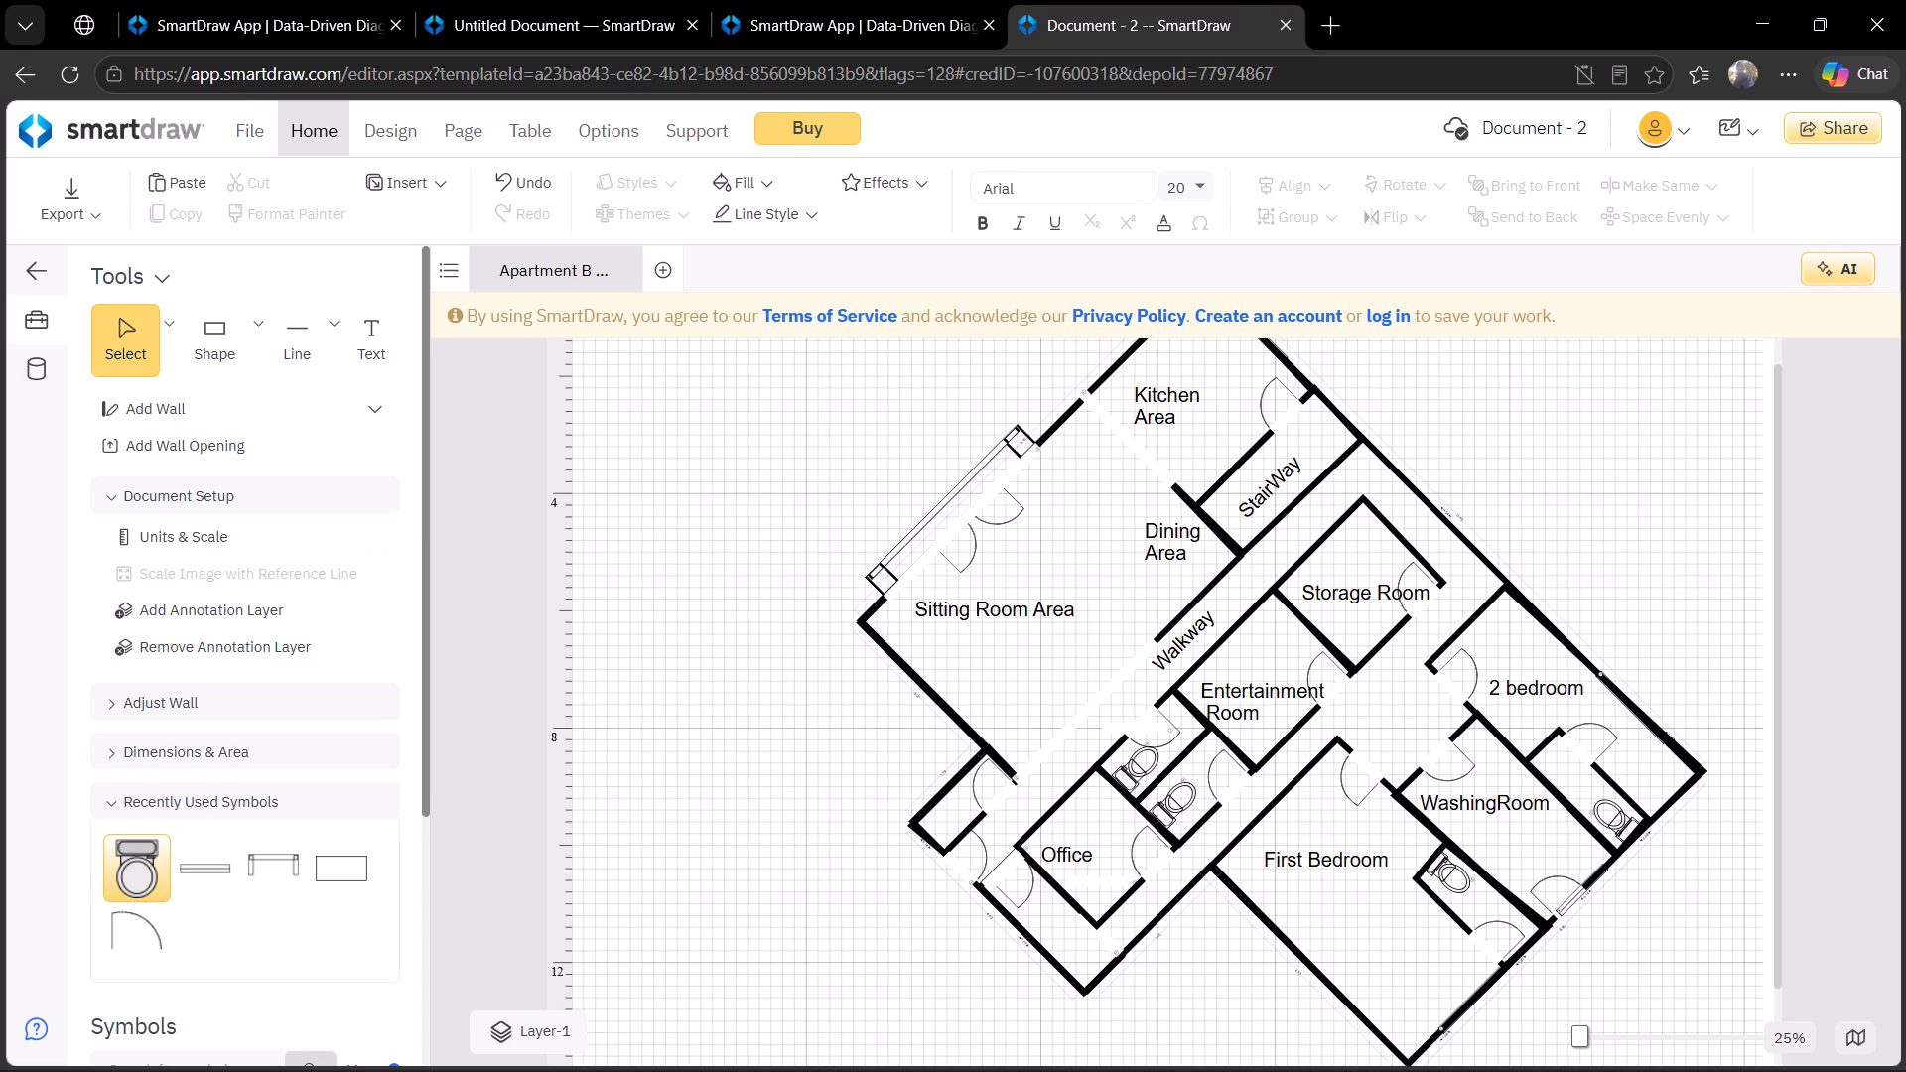
drag(422, 527, 409, 455)
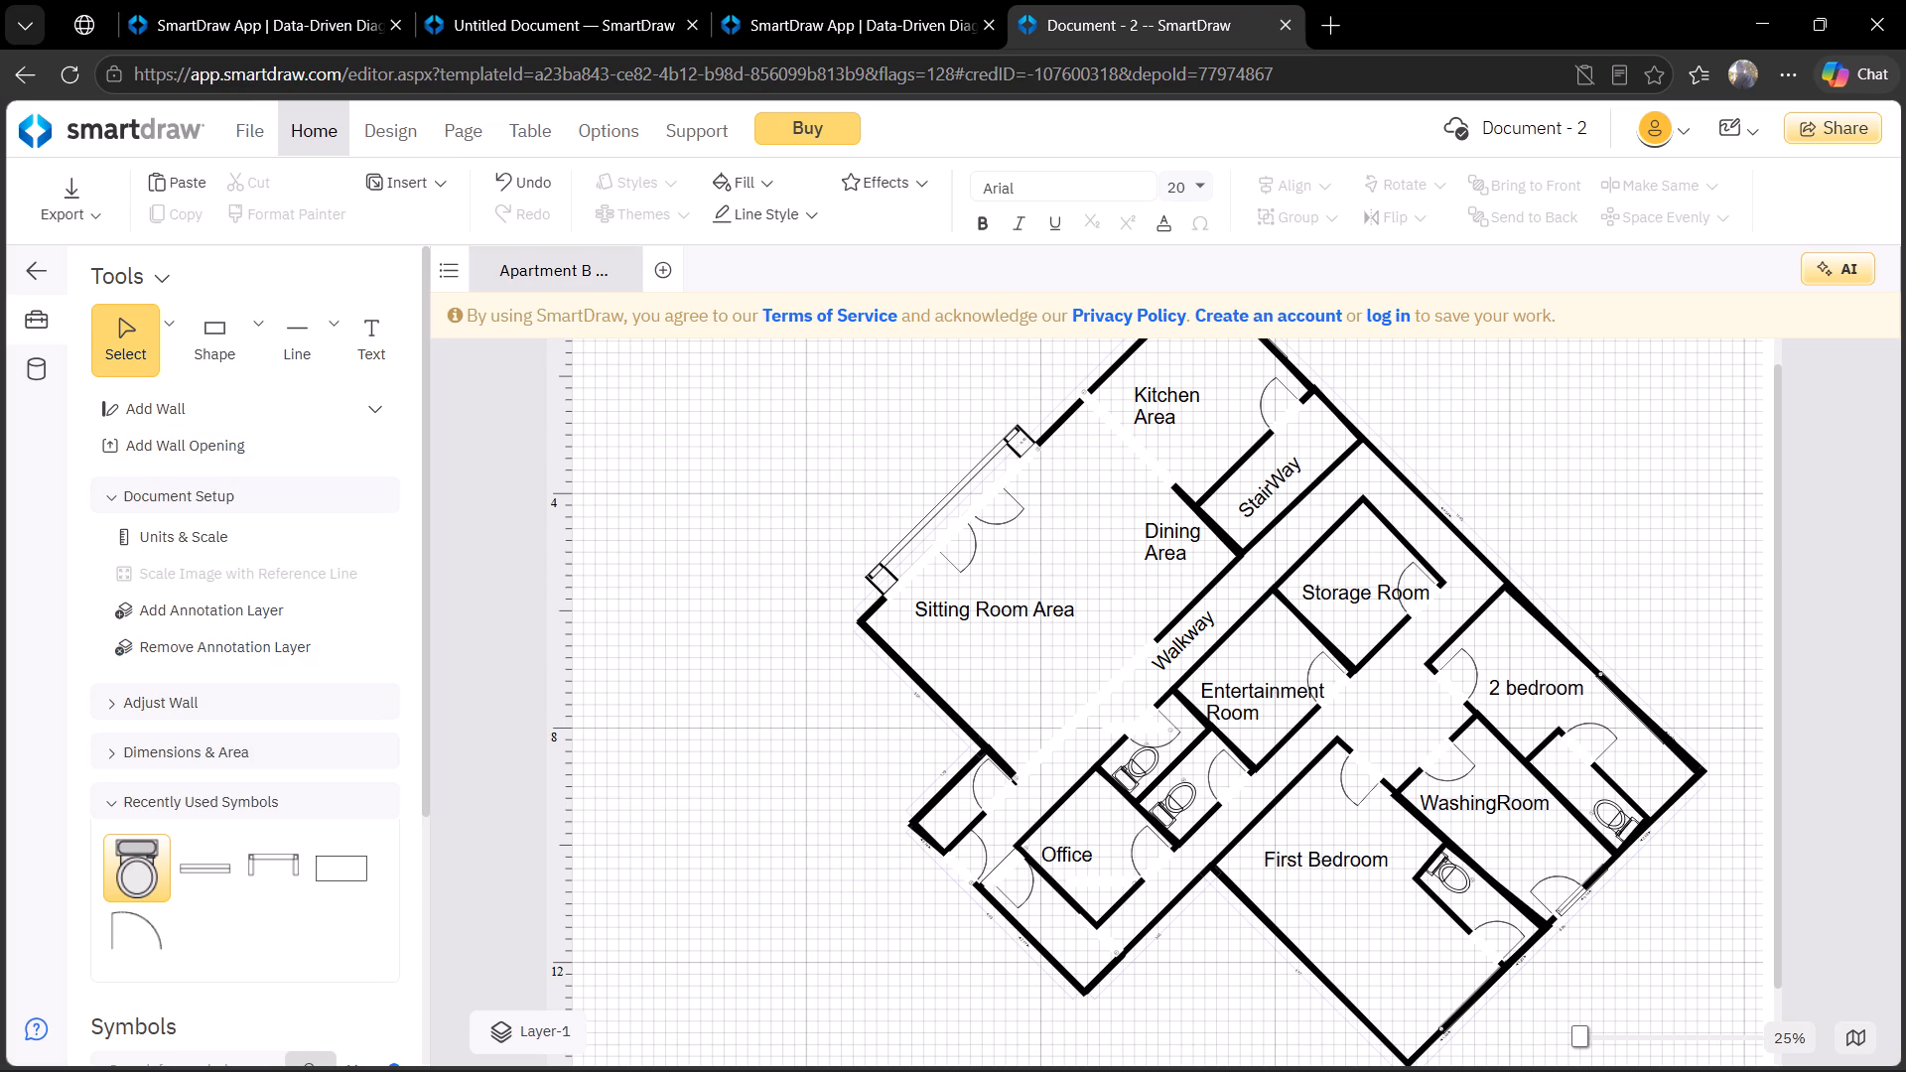
click(914, 664)
click(914, 676)
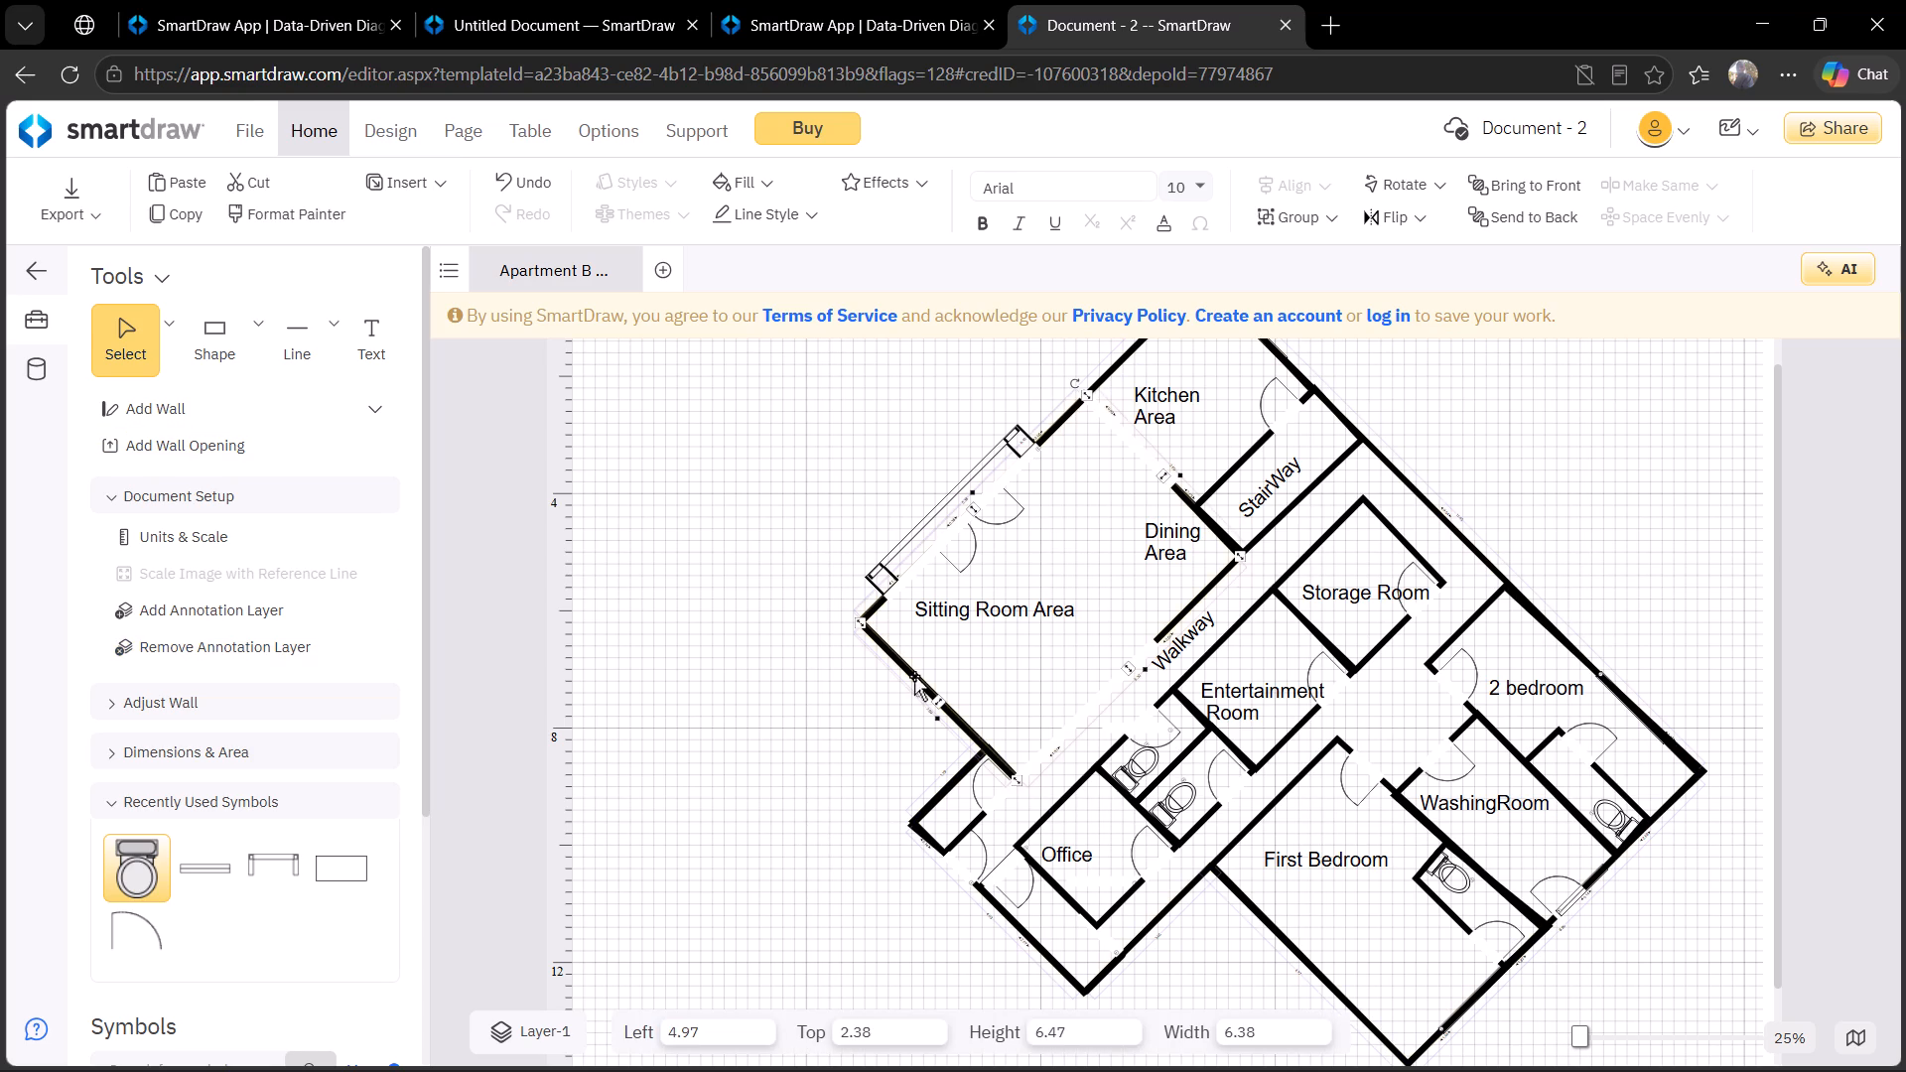
key(ctrl+c)
key(v)
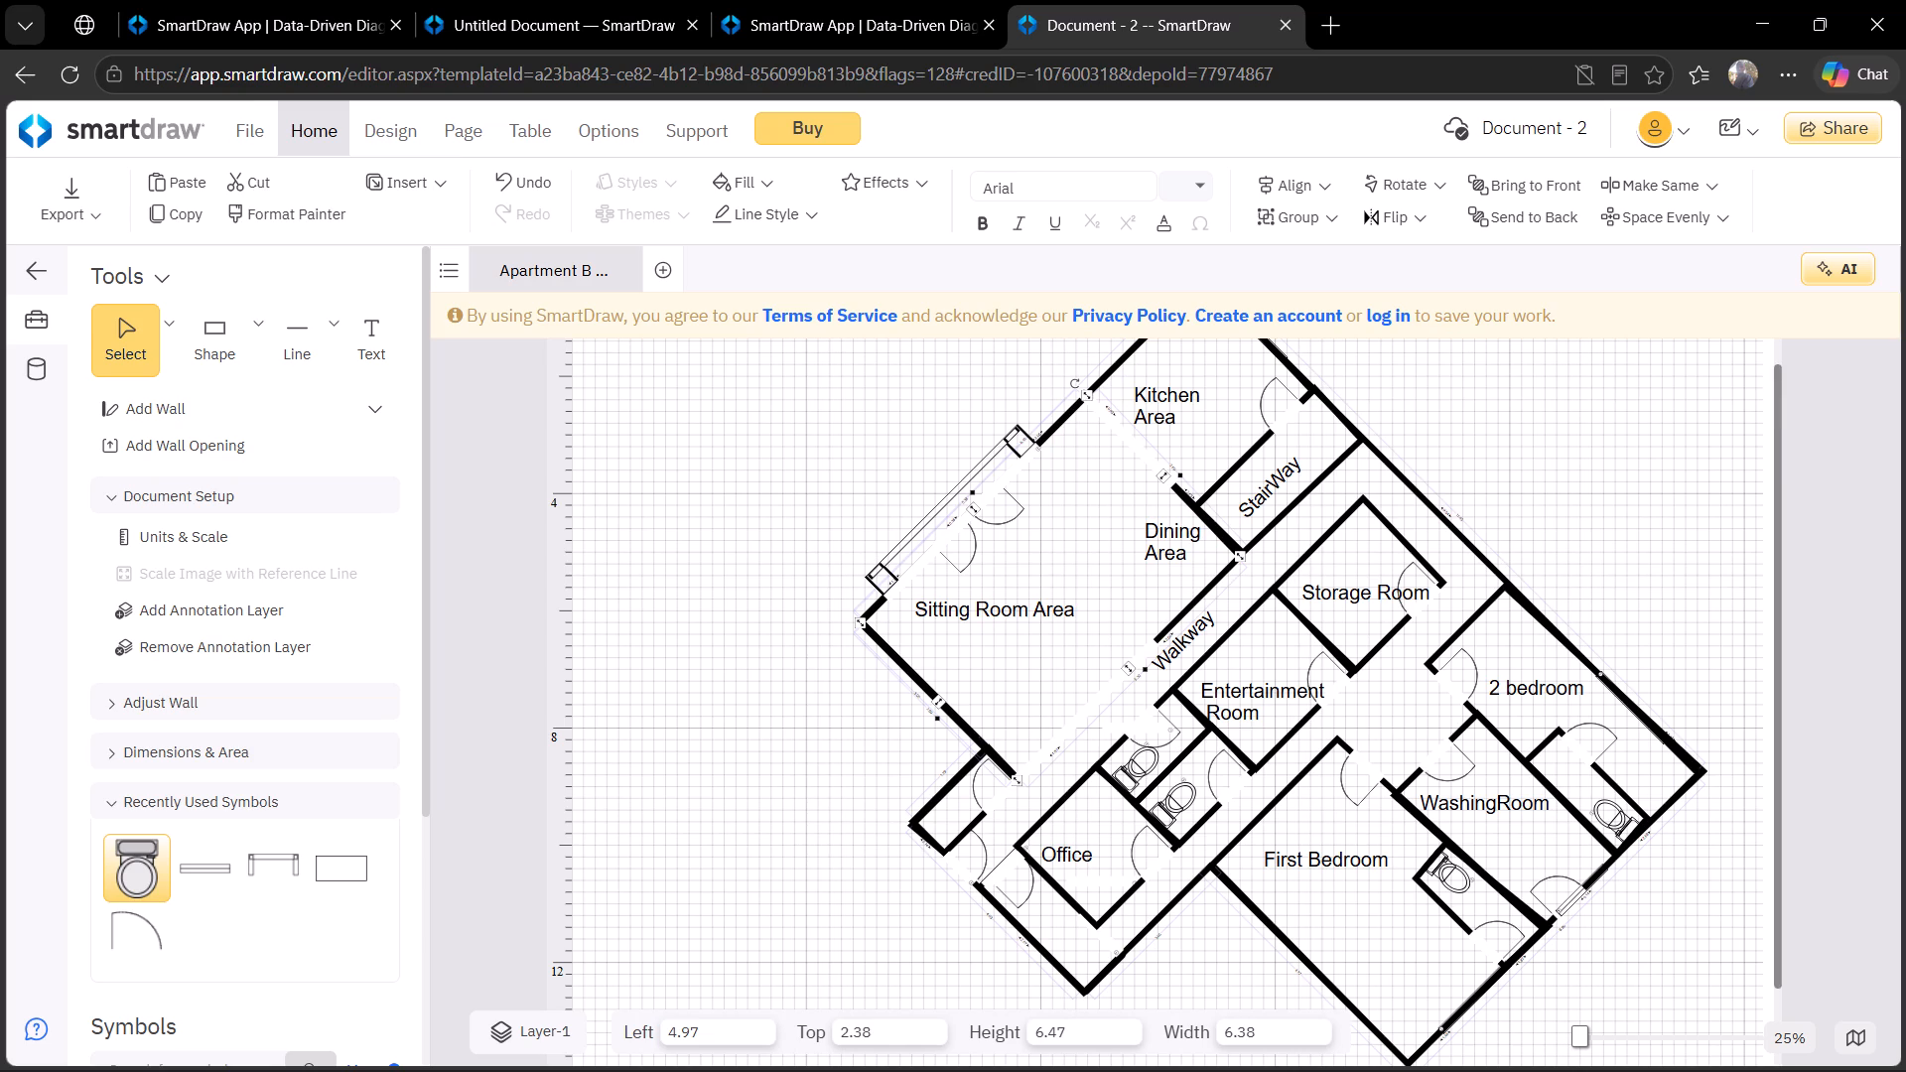
Copy the Sitting Room Area's wall outline again and paste another duplicate, with its doors and window, into the plan.
drag(1774, 517, 1746, 723)
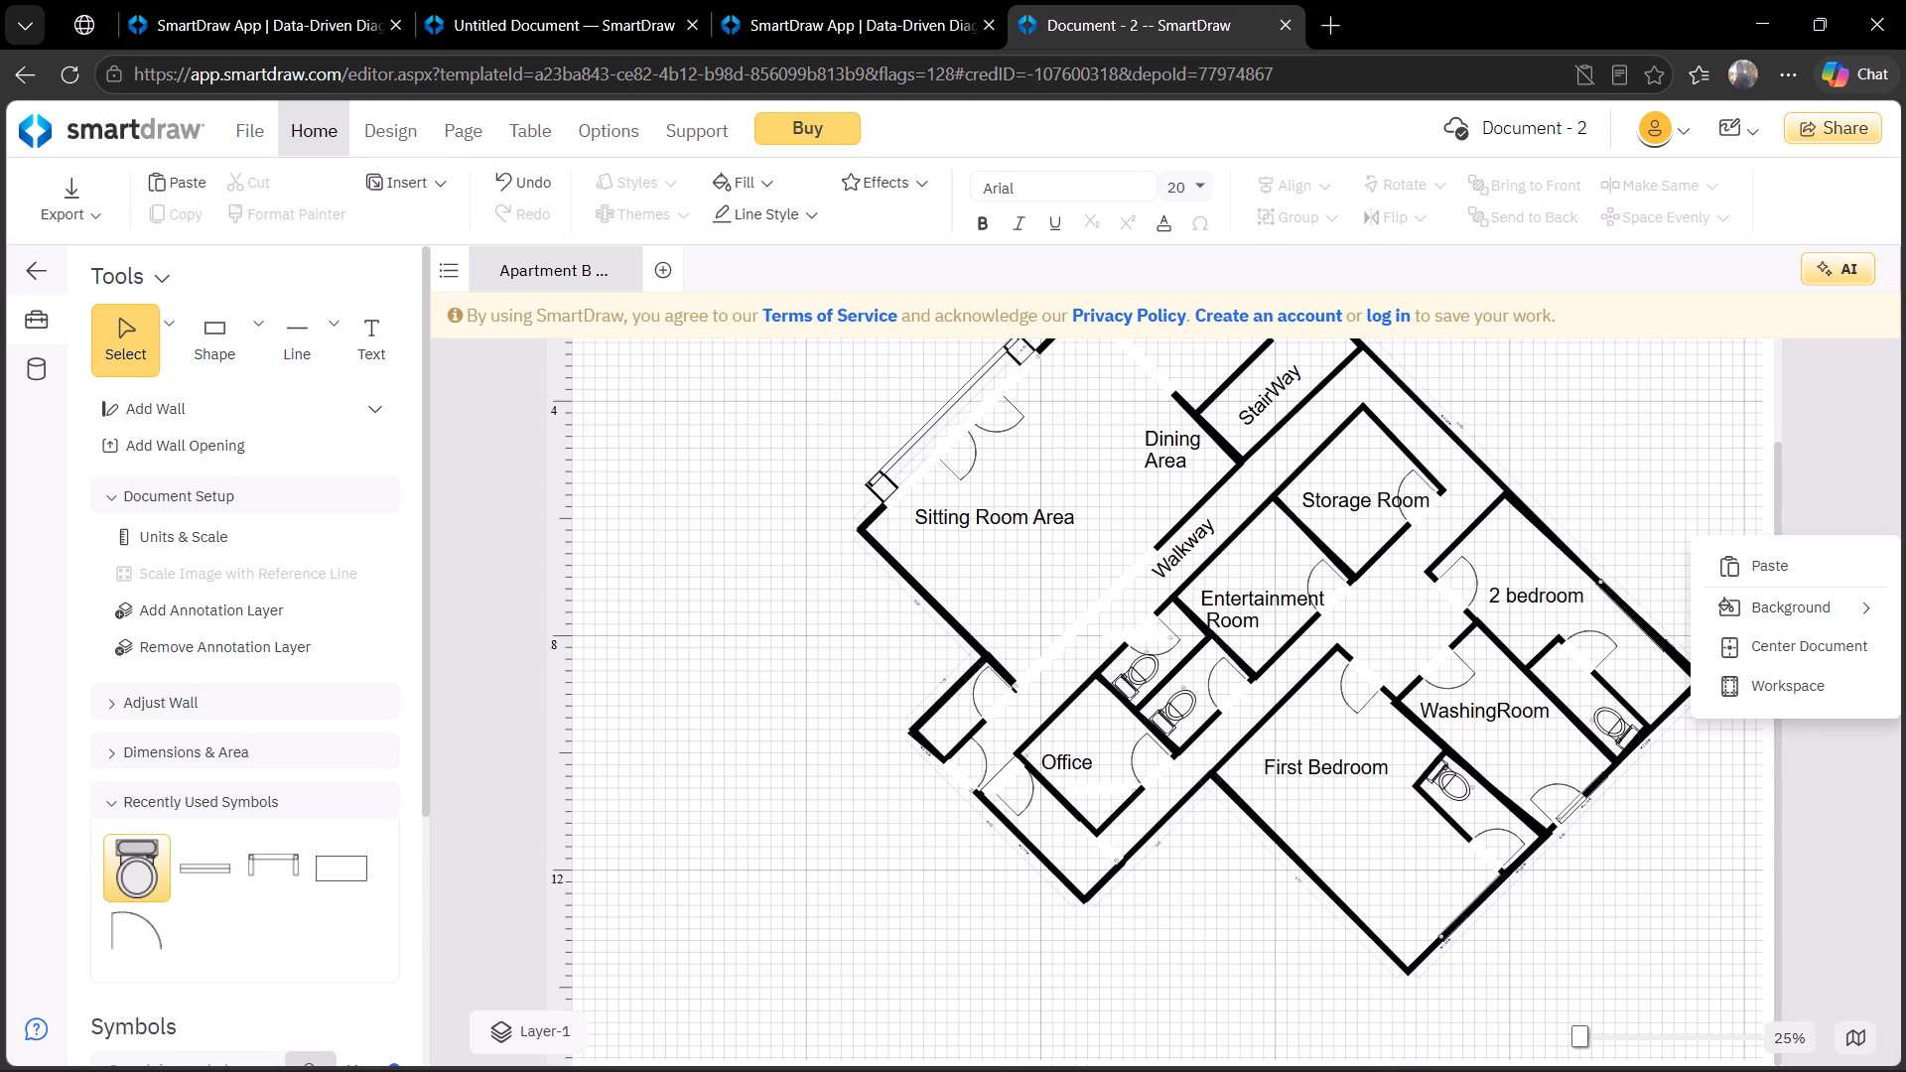
scroll(1461, 633, left, 1)
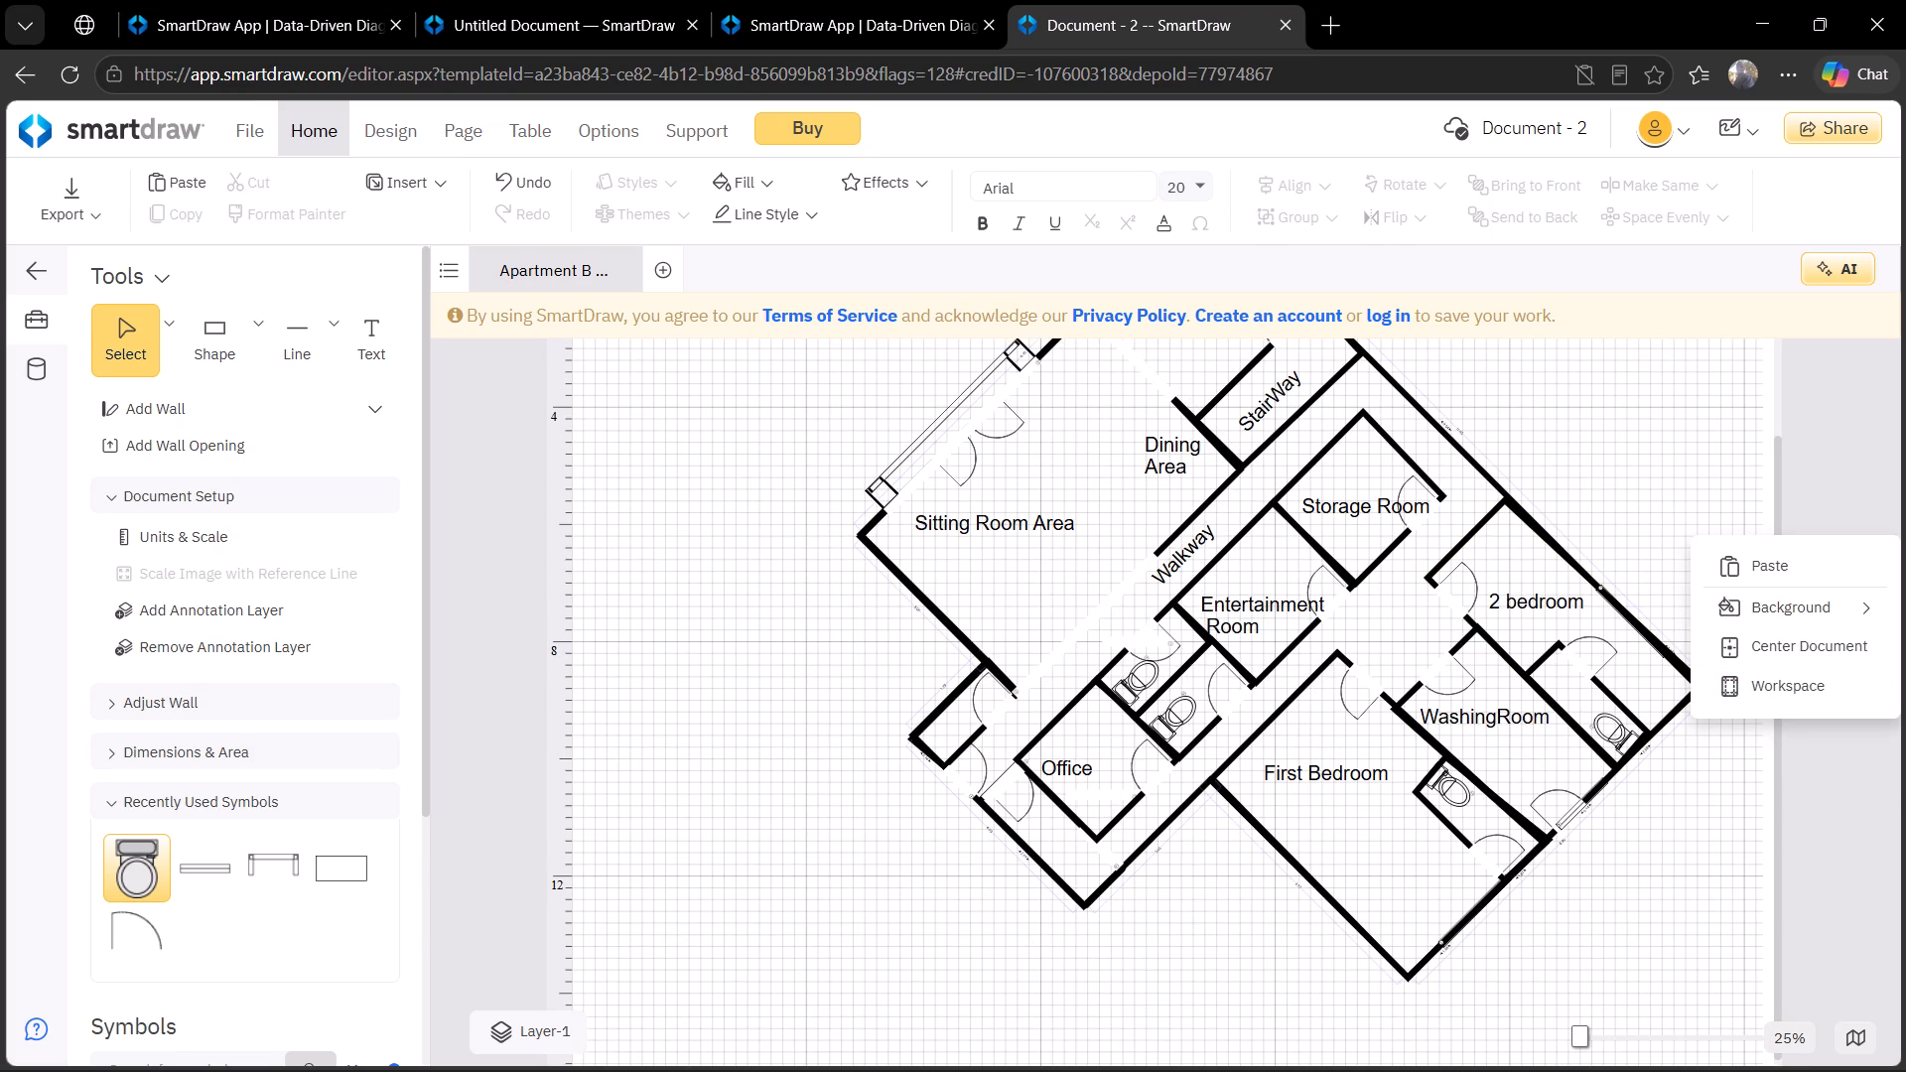
scroll(1363, 635, left, 1)
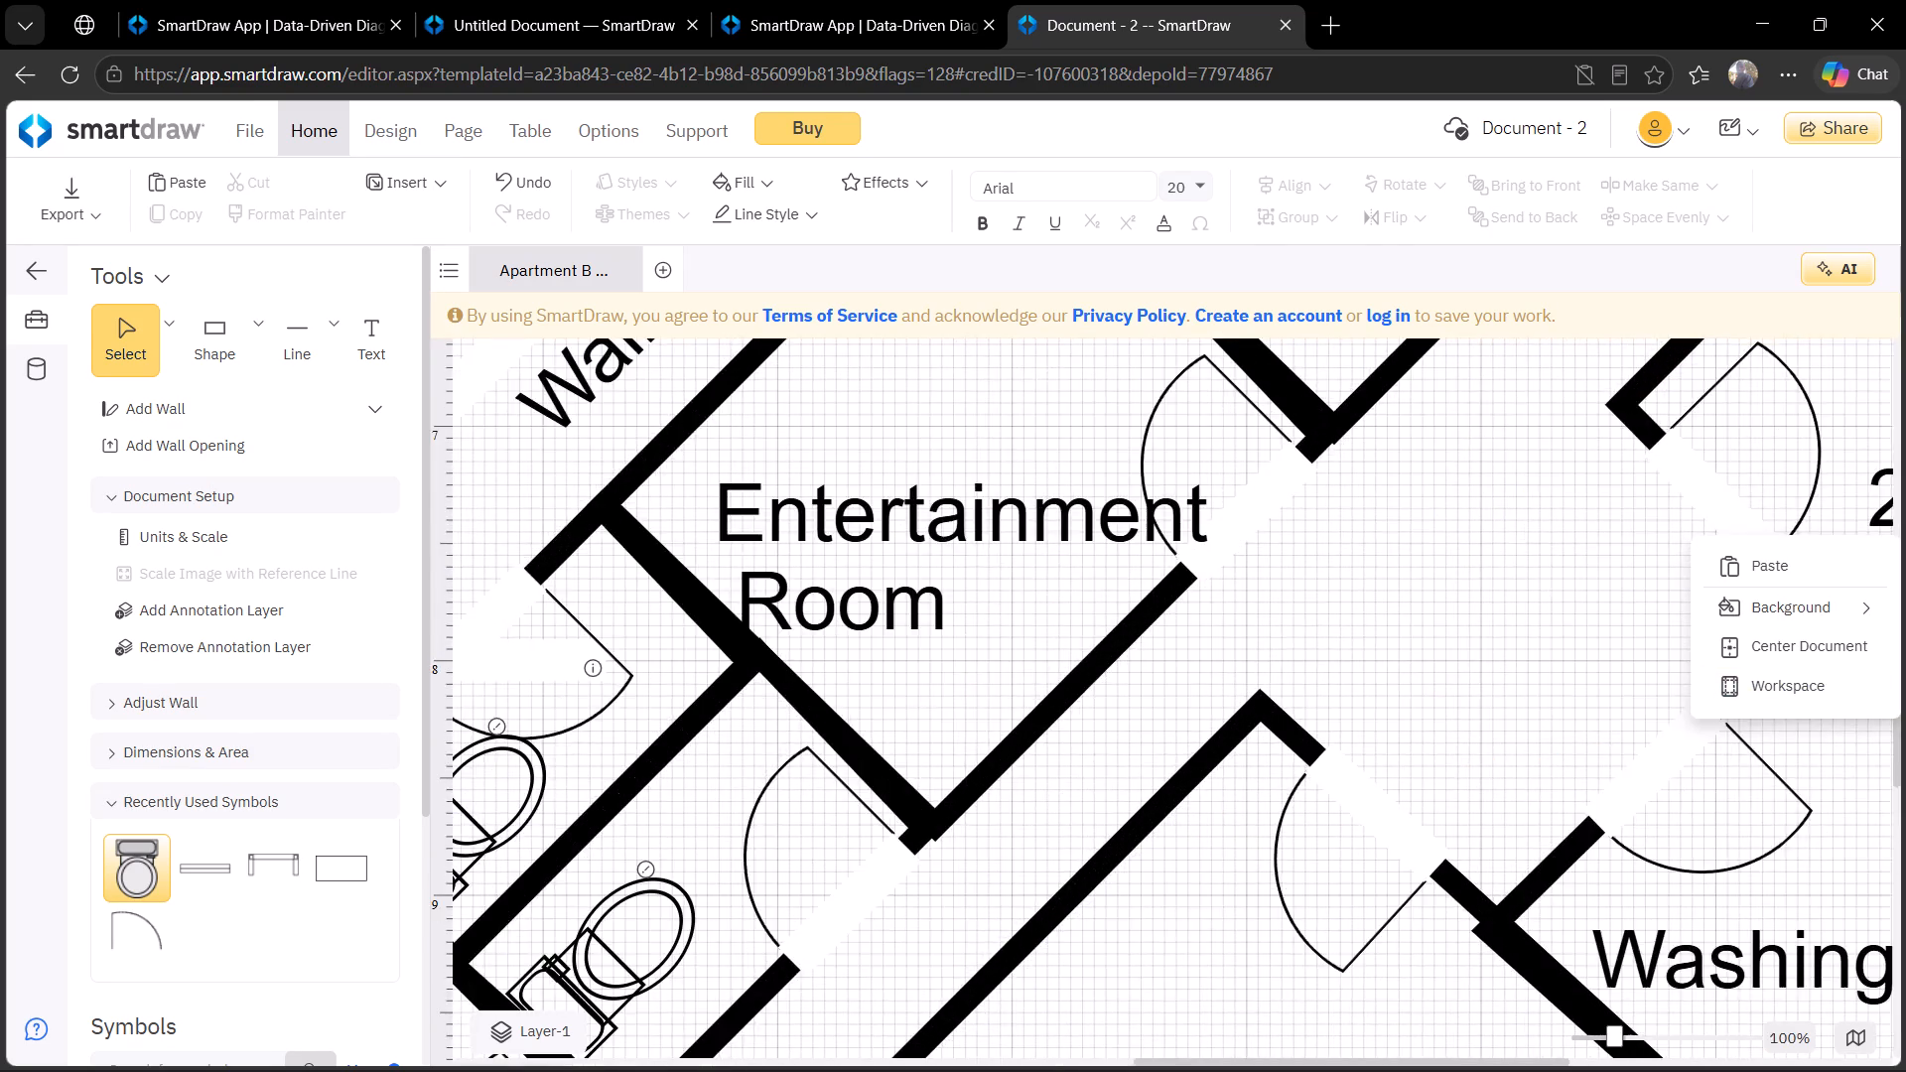
click(943, 618)
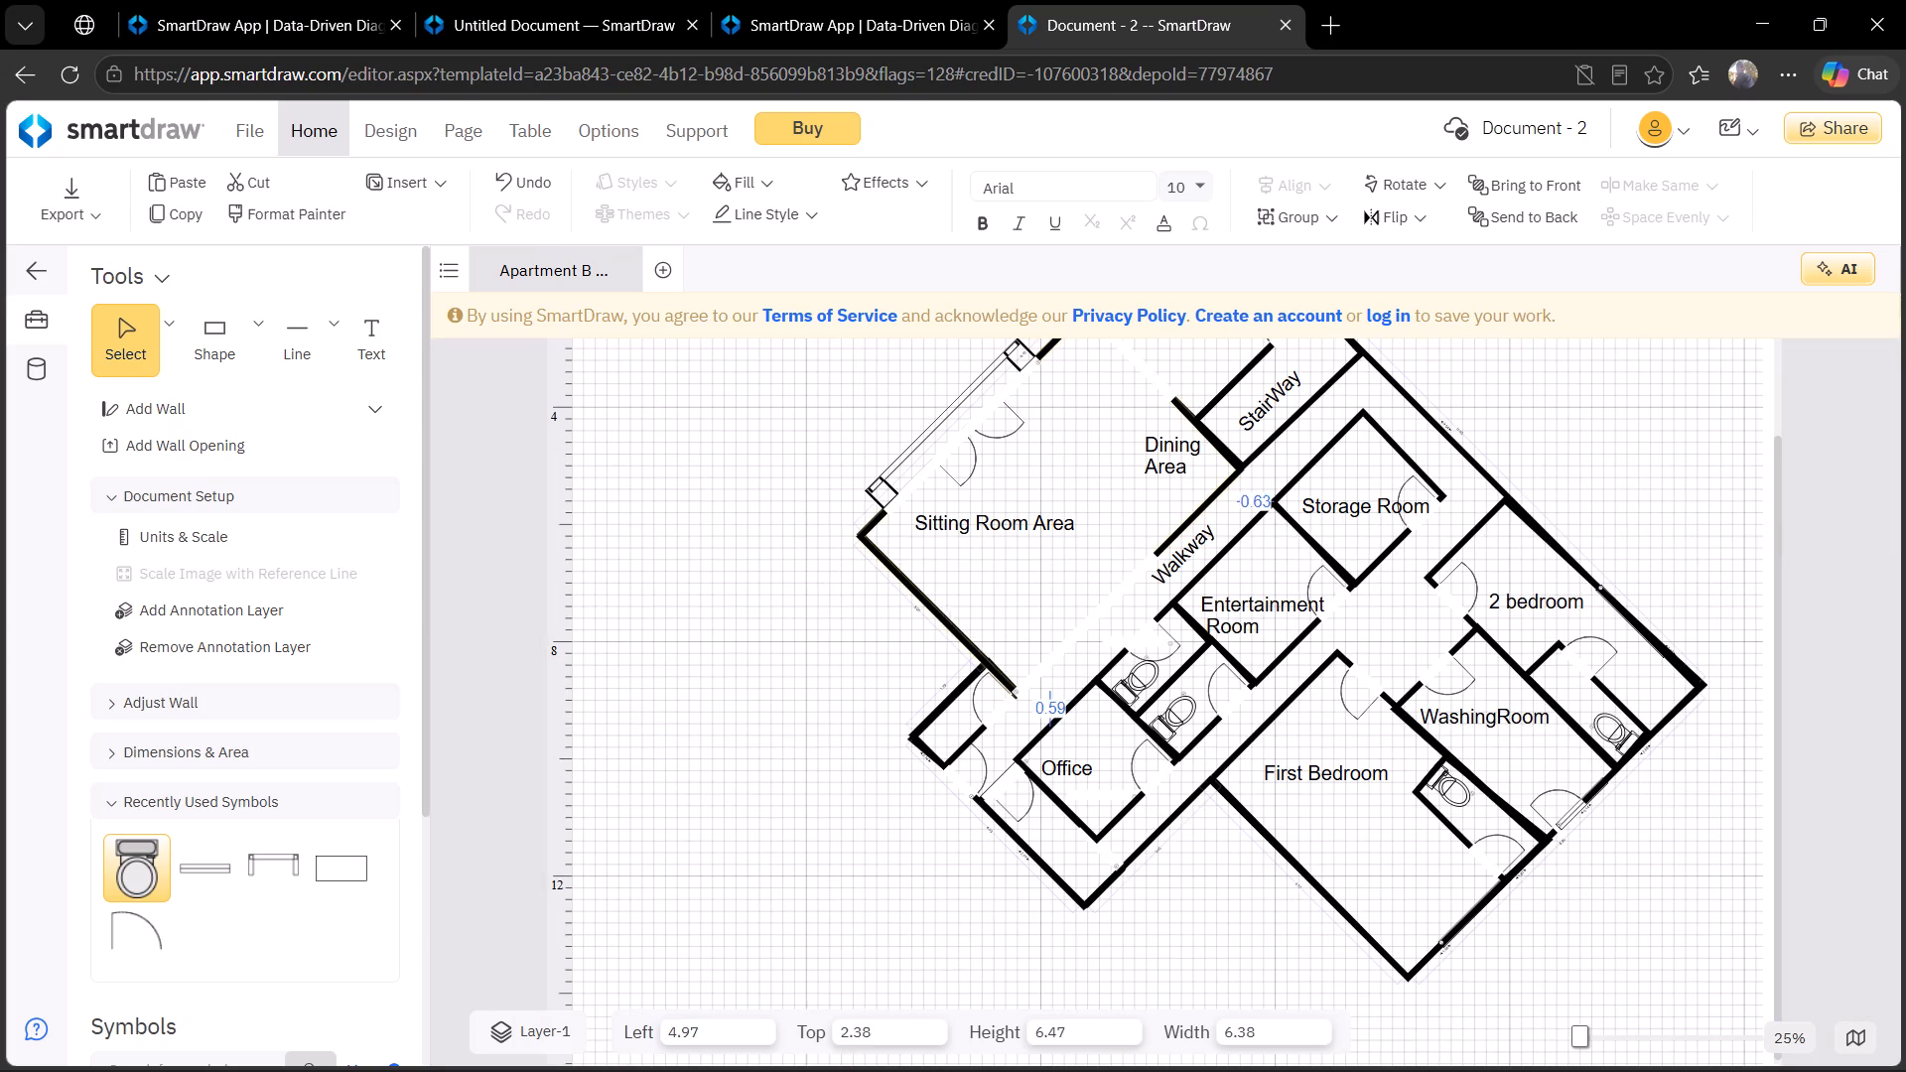
key(ctrl+c)
key(ctrl+v)
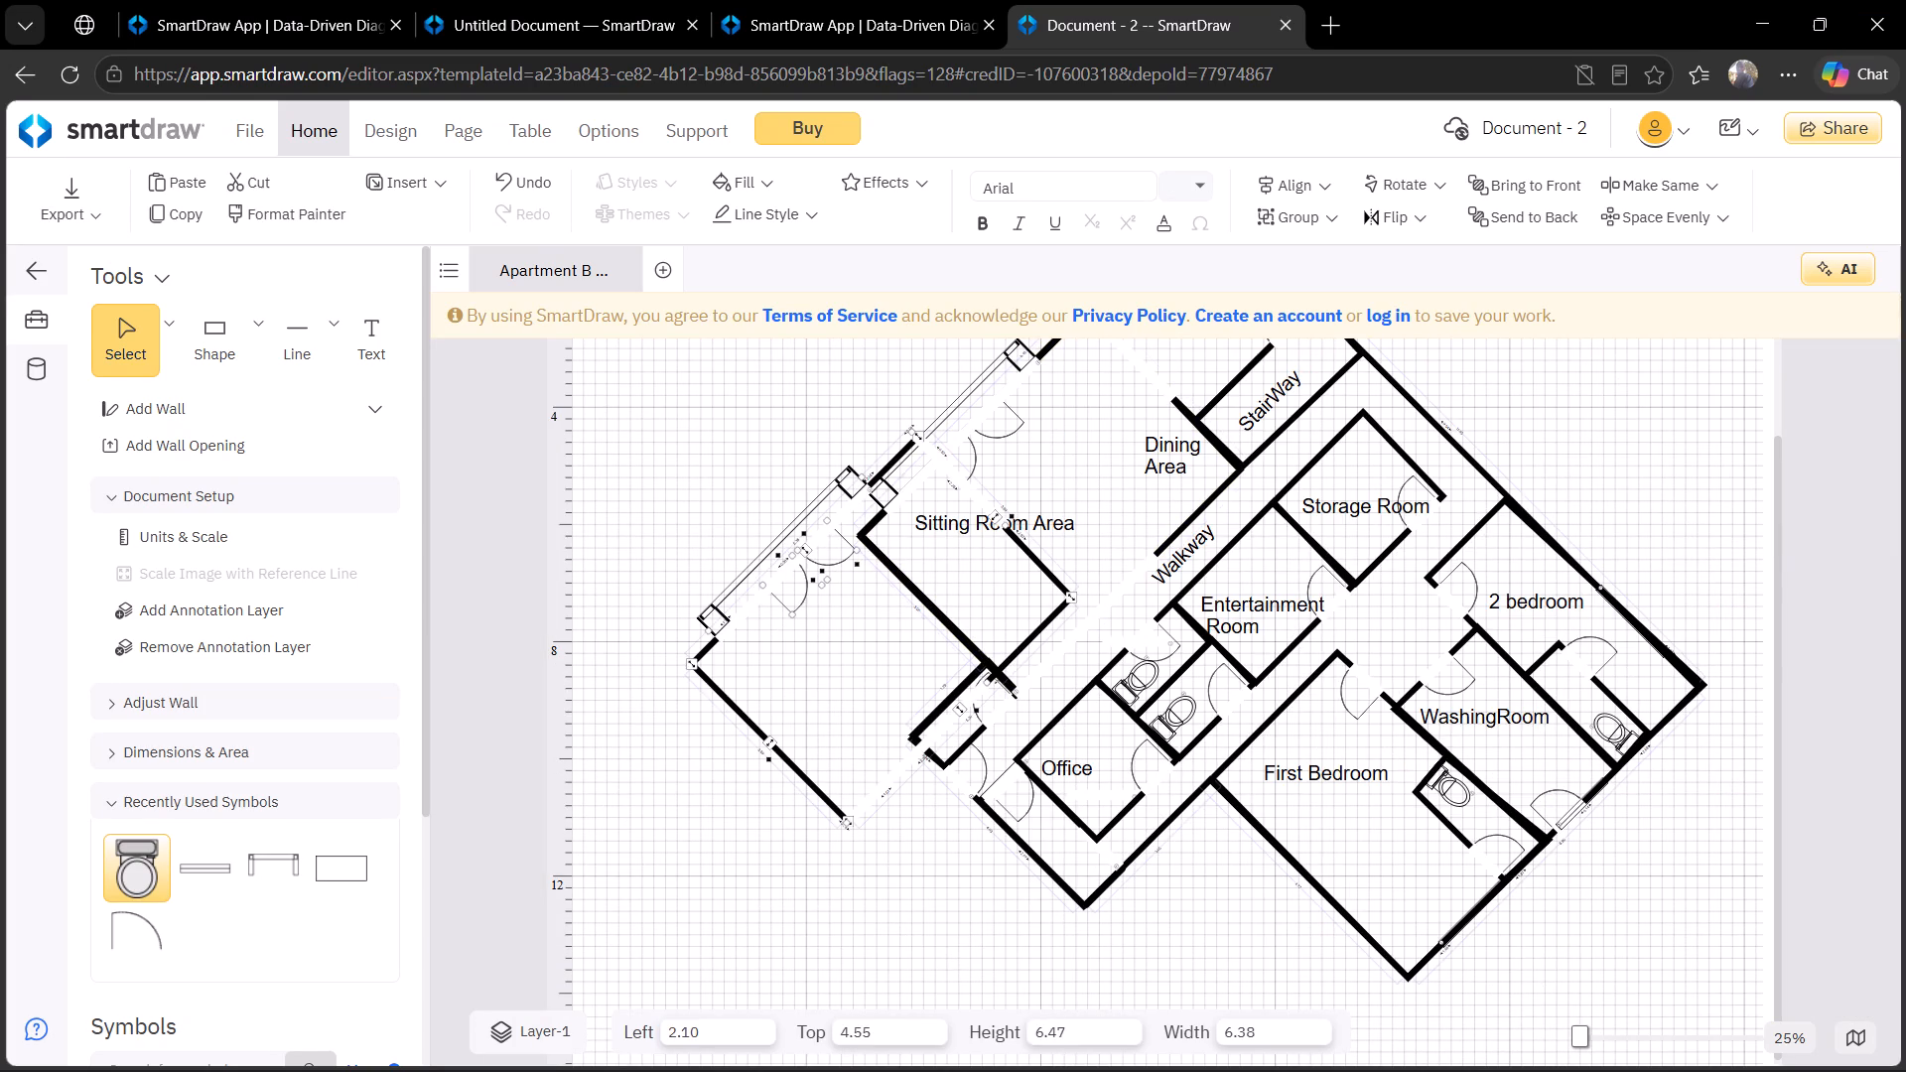
Move the pasted outline clear of the Sitting Room Area and delete its small wall recess, window, two doors and upper-right wall opening.
drag(782, 754, 670, 908)
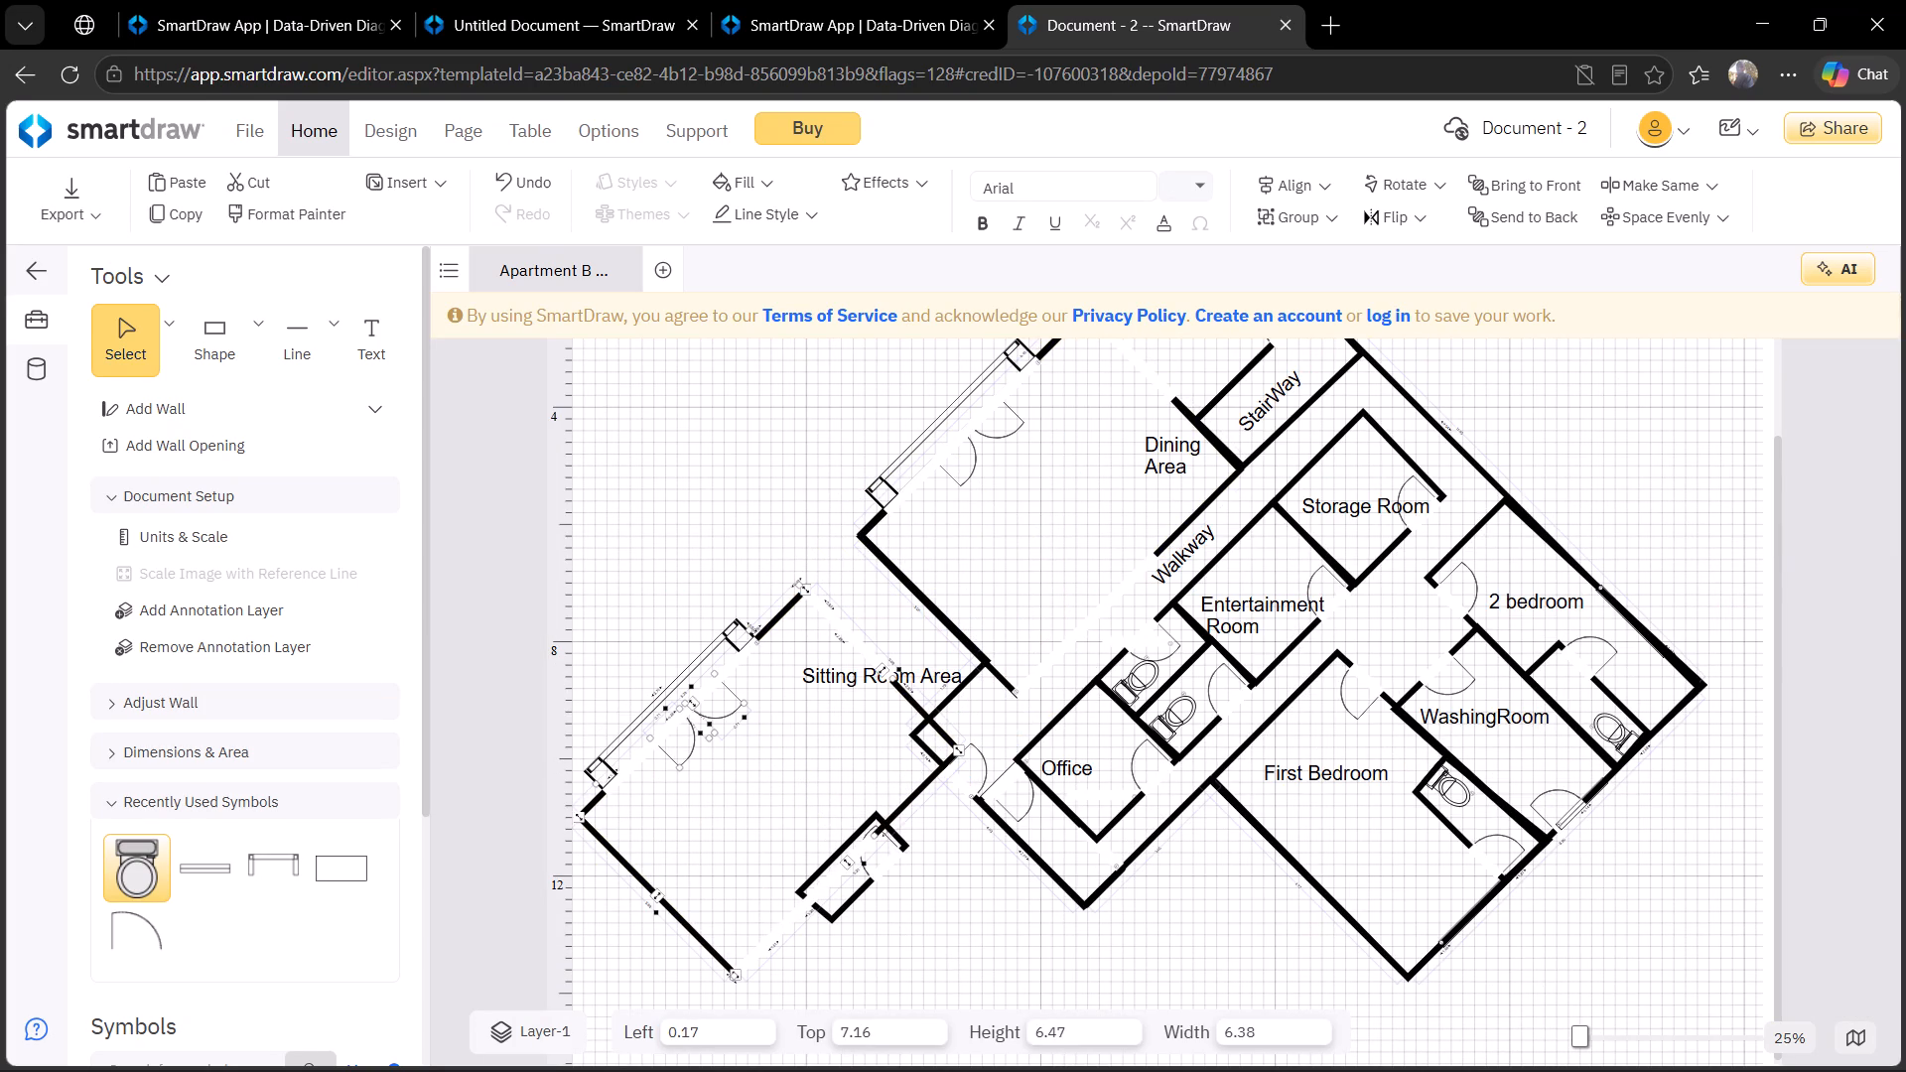
click(853, 905)
click(853, 901)
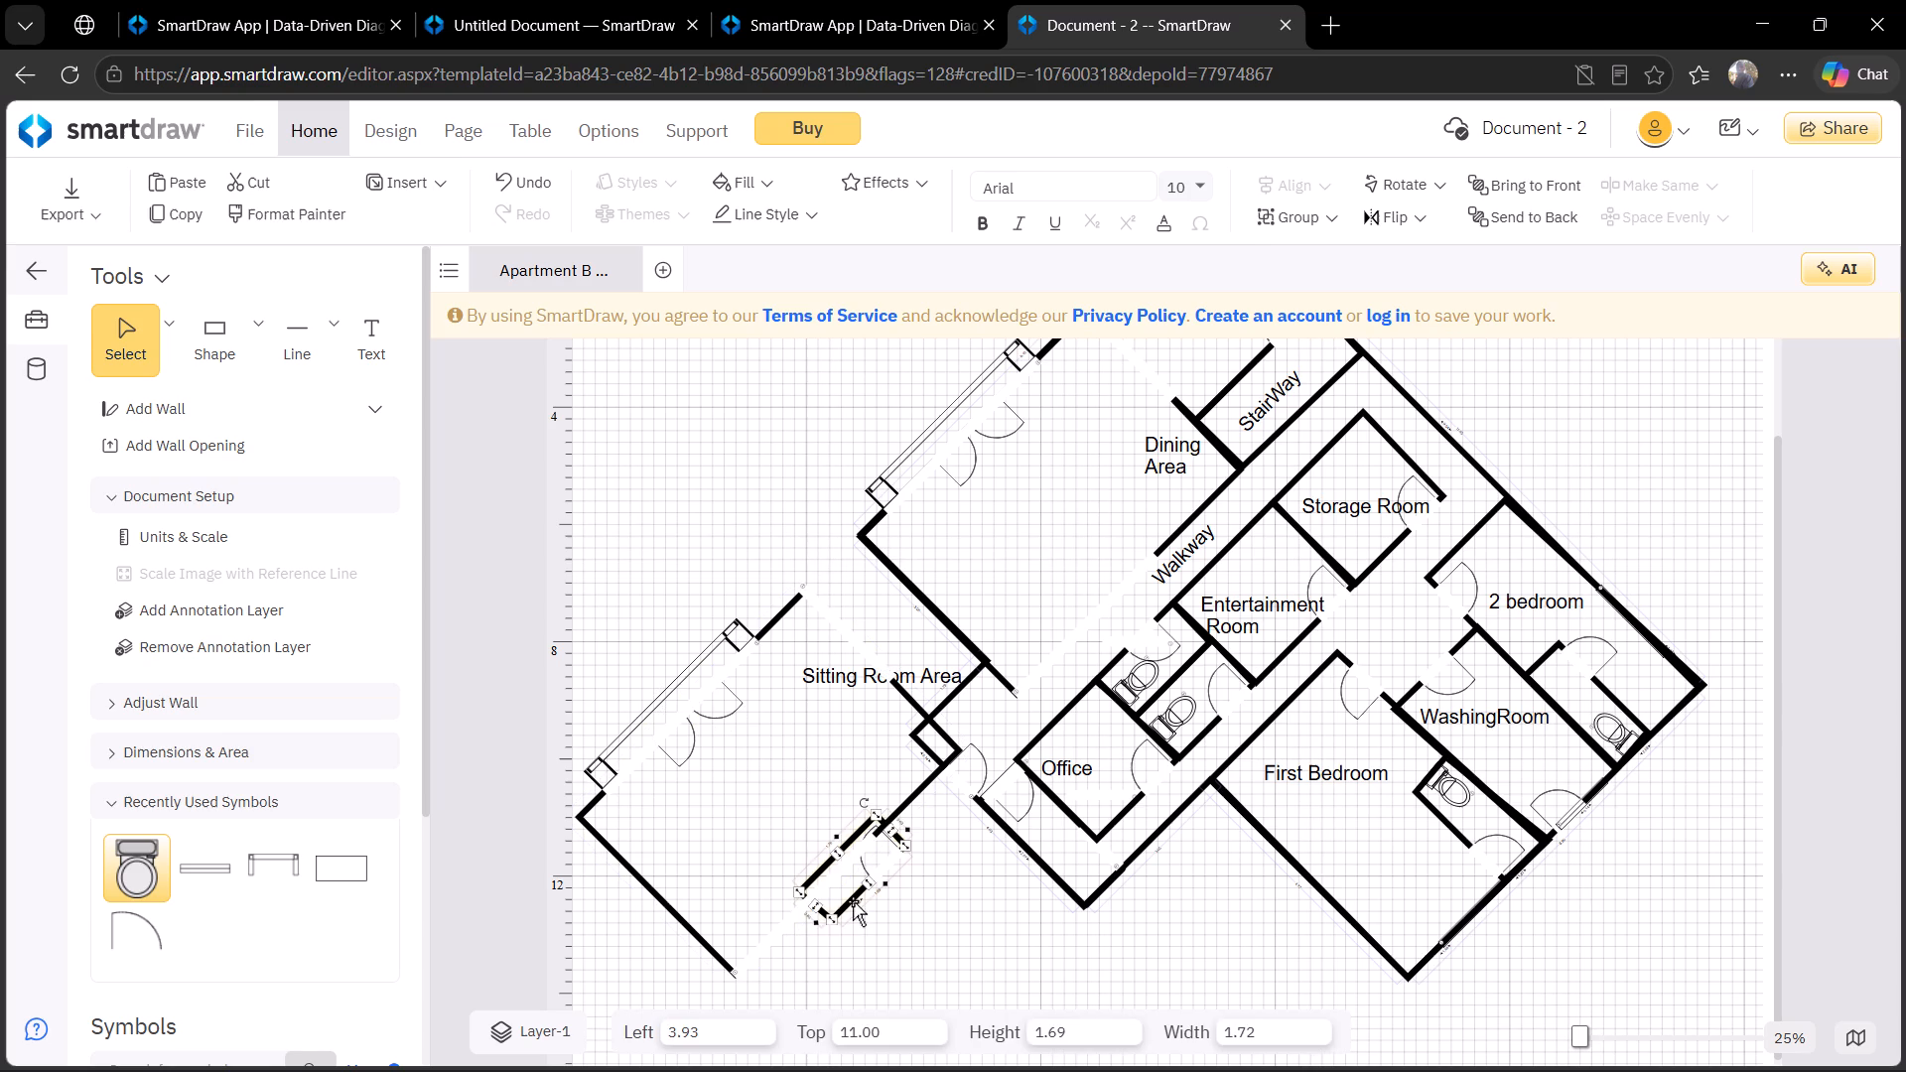
key(BackSpace)
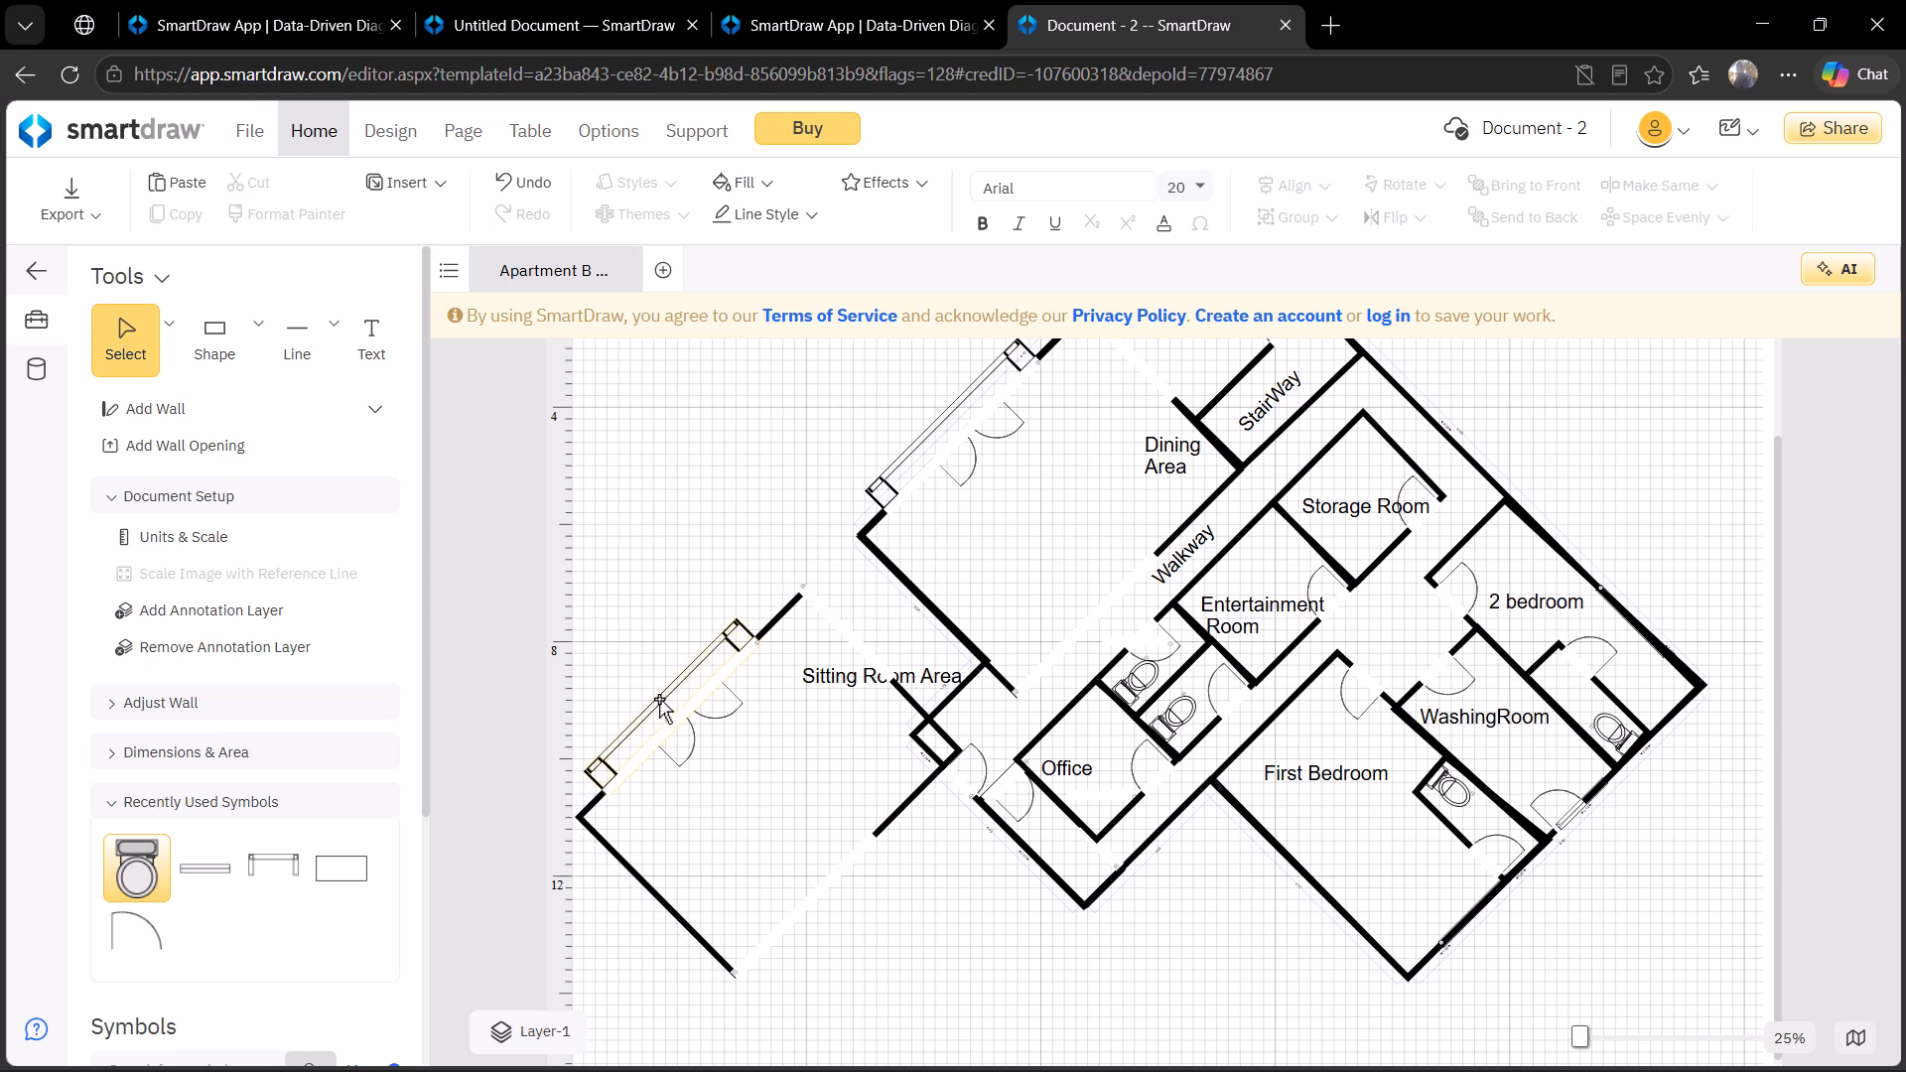
click(660, 715)
key(BackSpace)
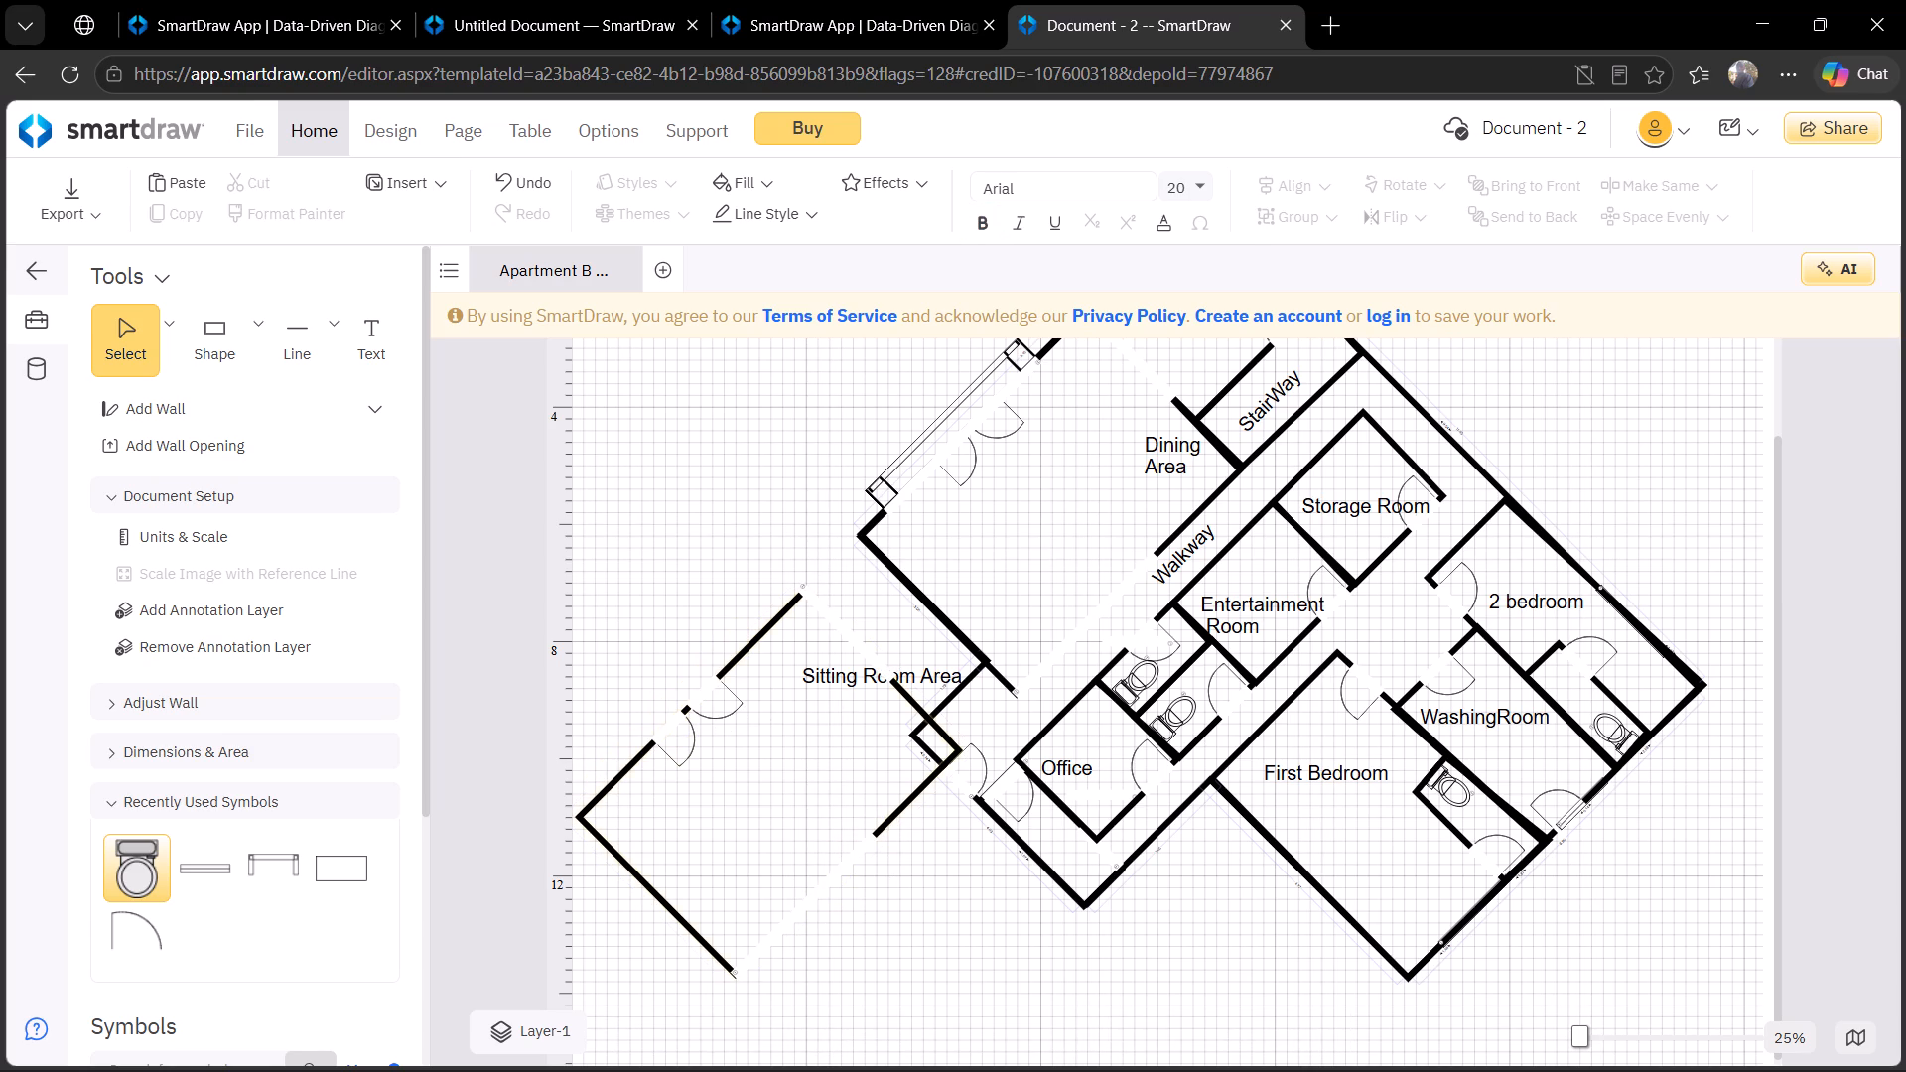
click(663, 732)
key(BackSpace)
click(722, 710)
key(BackSpace)
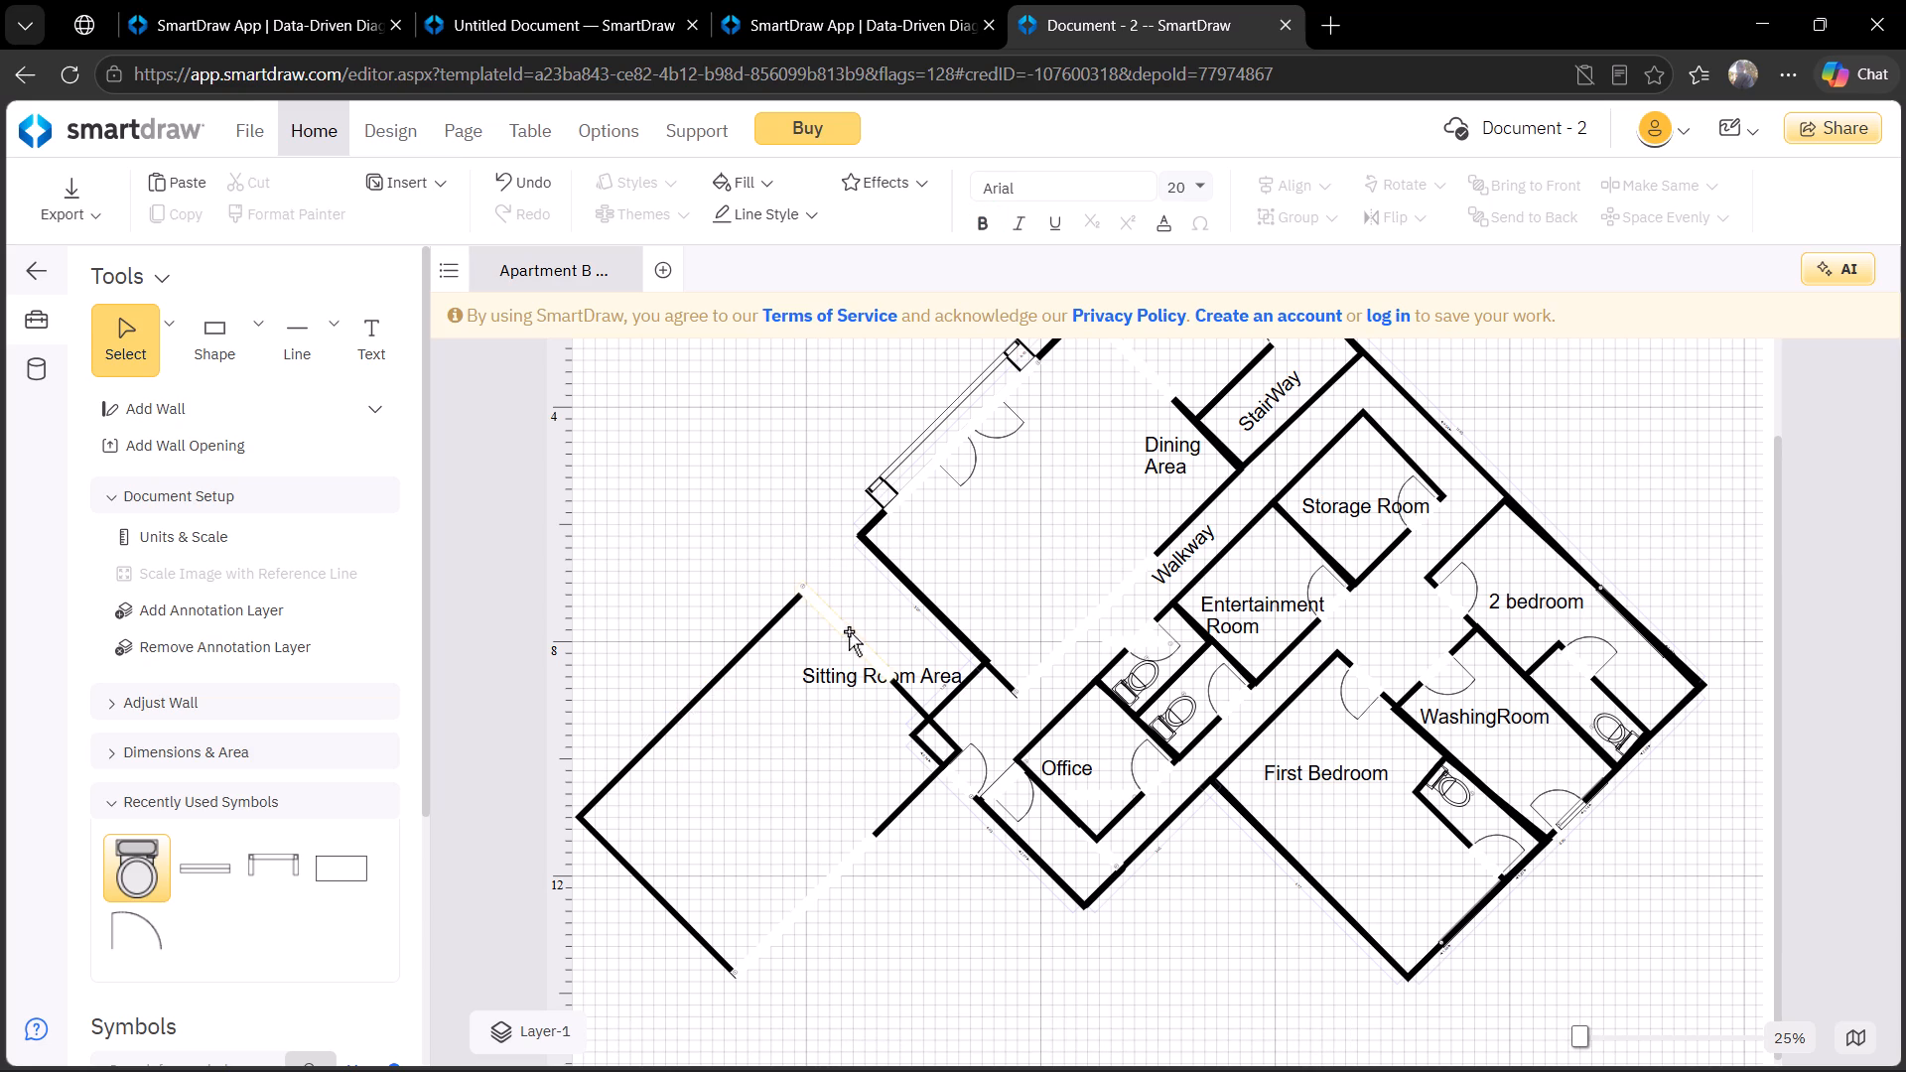
click(849, 631)
key(BackSpace)
Move the stripped wall outline against the corridor's outer wall southwest of the Office, at about Left 2.00, Top 9.75.
drag(851, 638, 844, 737)
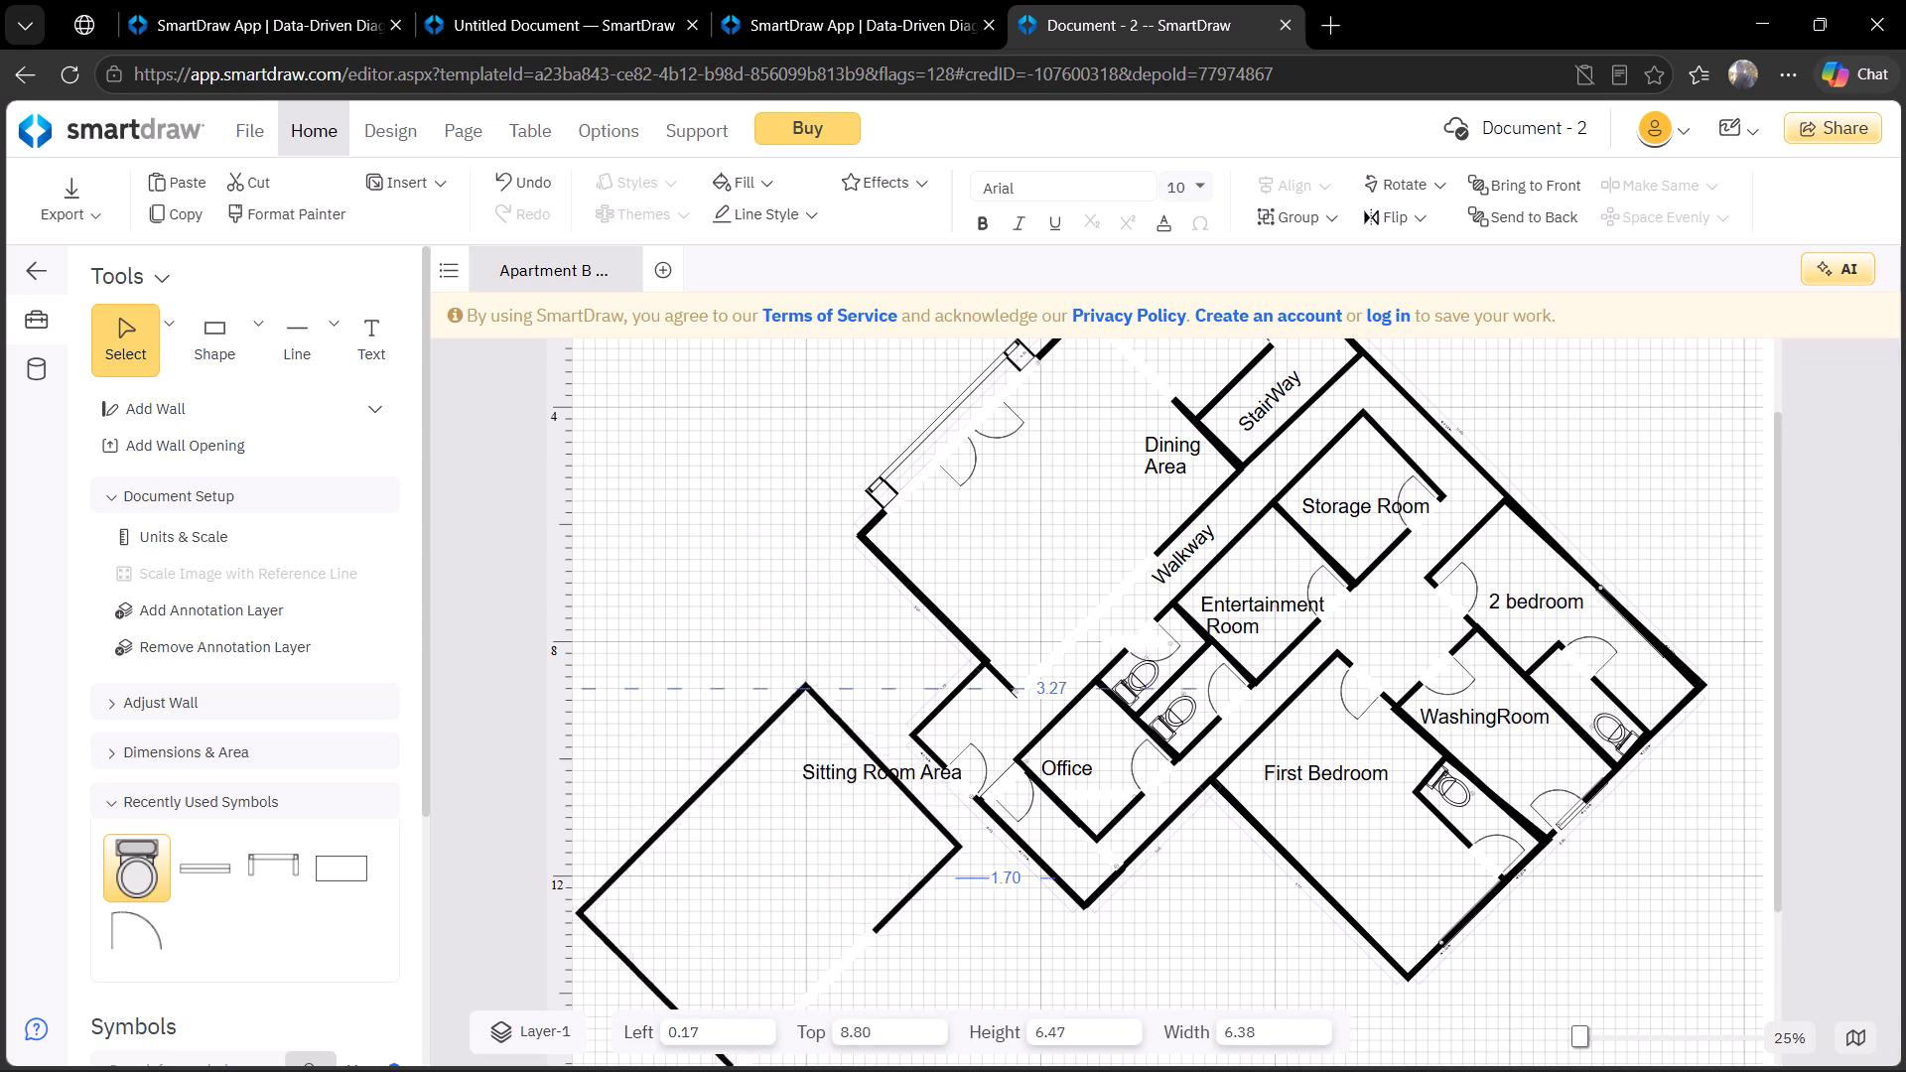
drag(844, 737, 943, 768)
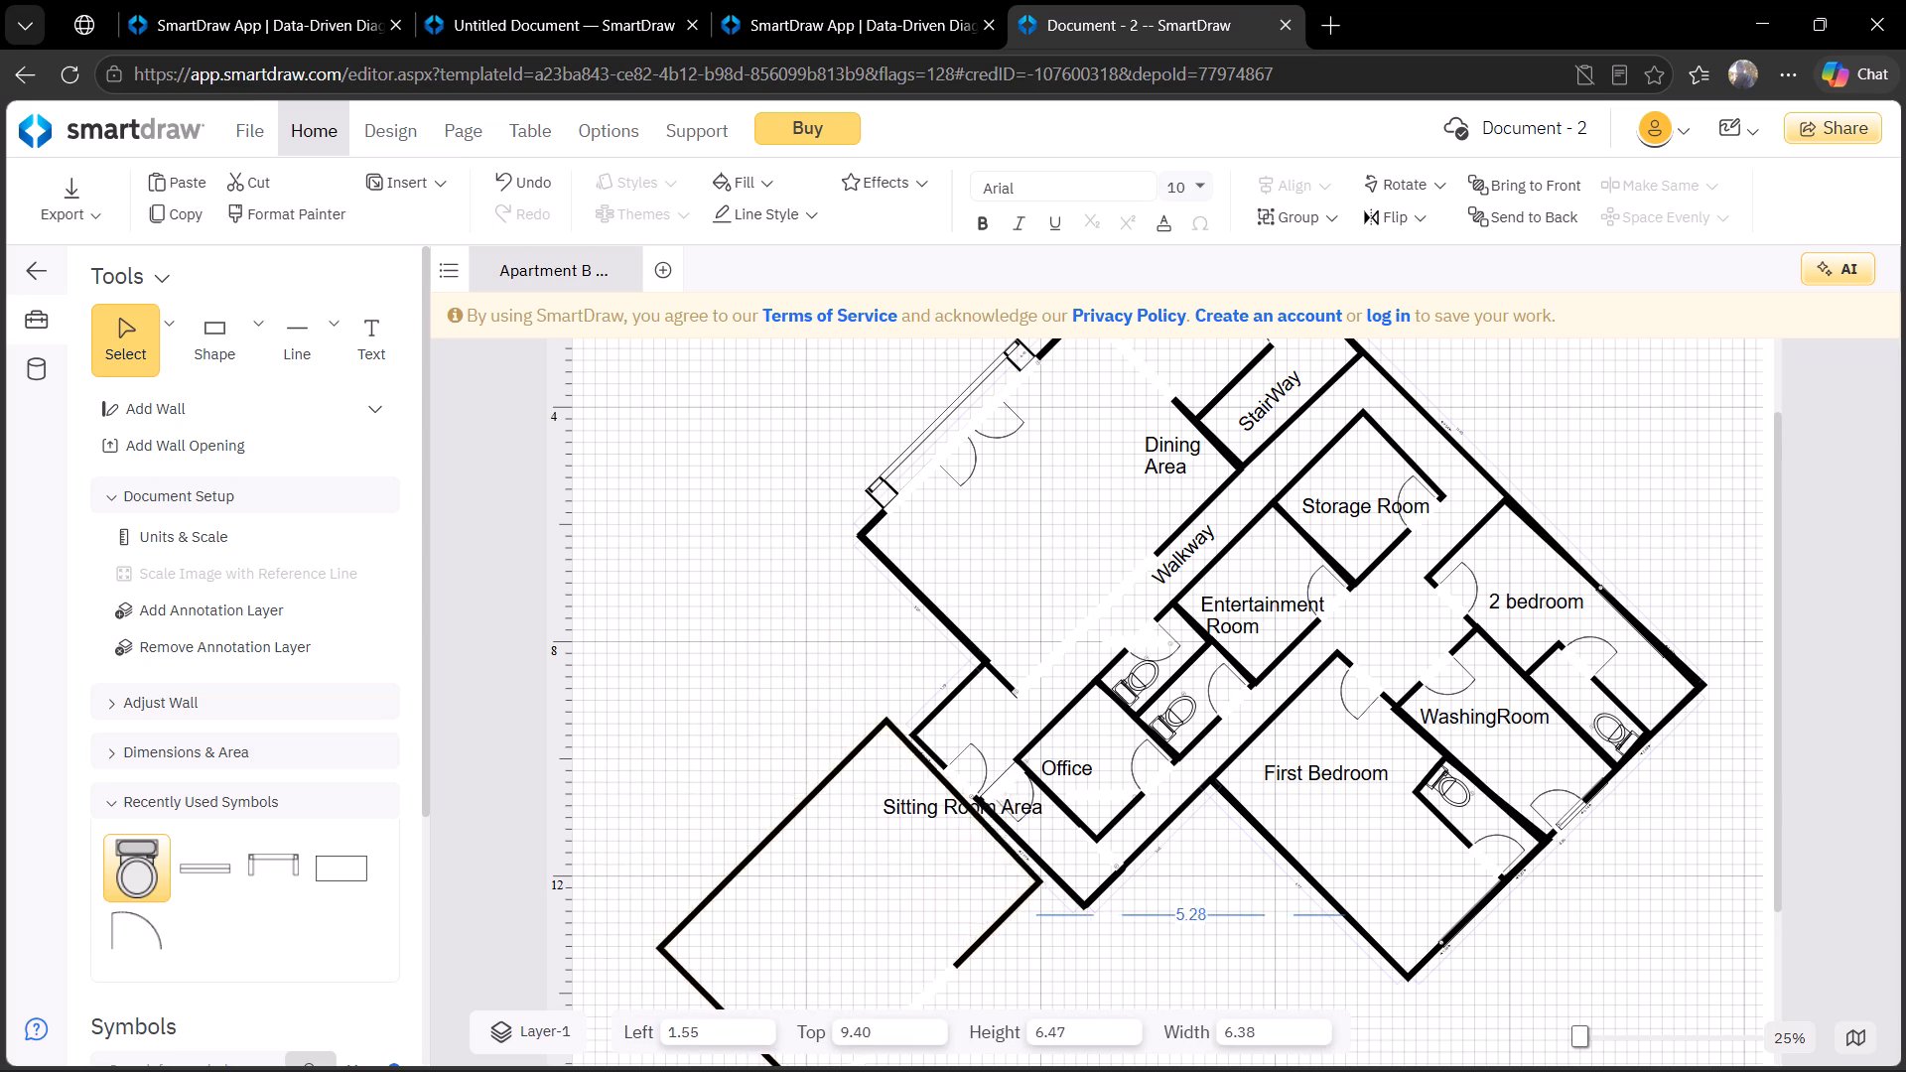
drag(943, 768, 961, 786)
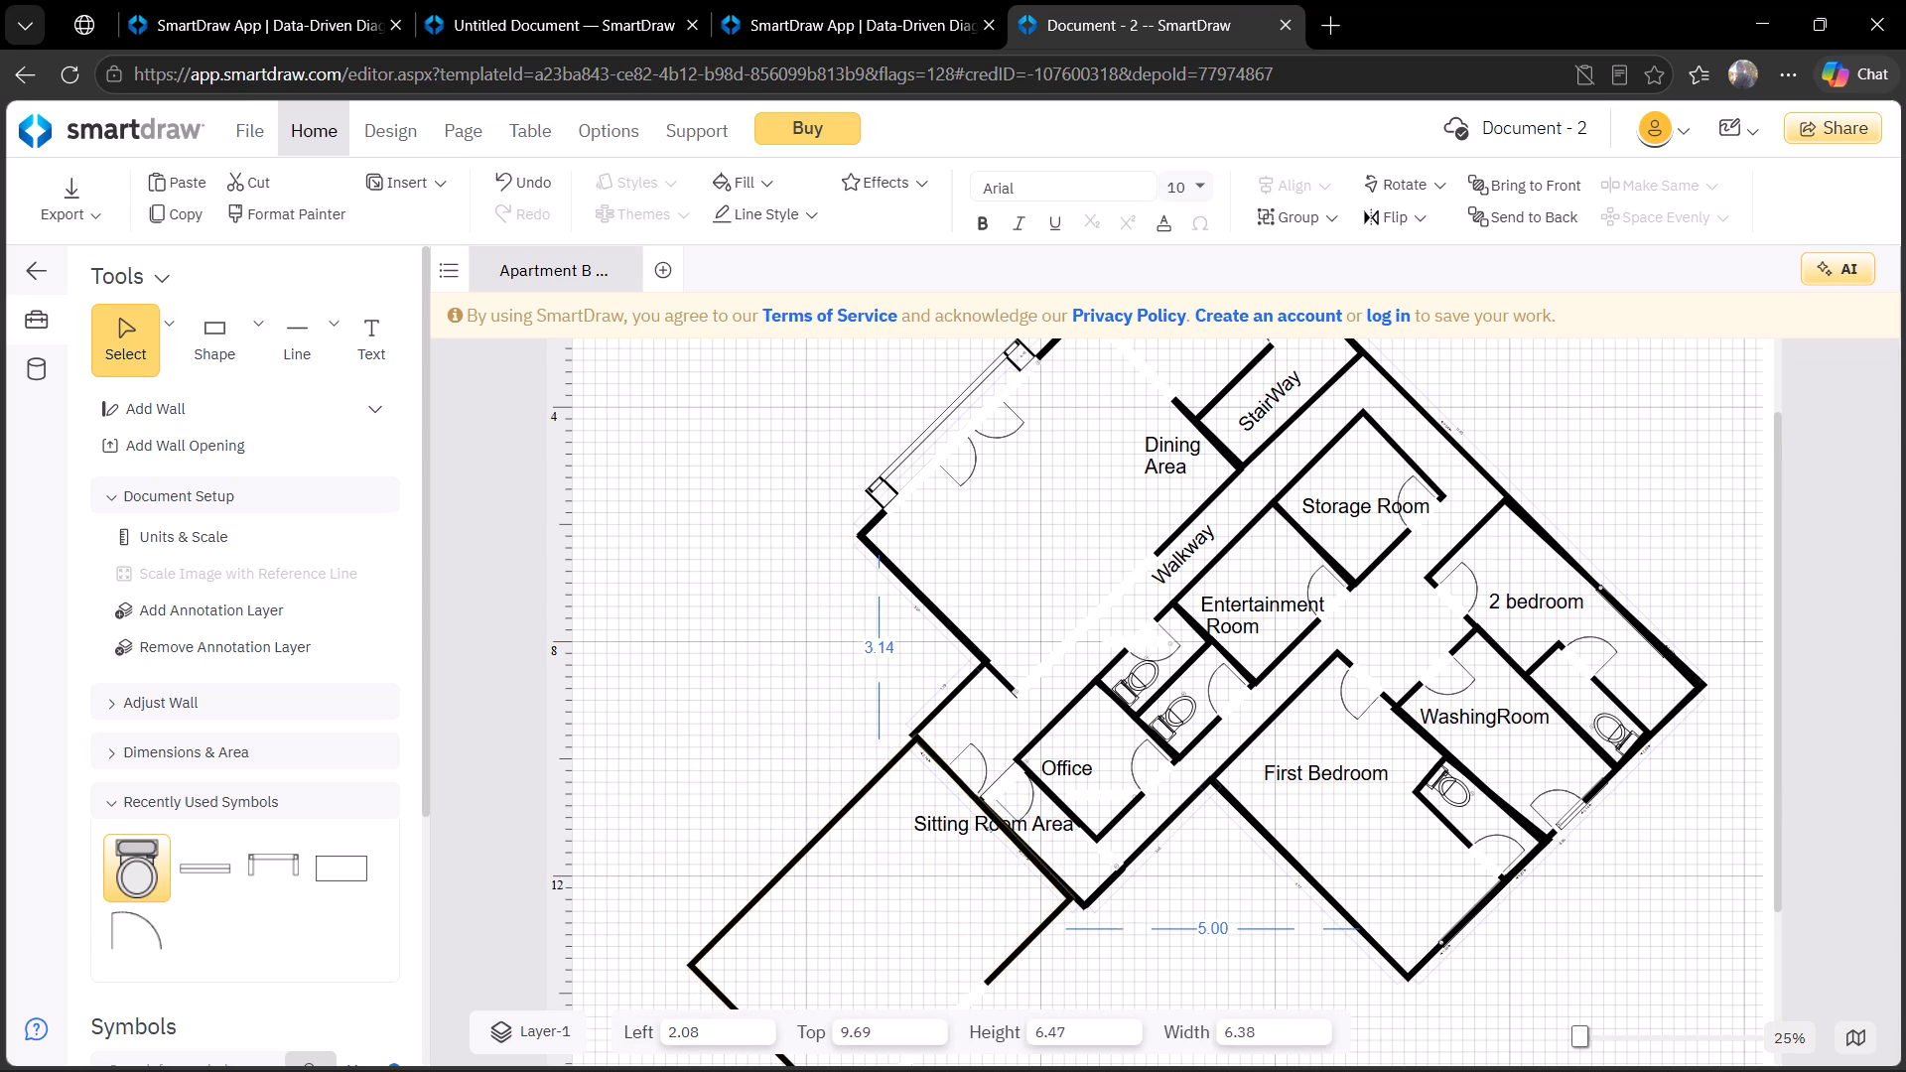
drag(961, 786, 958, 791)
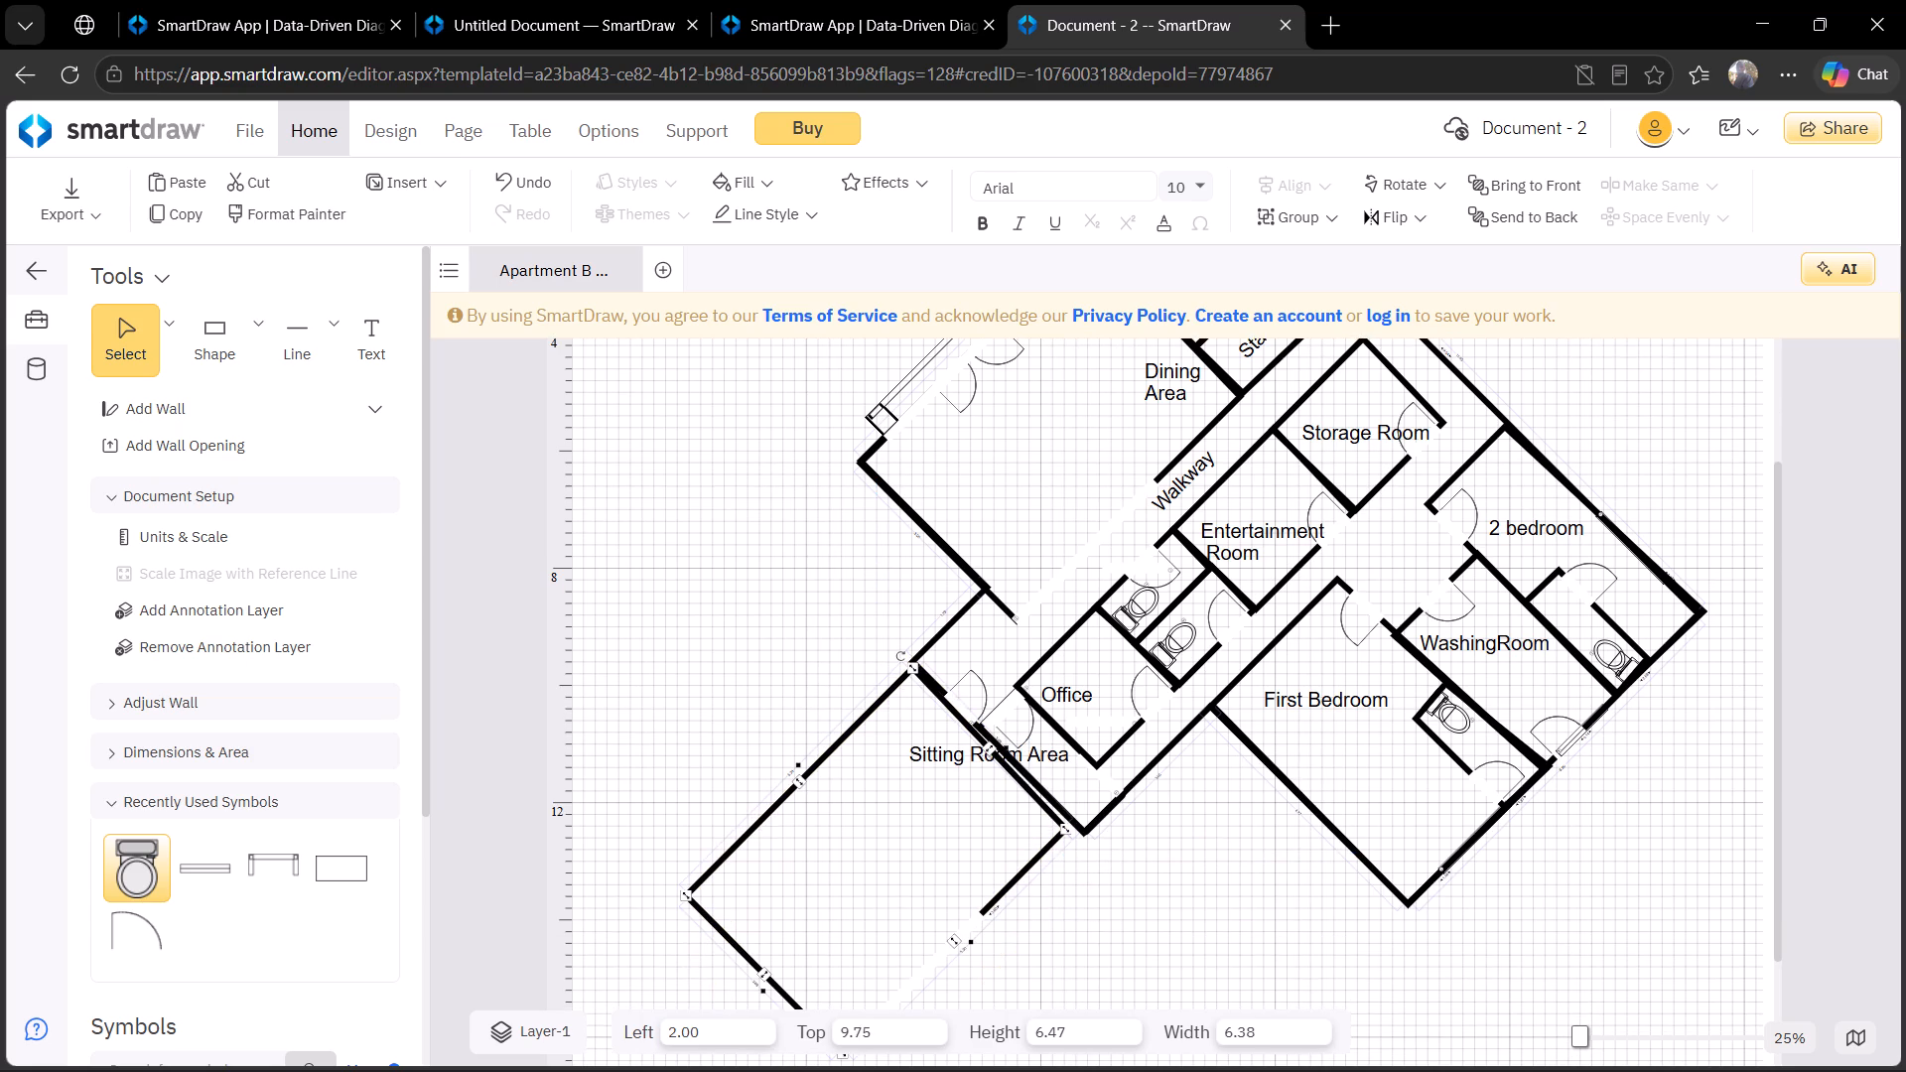
Stretch the outline to about 6.69 high by 6.74 wide, aligning its corner with the plan's outer corner below the Office.
click(985, 907)
drag(955, 941, 961, 955)
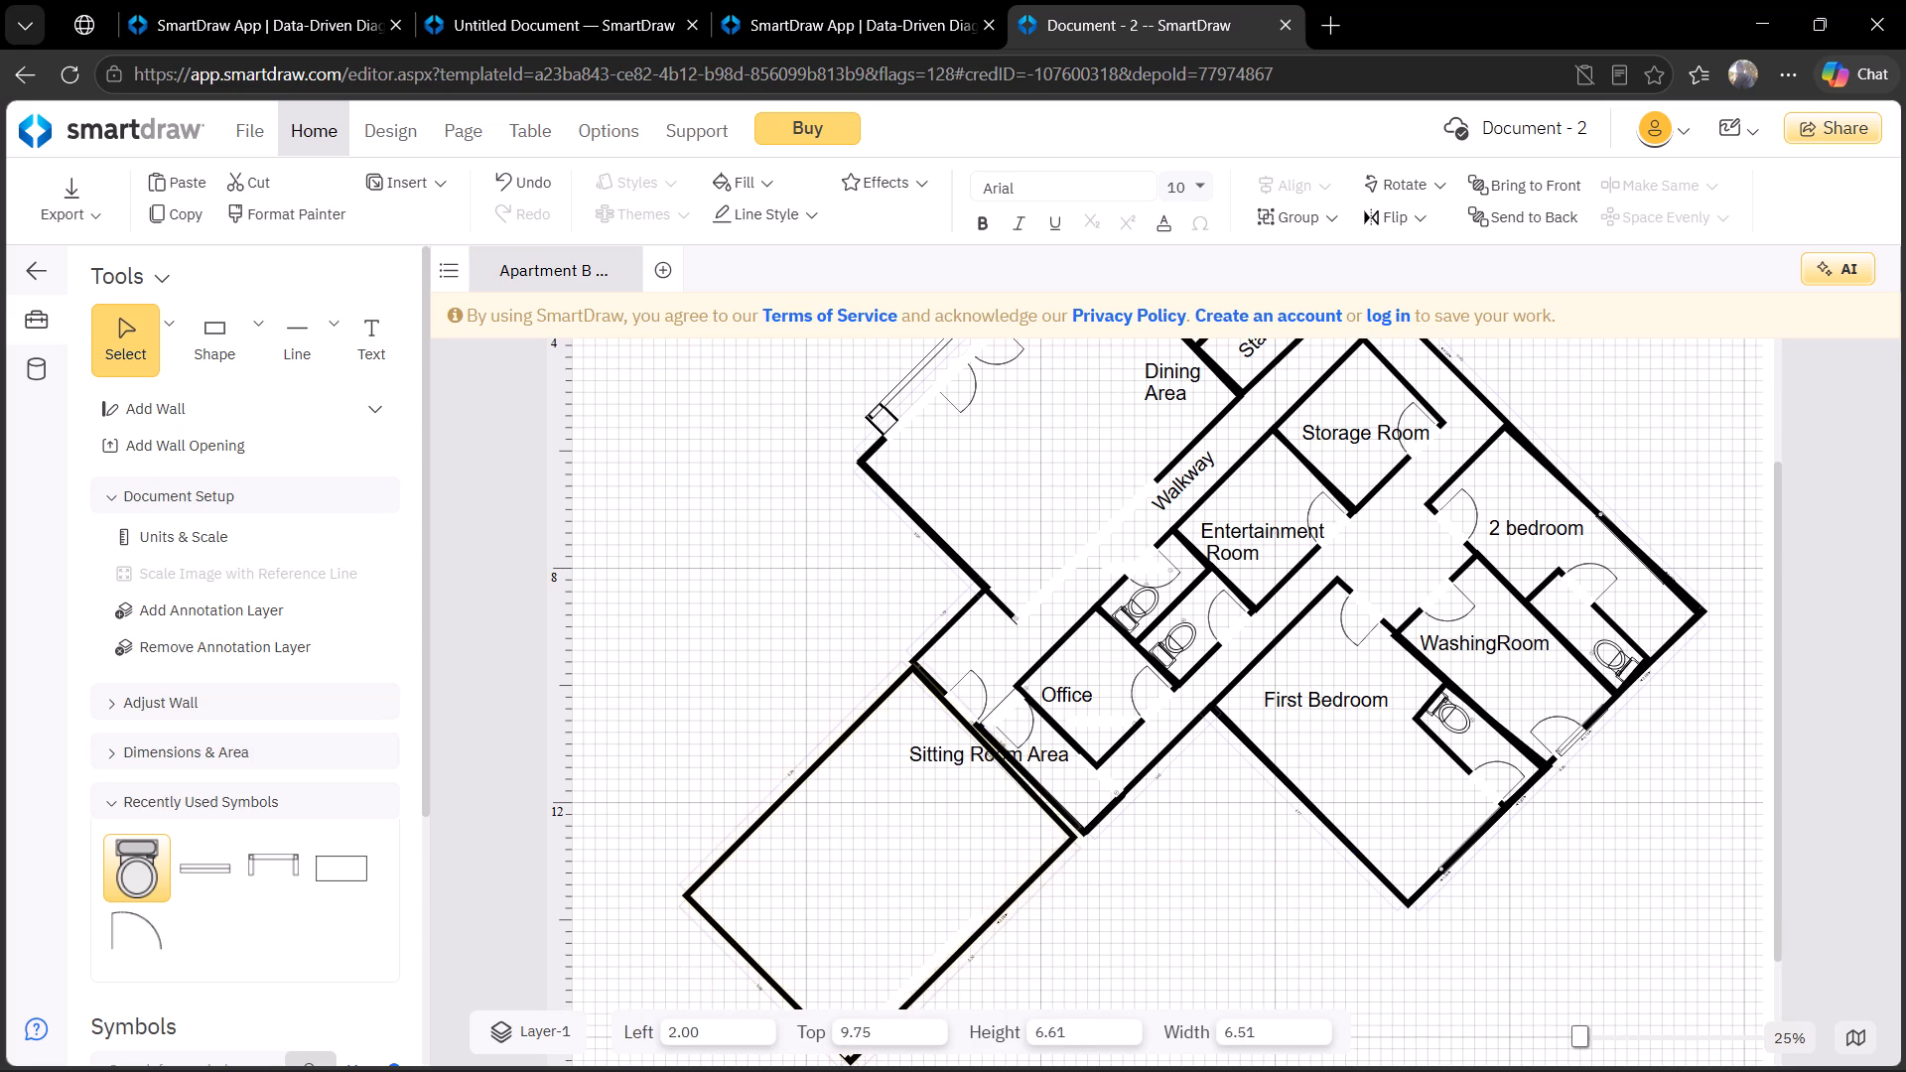
drag(961, 955, 965, 959)
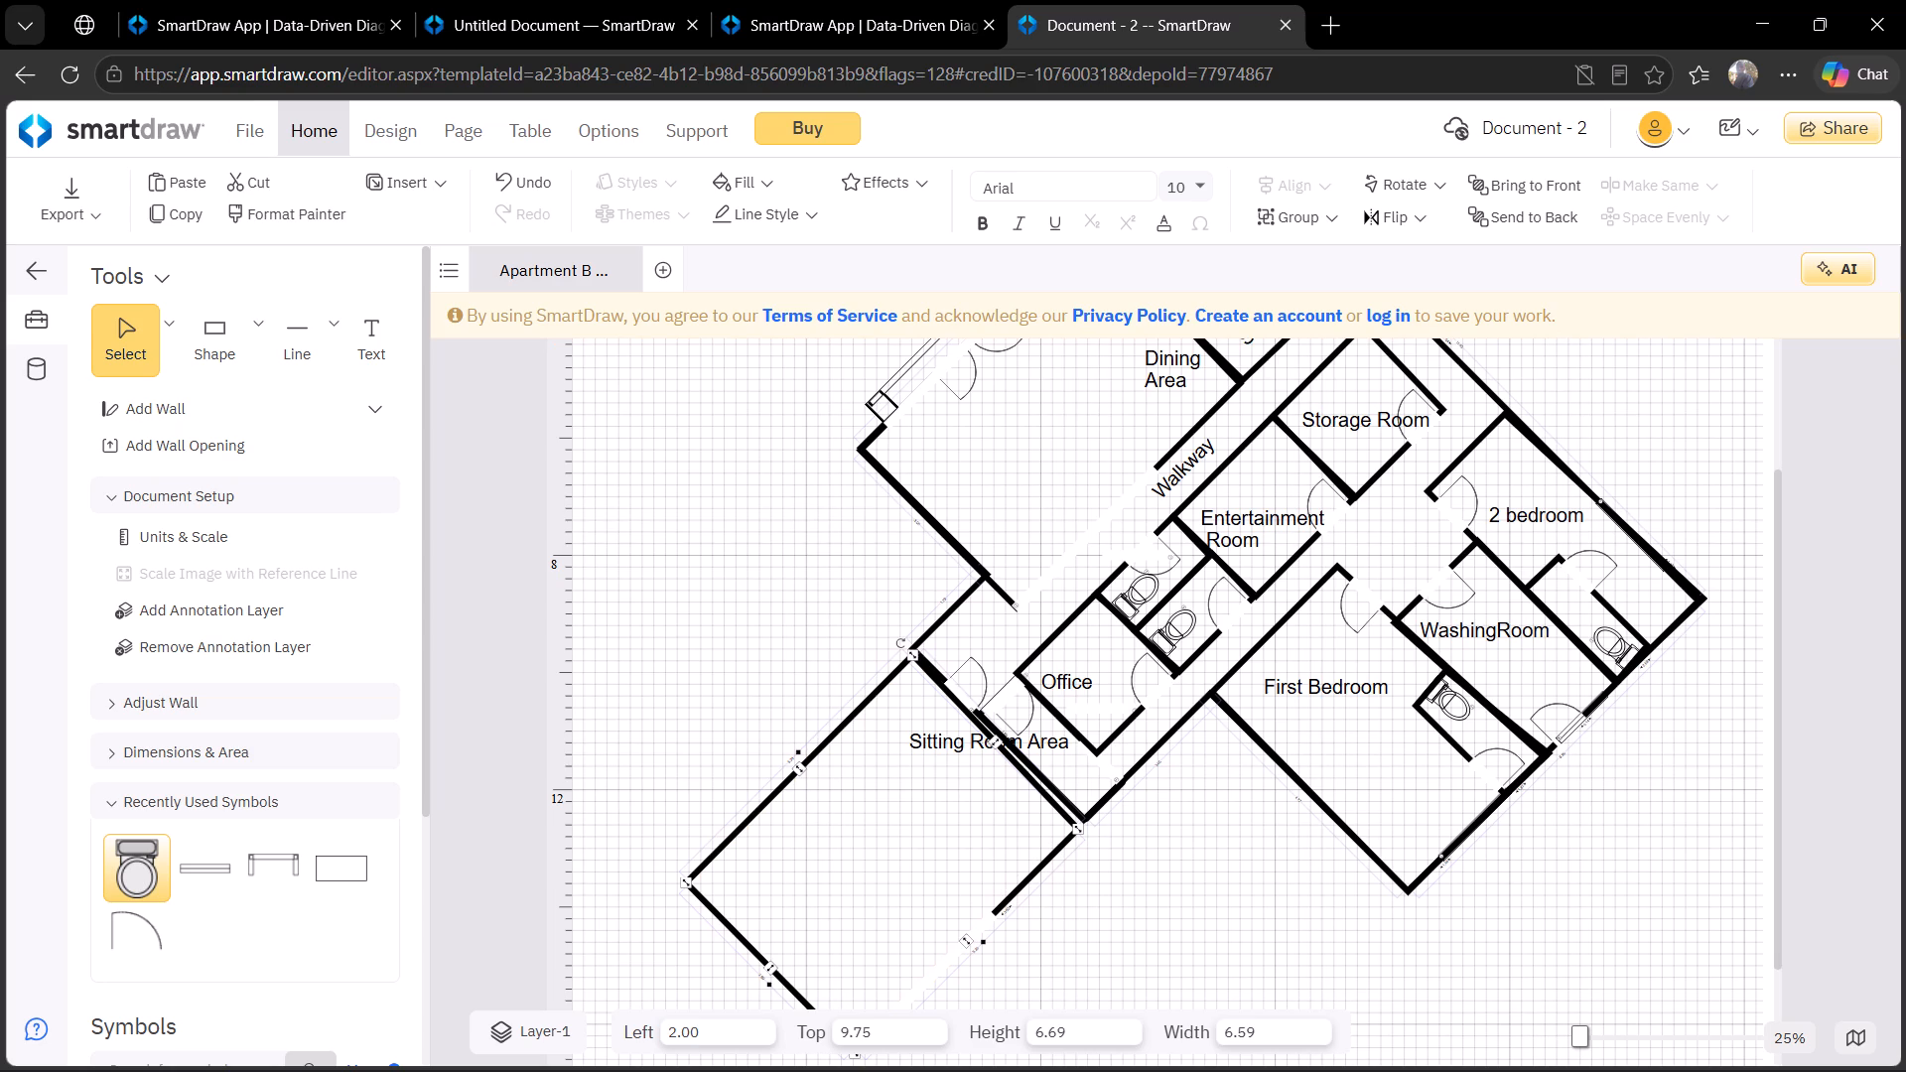
drag(1077, 829, 1085, 824)
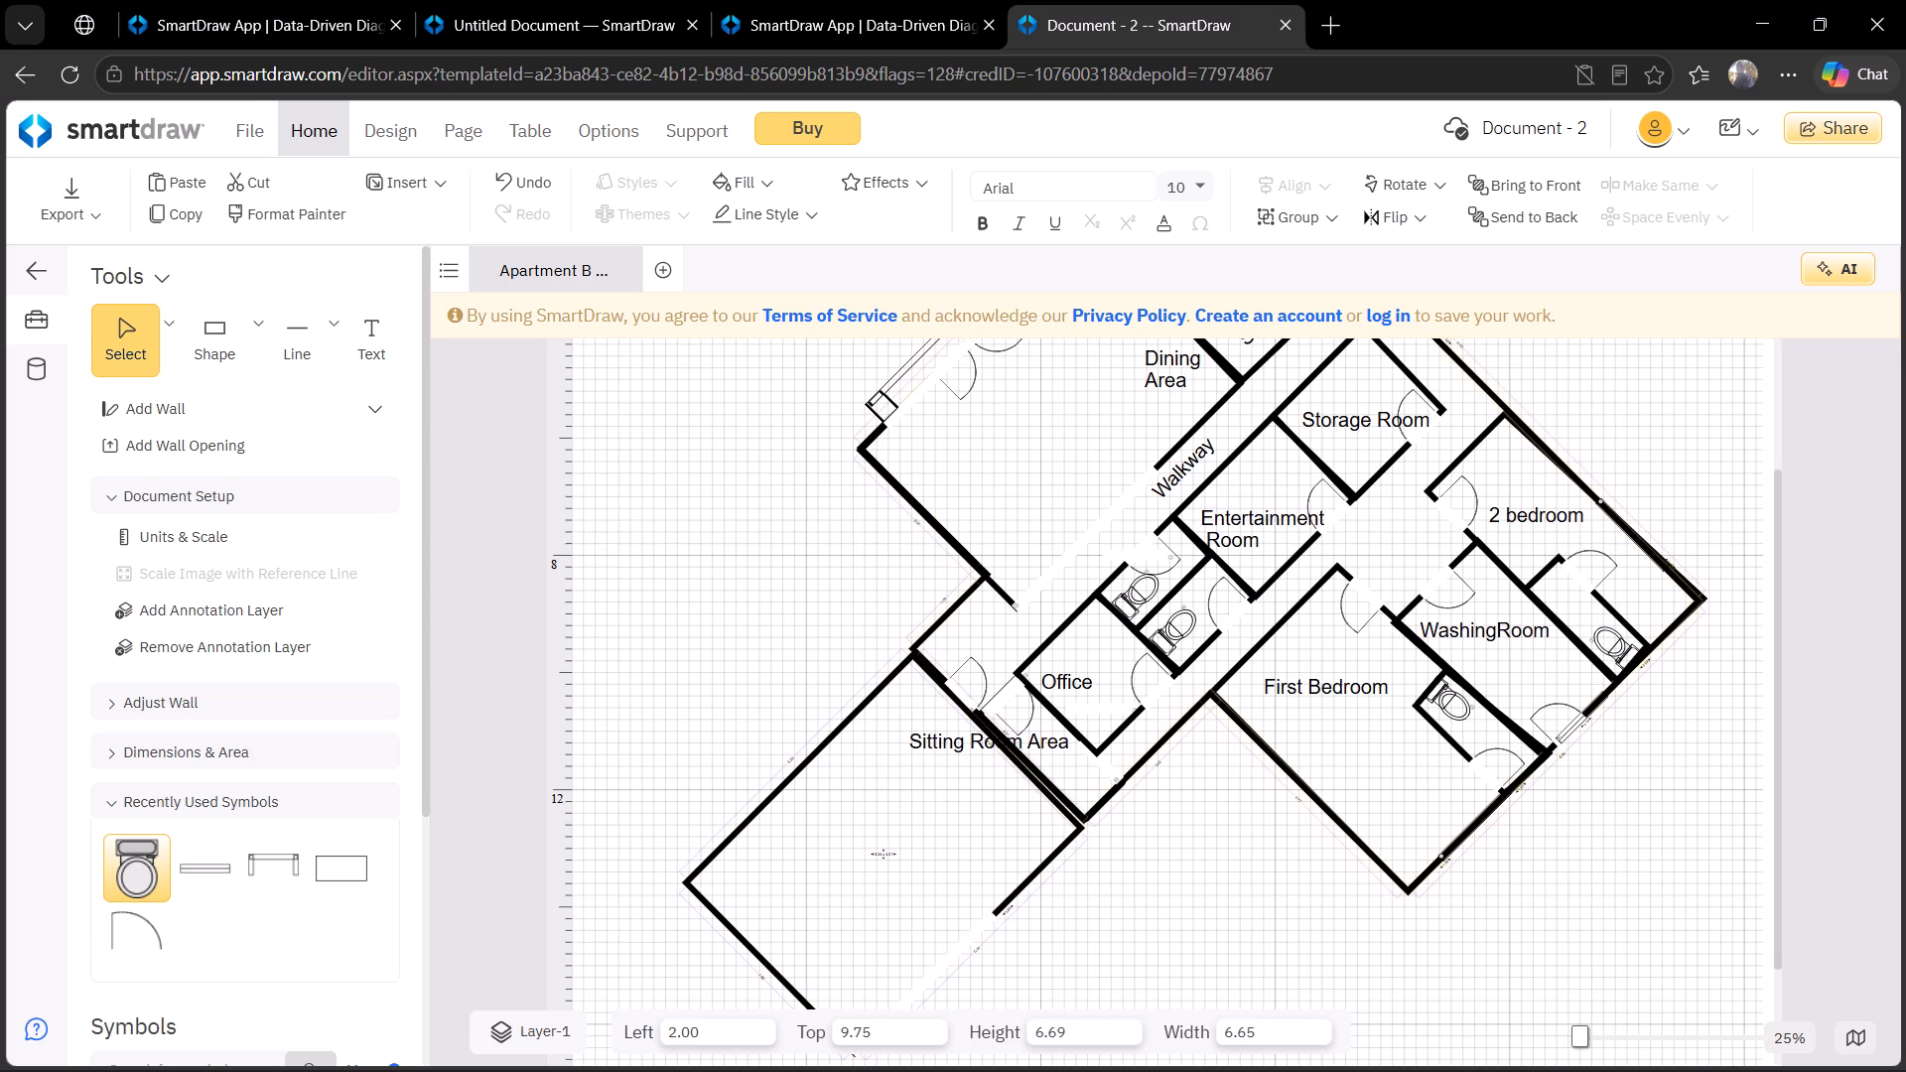
drag(1085, 824, 1084, 821)
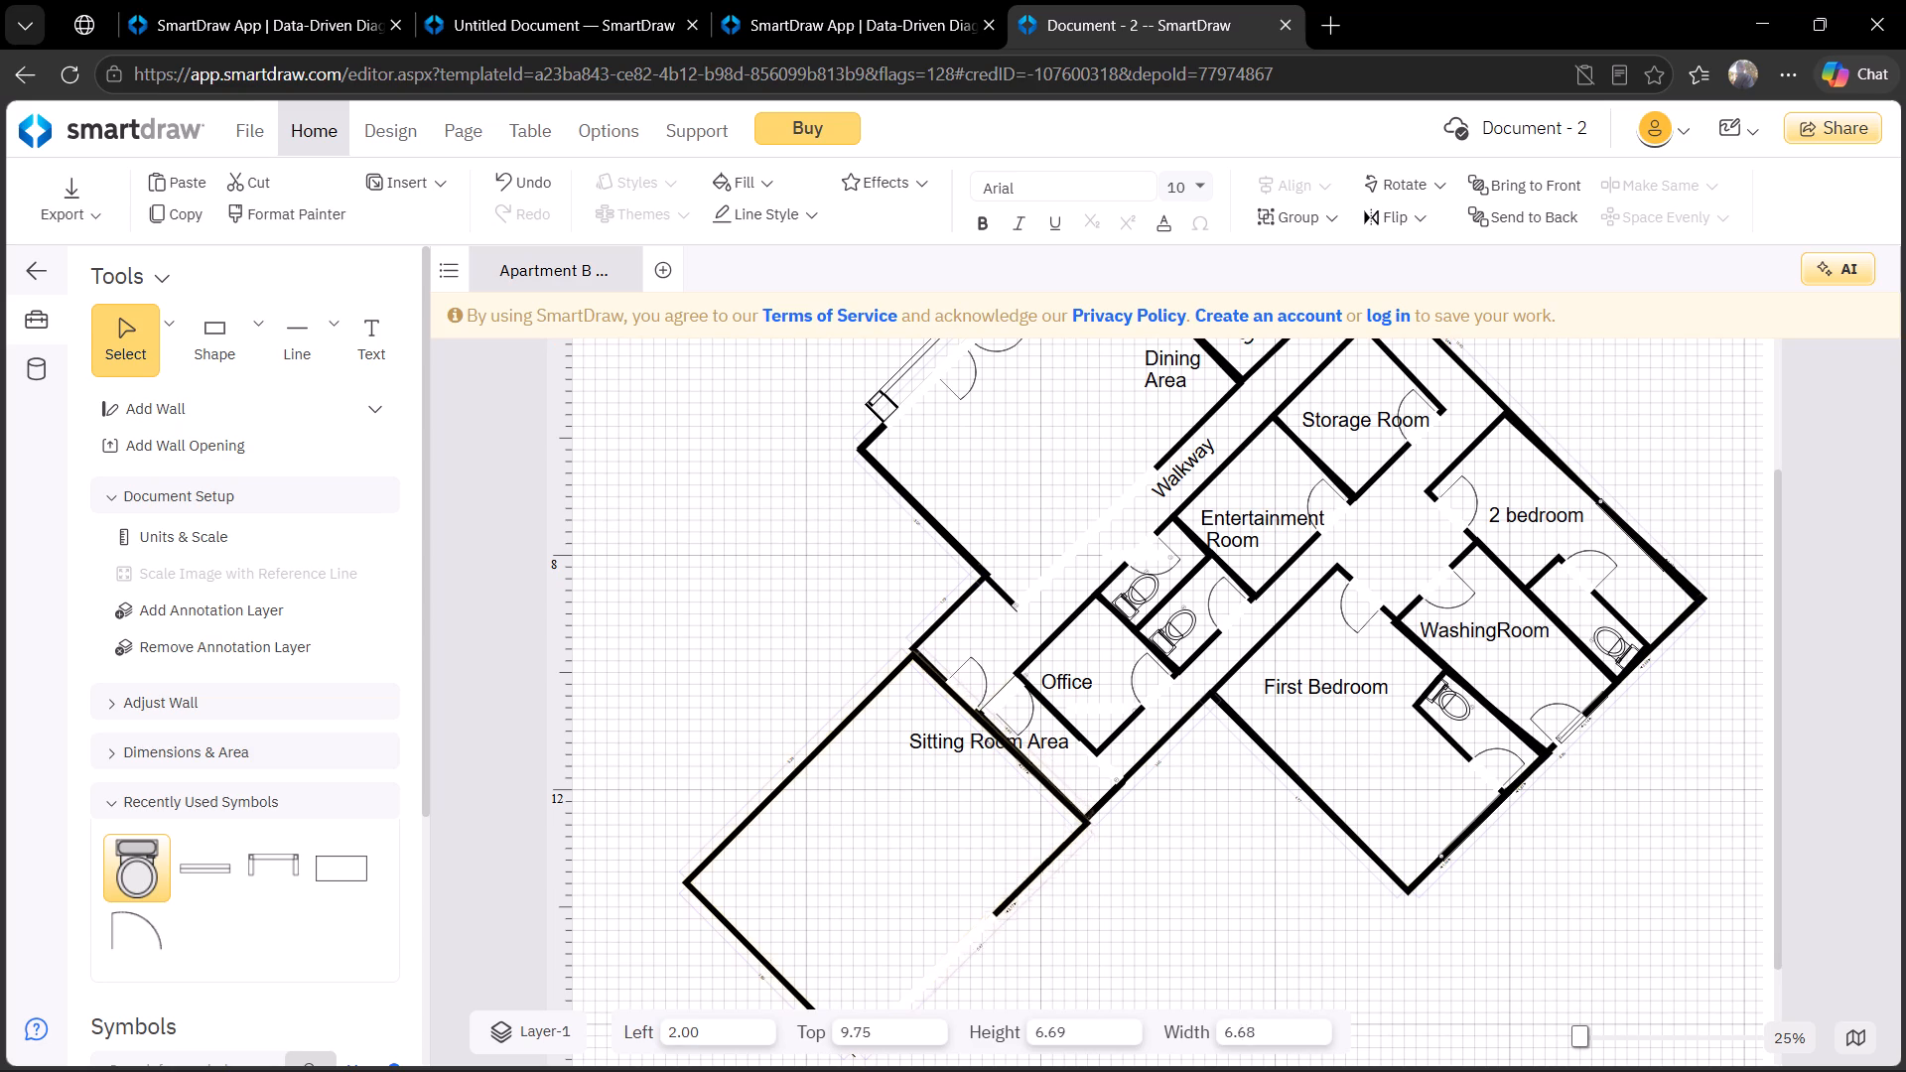
drag(1084, 821, 1084, 820)
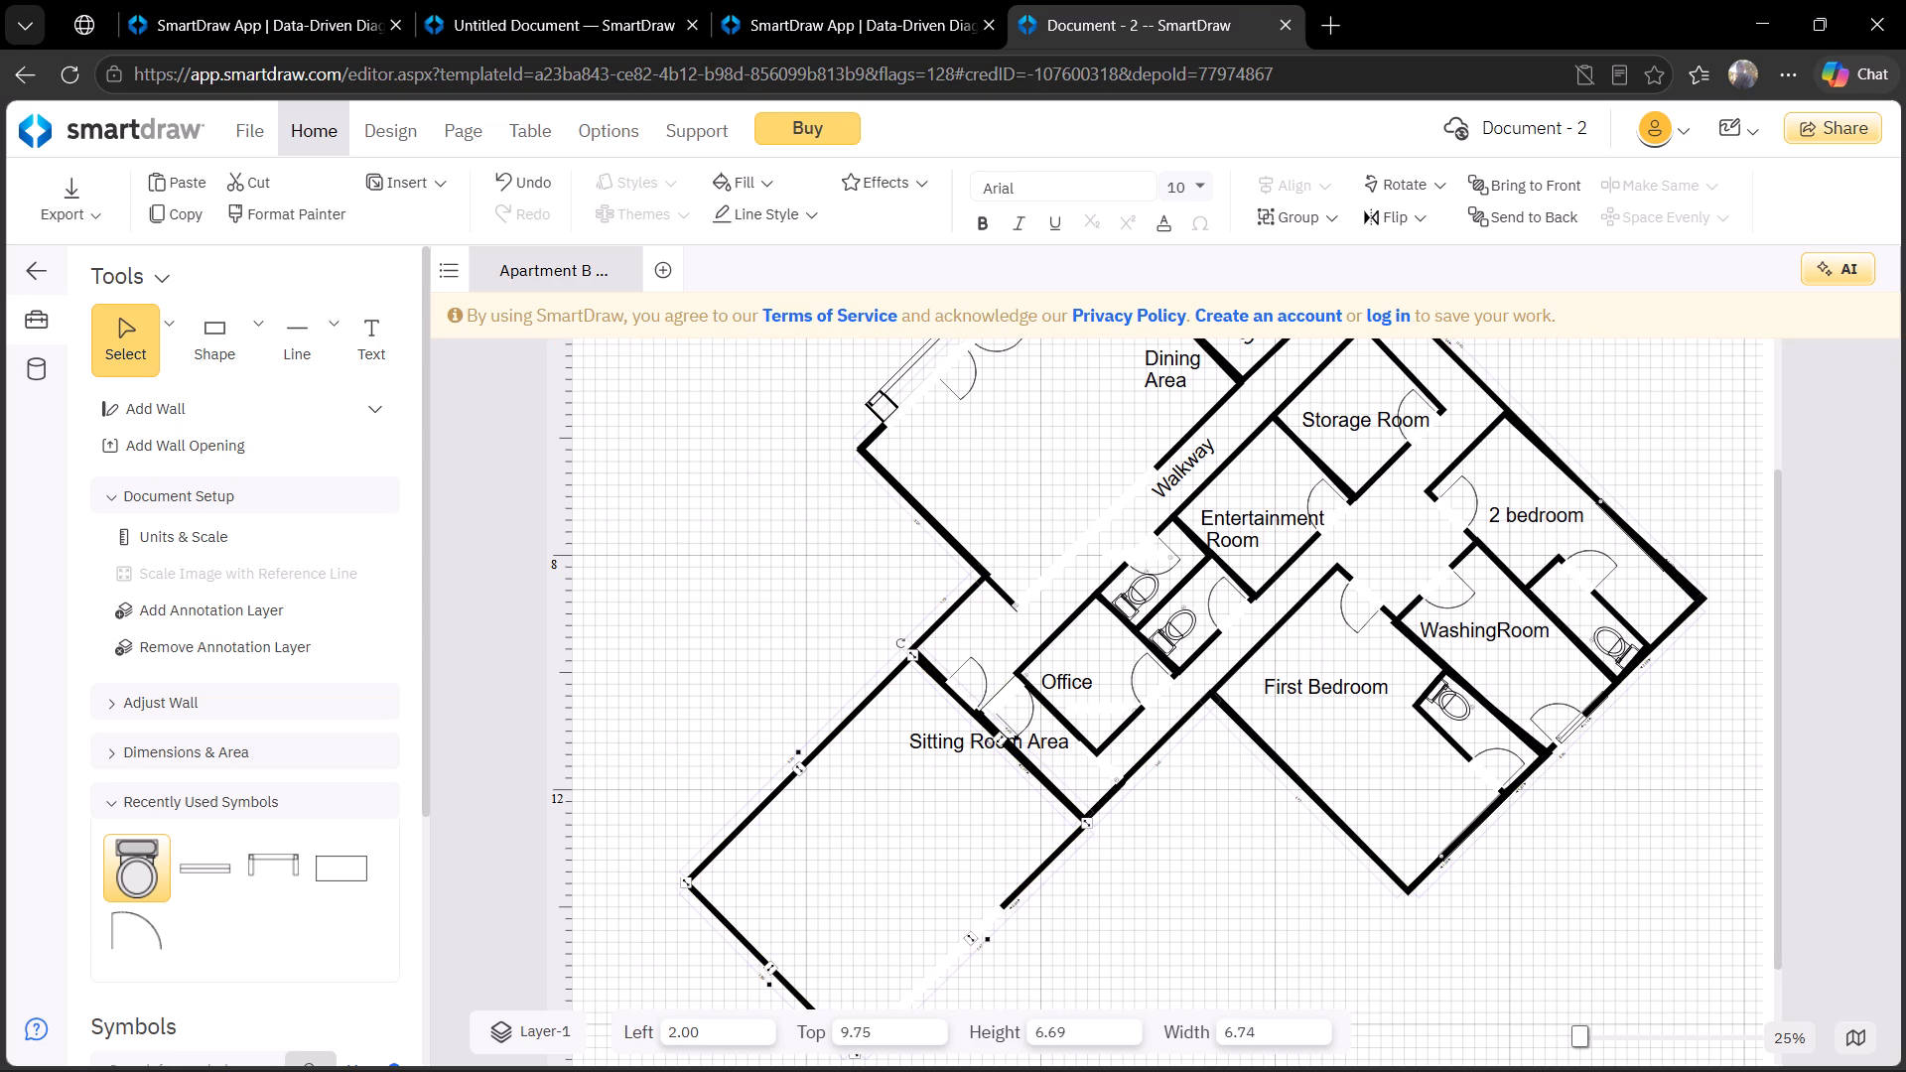
click(1175, 893)
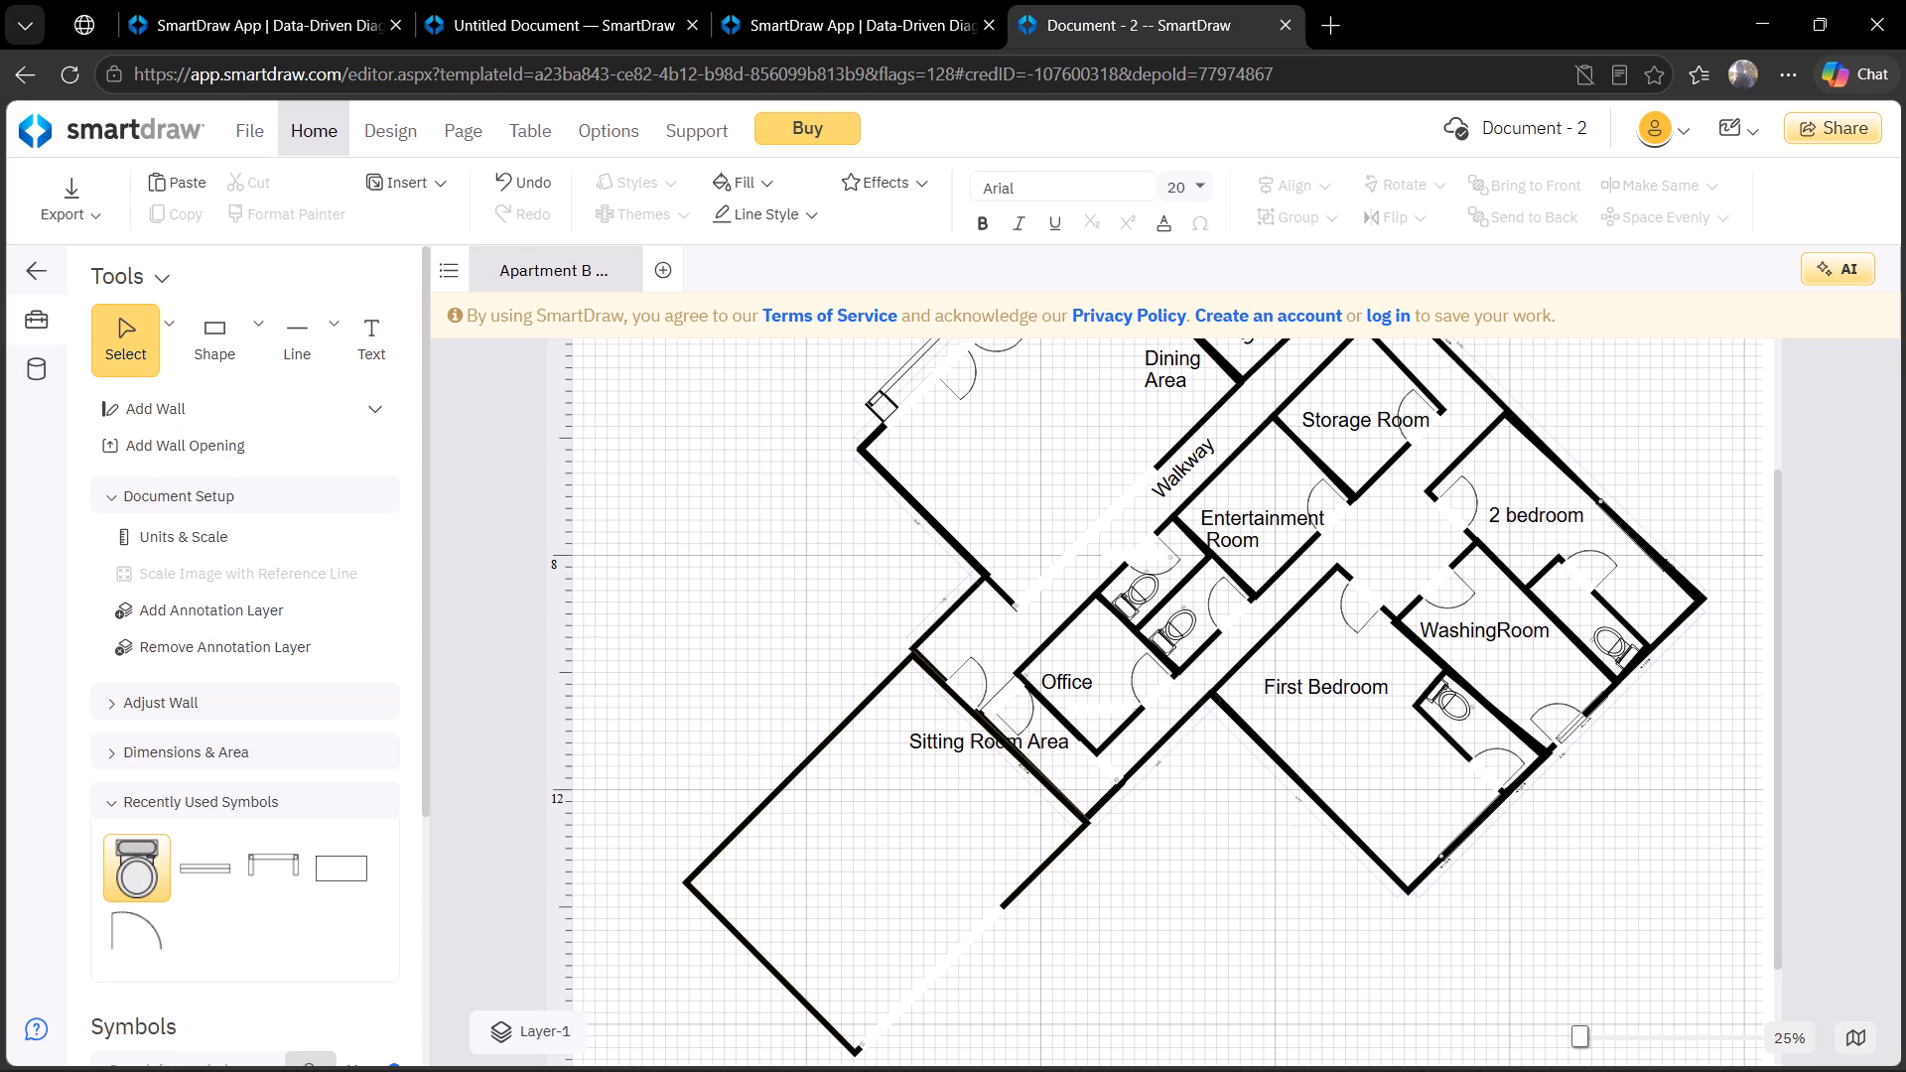
click(1058, 852)
click(1055, 852)
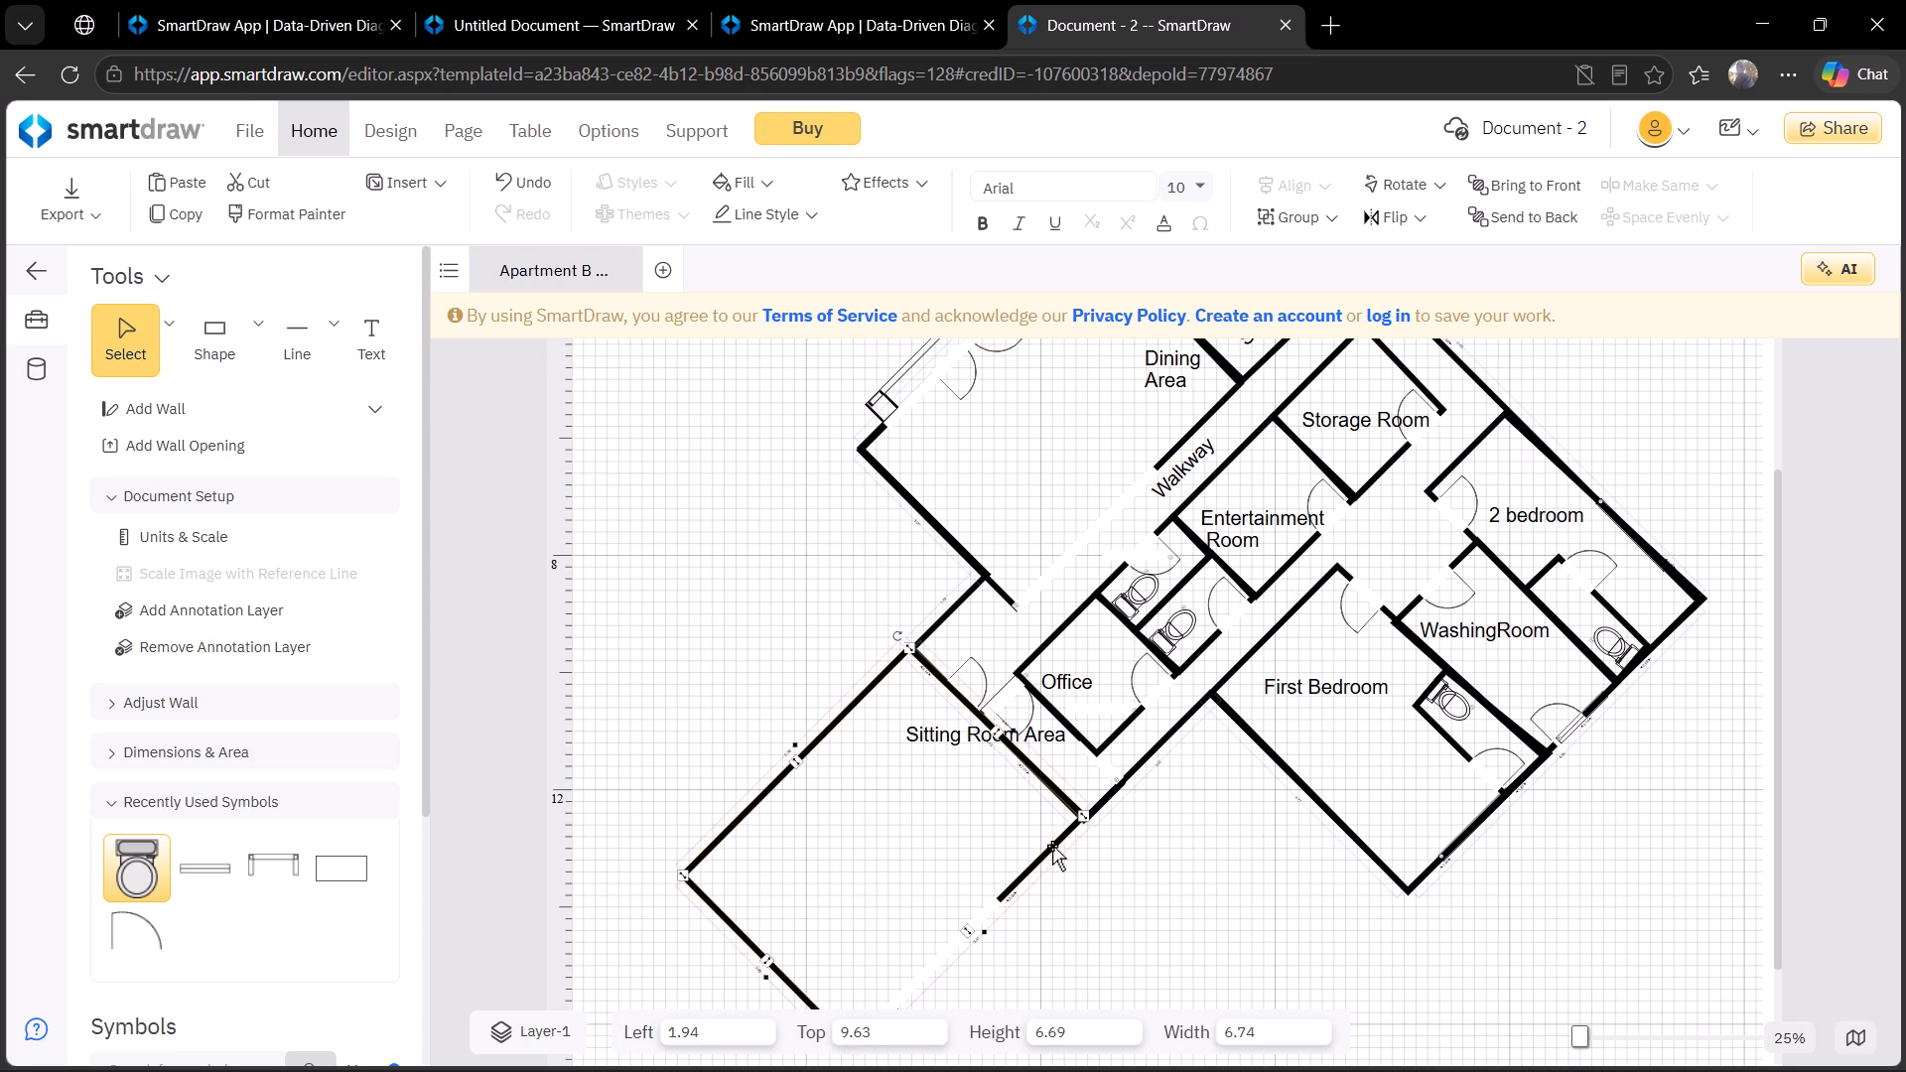
click(1180, 884)
Bring the door in the wall shared by the new room and the Office corridor to the front.
click(964, 674)
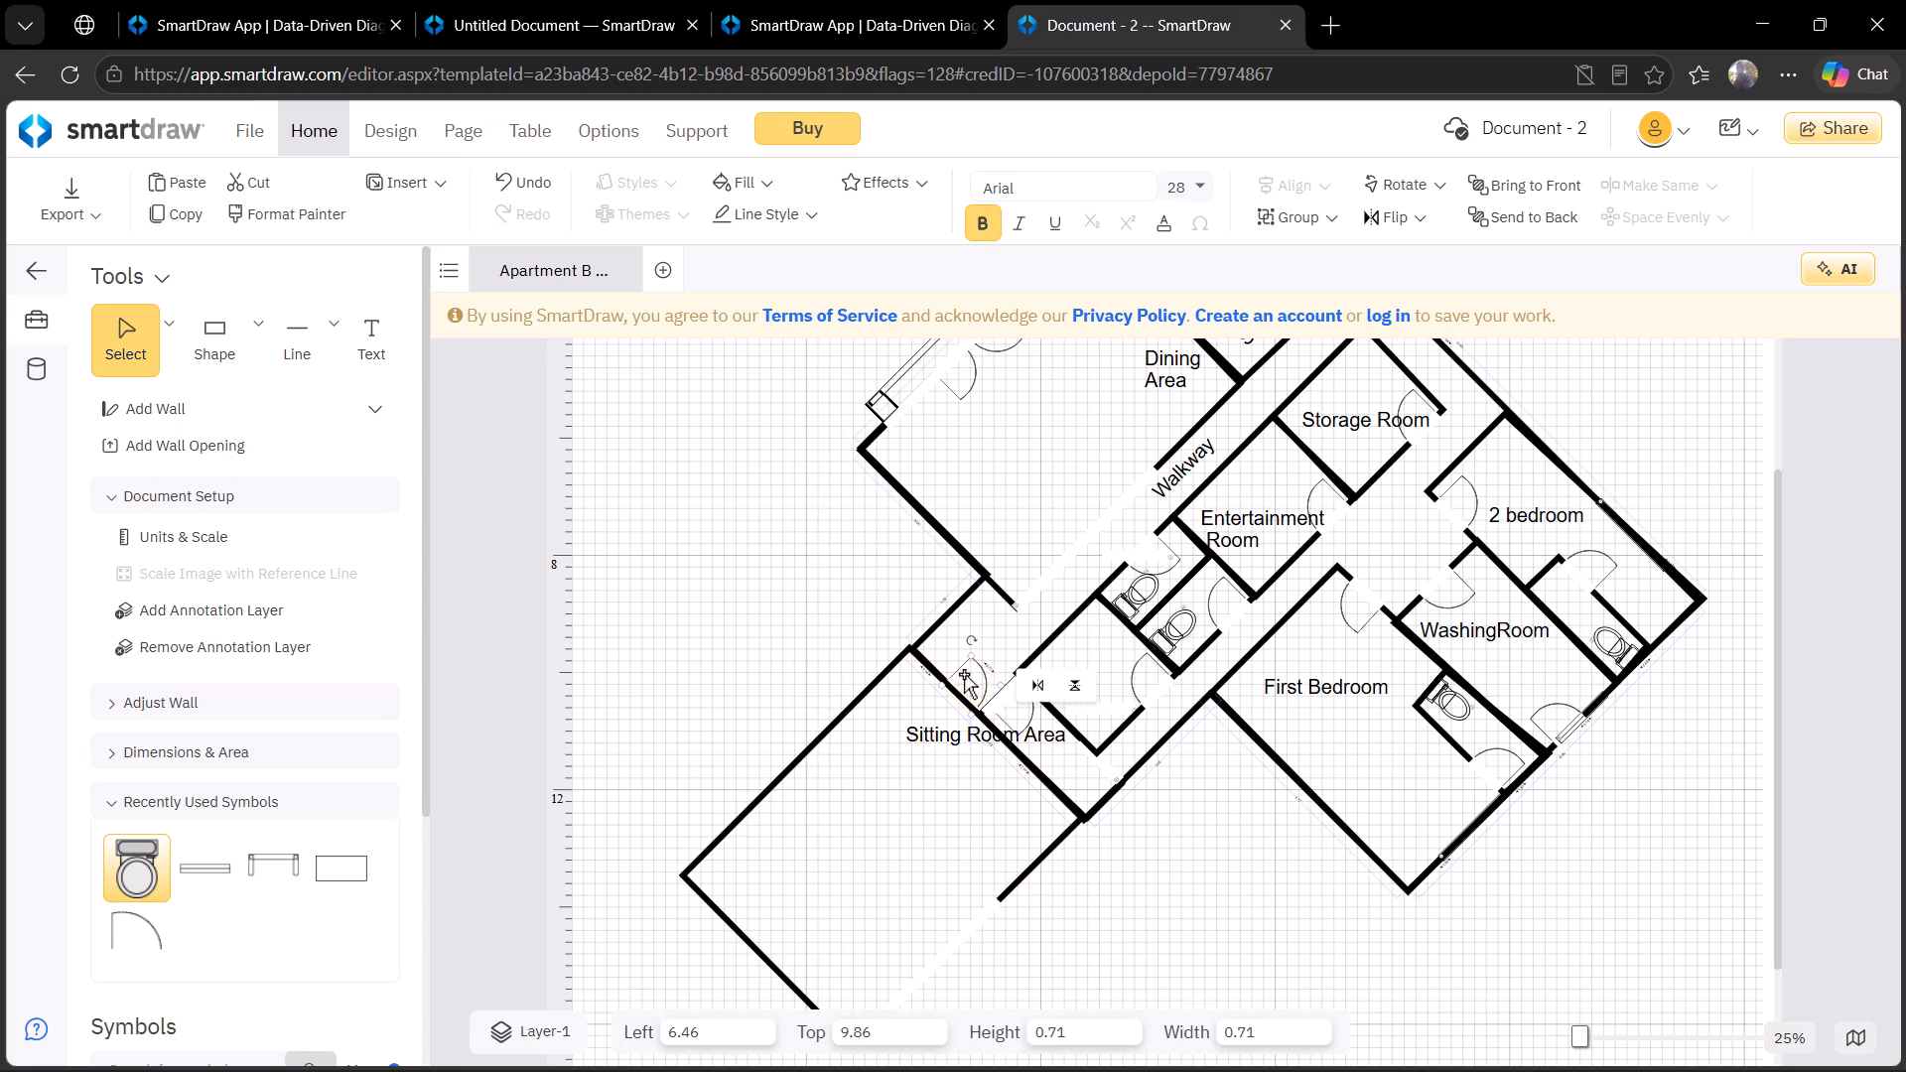
click(1504, 184)
click(1138, 901)
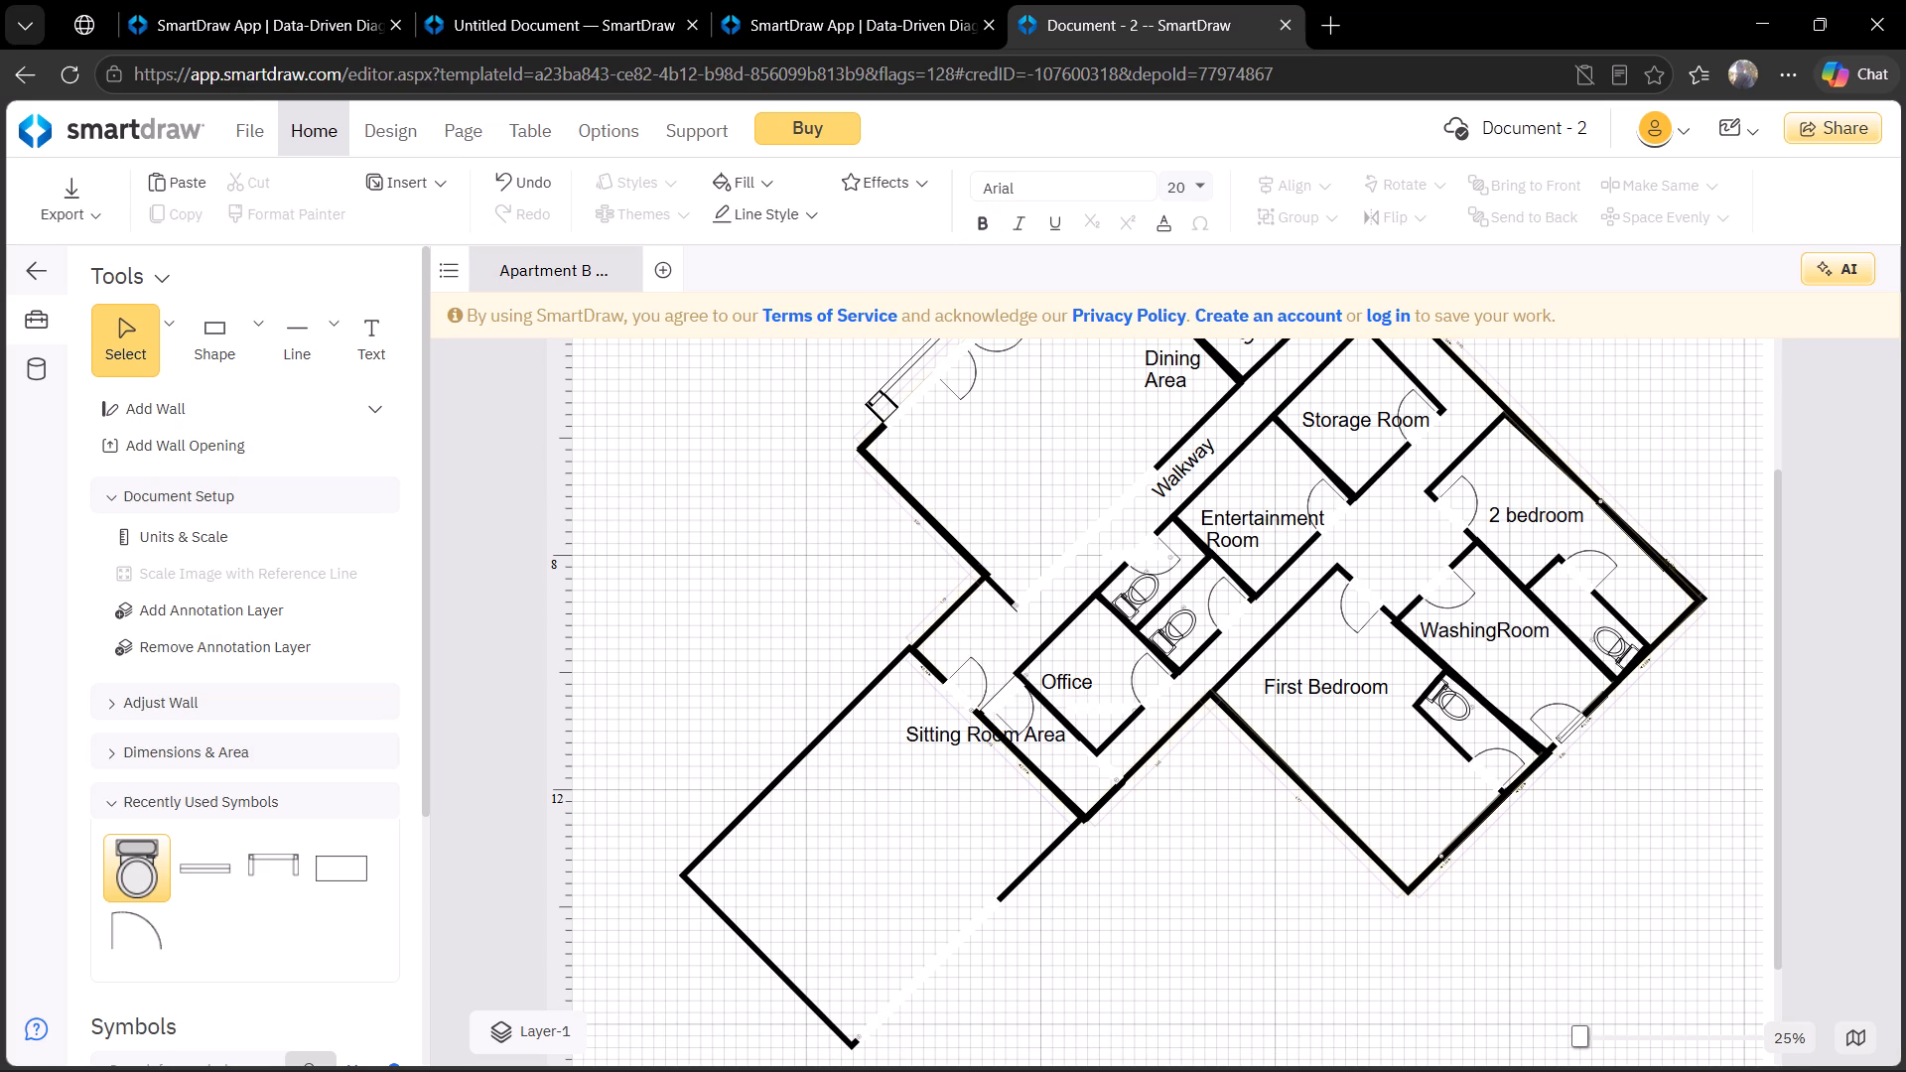
Draw a diagonal line about 2.23 long into the new room, starting on its northwest wall at about Left 3.04, Top 12.31.
drag(1773, 587, 1792, 674)
drag(1775, 693, 1779, 814)
click(1282, 906)
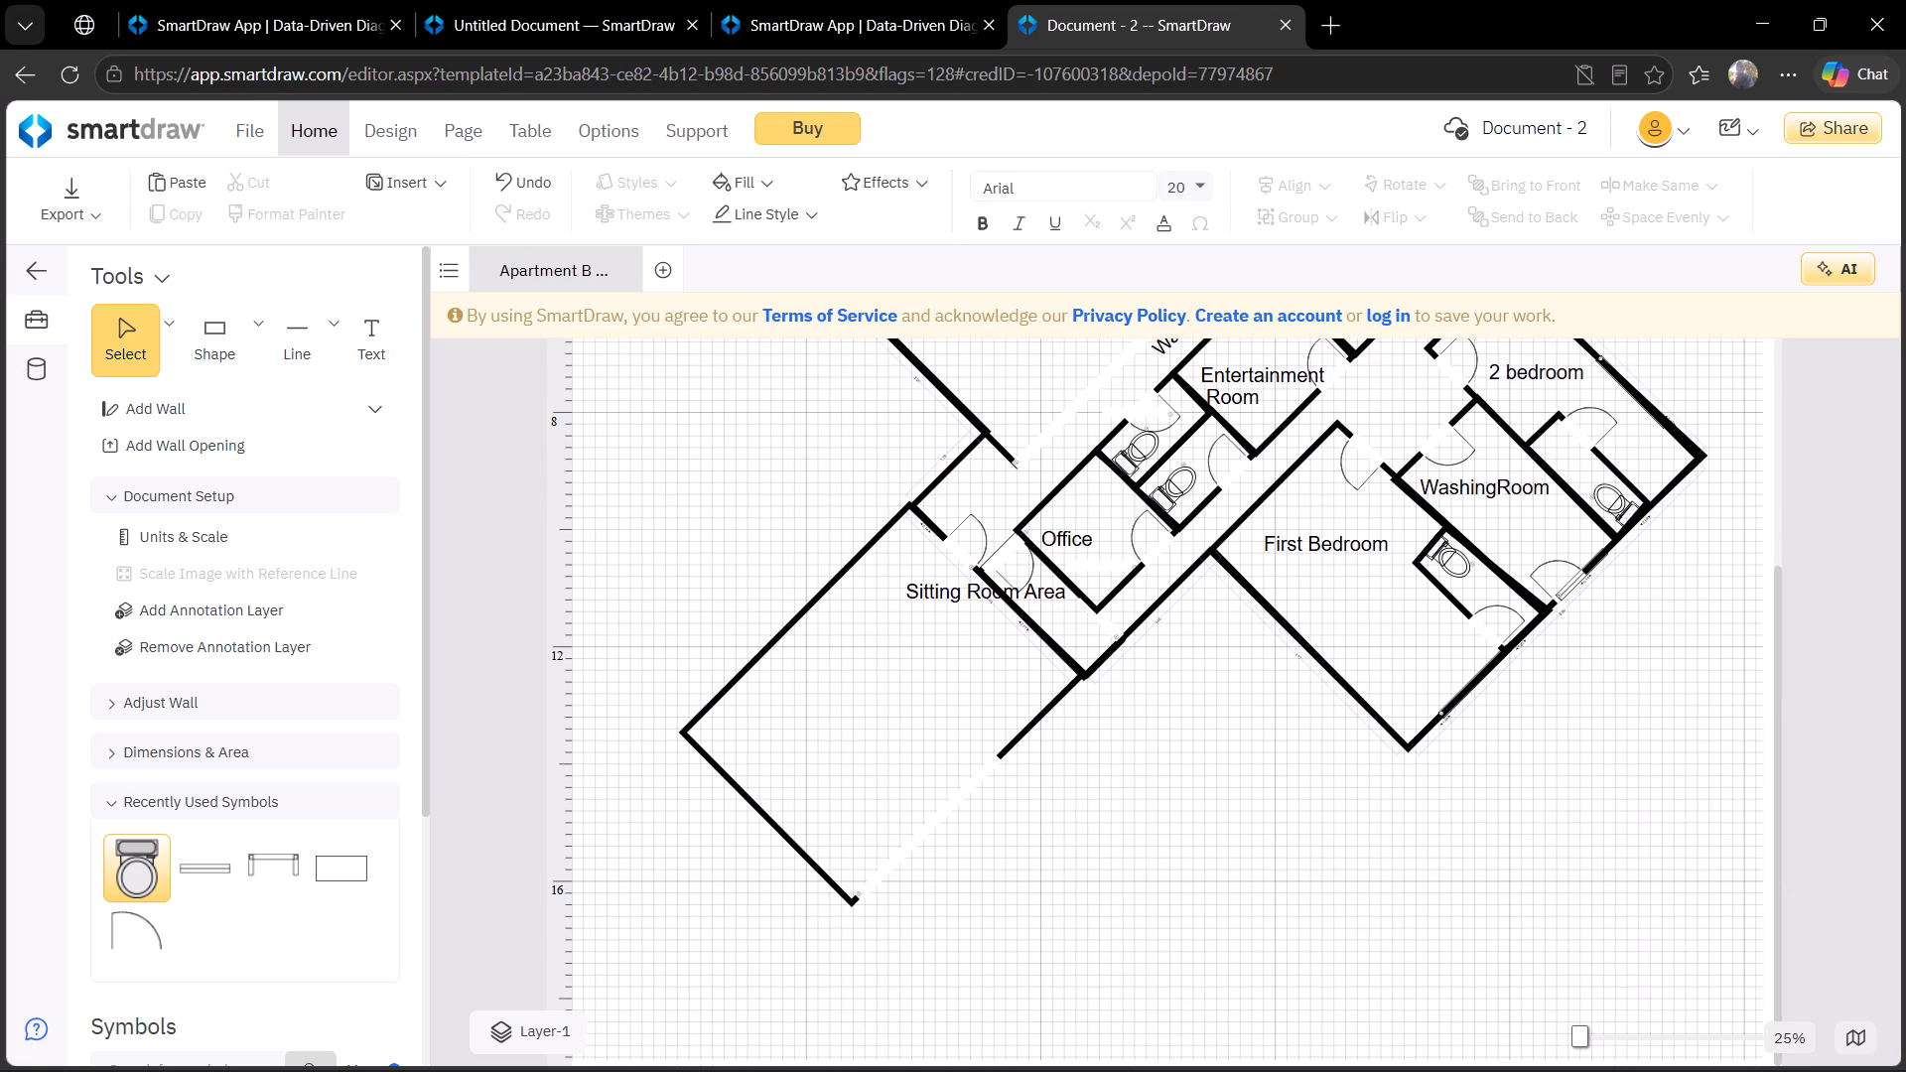
click(298, 375)
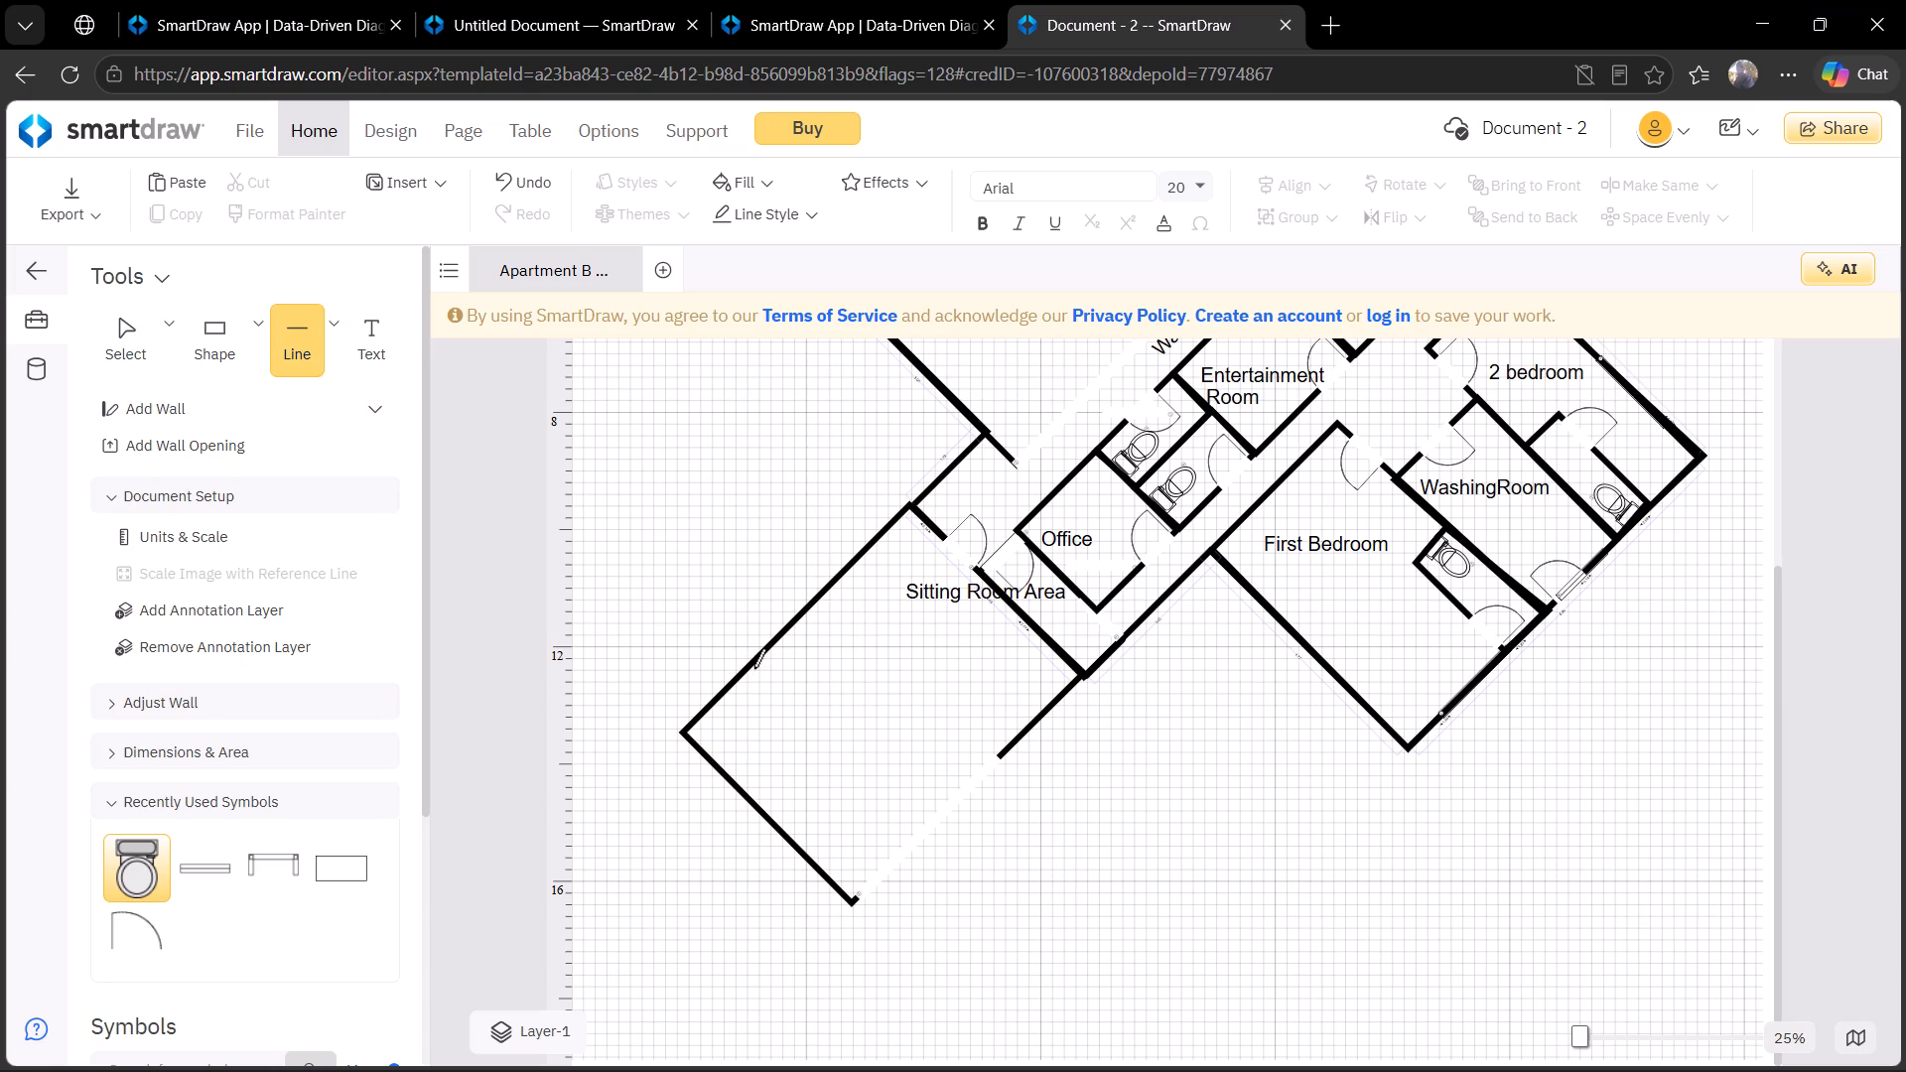
drag(751, 666, 879, 779)
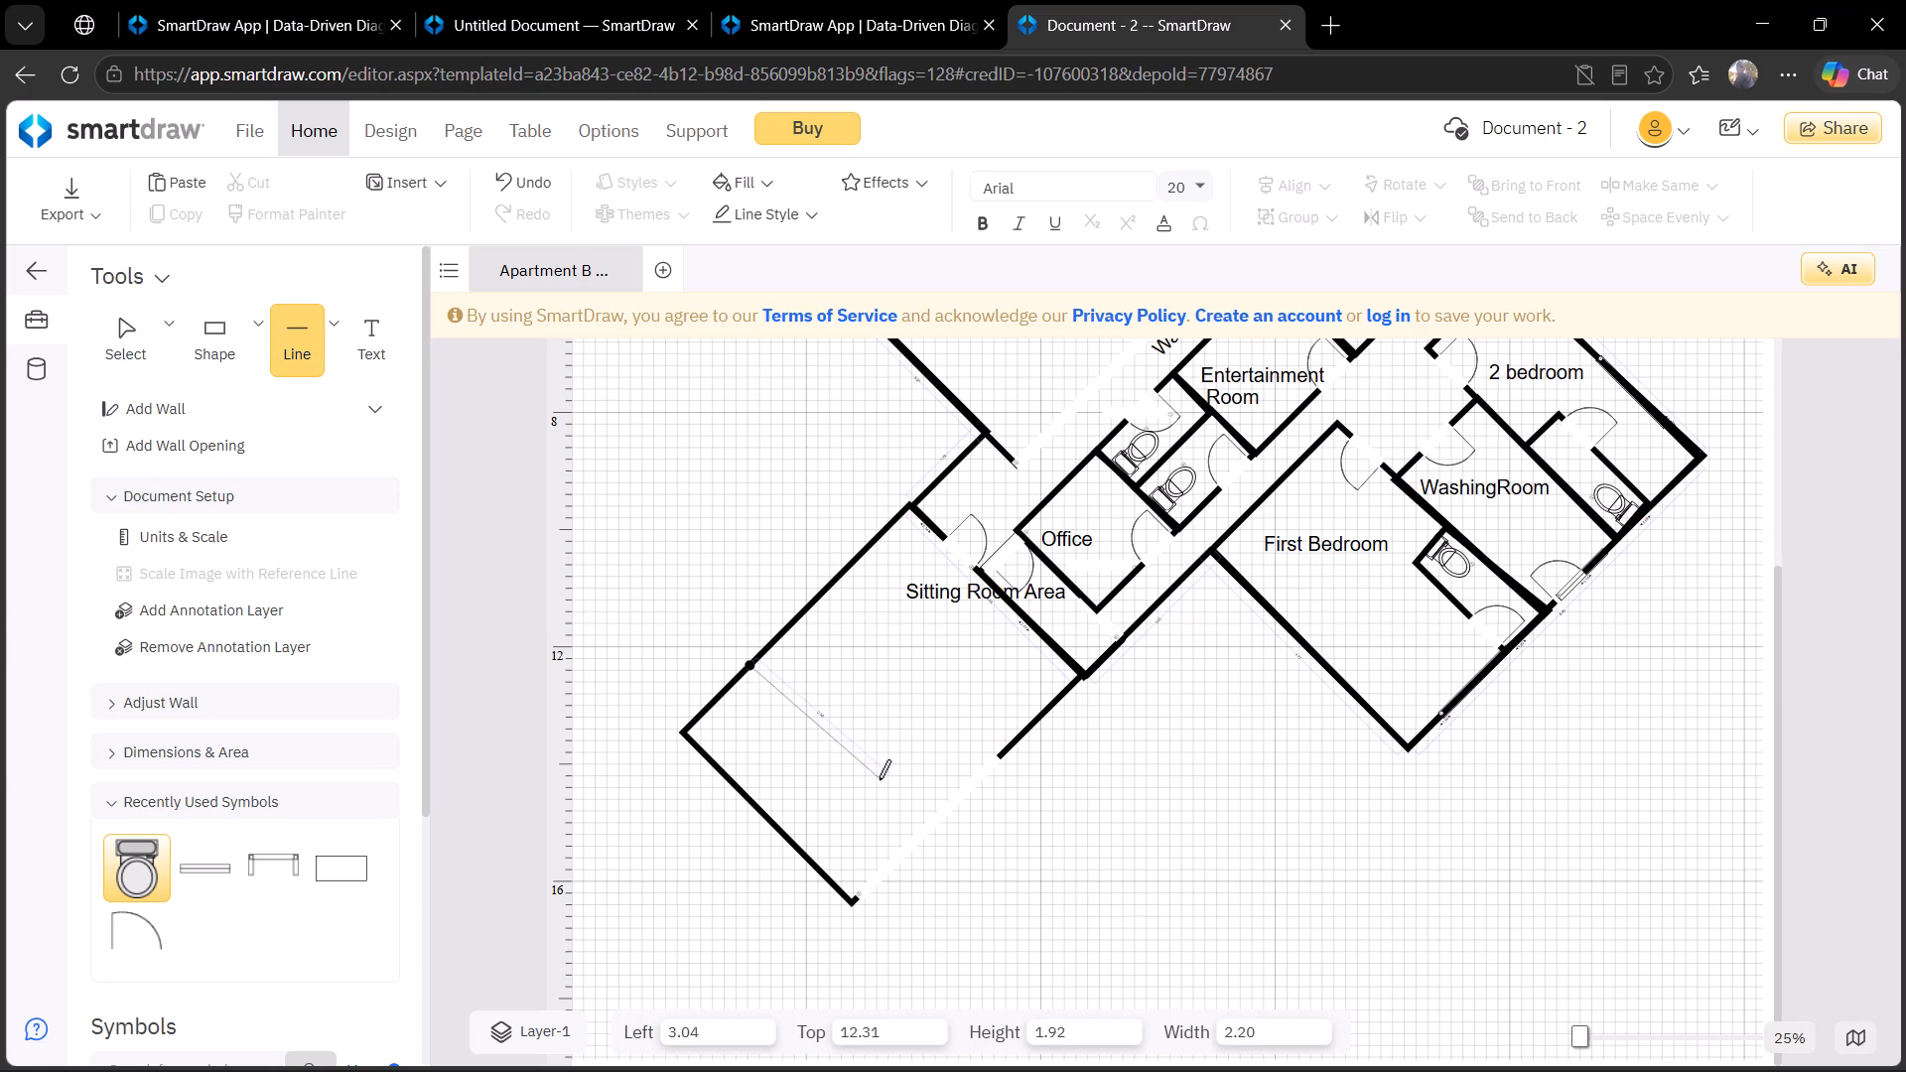
drag(879, 779, 843, 762)
drag(843, 762, 837, 759)
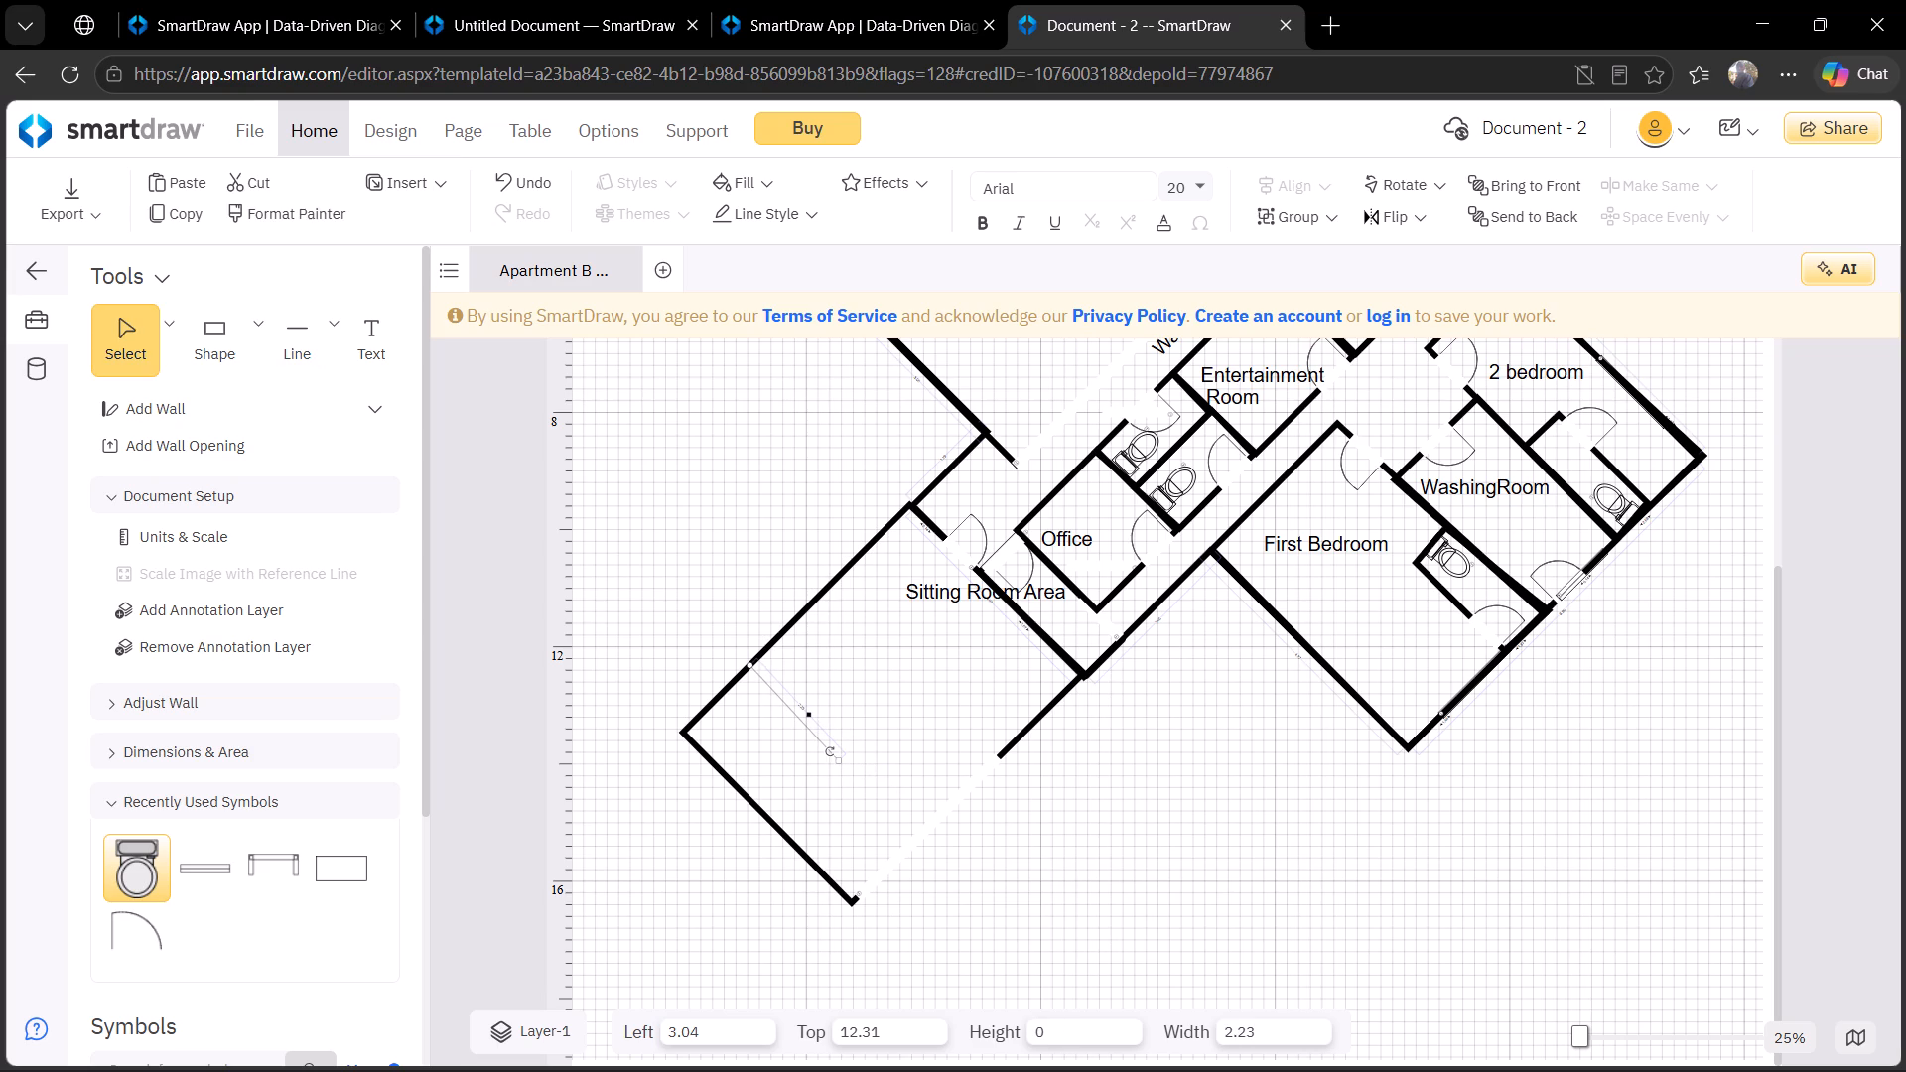
Duplicate the diagonal line and place the copy parallel to it on the same wall, at about Left 3.87, Top 11.55.
key(ctrl+c)
key(ctrl+v)
click(730, 473)
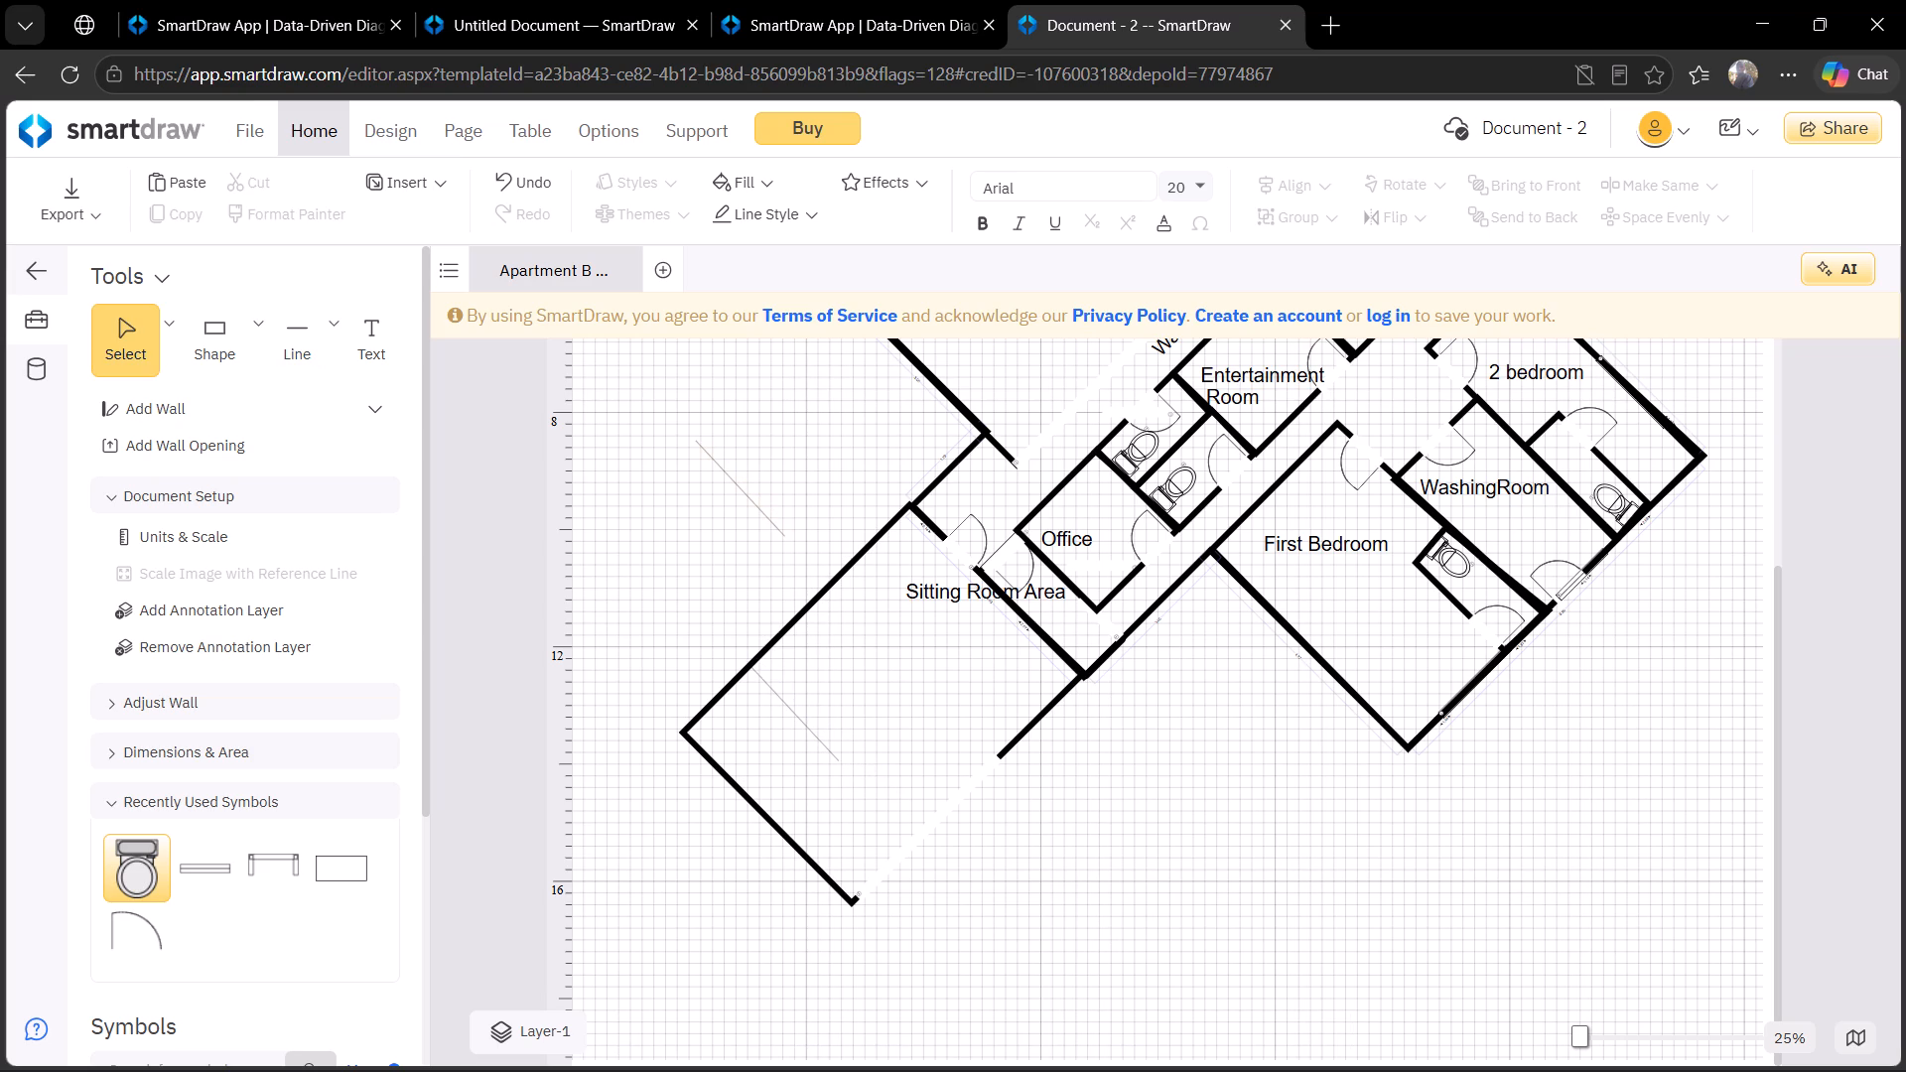
click(730, 479)
double_click(744, 496)
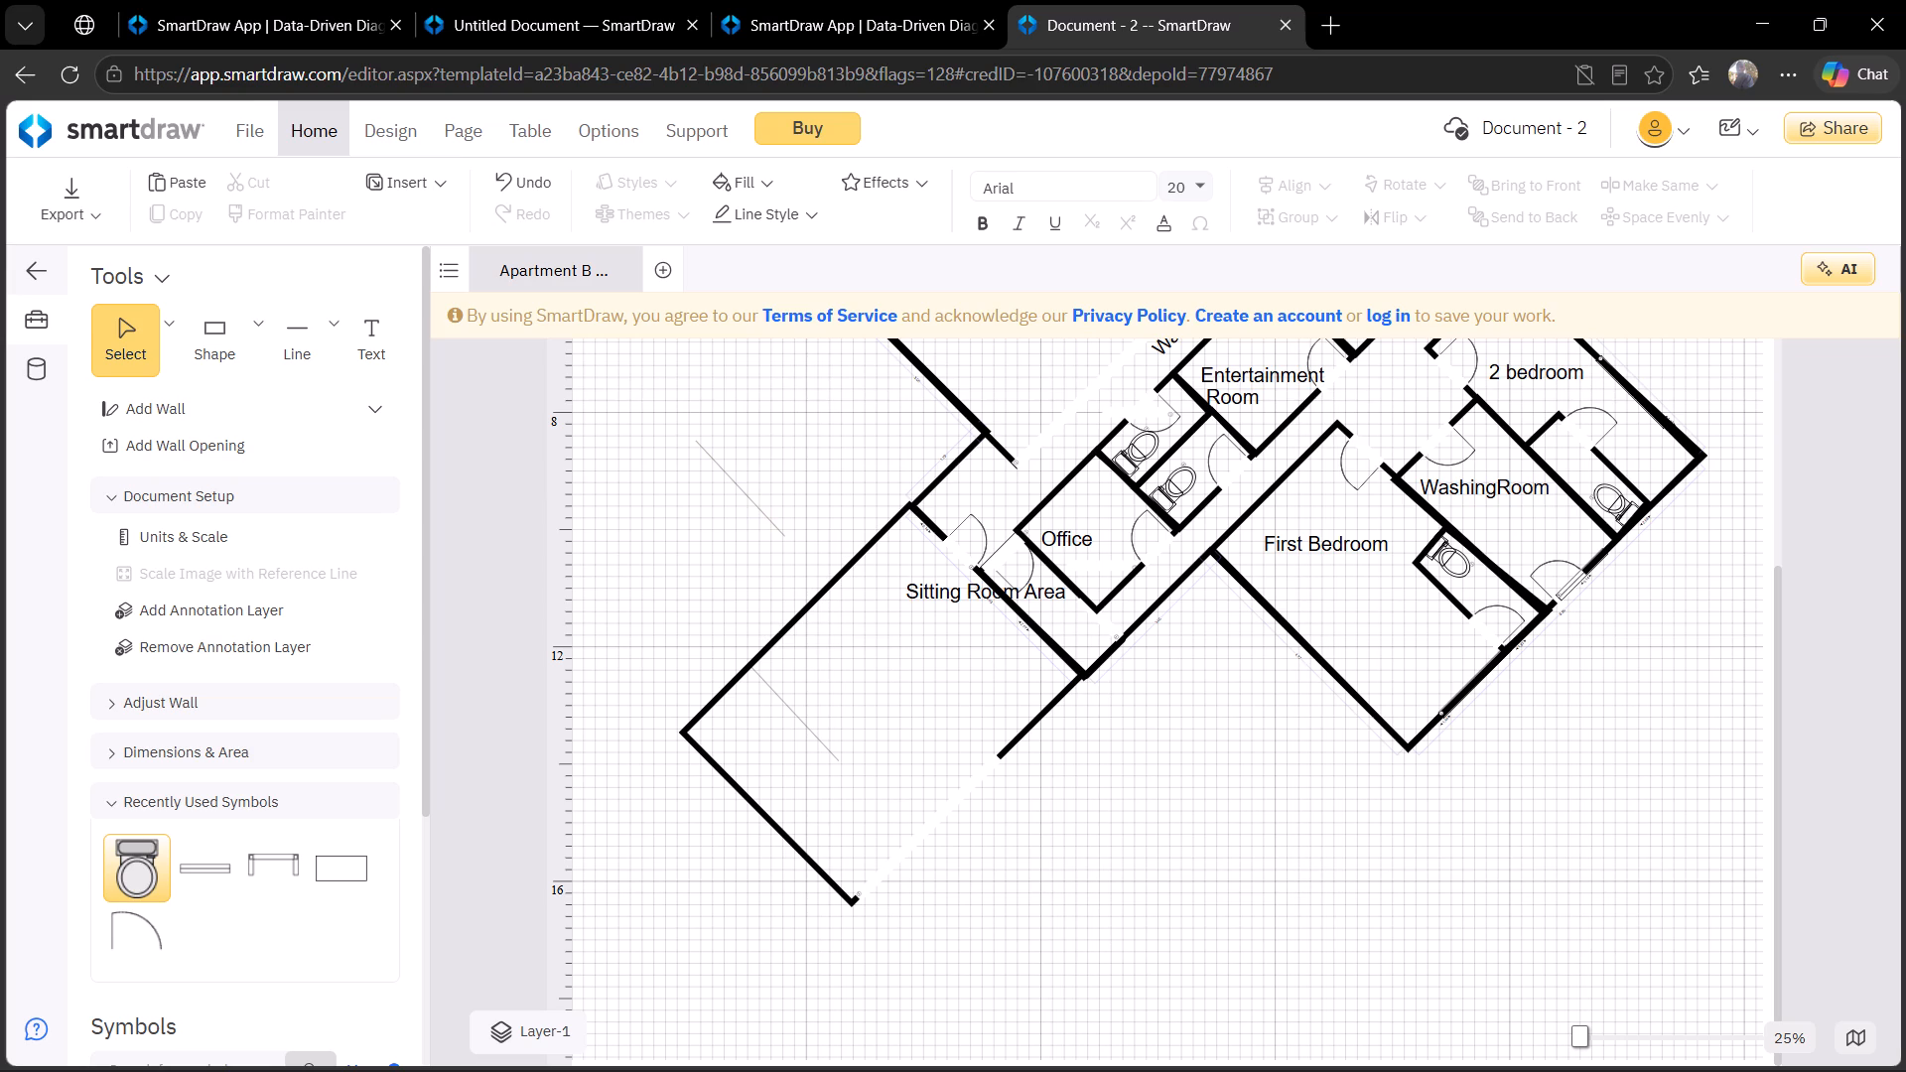
click(747, 495)
drag(747, 495, 846, 669)
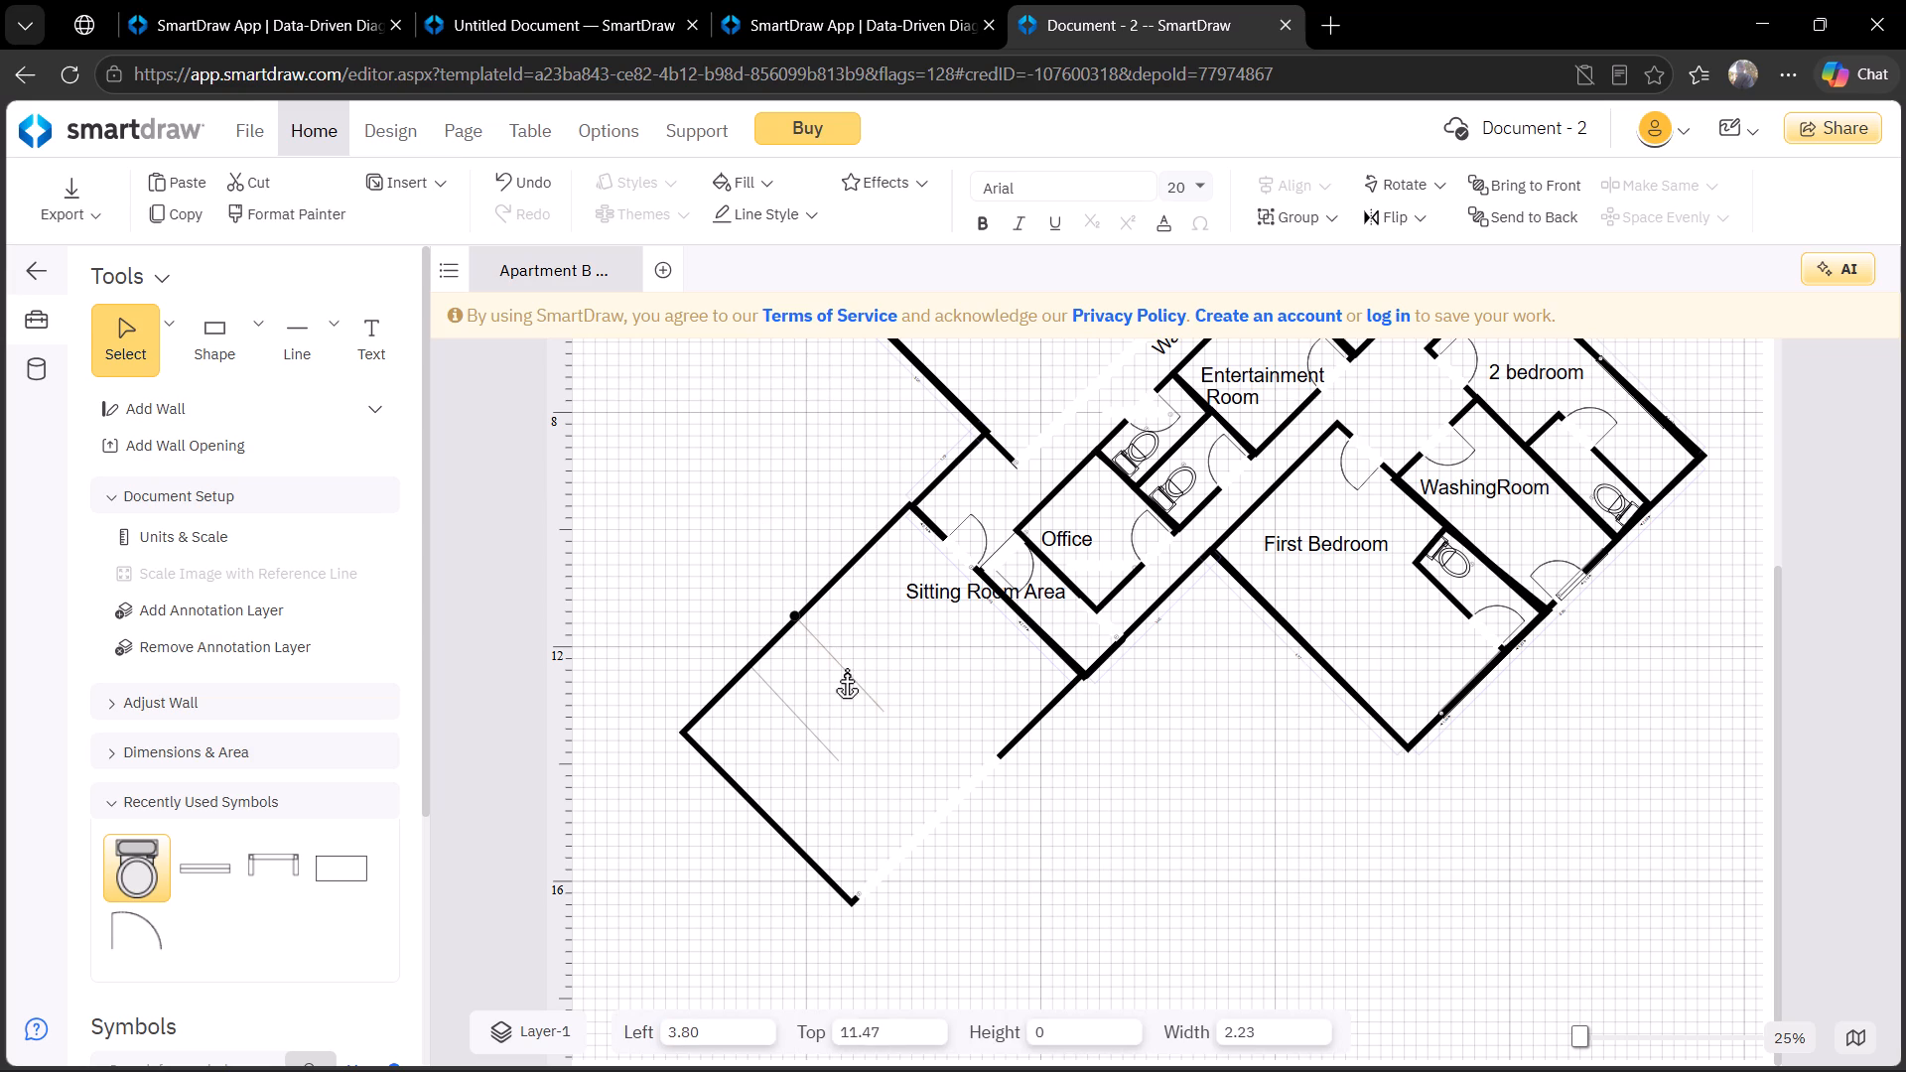
drag(846, 669, 851, 675)
click(880, 745)
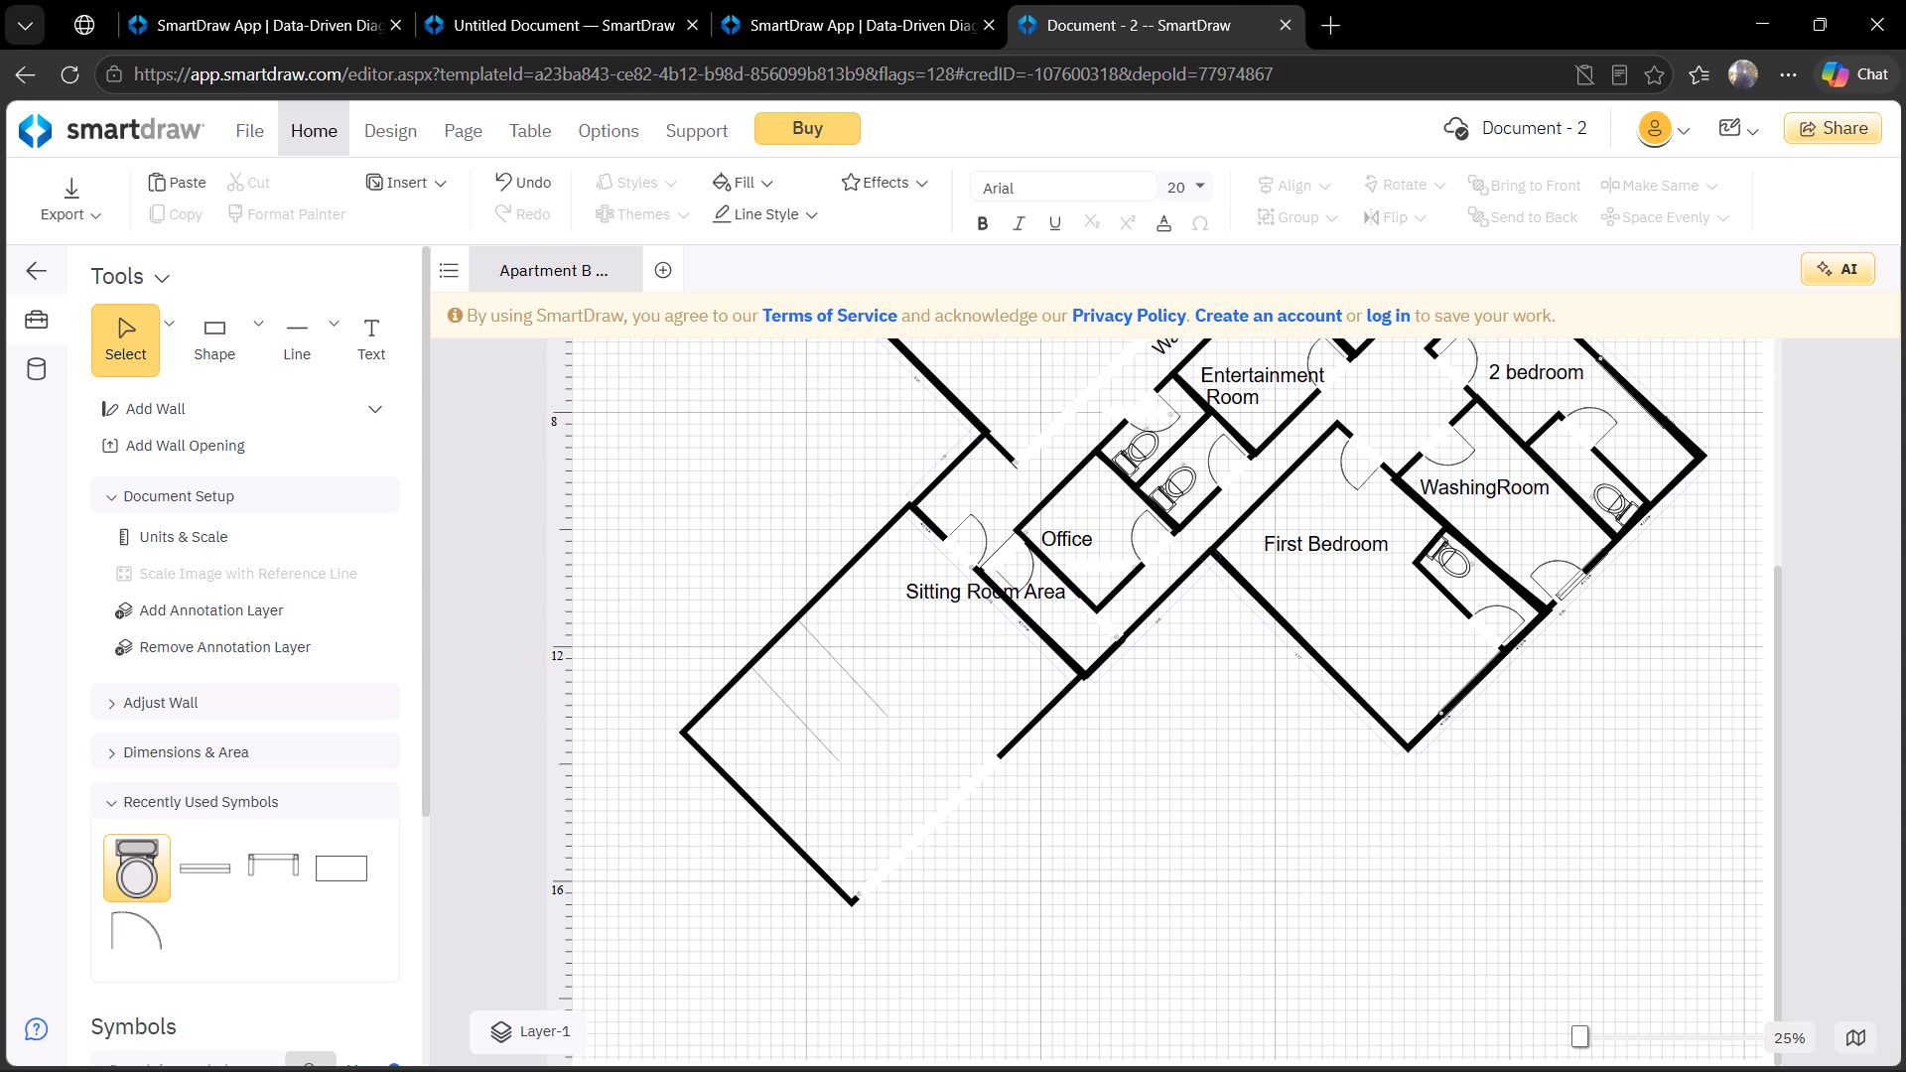
Paste another copy of the diagonal line and shift the two existing lines southwest along the wall, the second to about Left 3.56, Top 11.79.
key(ctrl+v)
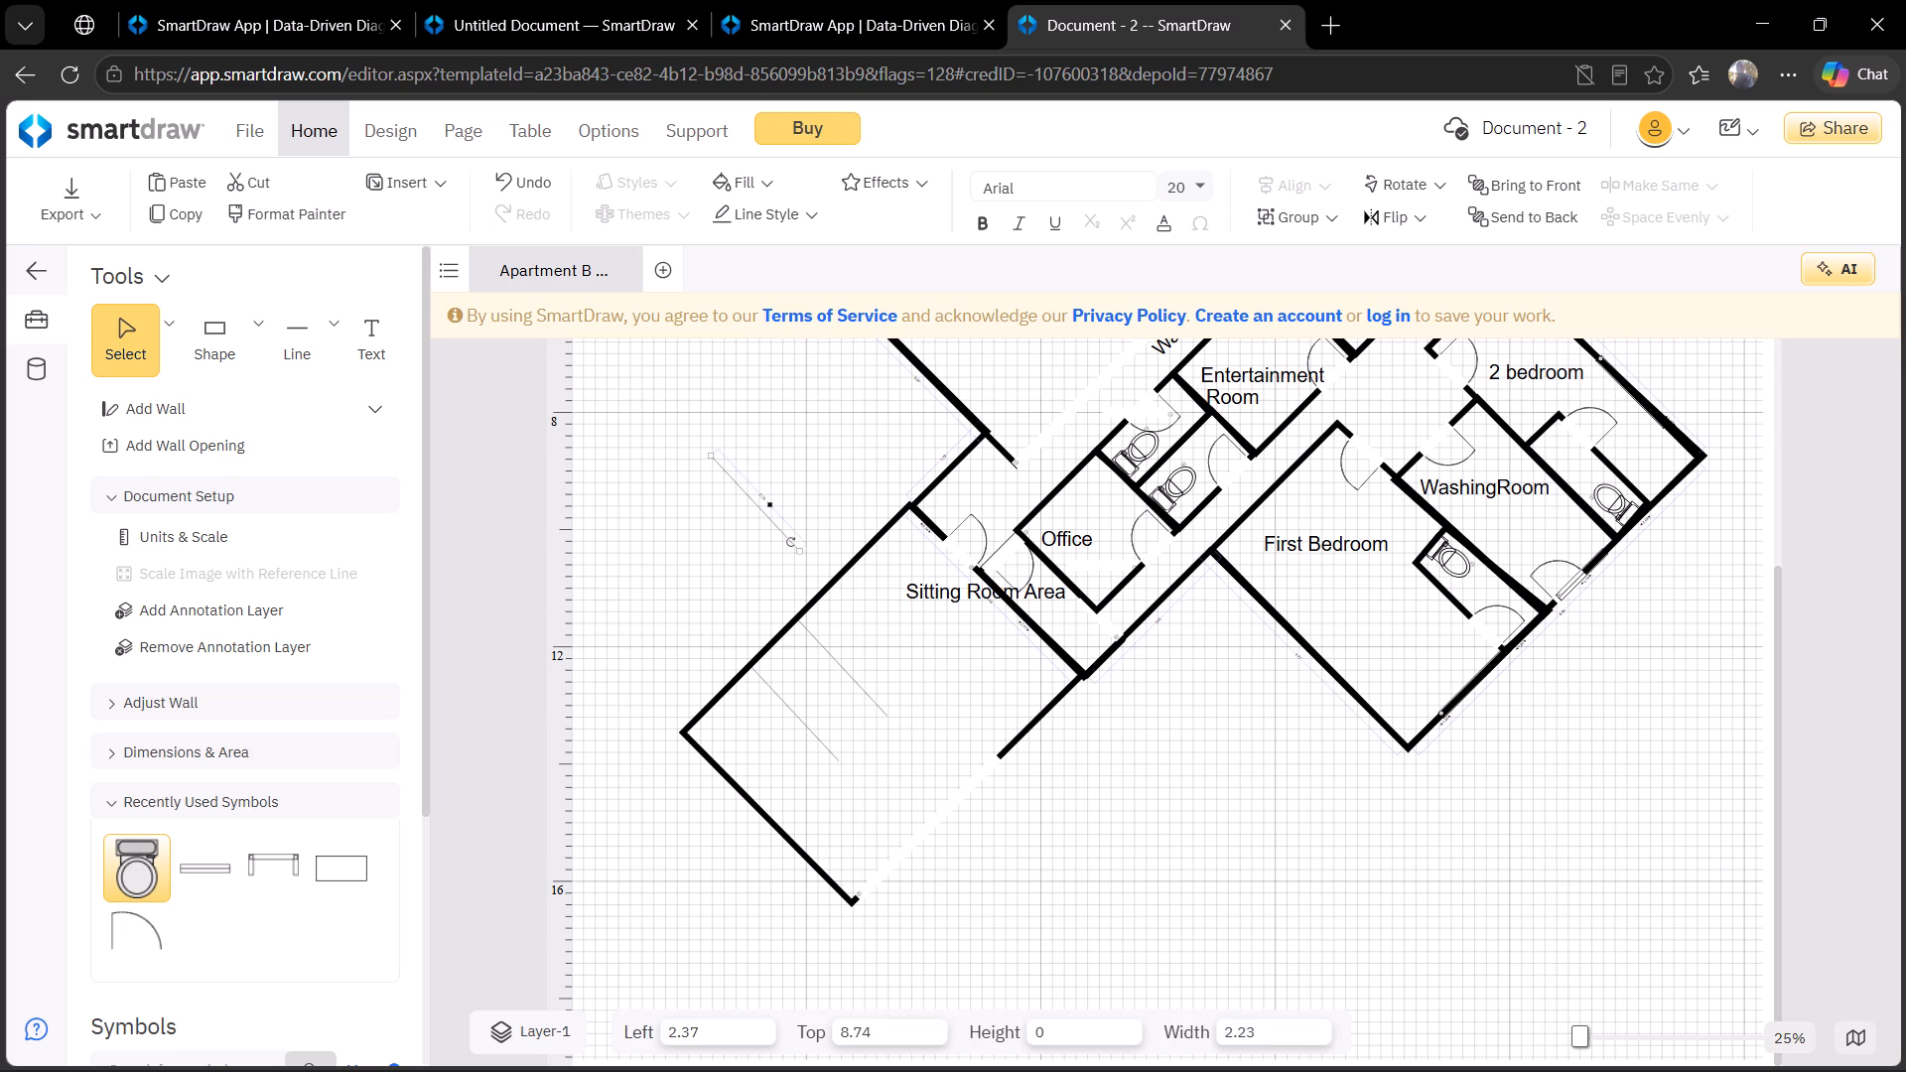
click(800, 720)
drag(800, 720, 799, 721)
drag(799, 721, 787, 734)
click(848, 671)
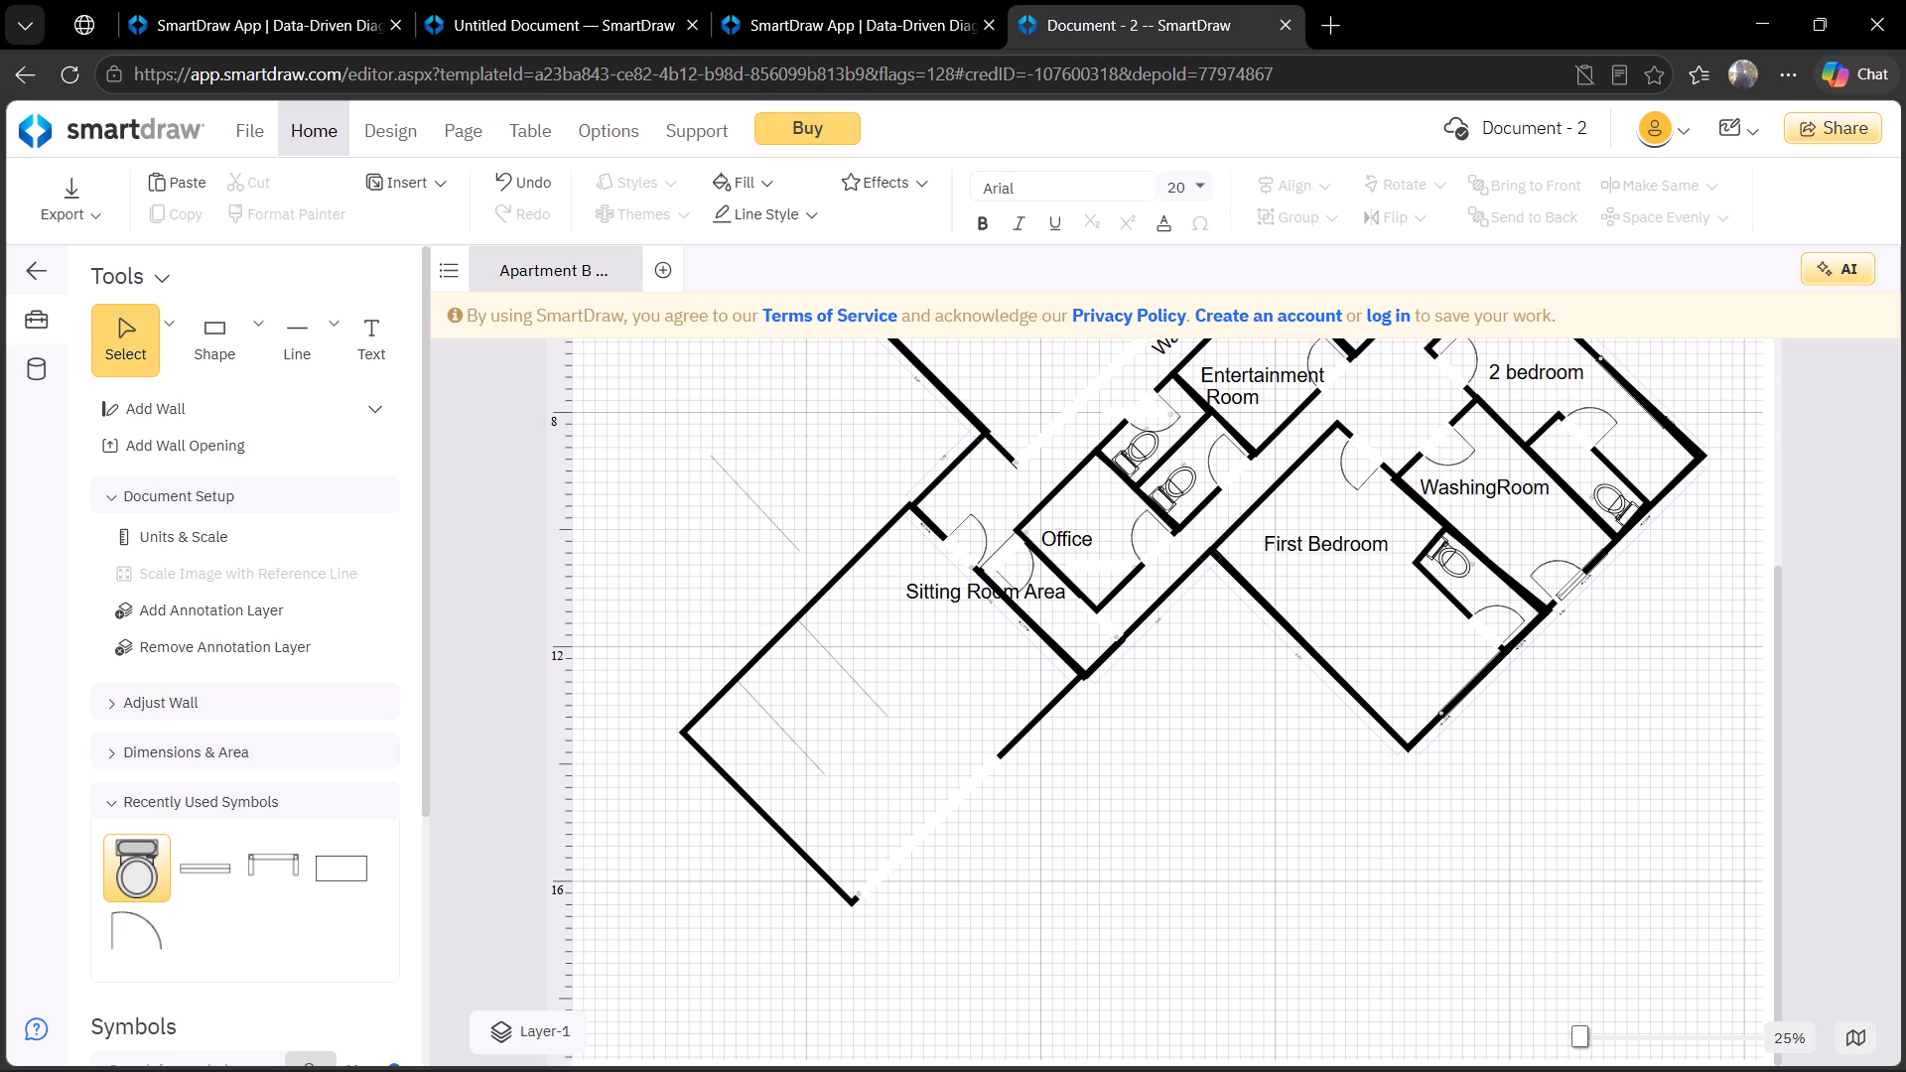
drag(849, 673, 834, 682)
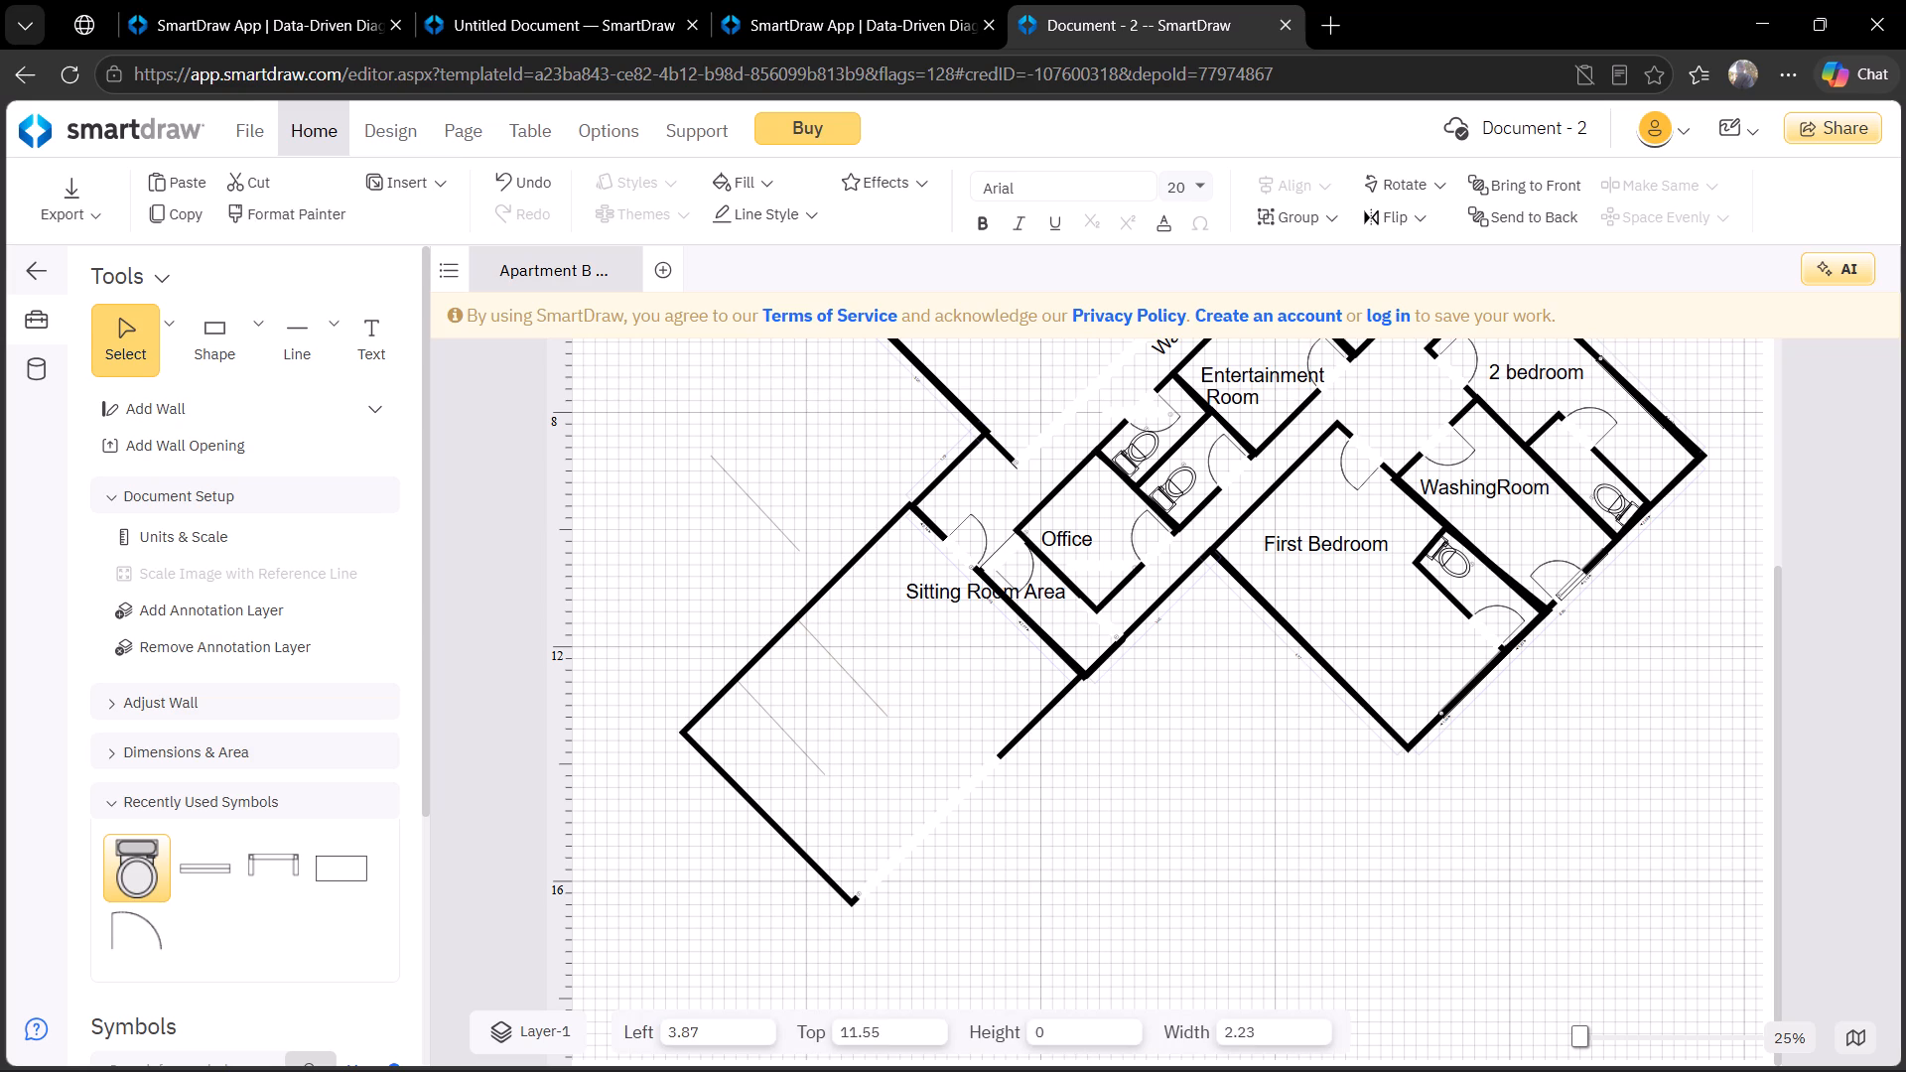
drag(834, 682, 830, 687)
click(961, 759)
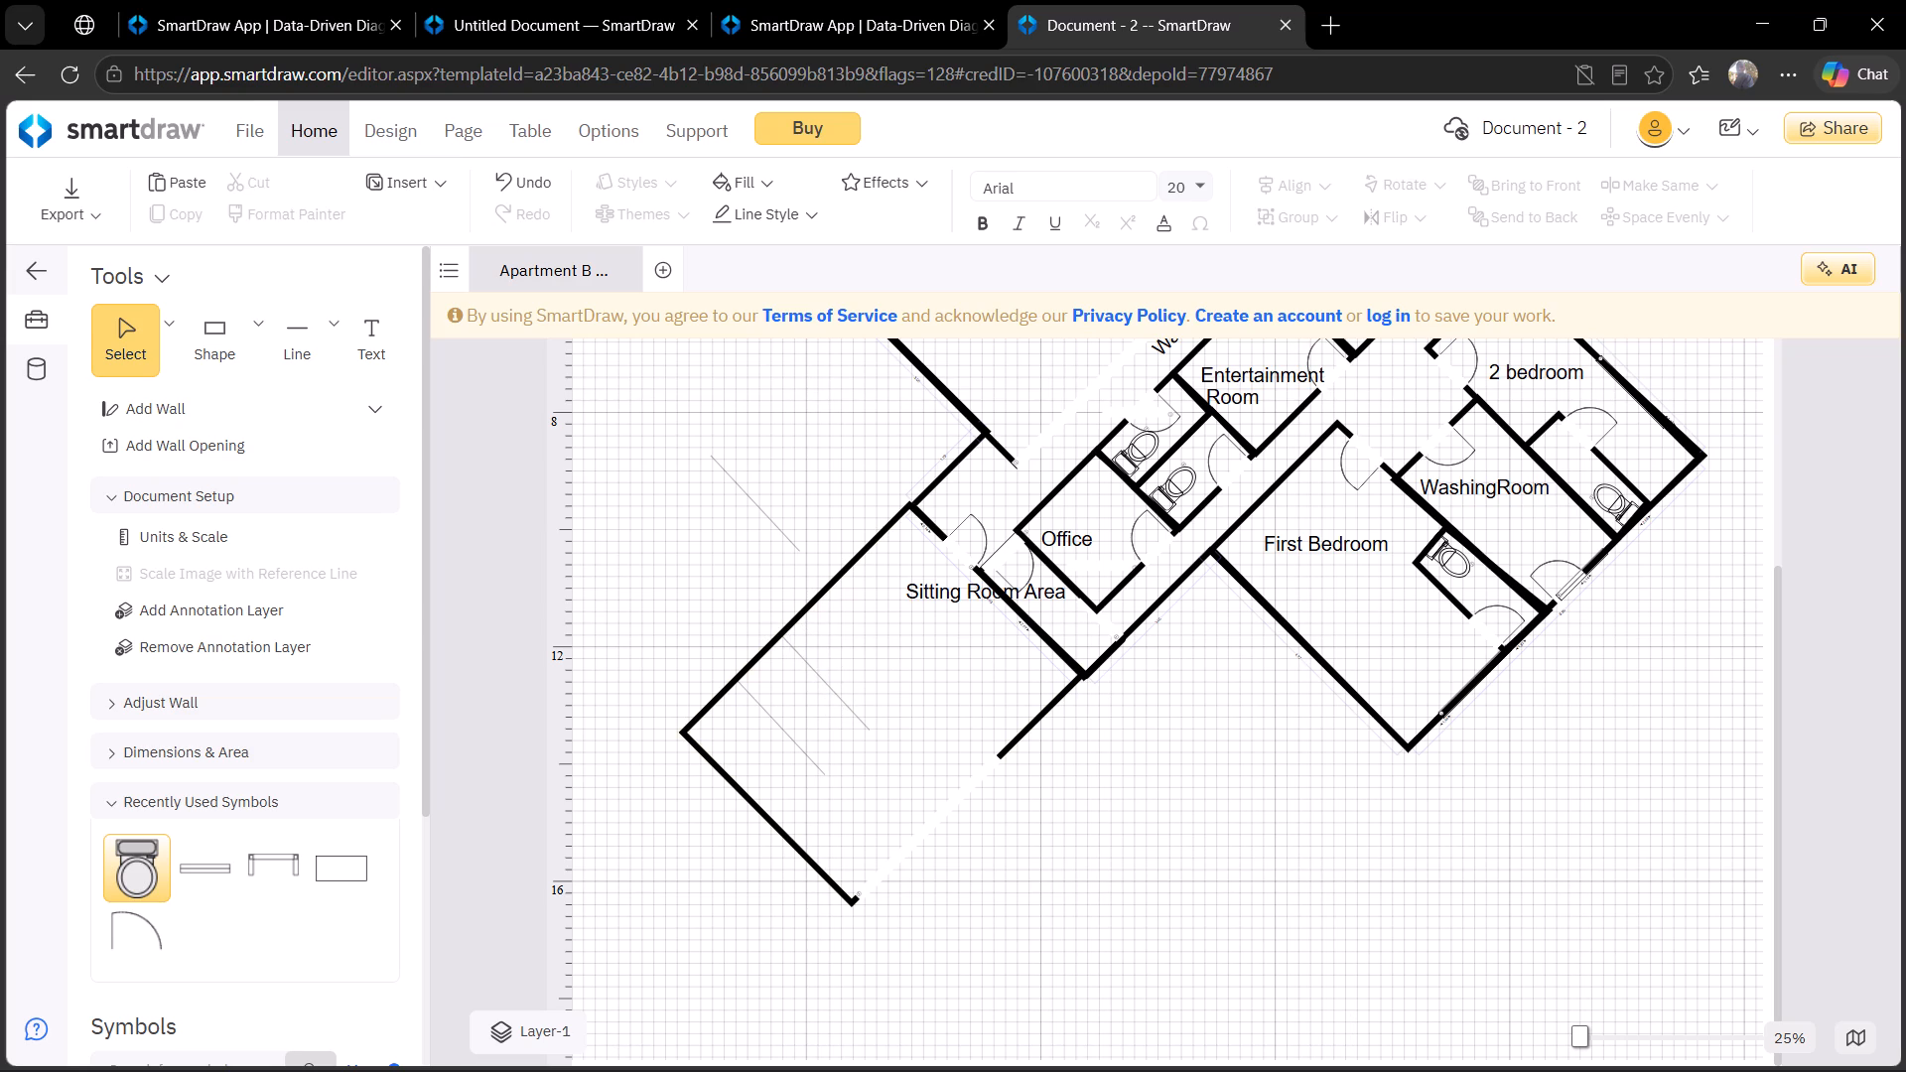
Place the pasted line parallel to the others on the northwest wall, at about Left 4.34, Top 11.08.
click(771, 519)
drag(771, 519, 846, 549)
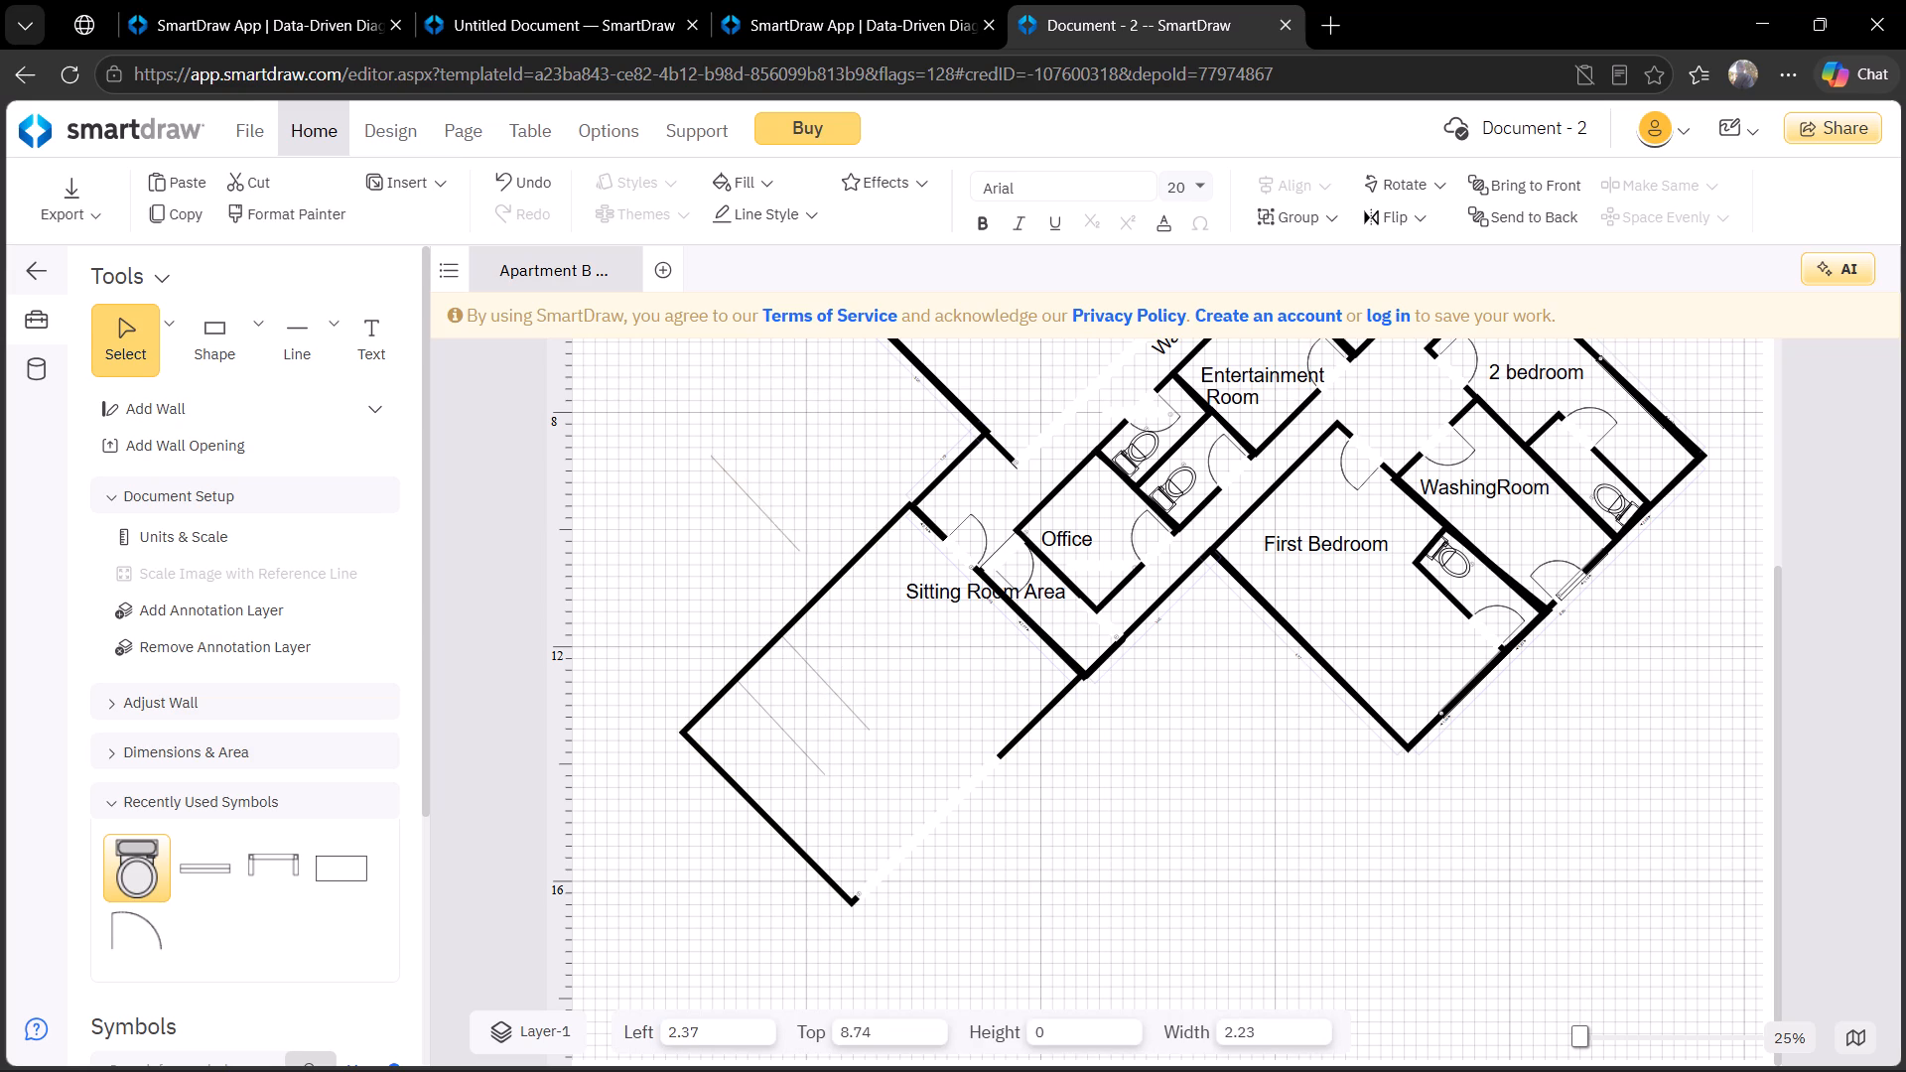
drag(846, 549, 897, 651)
drag(897, 651, 892, 657)
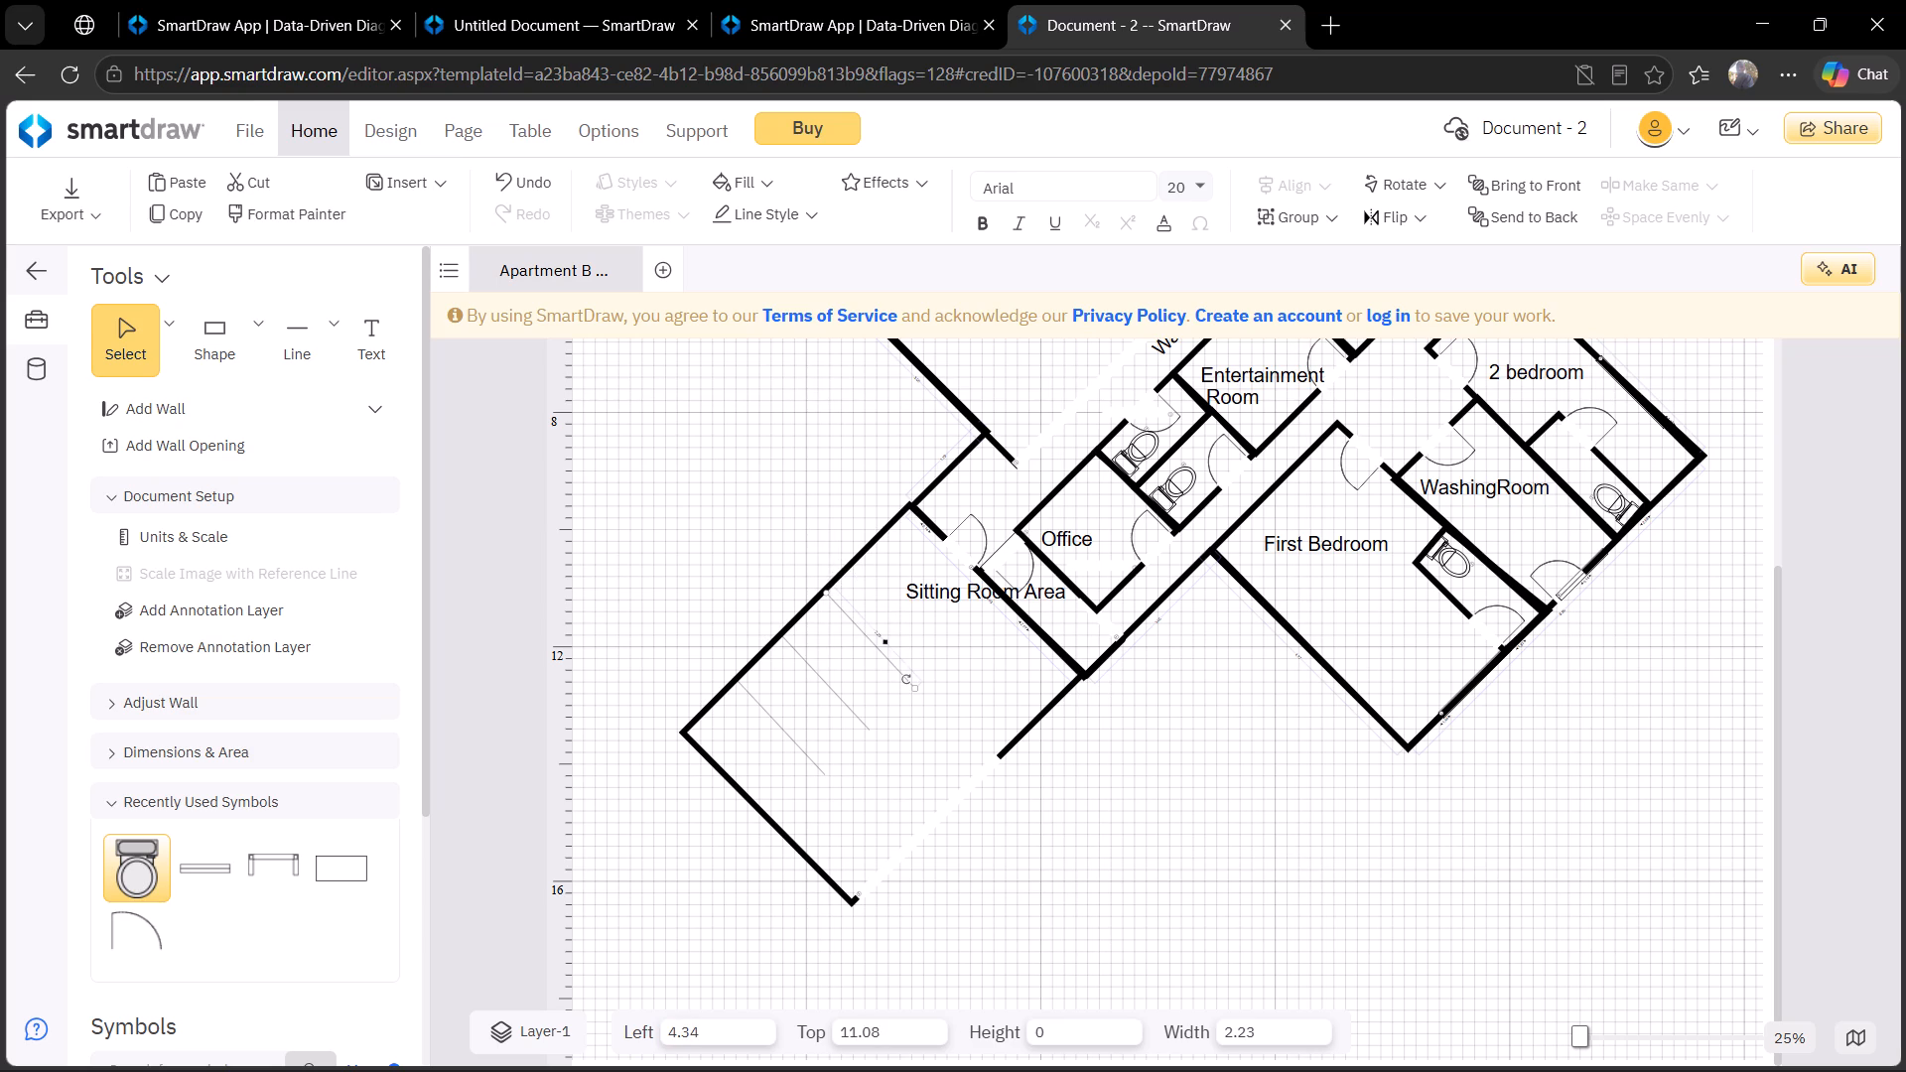
click(1023, 819)
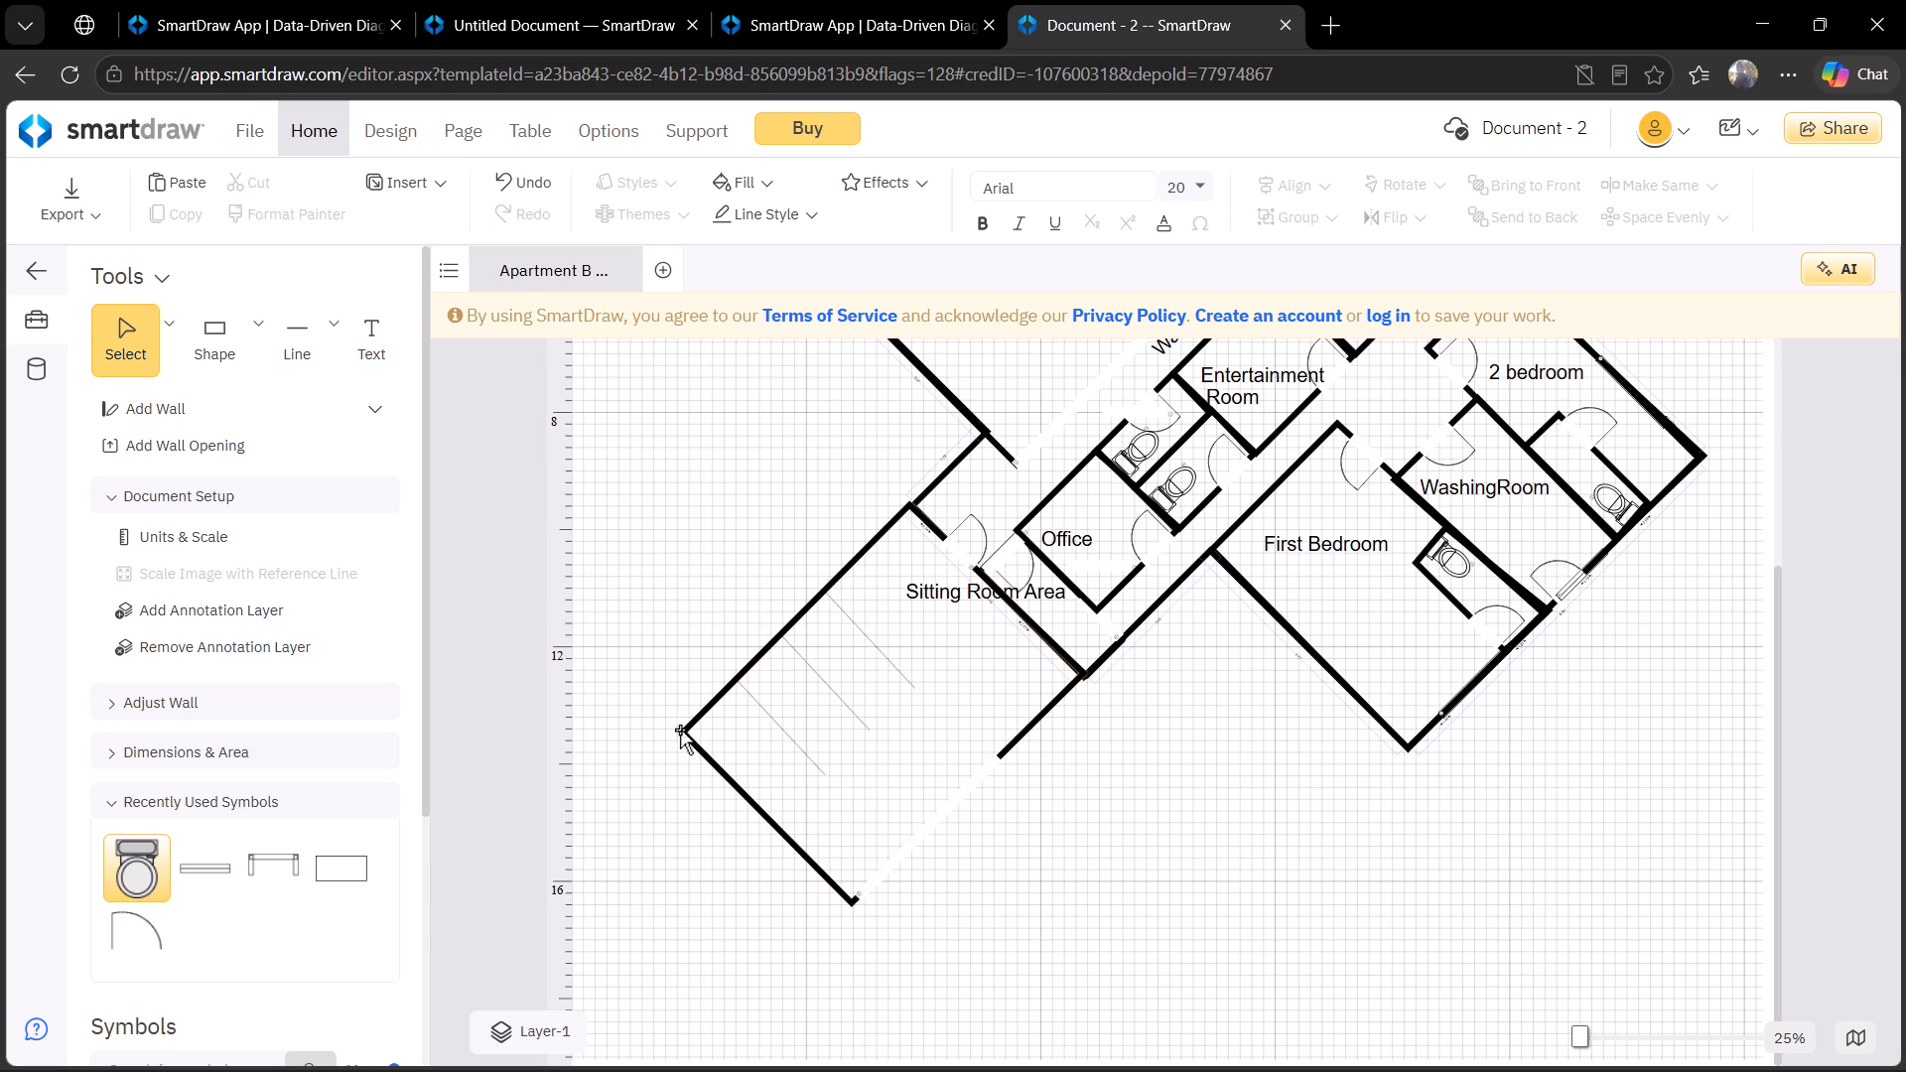
Nudge the southwesternmost diagonal line to about Left 2.73, Top 12.55.
click(772, 725)
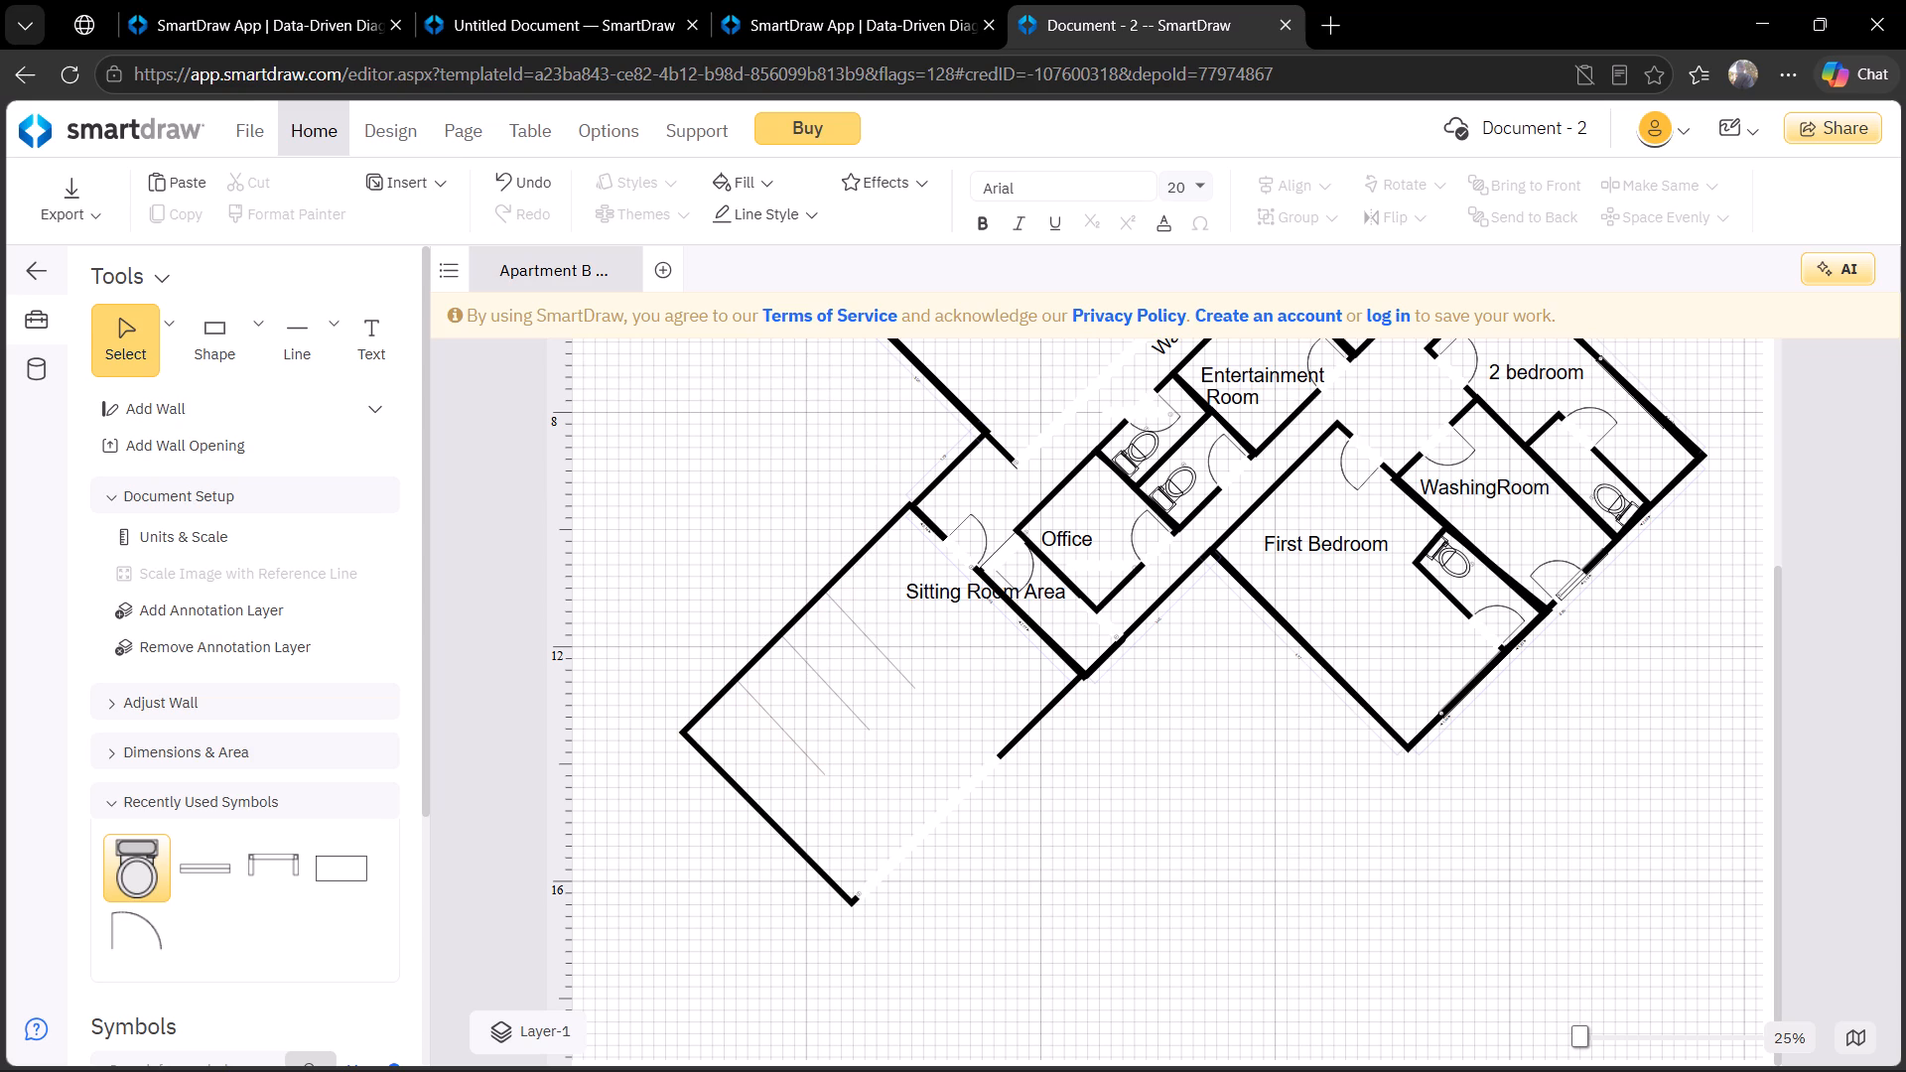
click(779, 727)
click(779, 727)
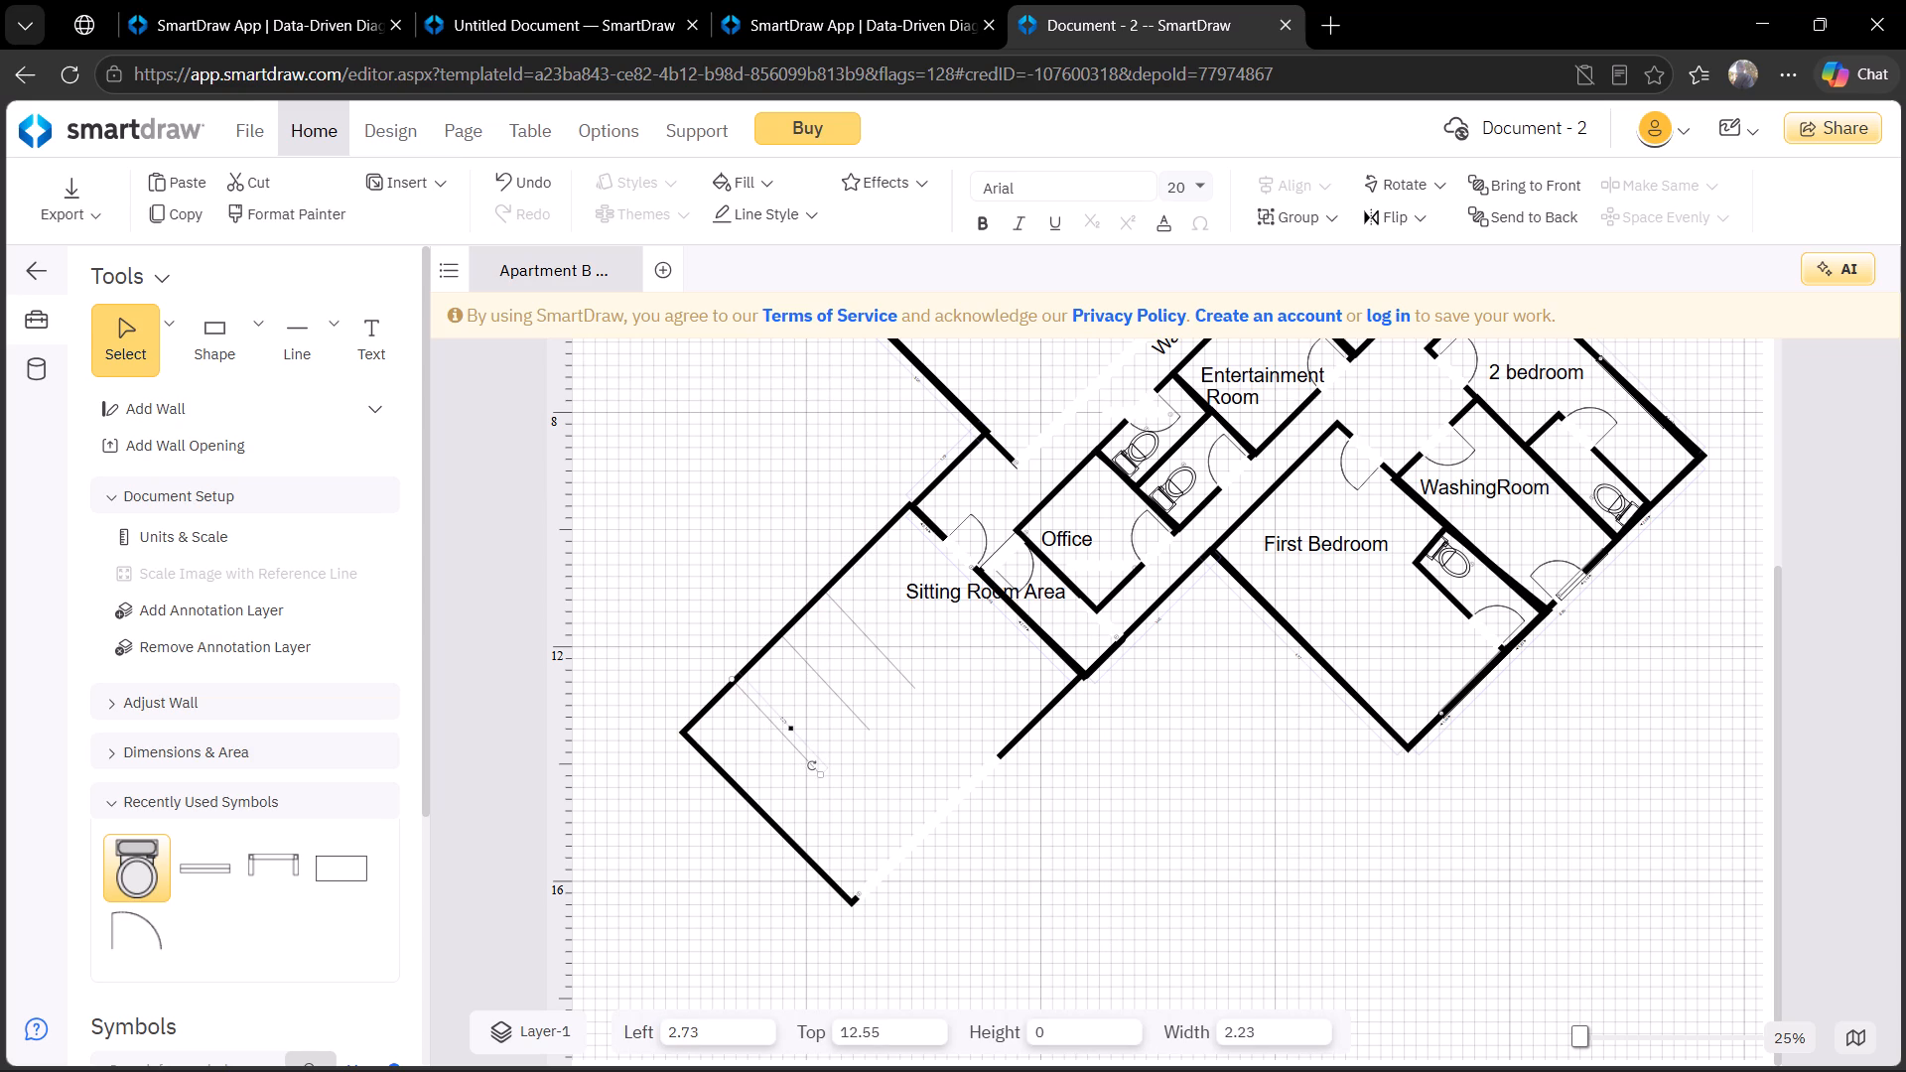
click(908, 805)
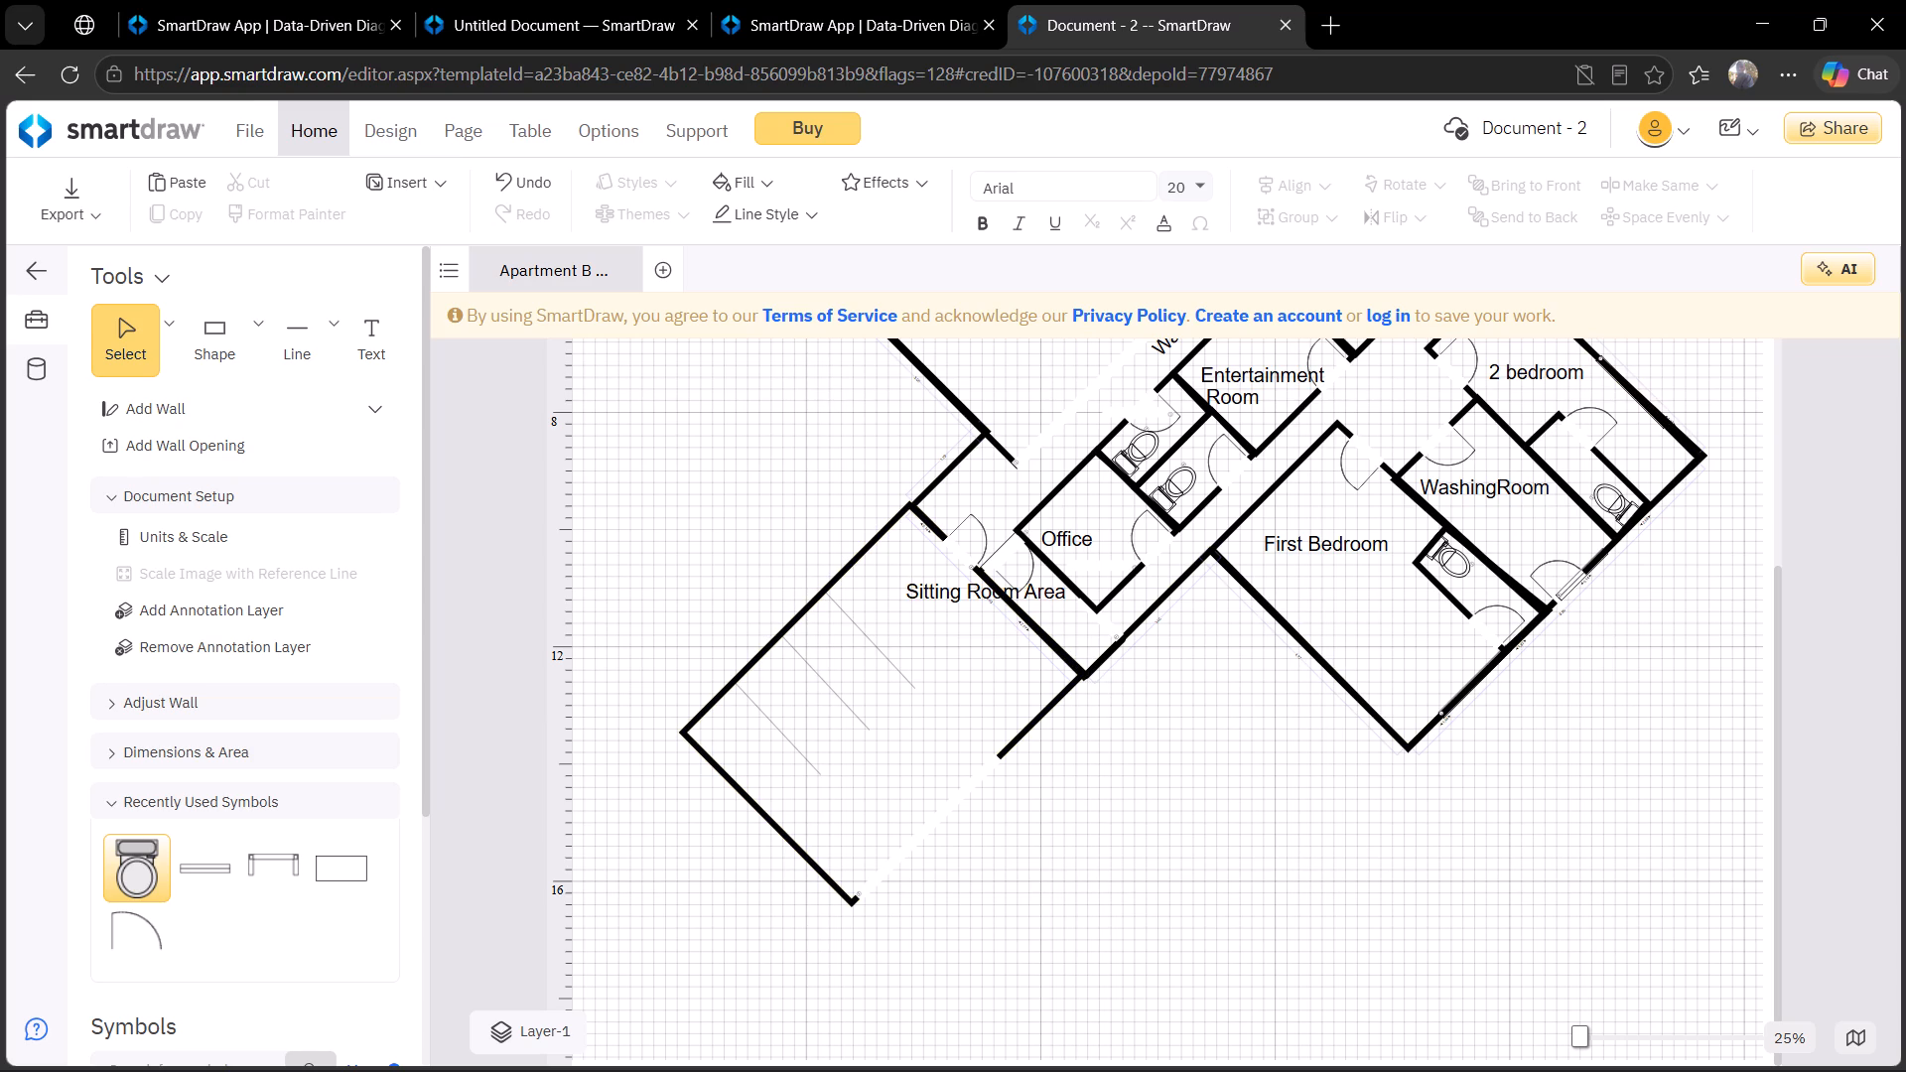
Delete the "Sitting Room Area" label from the new room.
click(977, 593)
right_click(977, 593)
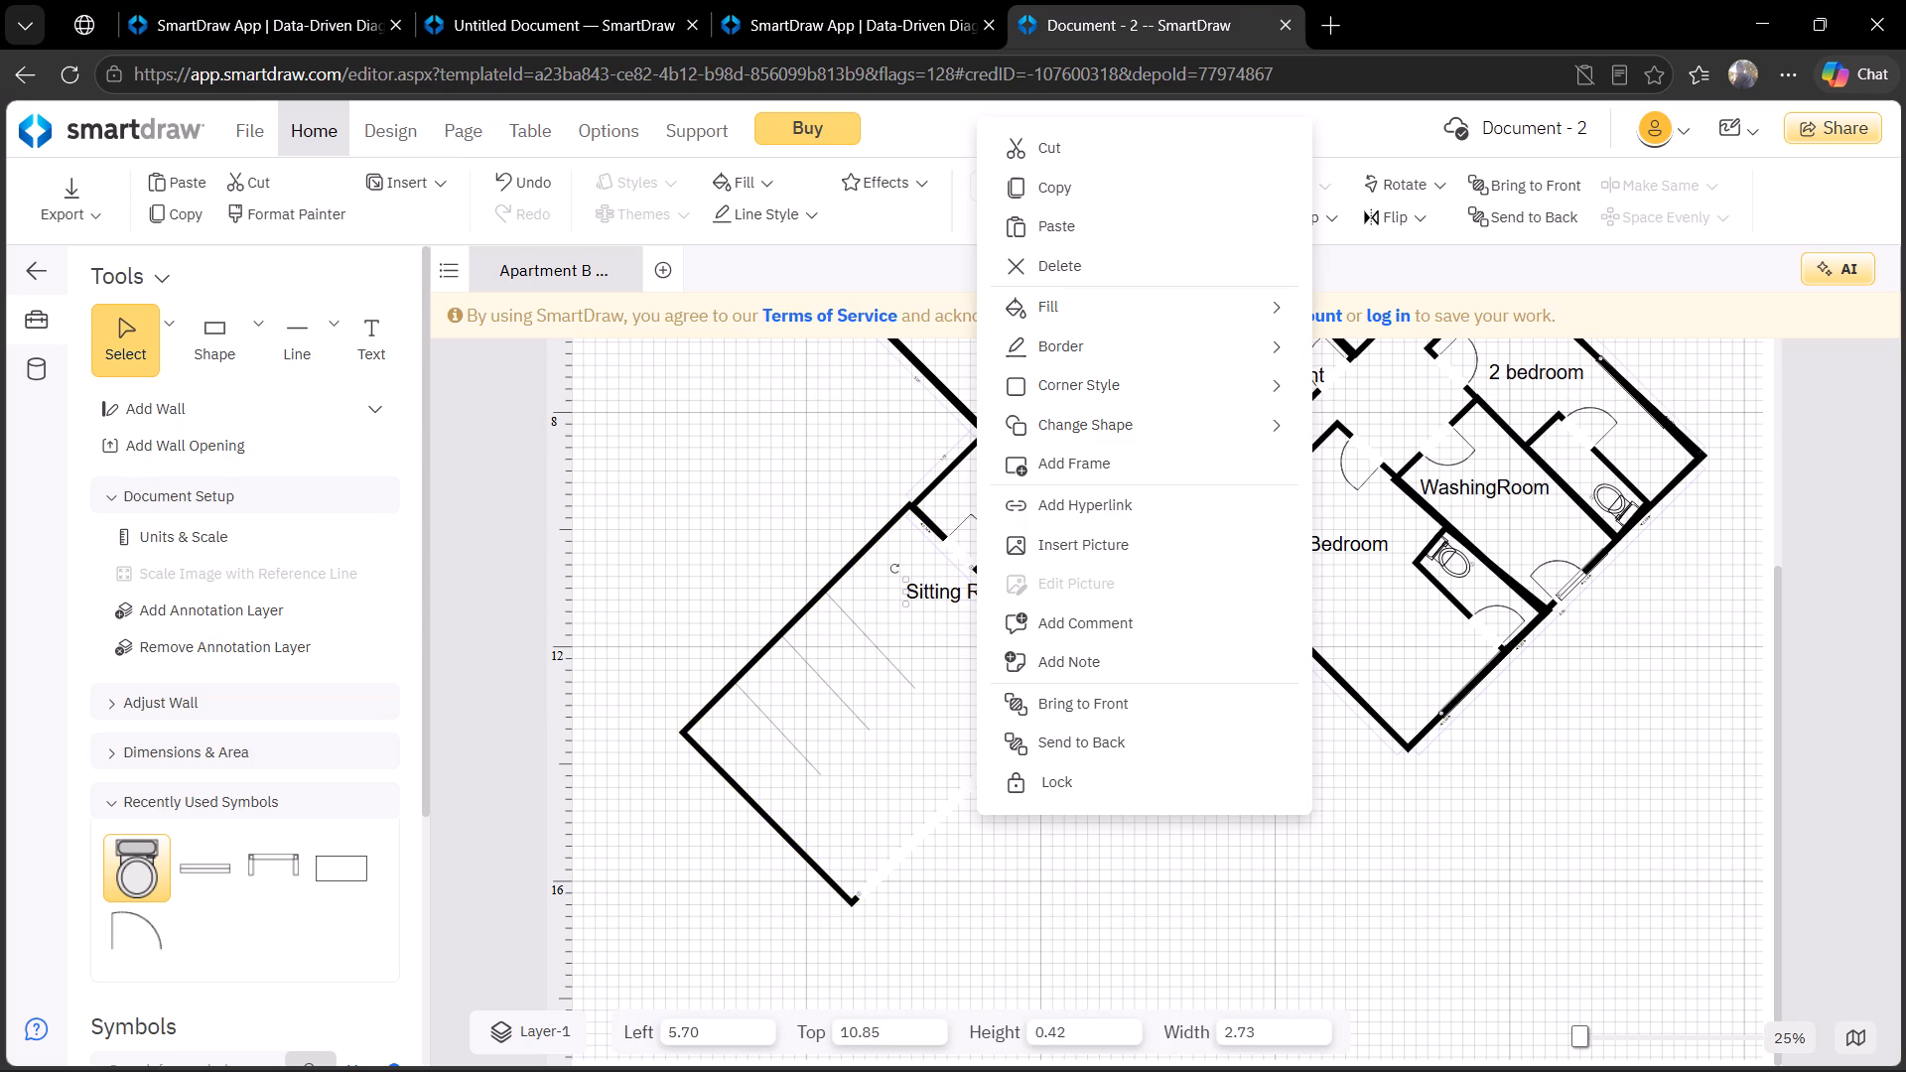
click(1072, 281)
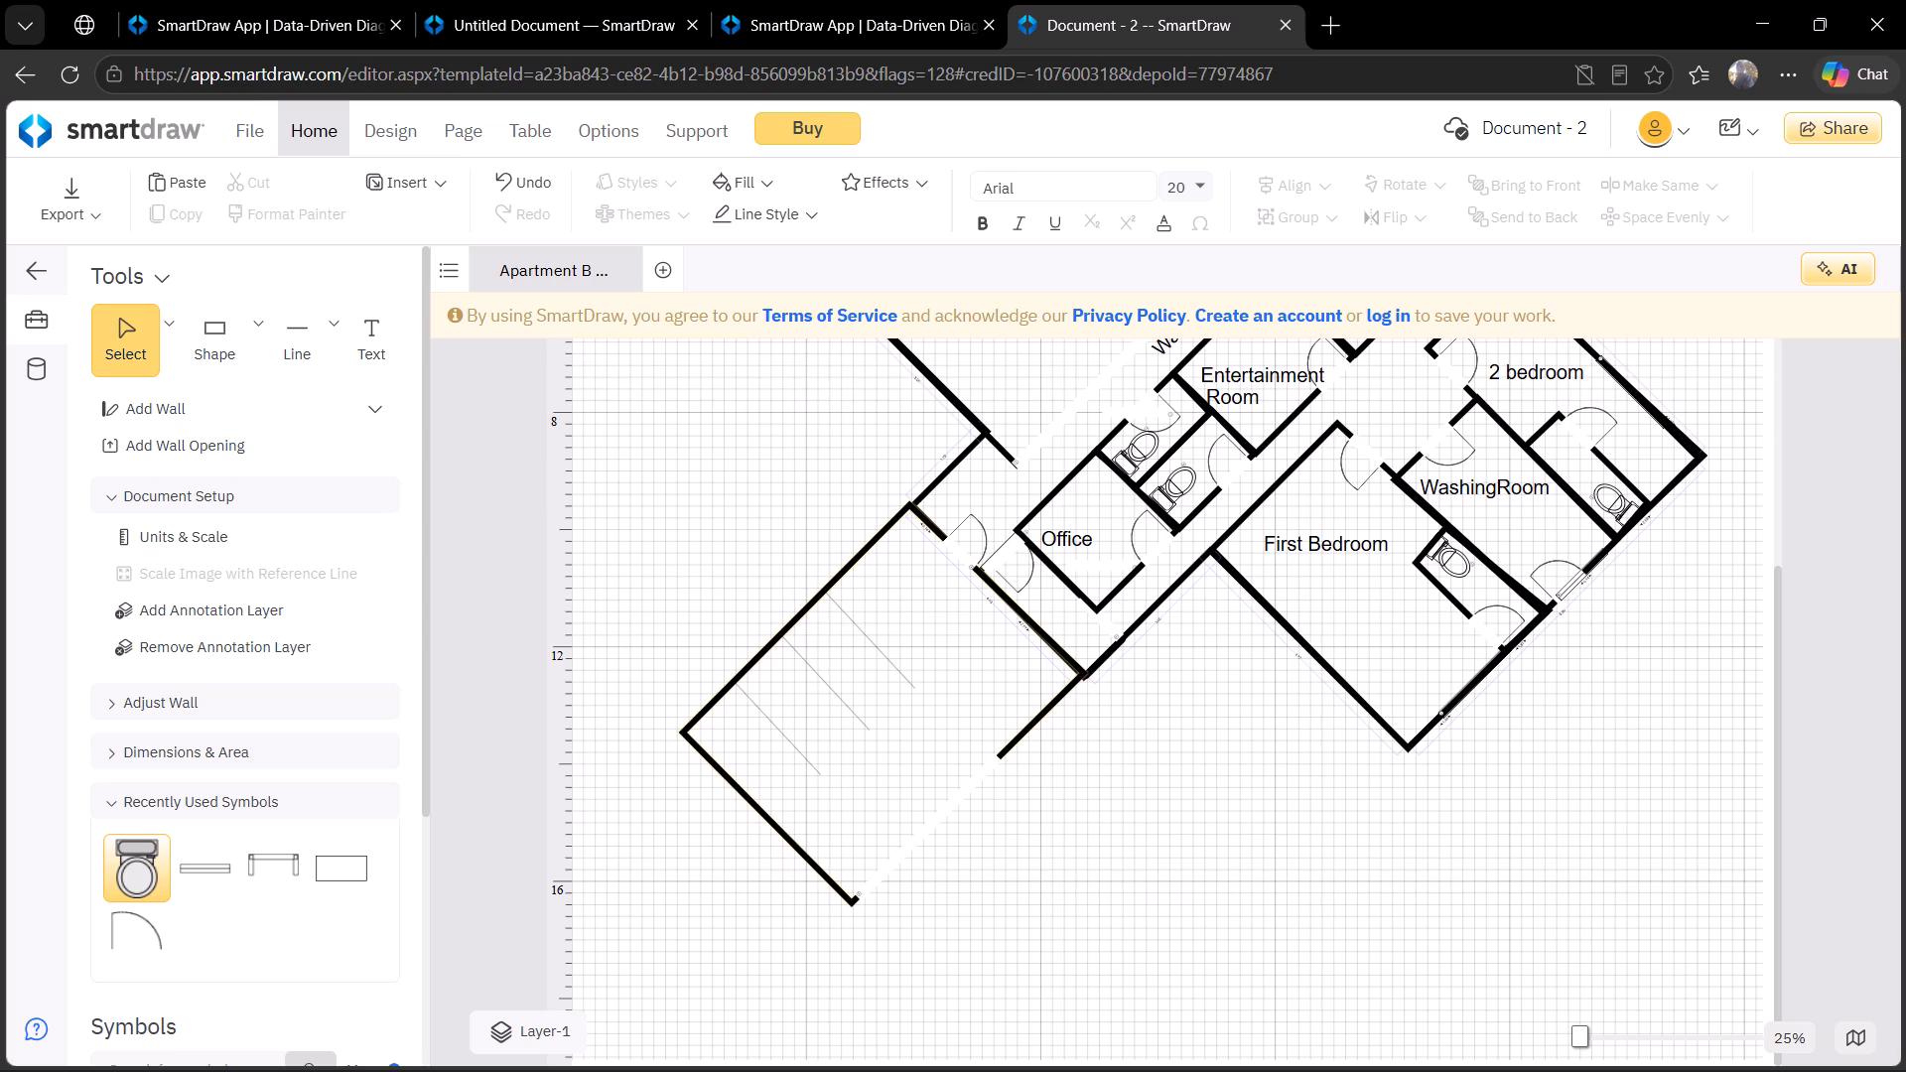
Paste a fourth diagonal line and place it parallel on the northwest wall, at about Left 5.10, Top 10.31.
key(ctrl+v)
click(768, 520)
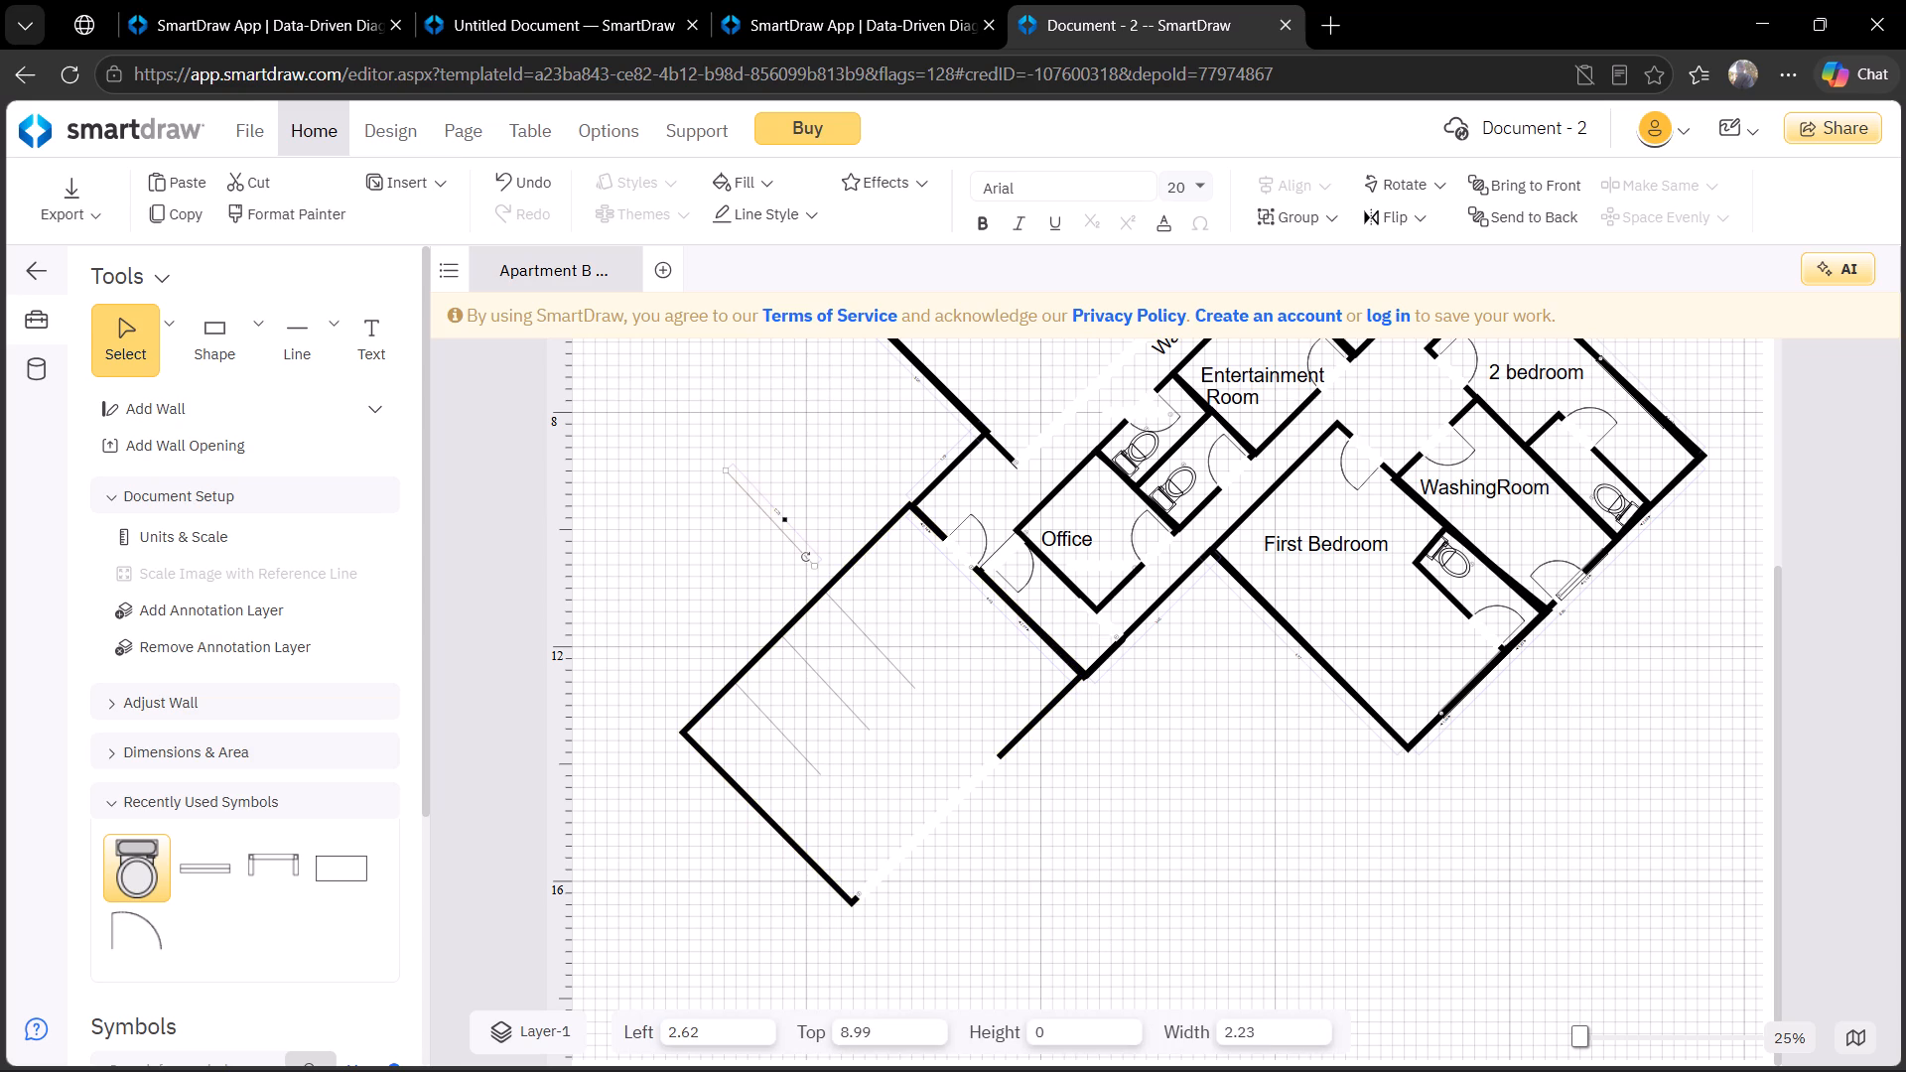
click(769, 516)
drag(769, 516, 914, 589)
drag(914, 589, 916, 597)
drag(916, 597, 917, 594)
click(954, 668)
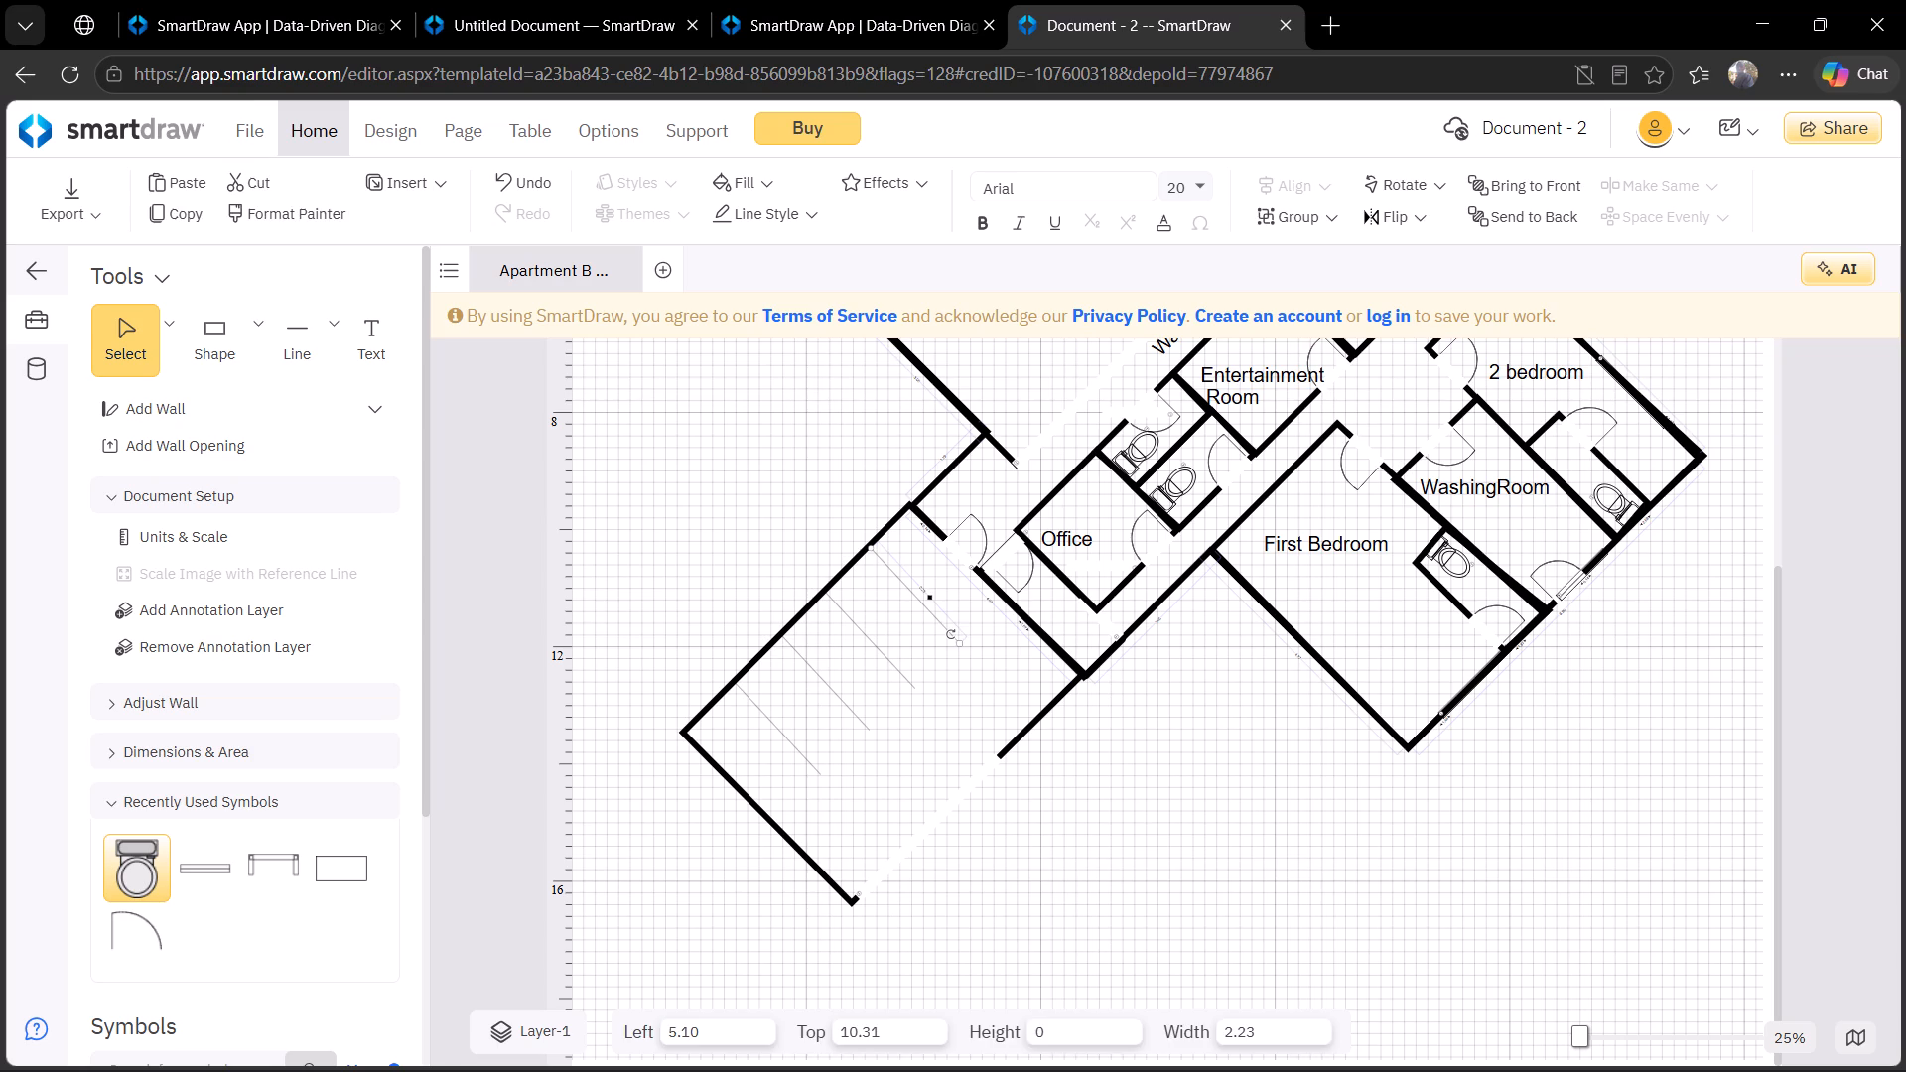
Thicken the northeasternmost diagonal line using the fourth preset line thickness.
click(924, 602)
click(924, 607)
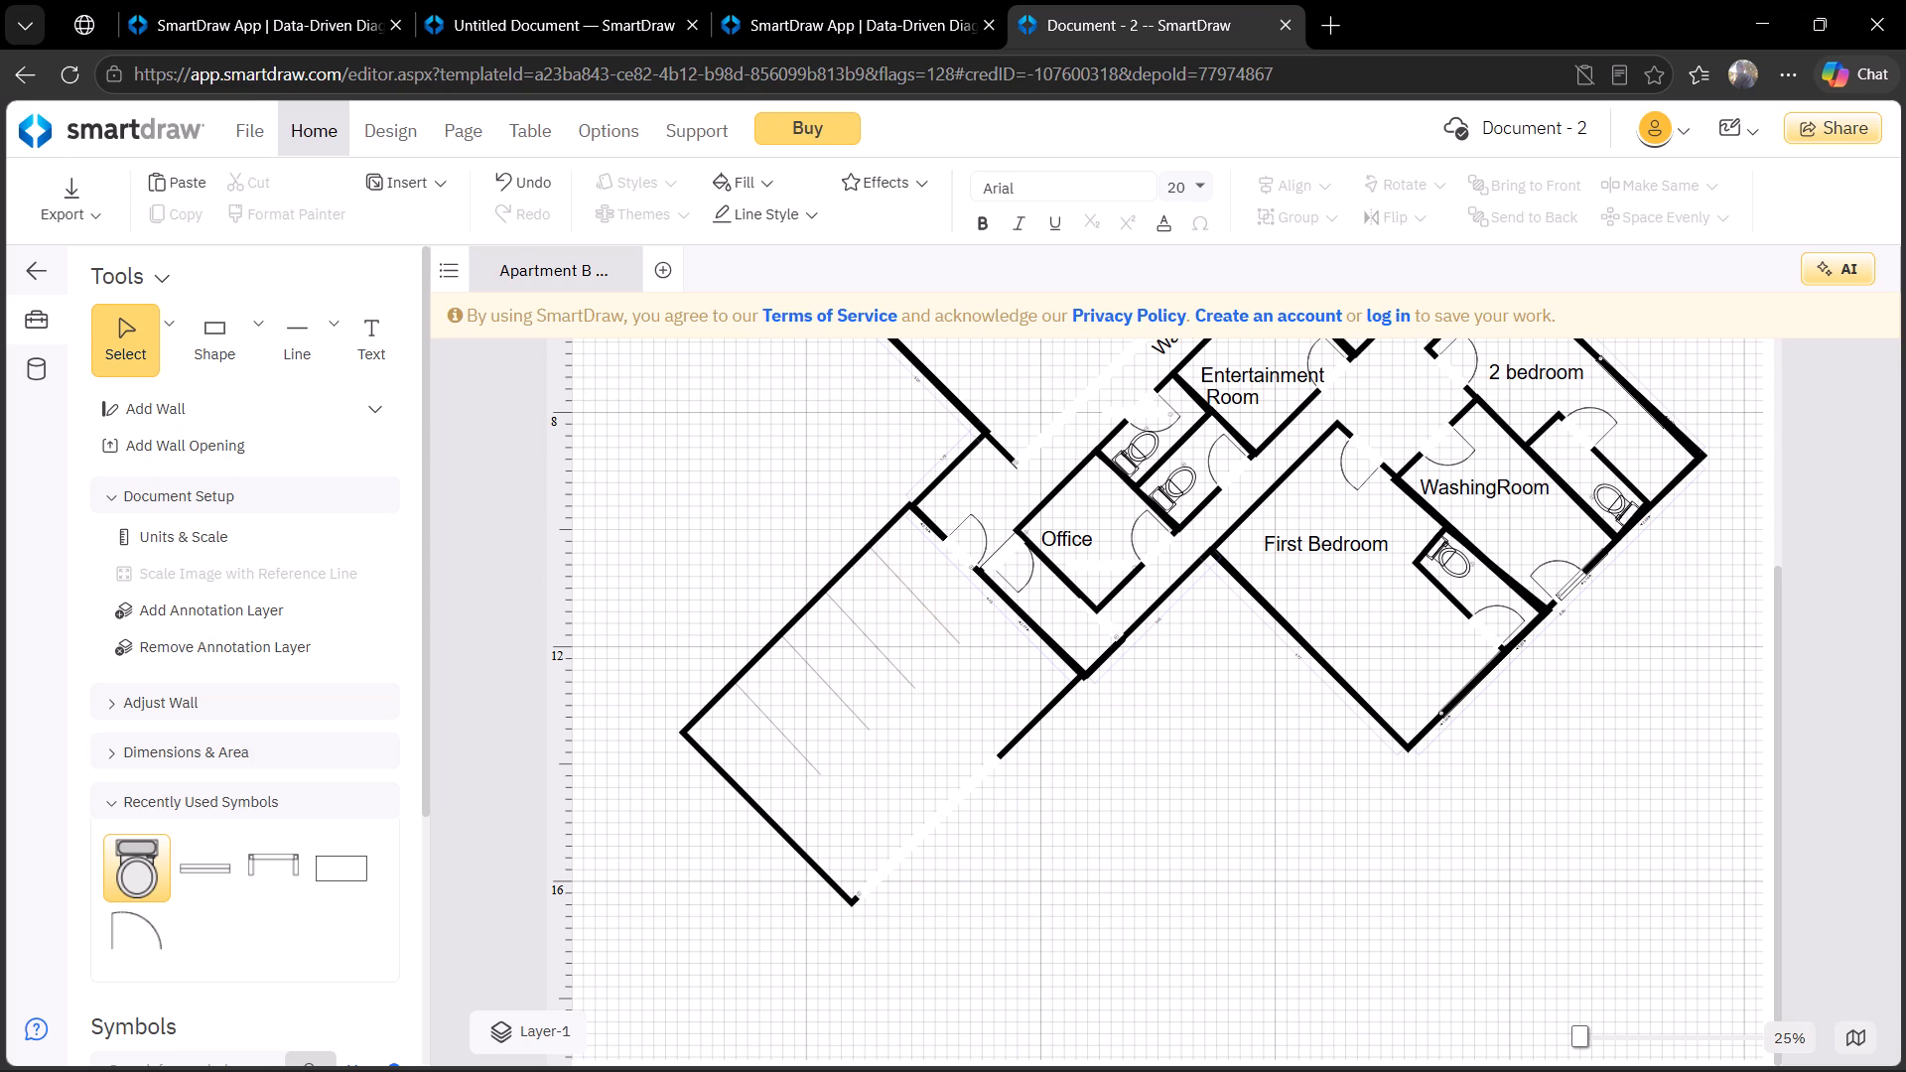
click(921, 595)
click(921, 605)
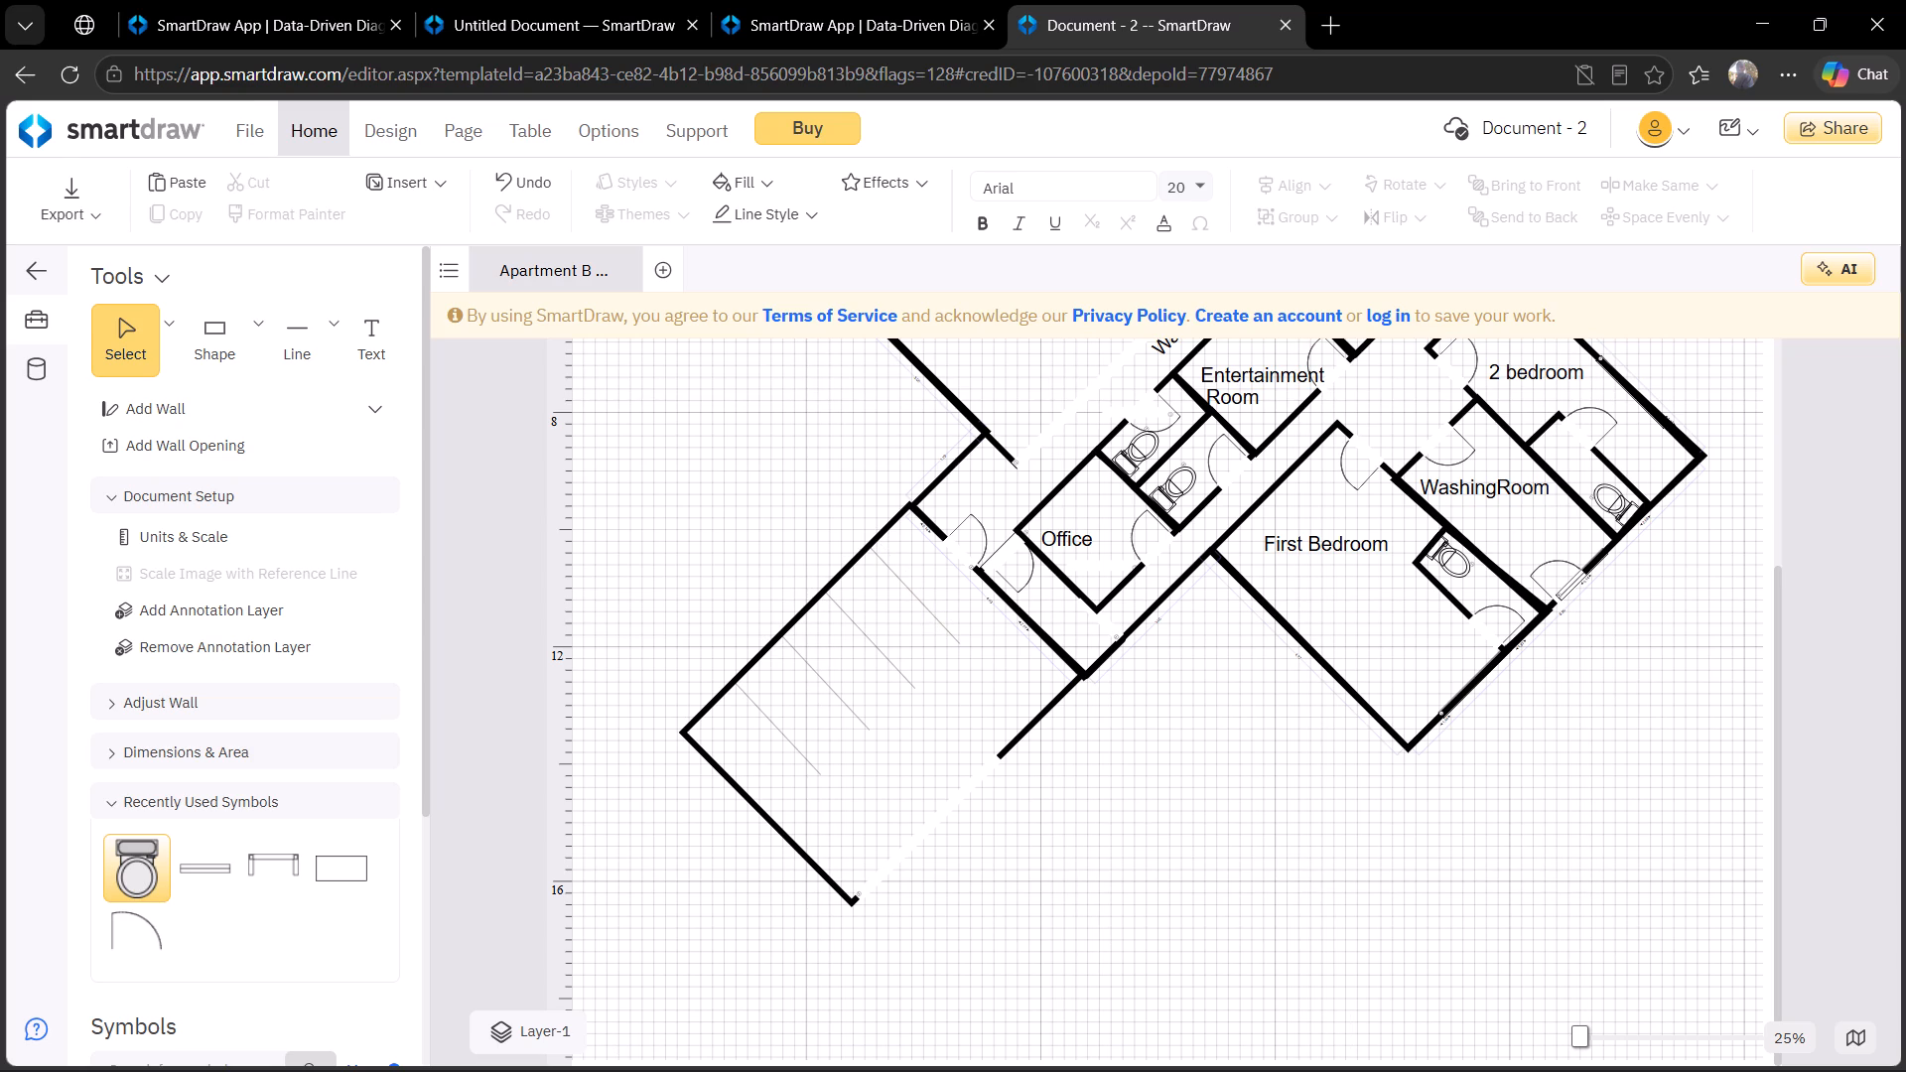
click(921, 603)
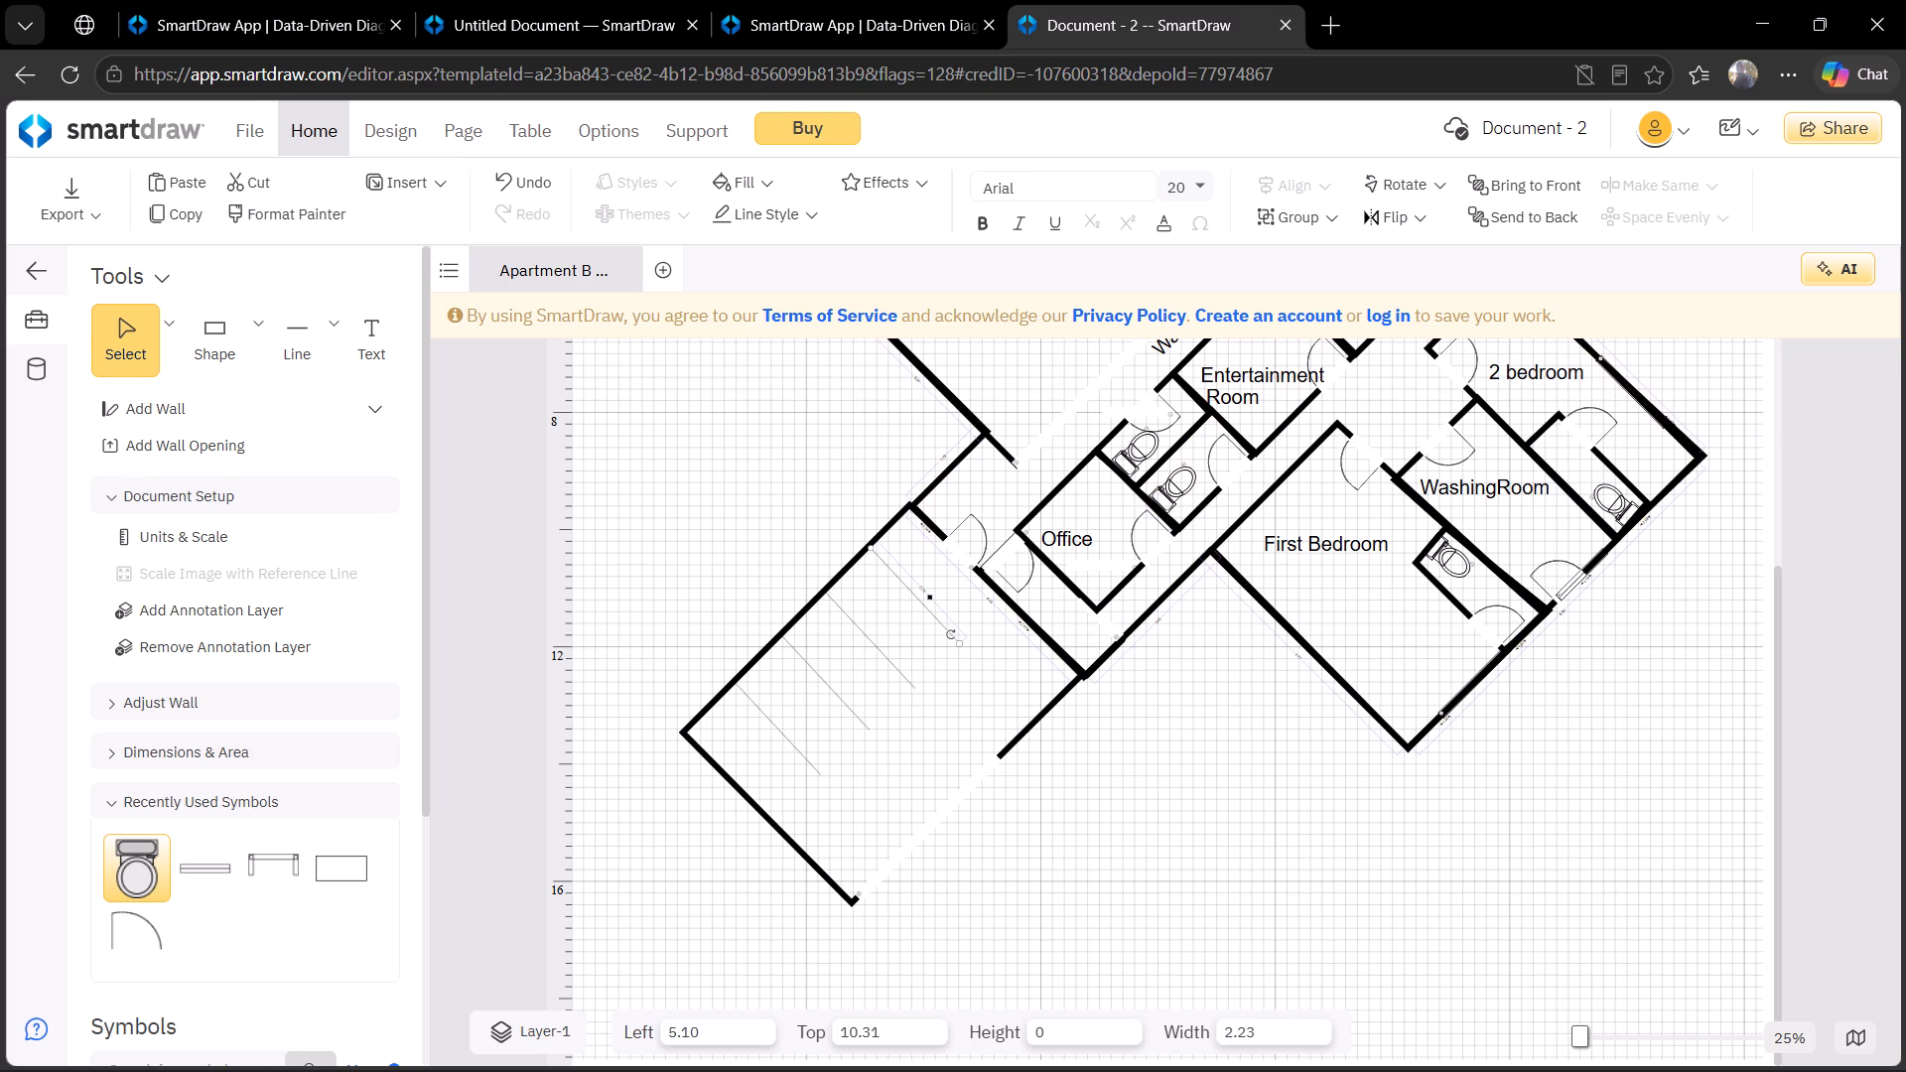
click(808, 210)
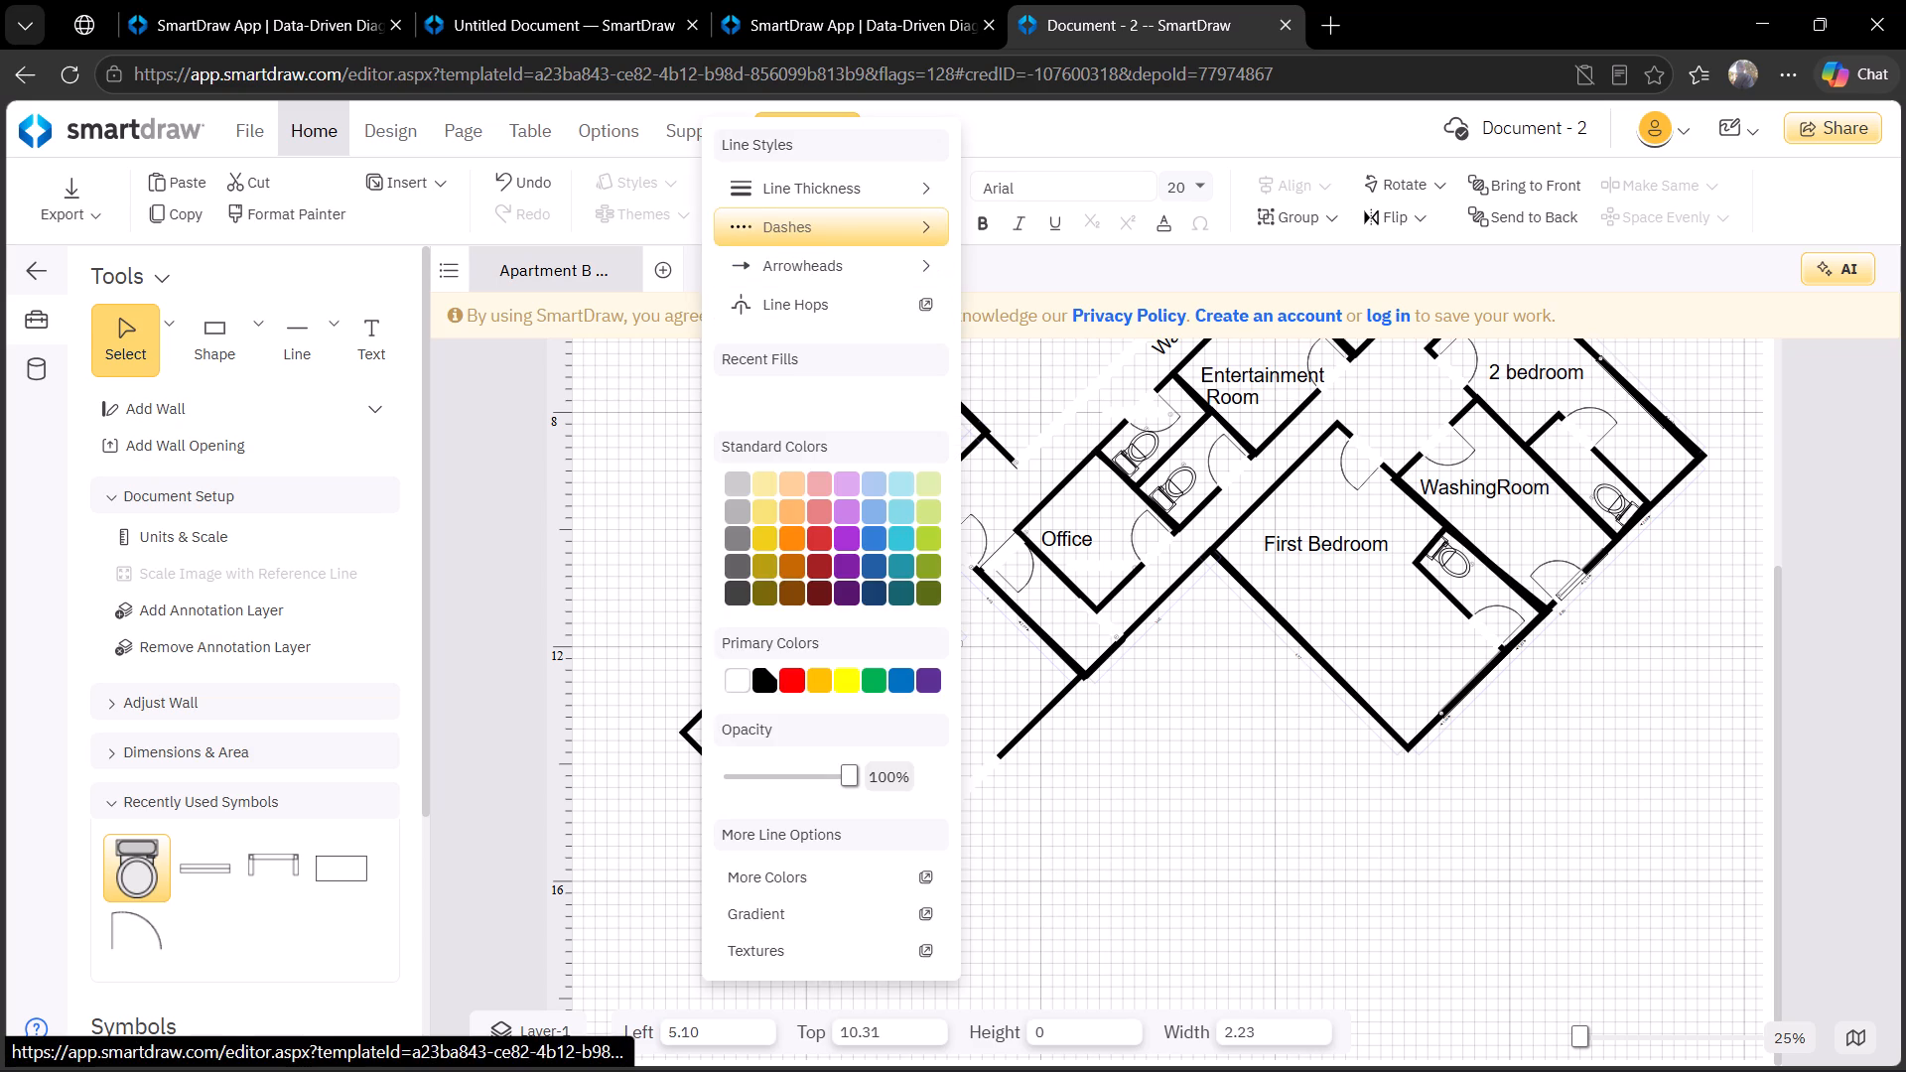
click(888, 203)
click(1047, 399)
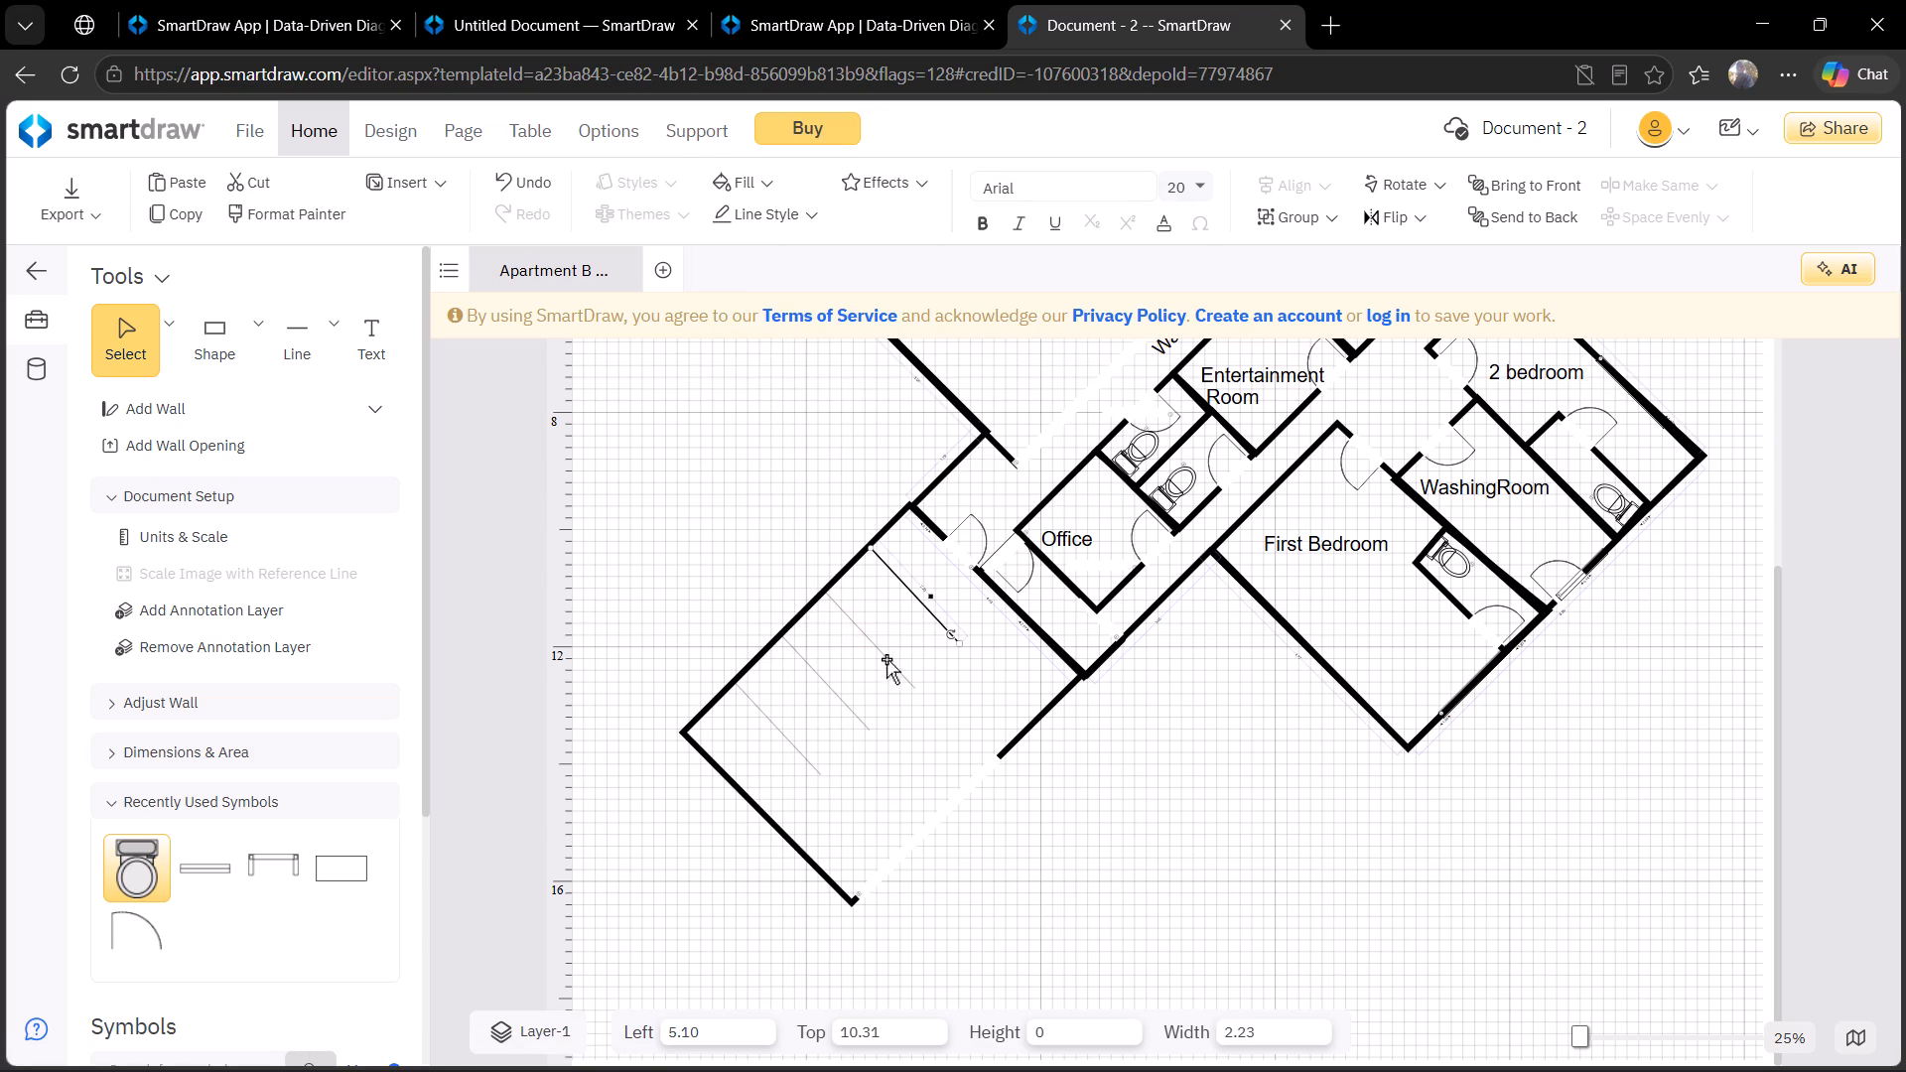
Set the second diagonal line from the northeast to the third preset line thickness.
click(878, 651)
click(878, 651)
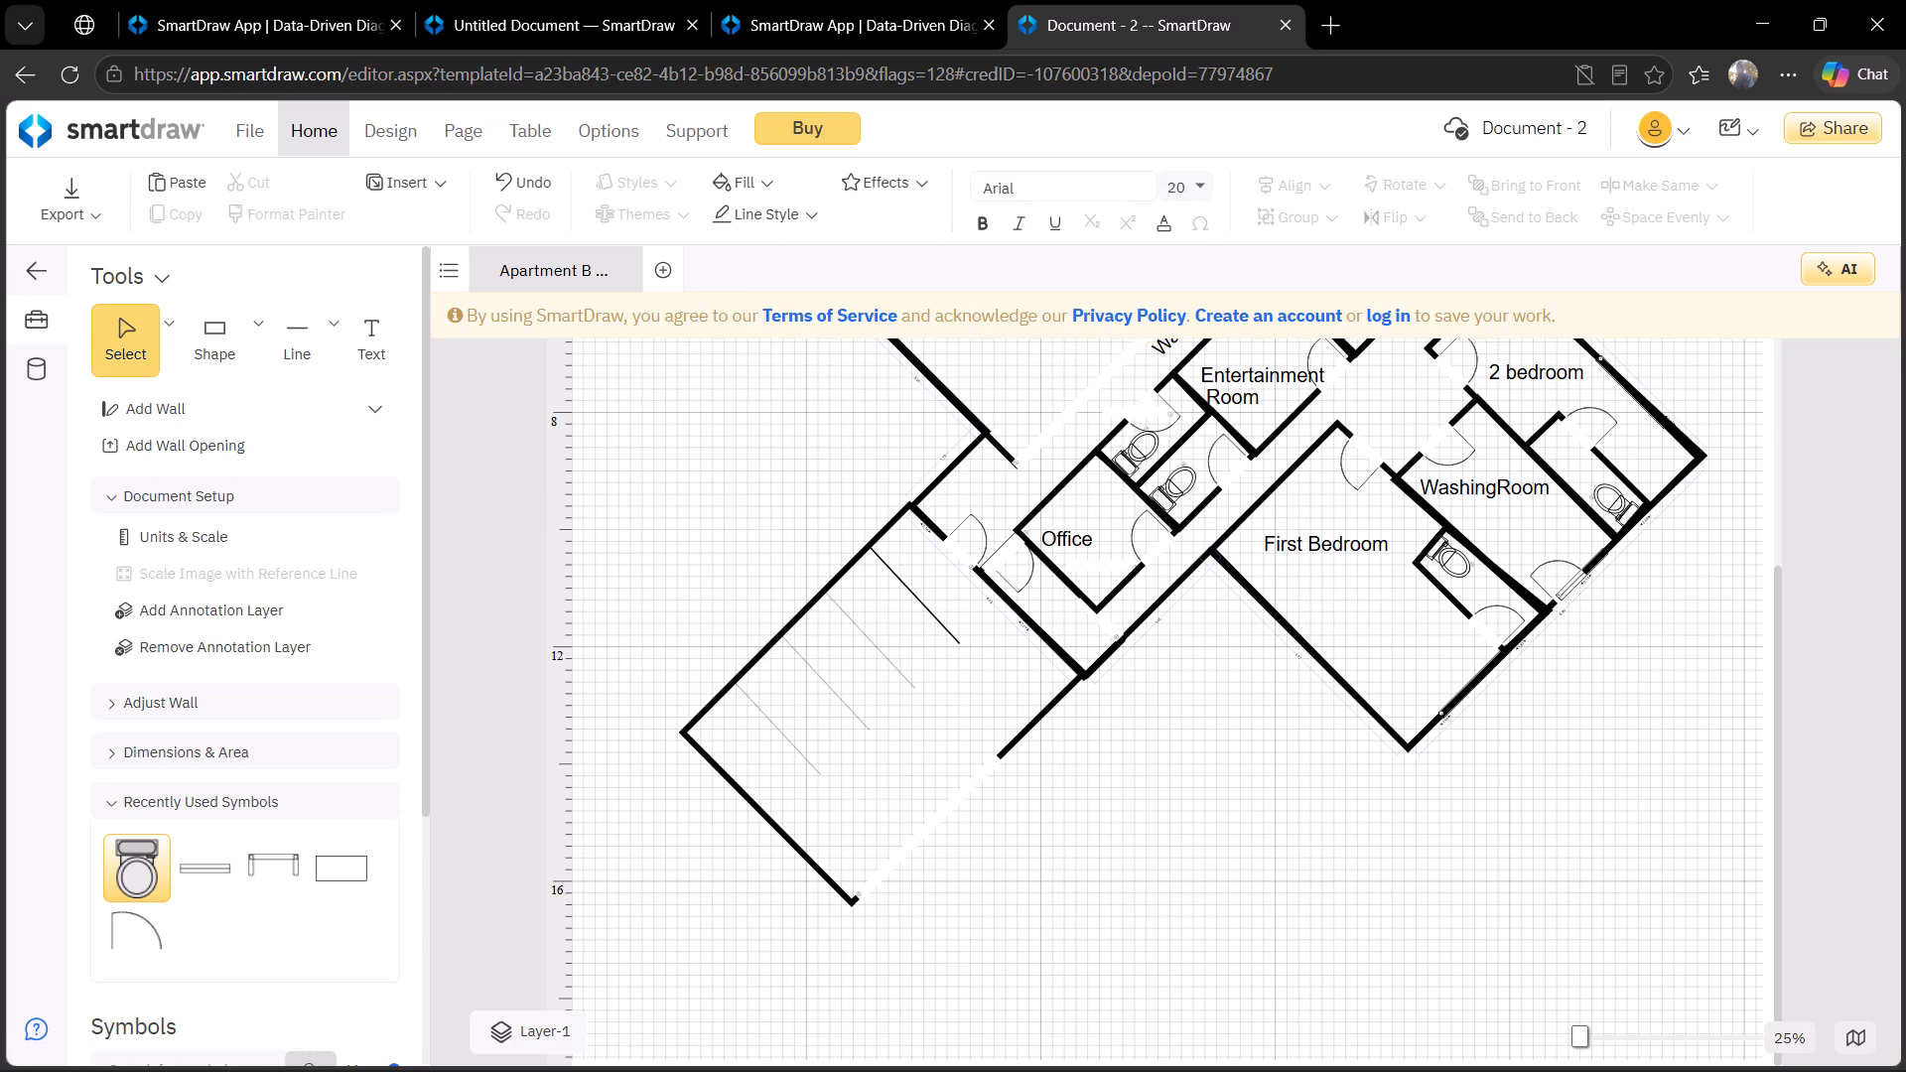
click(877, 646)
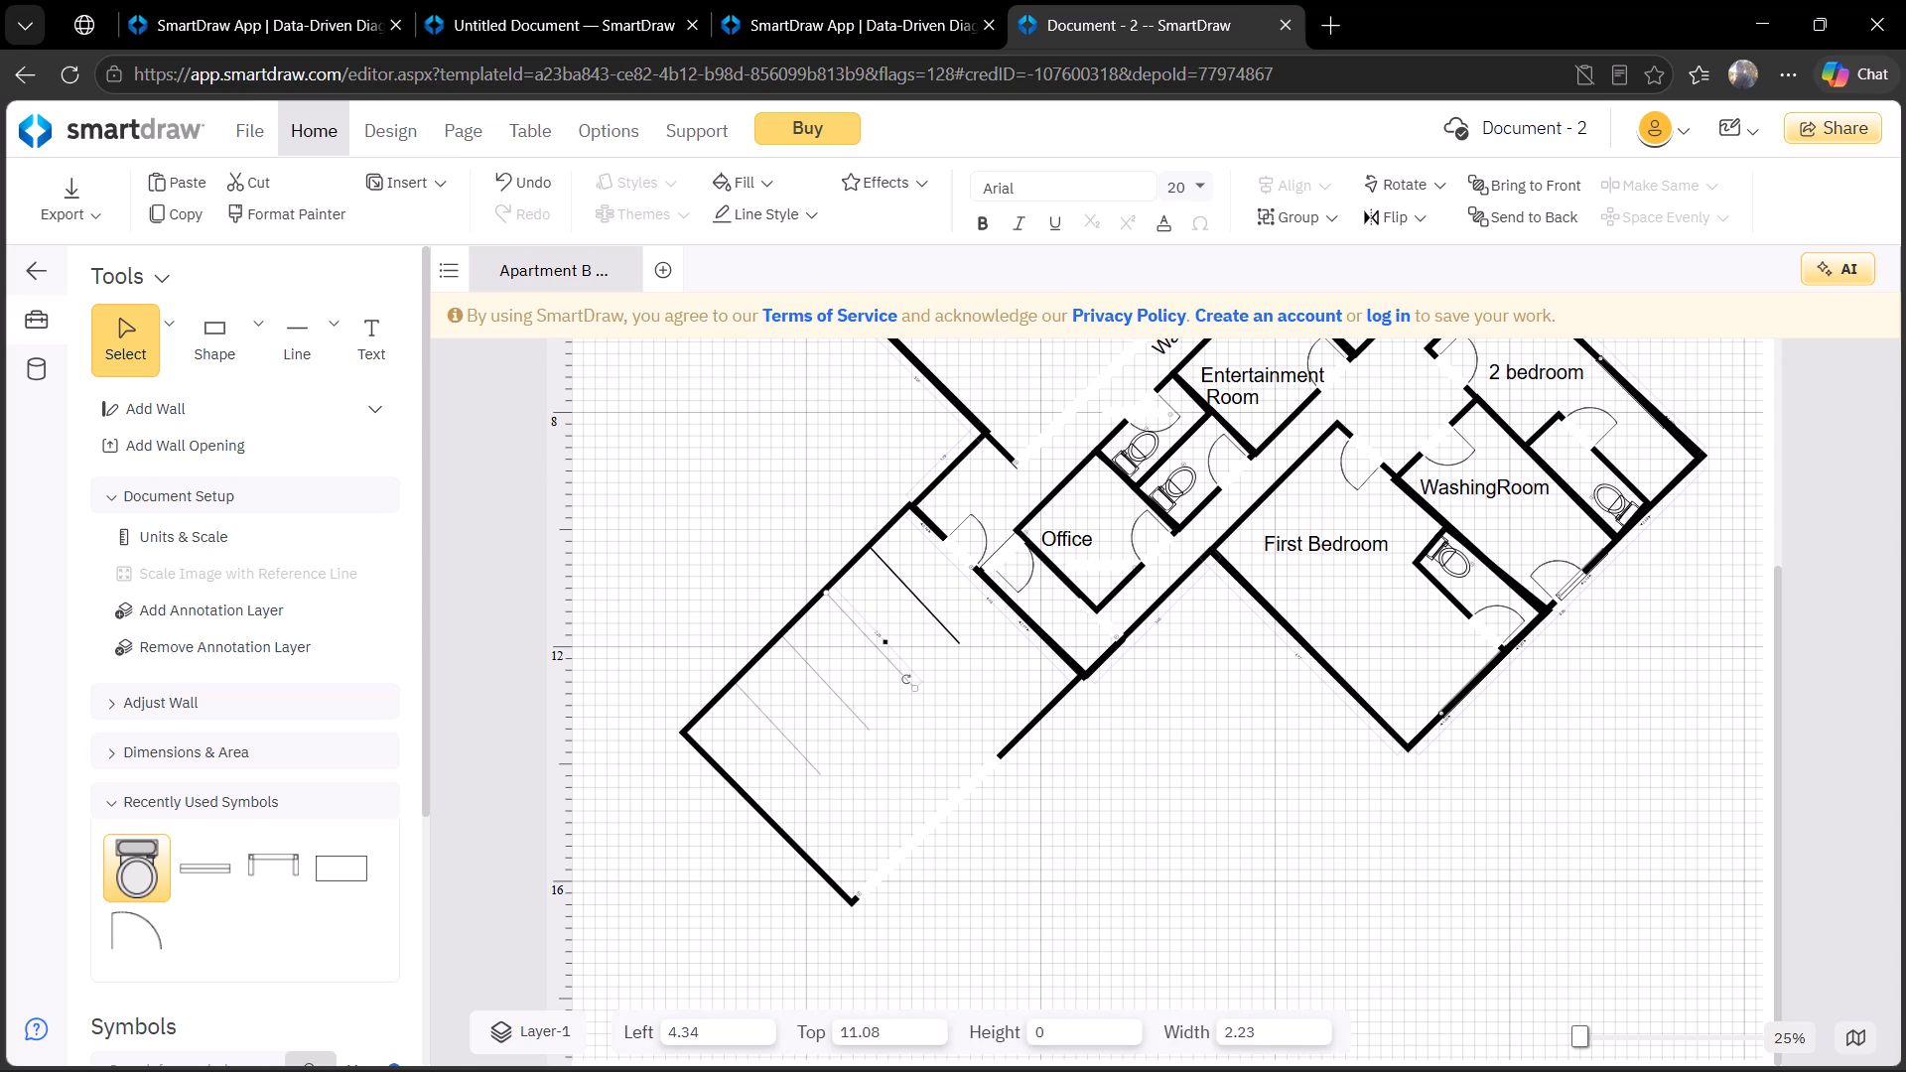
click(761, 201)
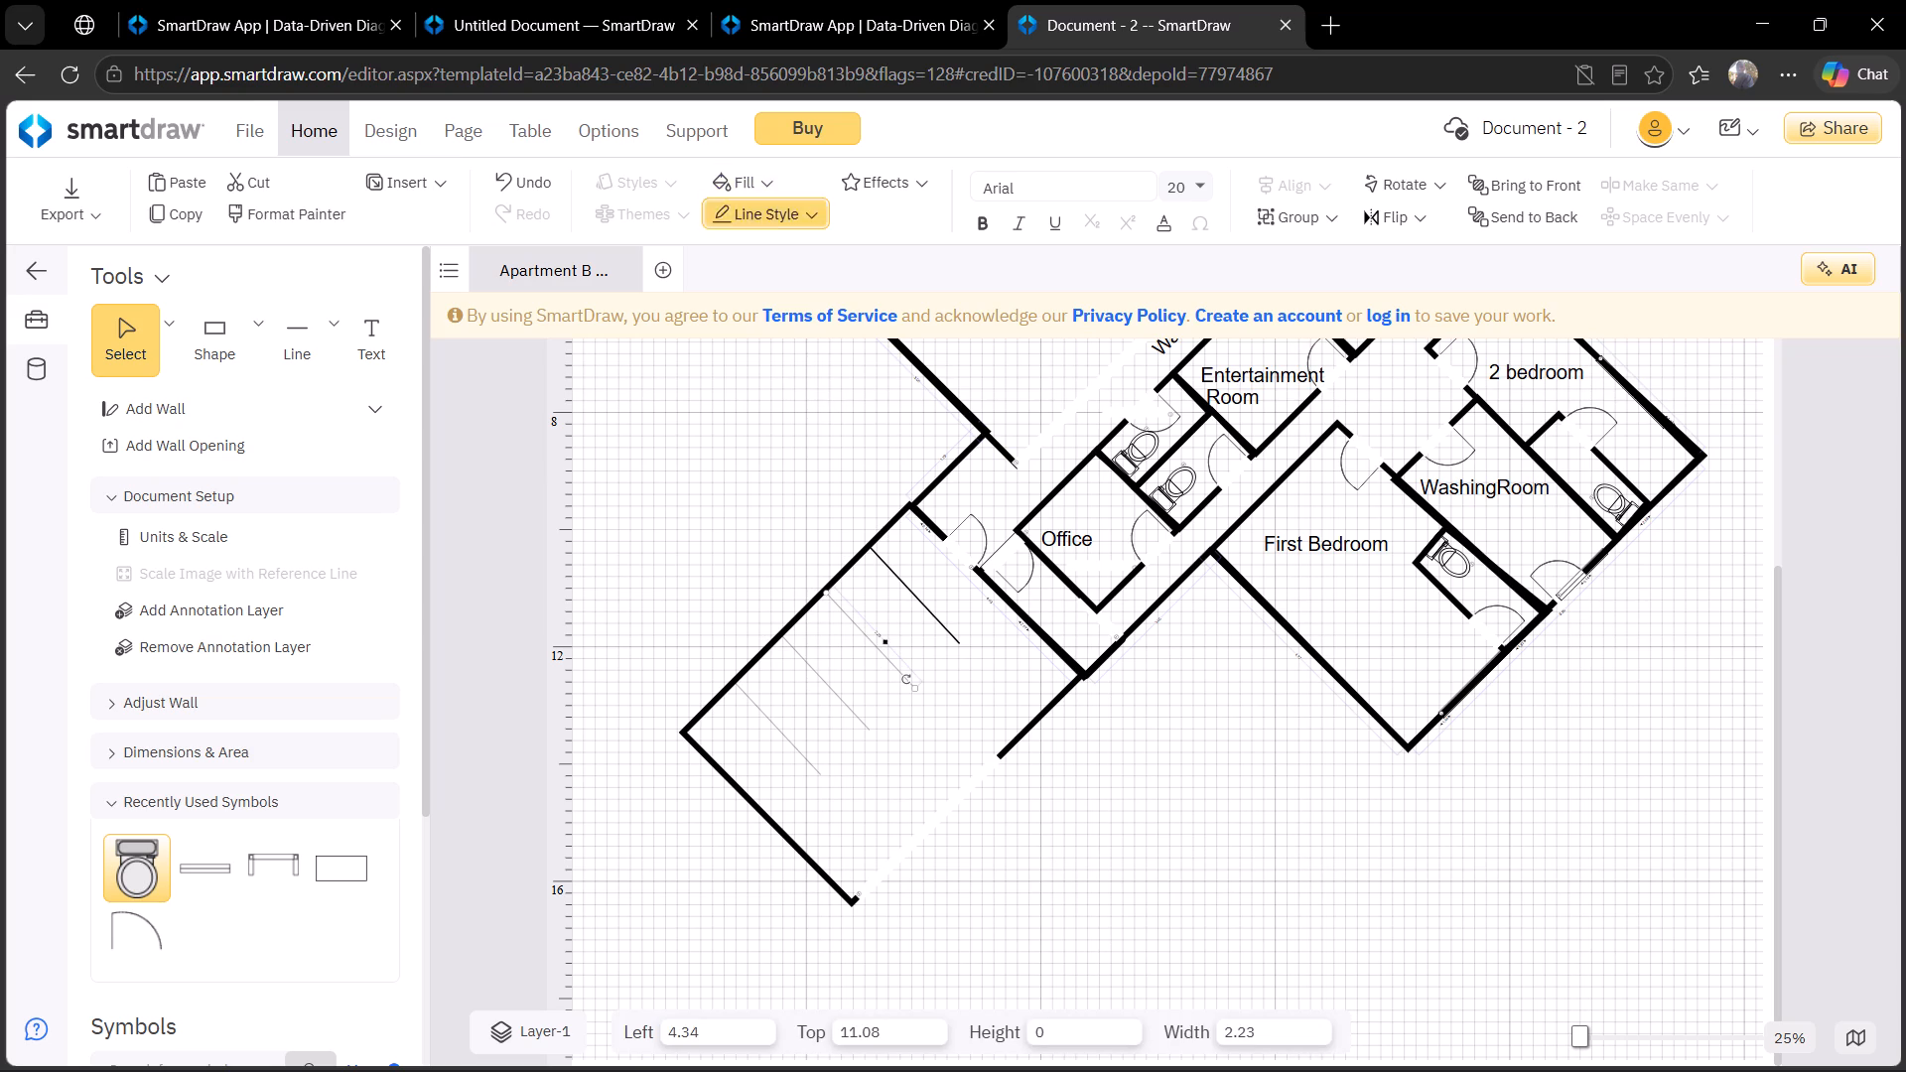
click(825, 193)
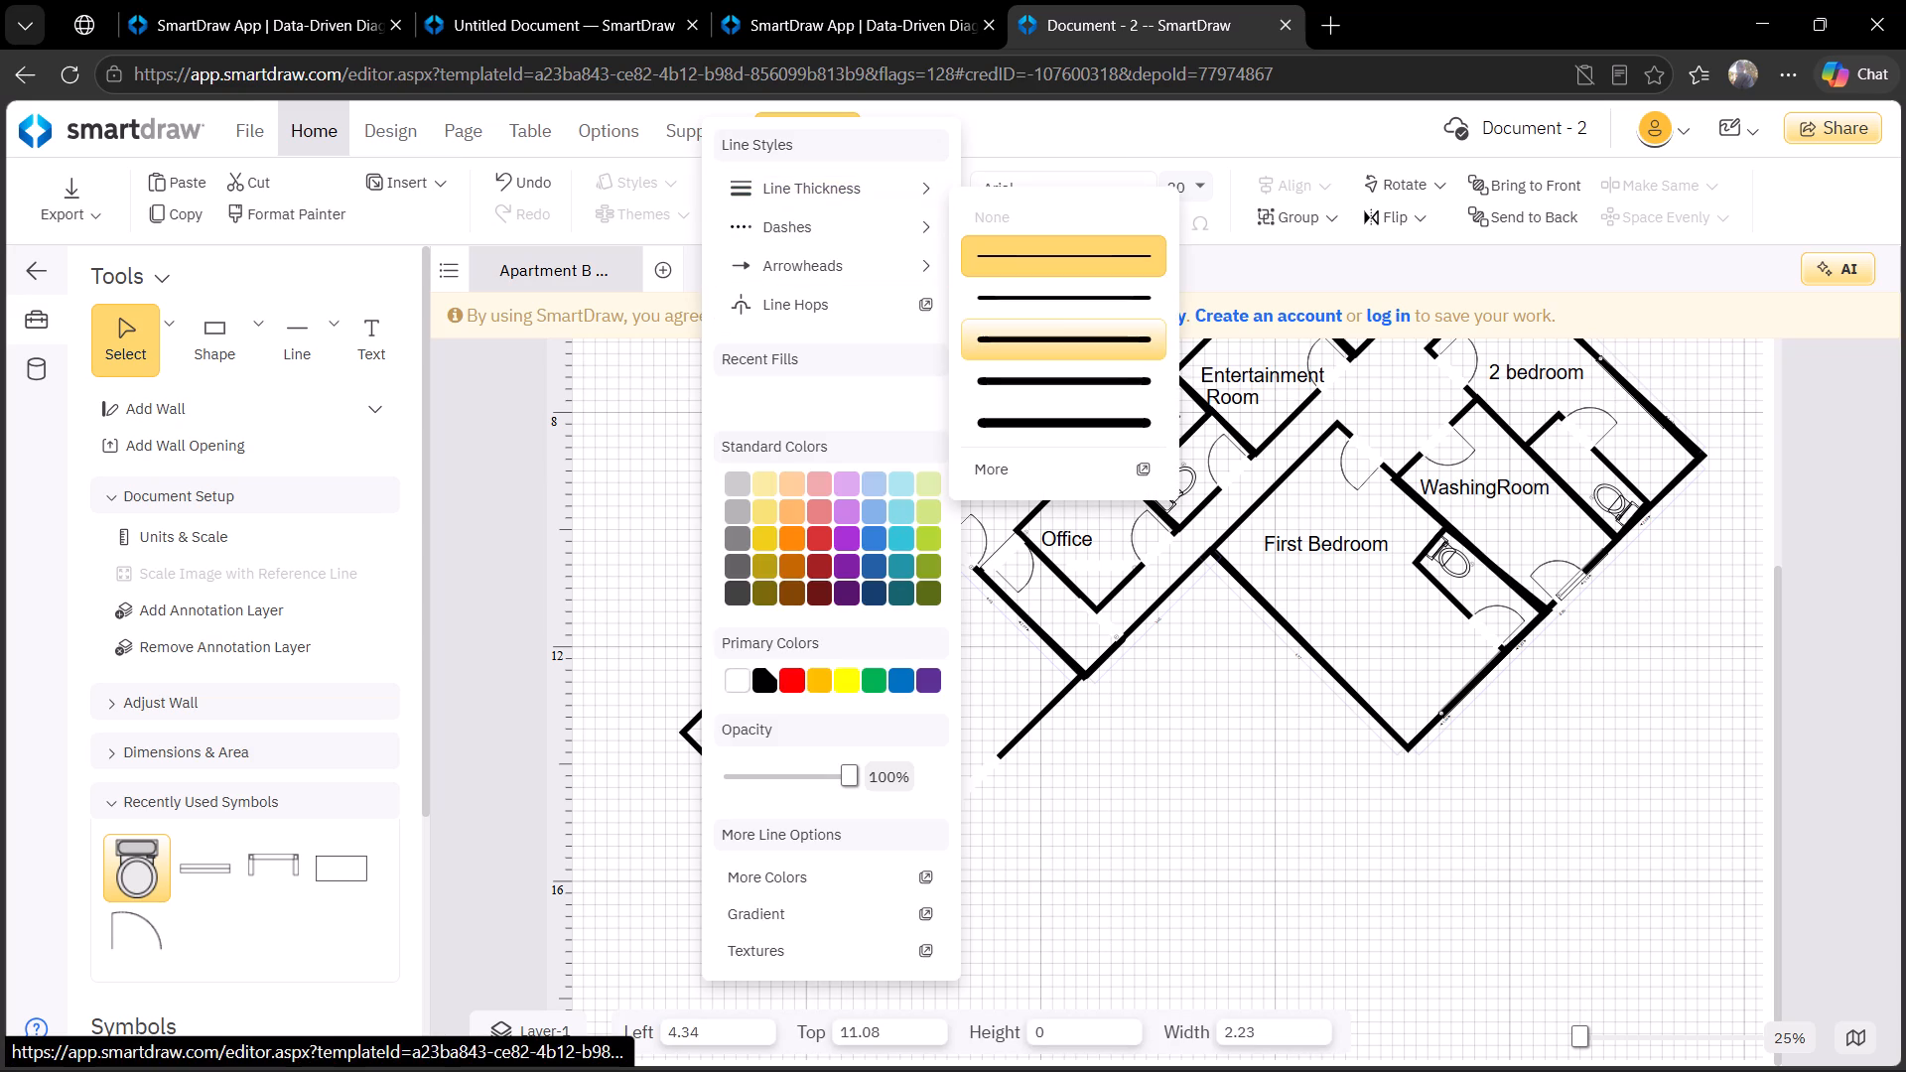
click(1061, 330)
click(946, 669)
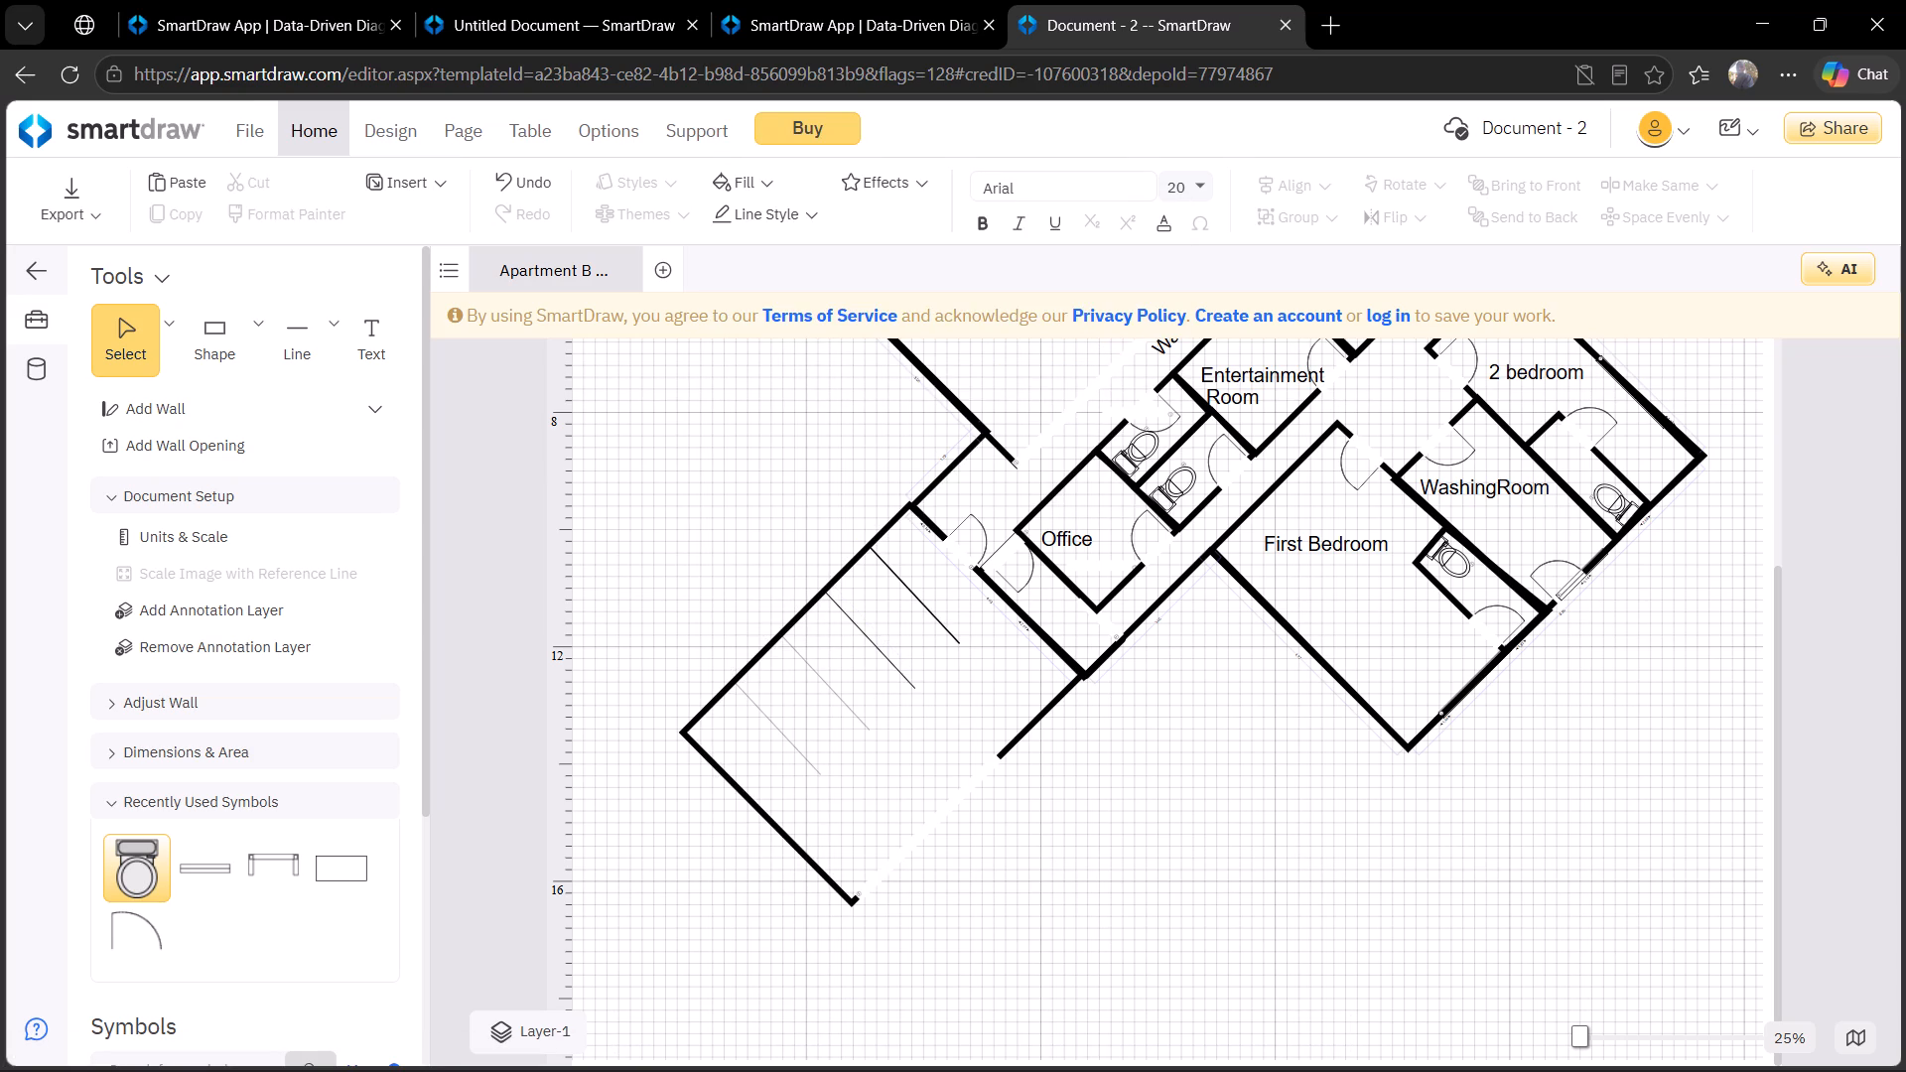
Set the second diagonal line from the northeast to the fourth preset line thickness.
click(873, 644)
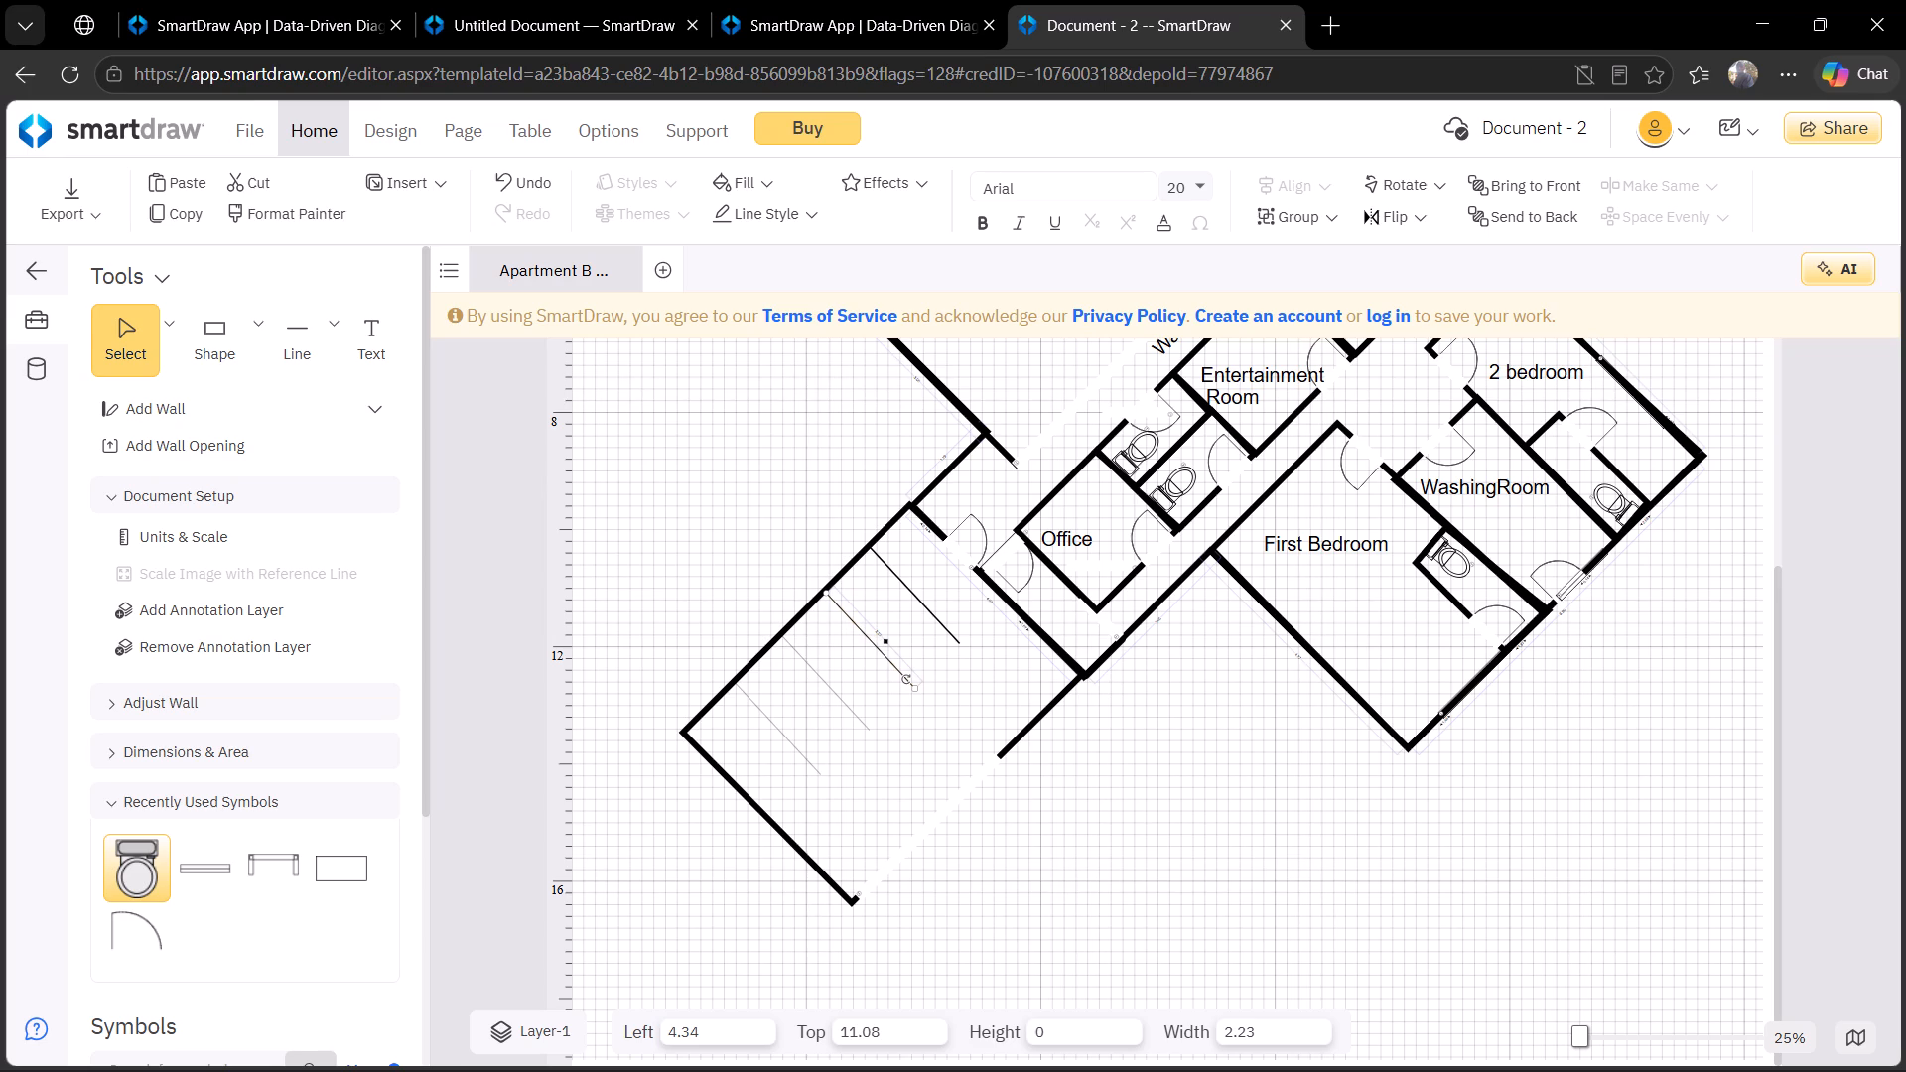
click(749, 215)
click(852, 201)
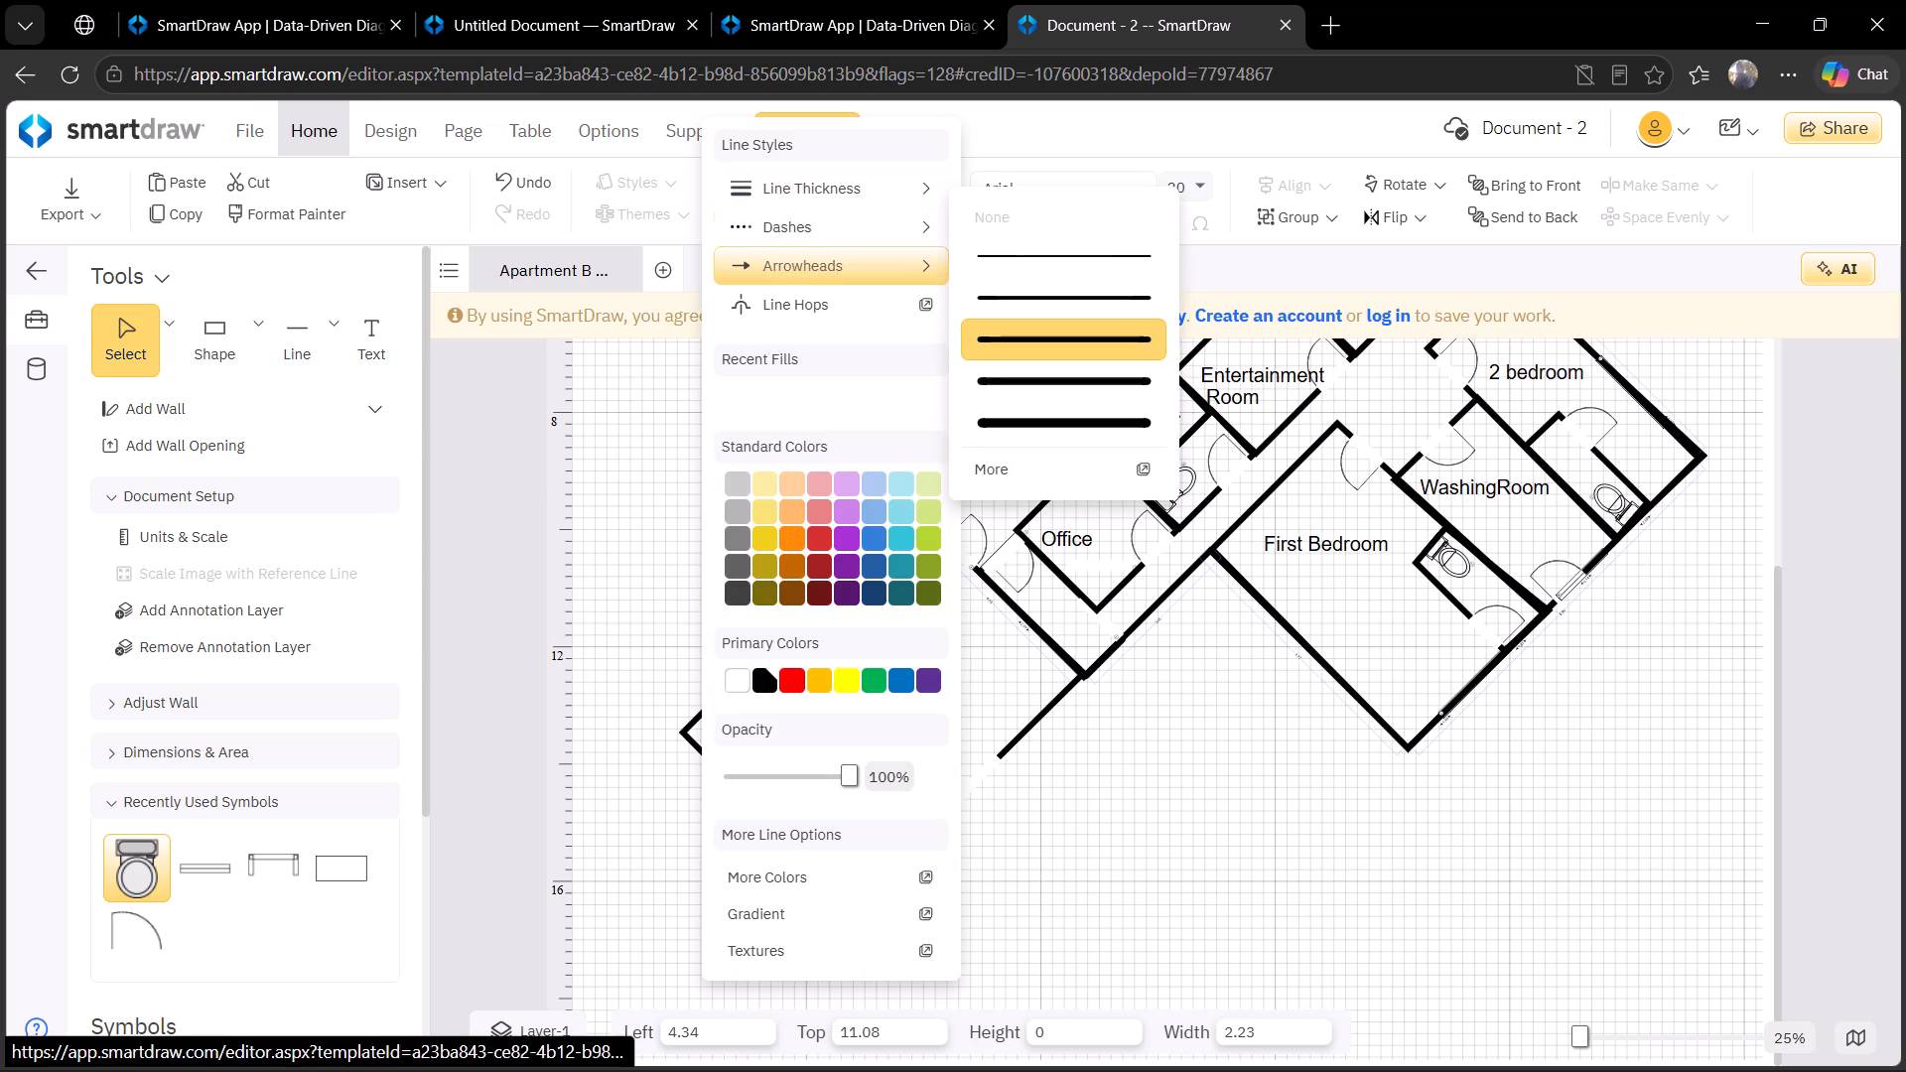
click(1034, 374)
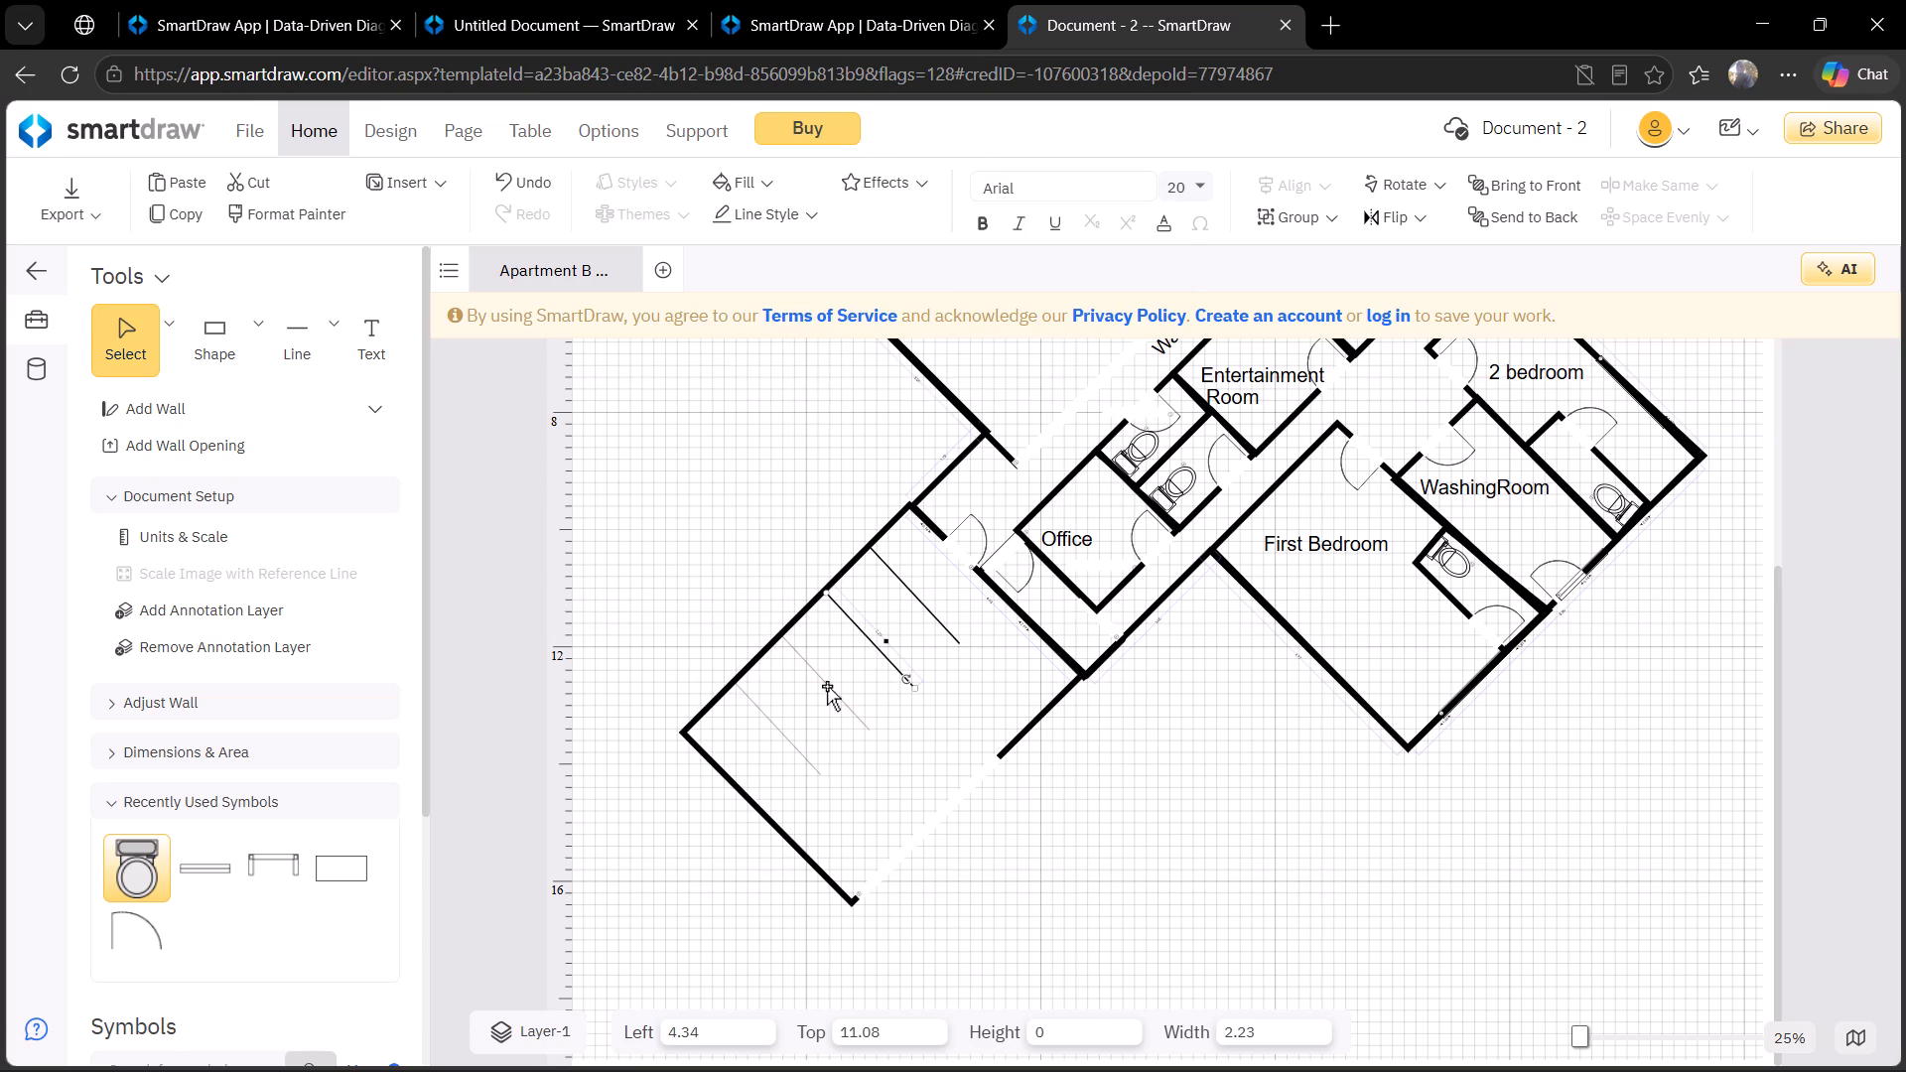
Set the third diagonal line from the northeast to the fourth preset line thickness.
click(827, 686)
click(827, 686)
click(832, 696)
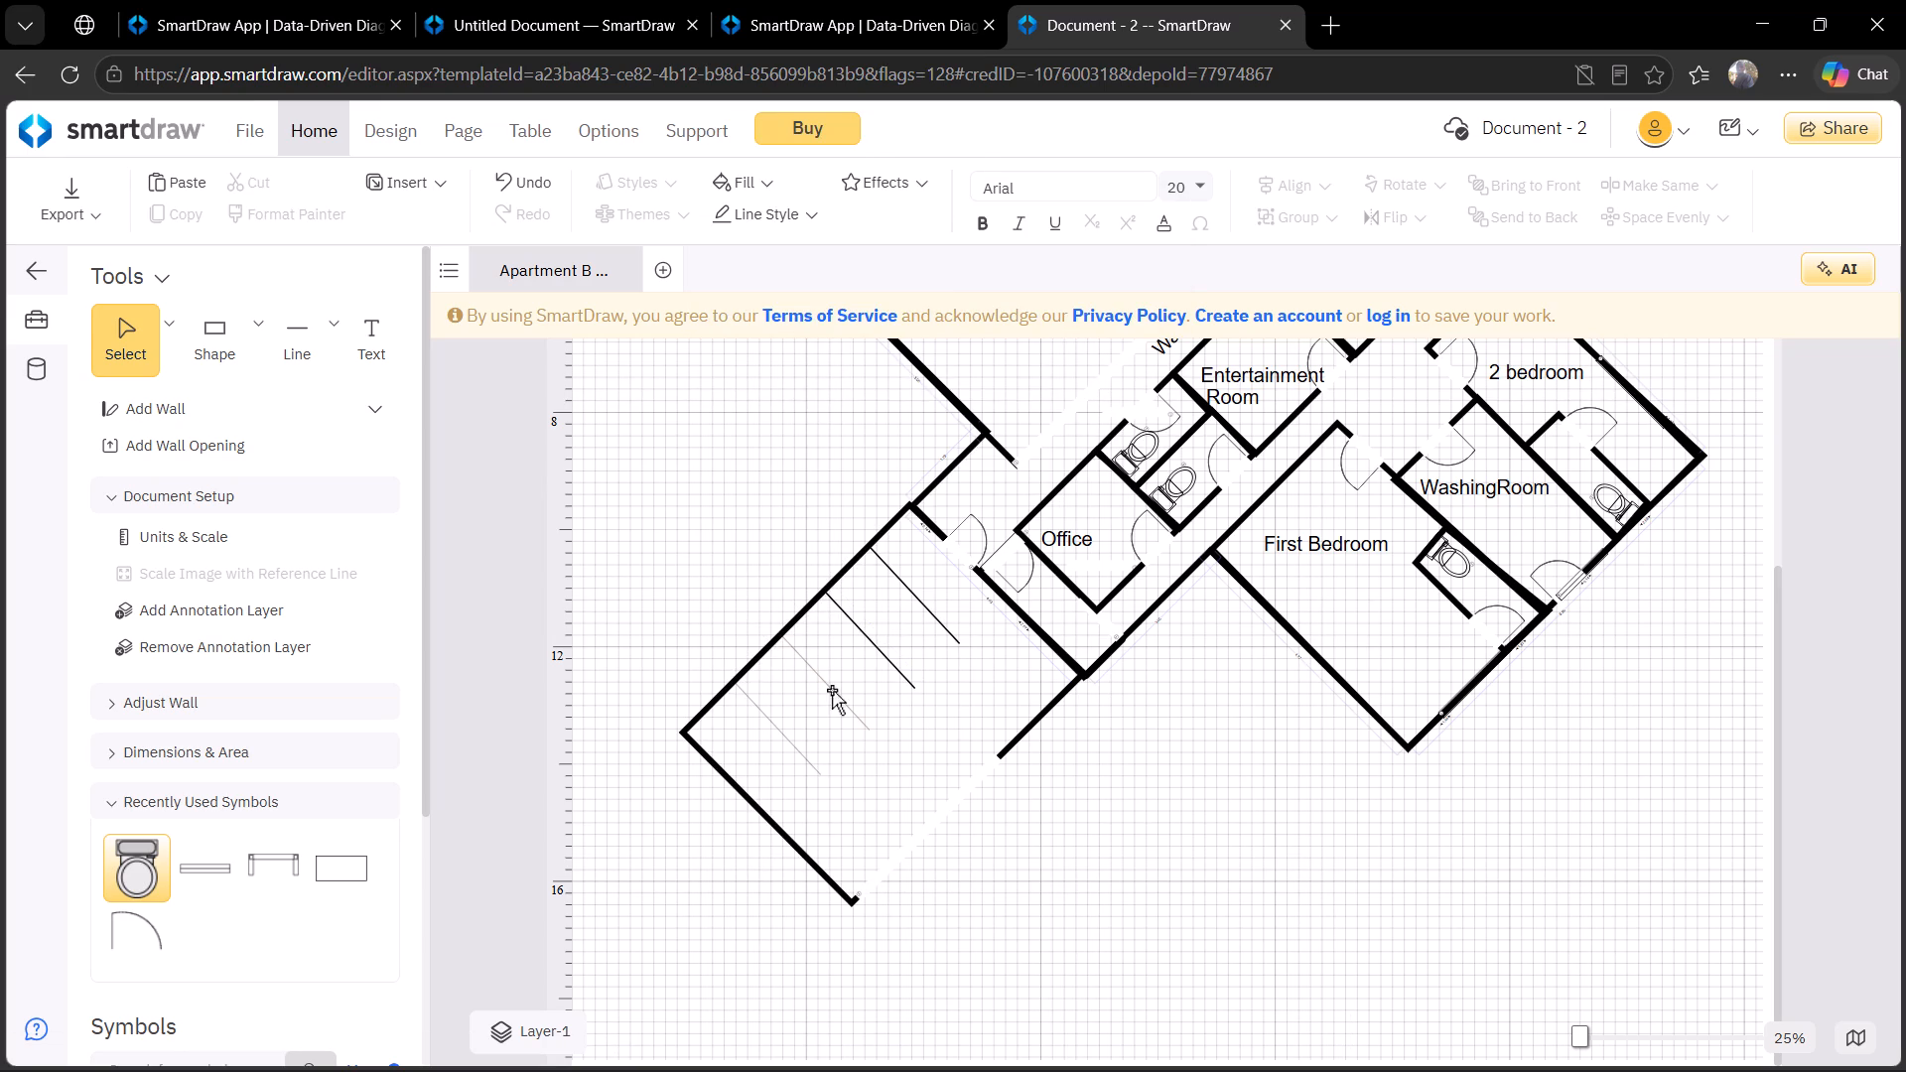
click(832, 690)
click(782, 181)
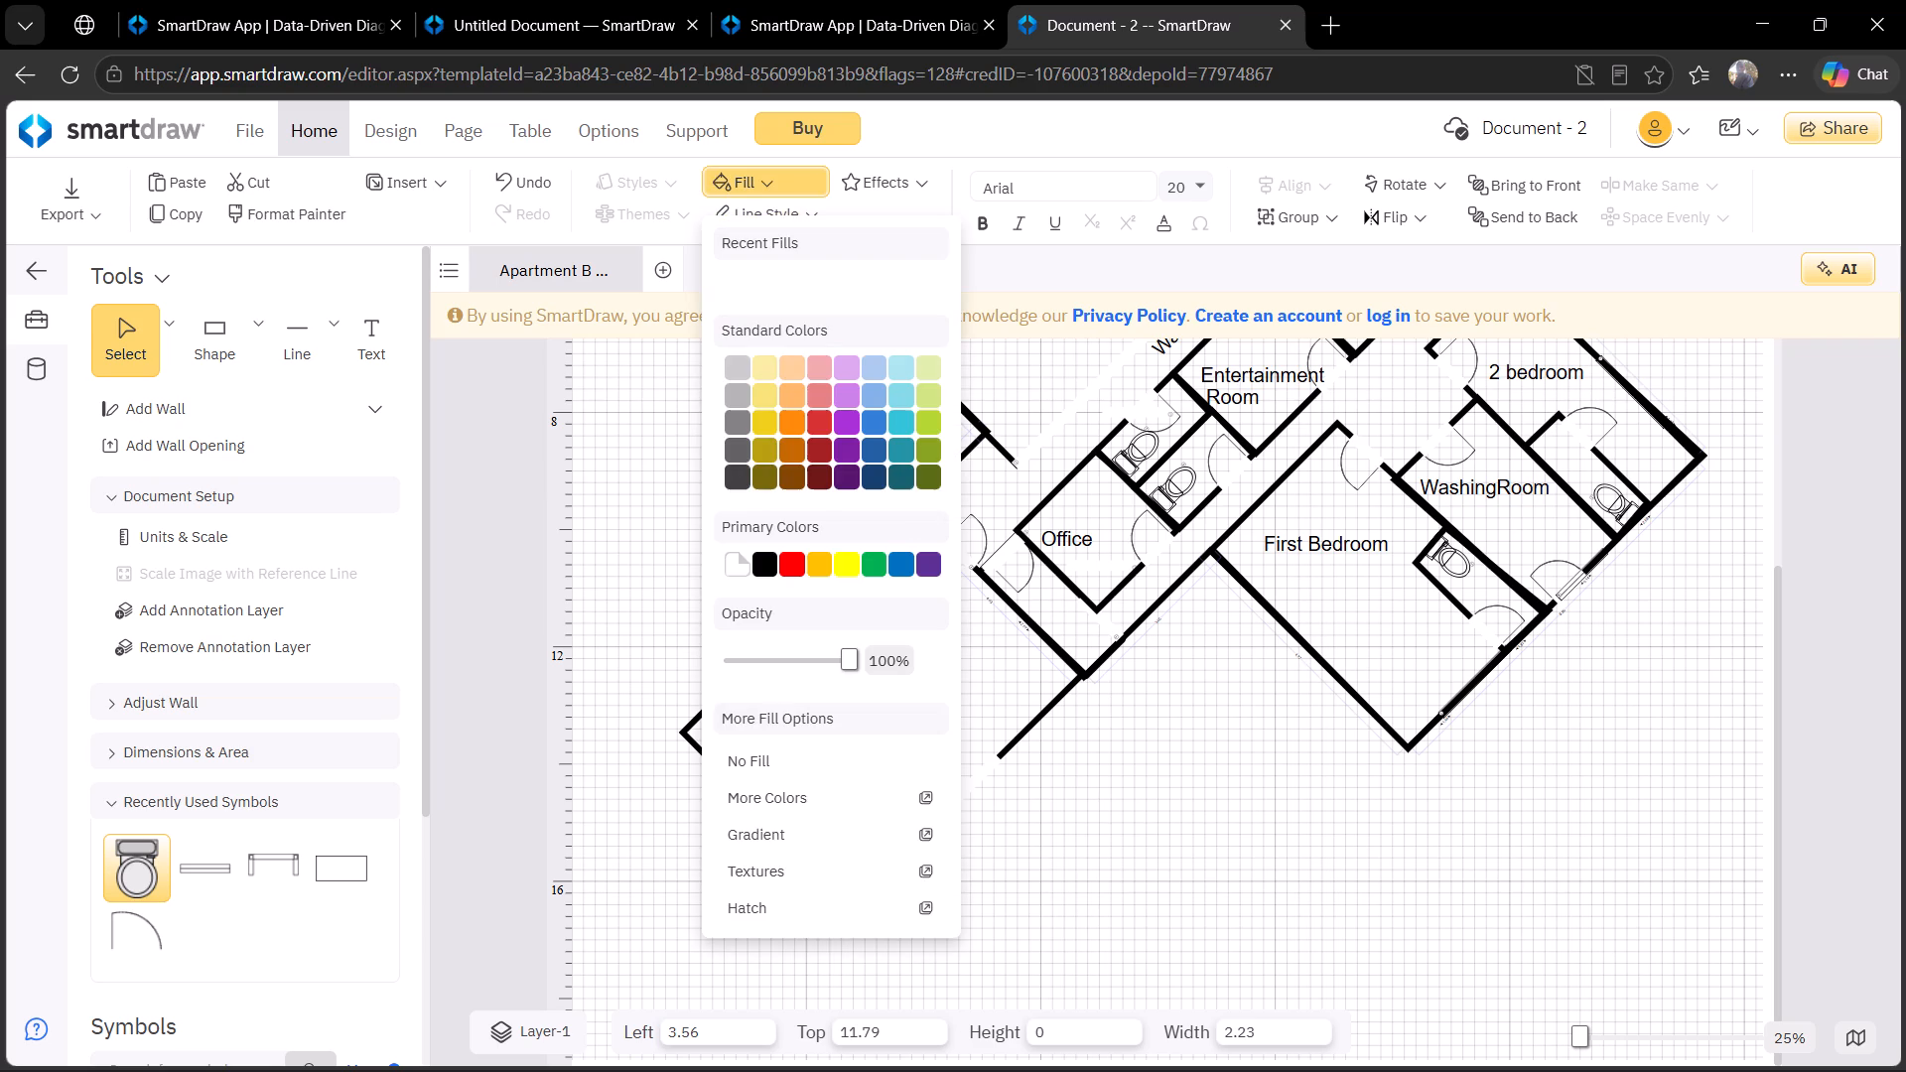
click(795, 210)
click(870, 190)
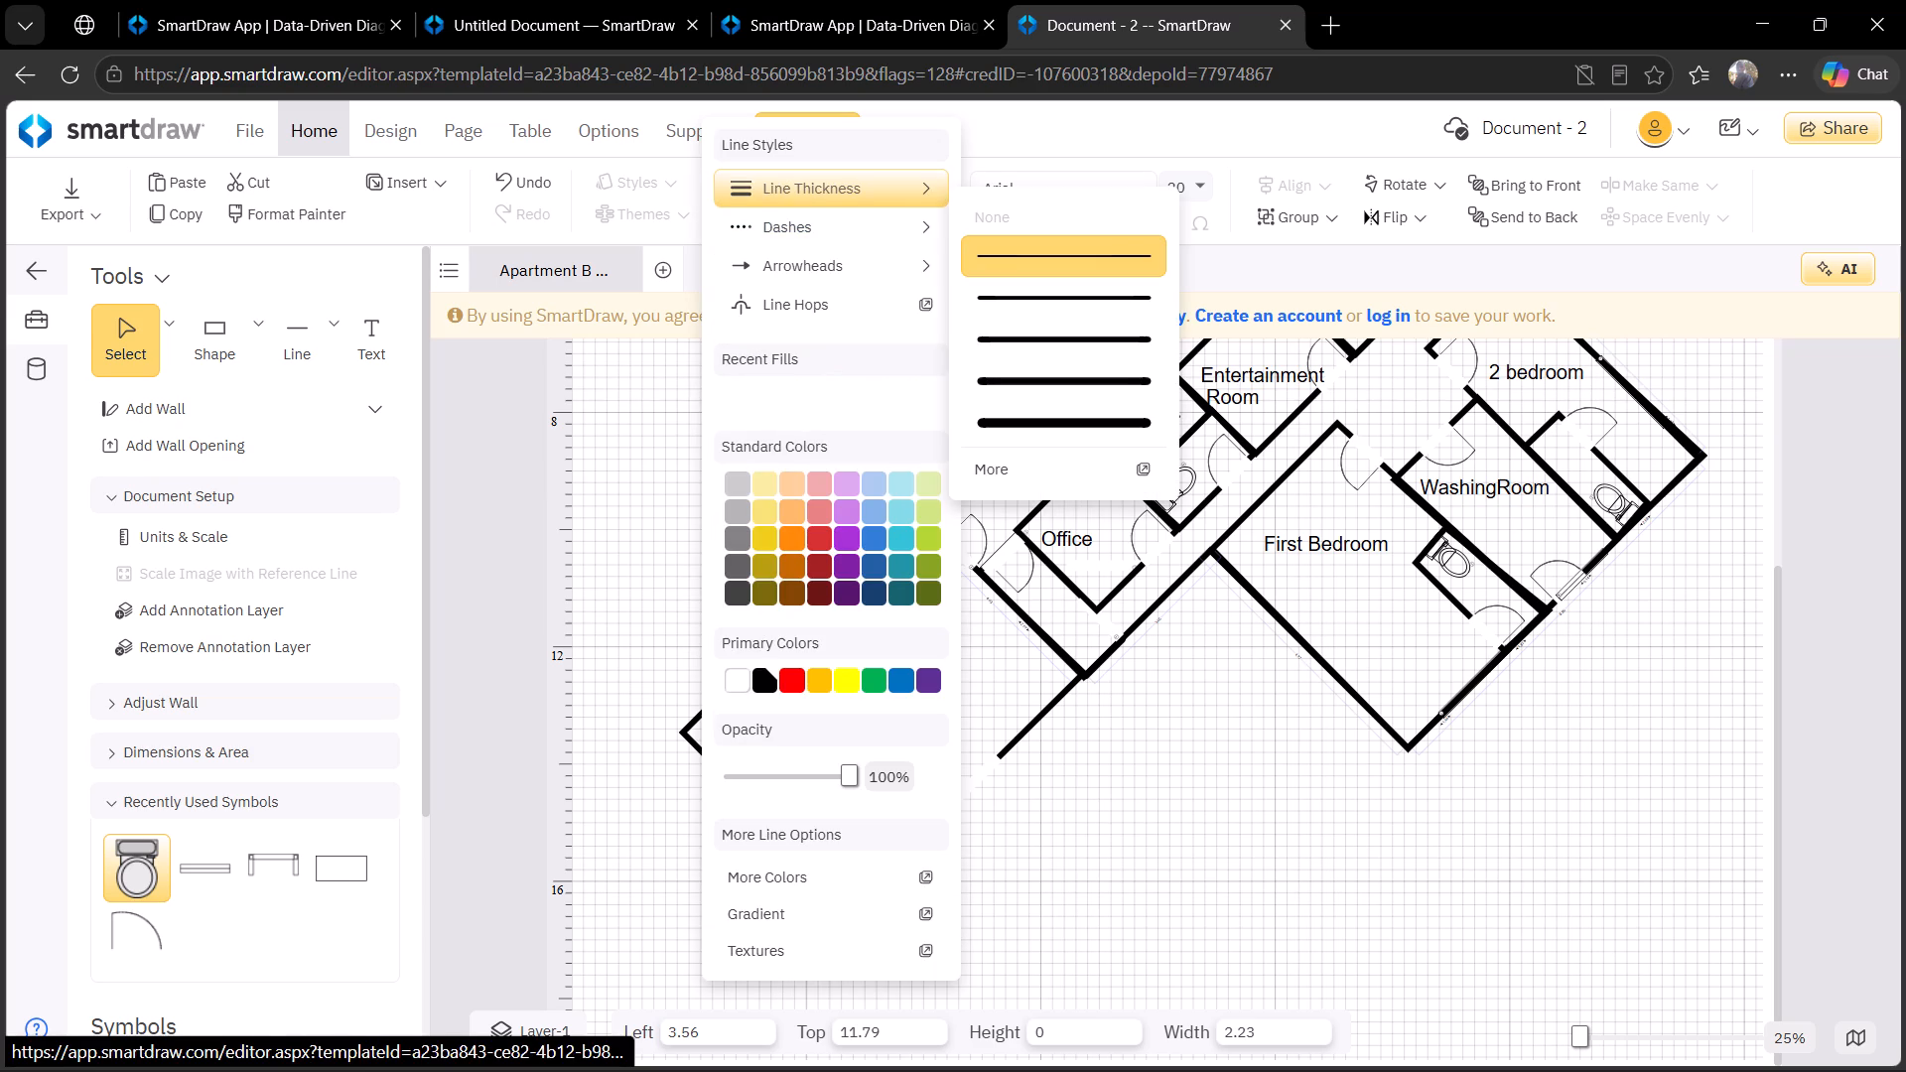
click(1075, 393)
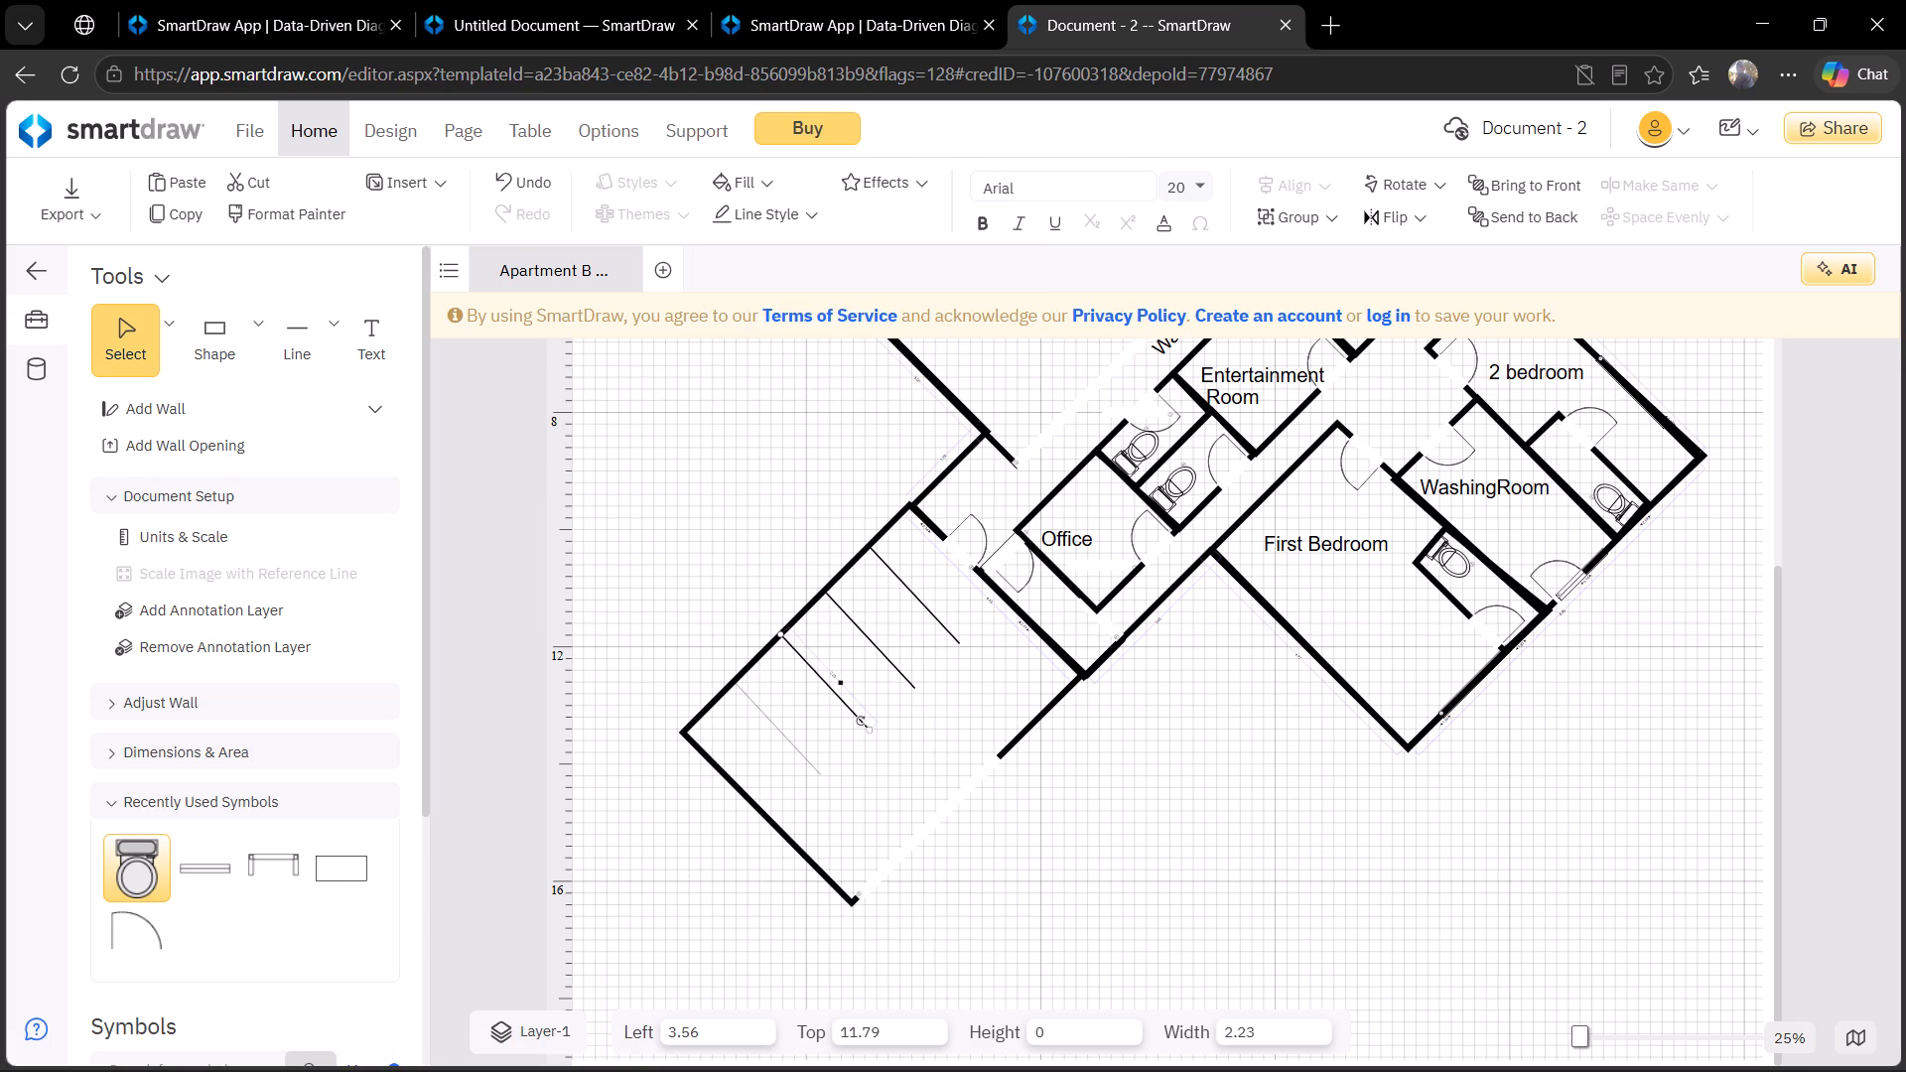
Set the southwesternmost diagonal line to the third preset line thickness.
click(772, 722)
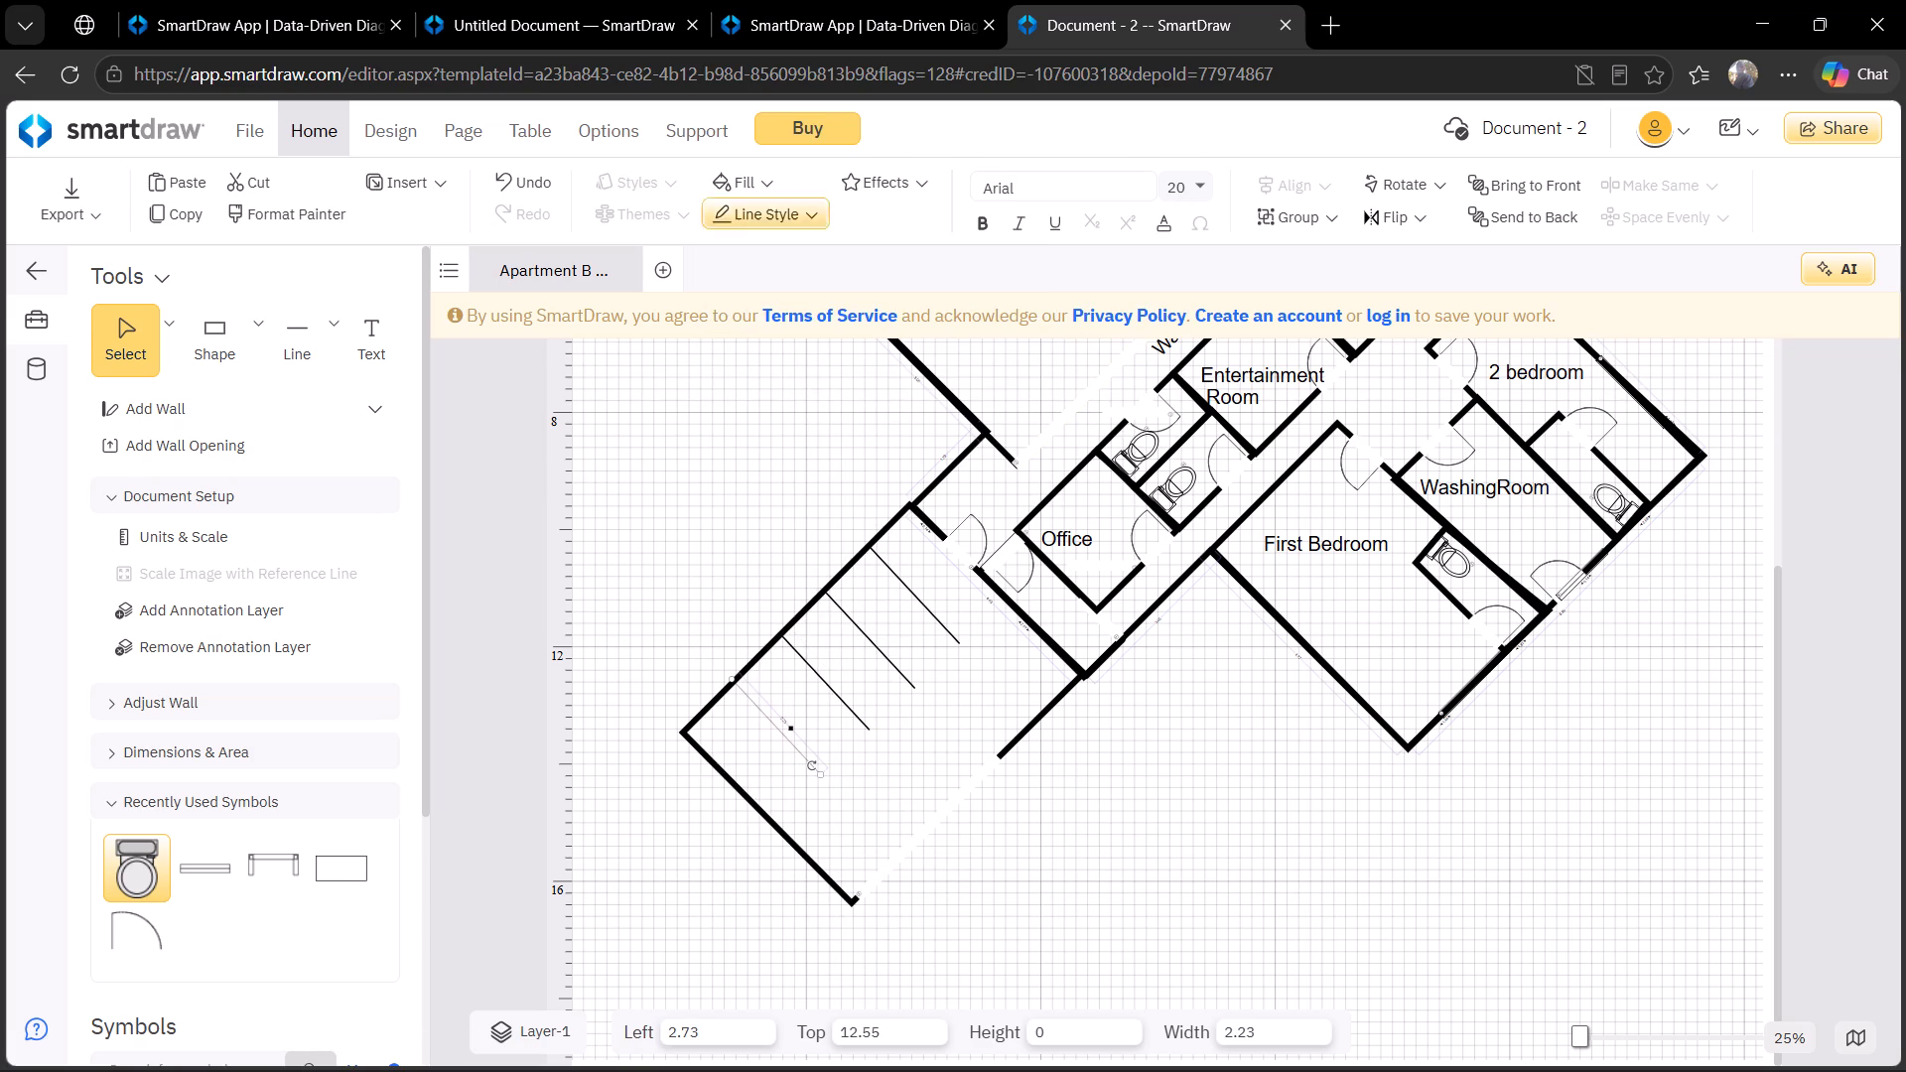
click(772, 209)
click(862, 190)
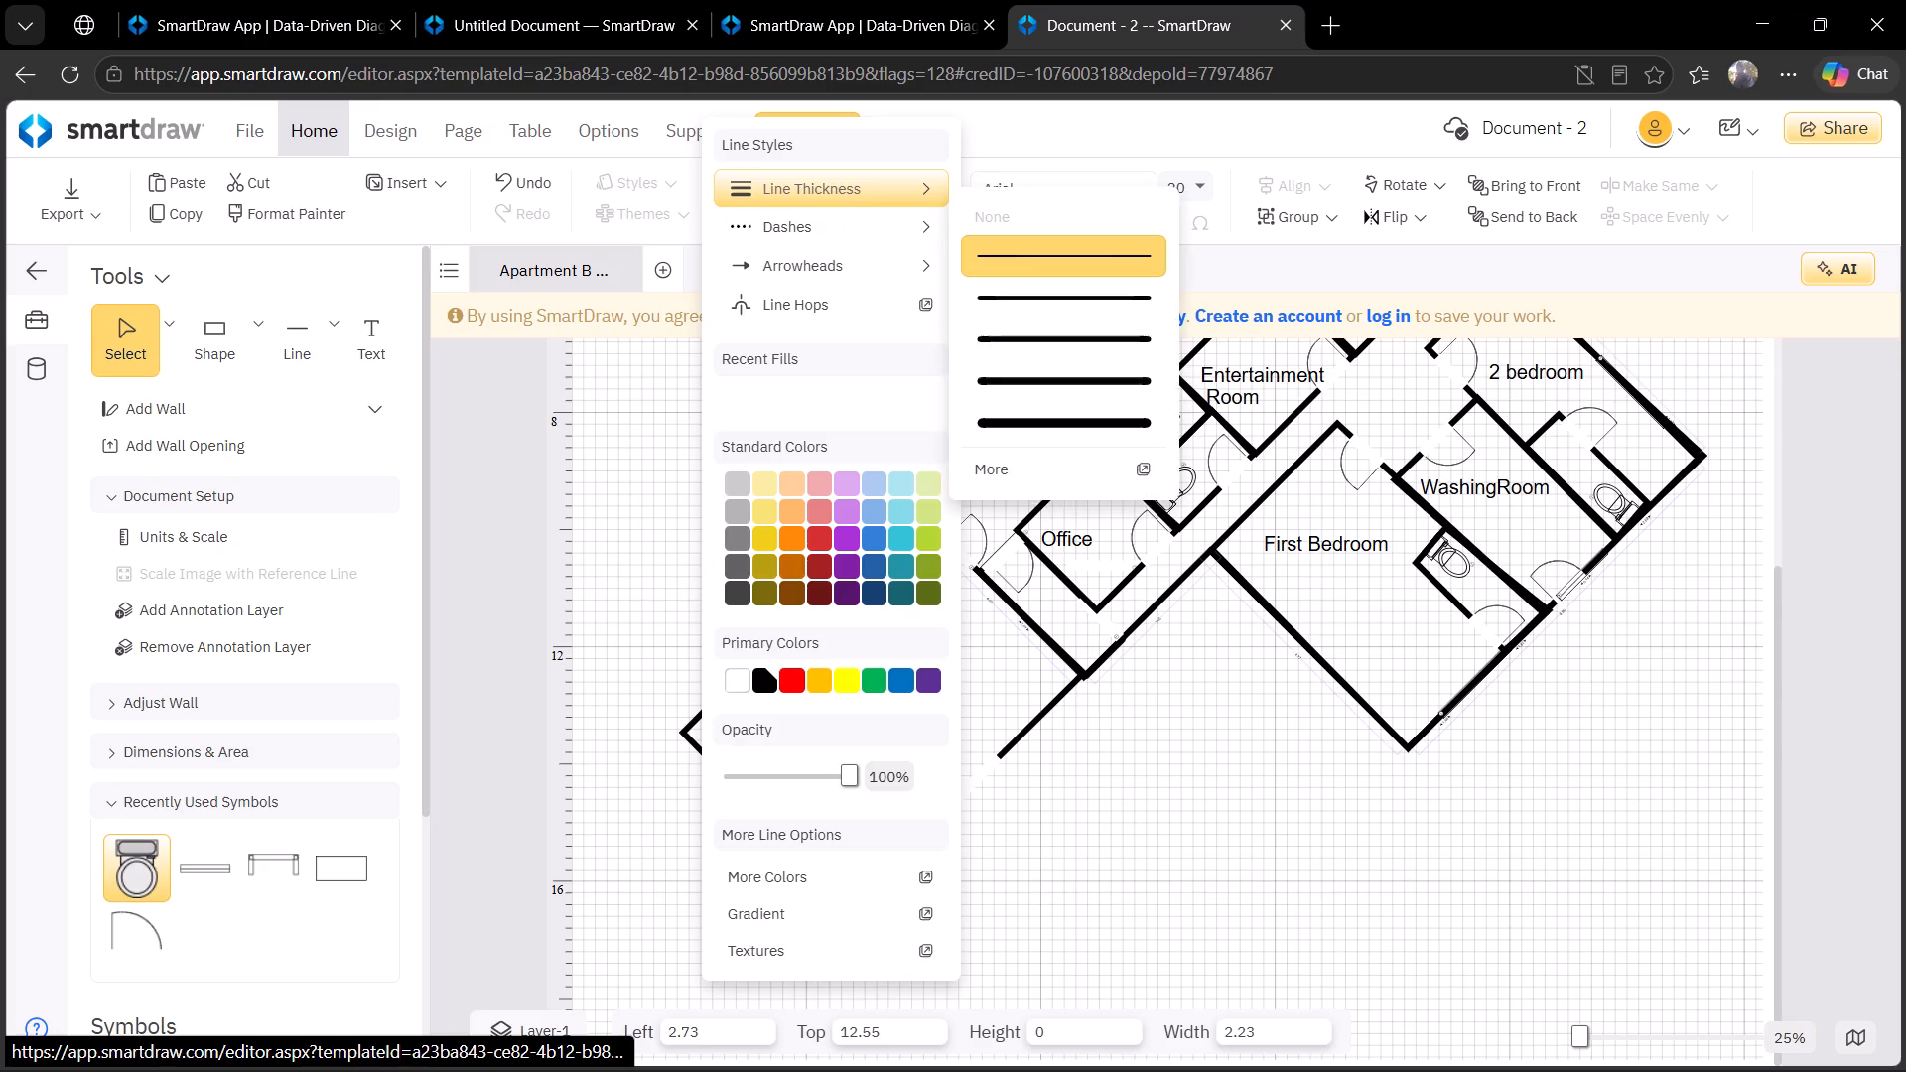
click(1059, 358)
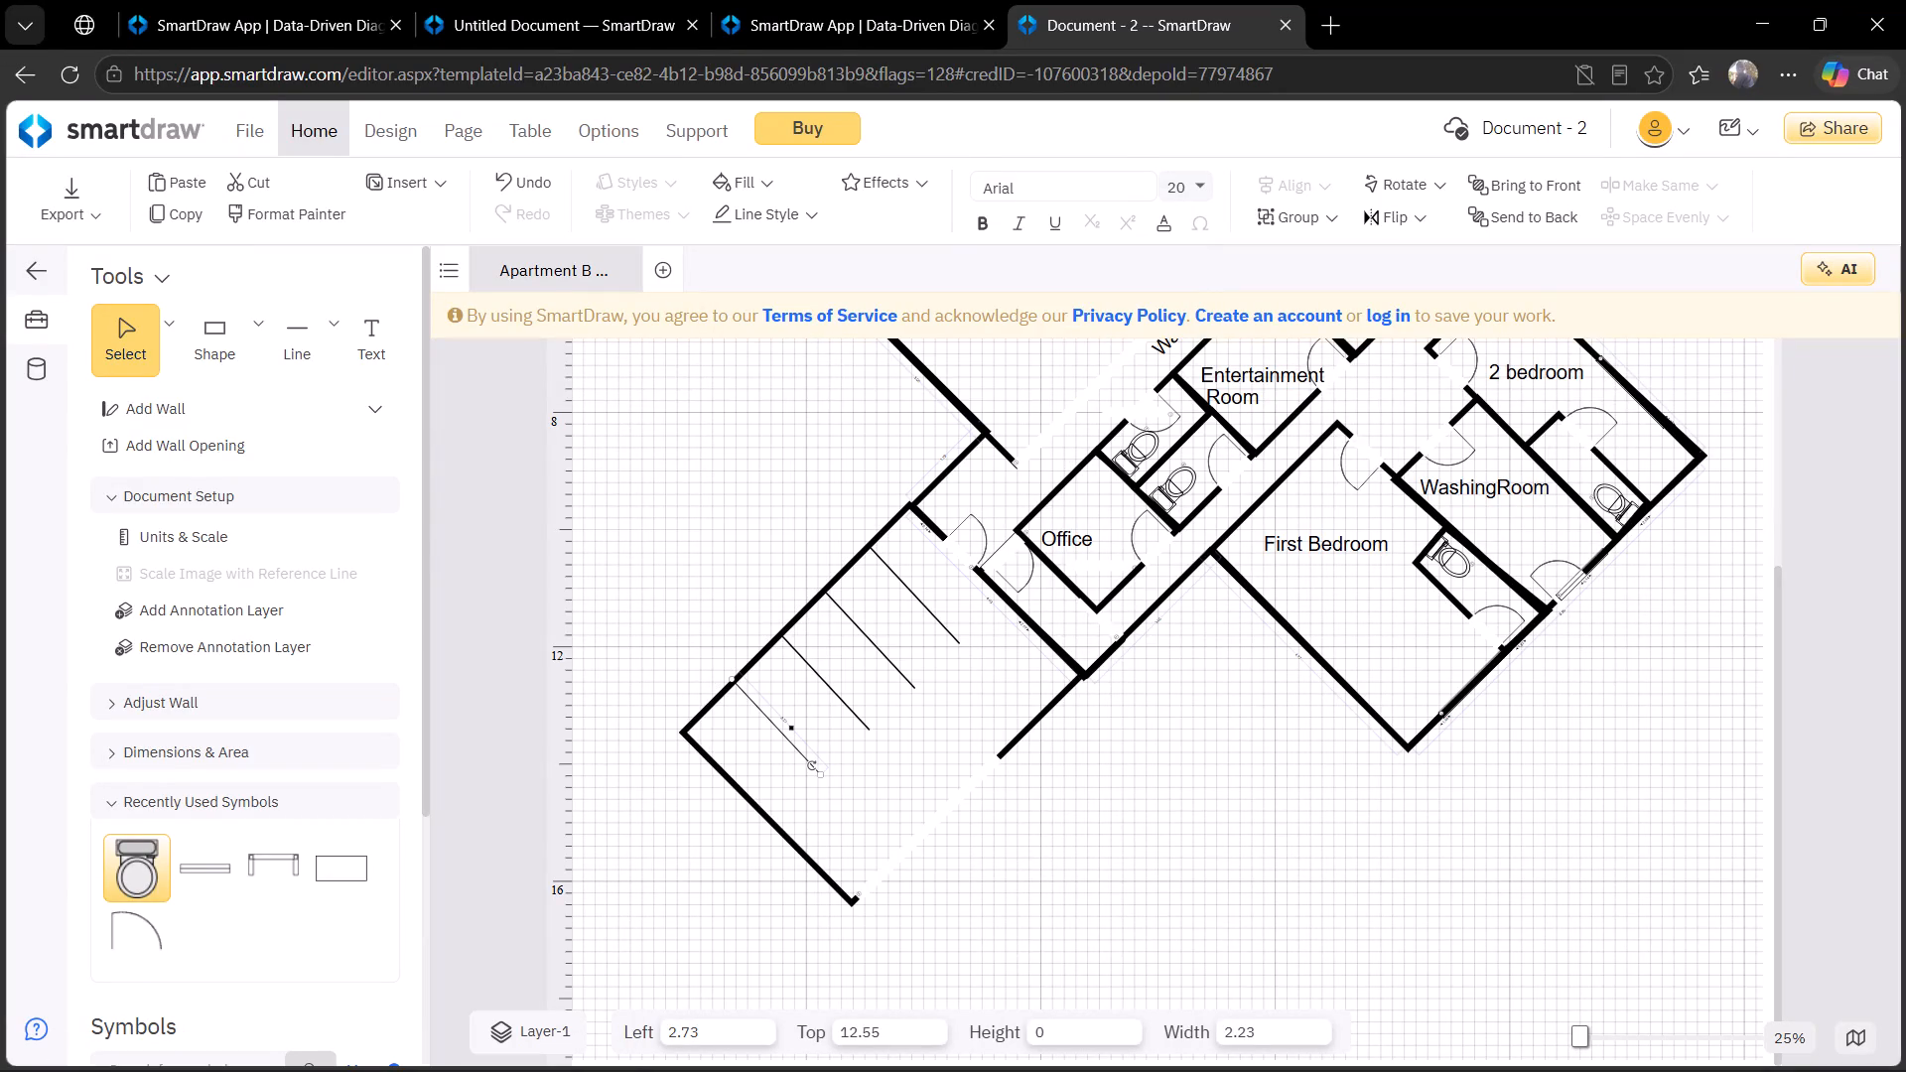
Set the southwesternmost diagonal line to the fourth preset line thickness.
click(768, 221)
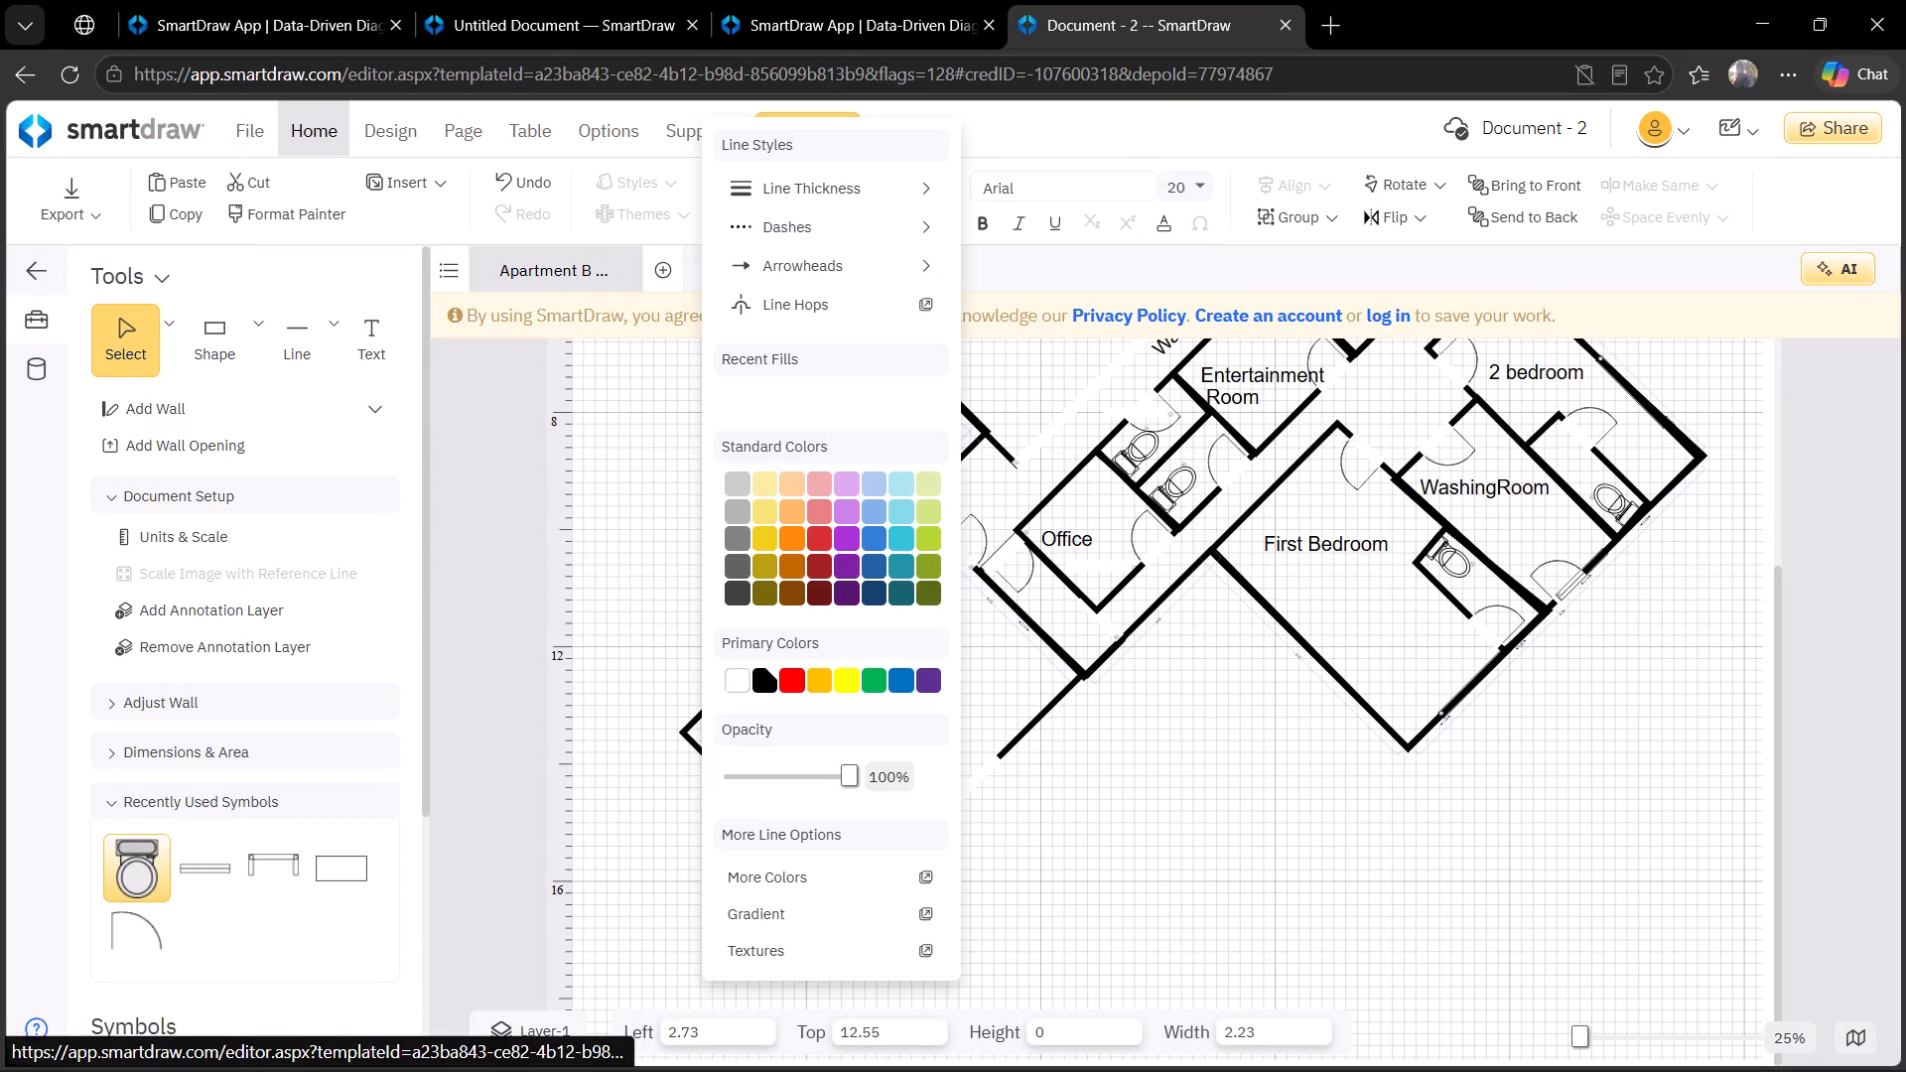
click(844, 192)
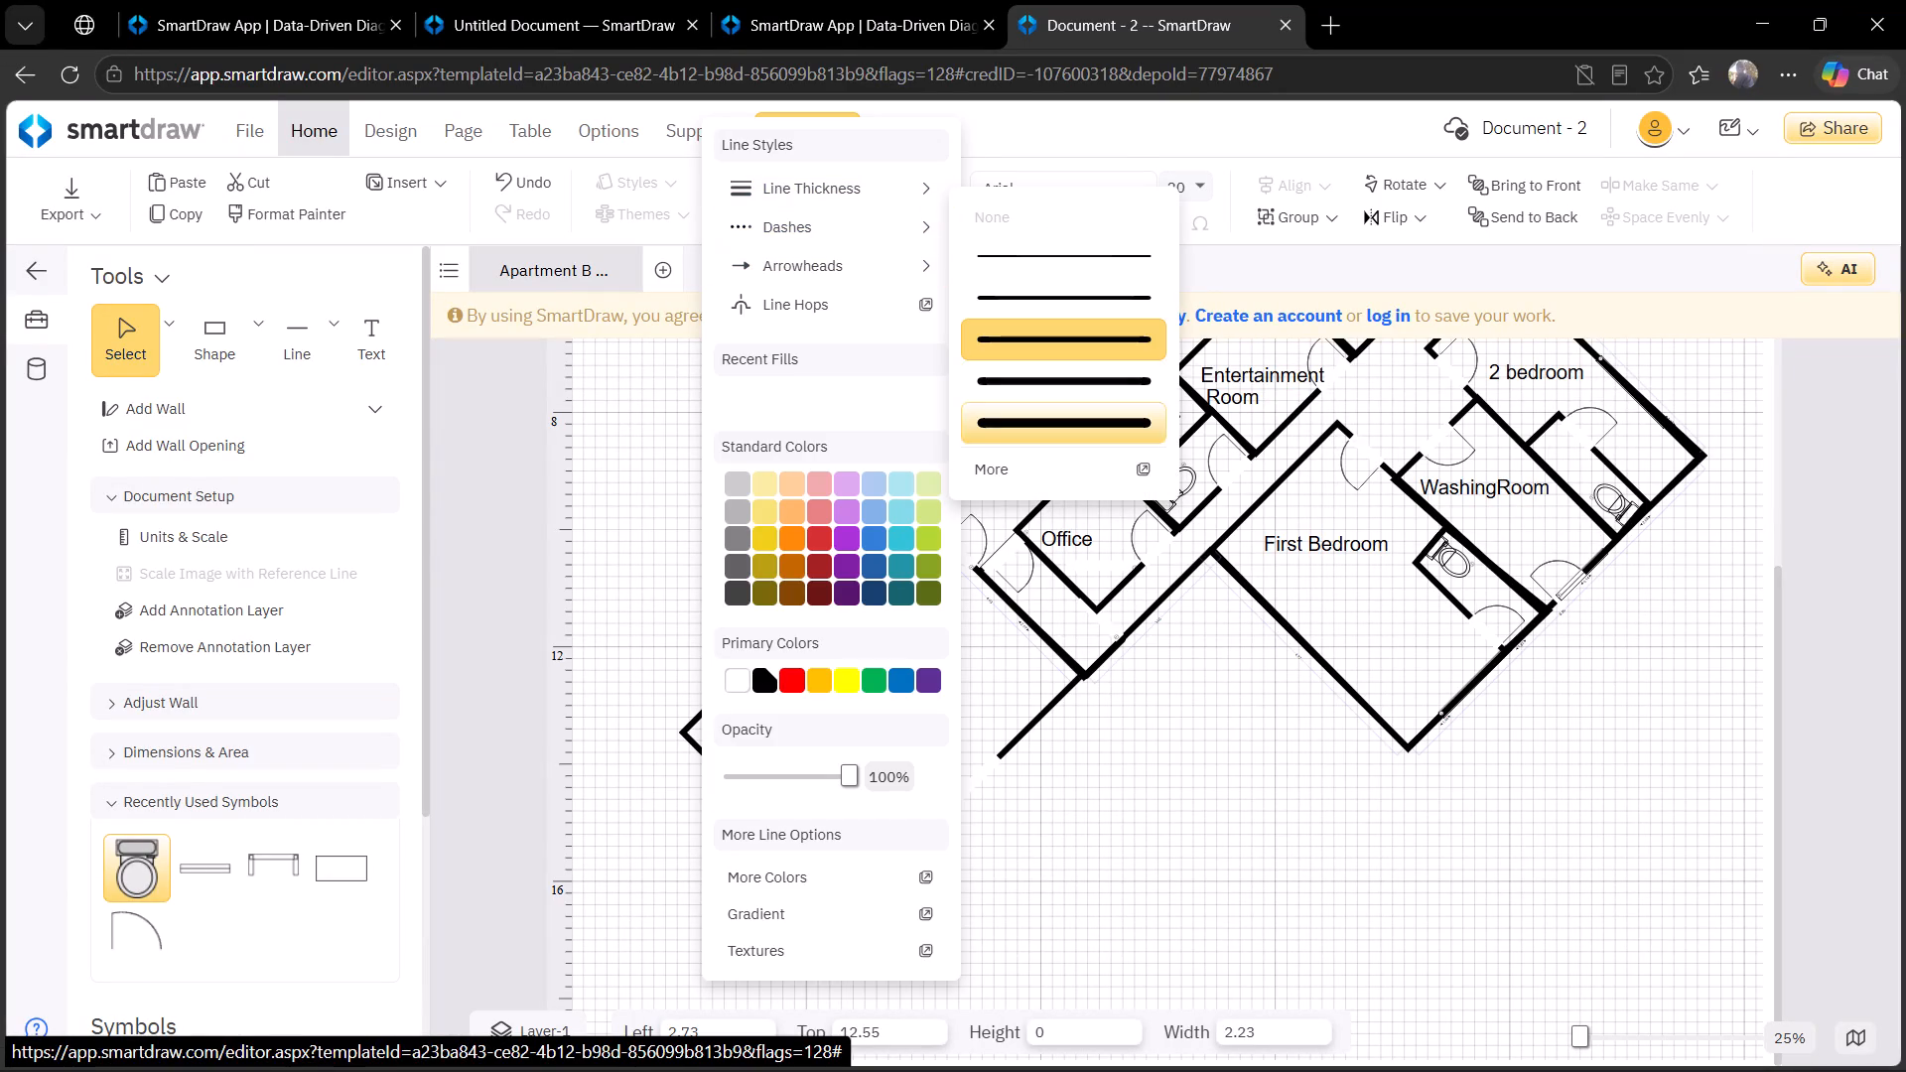
click(1030, 382)
click(1144, 755)
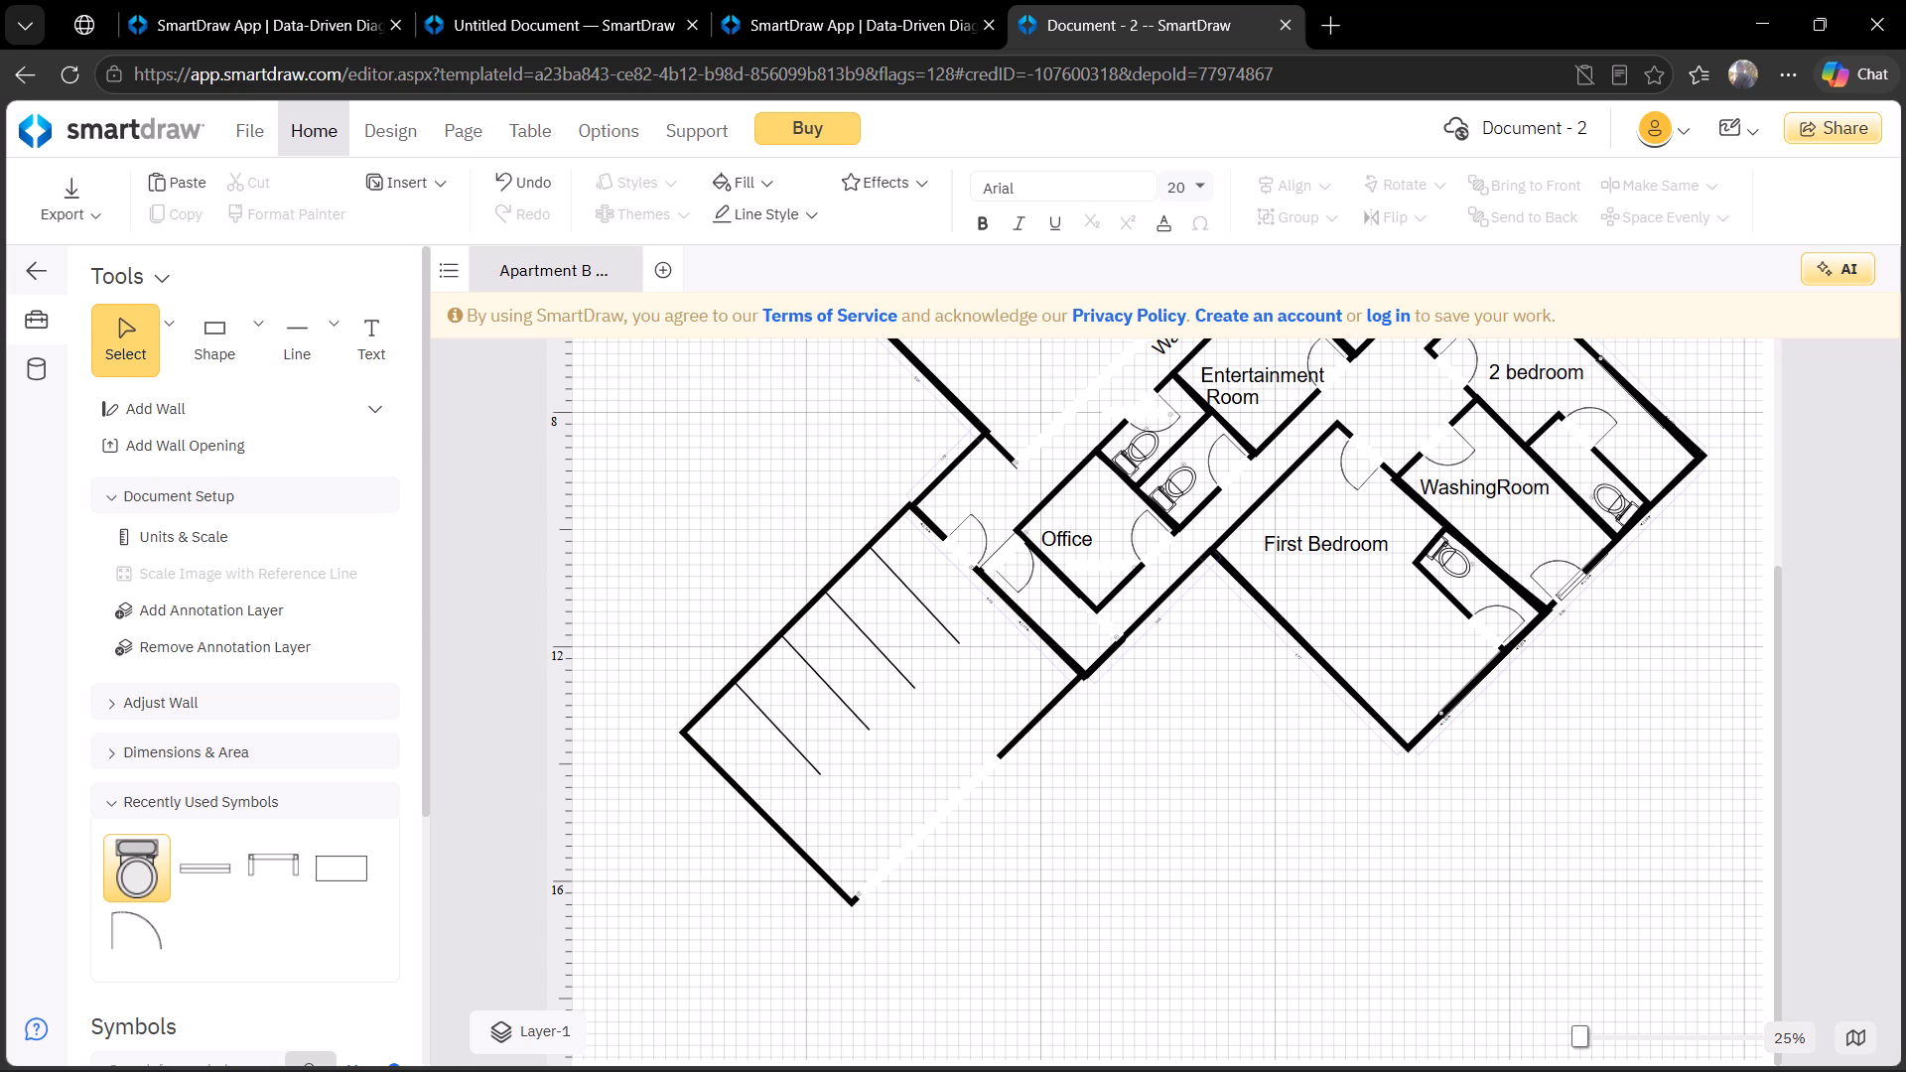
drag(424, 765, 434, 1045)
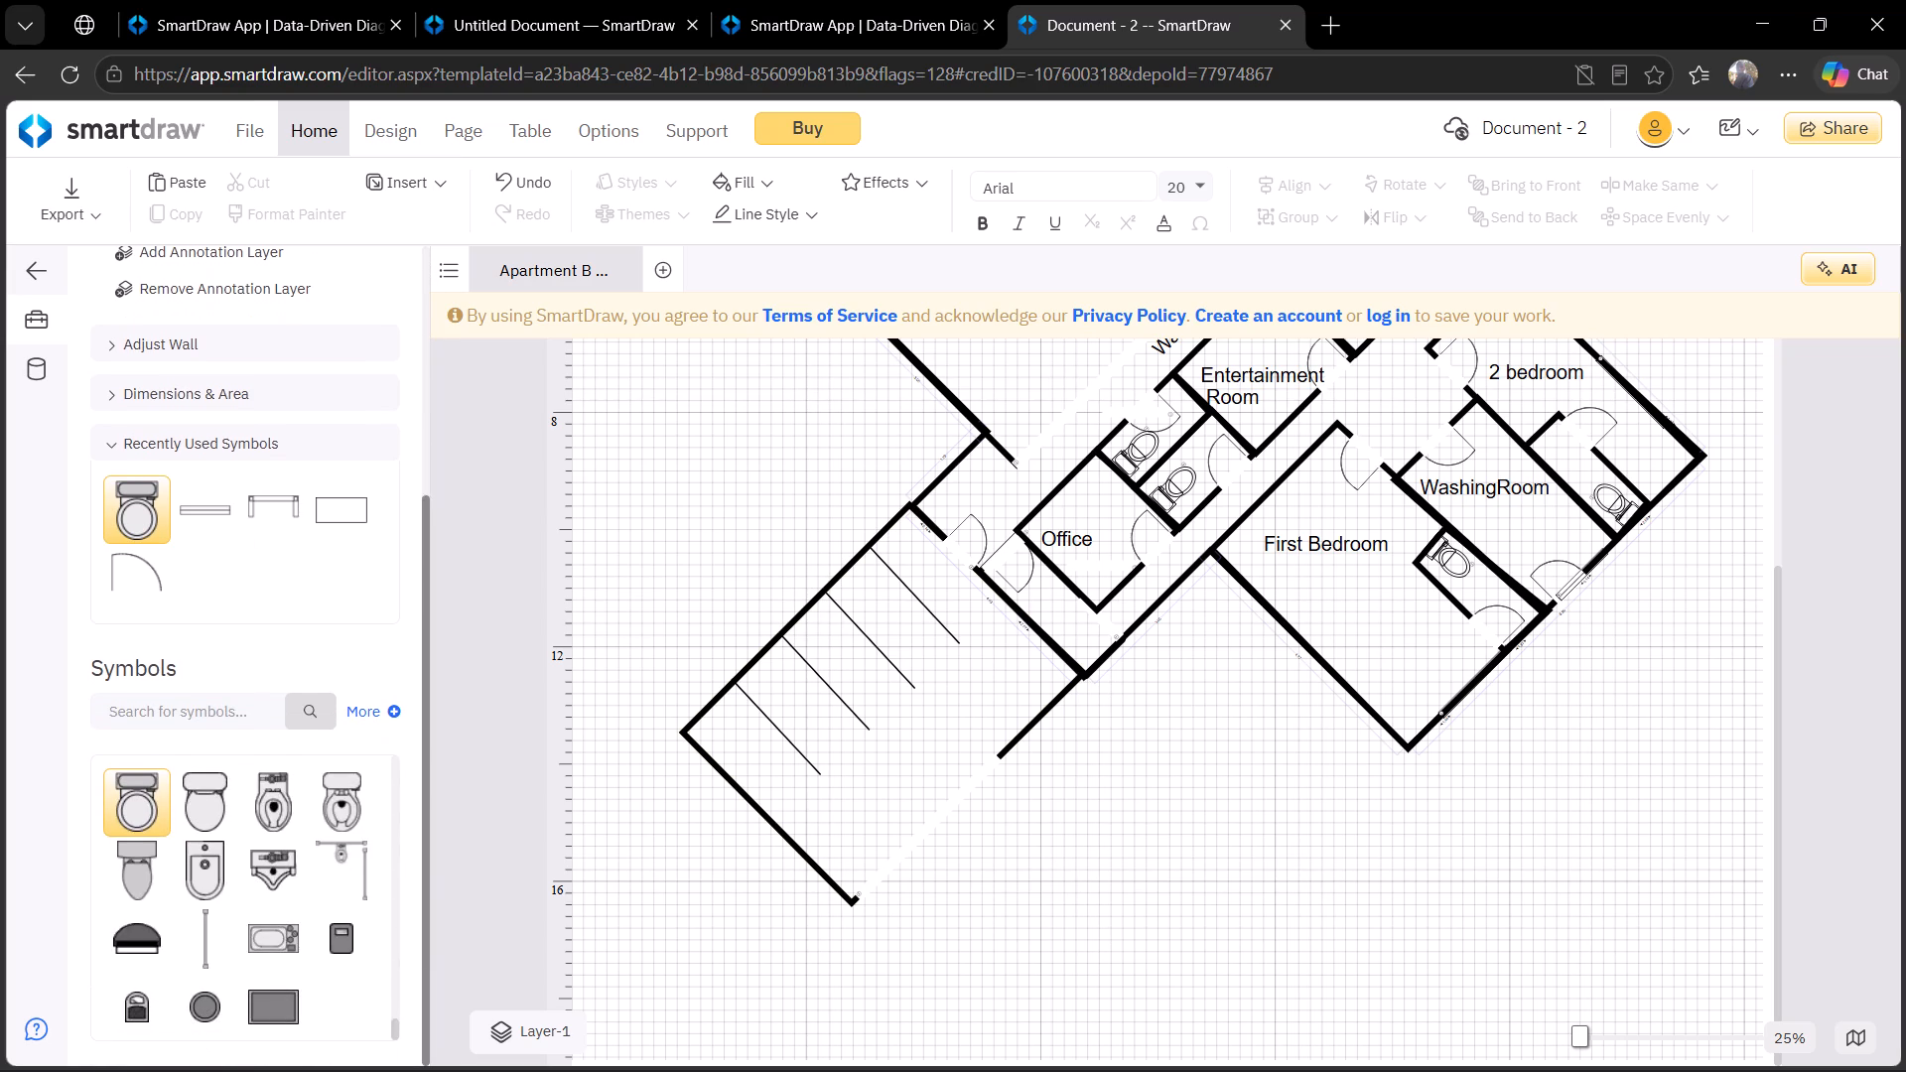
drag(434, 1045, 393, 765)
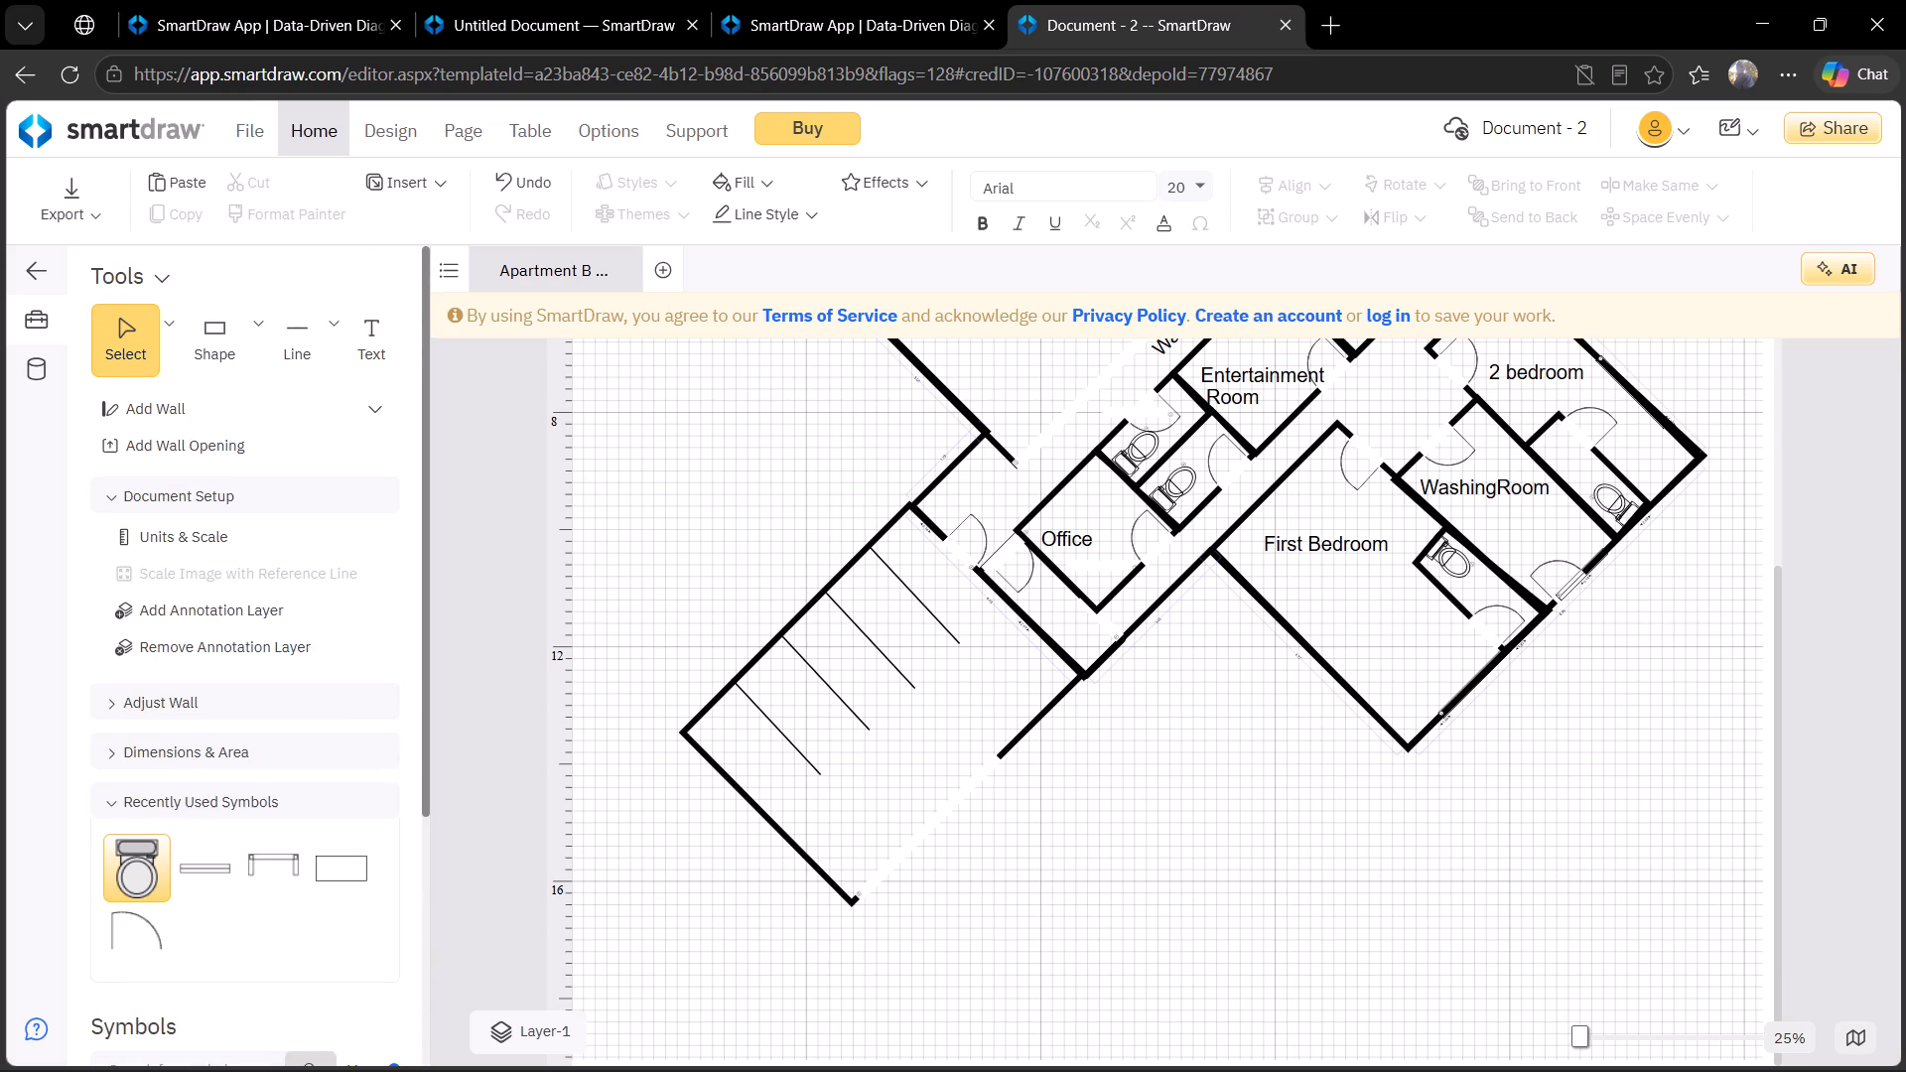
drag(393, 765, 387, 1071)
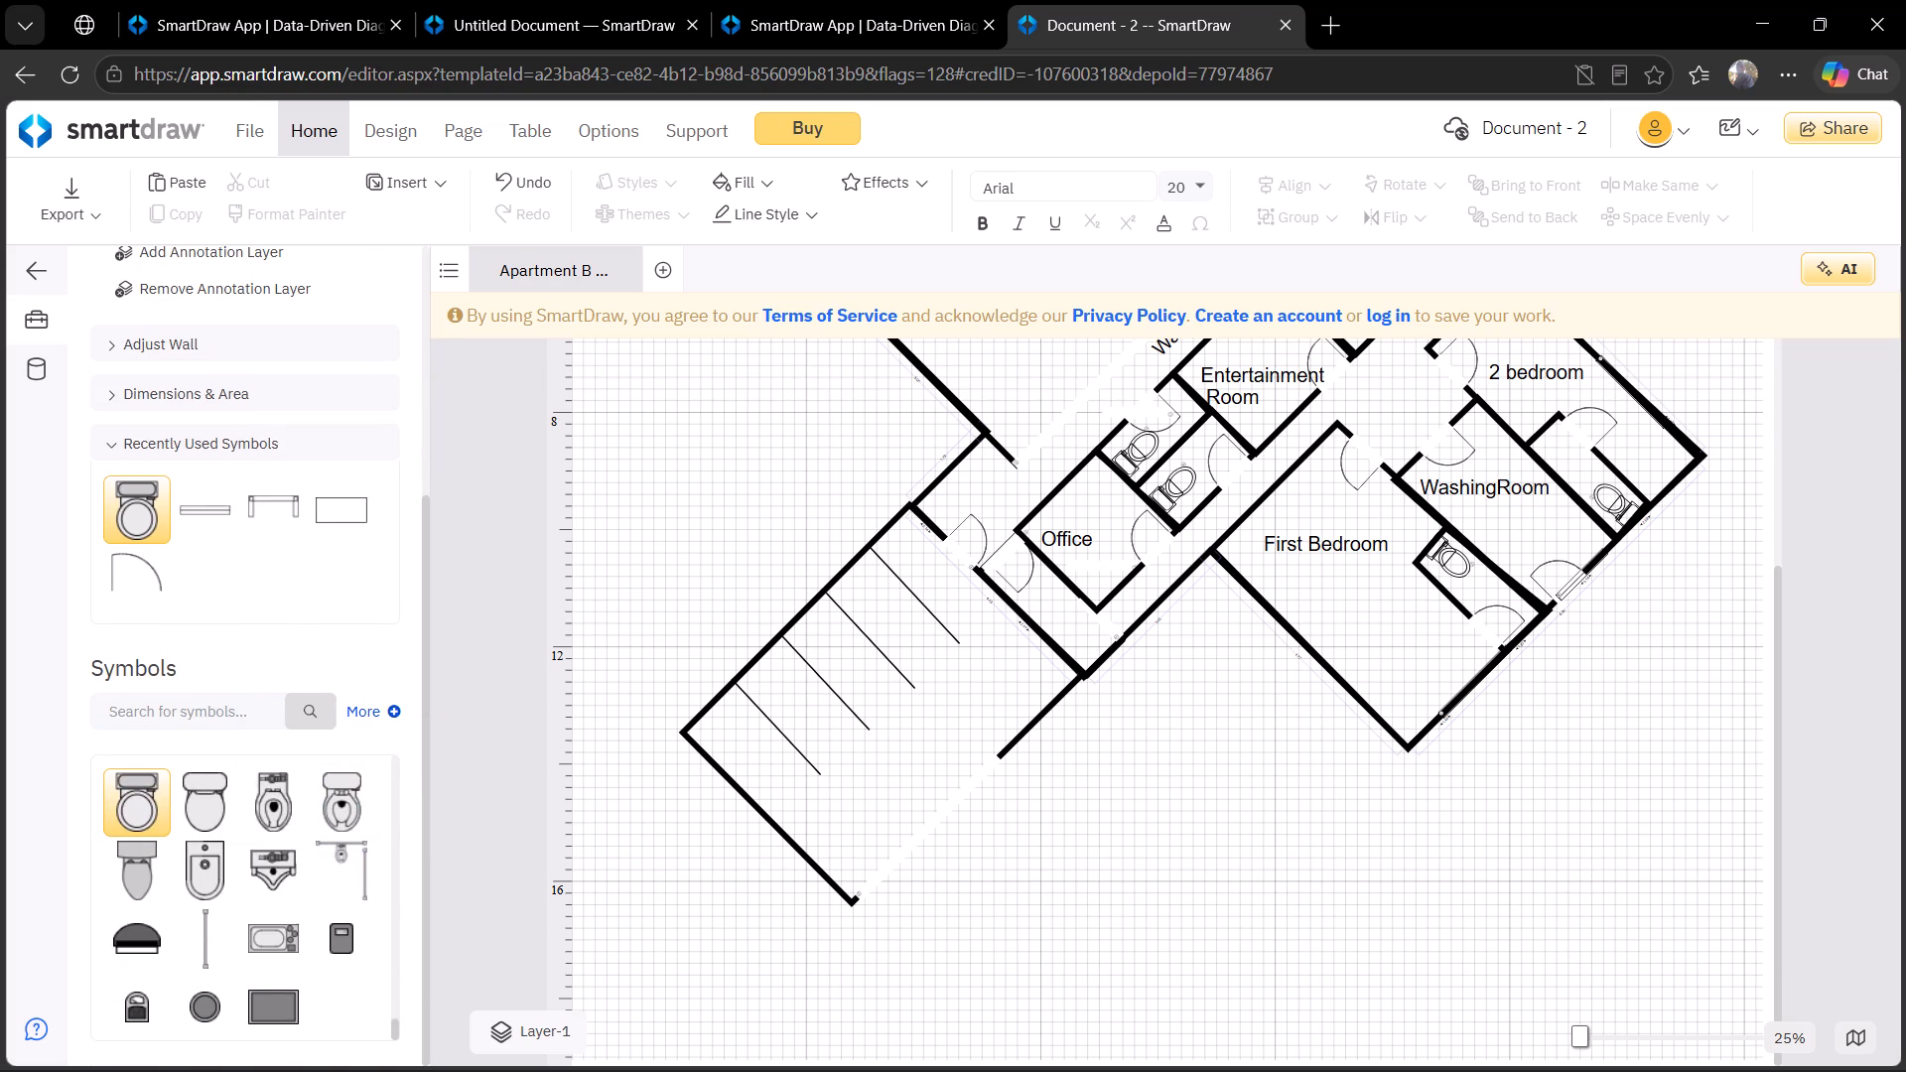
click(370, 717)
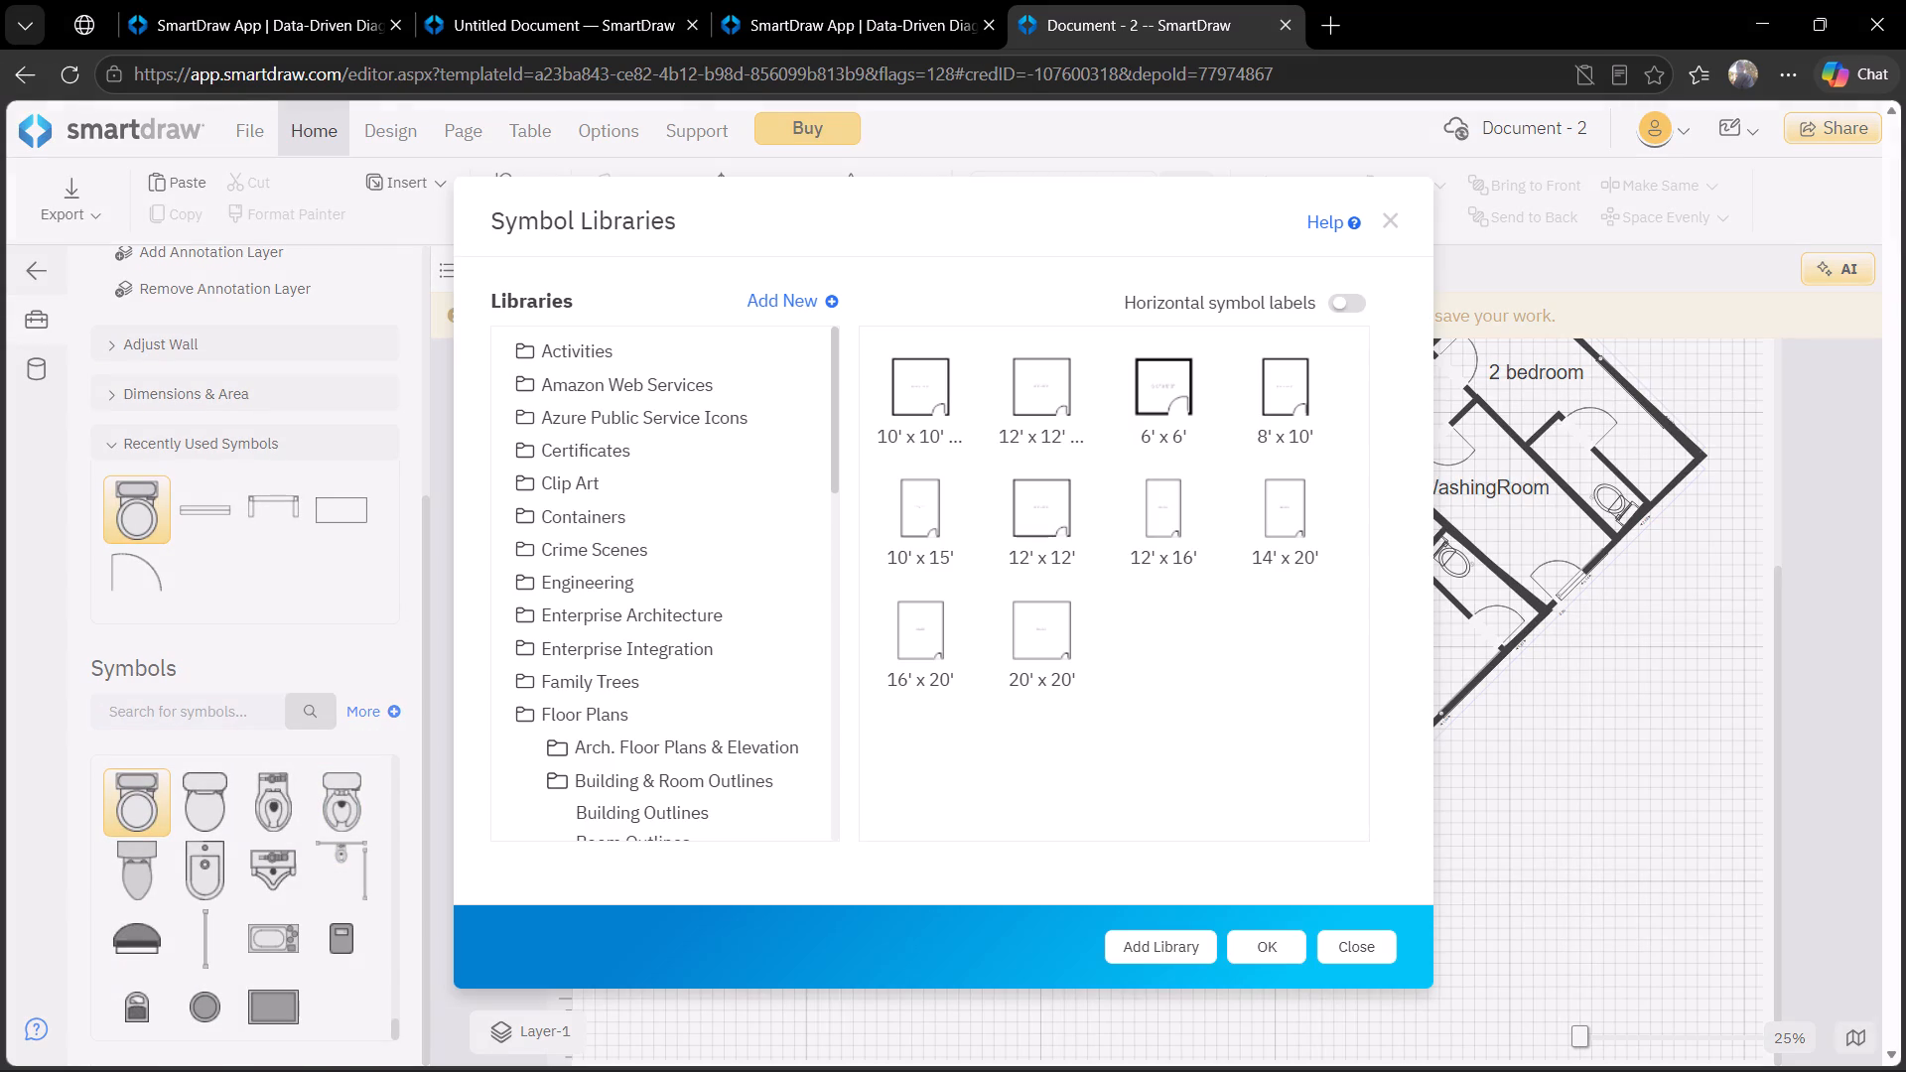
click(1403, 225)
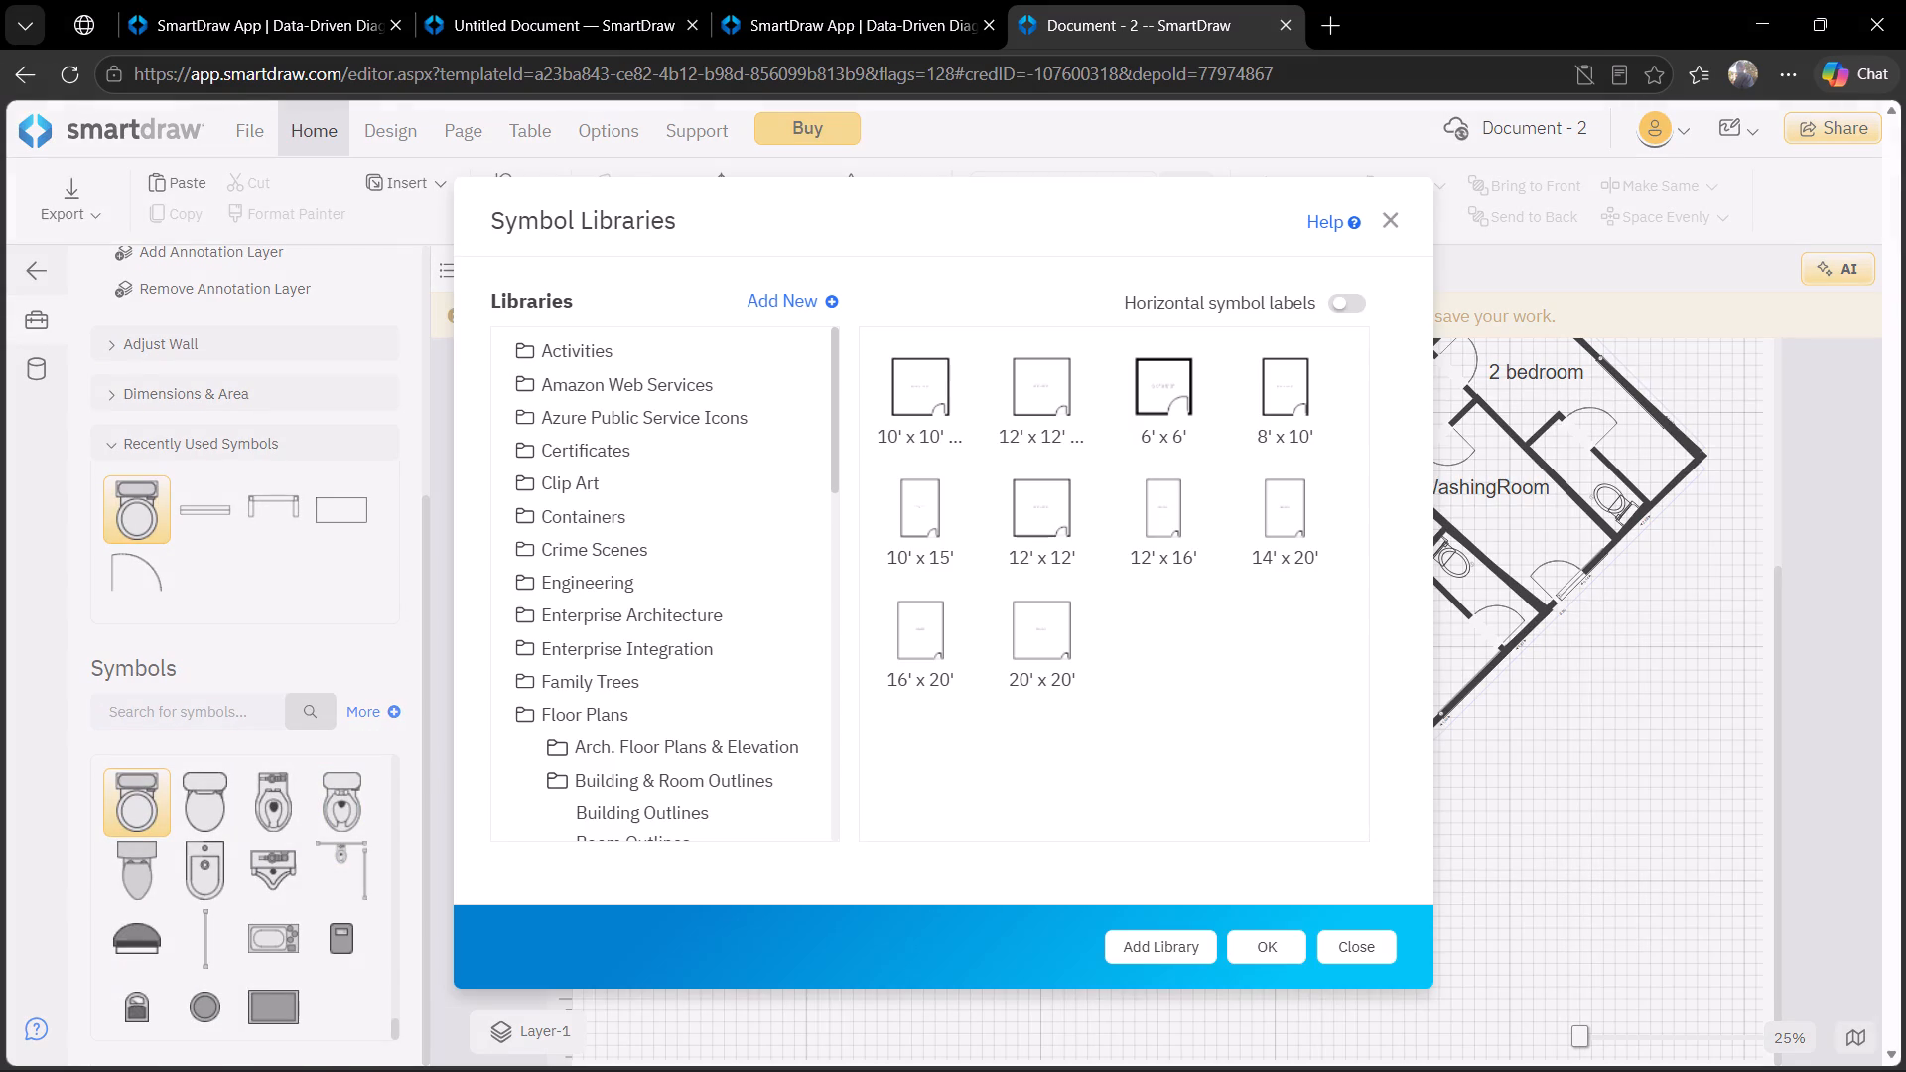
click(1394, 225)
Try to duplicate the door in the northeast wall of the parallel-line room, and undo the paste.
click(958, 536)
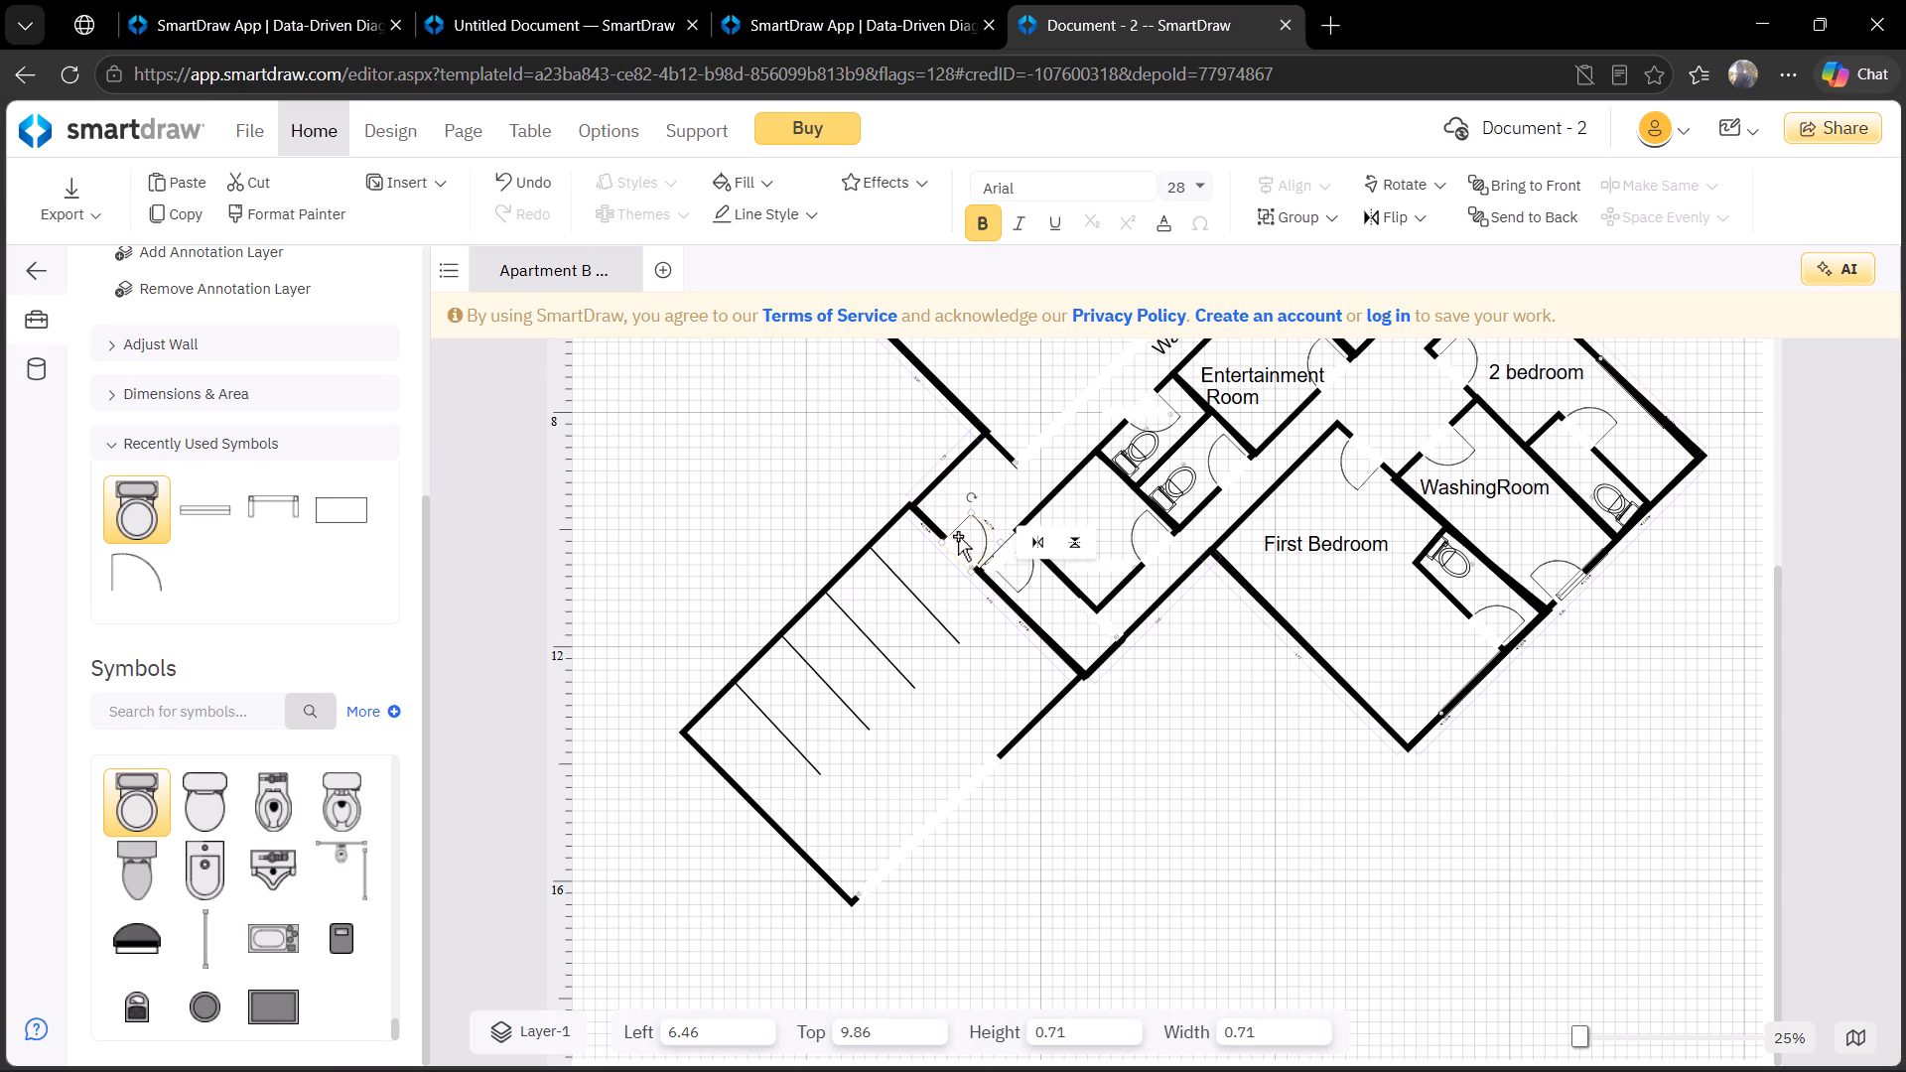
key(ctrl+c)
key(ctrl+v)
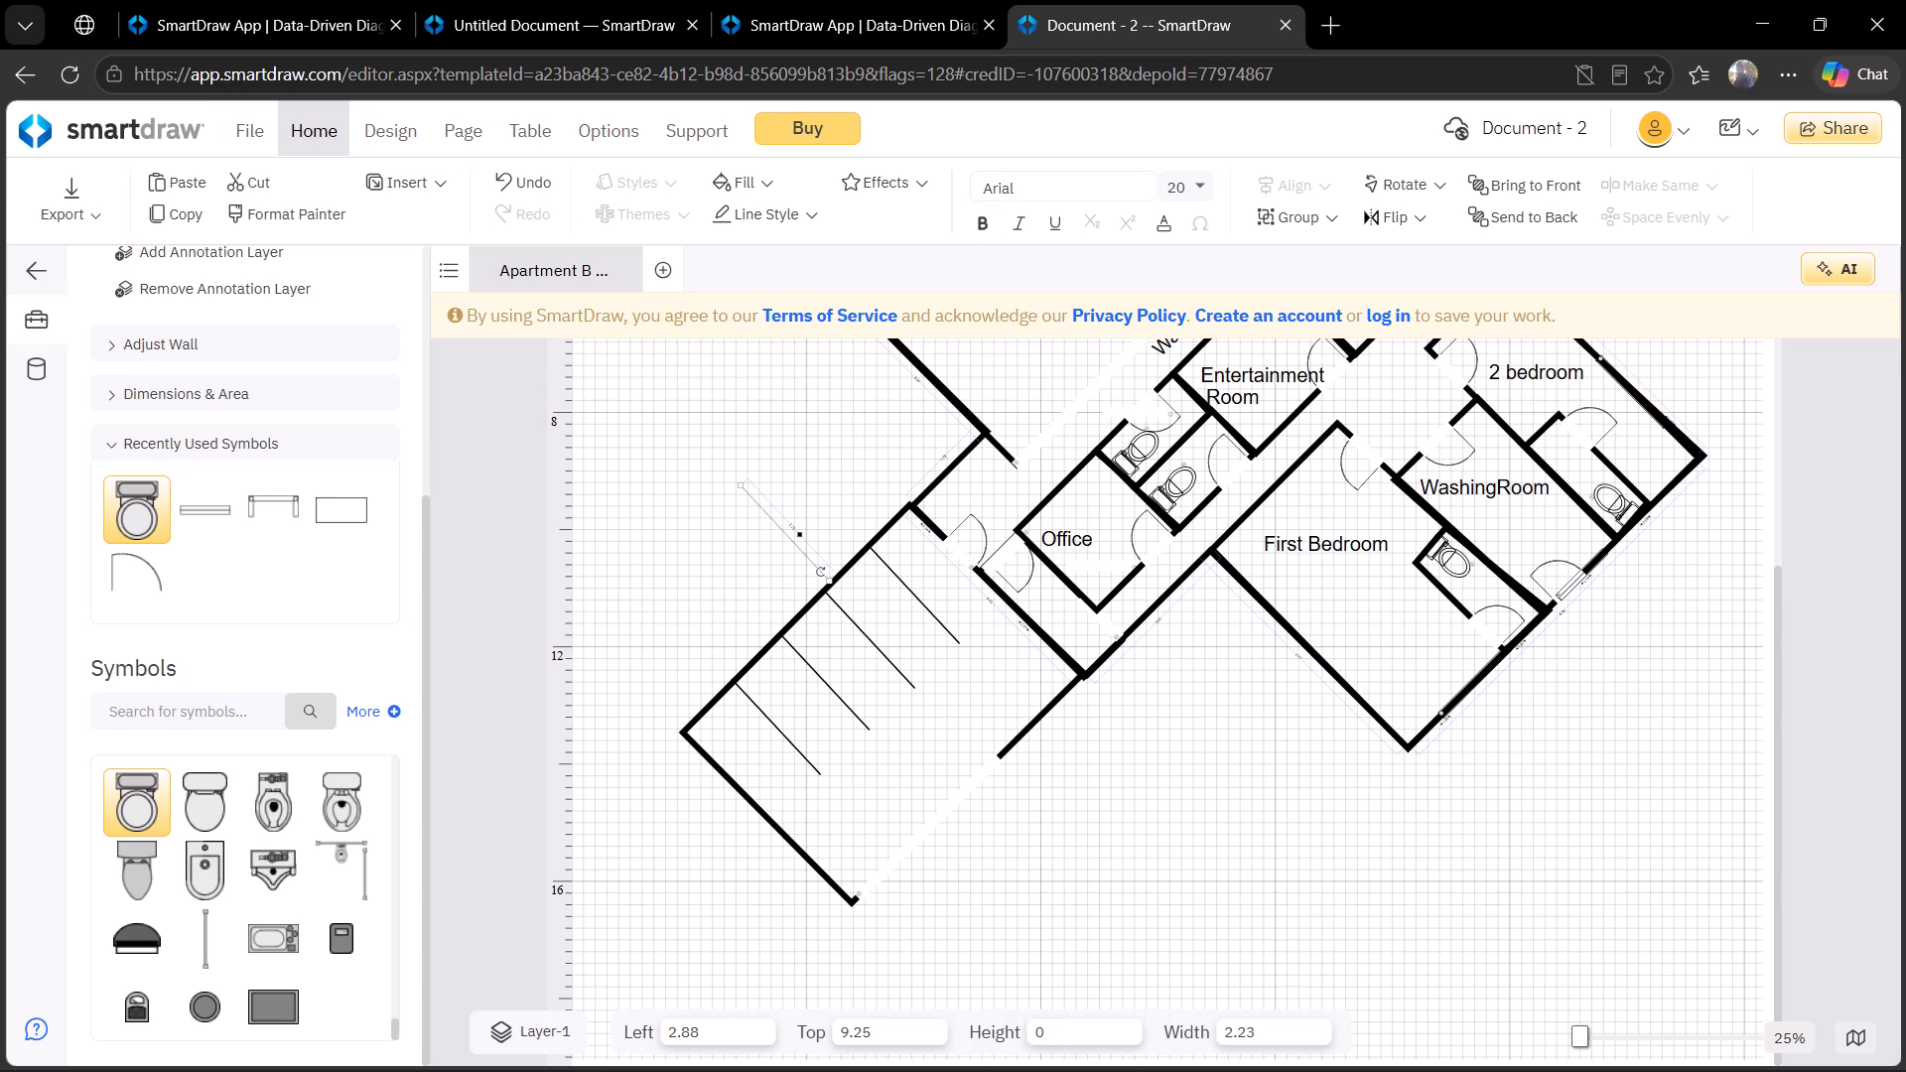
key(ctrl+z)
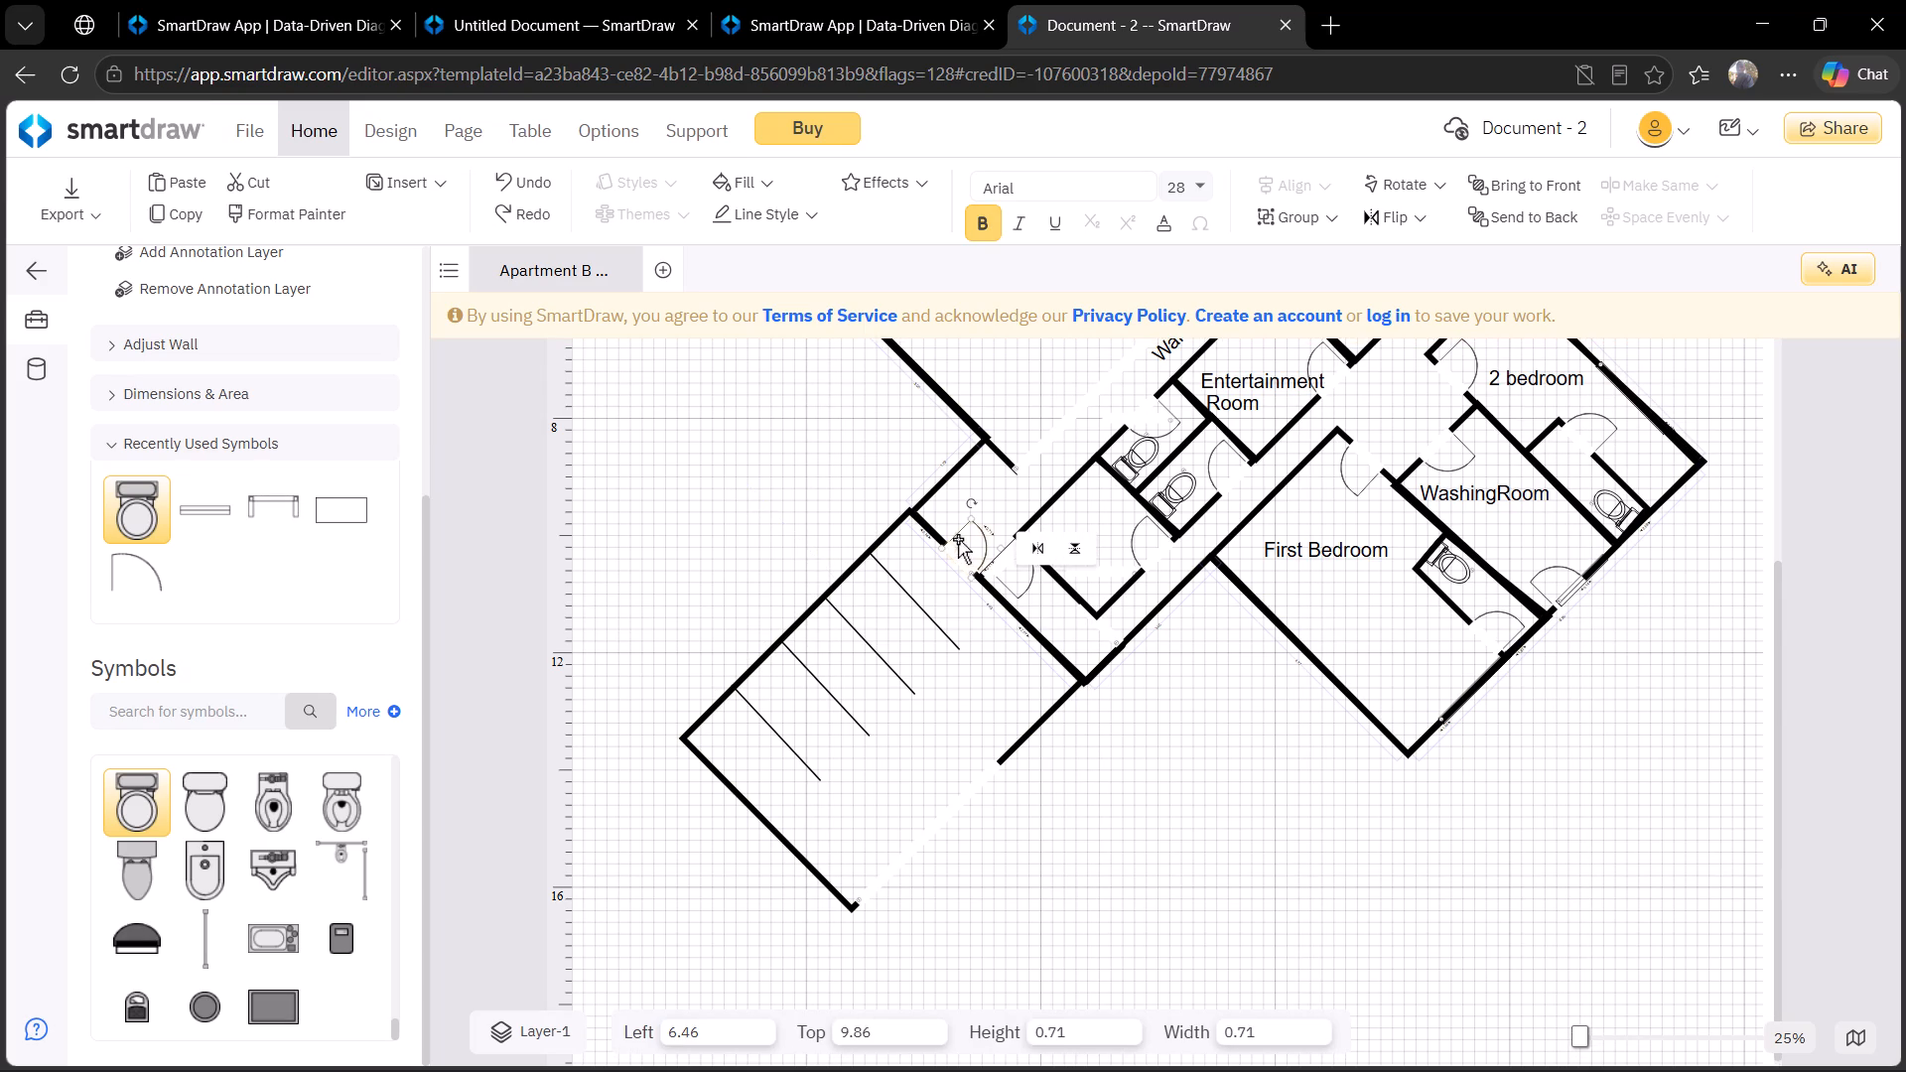
Paste two copies of the parallel-line room's northeast door, moving the first southeast of the room to about Left 8.95, Top 15.63.
click(959, 539)
key(ctrl+c)
key(ctrl+v)
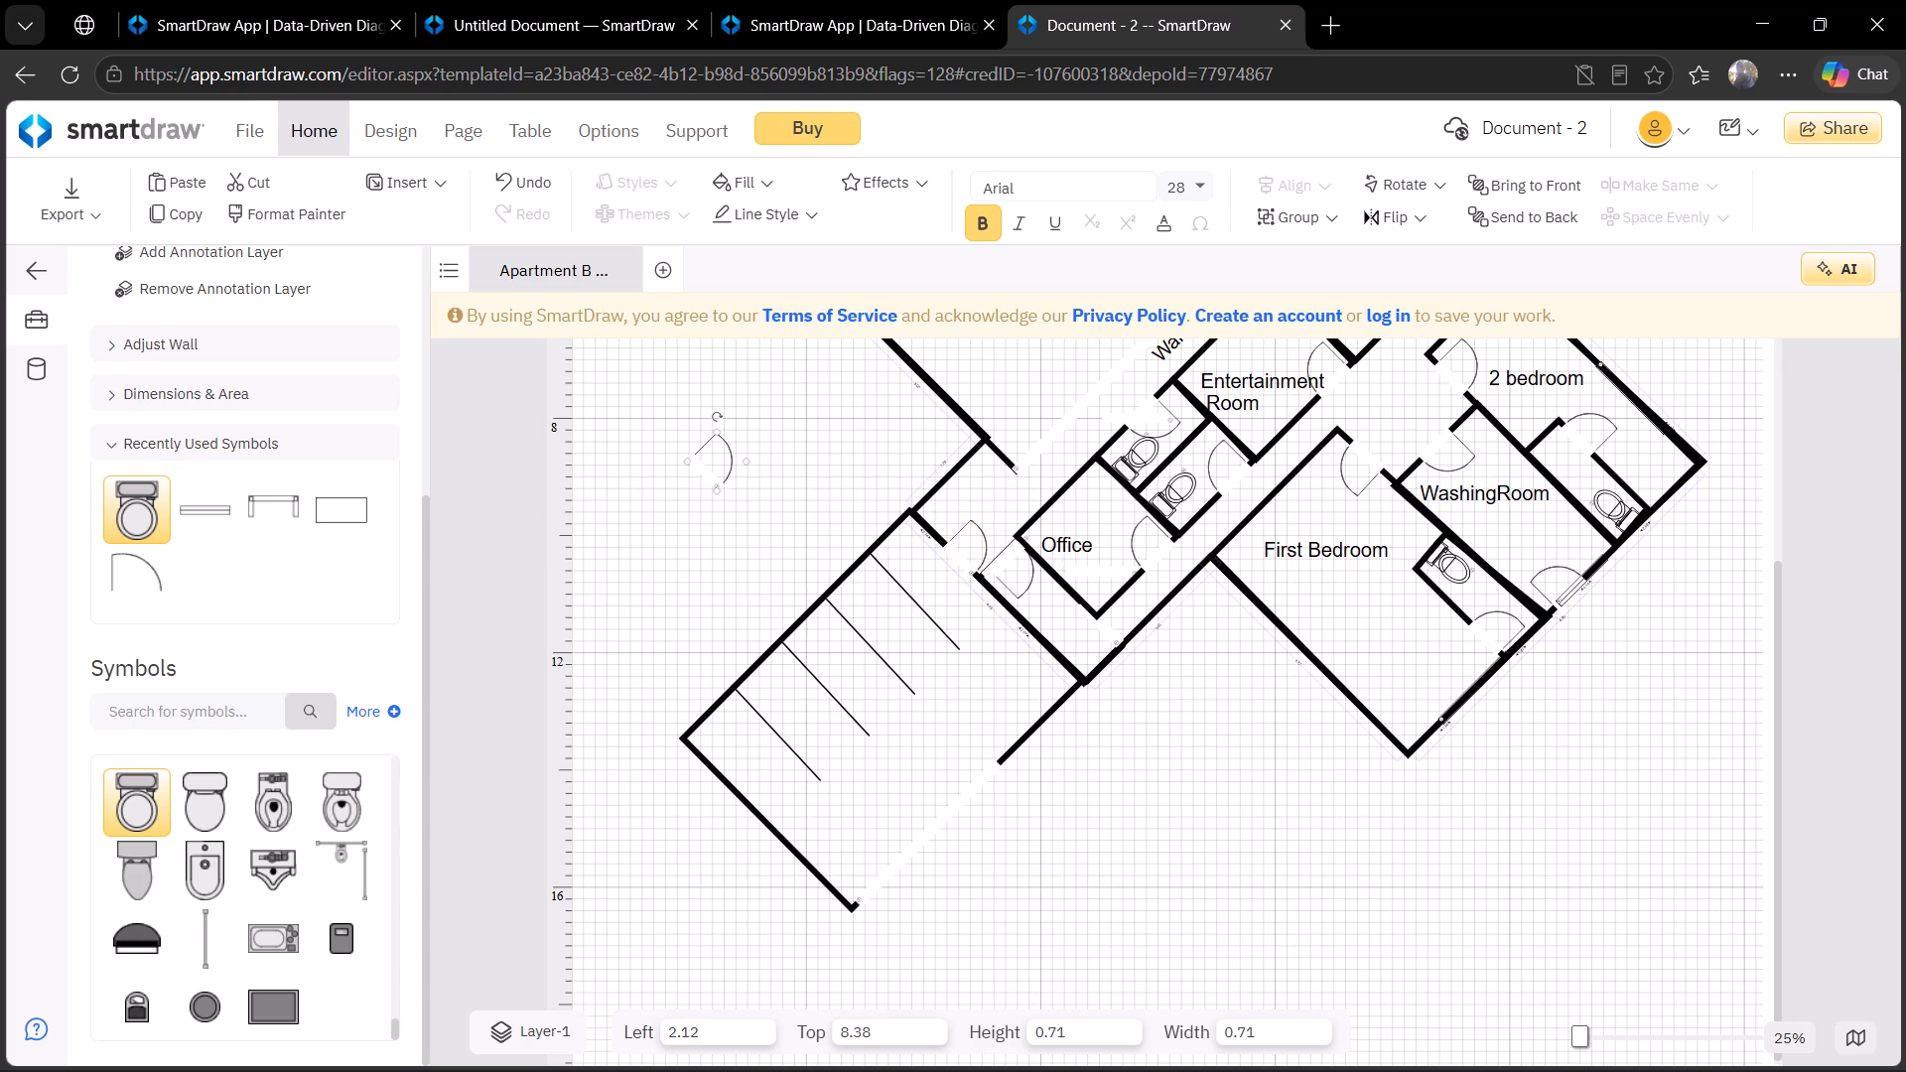
drag(709, 455, 1109, 882)
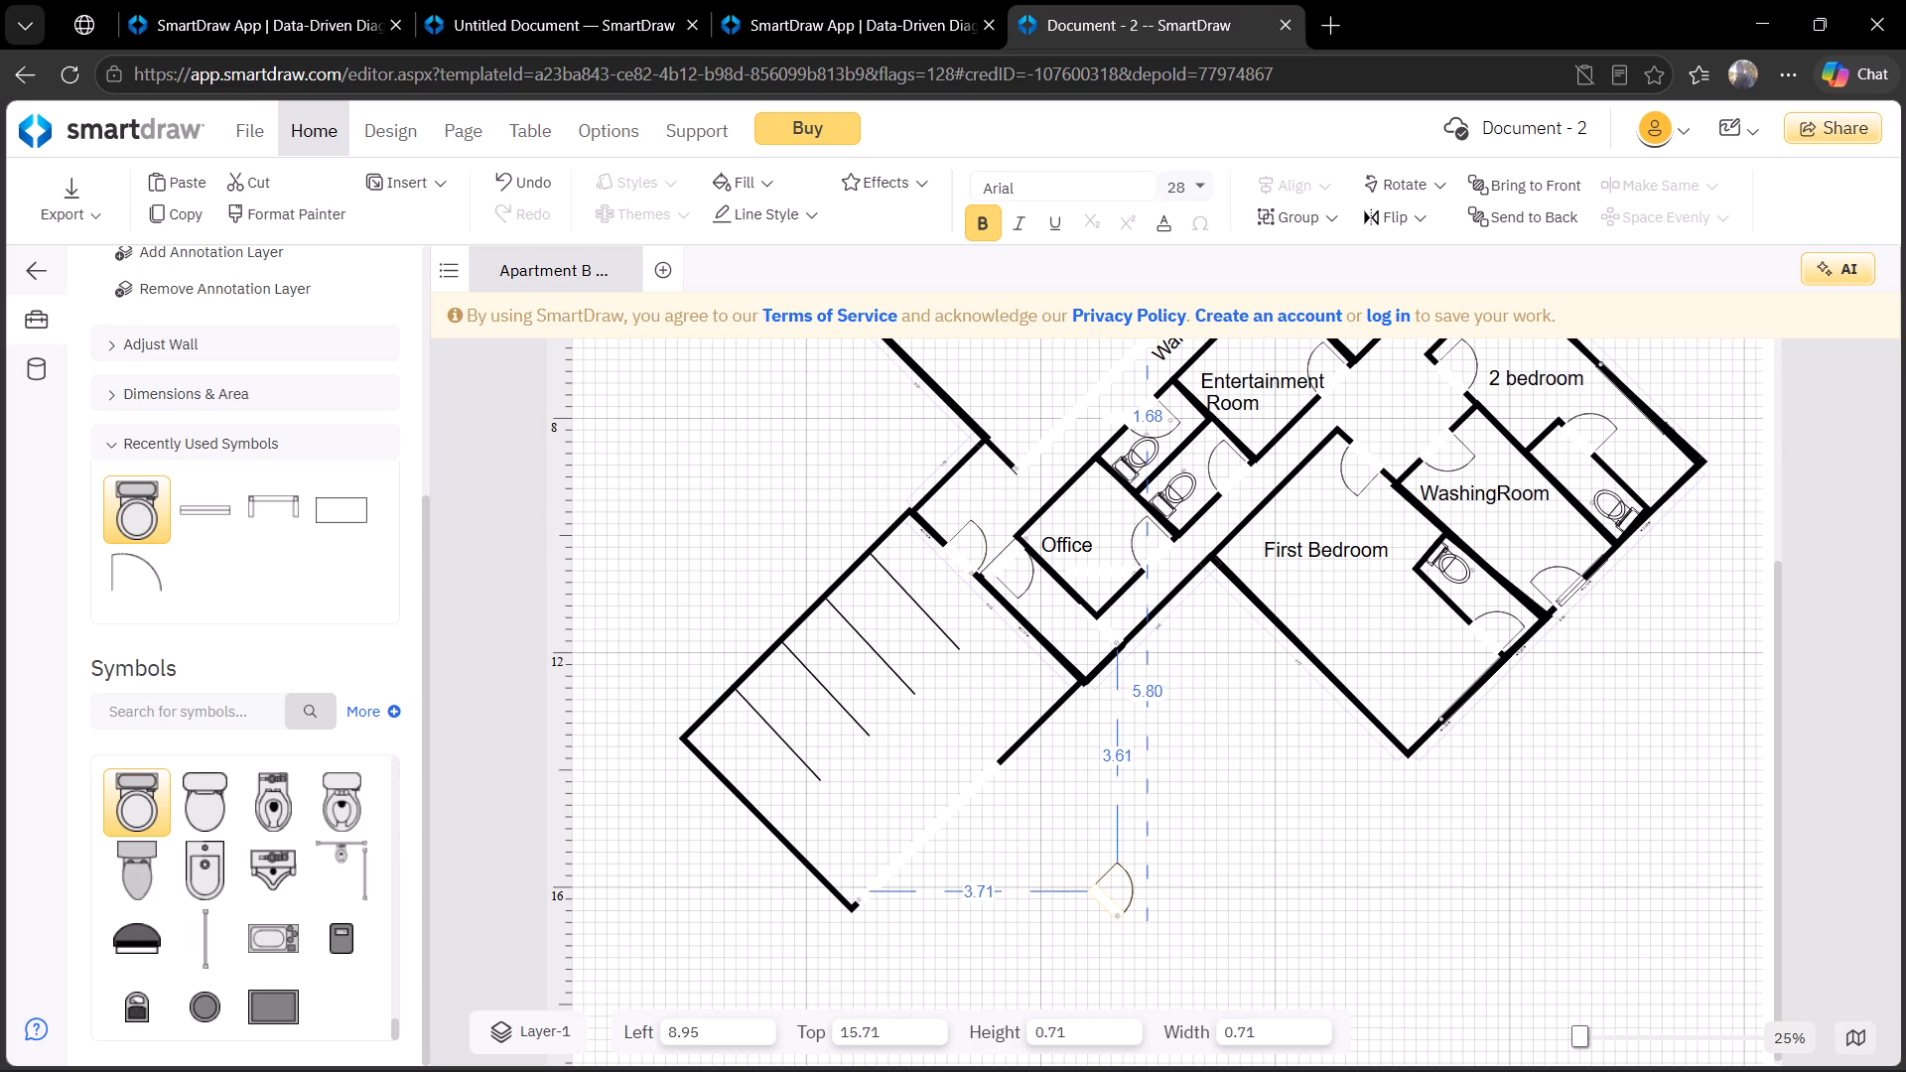
drag(1109, 882, 1109, 880)
key(ctrl+v)
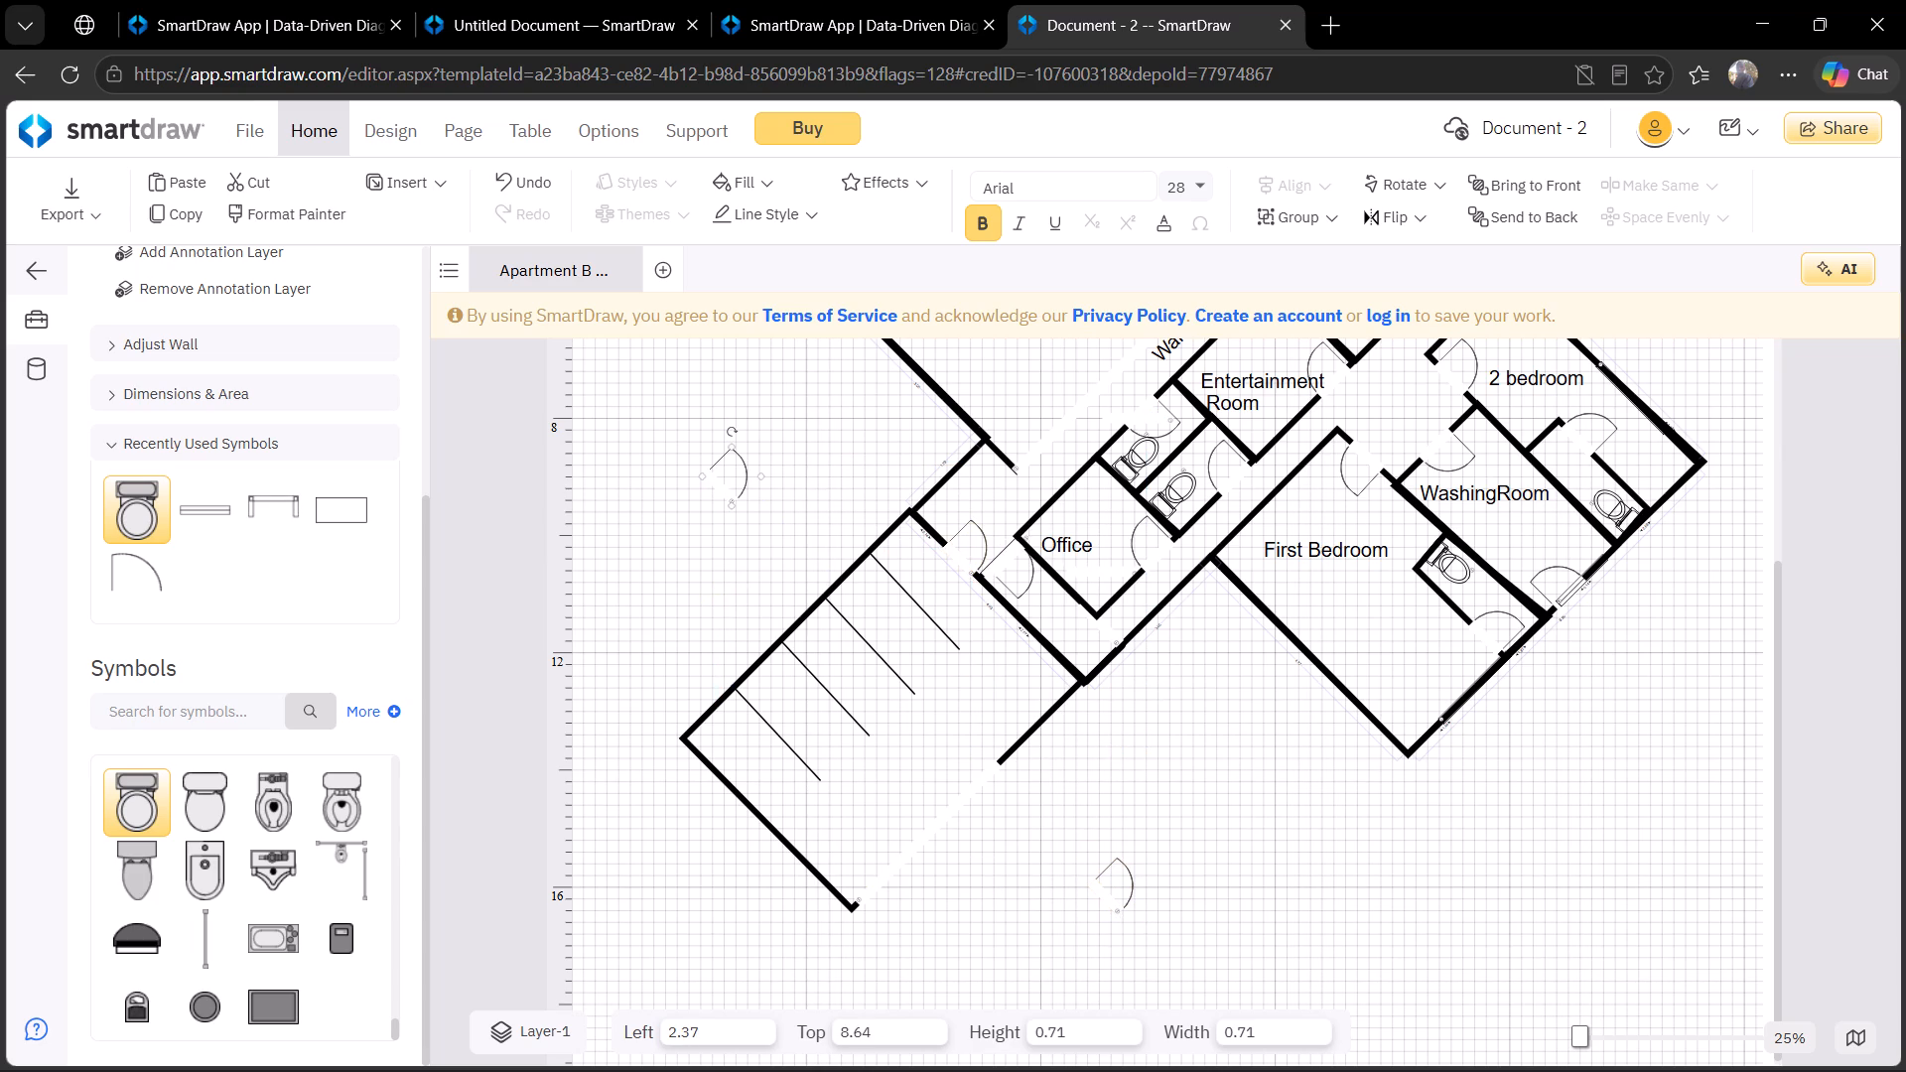
Search the symbol library for "gate".
click(214, 717)
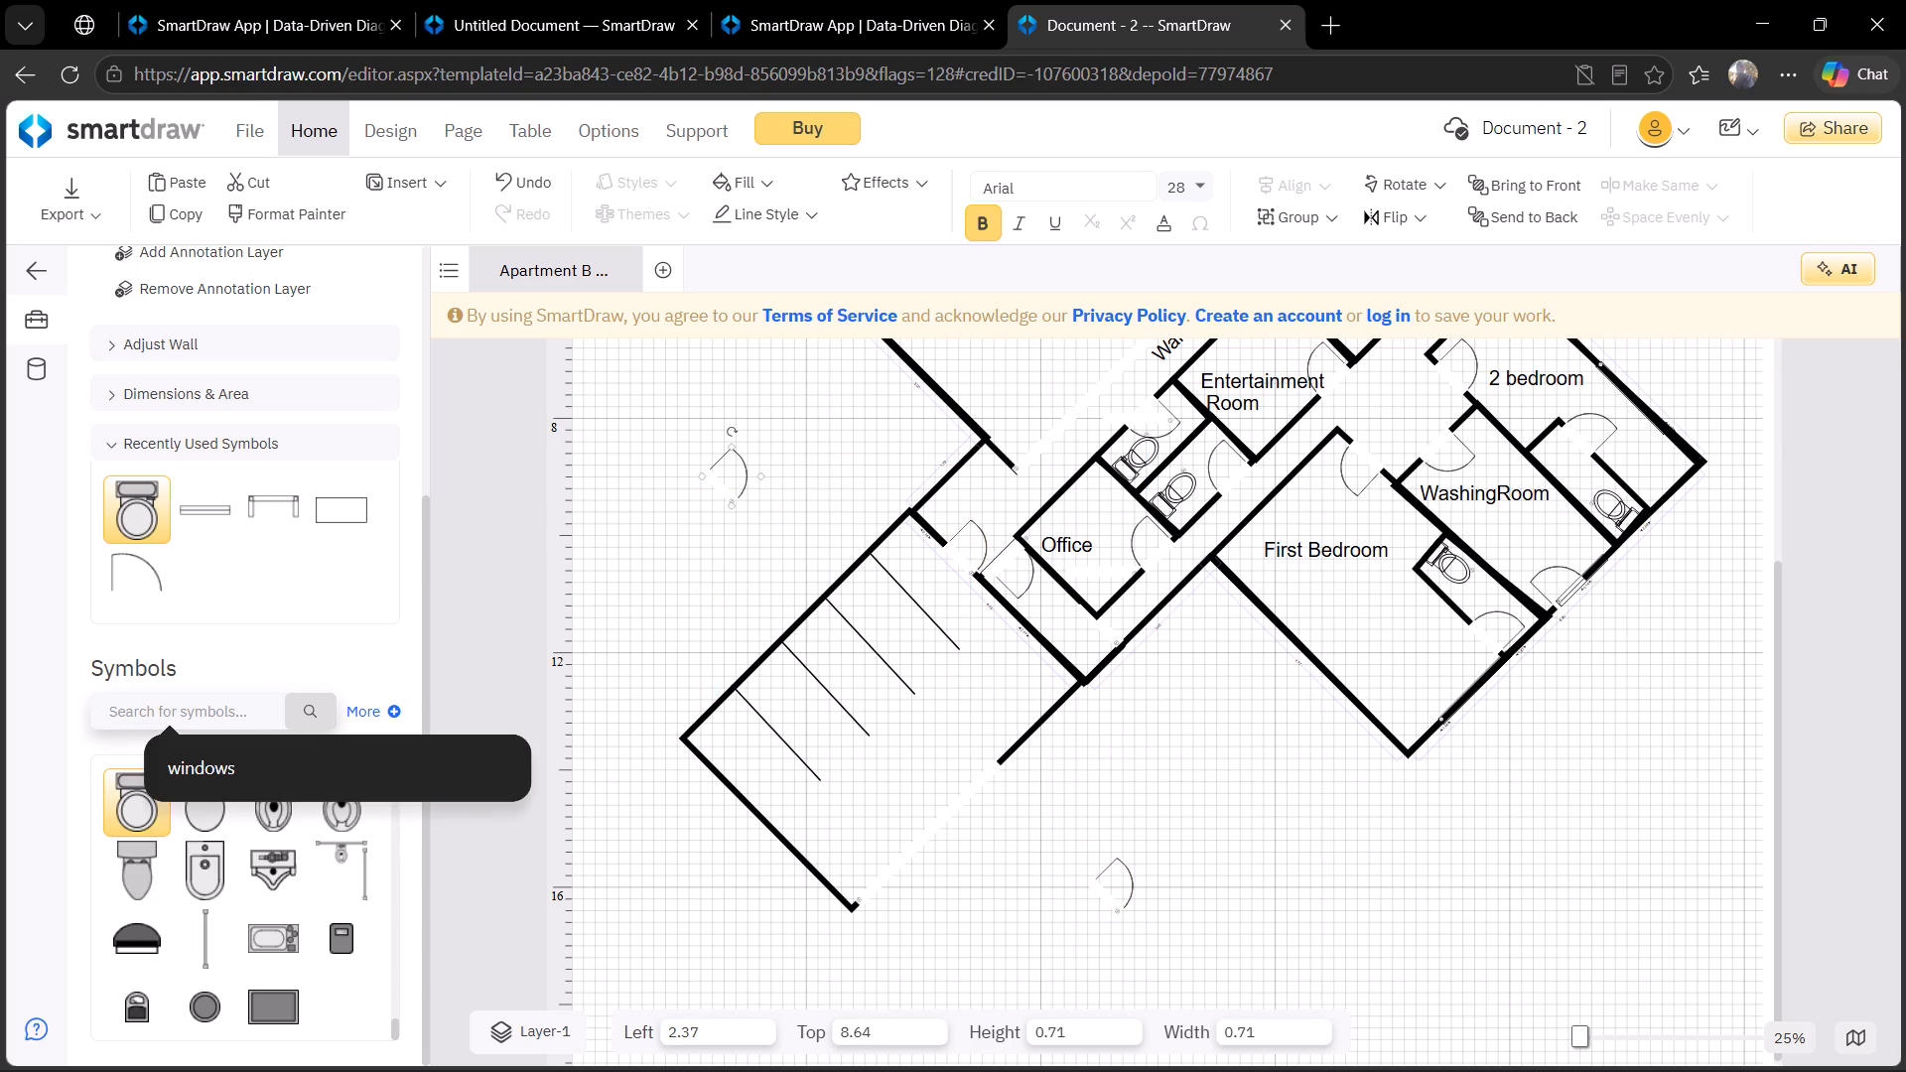
text(gate)
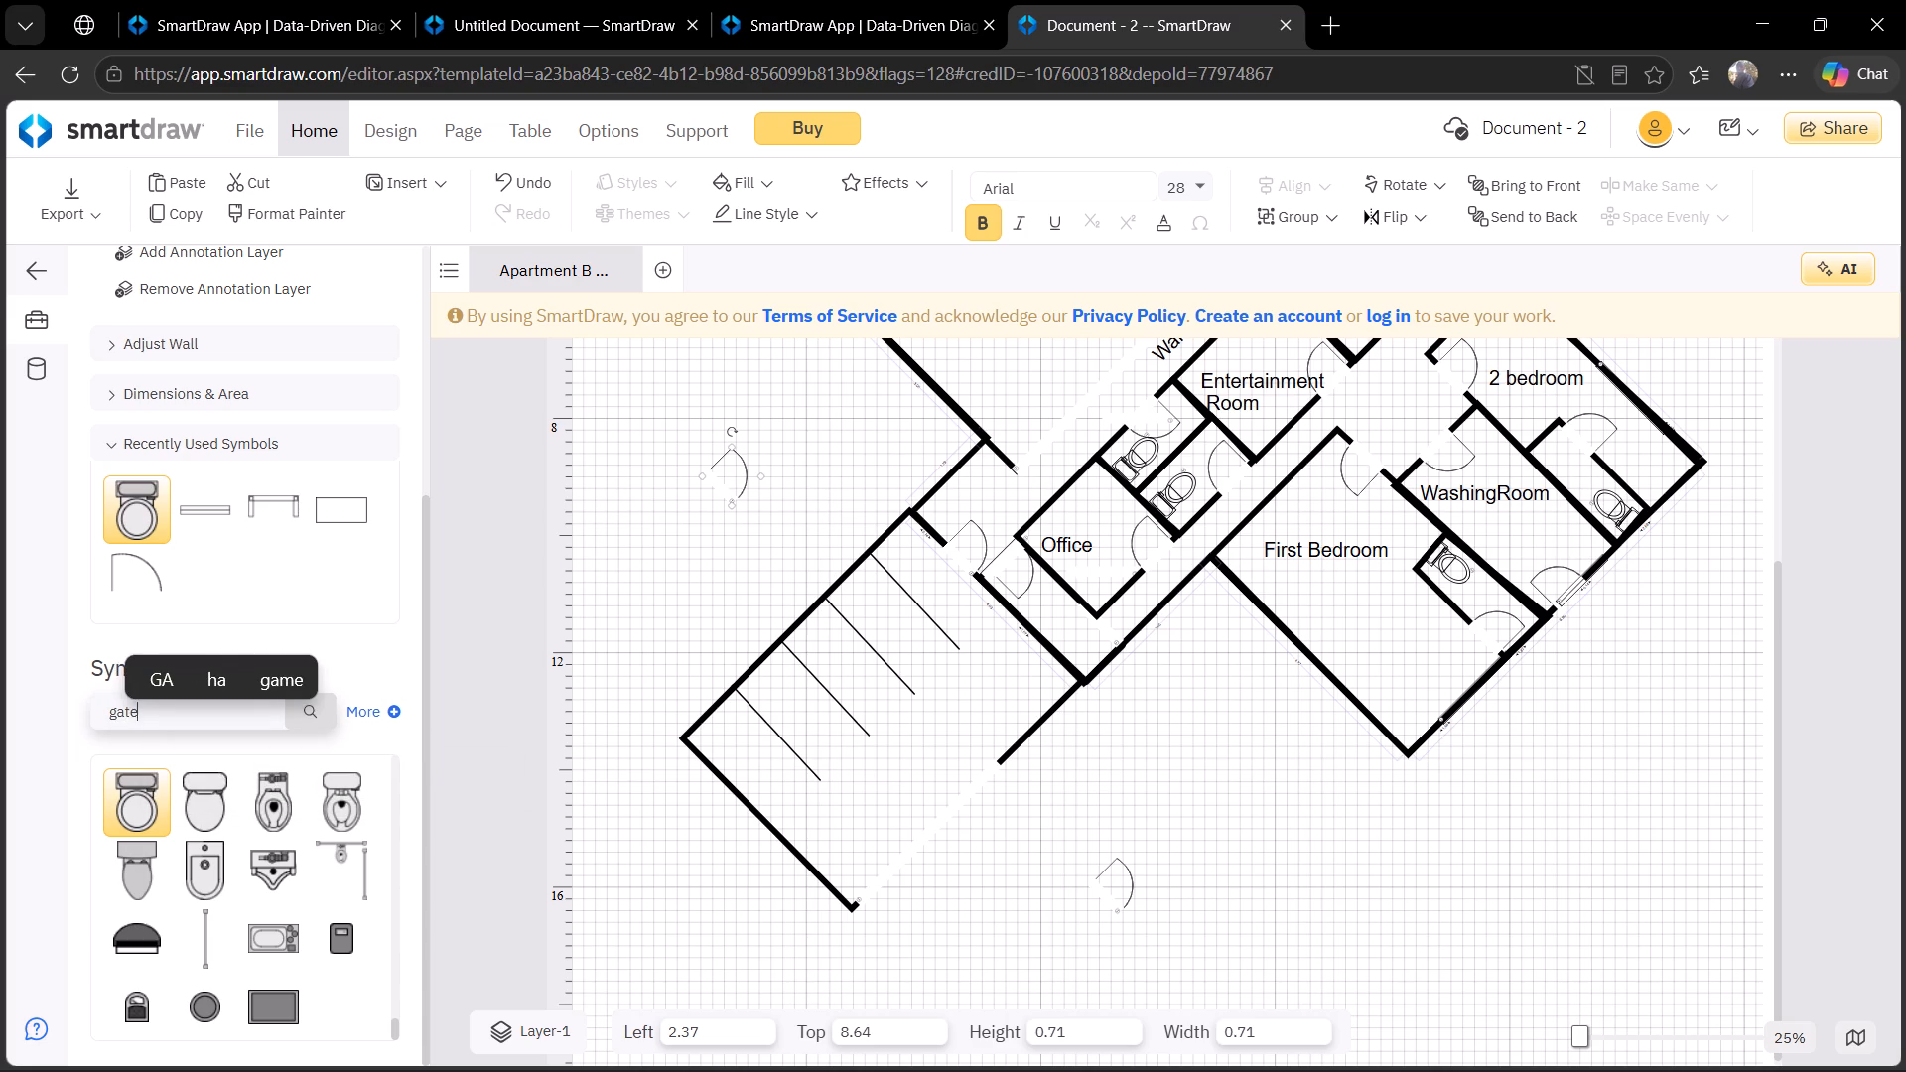
key(Return)
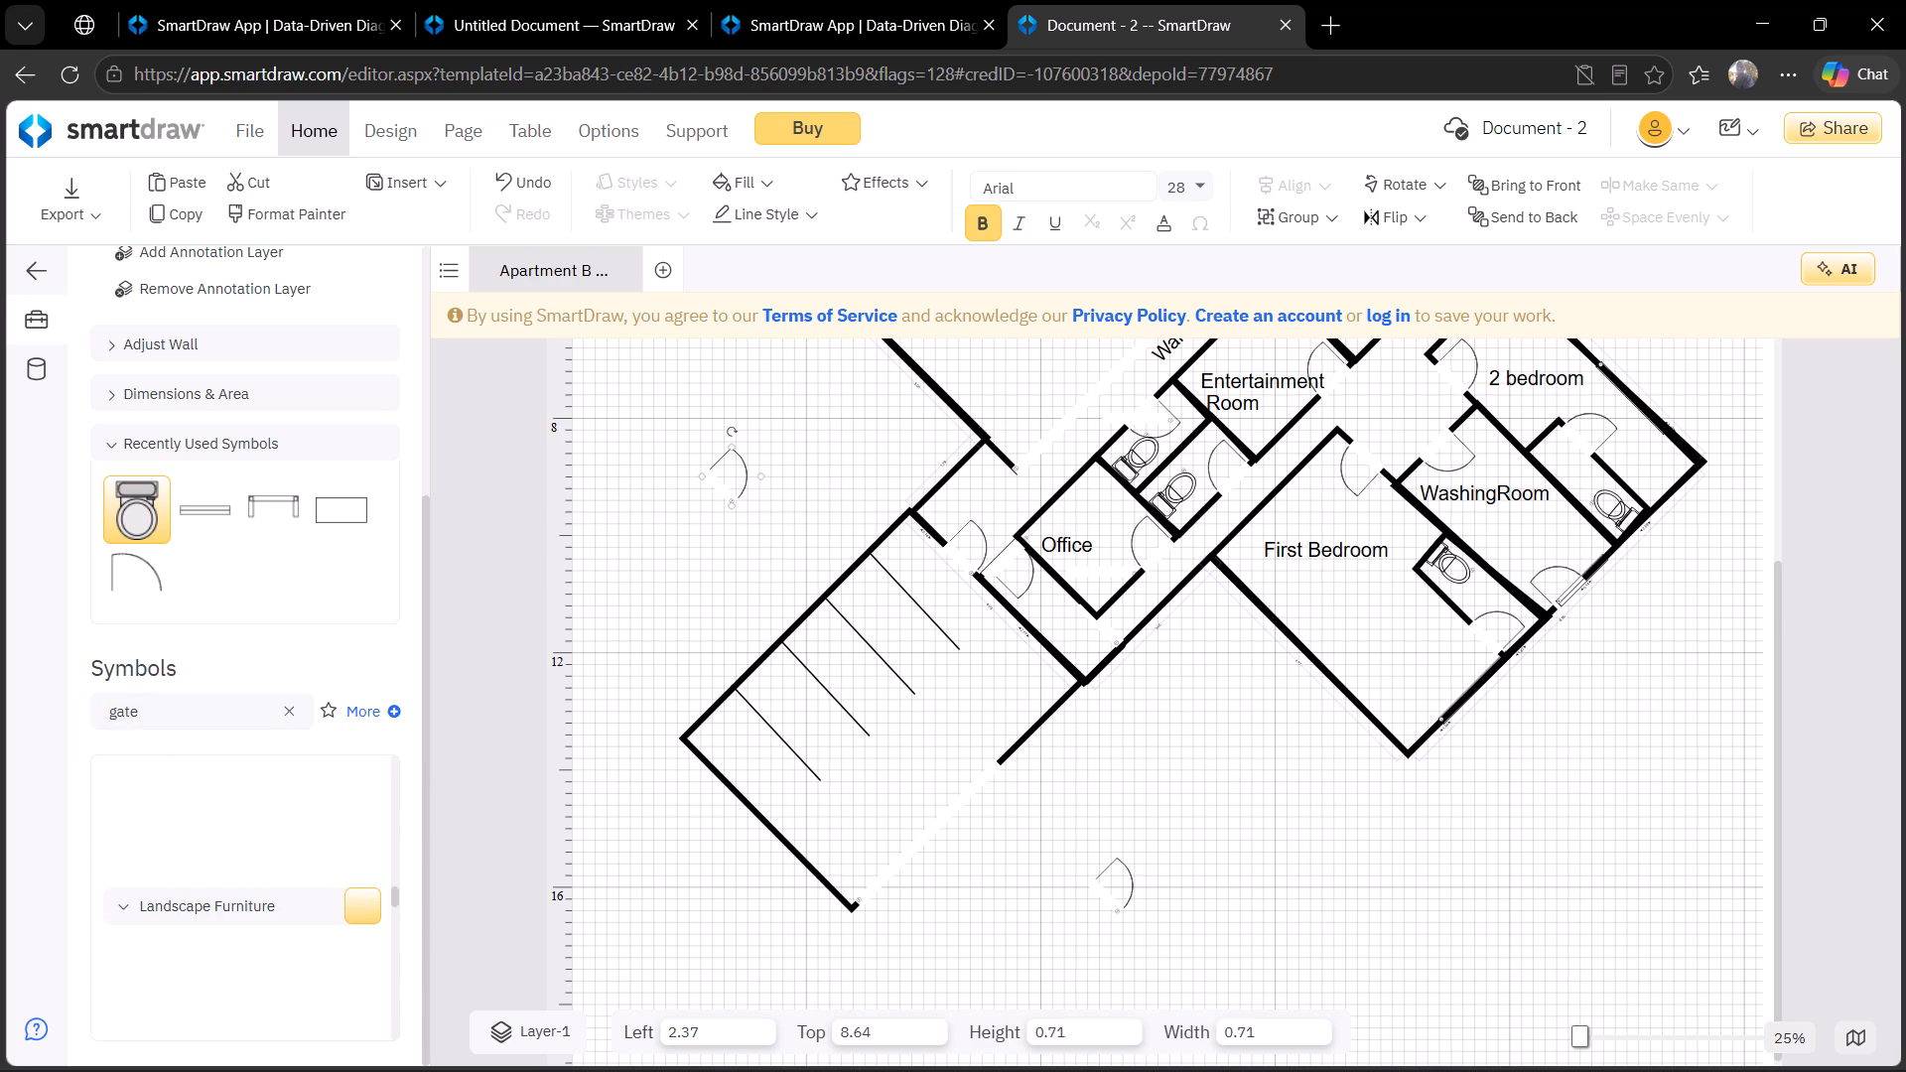
Delete the door copy lying southeast of the parallel-line room.
click(1118, 894)
right_click(1118, 894)
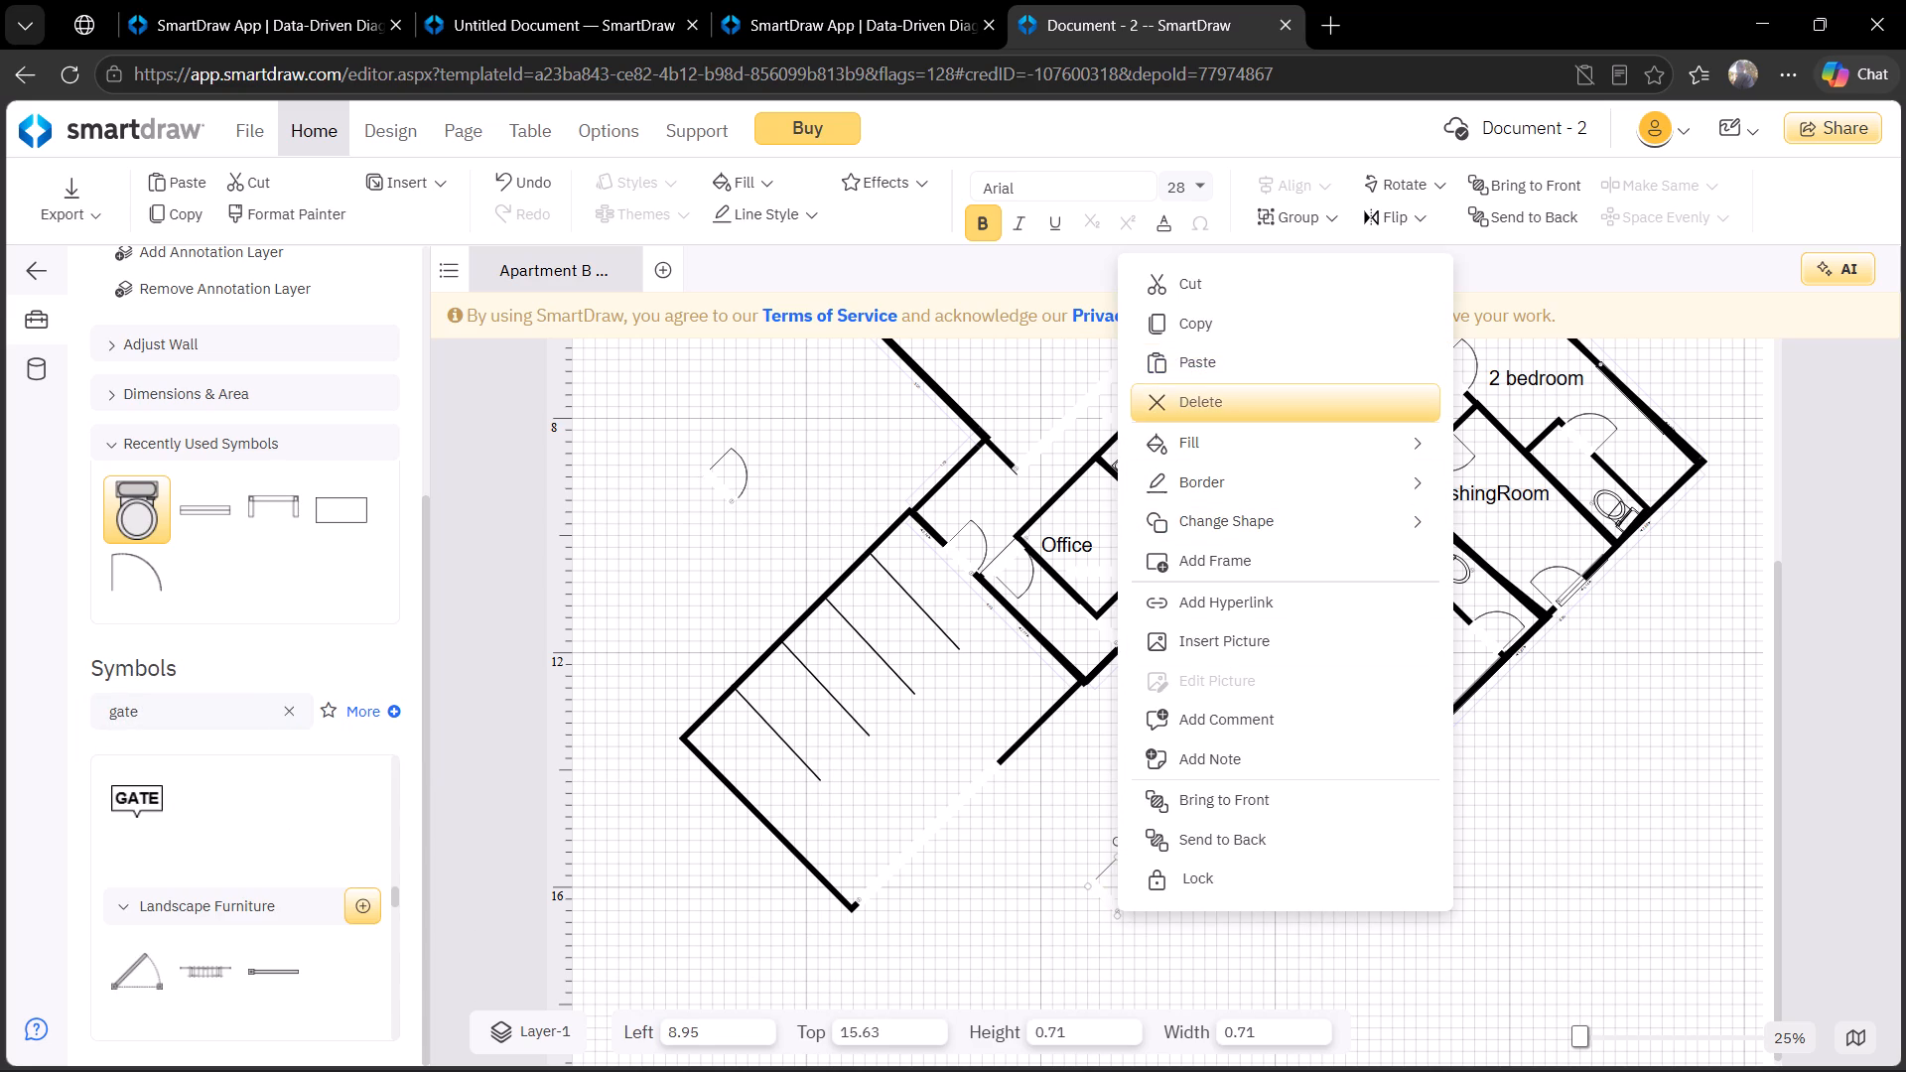
click(1214, 391)
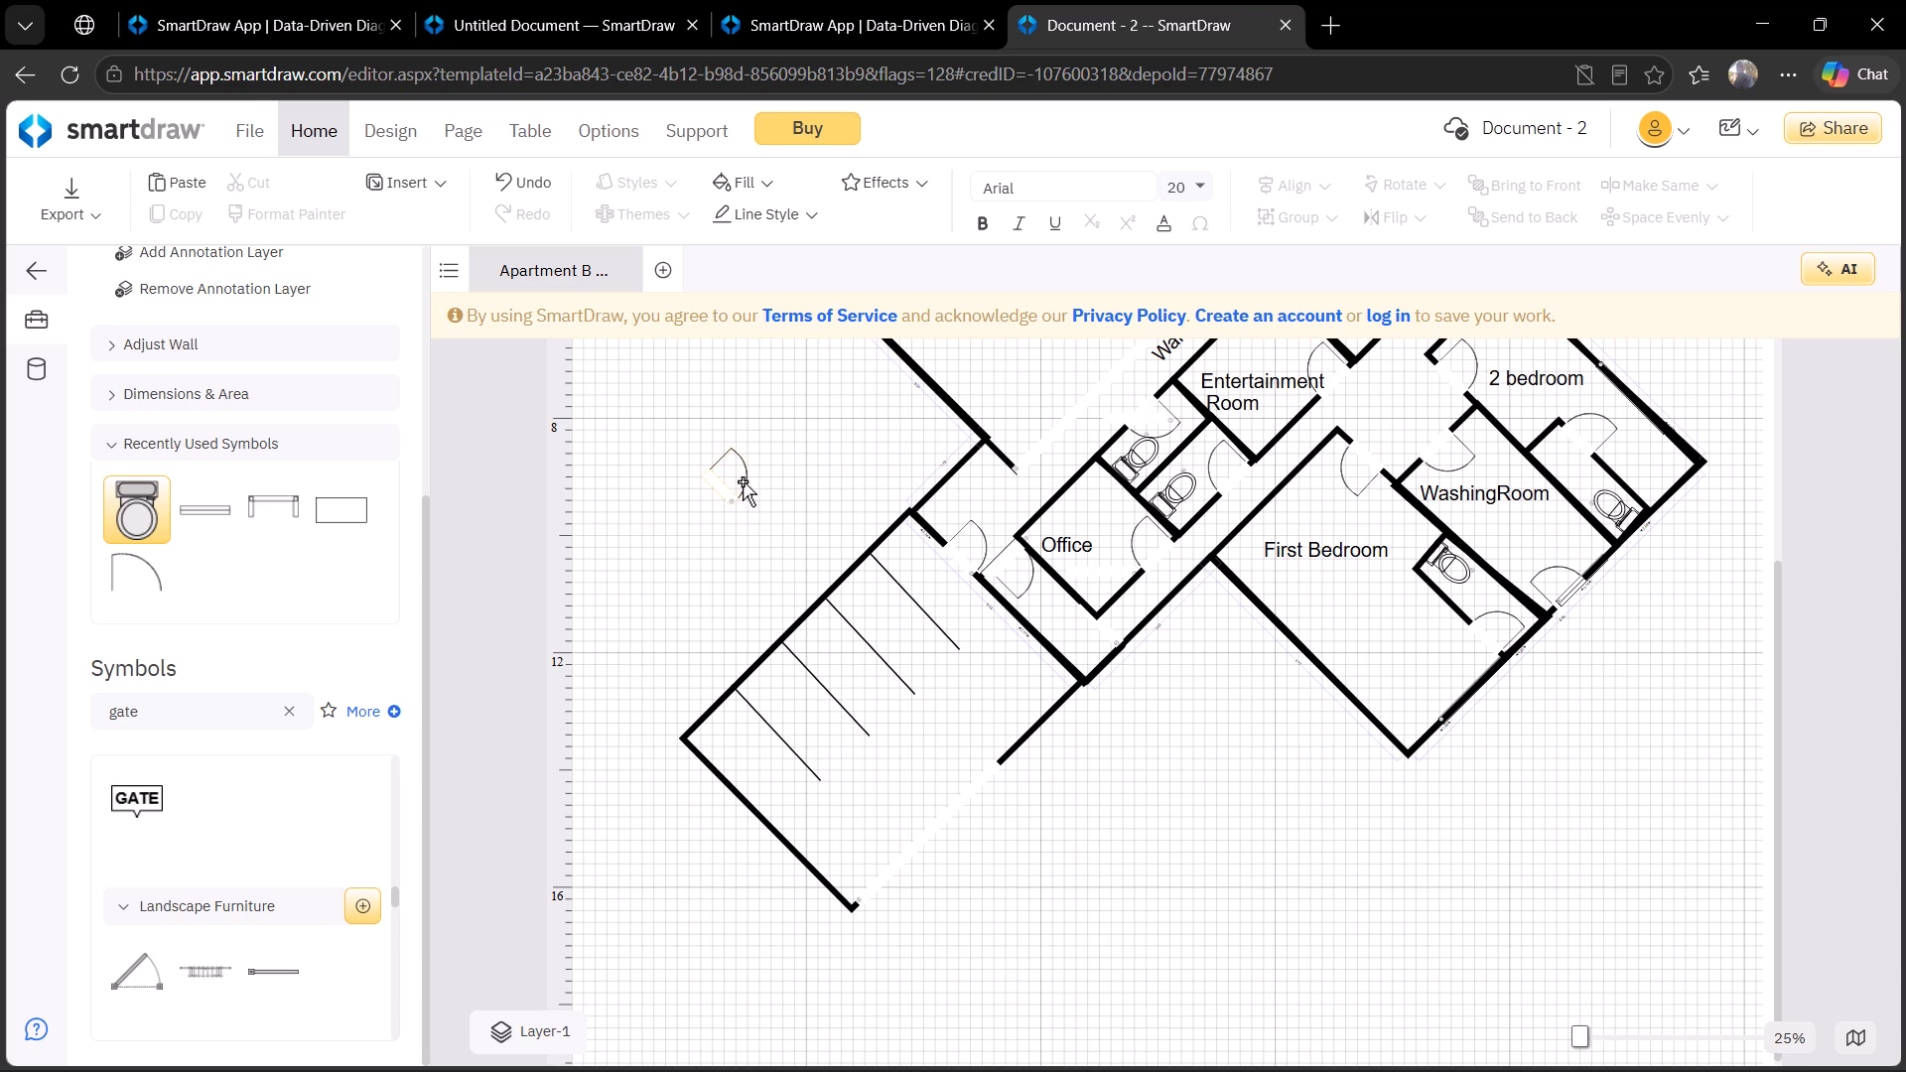
Add a Gate symbol southeast of the parallel-line room, enlarged to about 1.34 by 1.34, at about Left 8.48, Top 15.16.
click(148, 813)
drag(148, 813, 807, 888)
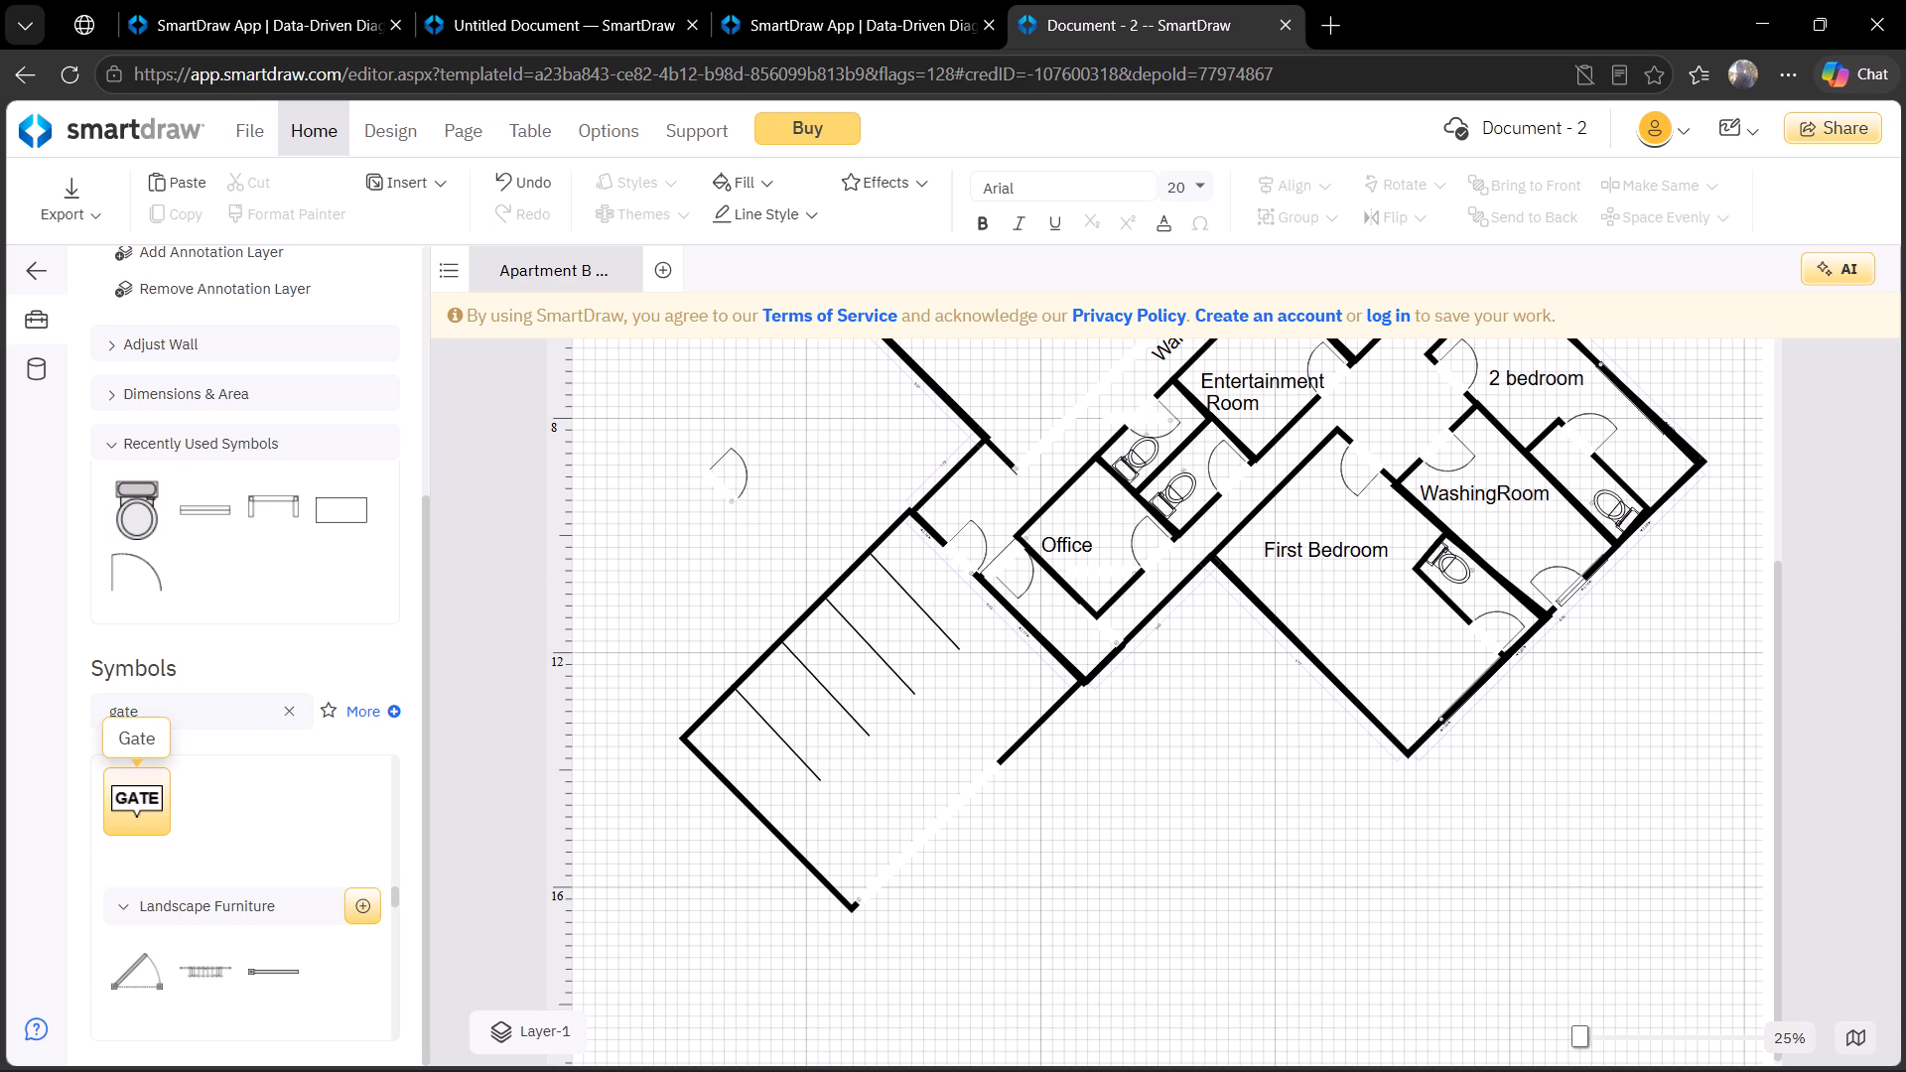
drag(807, 888, 906, 865)
drag(145, 803, 962, 841)
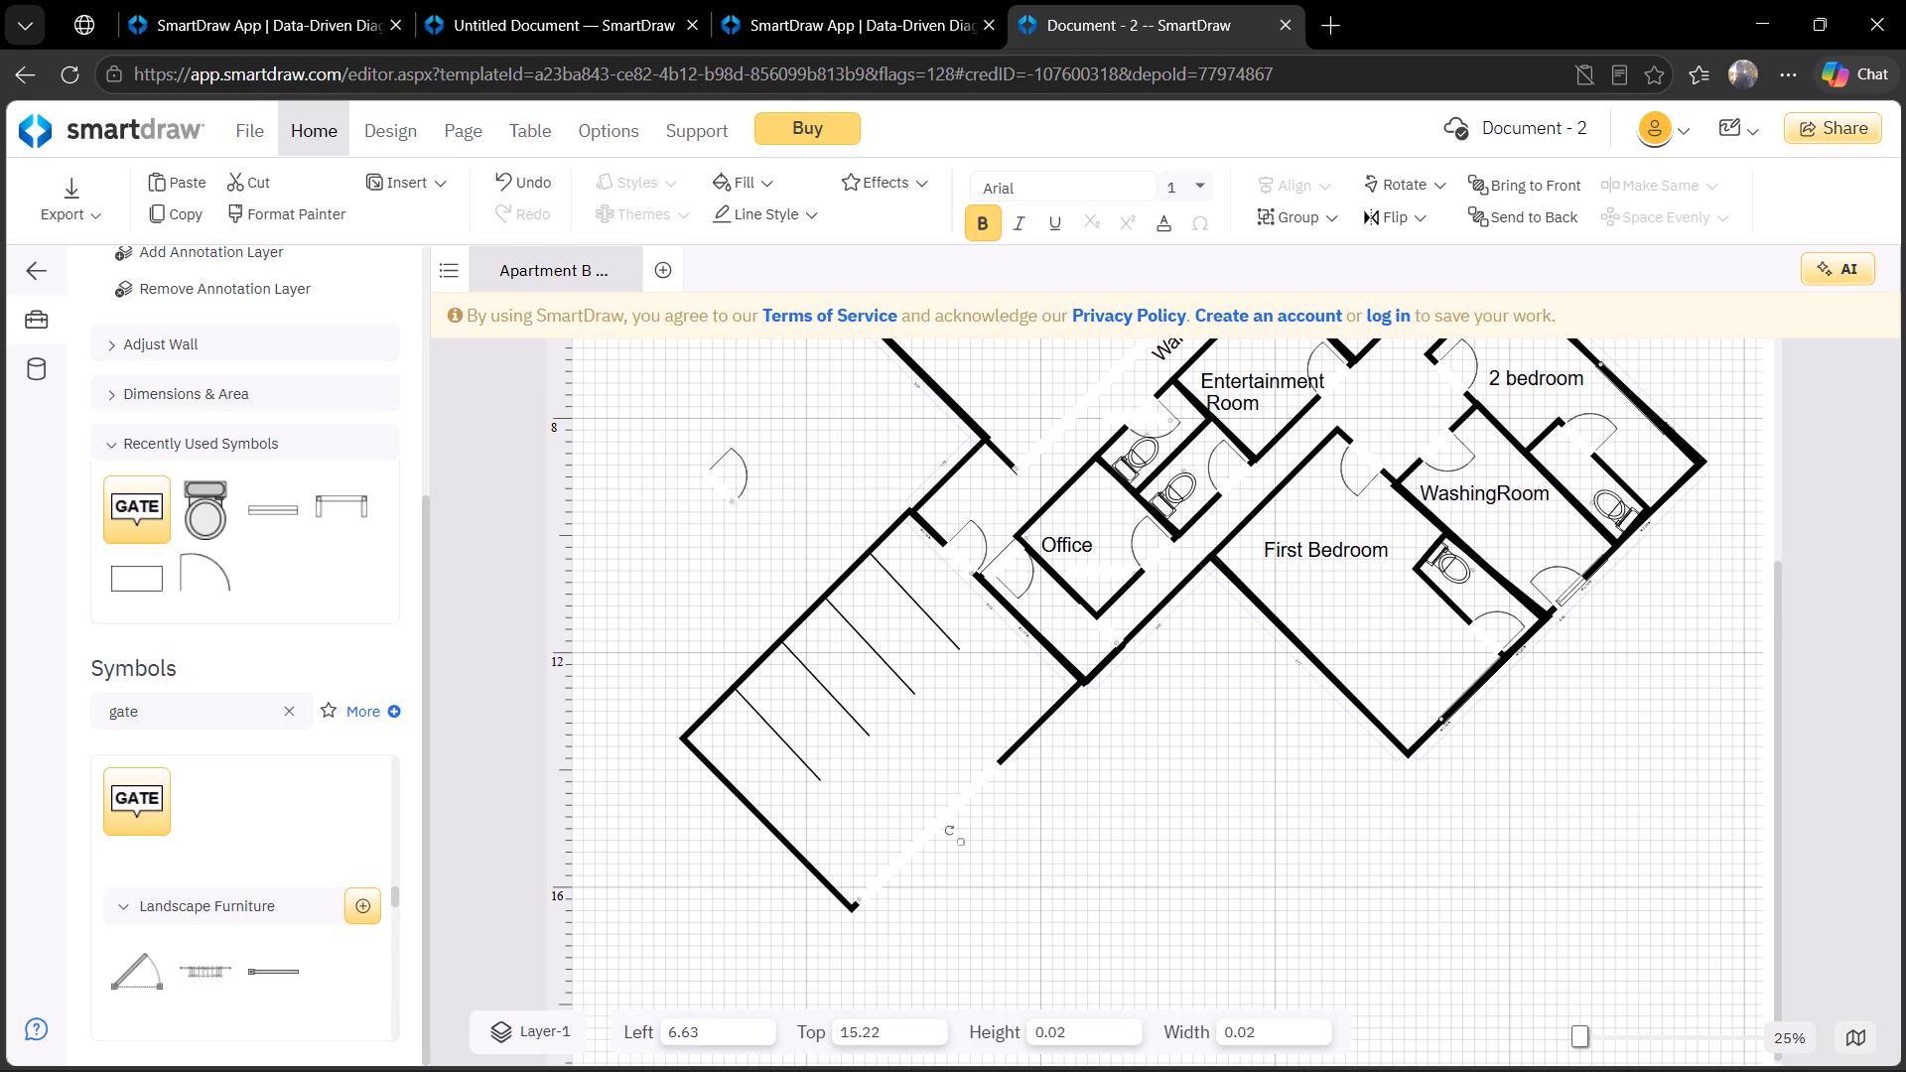
drag(959, 842, 882, 942)
drag(917, 898, 1103, 894)
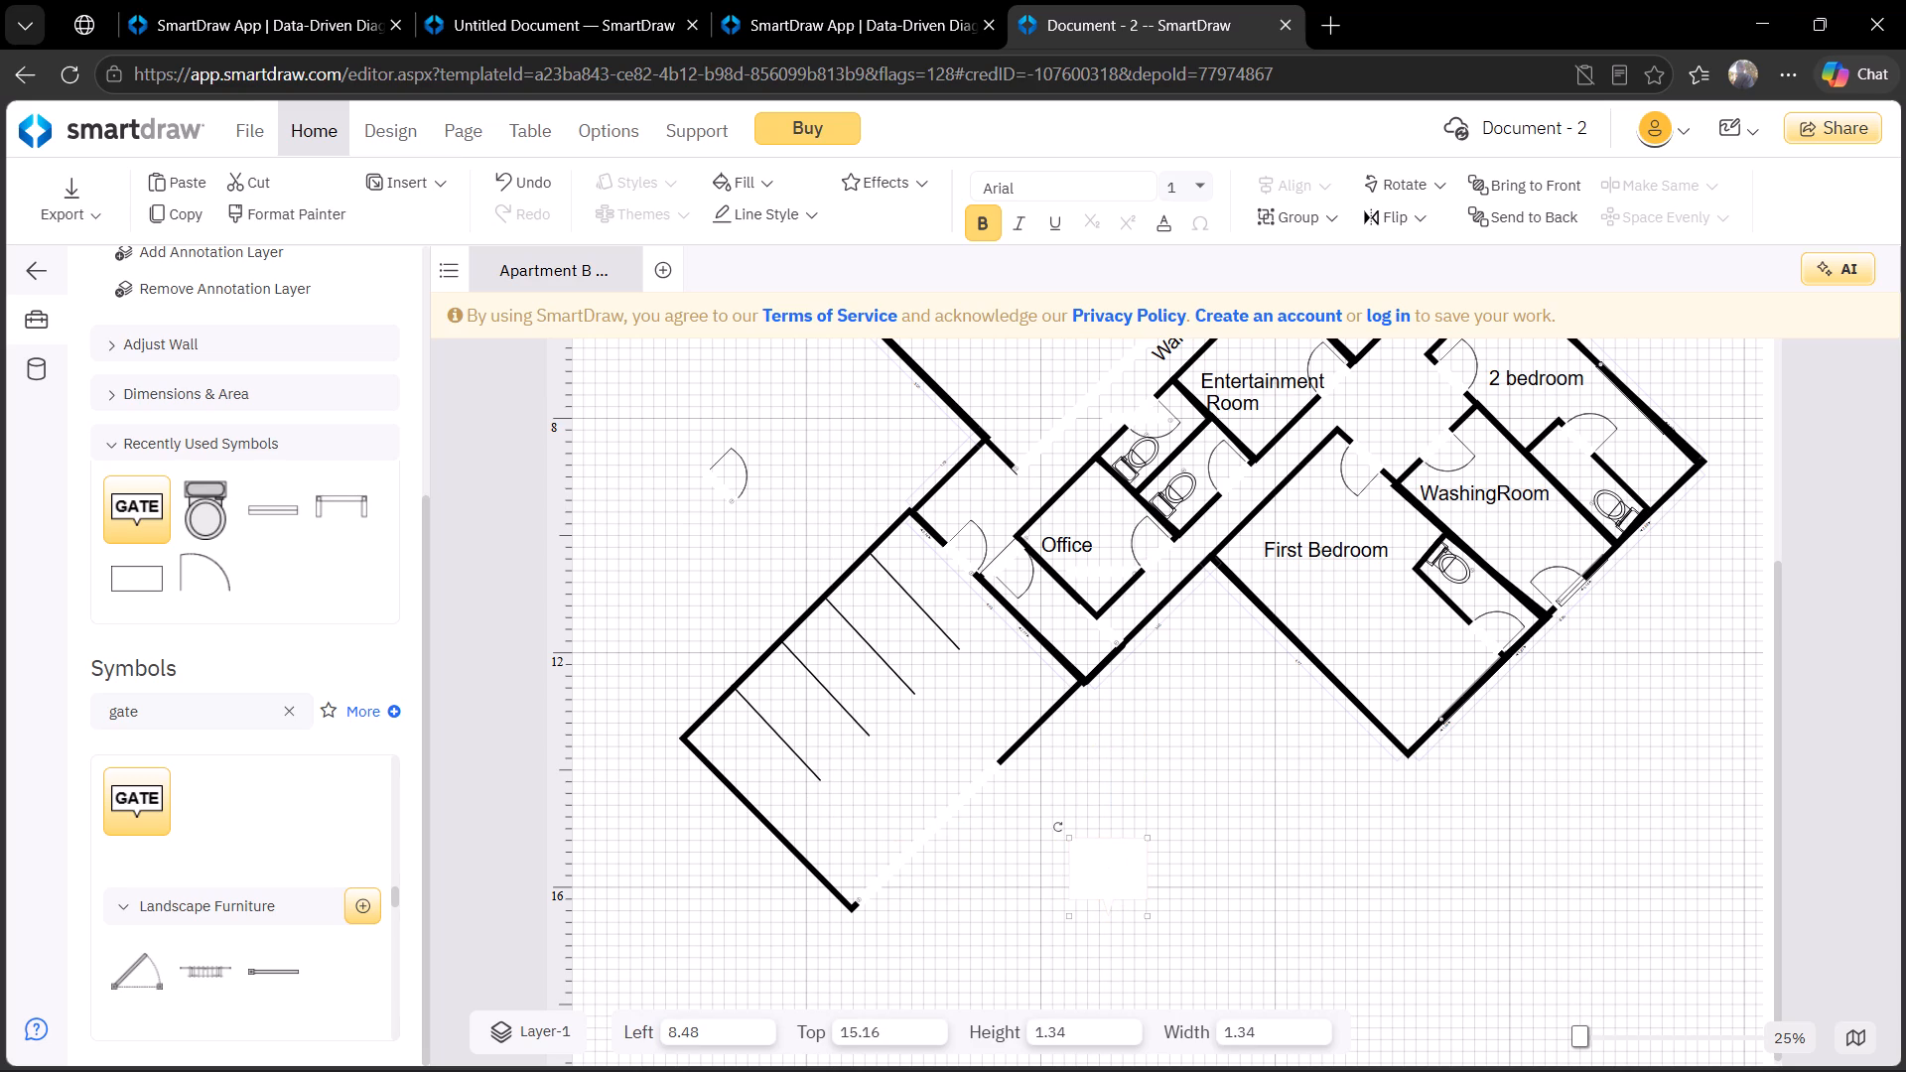
Place a second Gate symbol east of the enlarged one, at about Left 11.77, Top 14.94.
click(134, 815)
drag(134, 815, 1142, 815)
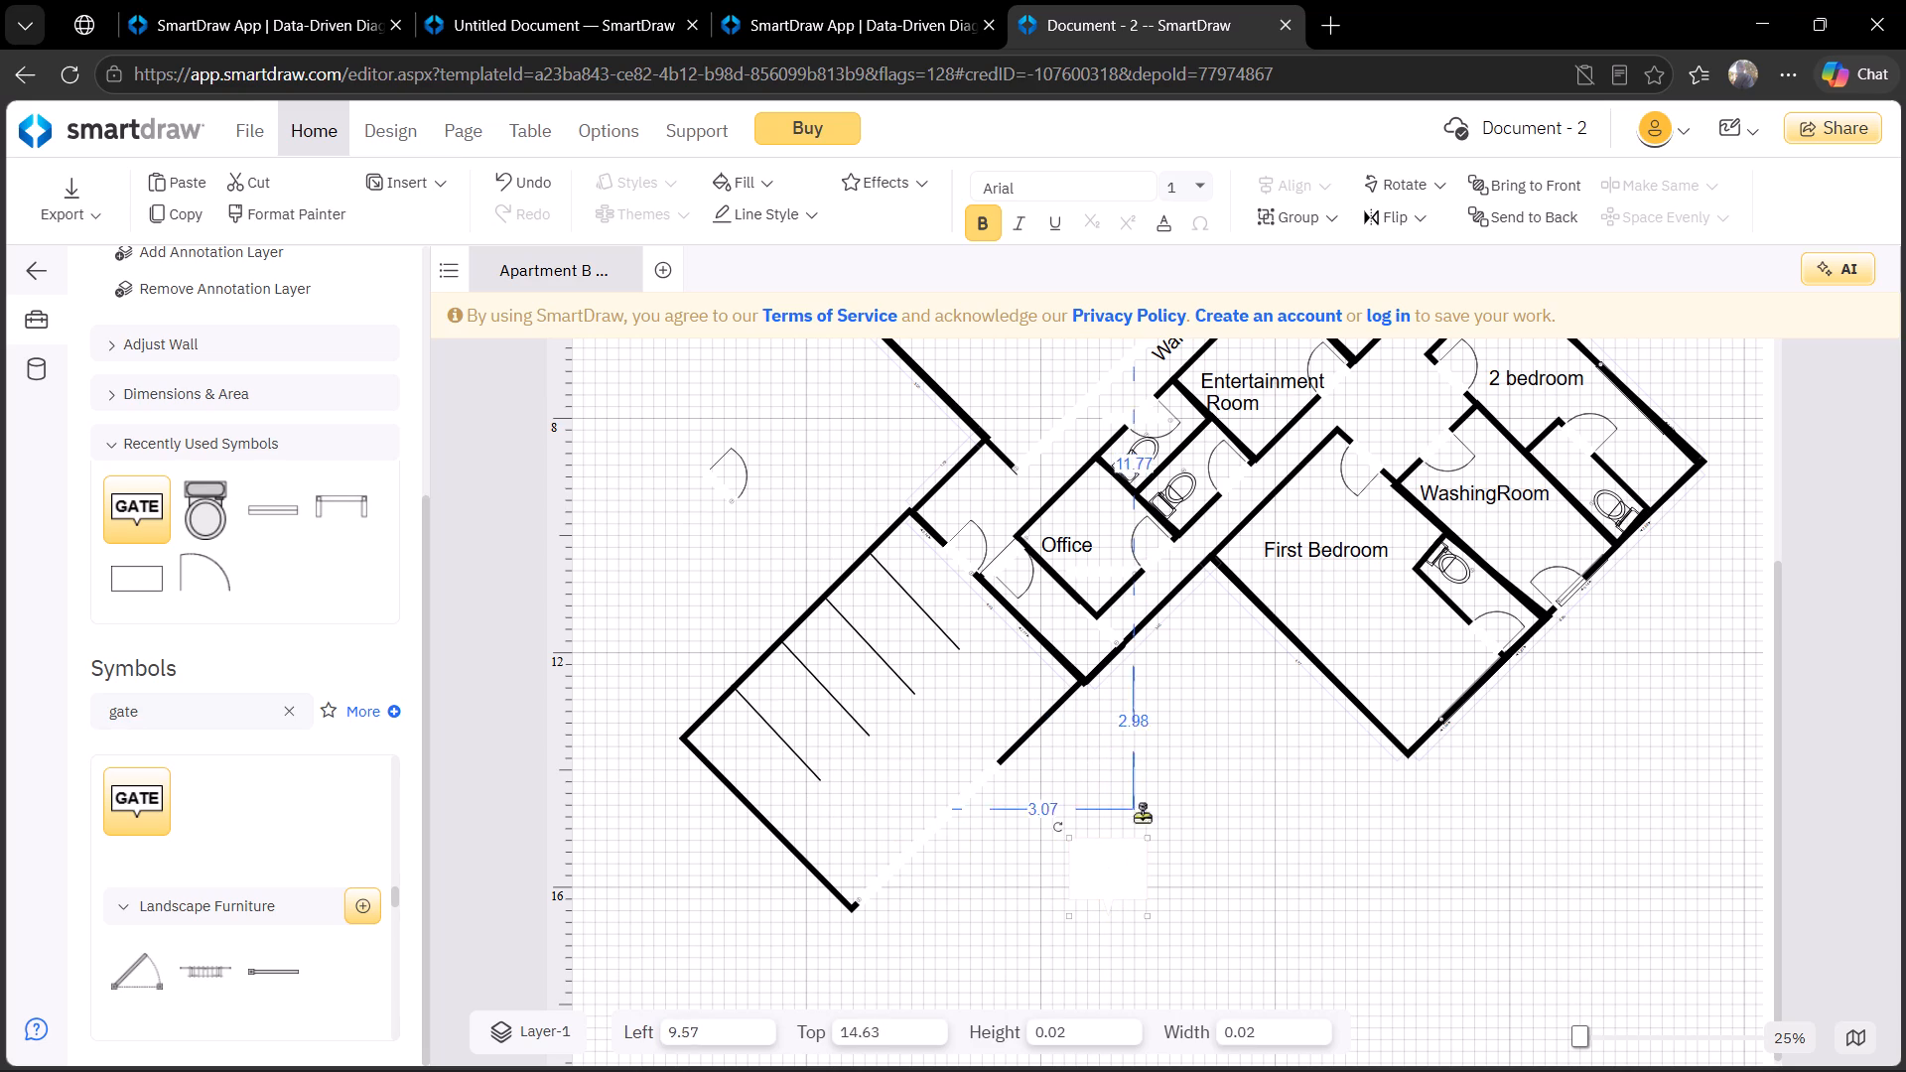
drag(1142, 815, 1261, 827)
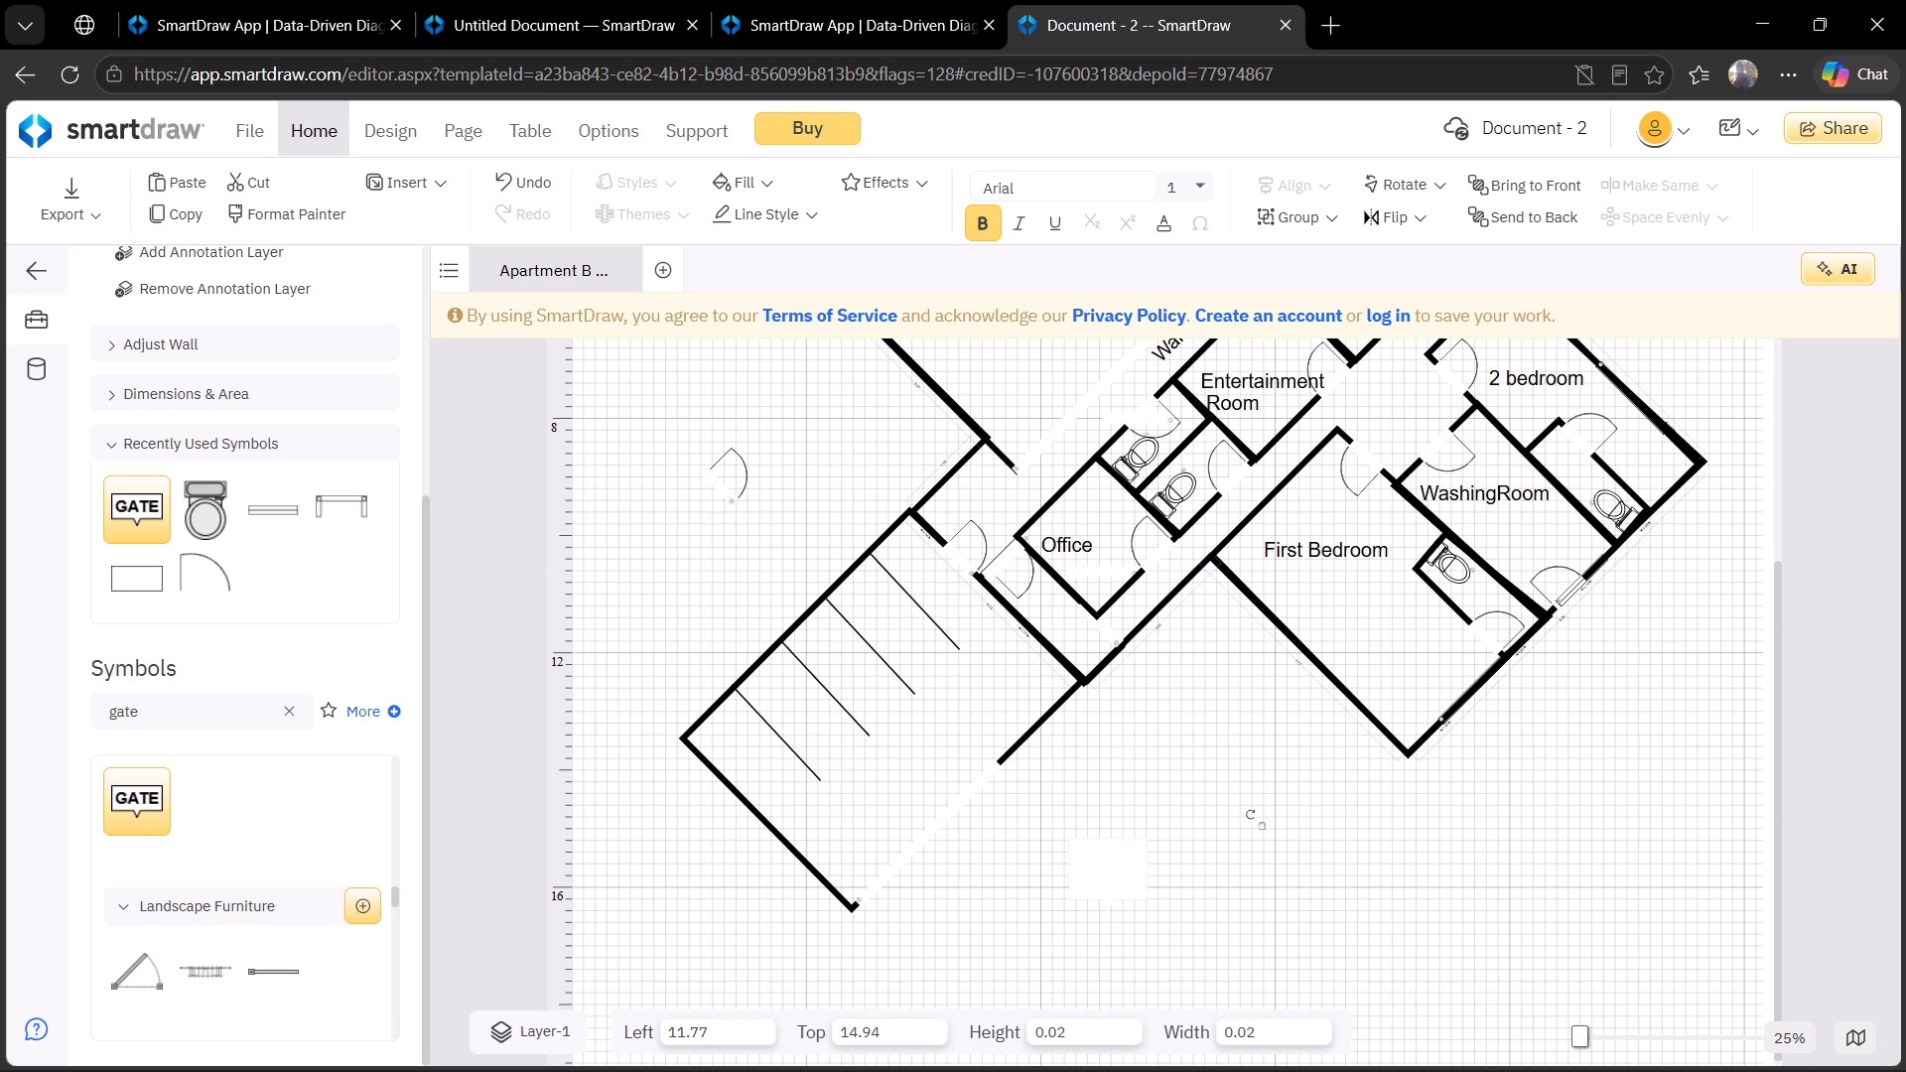
Rotate the enlarged Gate symbol counterclockwise to align with the diagonal walls.
click(1102, 849)
drag(1056, 834, 985, 872)
click(1081, 850)
drag(1058, 825, 950, 895)
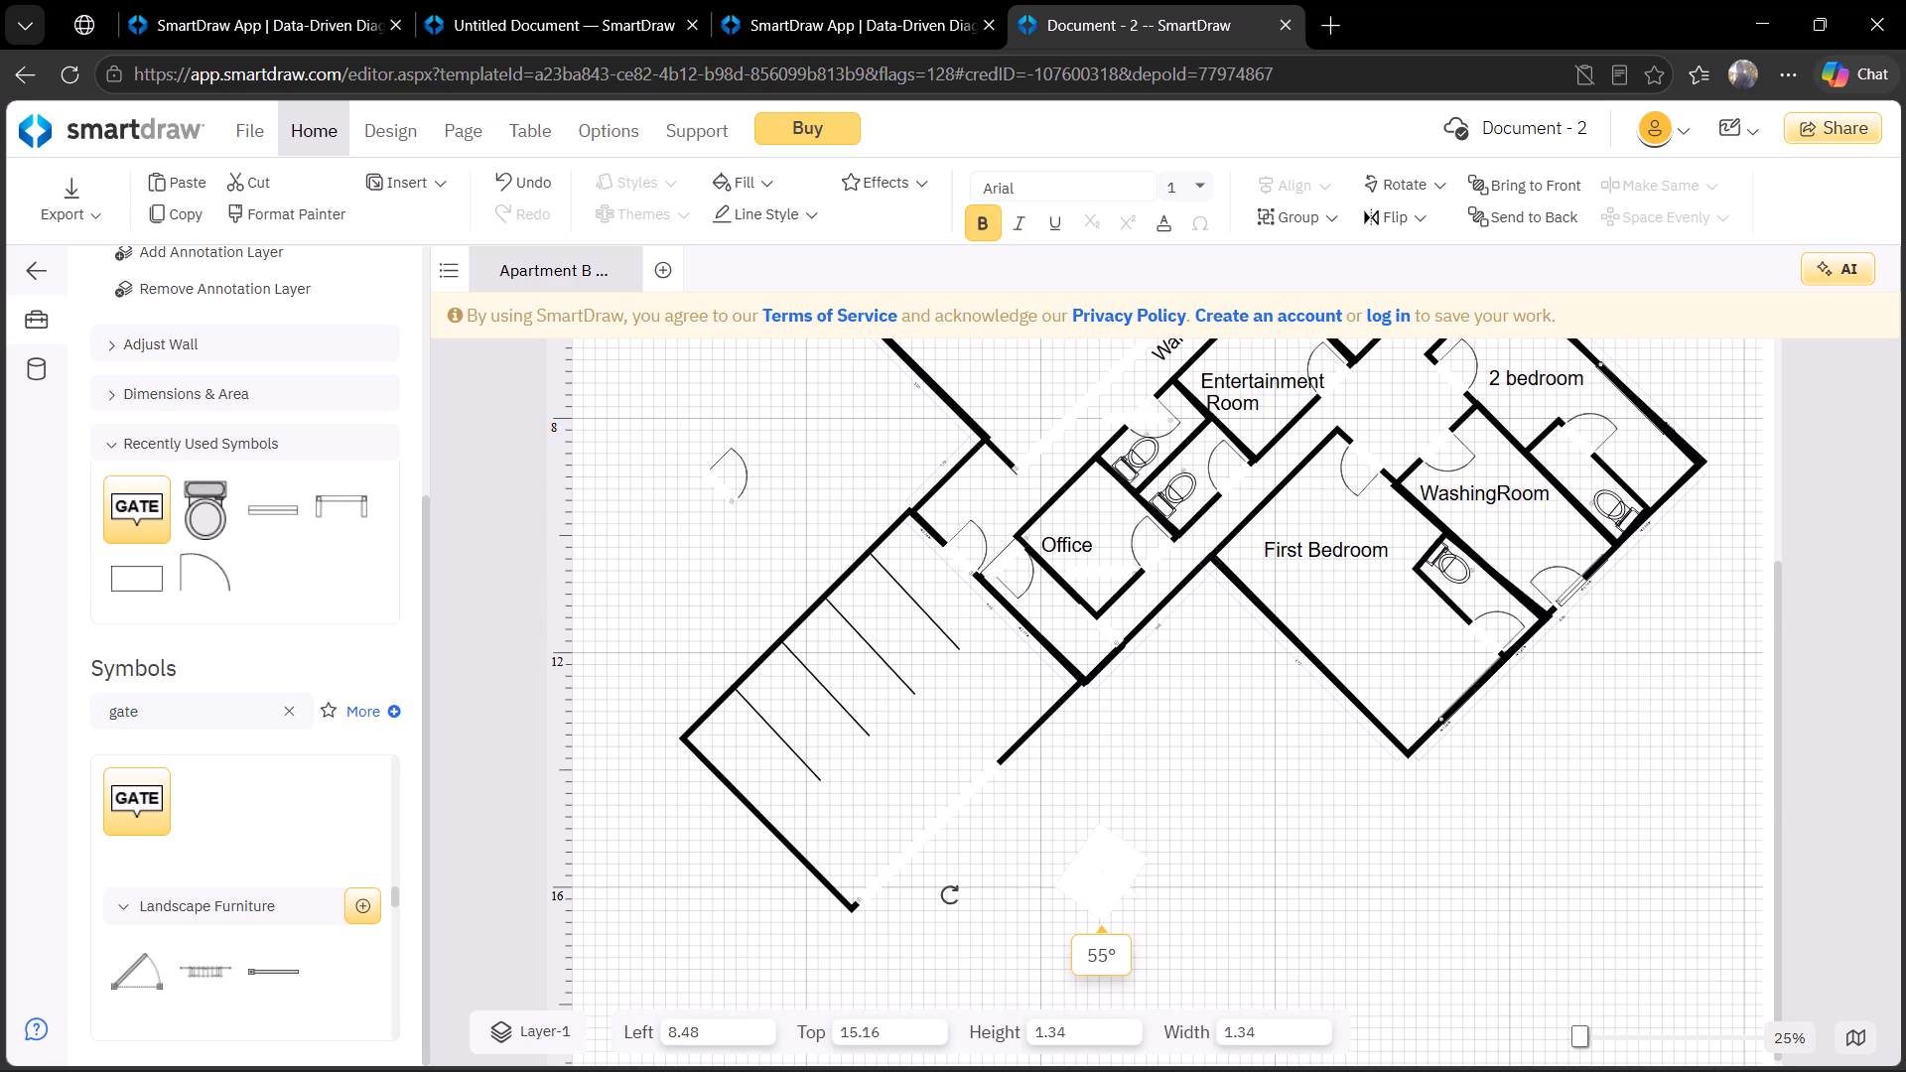
drag(950, 895, 949, 877)
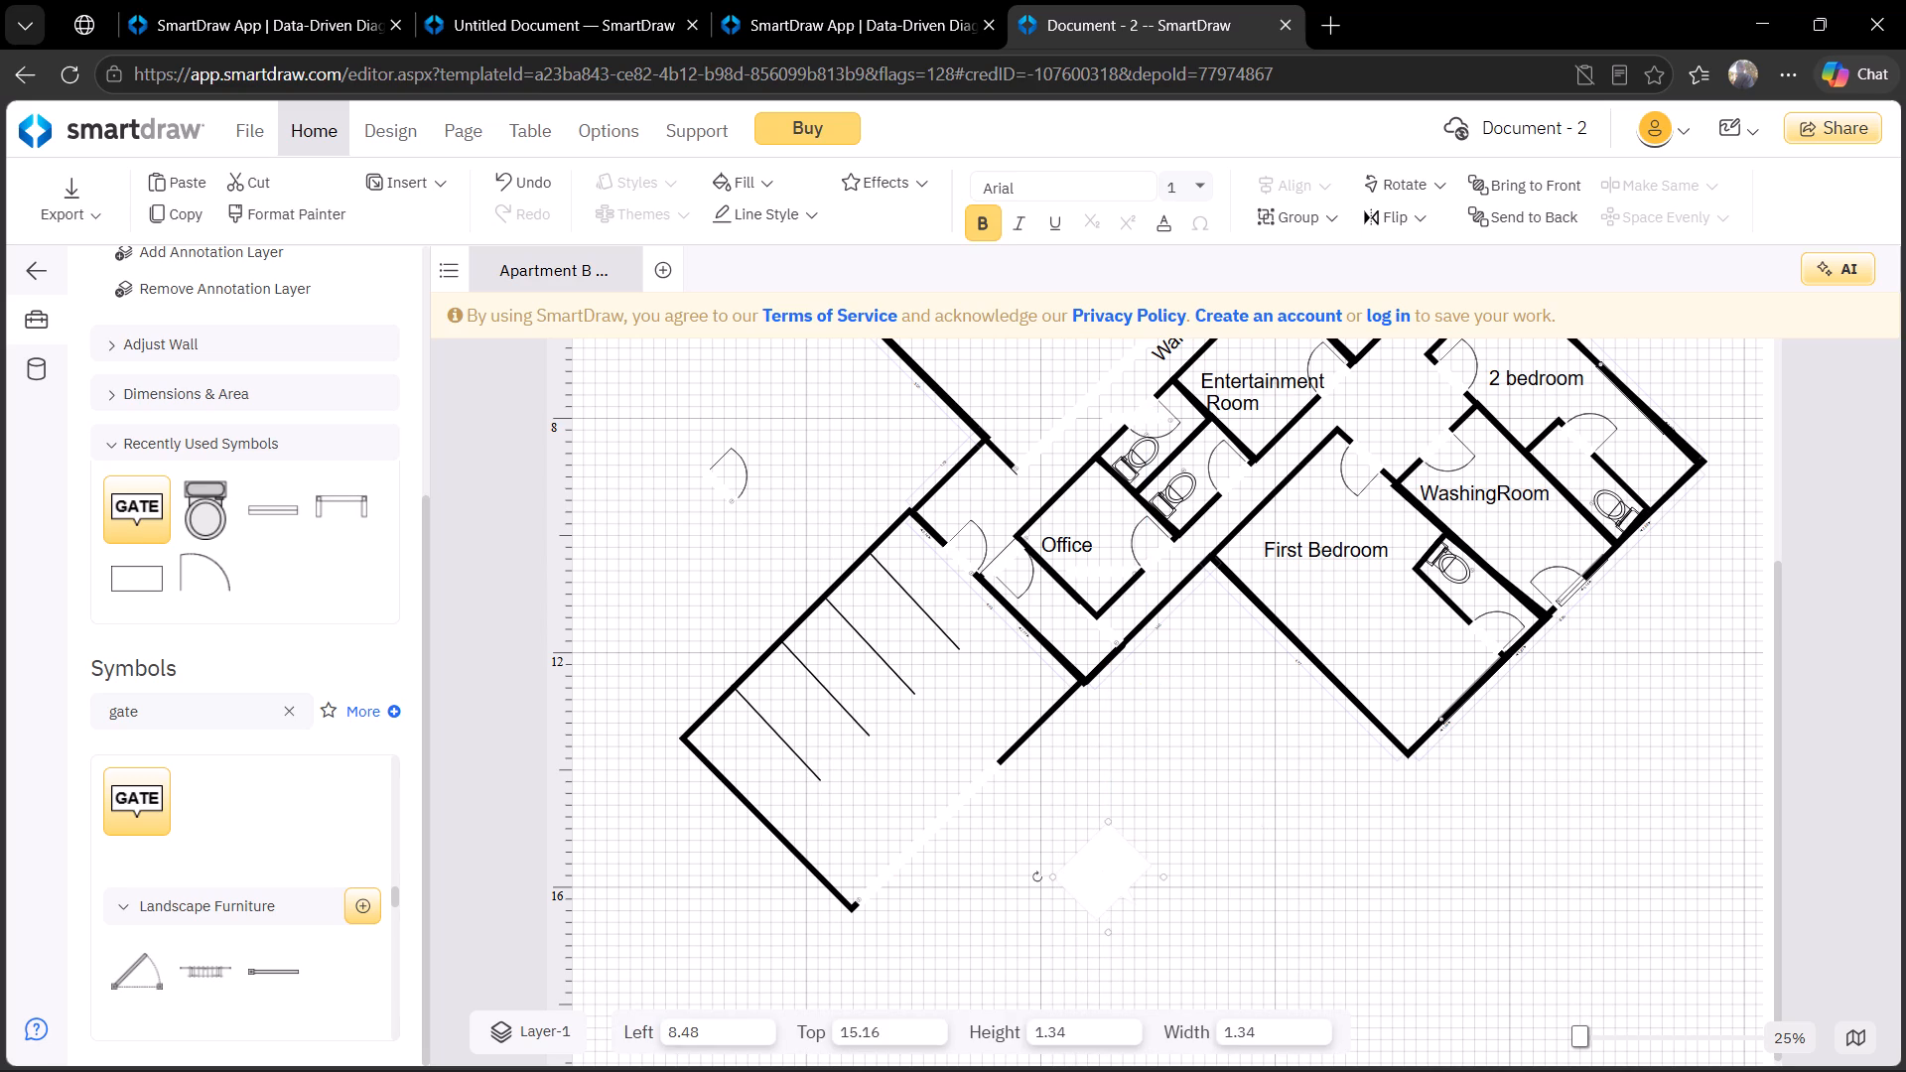
Enlarge the rotated Gate symbol southeast of the parallel-line room to about 3.37 by 3.37.
click(1084, 901)
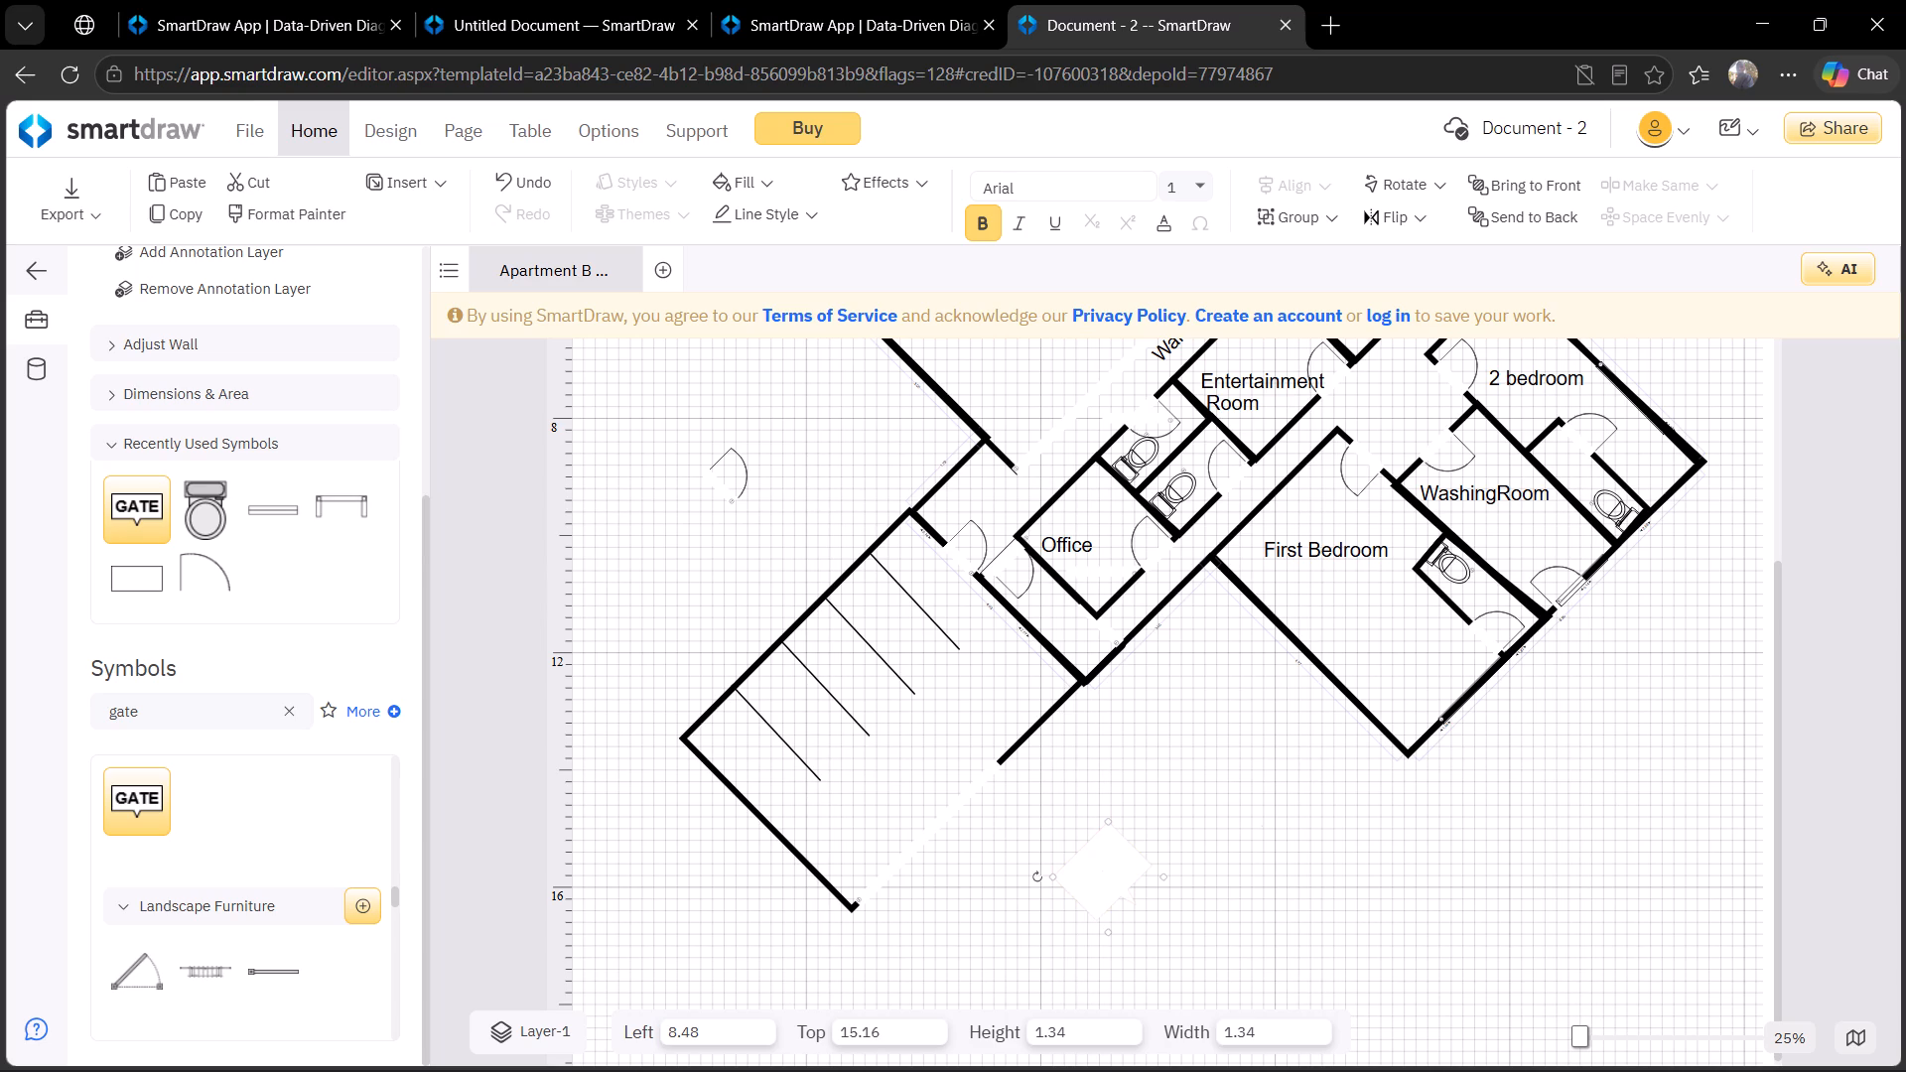
click(1075, 899)
click(1099, 914)
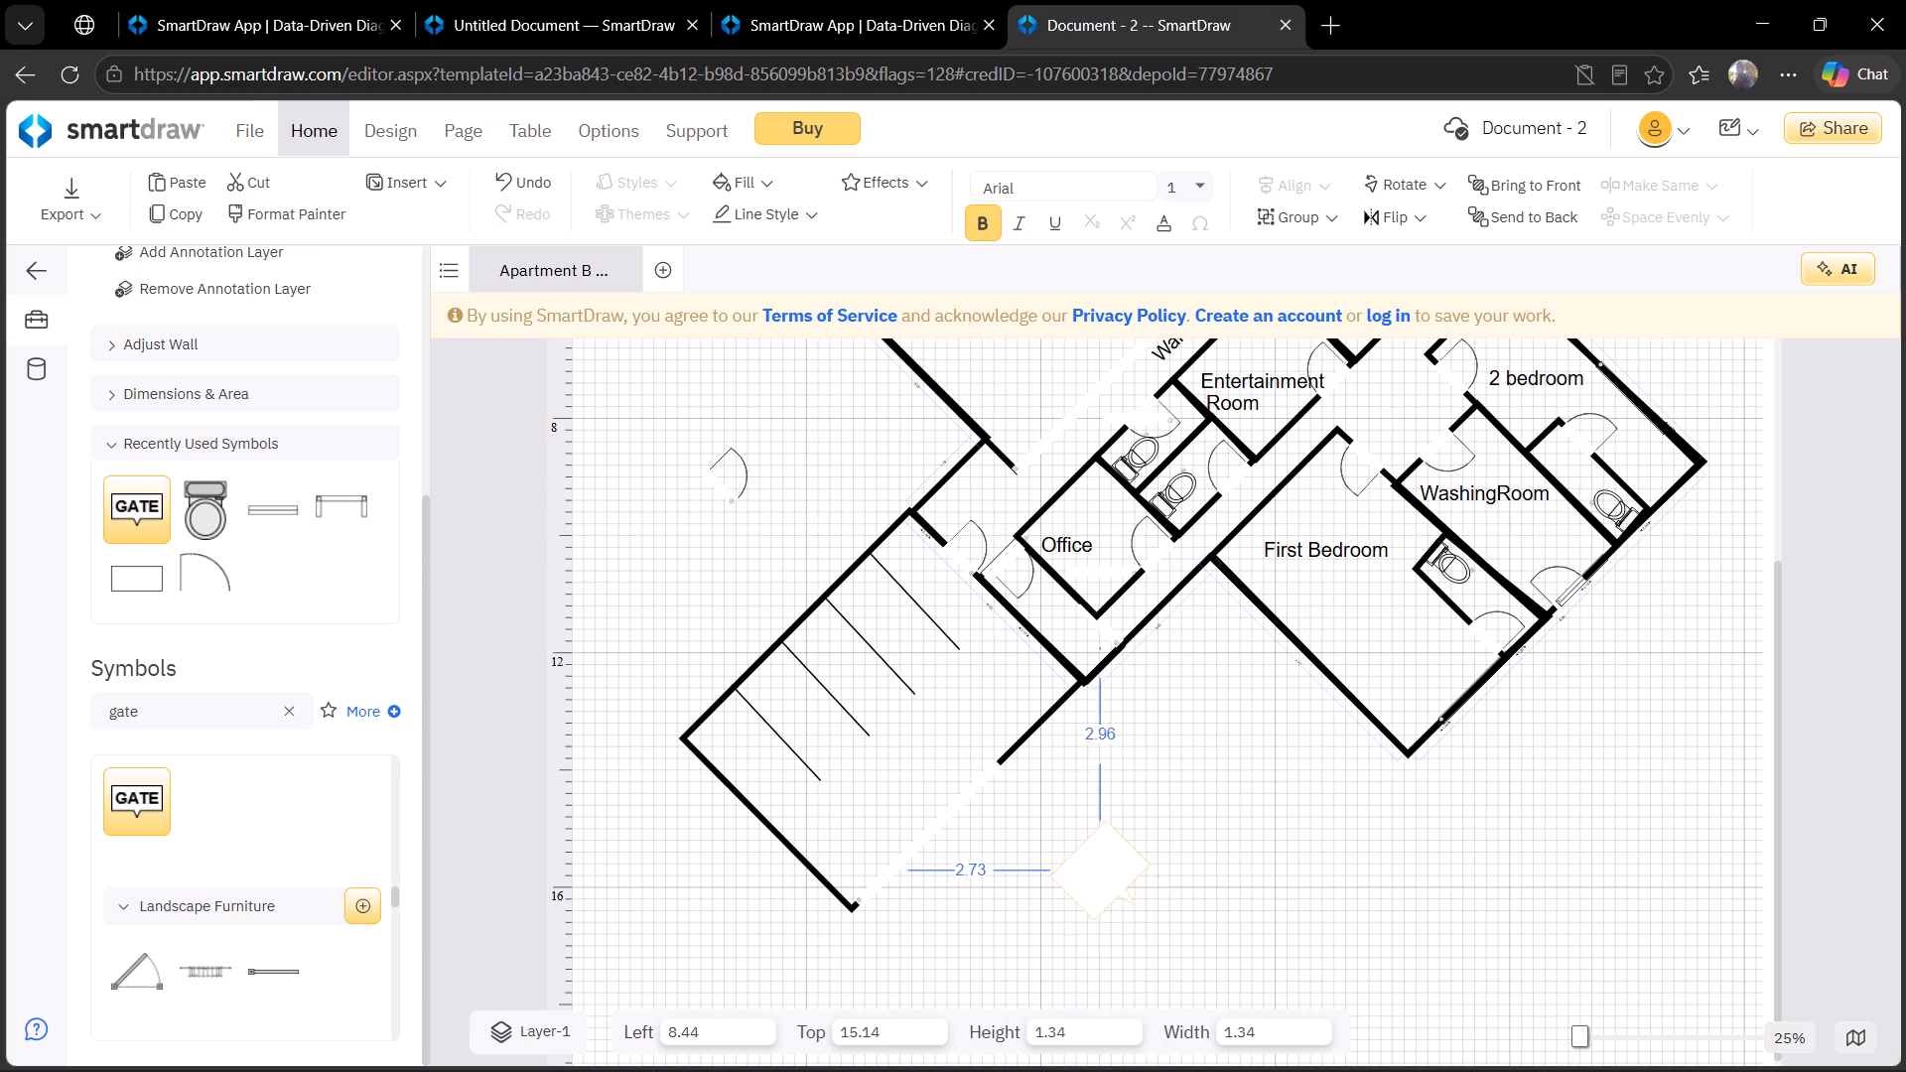
drag(1107, 933, 1034, 950)
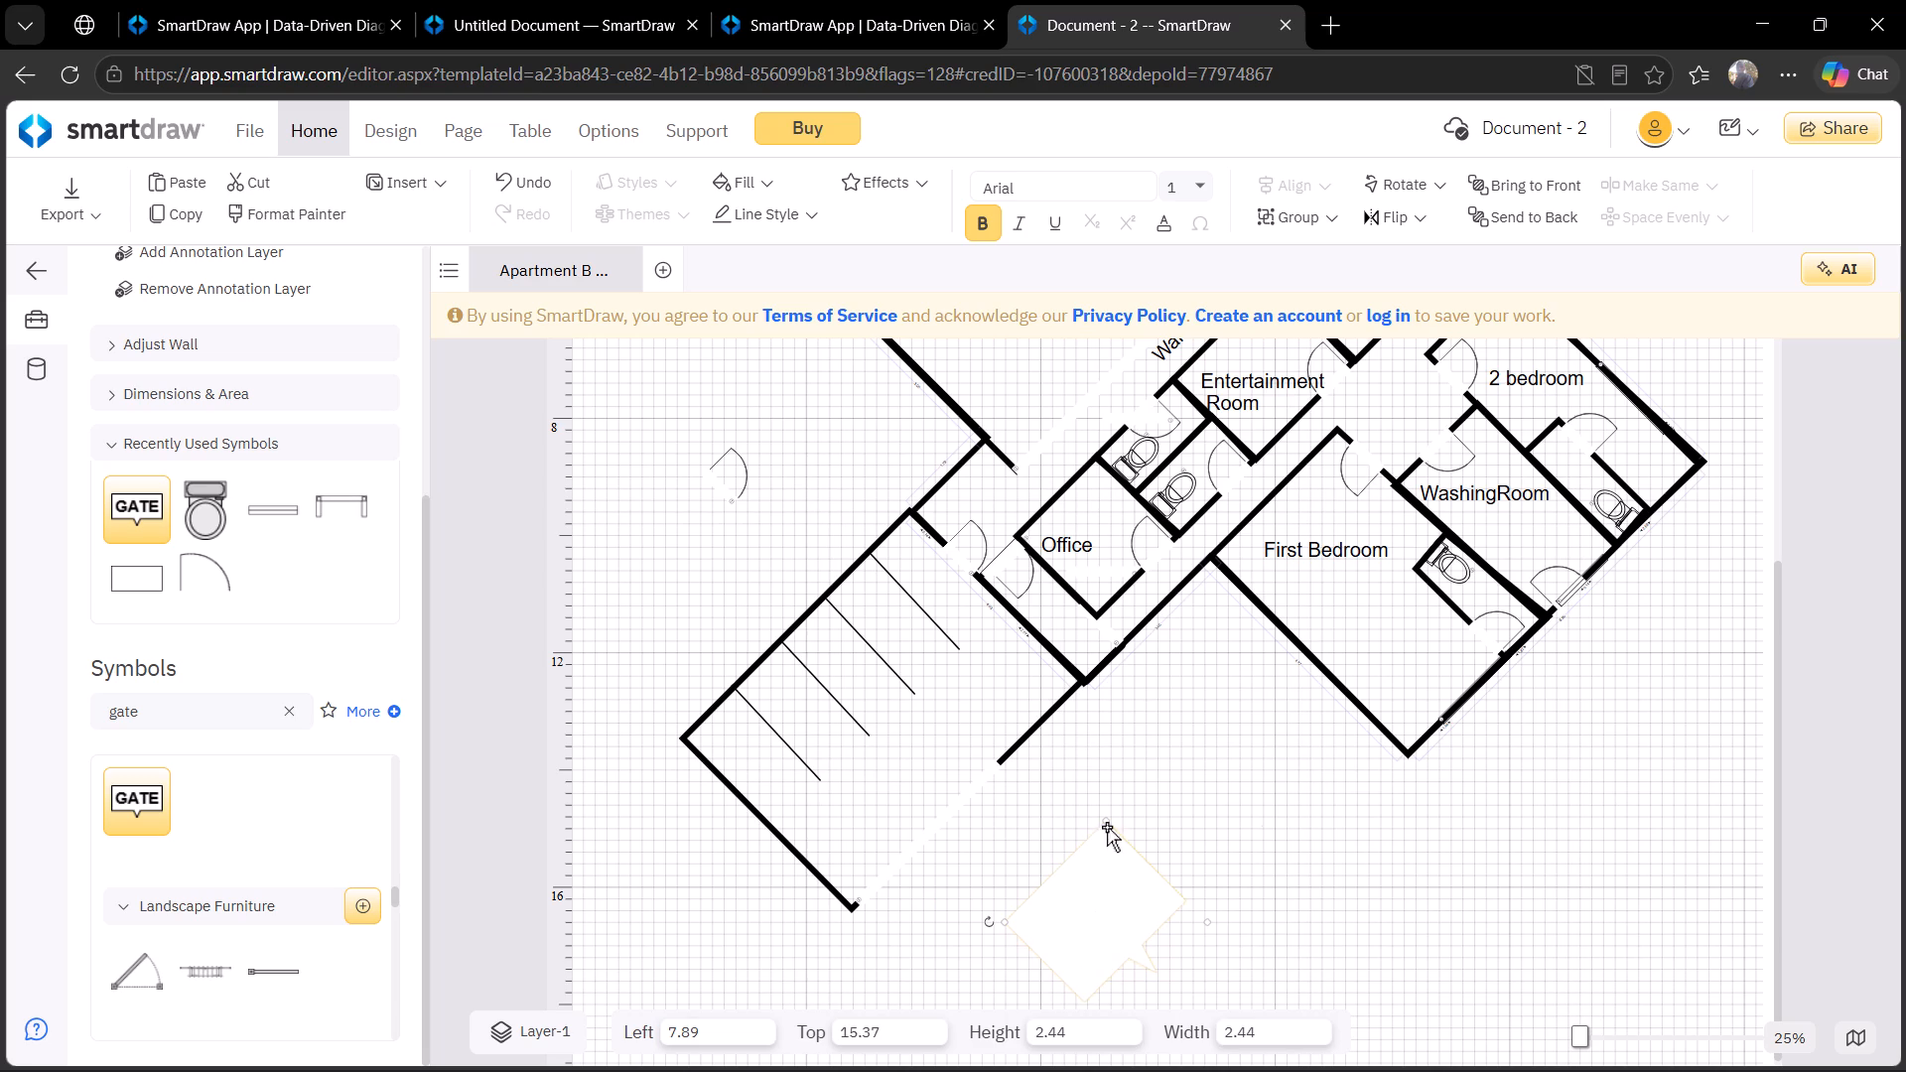
click(1109, 822)
click(1141, 781)
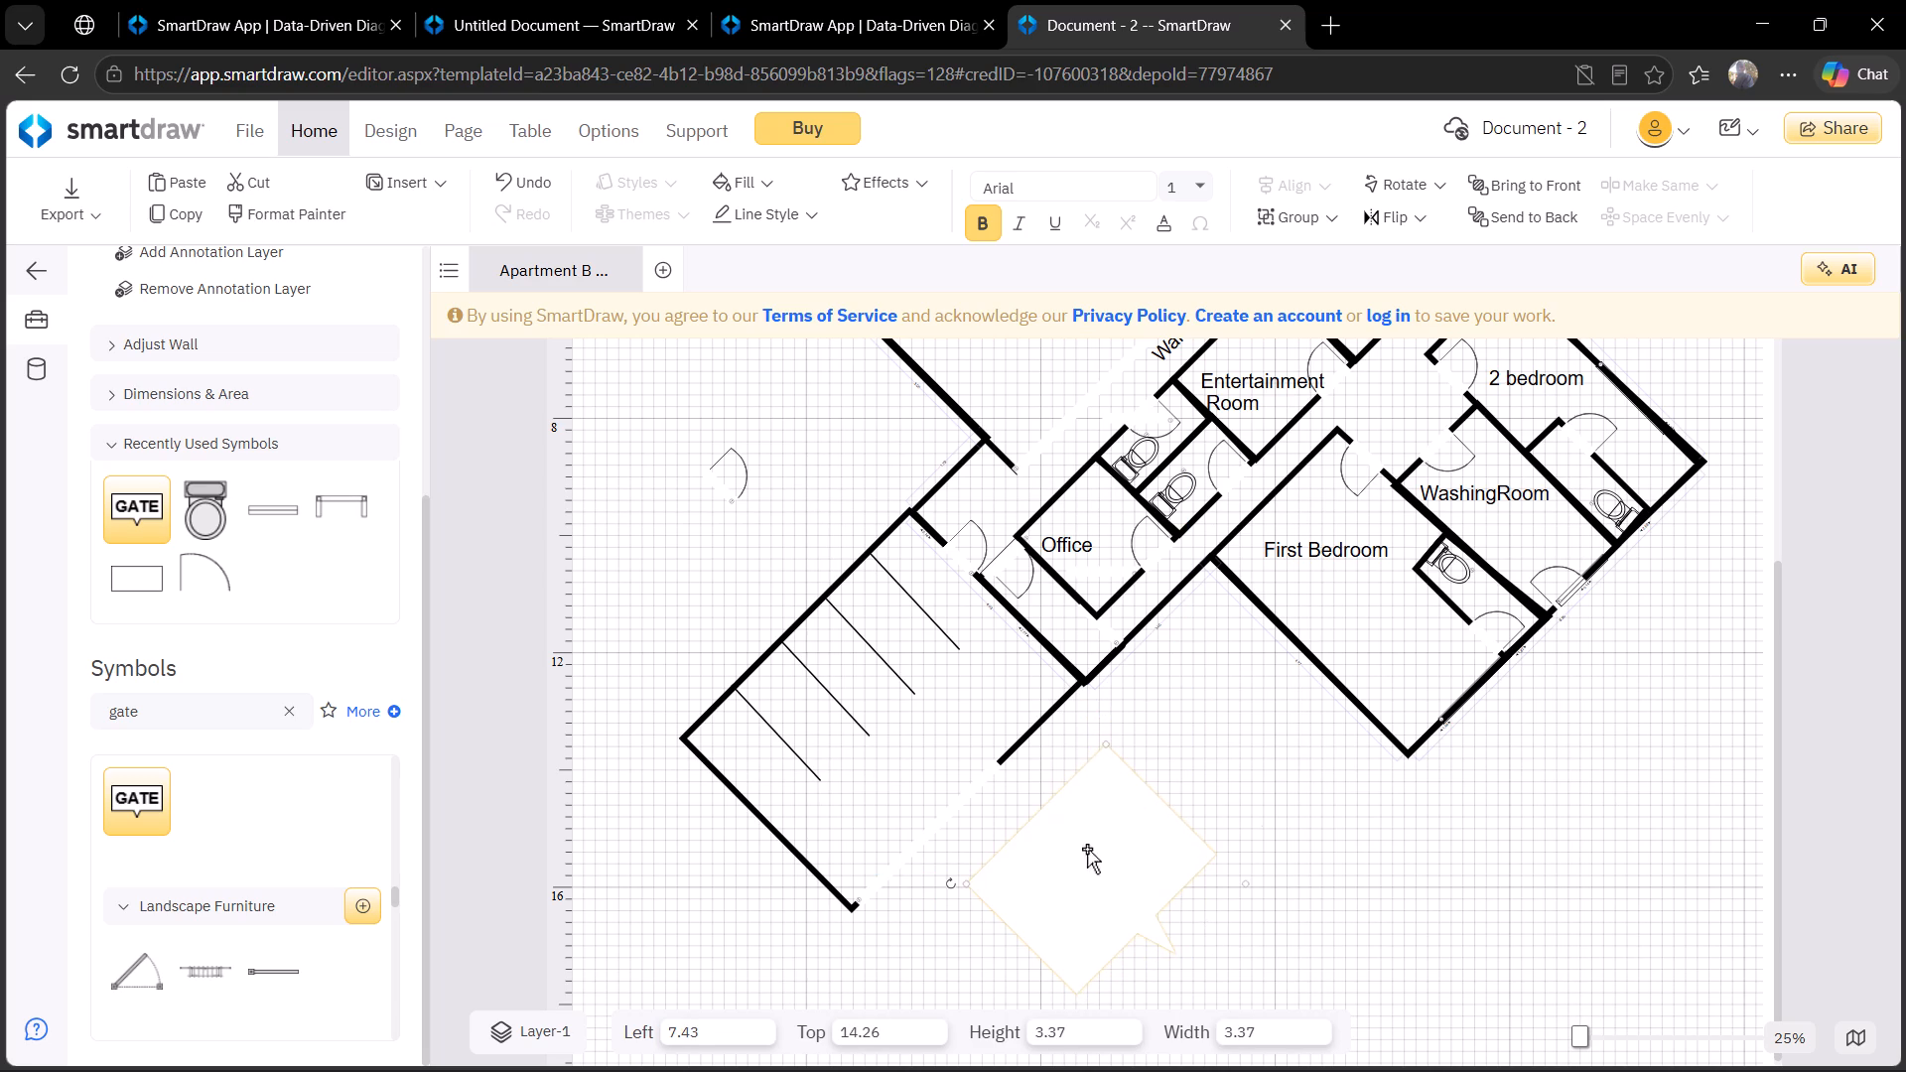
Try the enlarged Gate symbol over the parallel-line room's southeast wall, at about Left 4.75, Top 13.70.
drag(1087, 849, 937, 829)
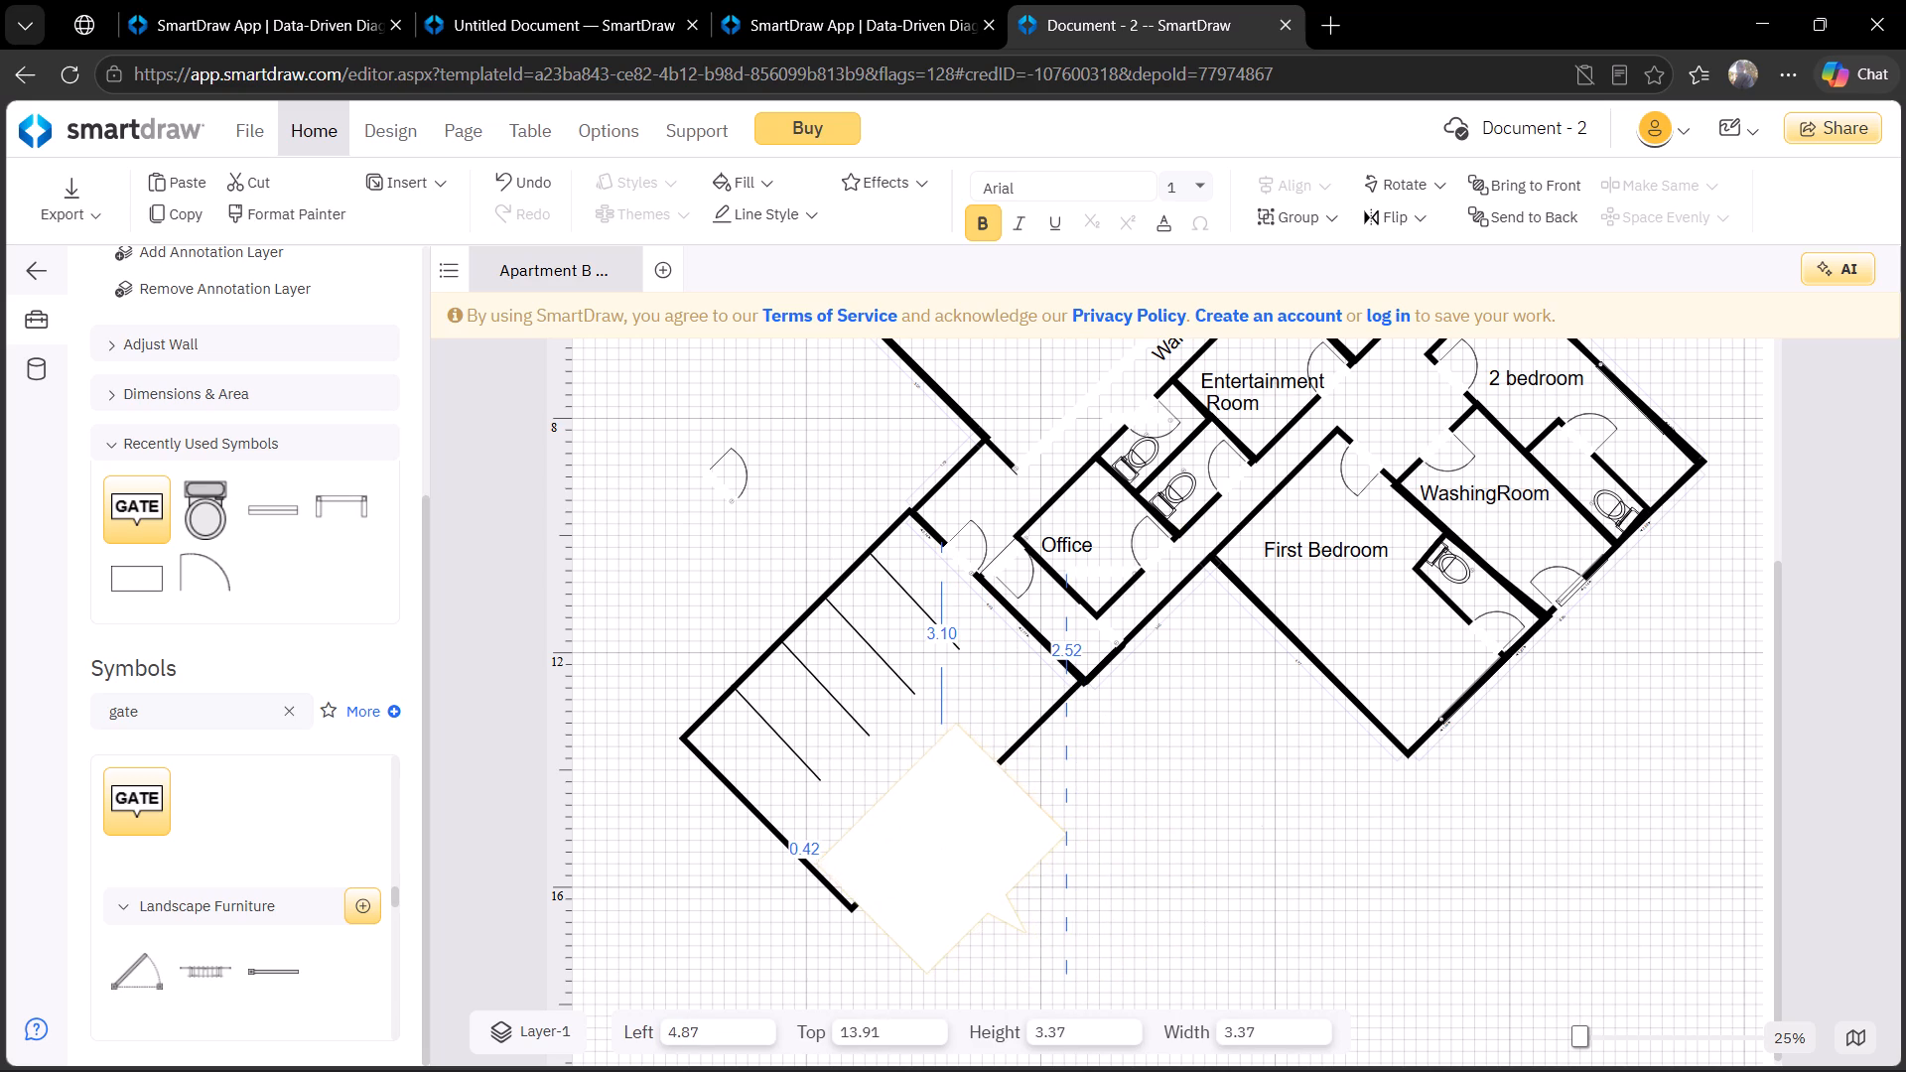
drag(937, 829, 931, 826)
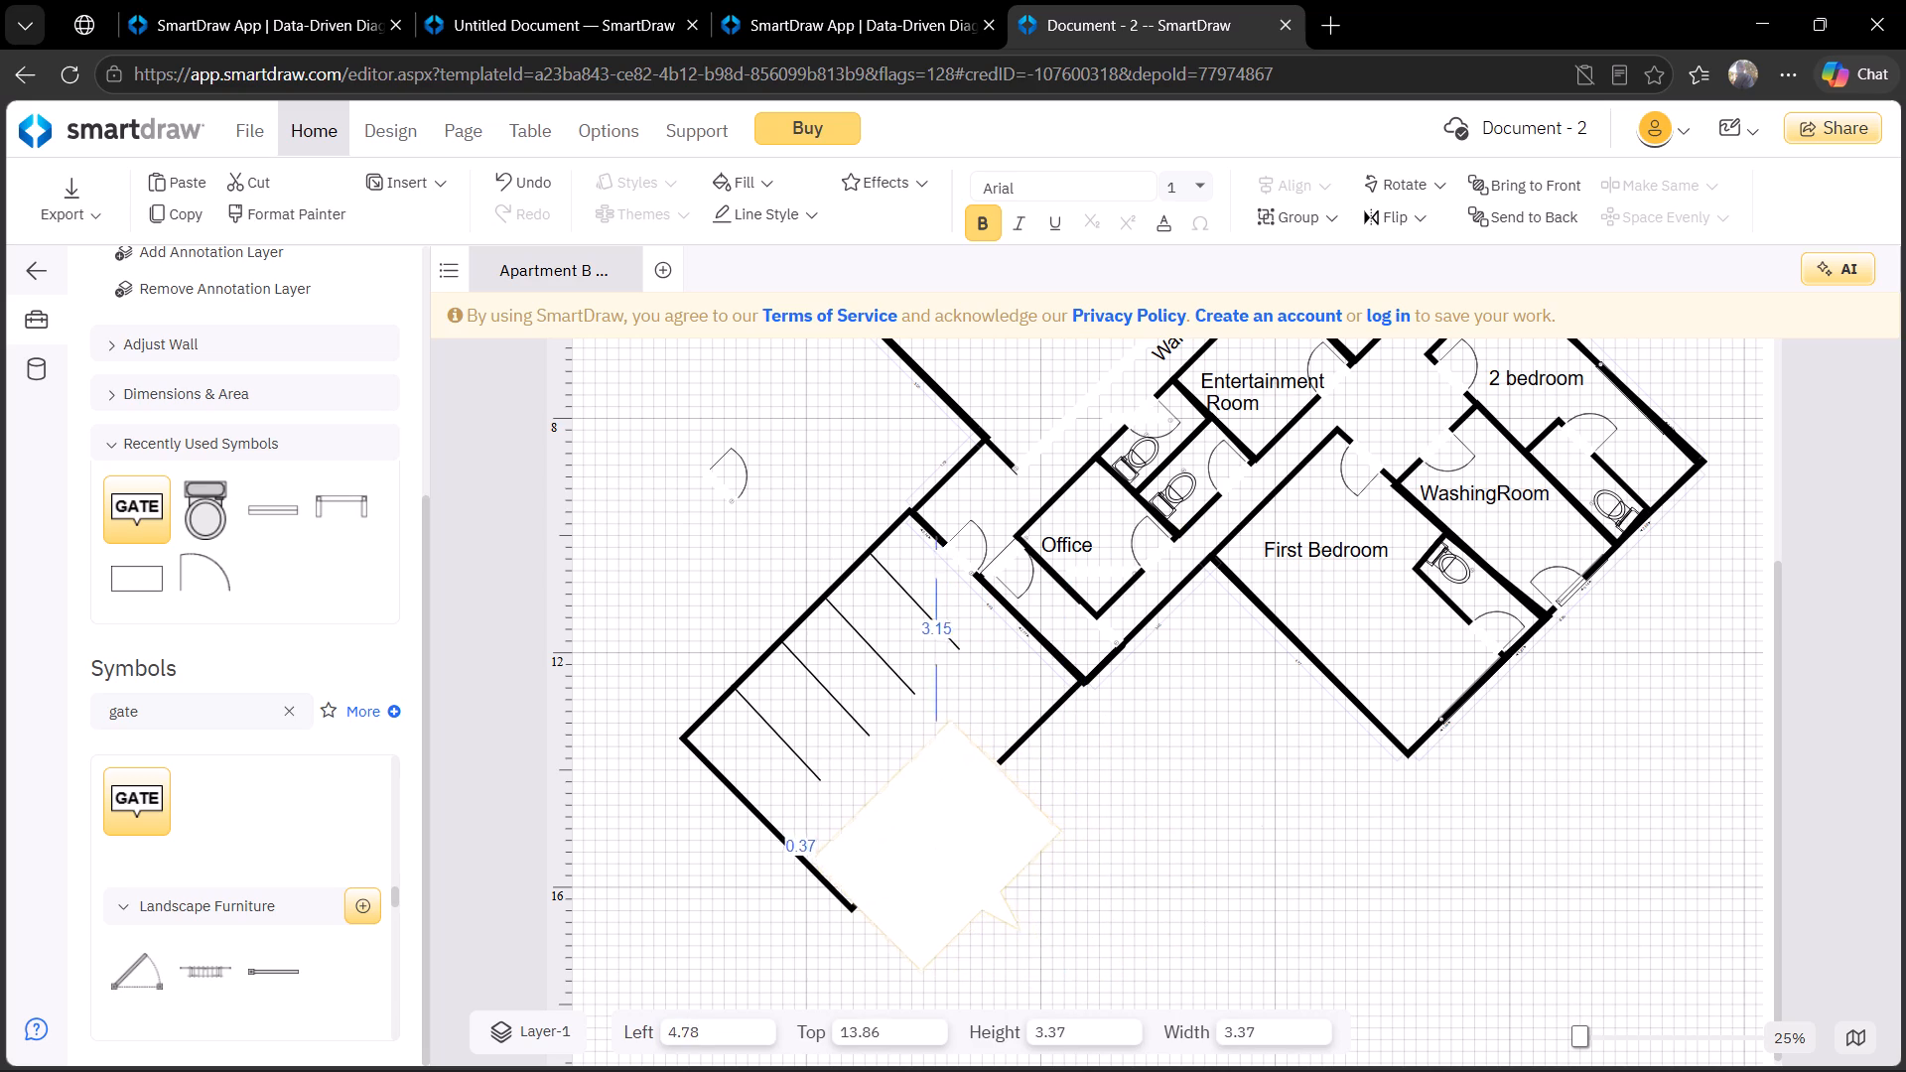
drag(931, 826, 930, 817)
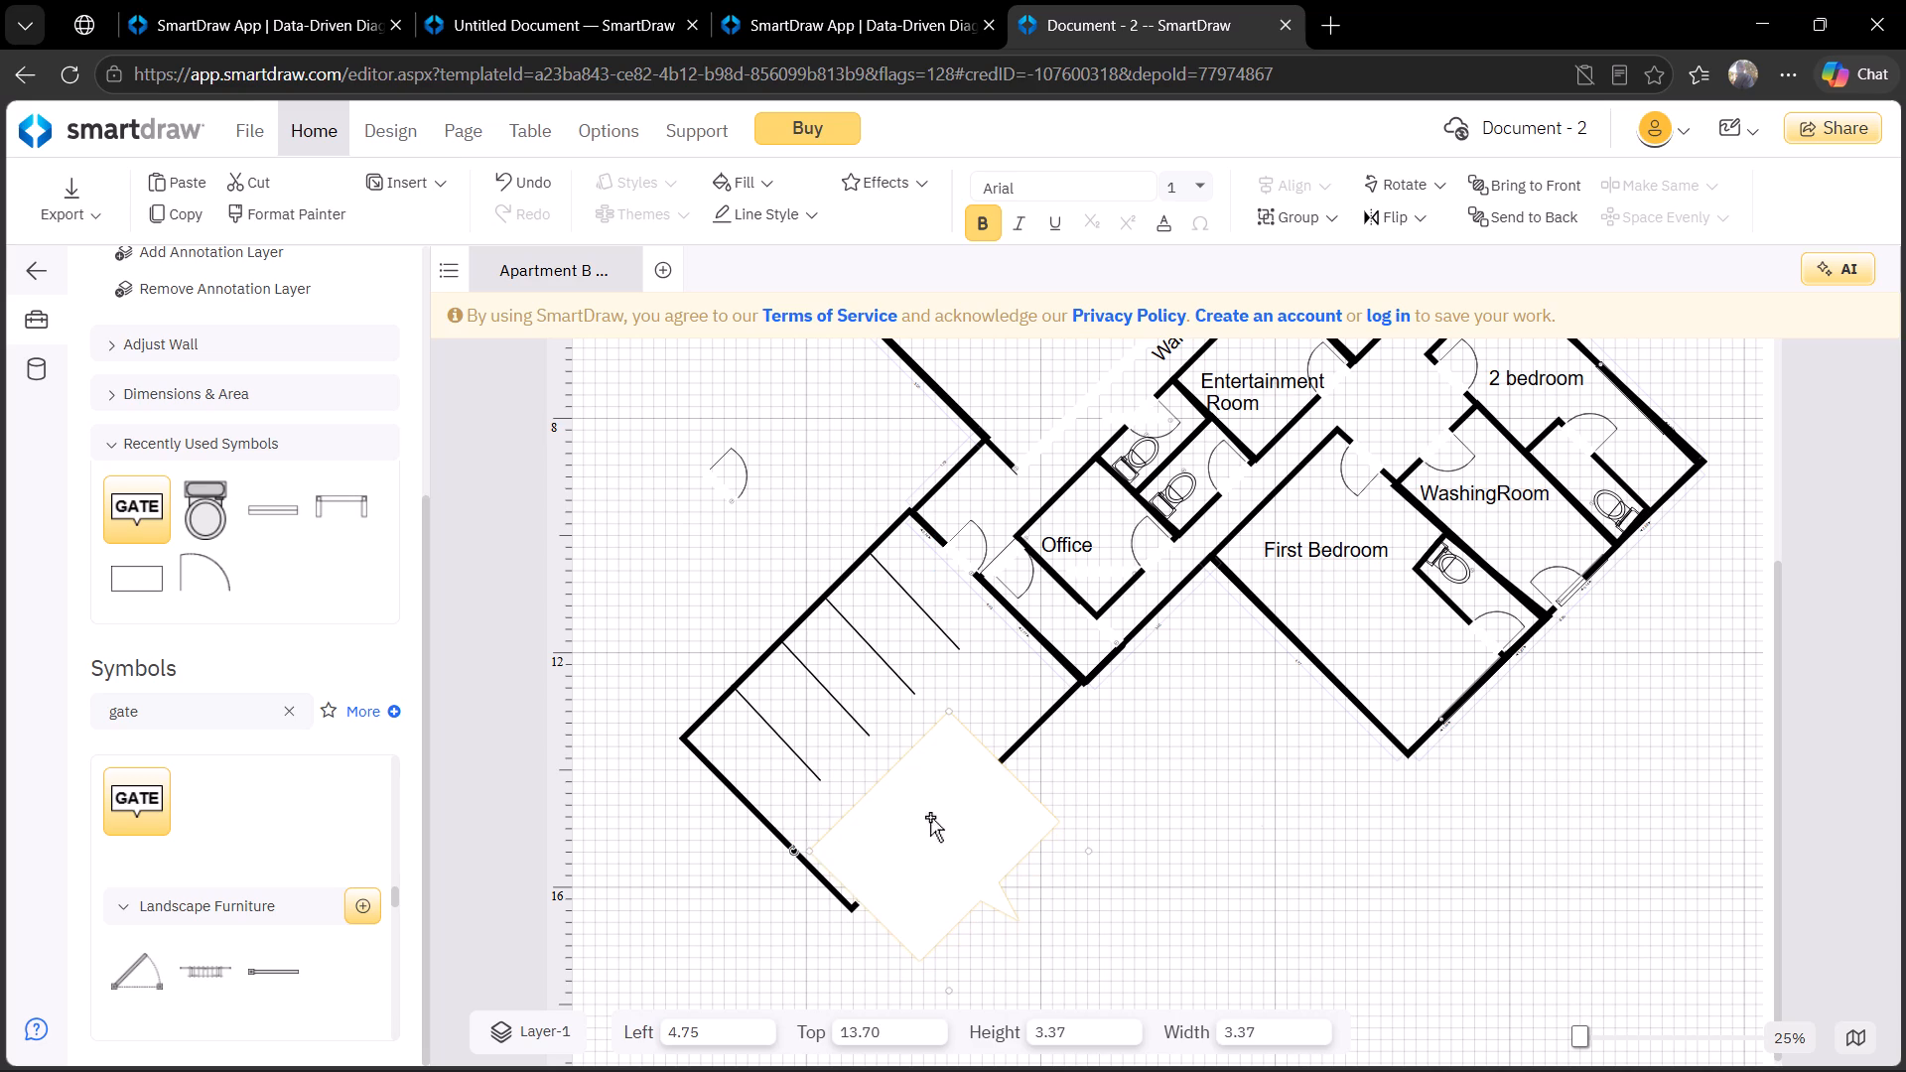
Move the enlarged Gate symbol out of the room to the empty area southeast of it.
drag(976, 786, 1267, 869)
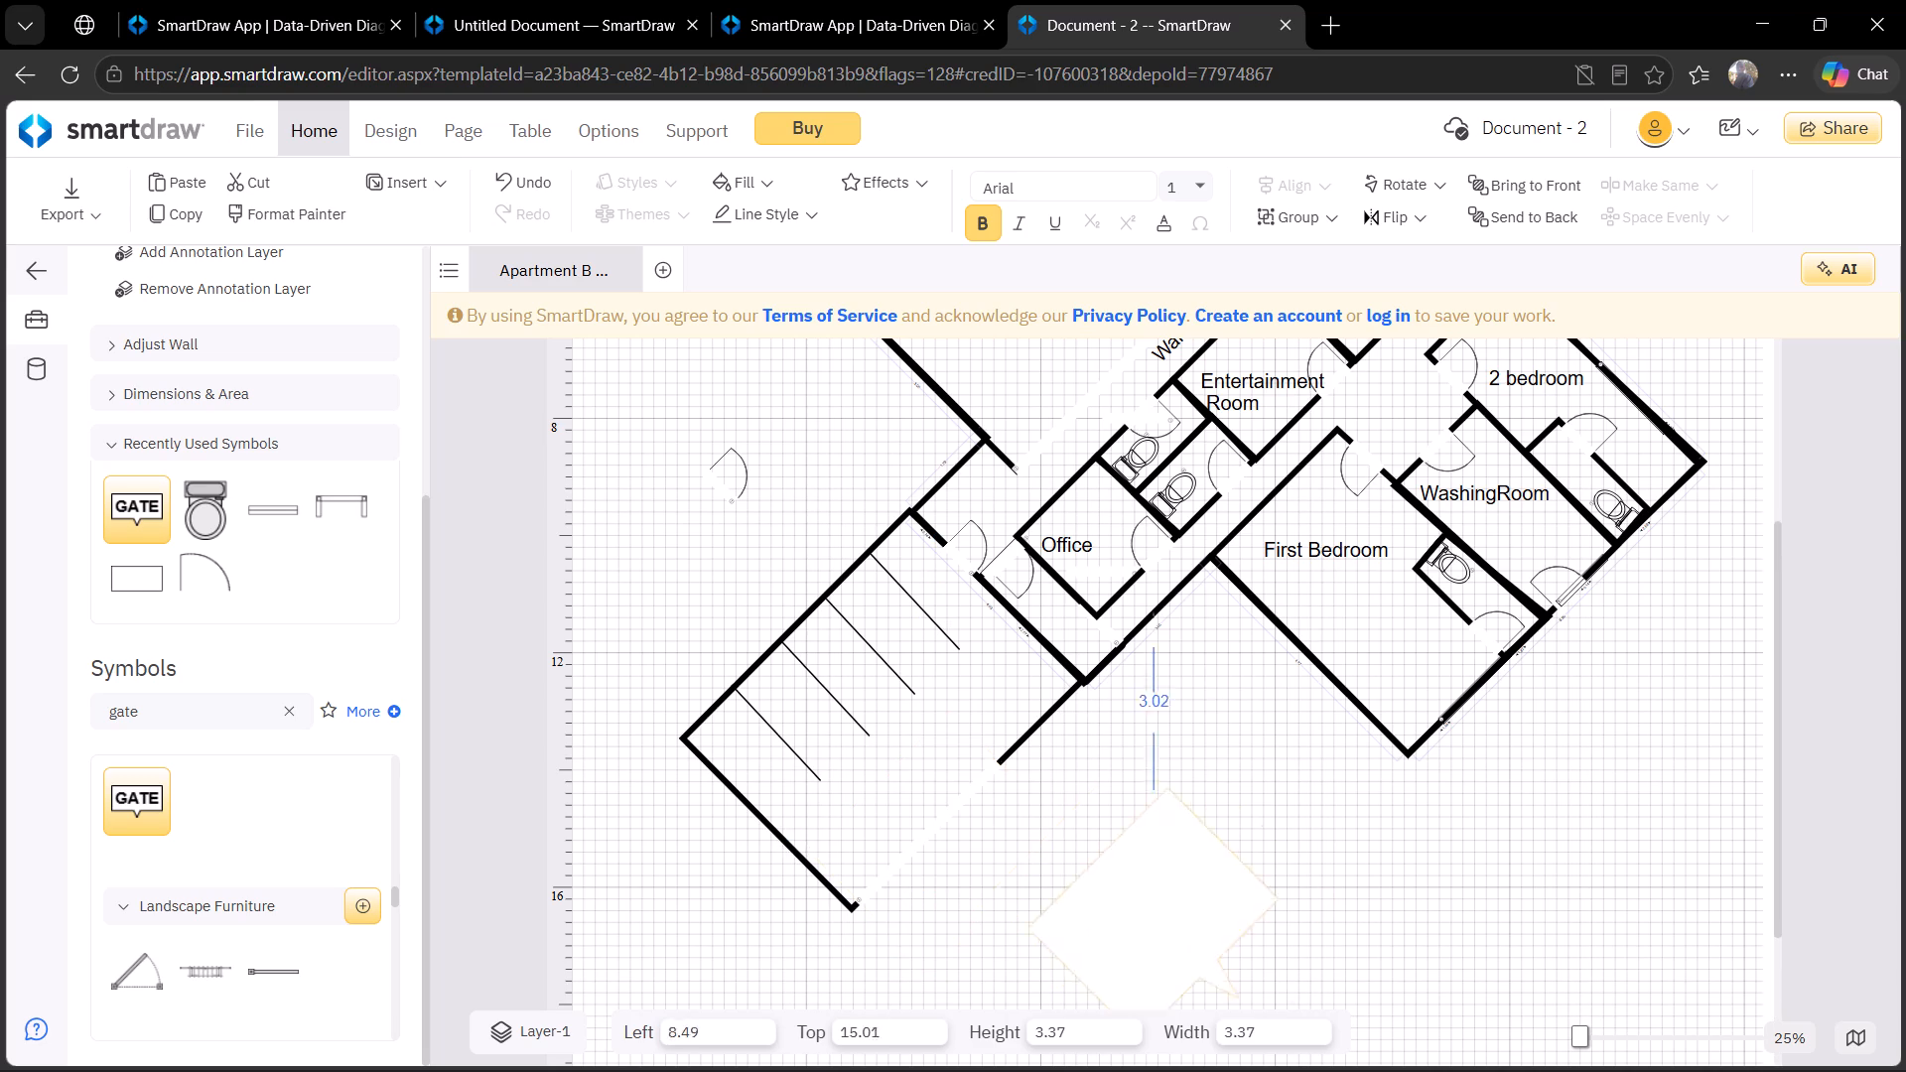
drag(1267, 869, 1313, 871)
Move the stray door to about Left 9.53, Top 14.60, outside the parallel-line room, and rotate it so its arc faces north.
drag(722, 476, 1142, 826)
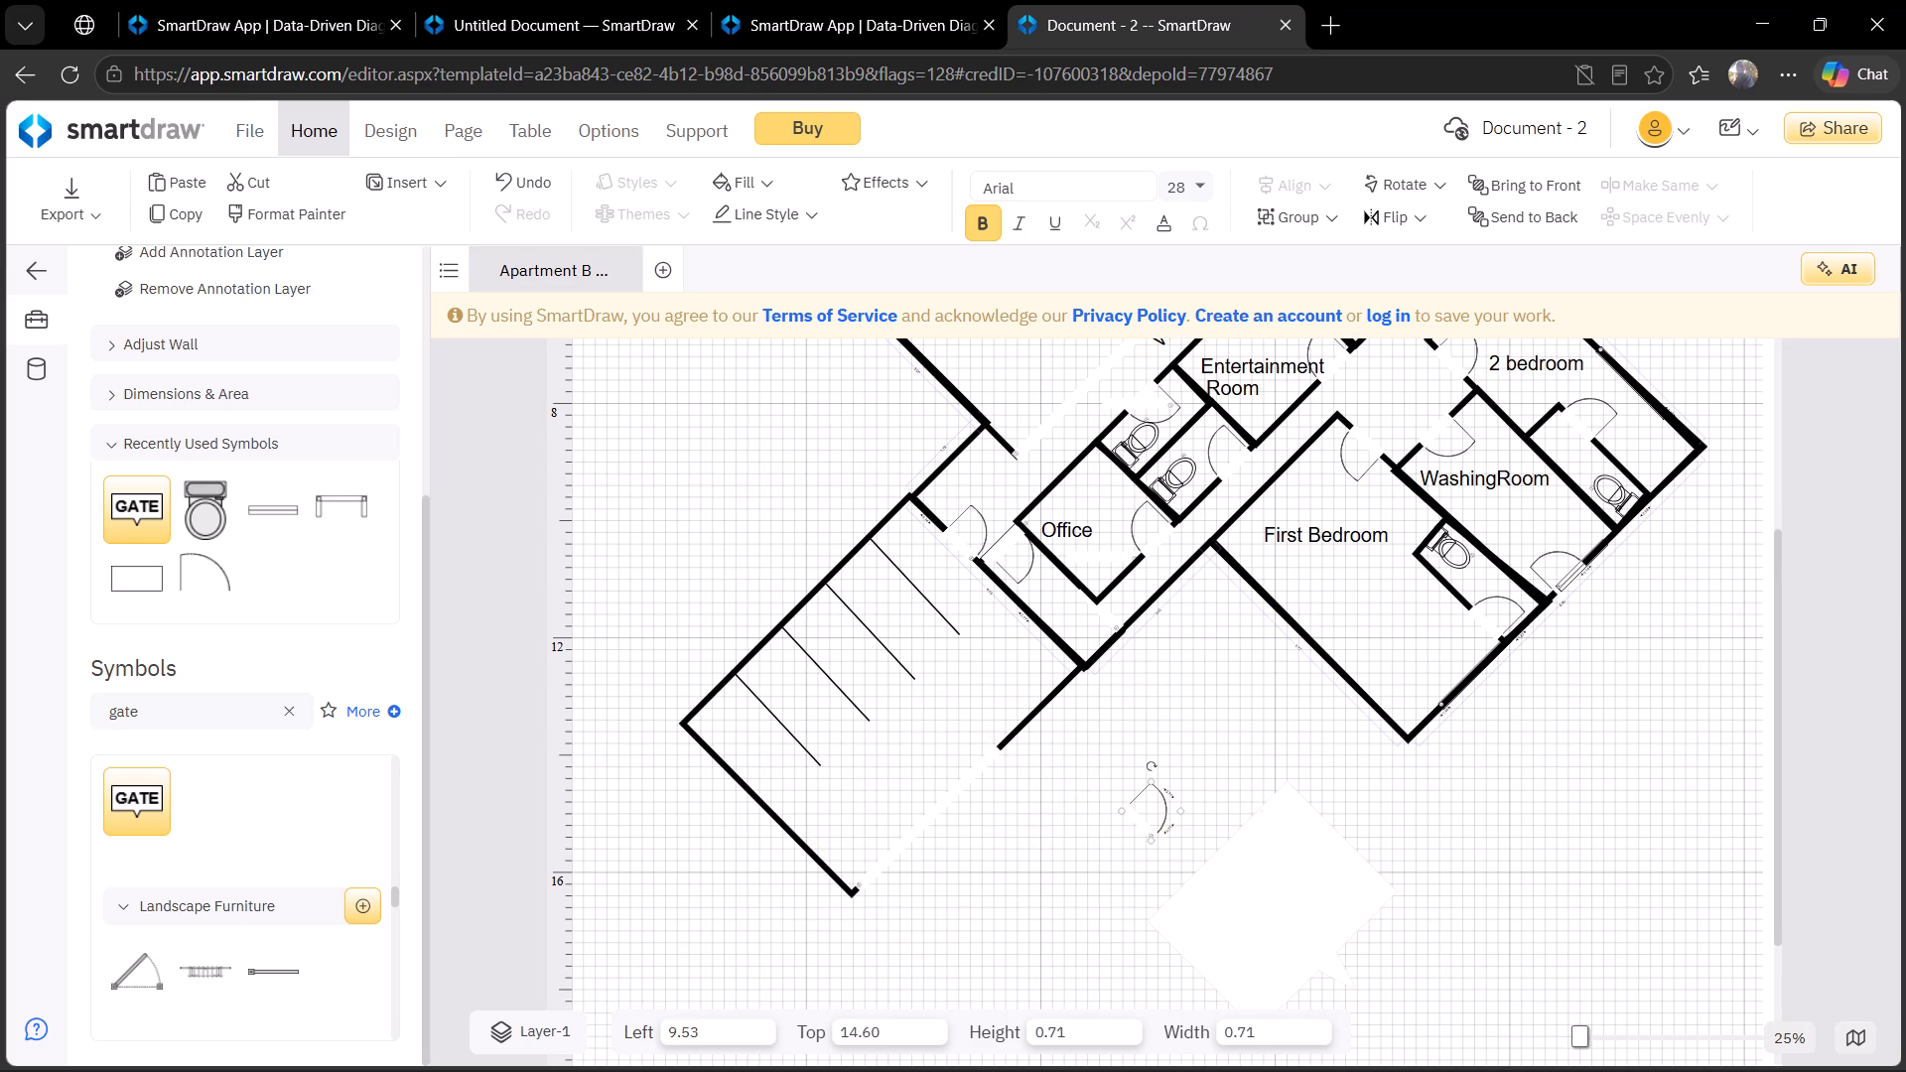
drag(1154, 766, 1235, 793)
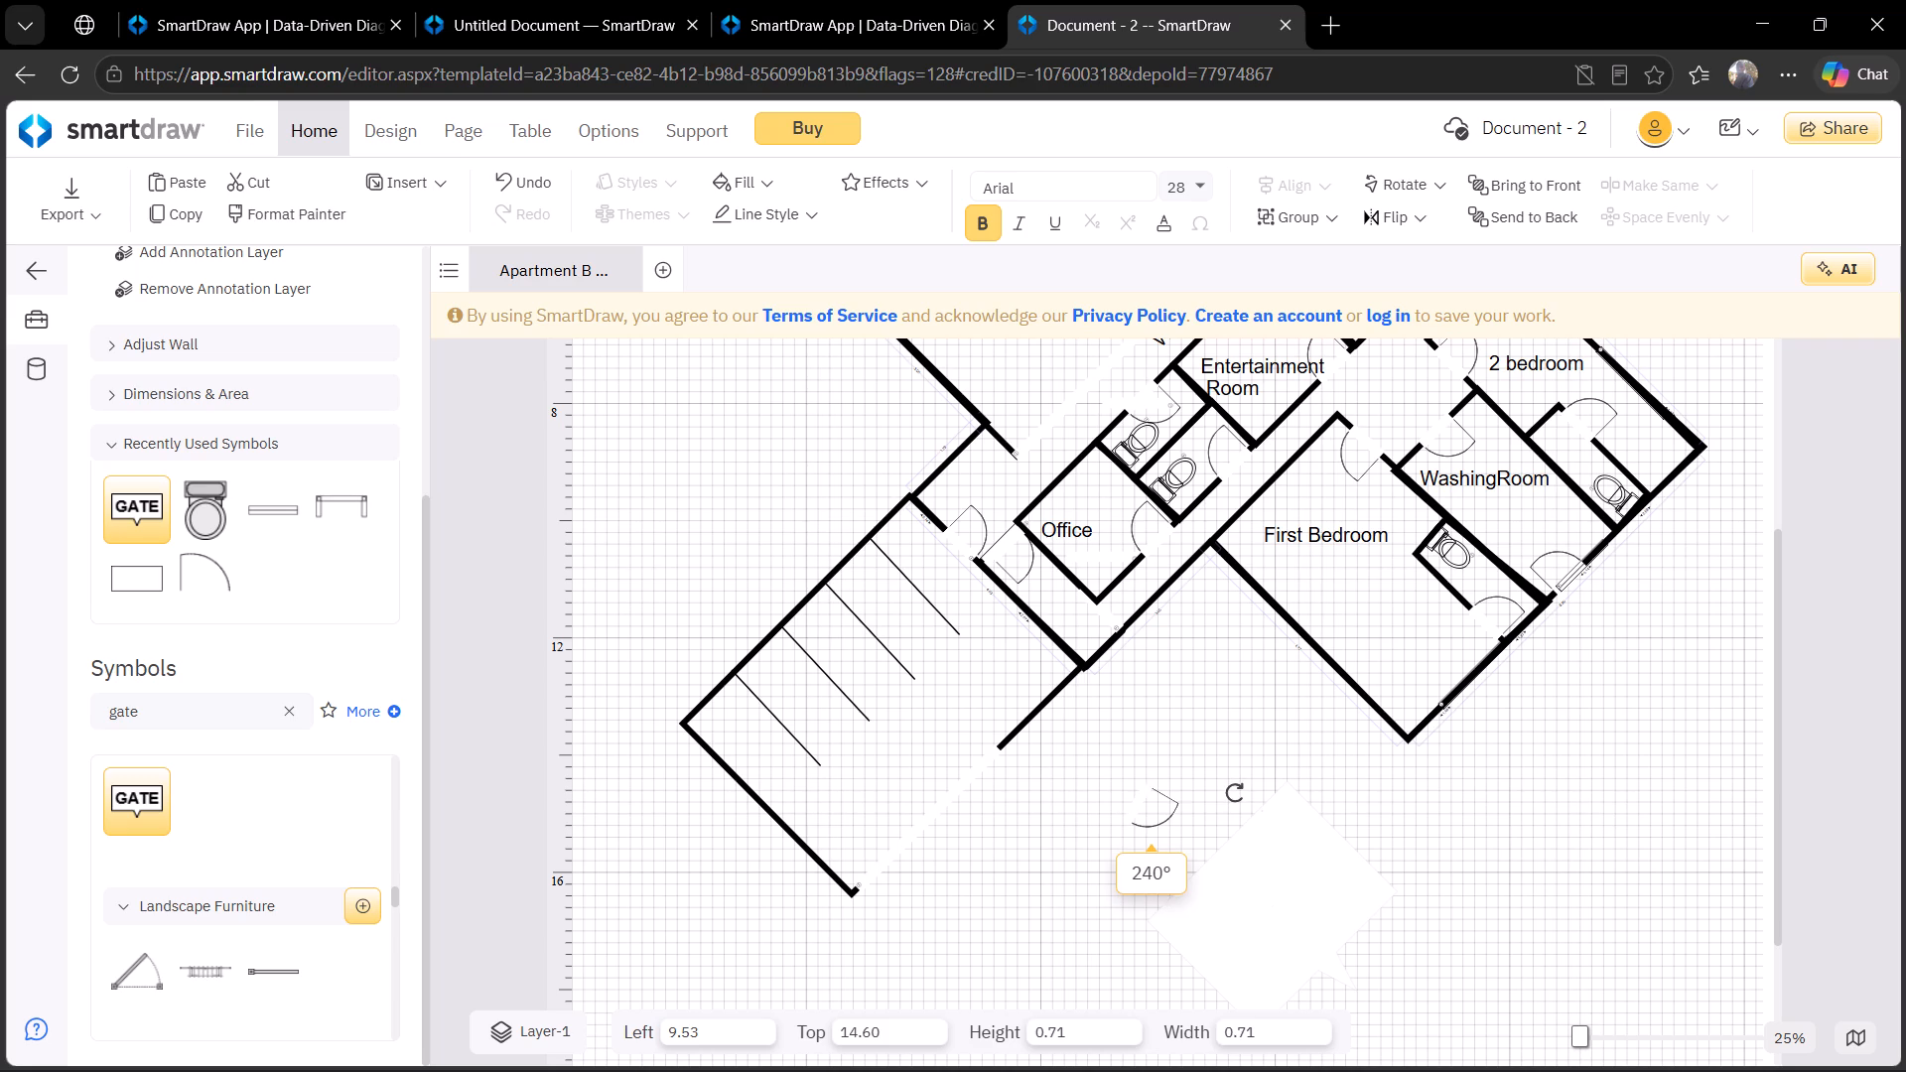
drag(1235, 793, 1051, 784)
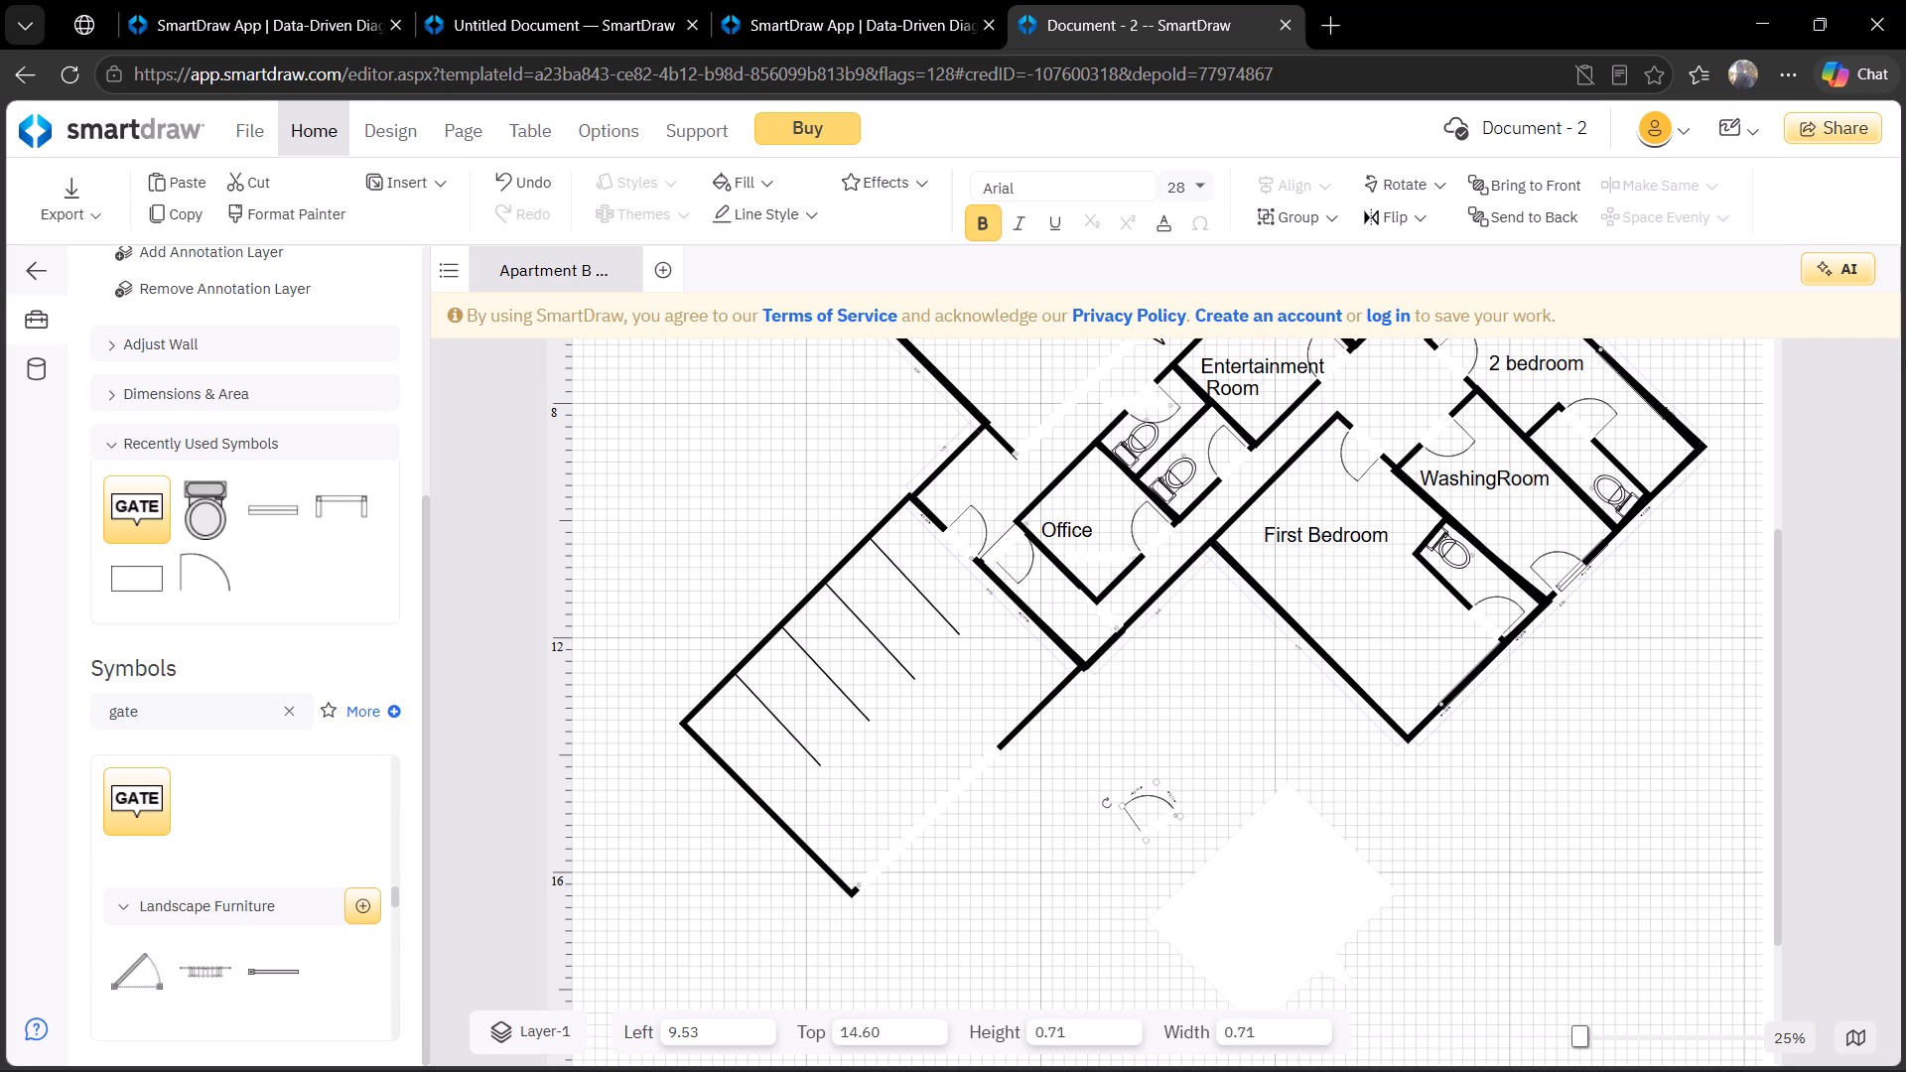
Paste another door at about Left 10.53, Top 14.55, beside the relocated door, and rotate it to match.
key(ctrl+v)
drag(728, 459, 1218, 733)
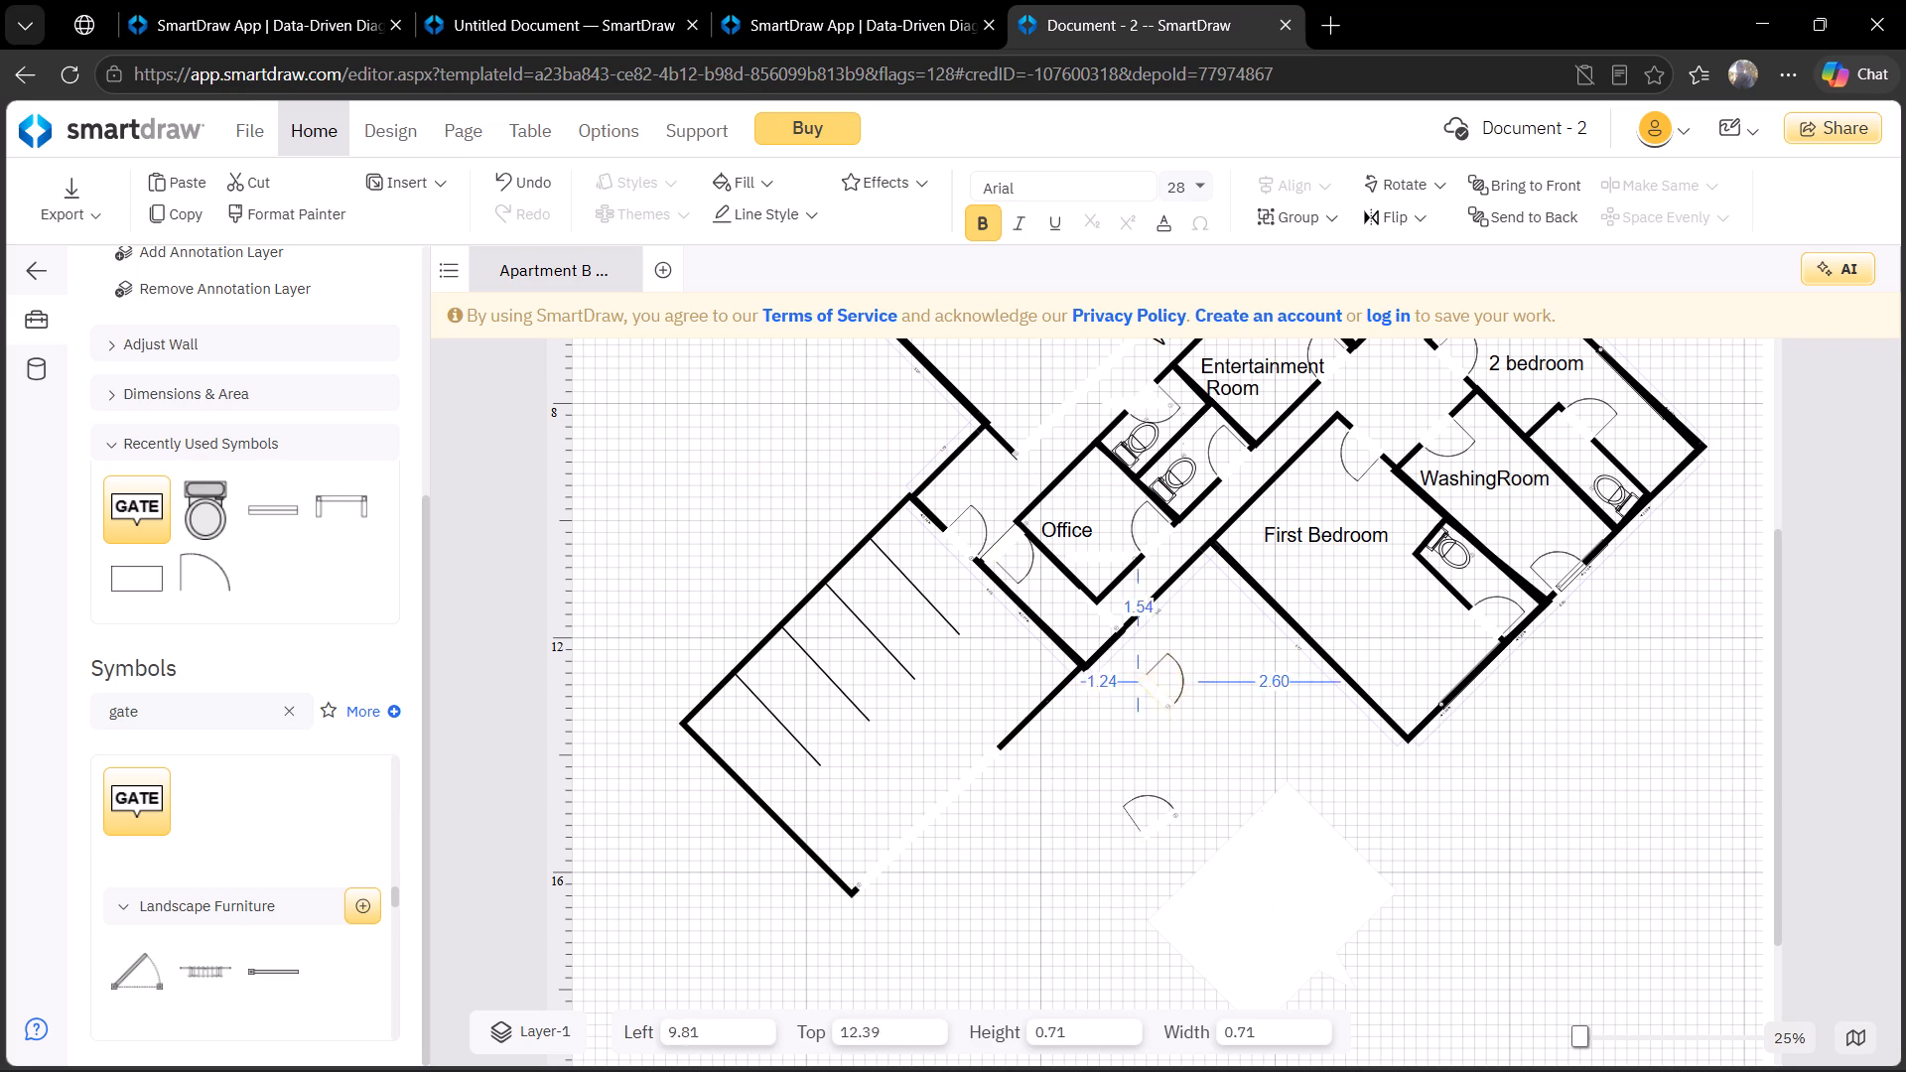
drag(1218, 733, 1221, 806)
drag(1211, 767, 1198, 773)
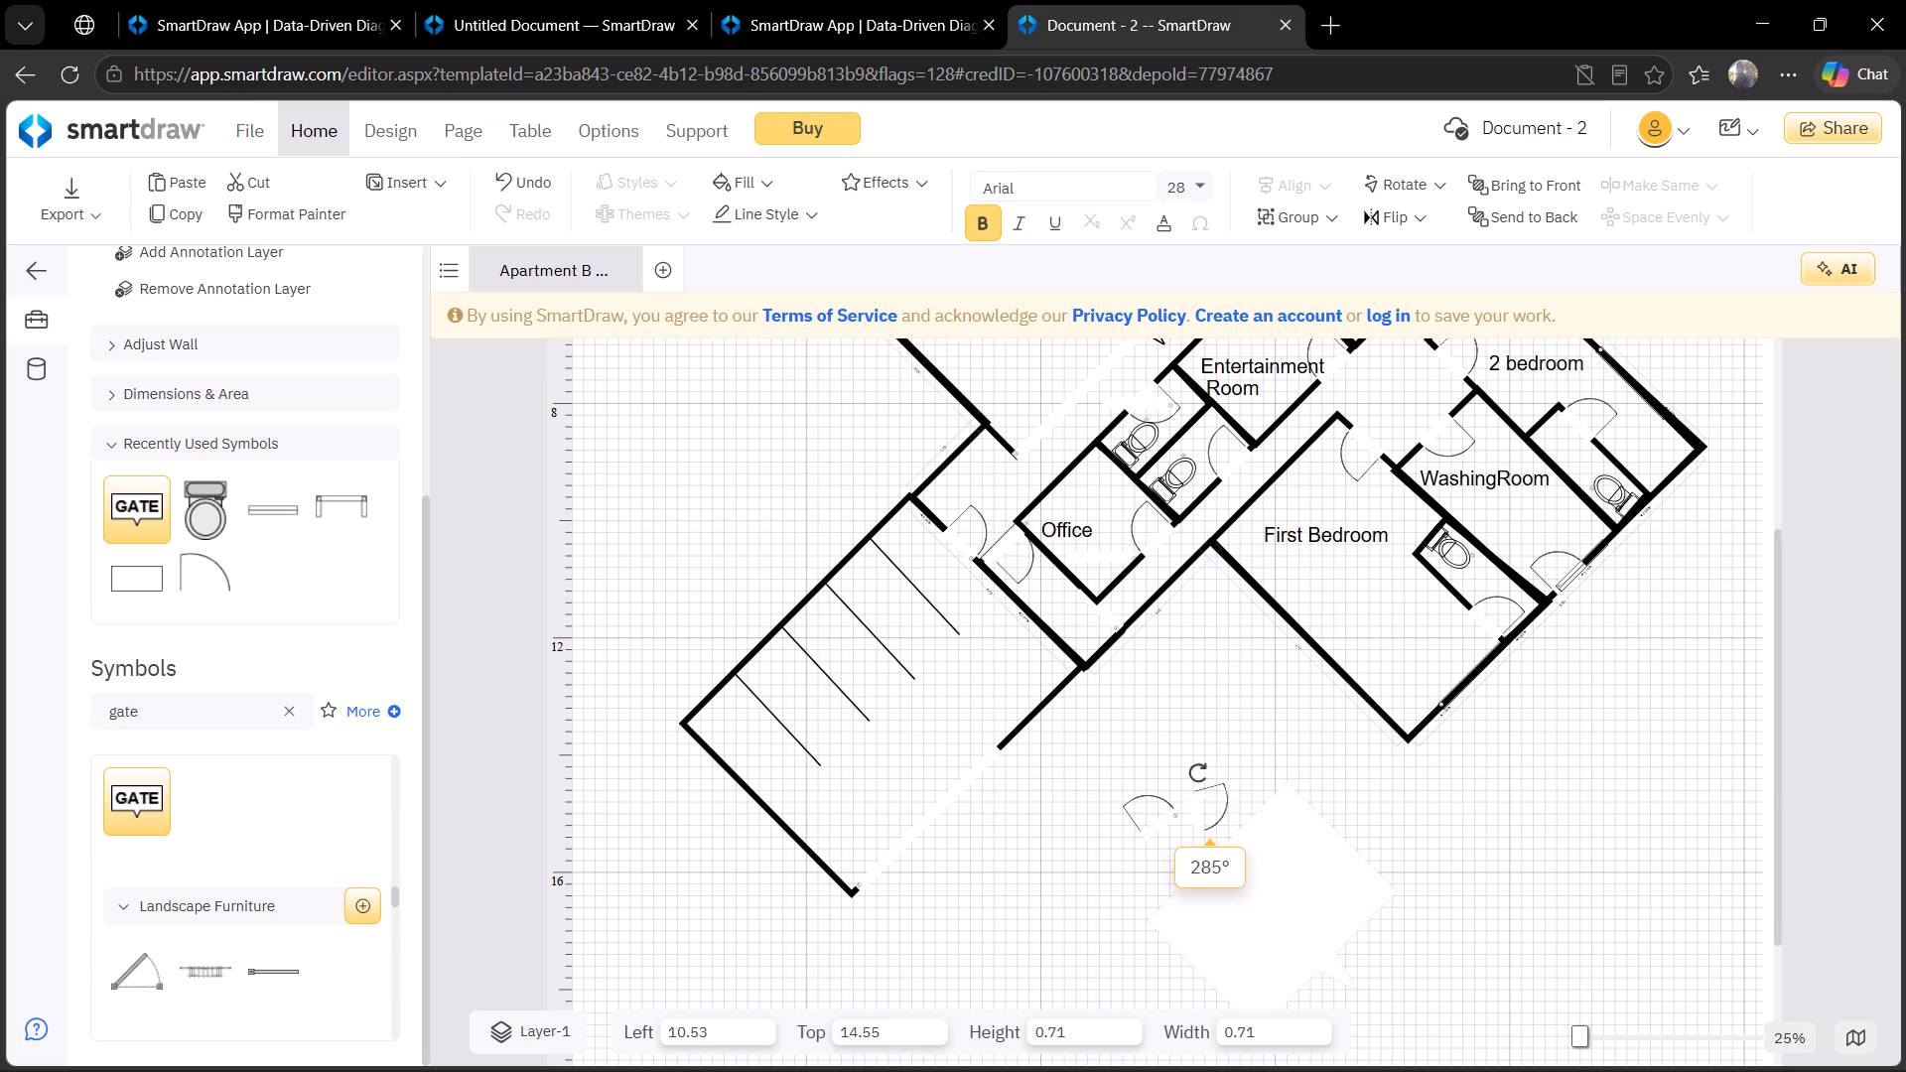
drag(1198, 773, 1163, 790)
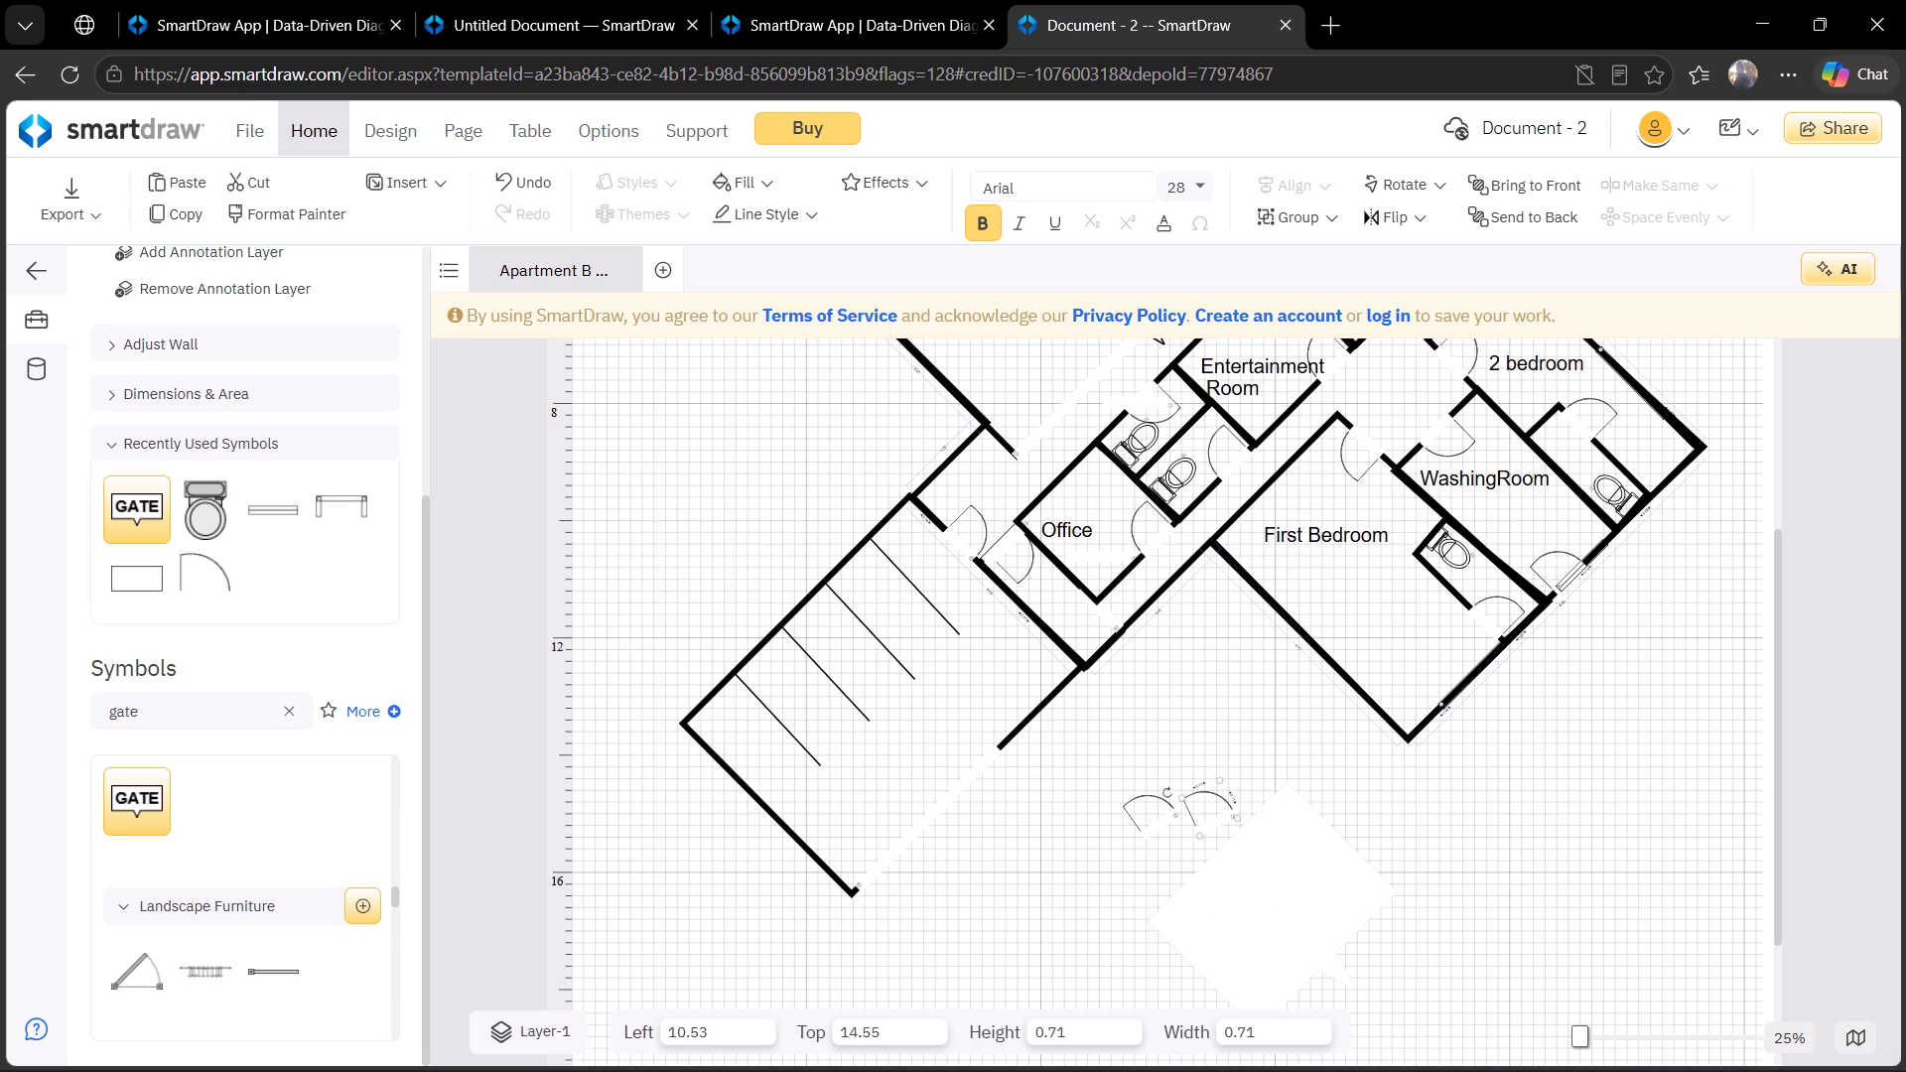
Flip the pasted door vertically.
click(1367, 223)
click(1428, 323)
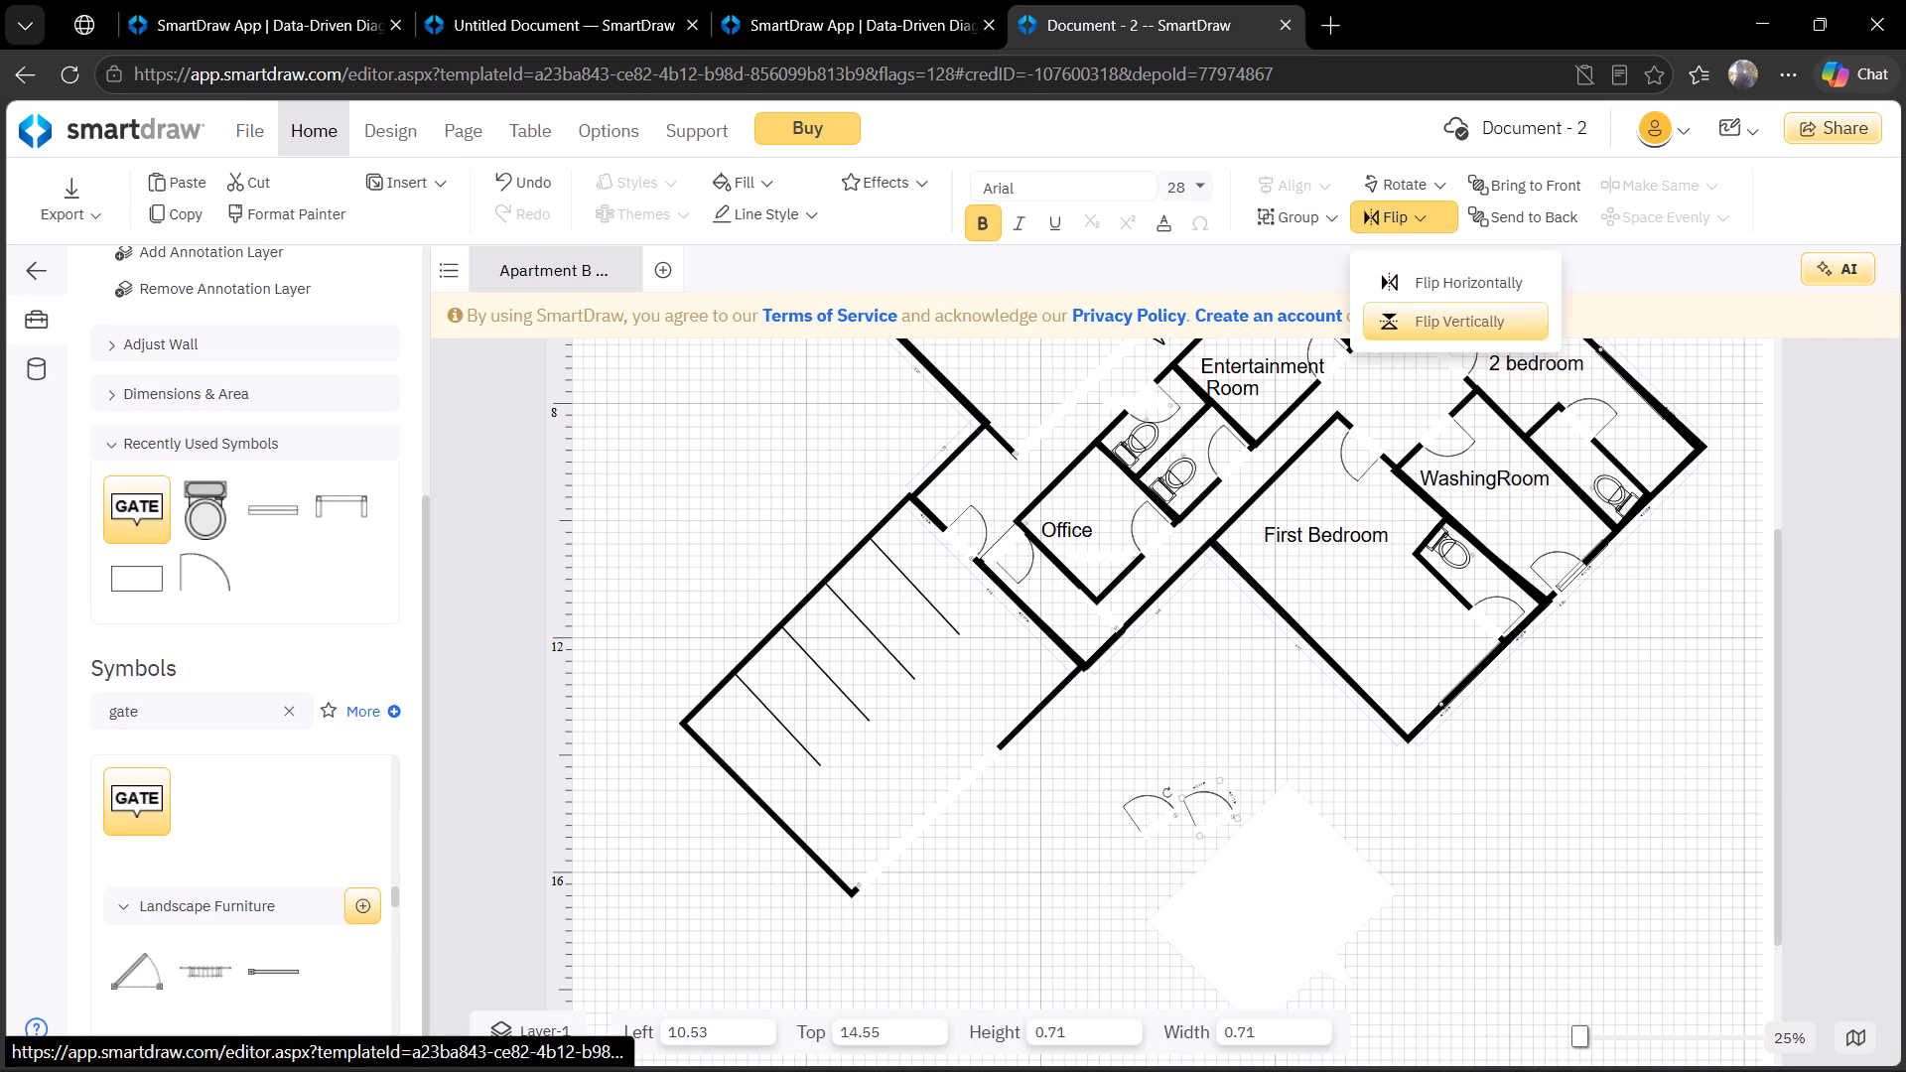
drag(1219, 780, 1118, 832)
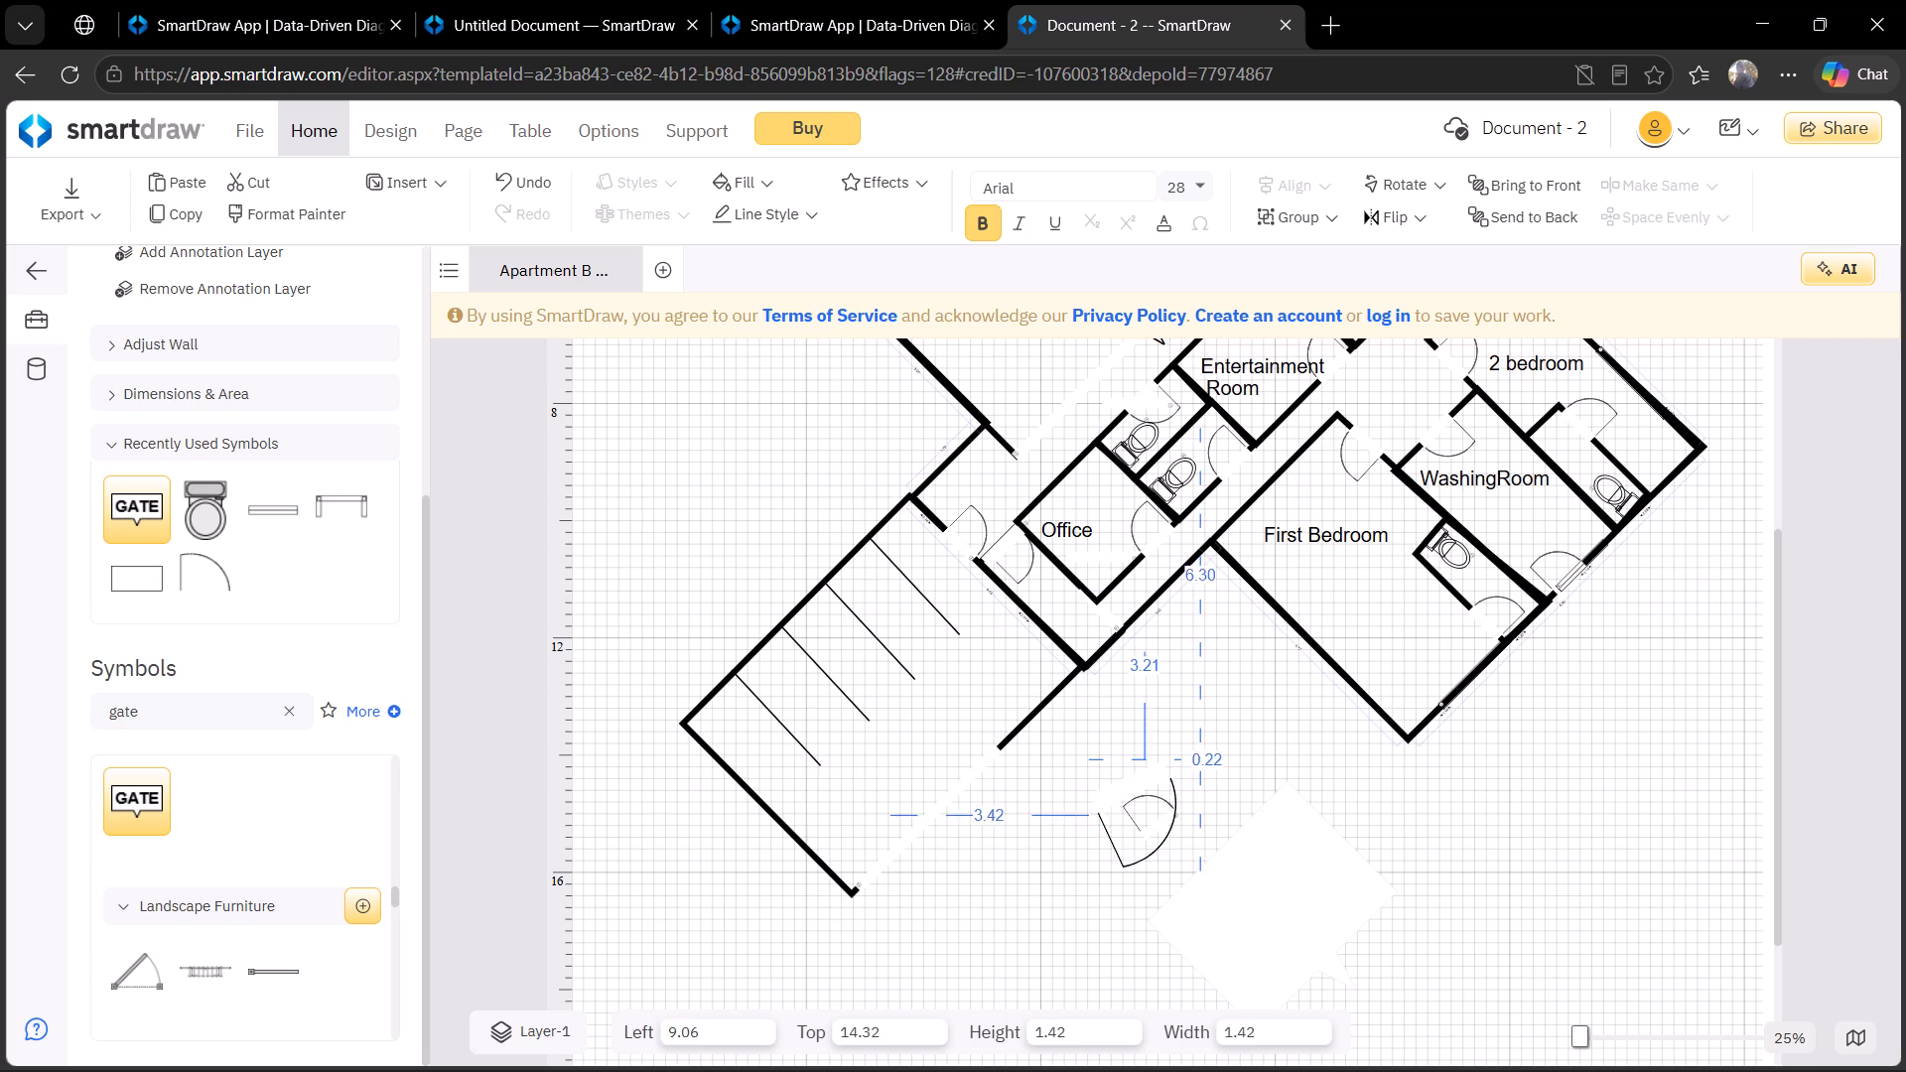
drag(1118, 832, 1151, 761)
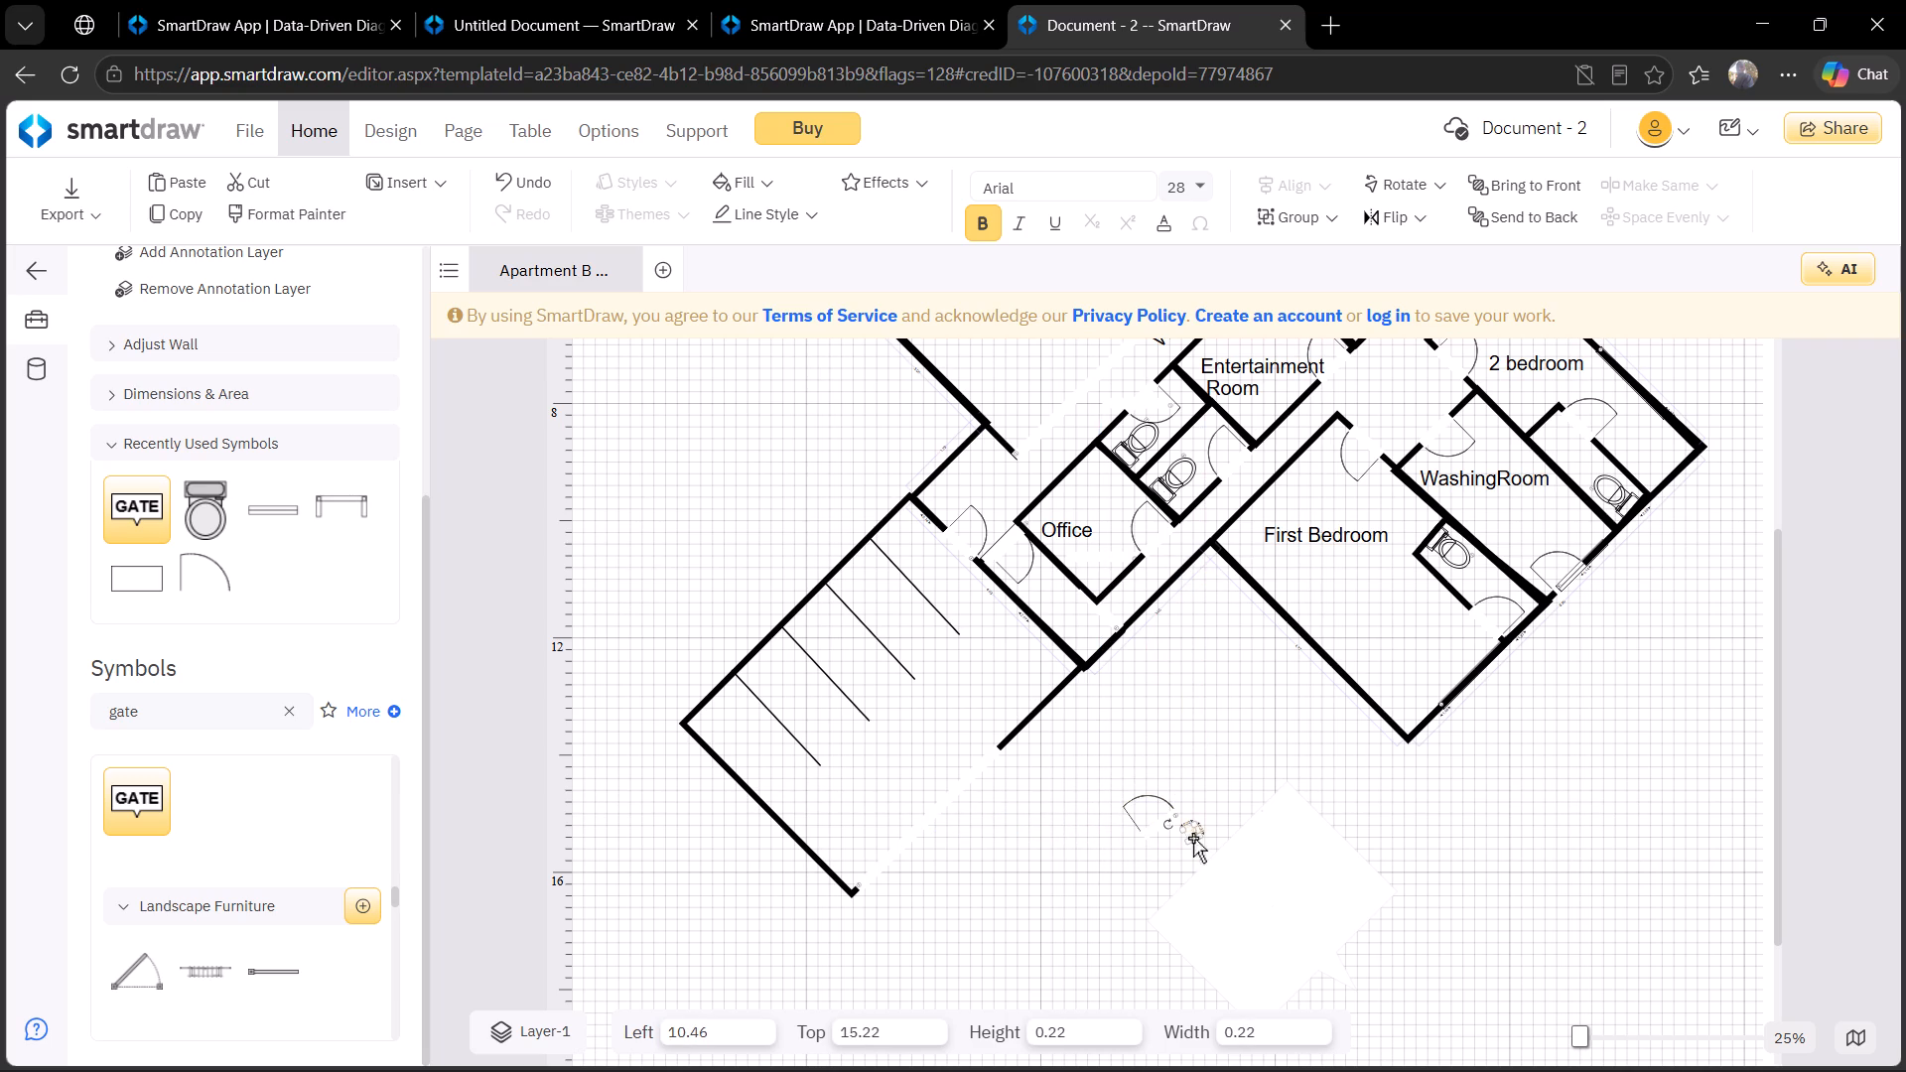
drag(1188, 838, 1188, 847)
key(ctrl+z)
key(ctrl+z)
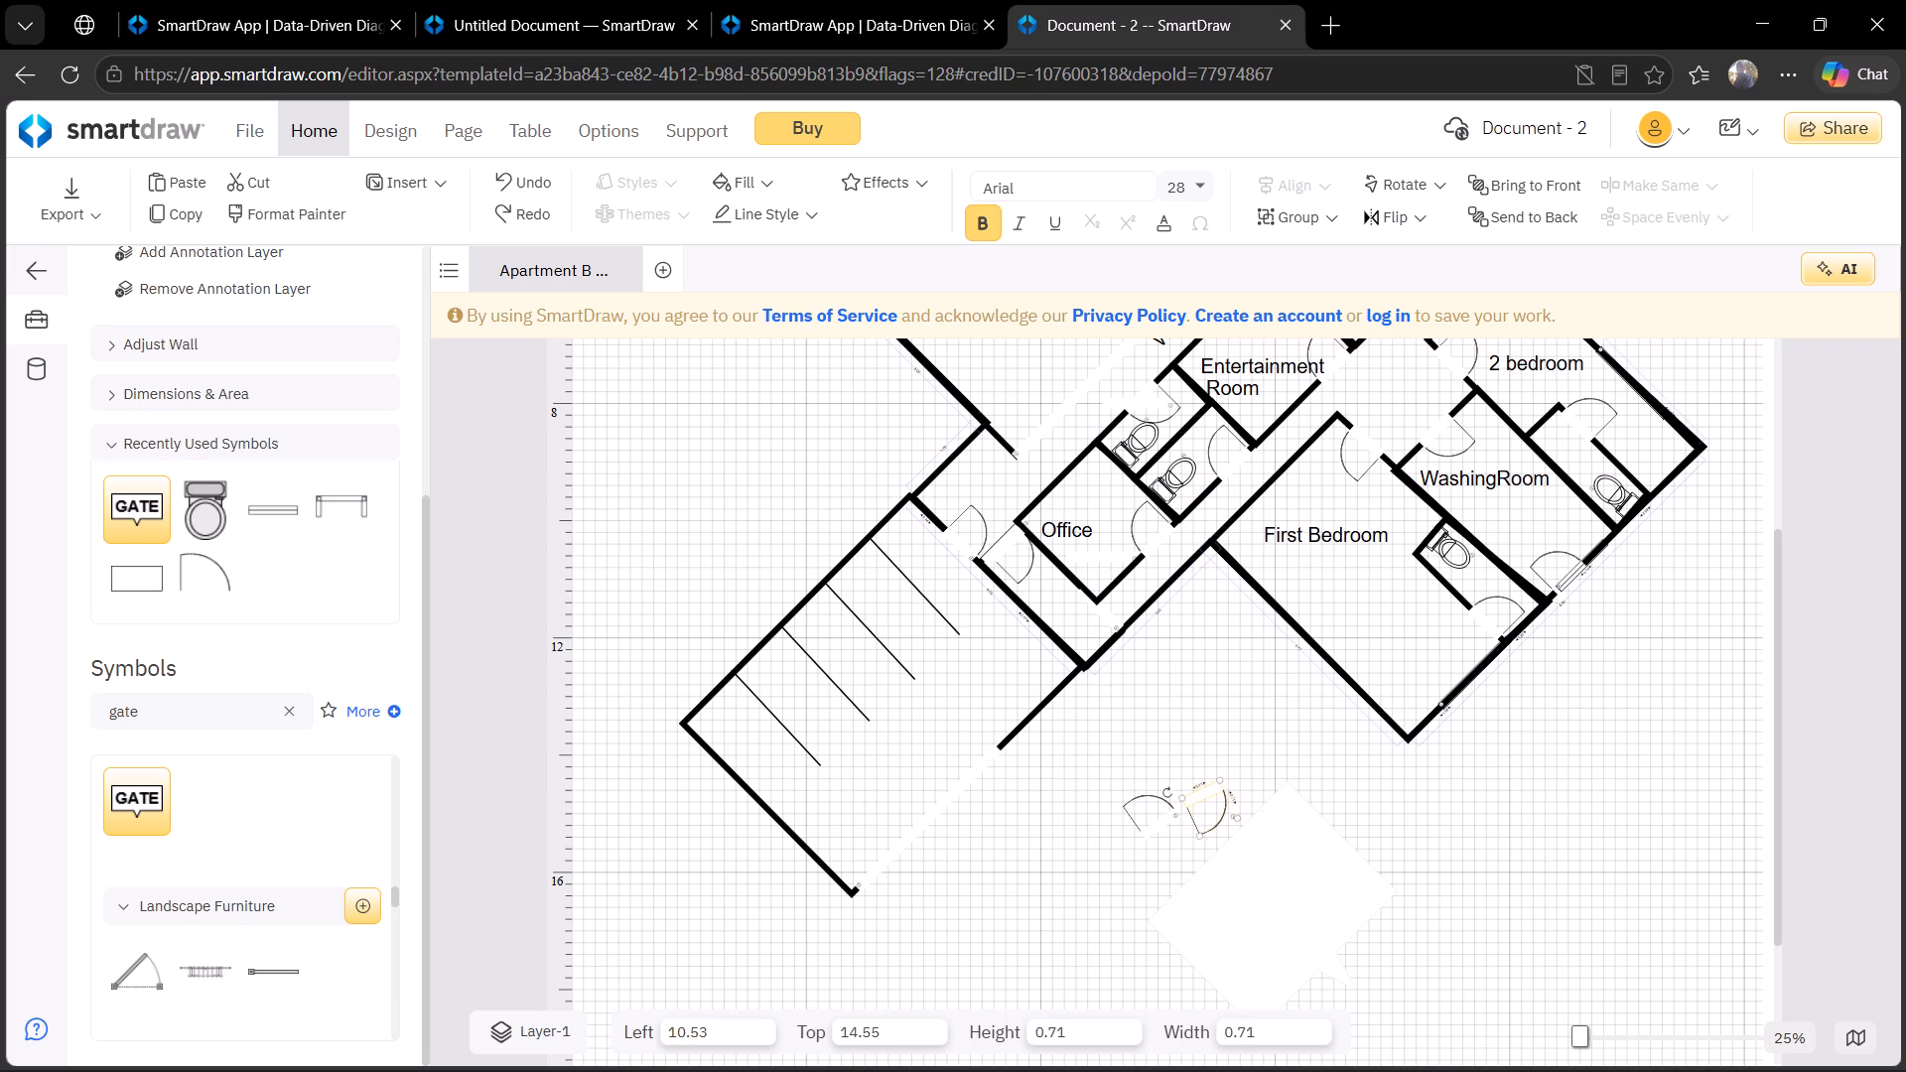
Rotate the flipped door to 215° and set it in the parallel-line room's southeast wall at about Left 6.36, Top 13.72.
drag(1166, 789, 1351, 744)
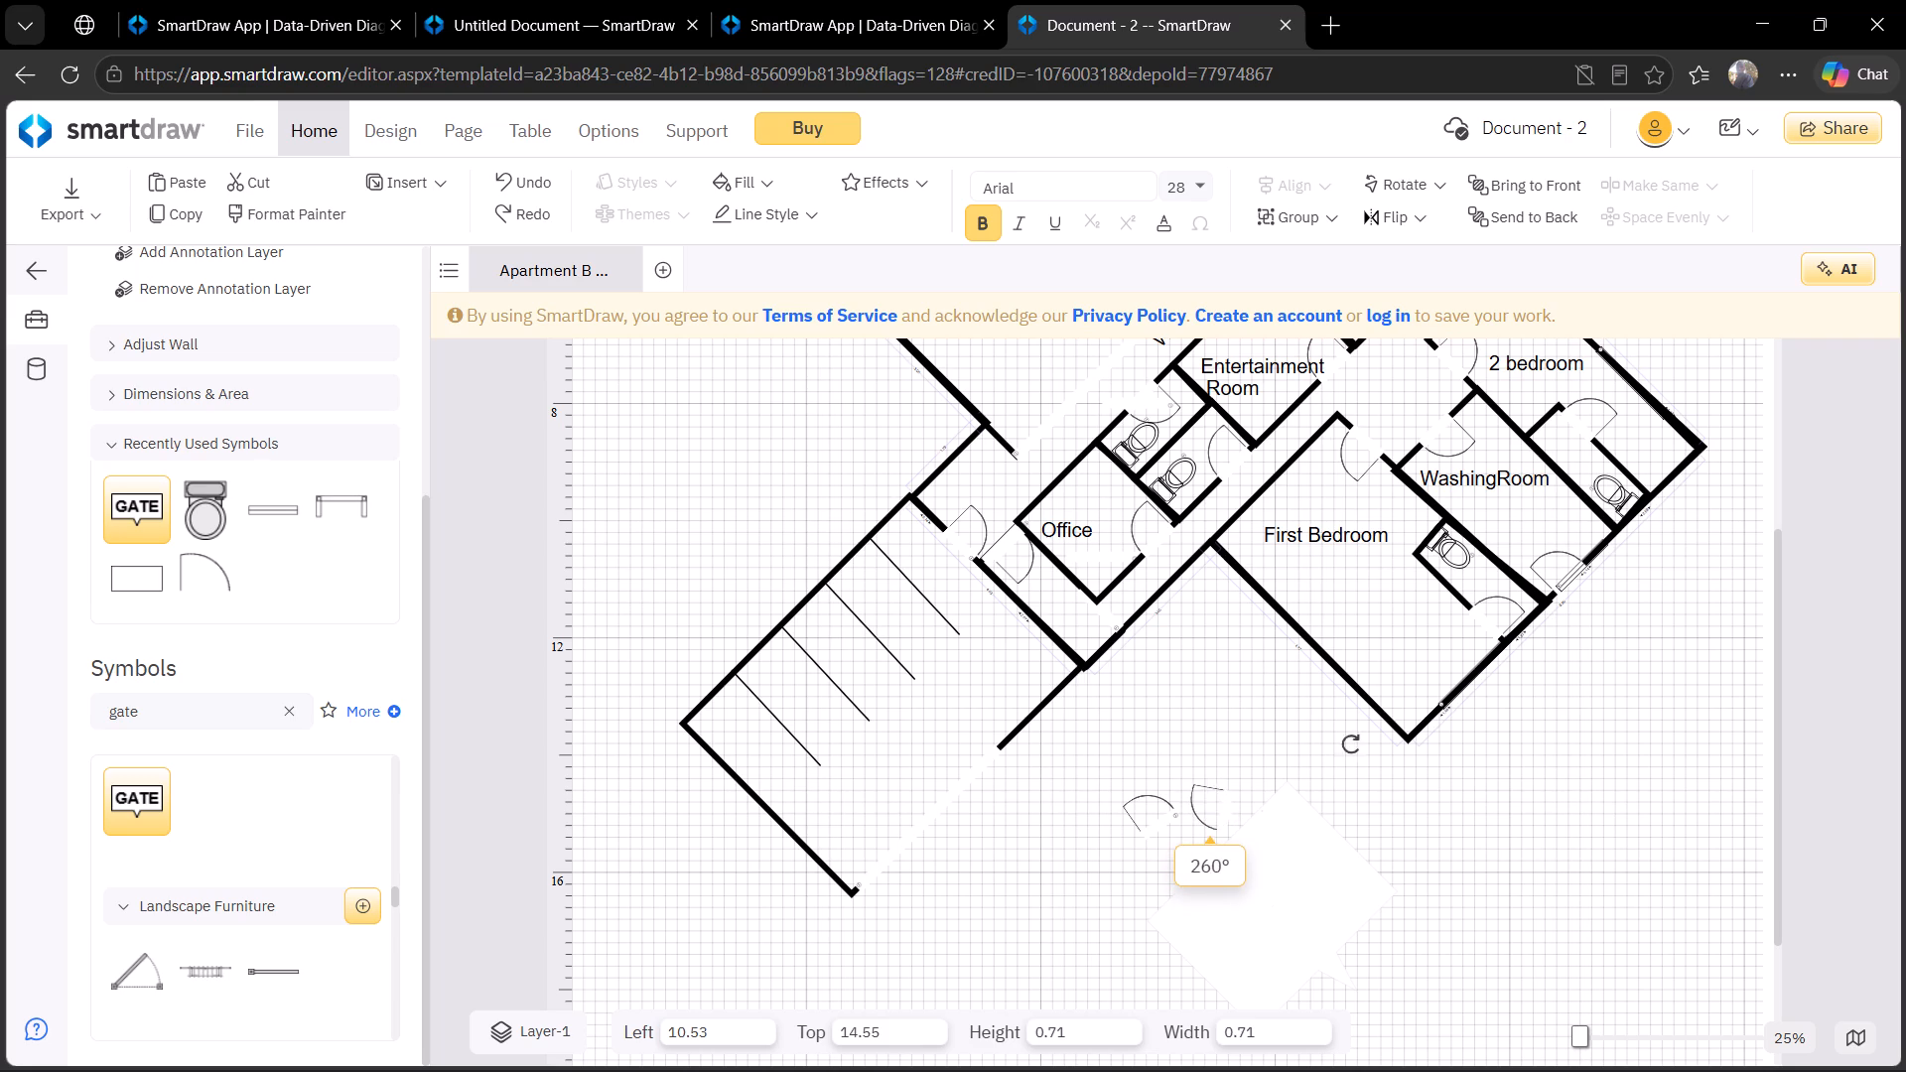
drag(1351, 744, 1342, 837)
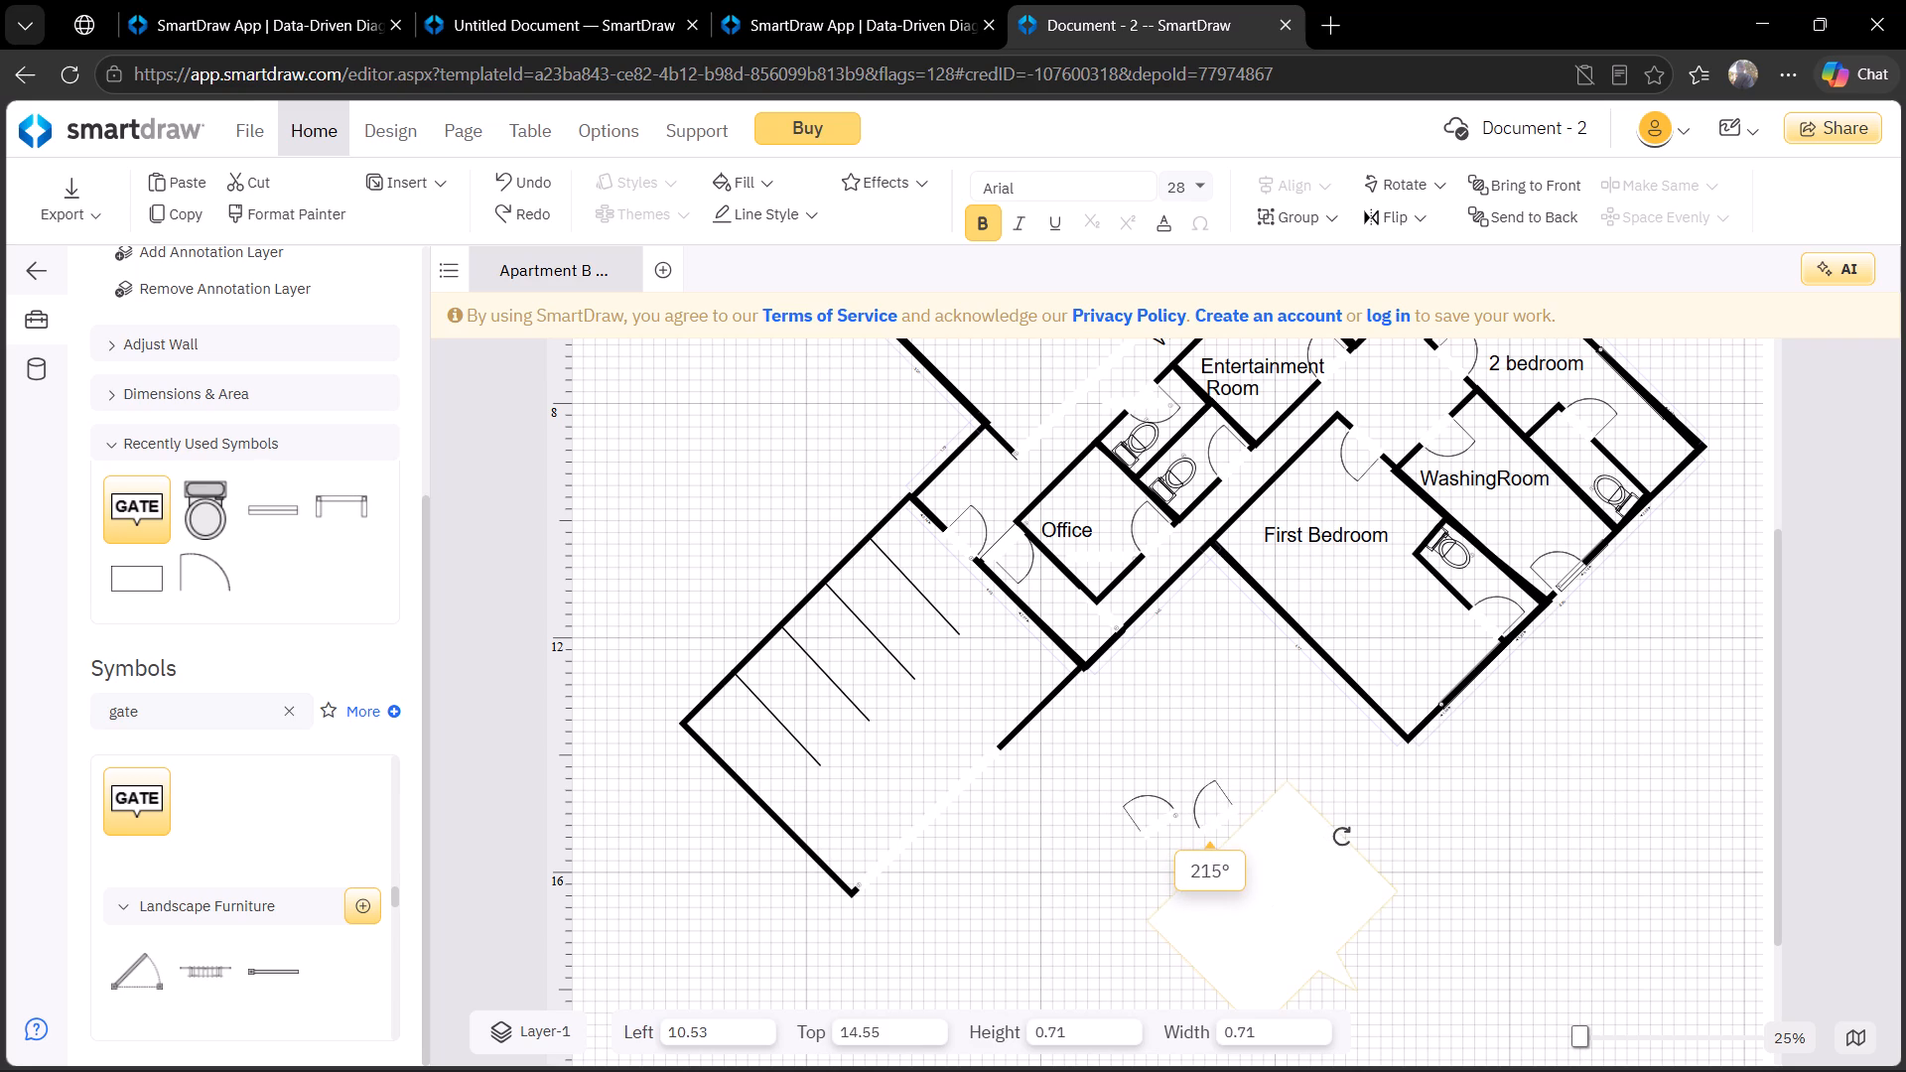
drag(1342, 837, 1342, 838)
drag(1206, 821, 908, 761)
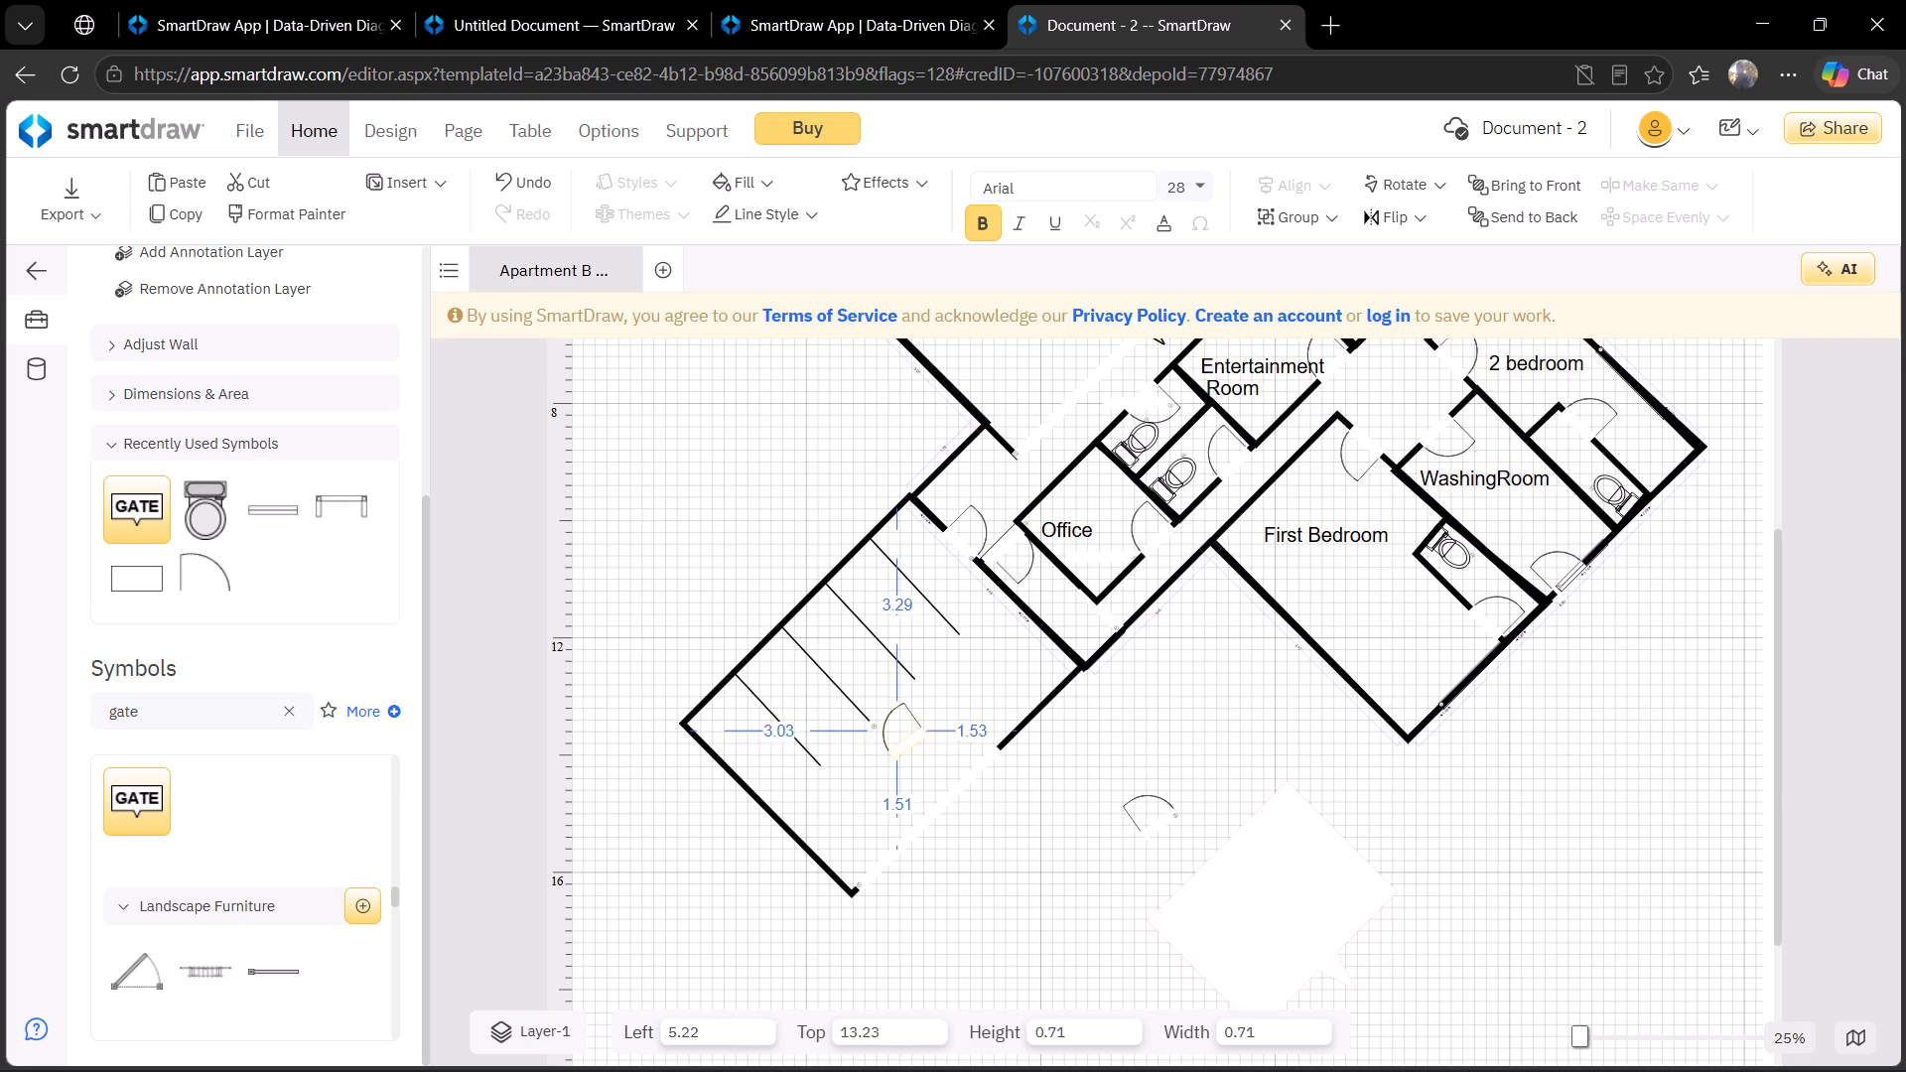
drag(908, 761, 963, 778)
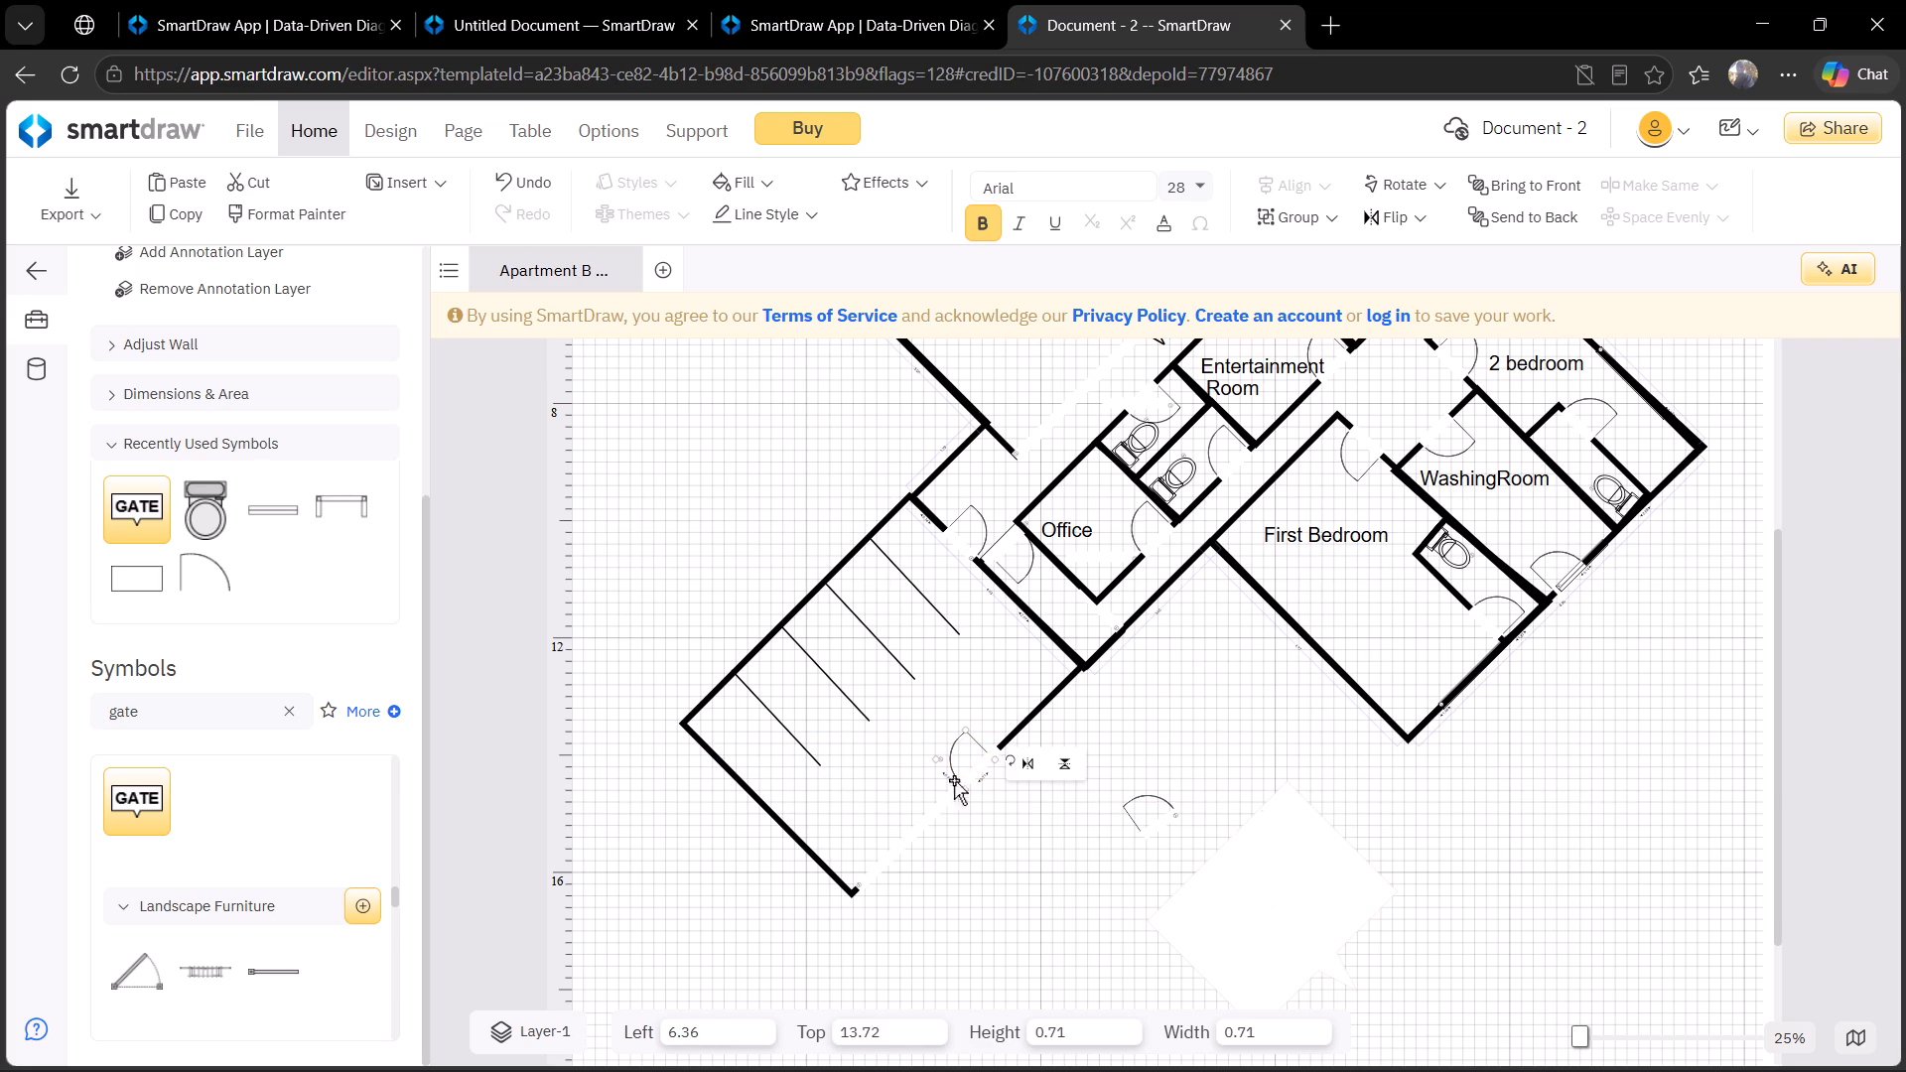
Set the other loose door near the southwest end of the same wall, enlarged to 1.00 by 1.00, at about Left 4.63, Top 14.99.
drag(1158, 826, 935, 804)
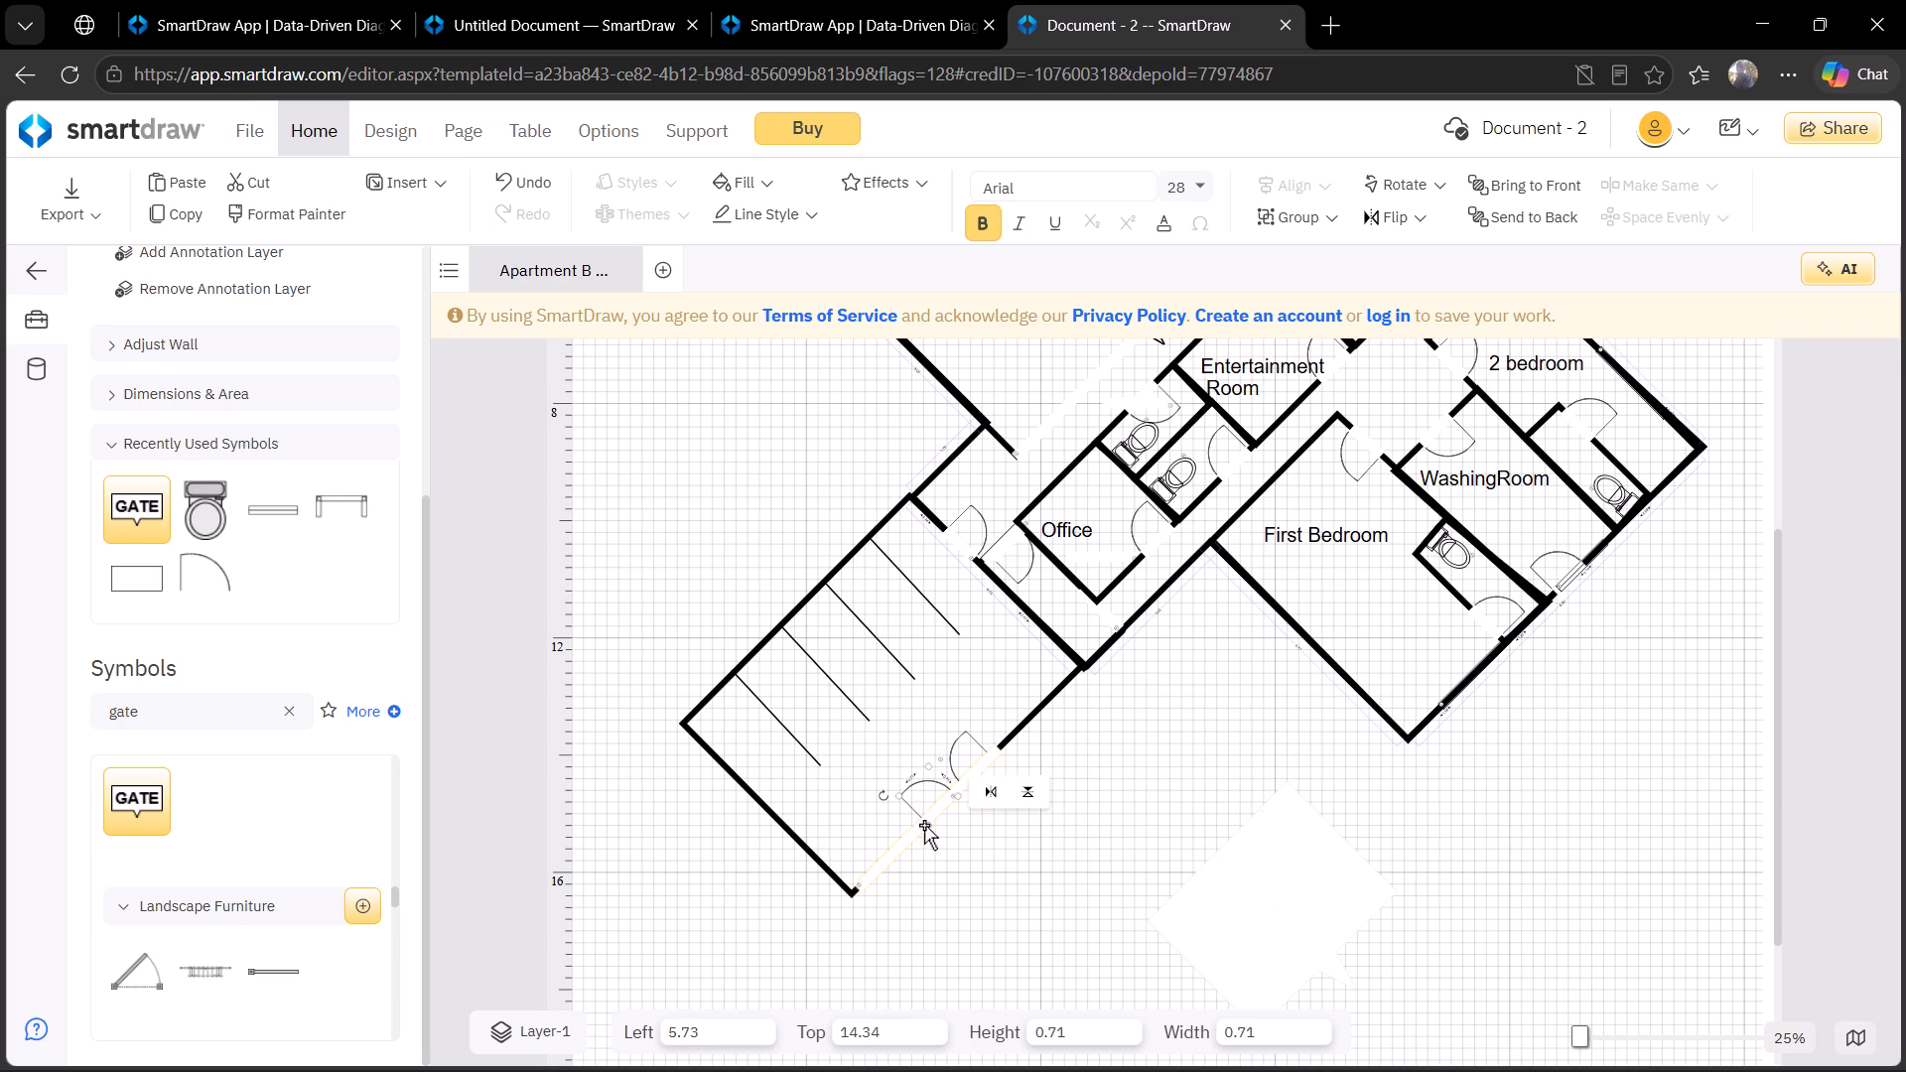
drag(926, 824, 904, 826)
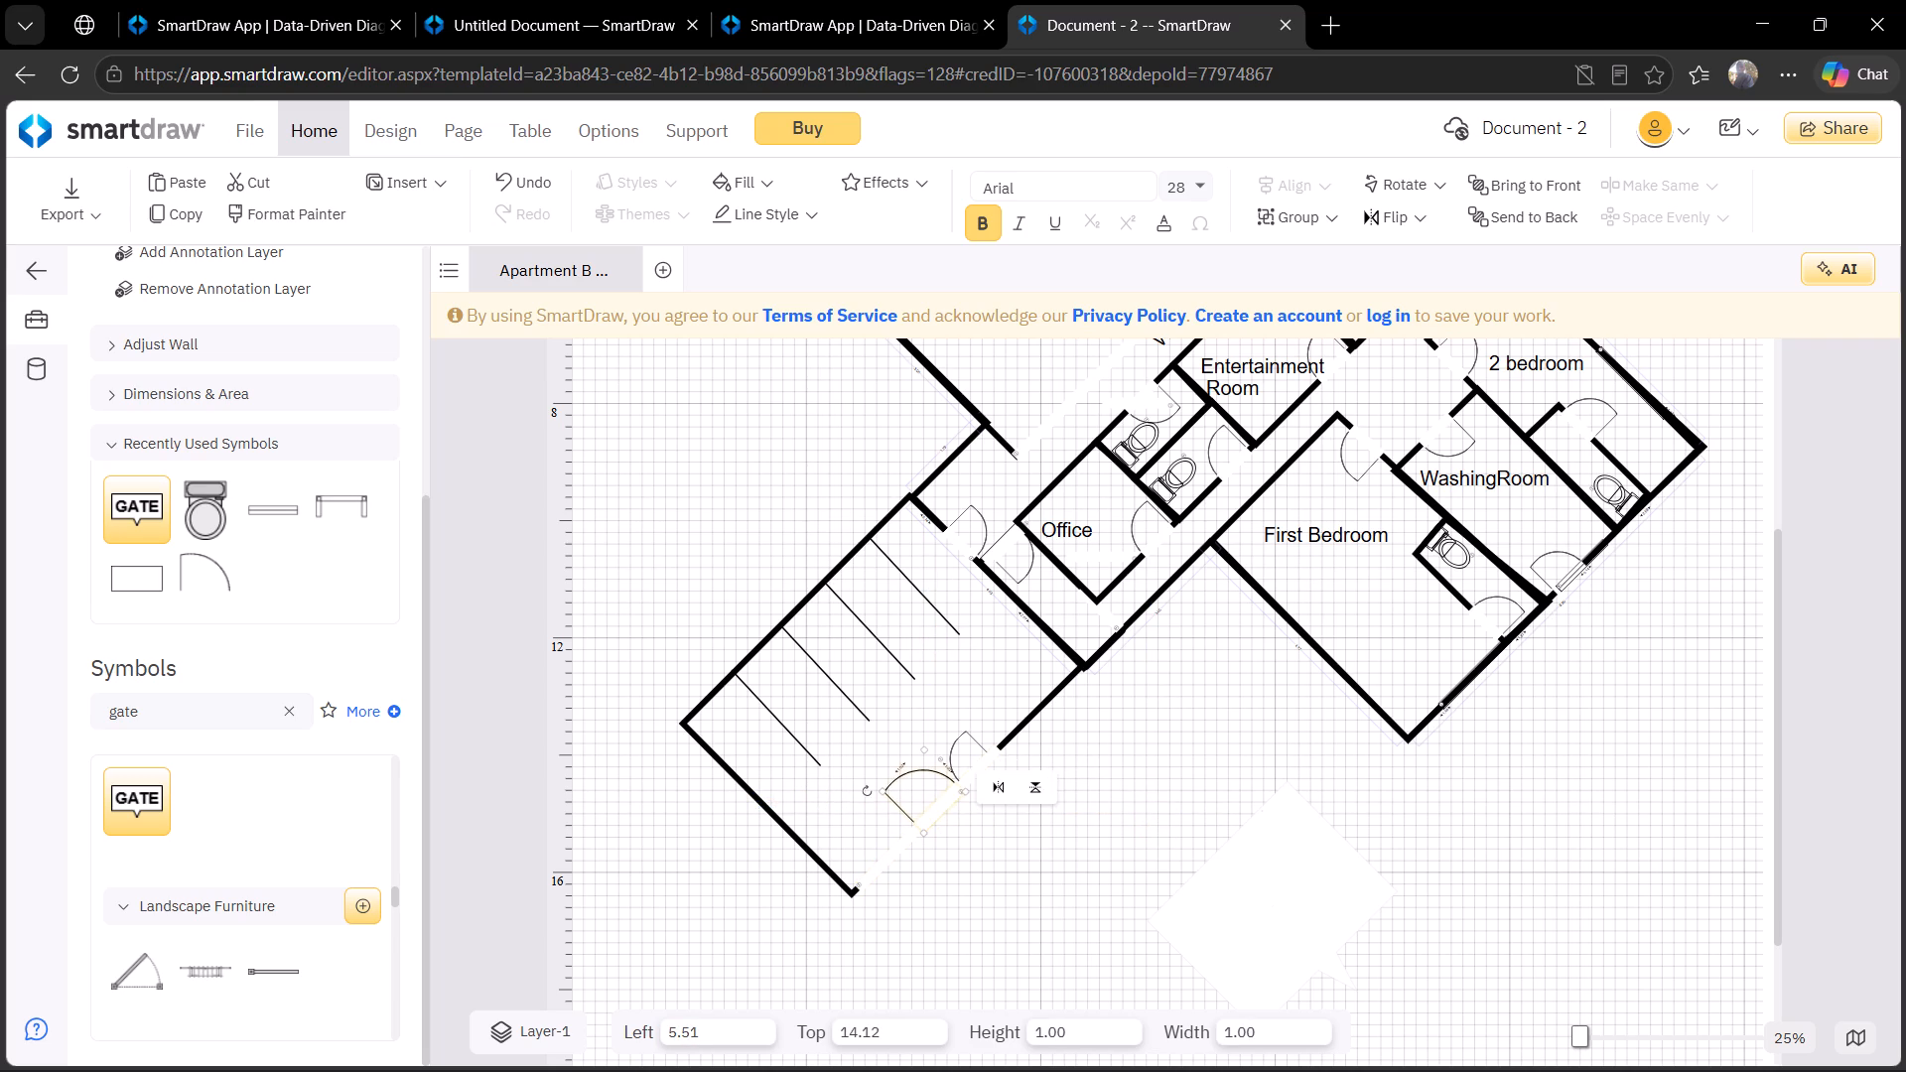
drag(943, 801, 848, 849)
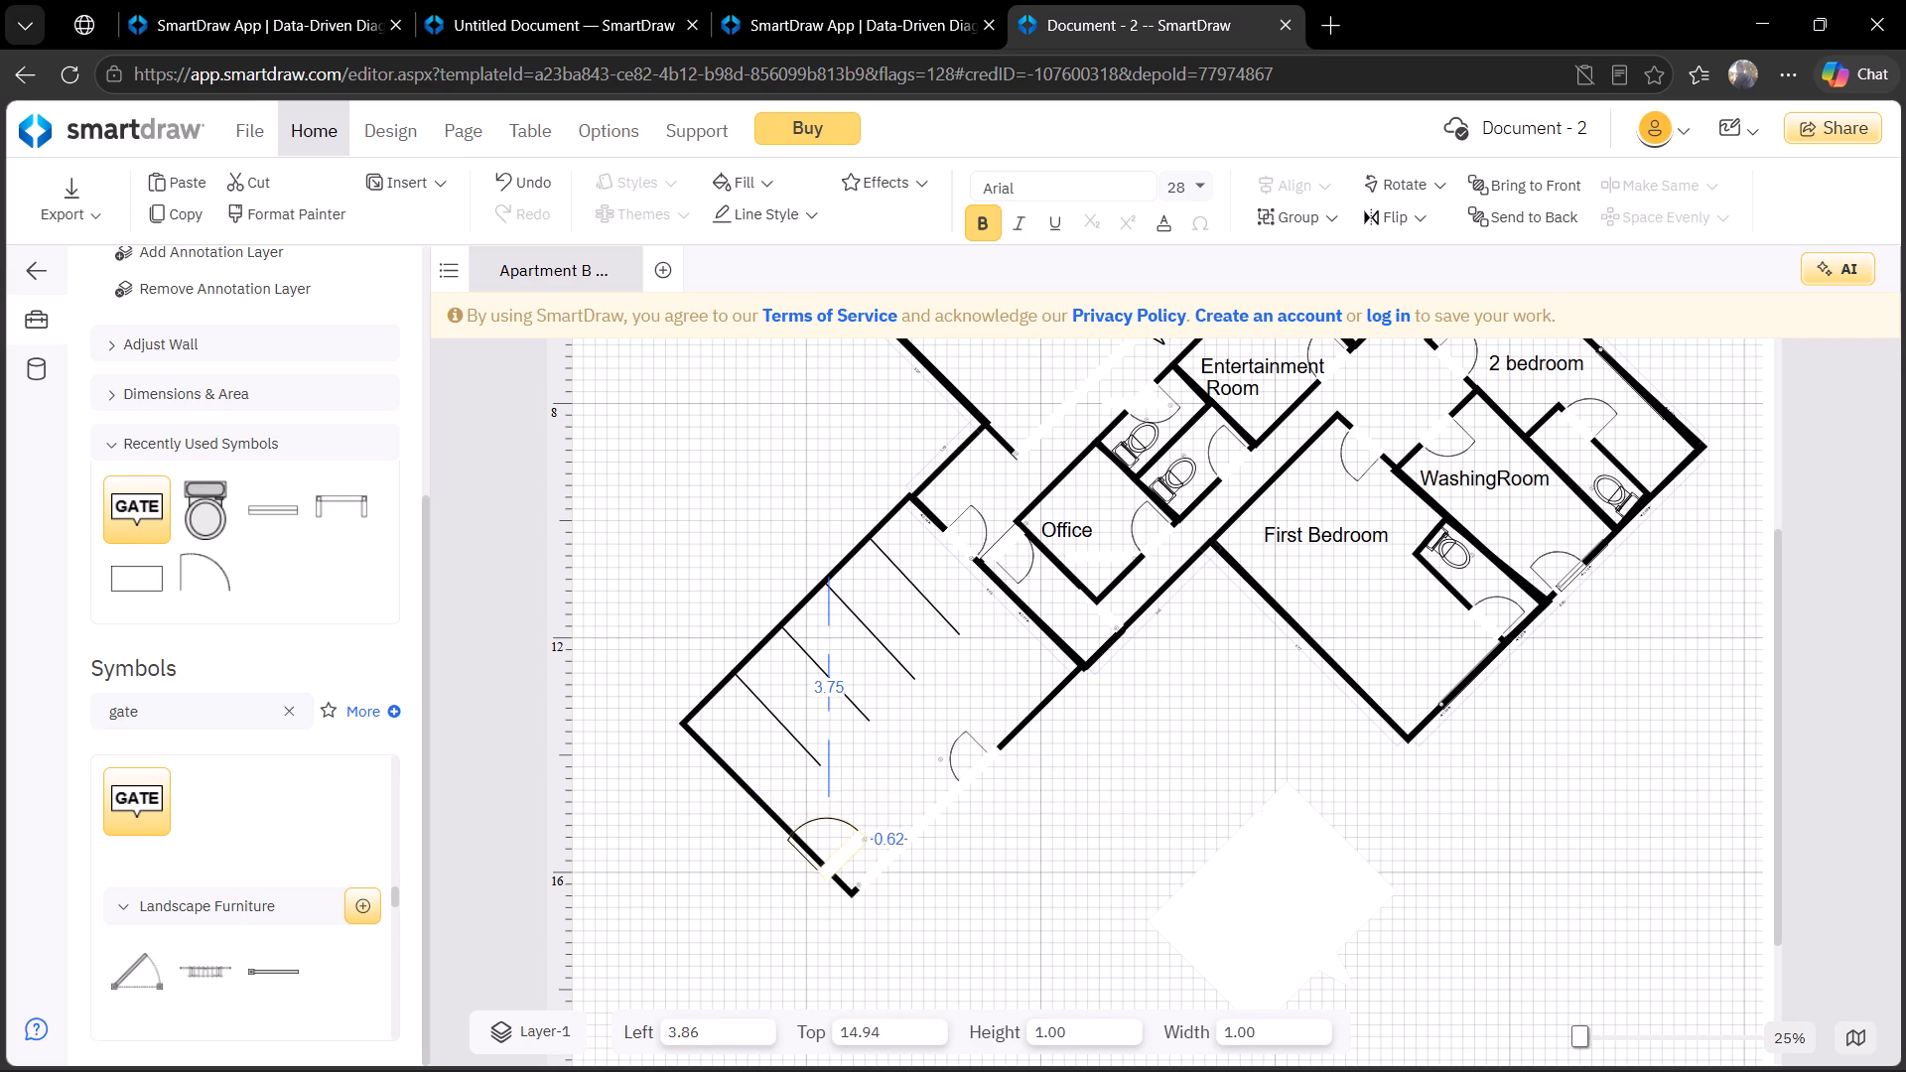
drag(848, 849, 893, 844)
Take the blank opening strip off the southeast wall between the two doors.
click(980, 771)
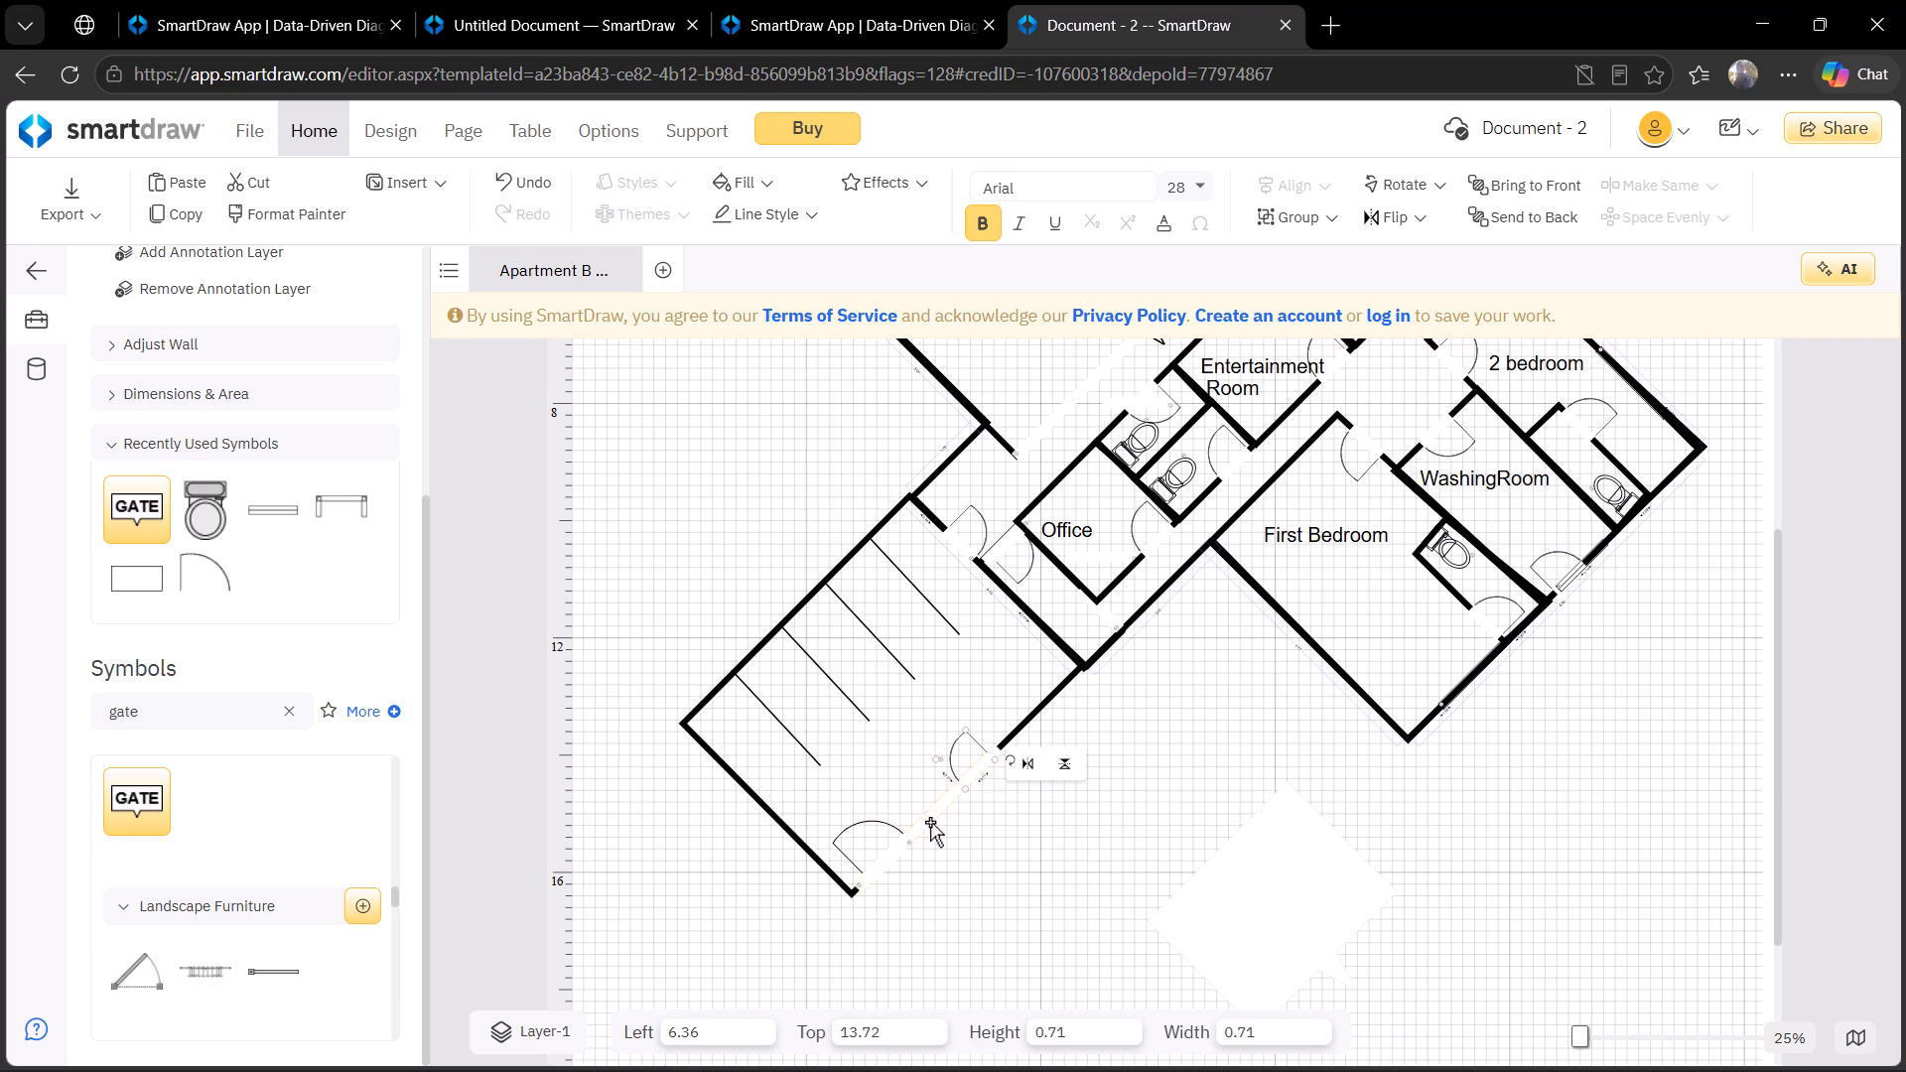
drag(930, 822, 980, 882)
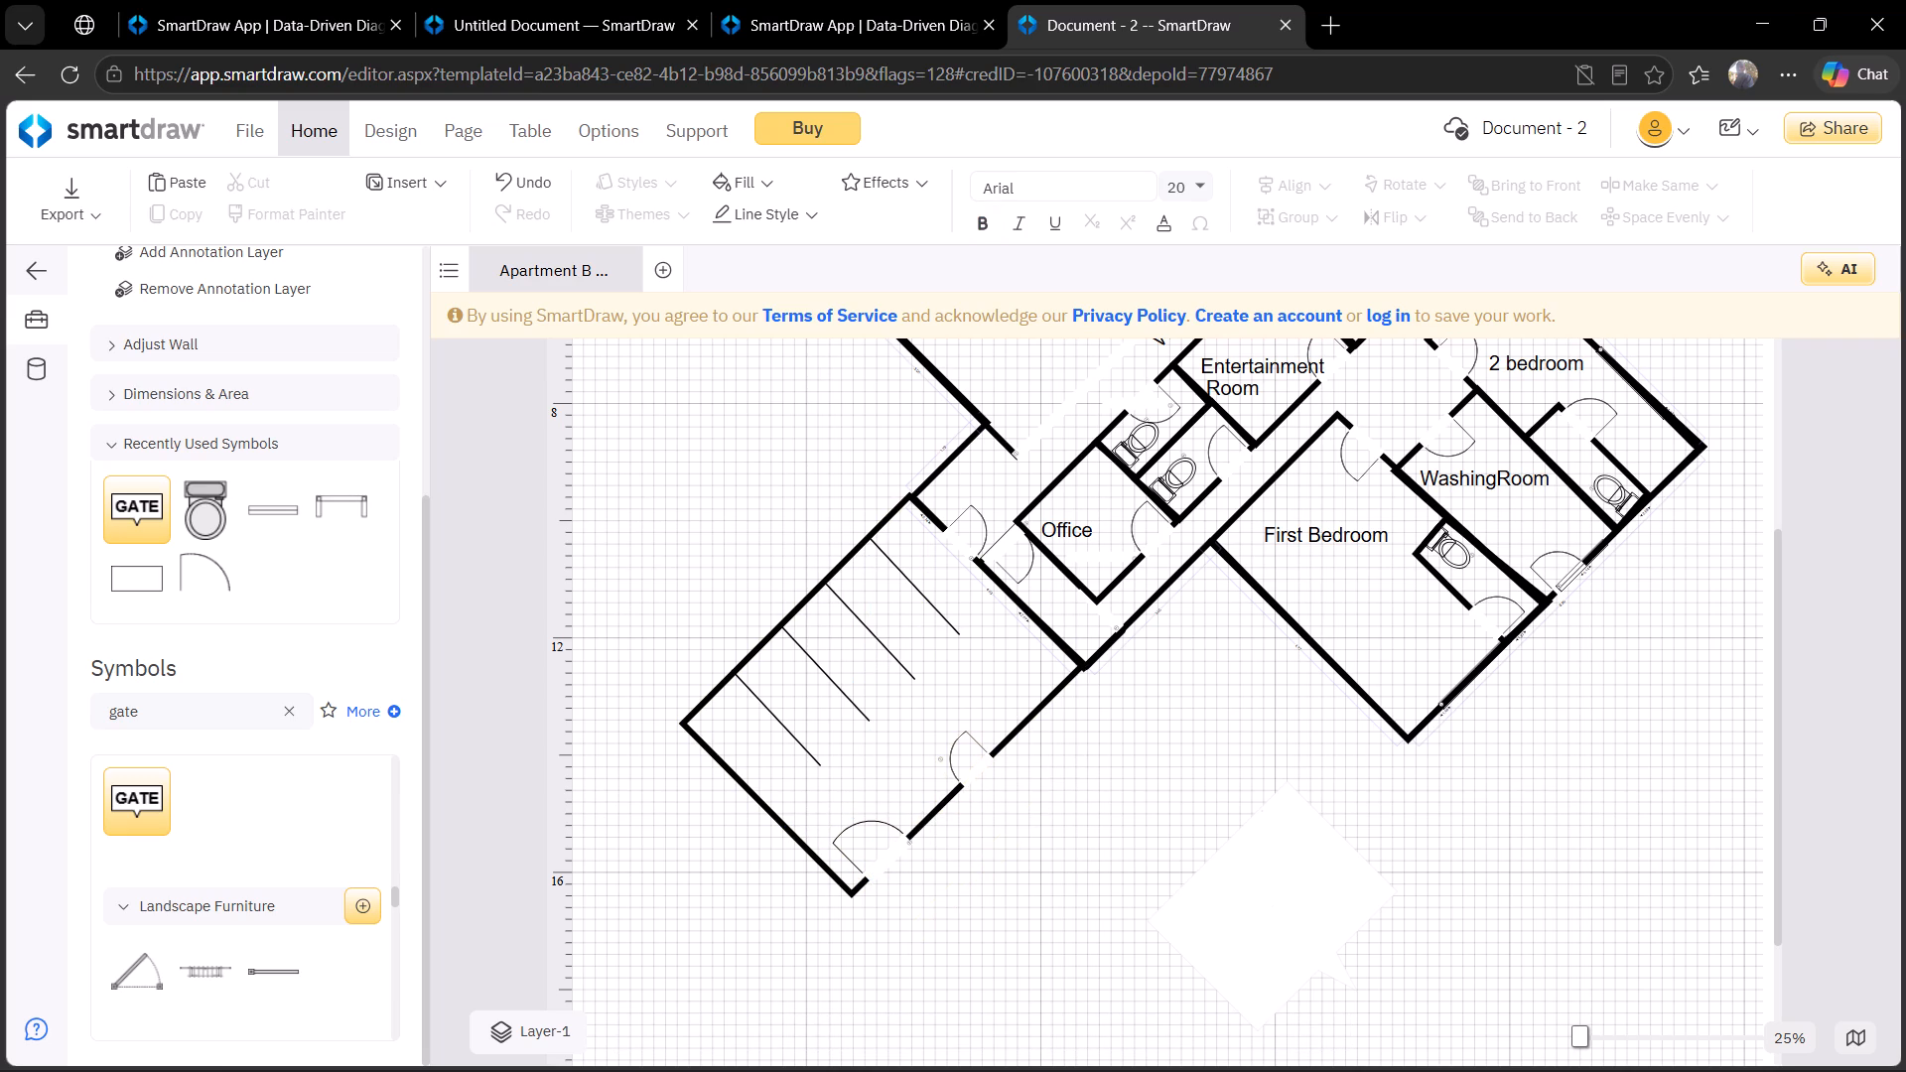
Enlarge the northeastern door in the southeast wall to about 1.29 by 1.29, at about Left 5.91, Top 13.27.
click(955, 784)
click(972, 777)
drag(965, 789, 915, 787)
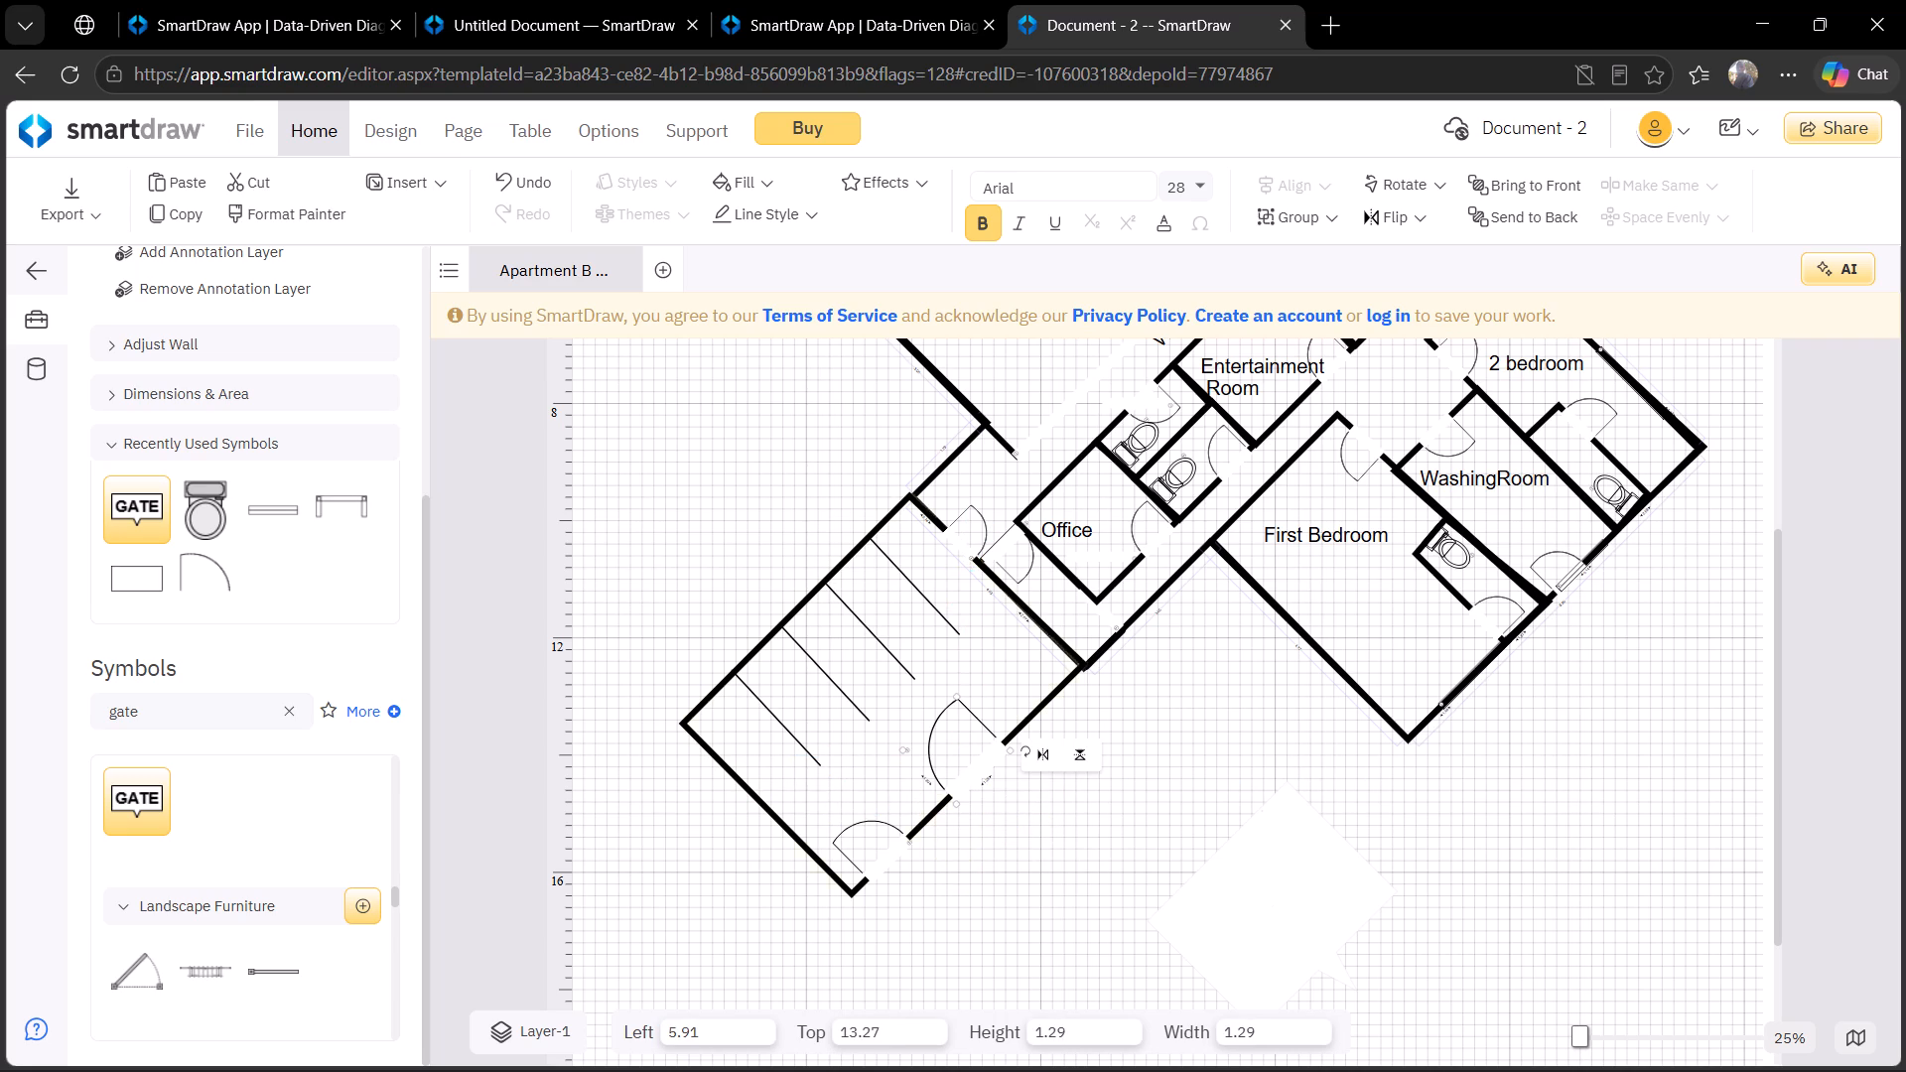
Enlarge the southwestern door in that wall to about 1.95 by 1.95 and reposition it at about Left 4.15, Top 14.03.
click(899, 852)
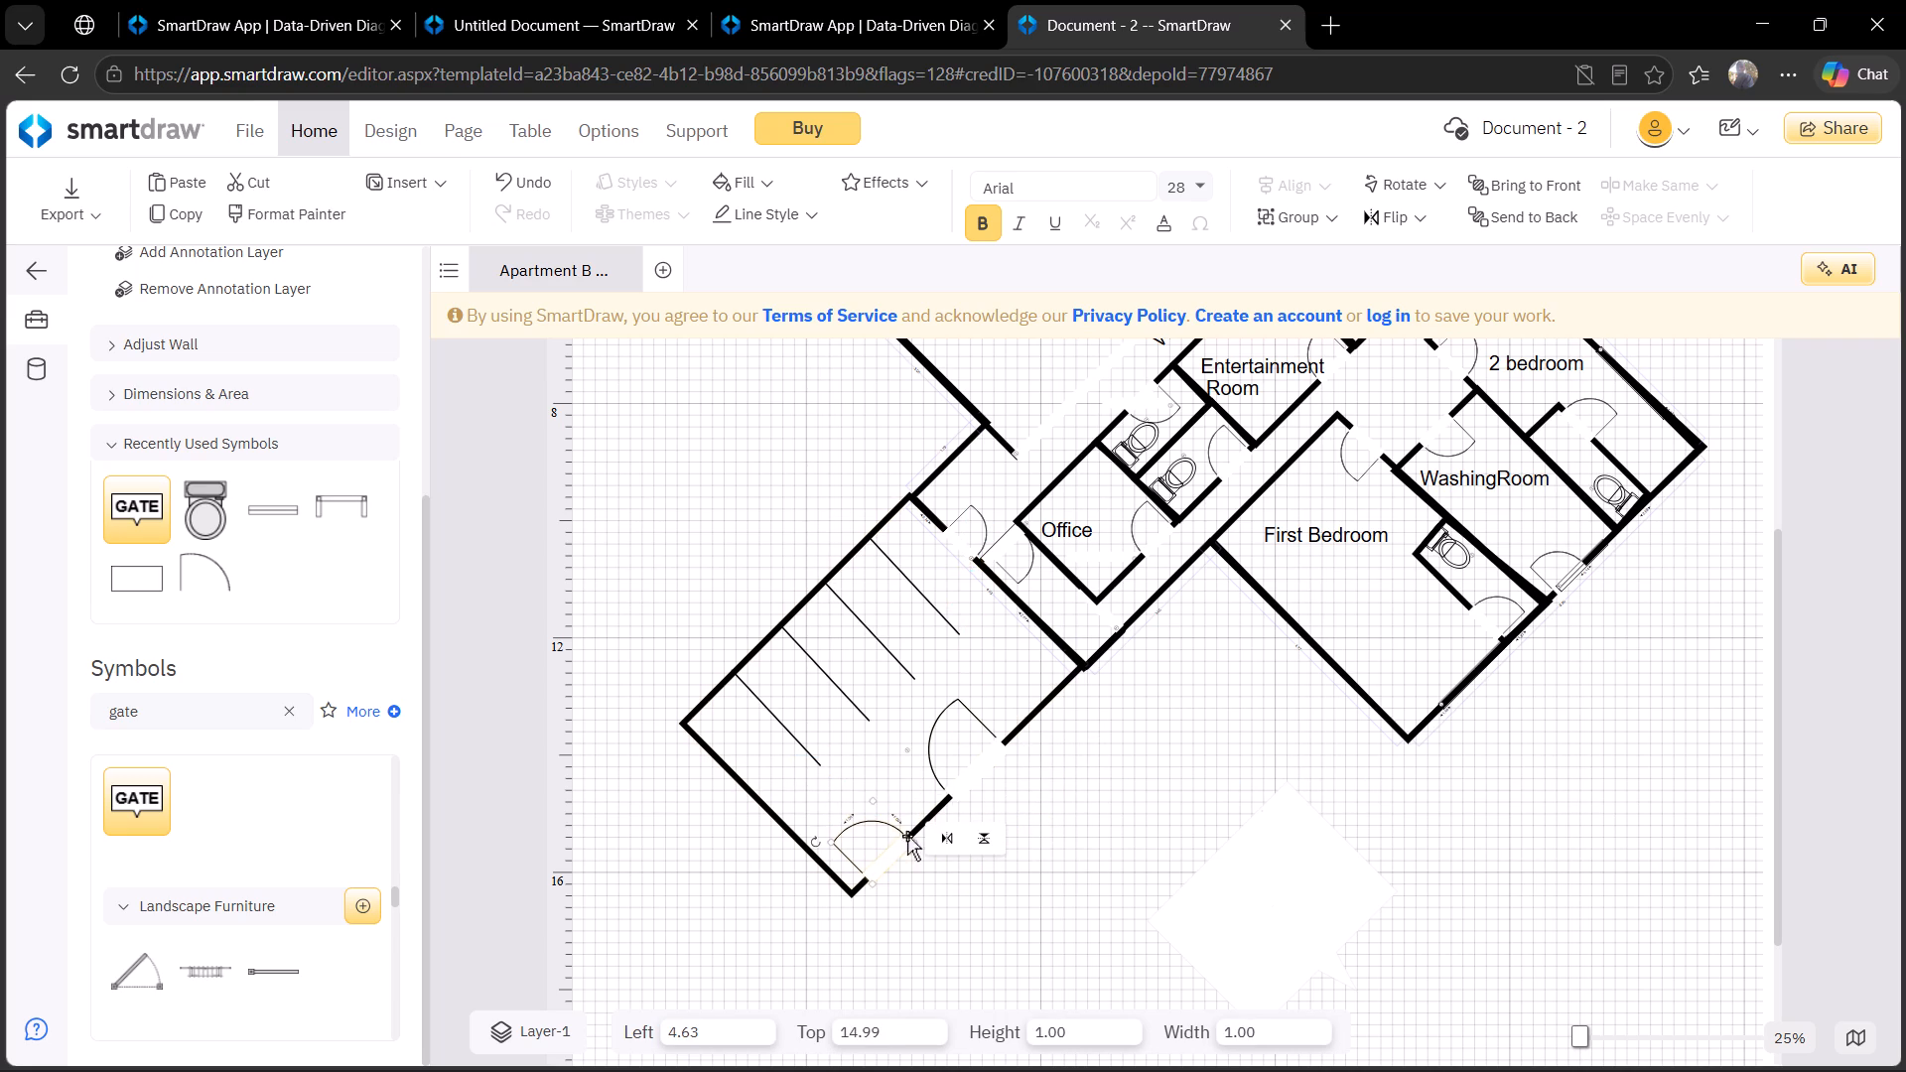
click(910, 841)
drag(915, 843, 955, 806)
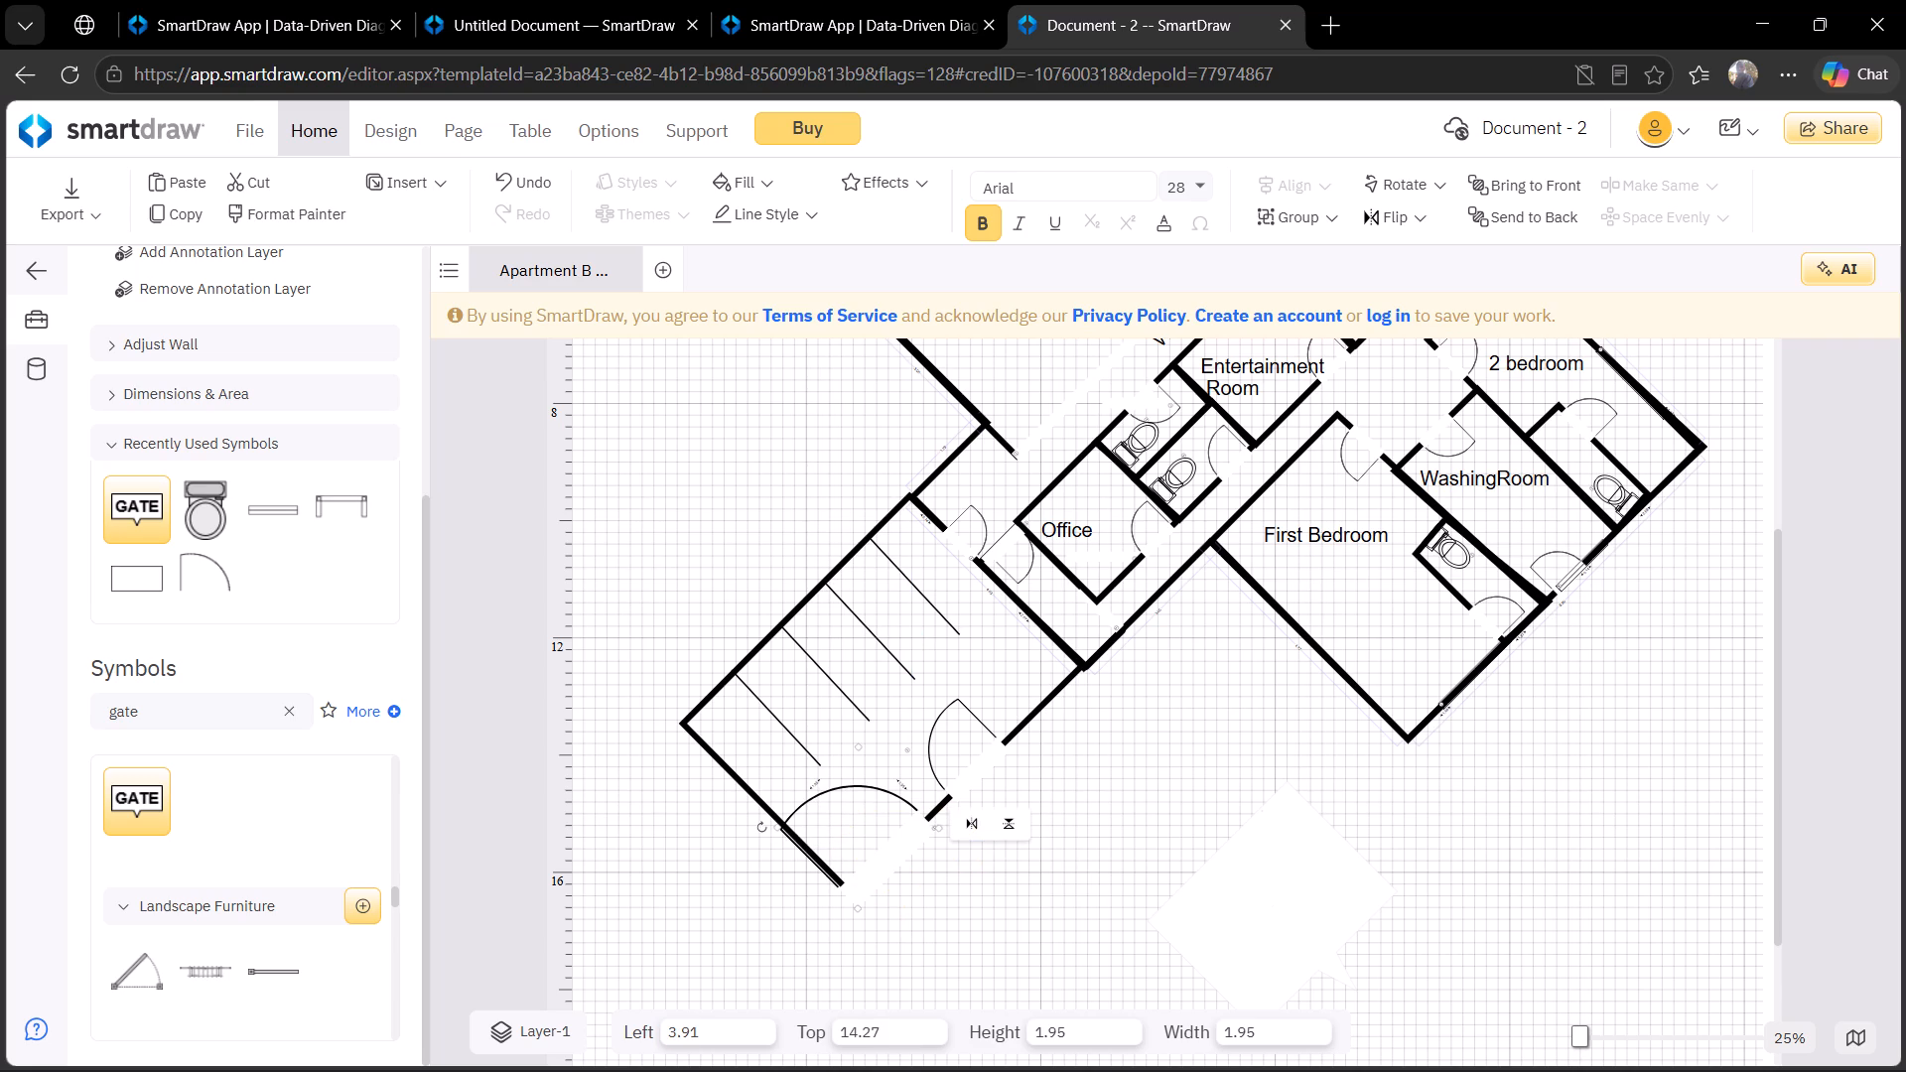
drag(894, 838, 907, 831)
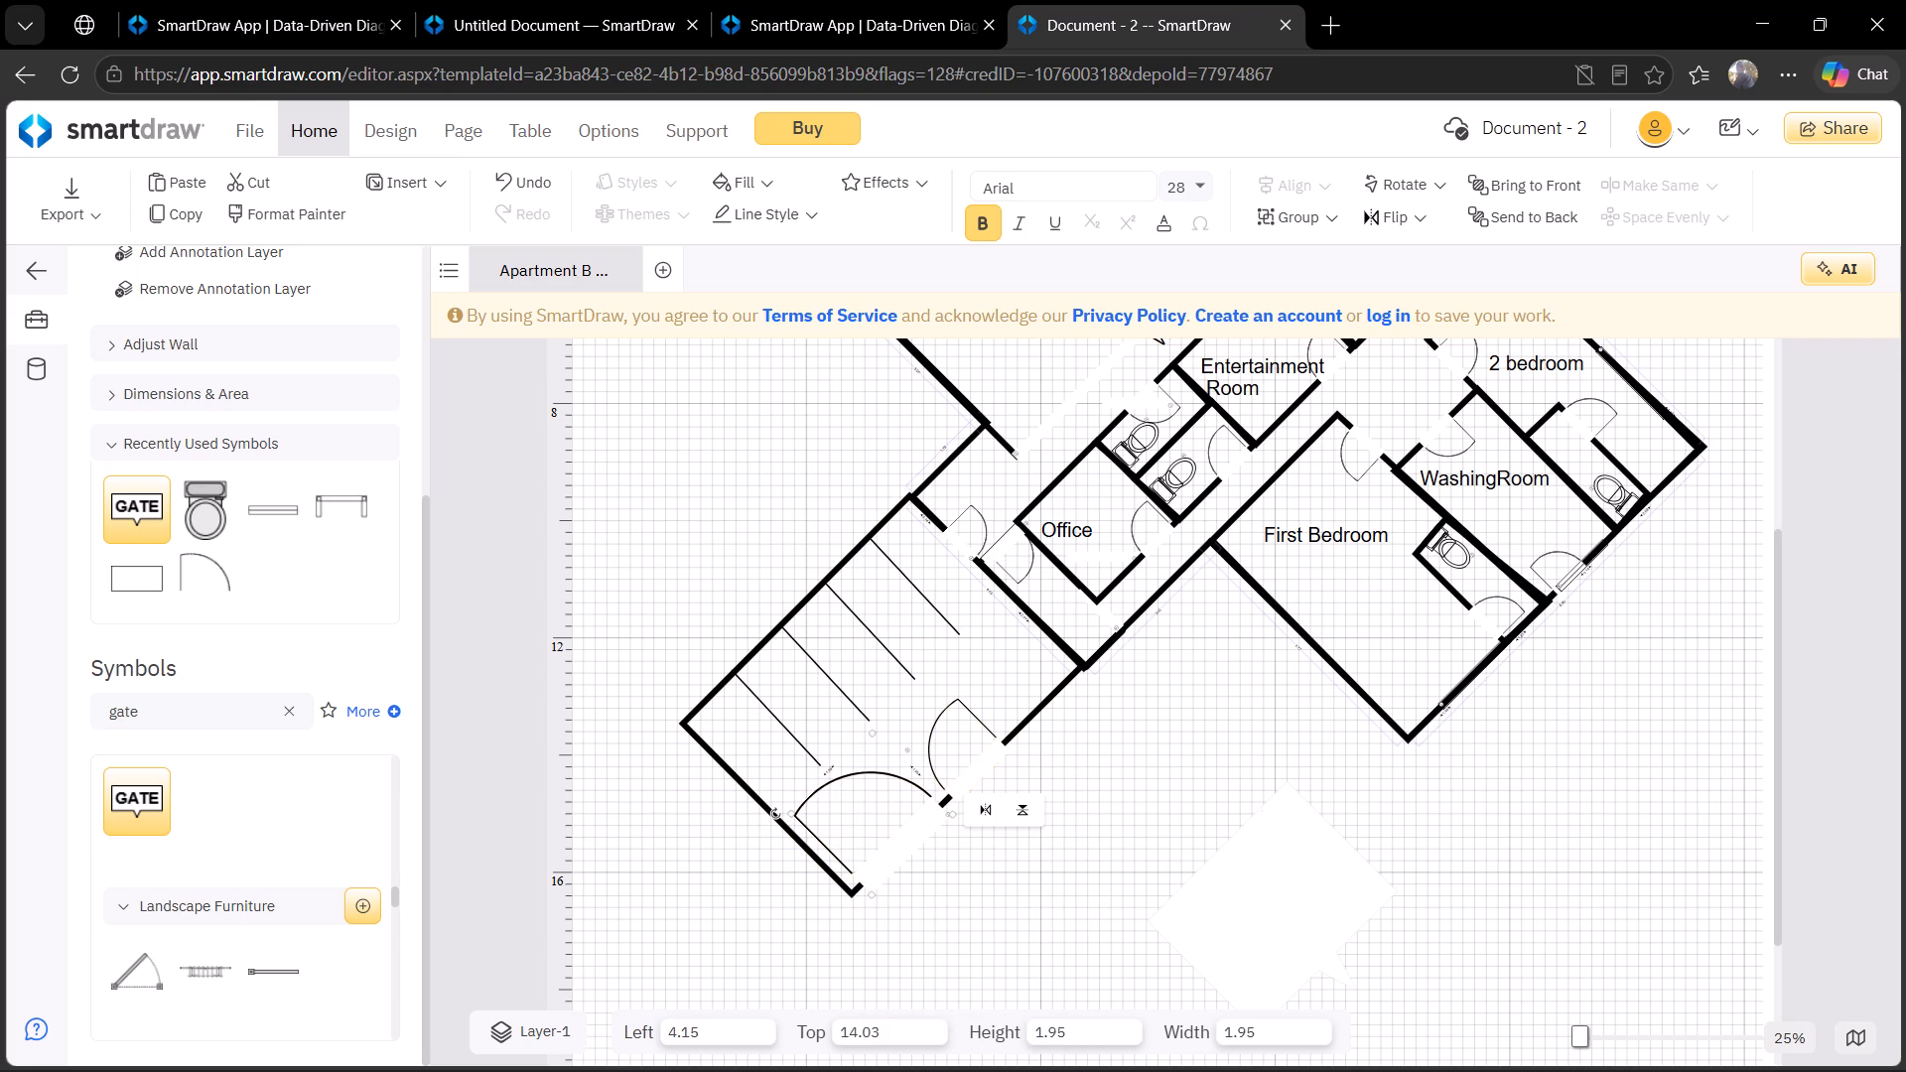
Enlarge the northeastern door in the southeast wall to about 1.99 by 1.99, at about Left 5.43, Top 12.70.
click(967, 772)
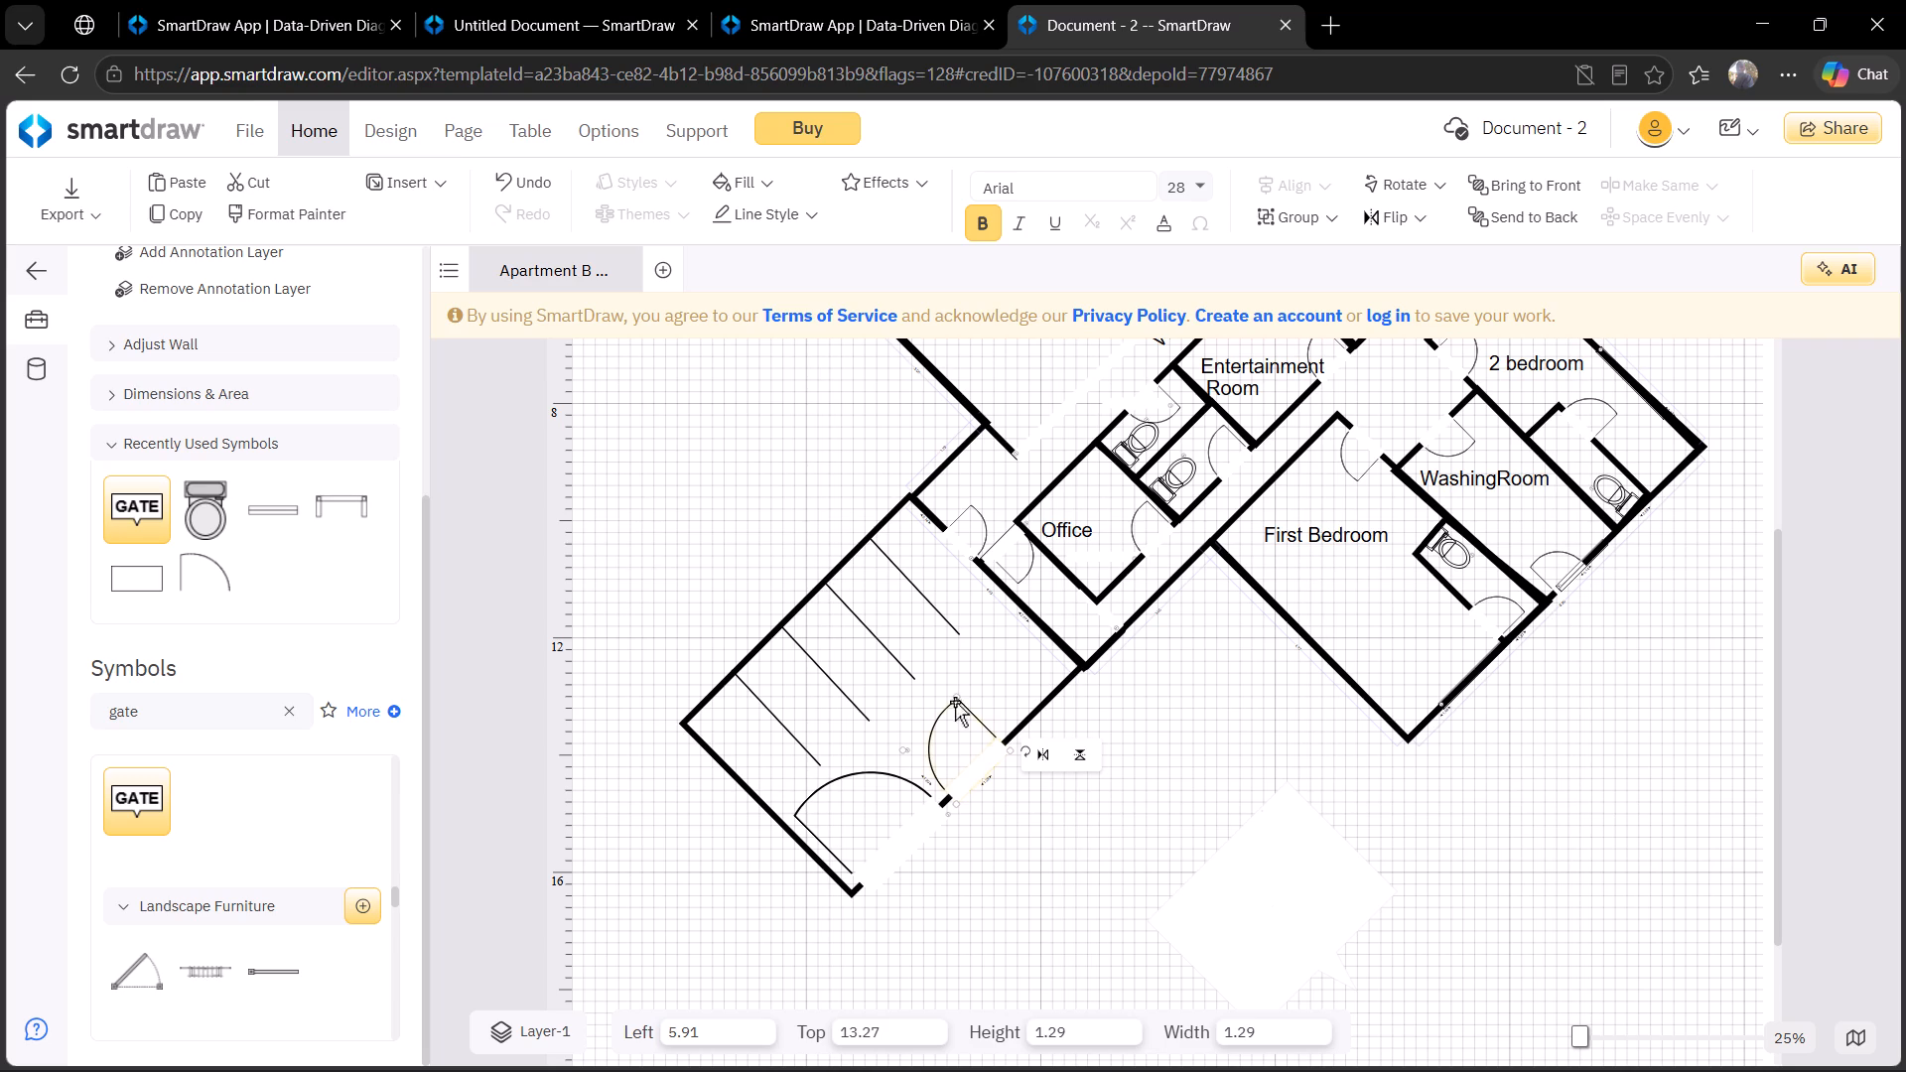
drag(955, 698, 967, 647)
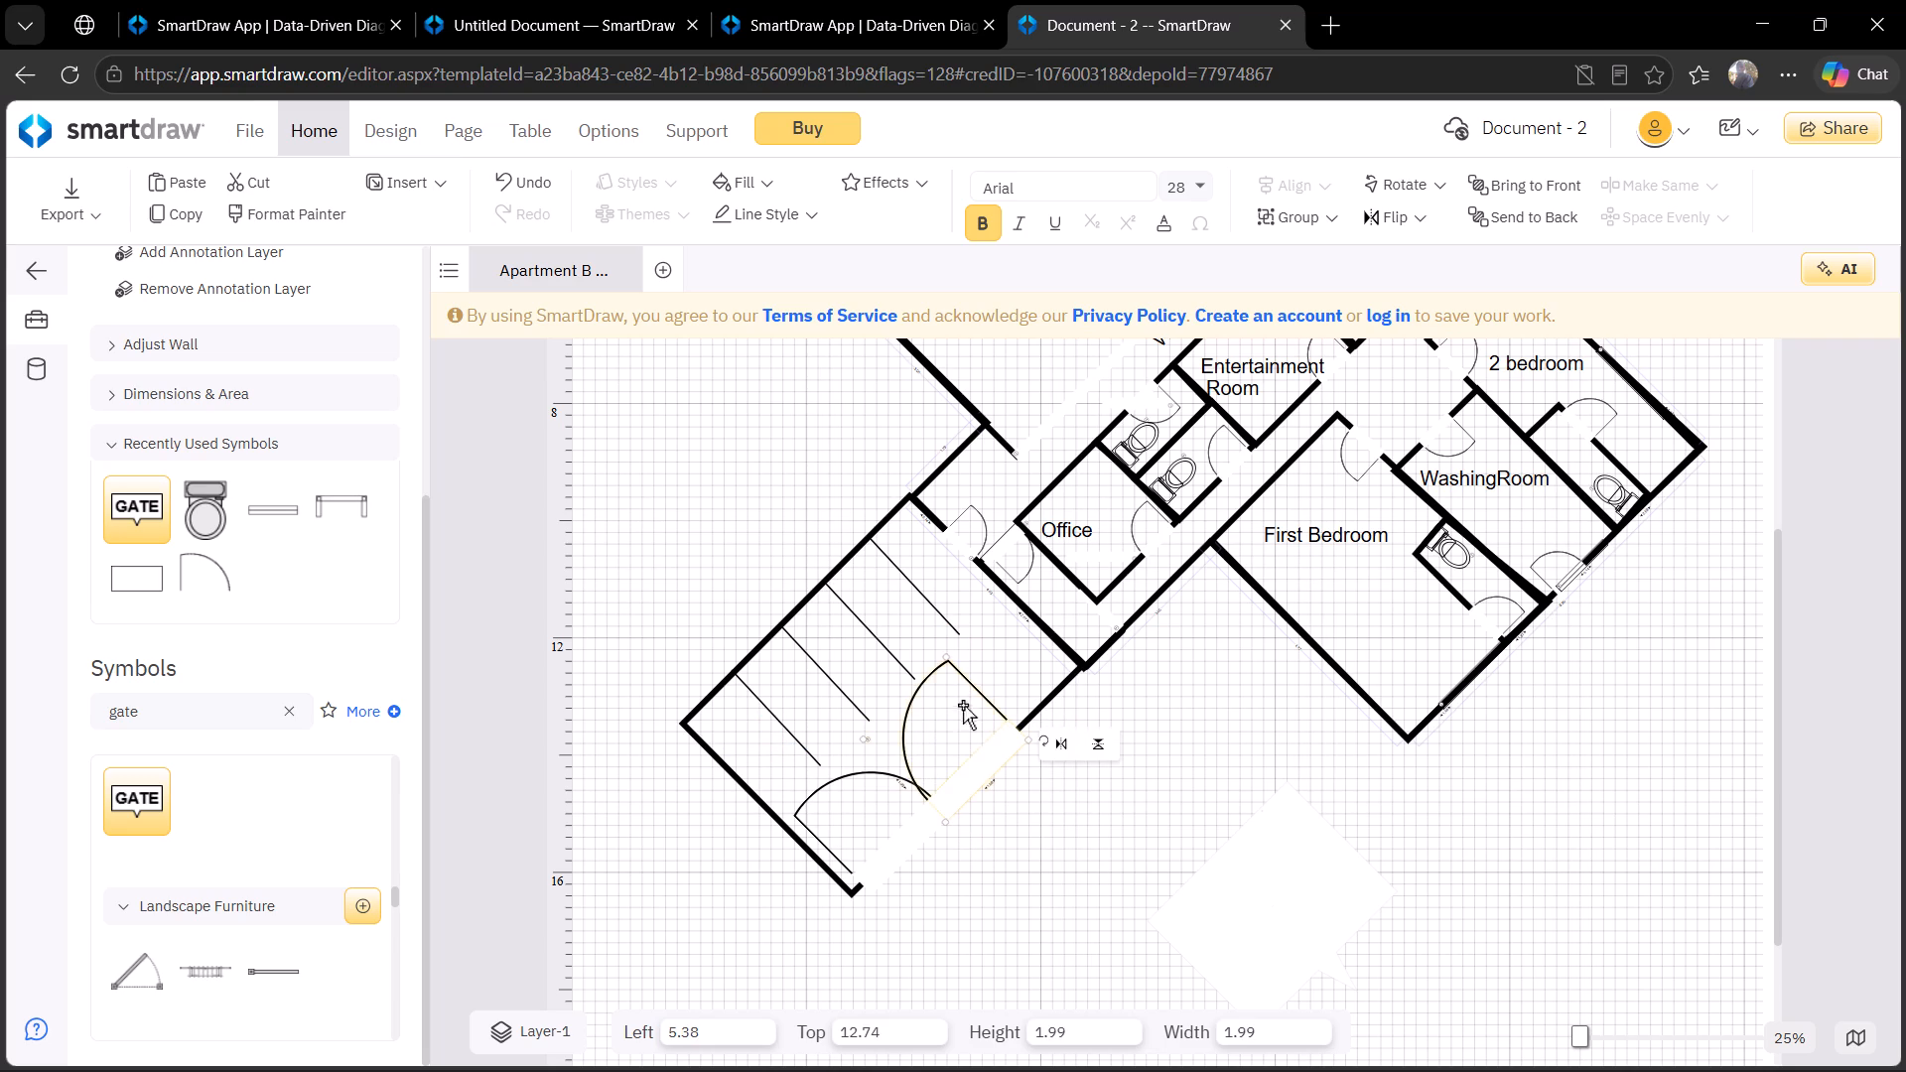
click(970, 774)
click(970, 774)
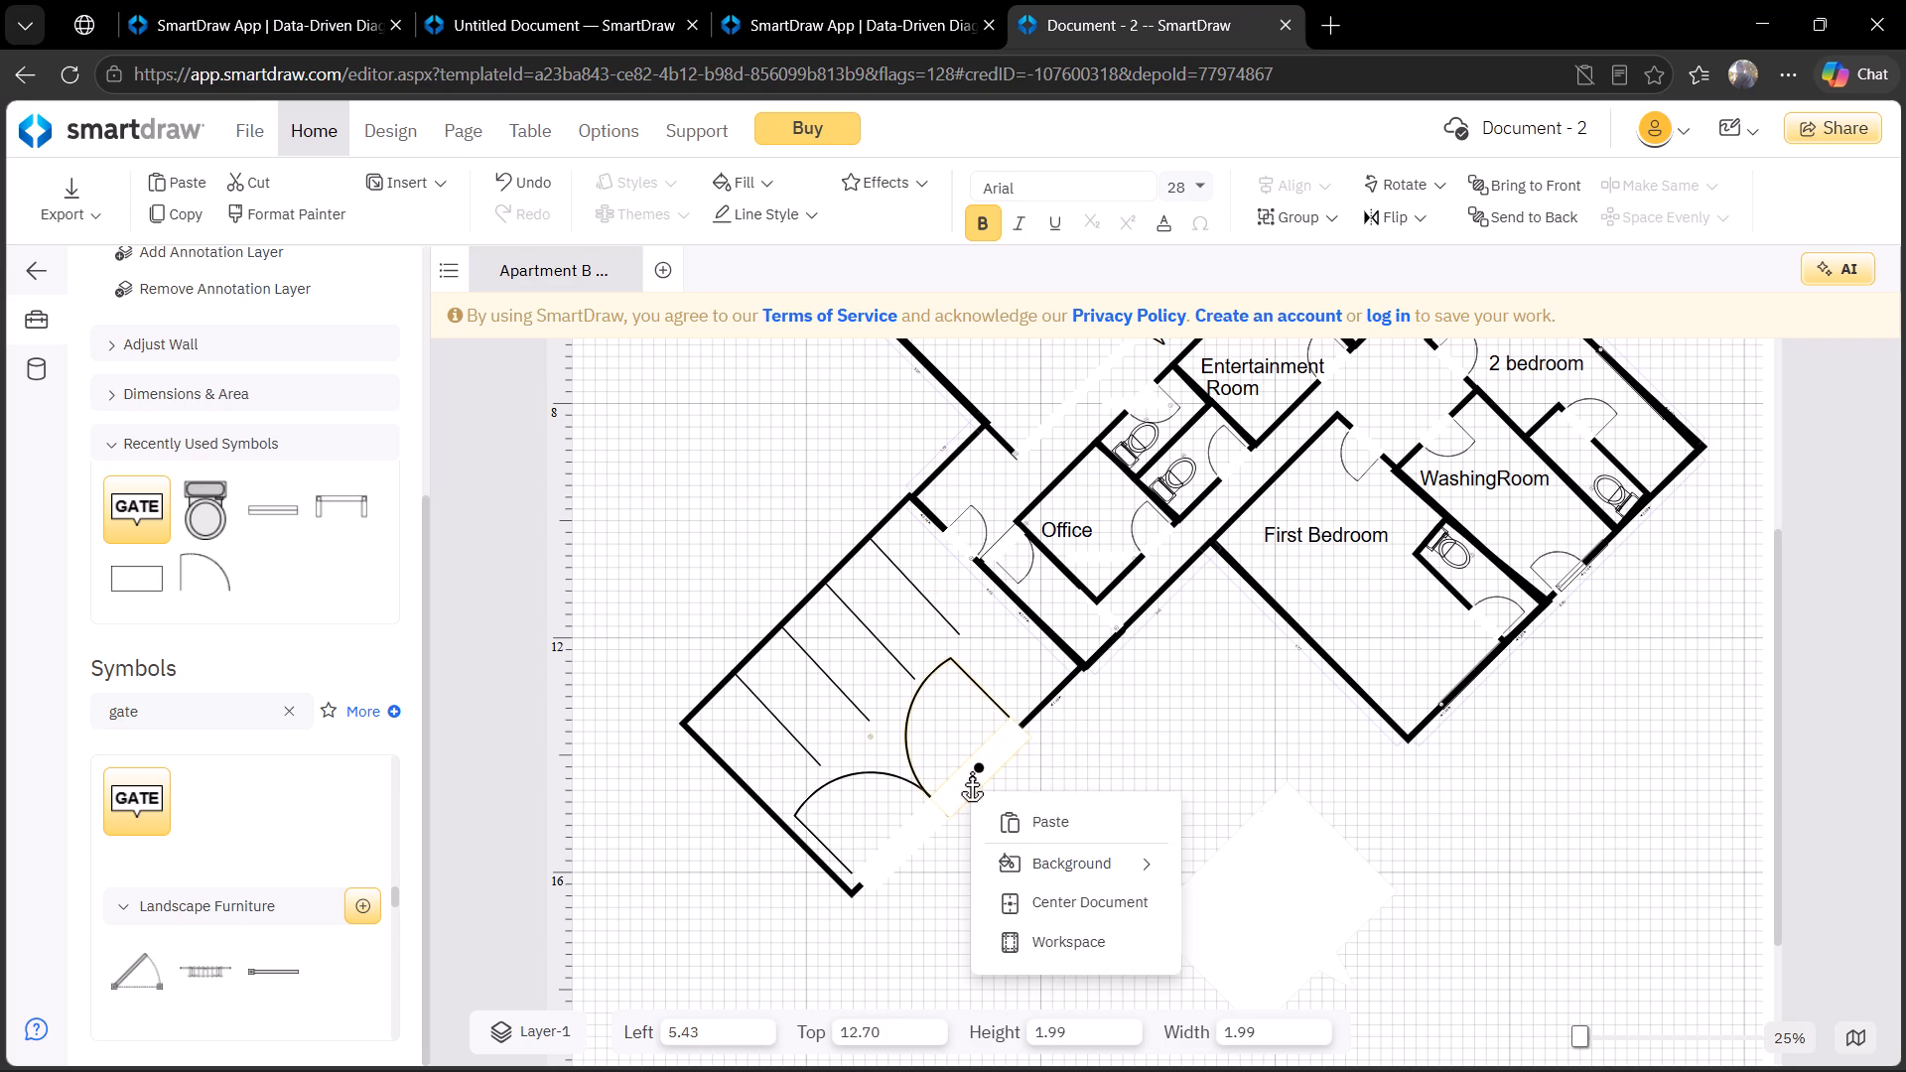
click(1067, 757)
click(1067, 794)
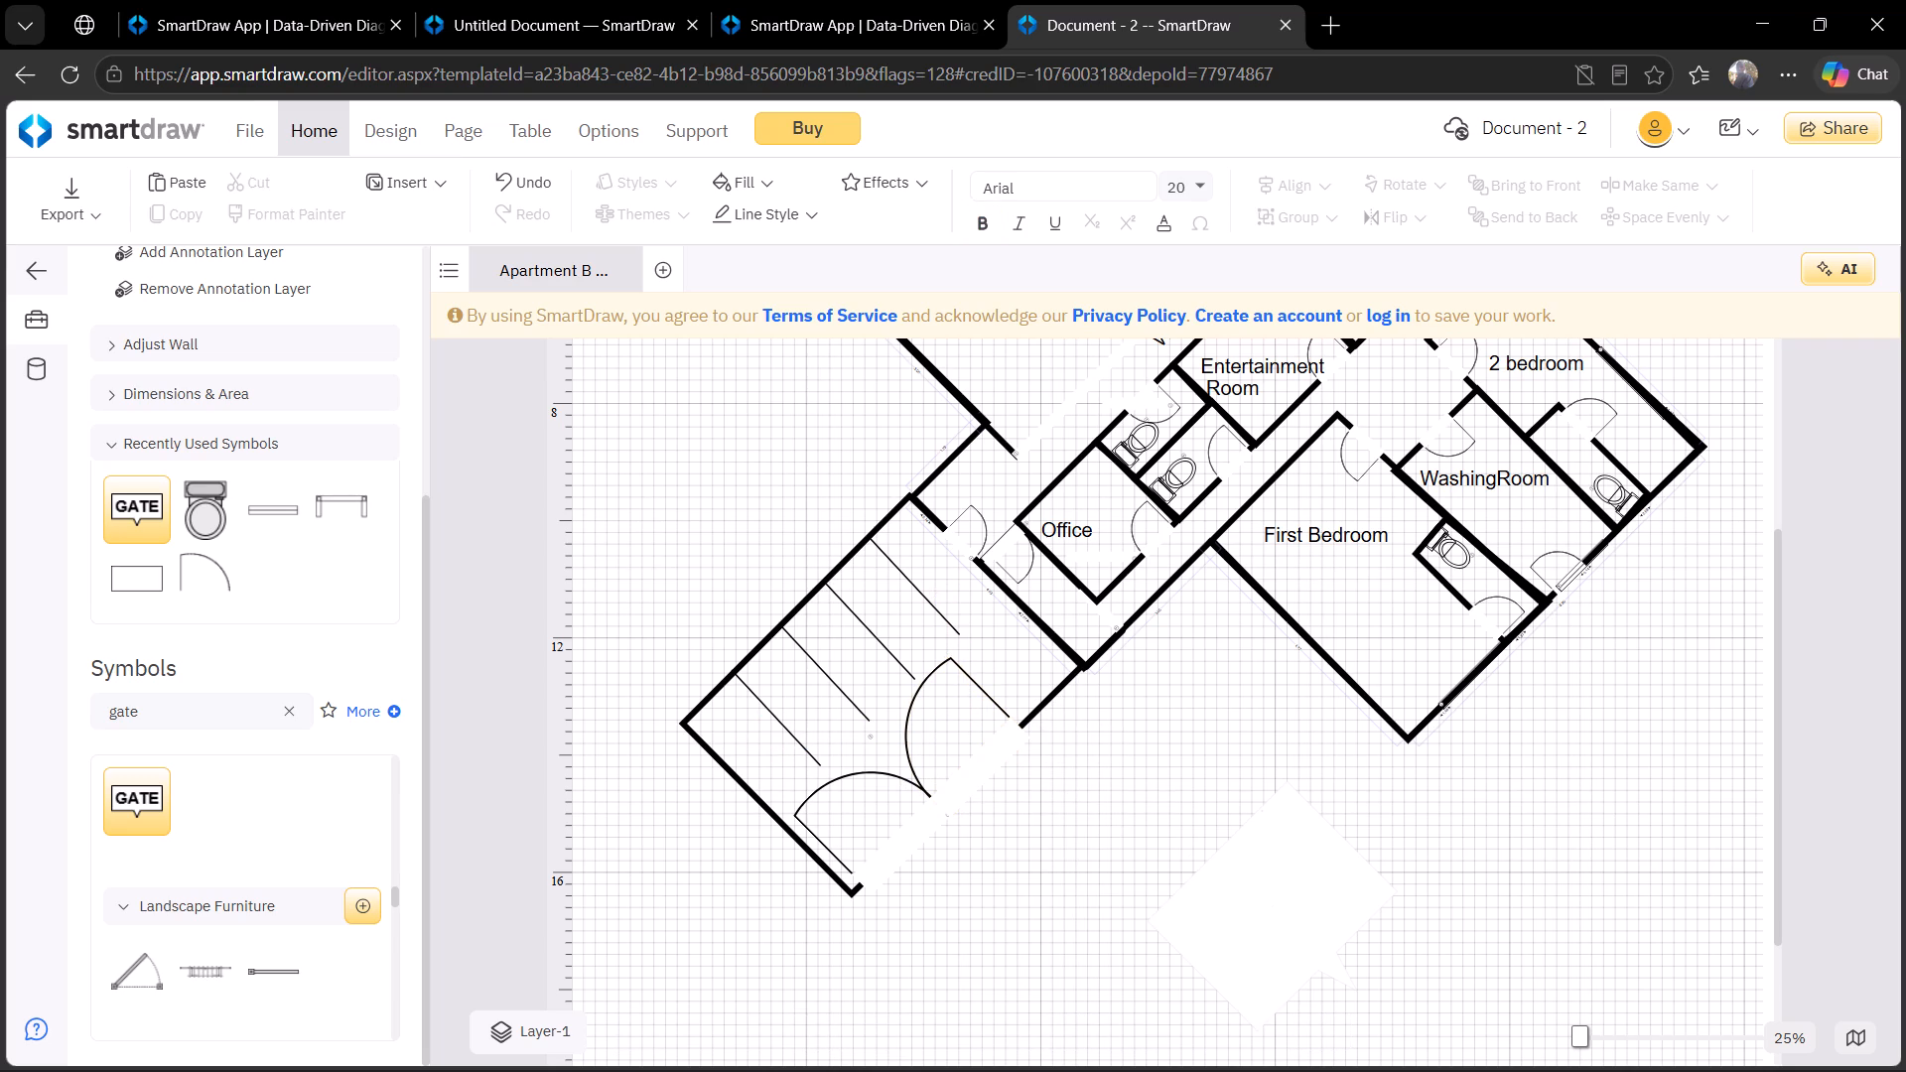
click(1070, 802)
Shrink the blank gate label outside the southeast wall to about 1.74 by 1.74 and set it at about Left 10.99, Top 15.23.
click(1310, 903)
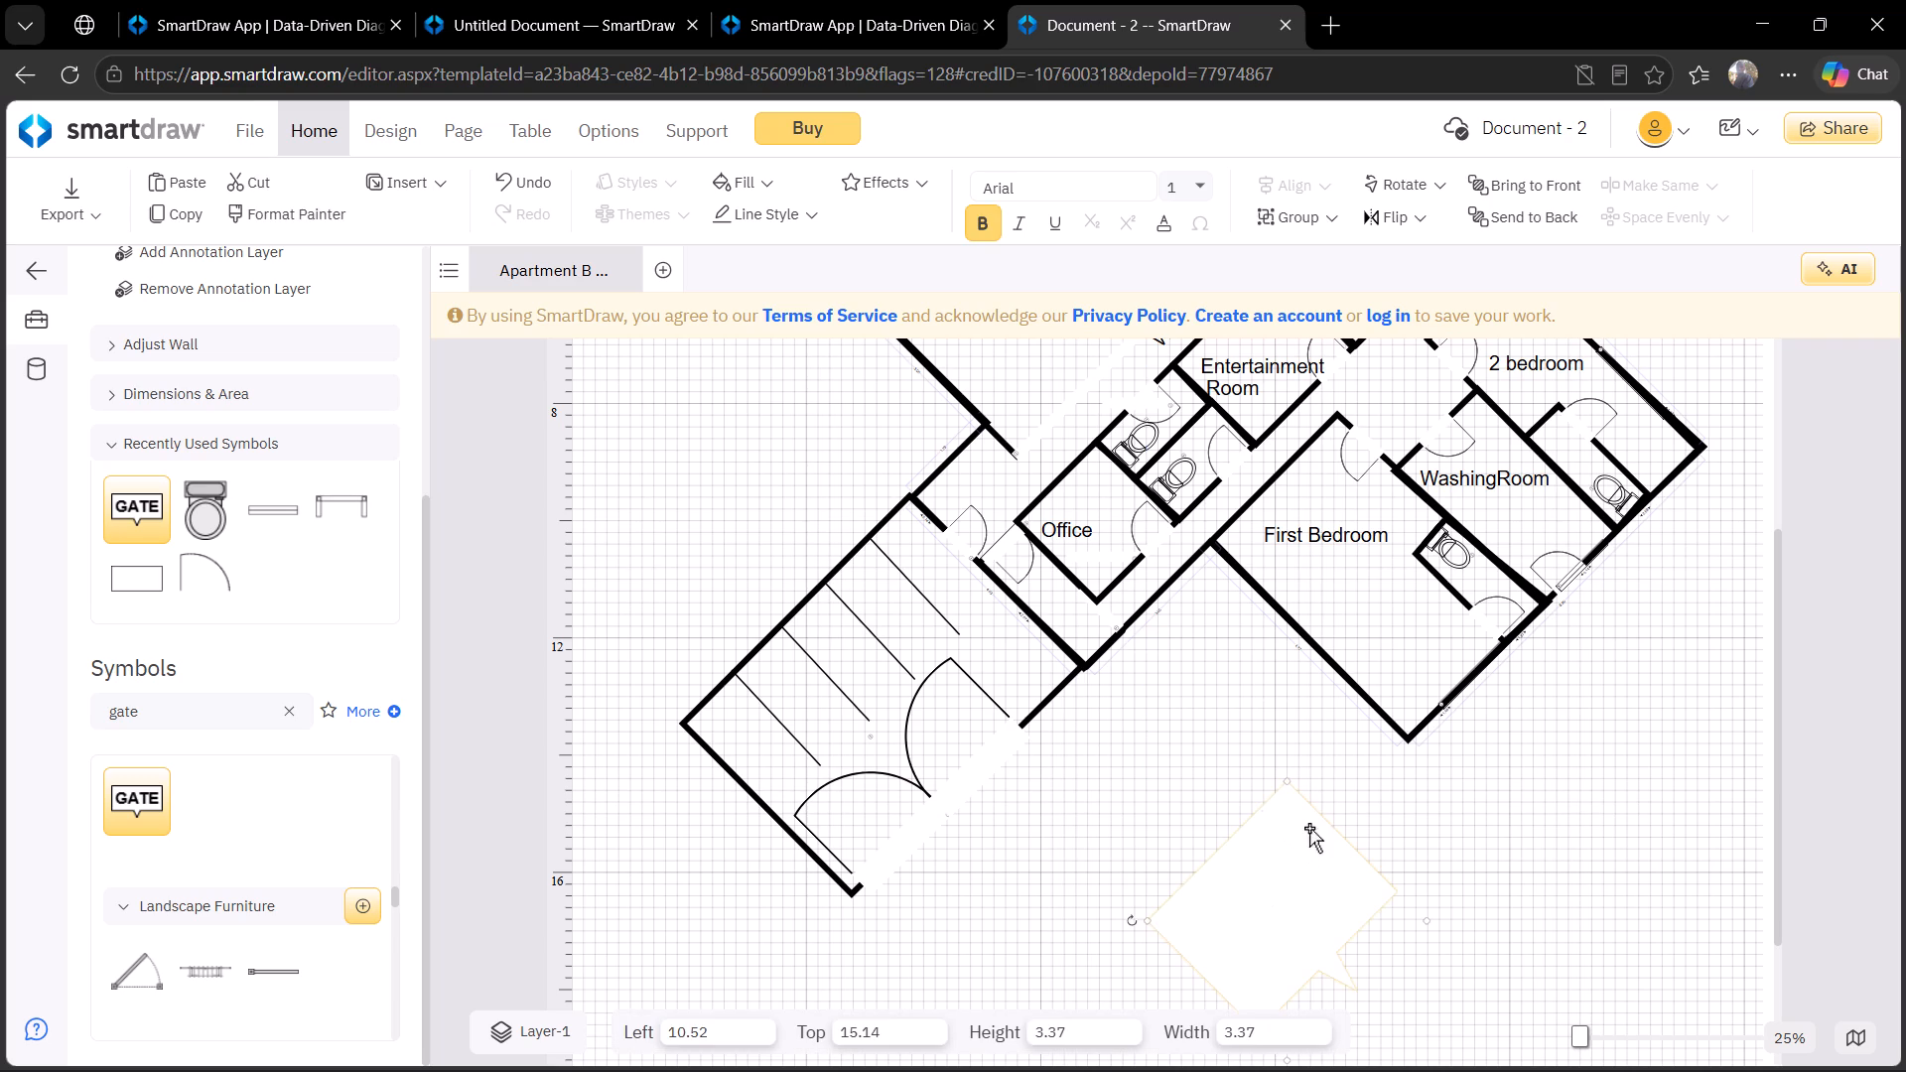
drag(1288, 782, 1335, 961)
drag(1306, 982, 1288, 871)
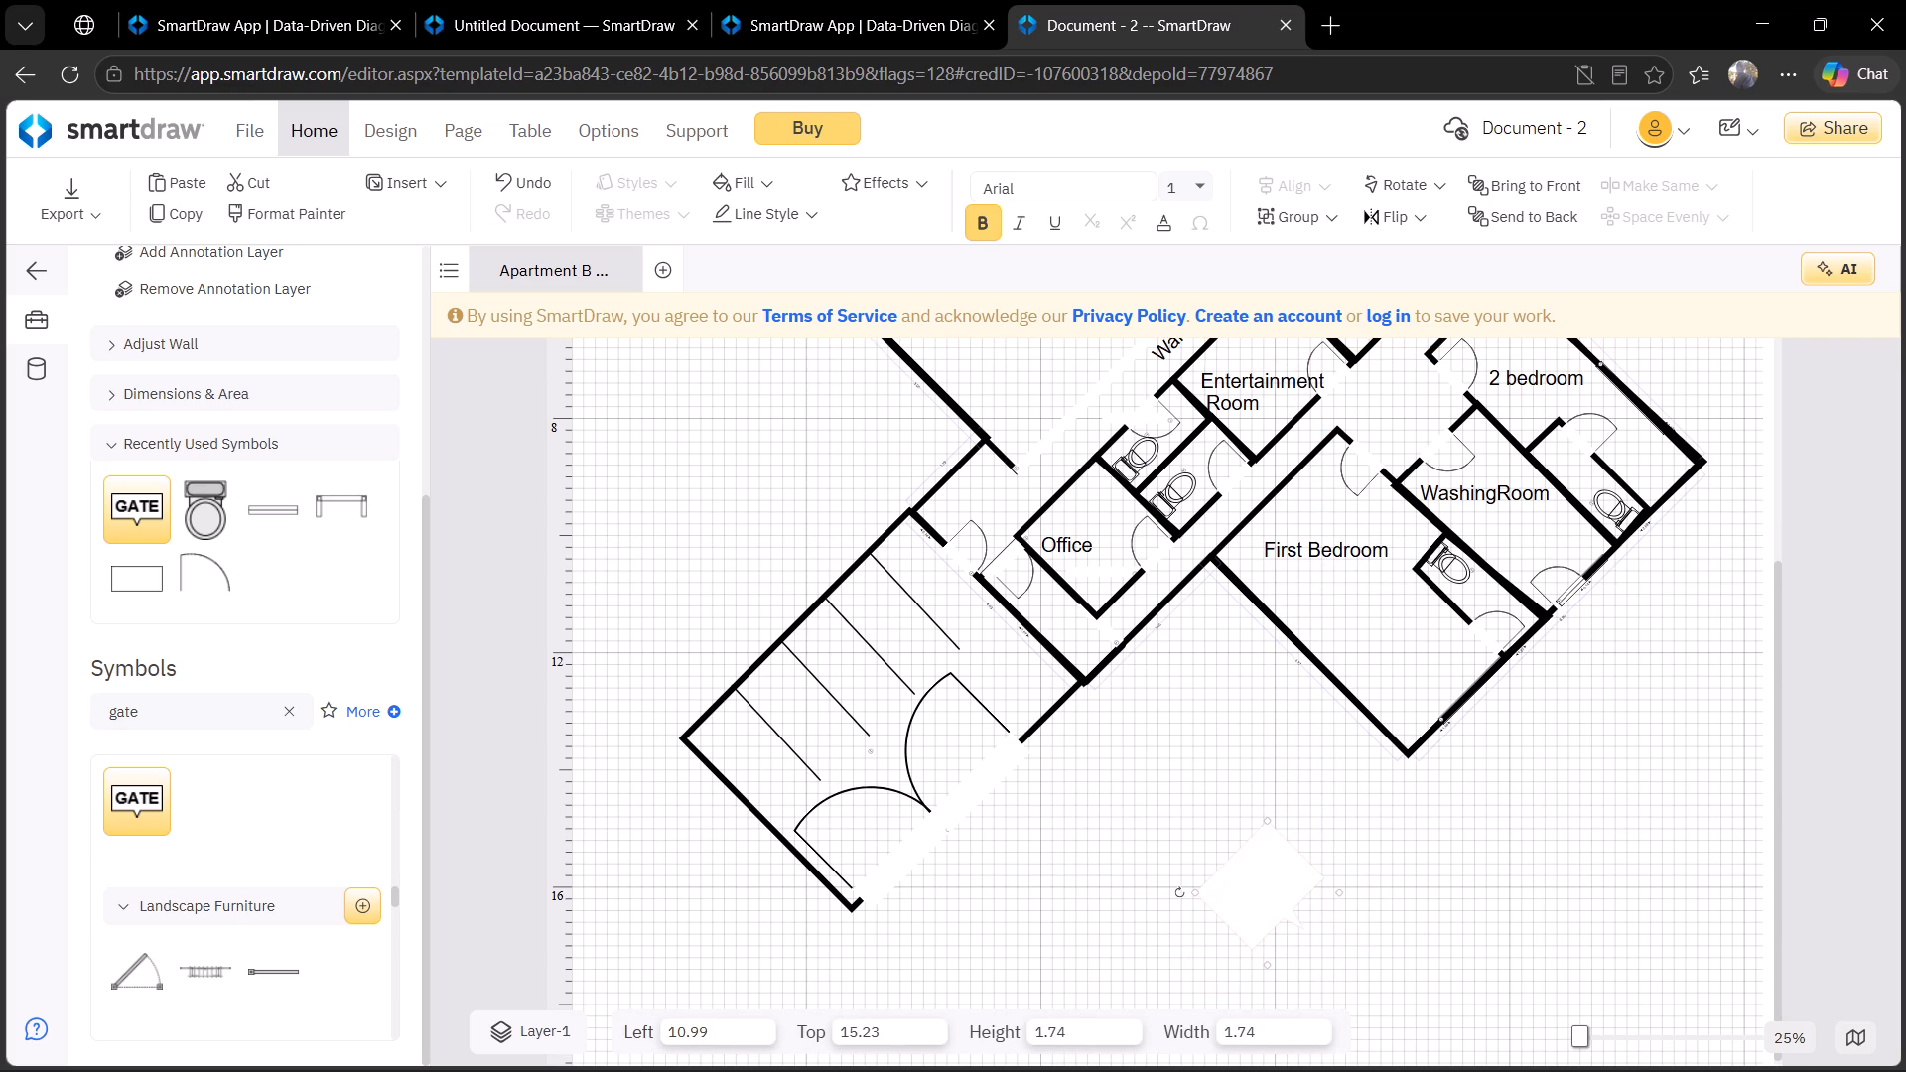
Place another GATE symbol outside the southeast wall, at about Left 10.06, Top 14.77.
click(146, 827)
drag(146, 827, 1161, 815)
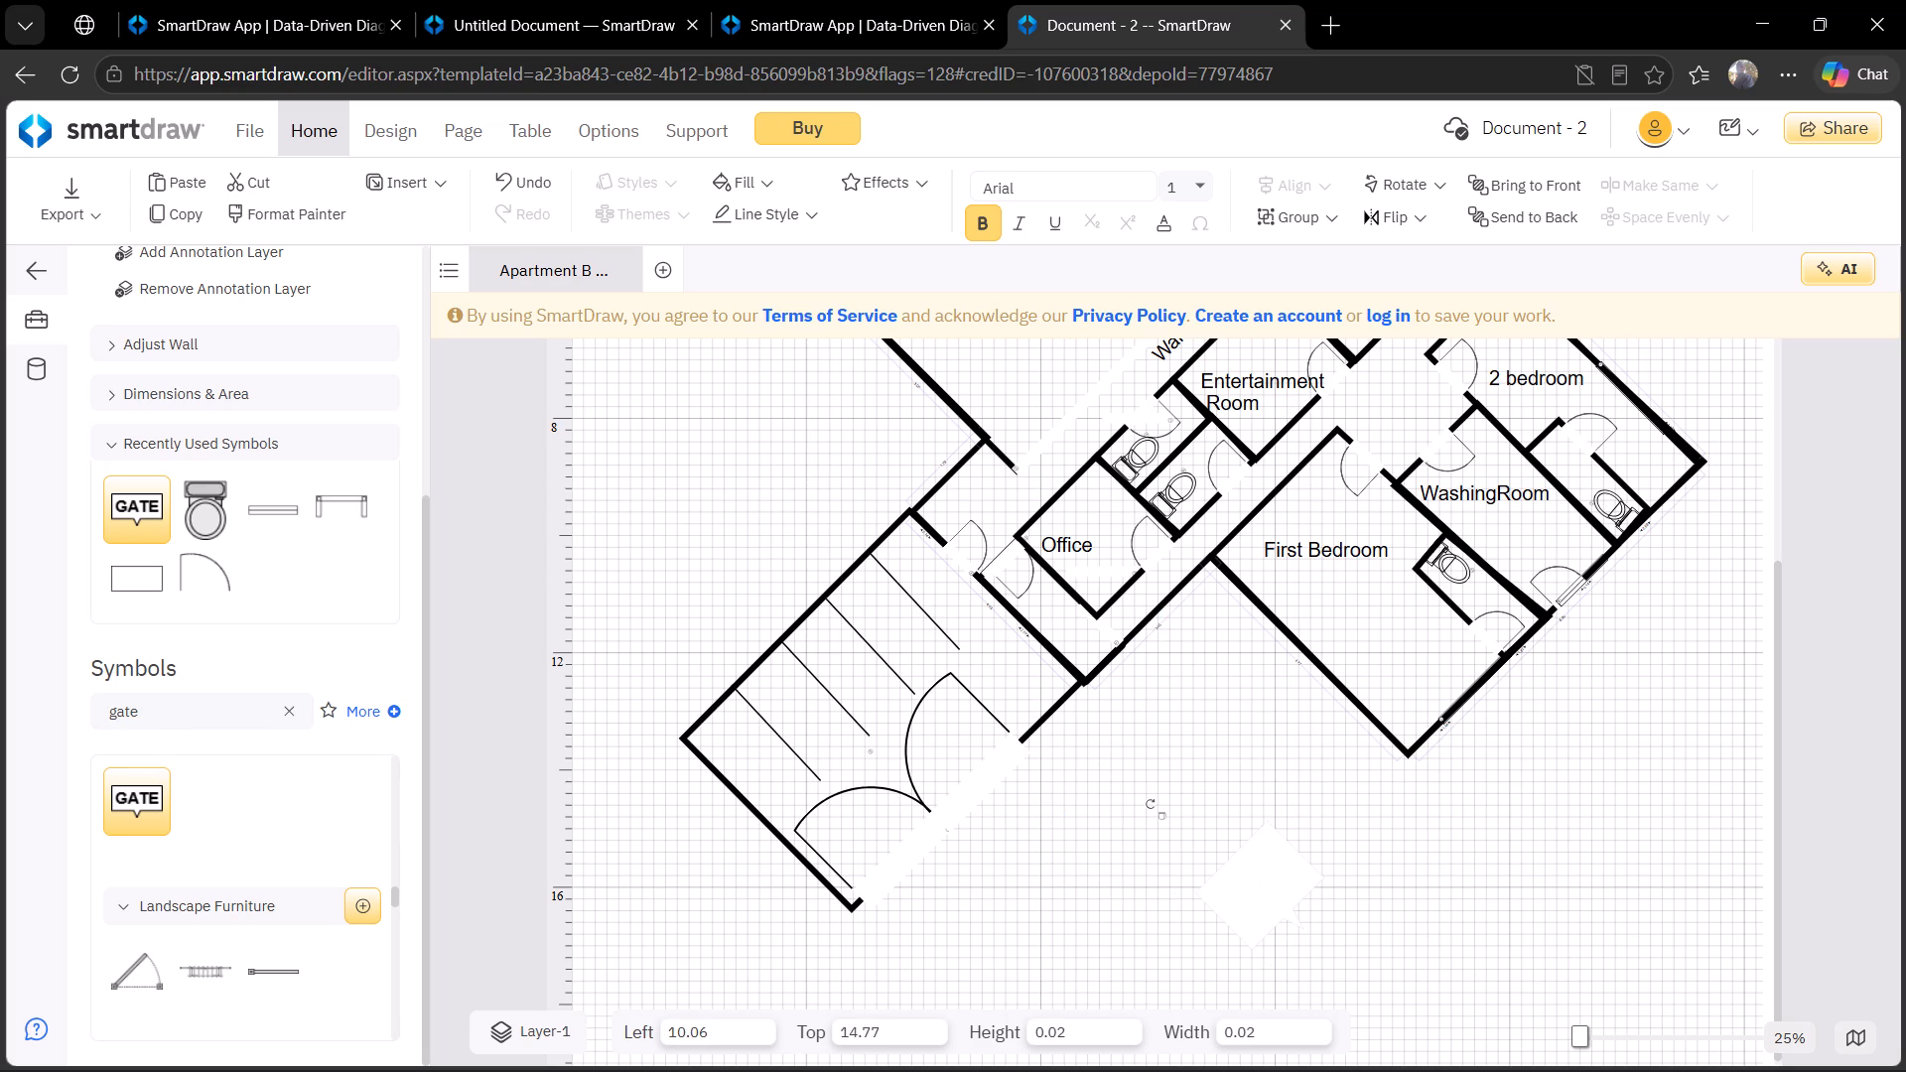
click(1161, 820)
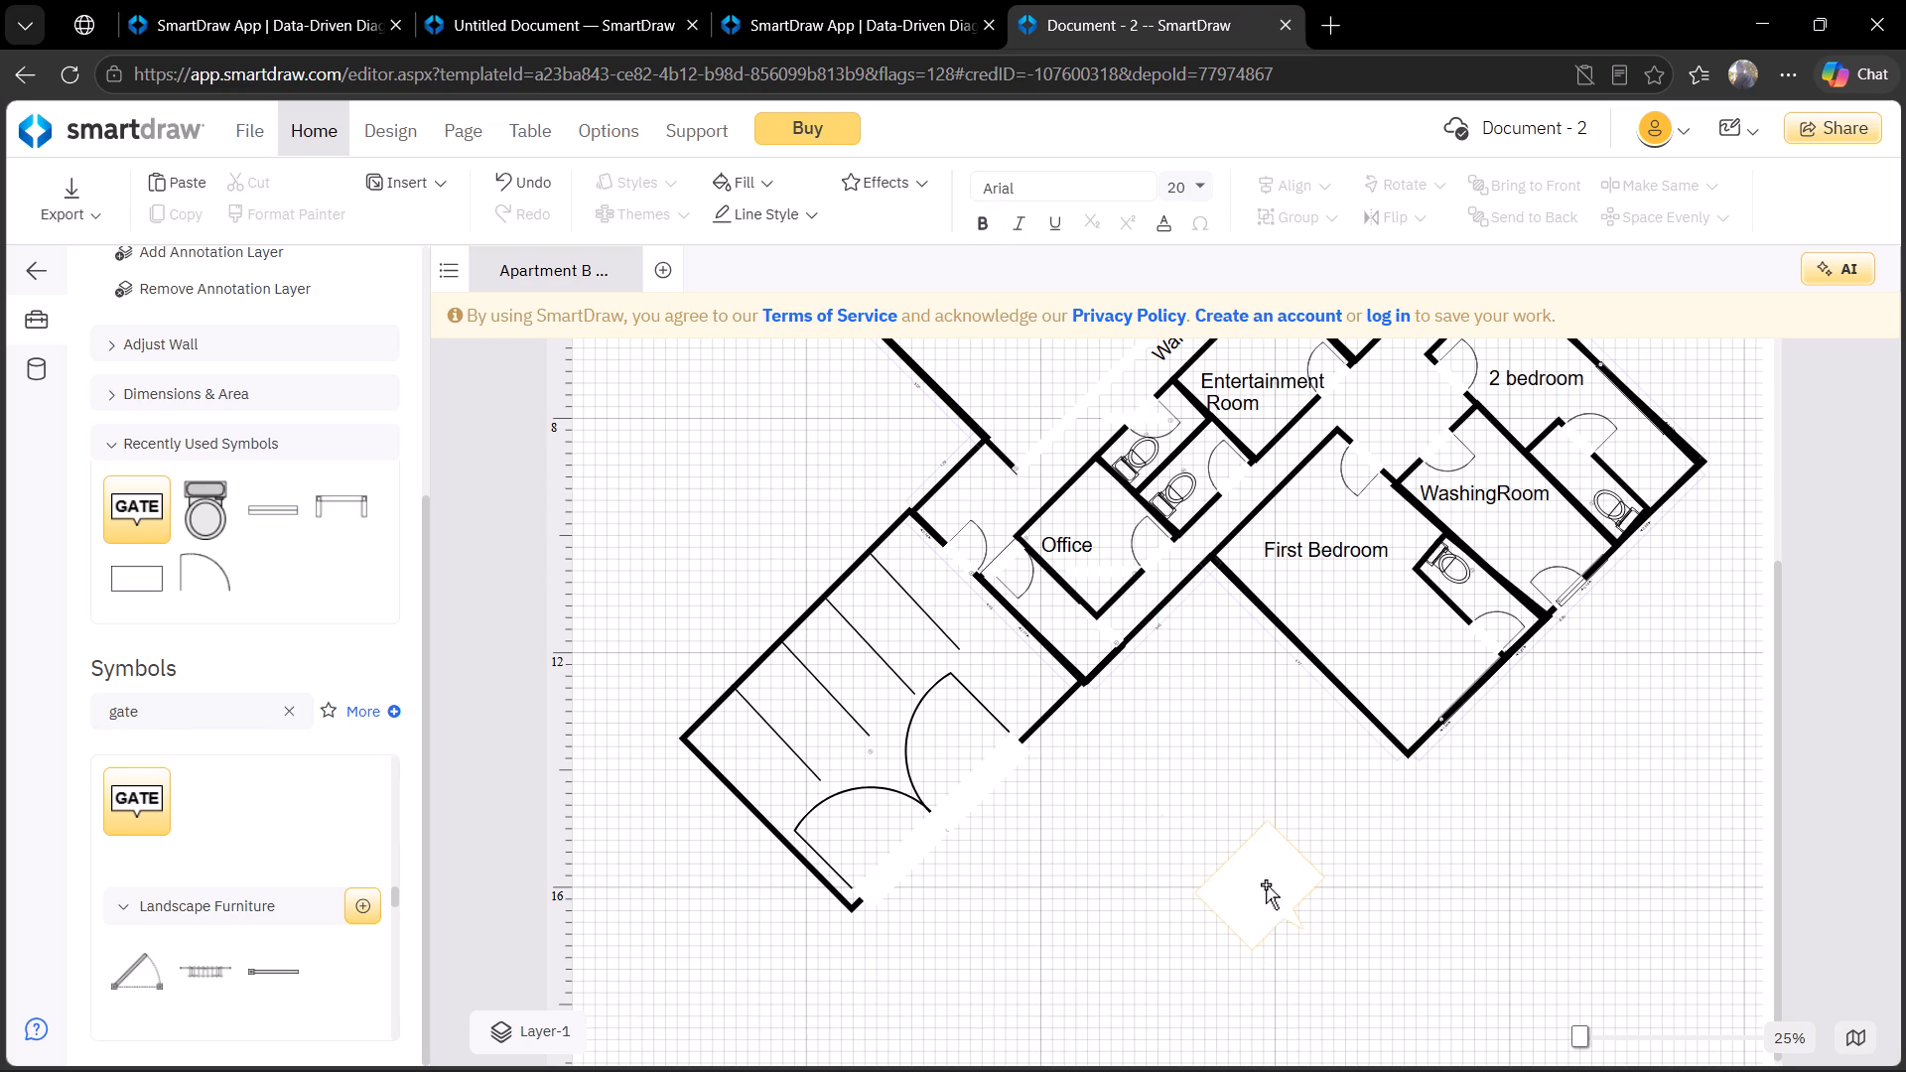
Shrink the blank gate label to about 1.04 by 1.04 and move it inside the room, between the parallel lines and the double doors.
drag(1266, 884, 1132, 847)
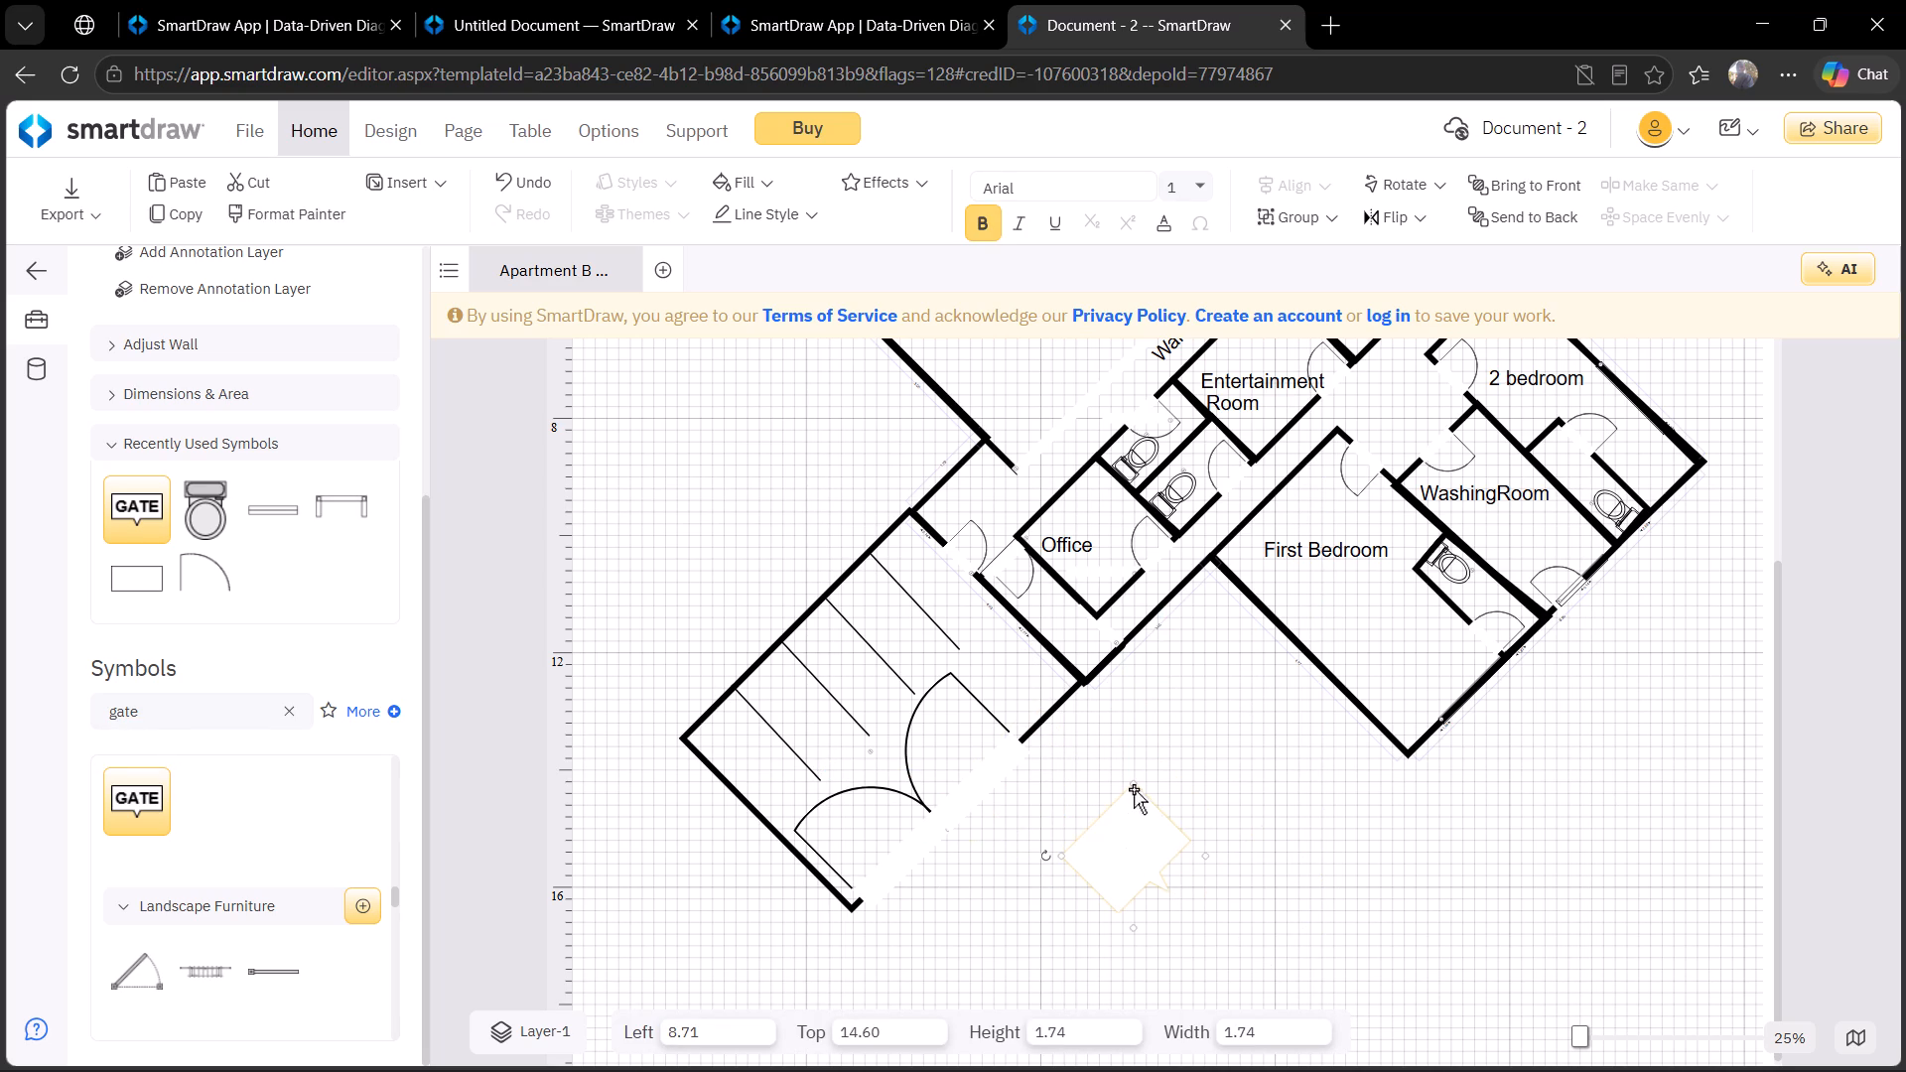
drag(1136, 784, 1116, 846)
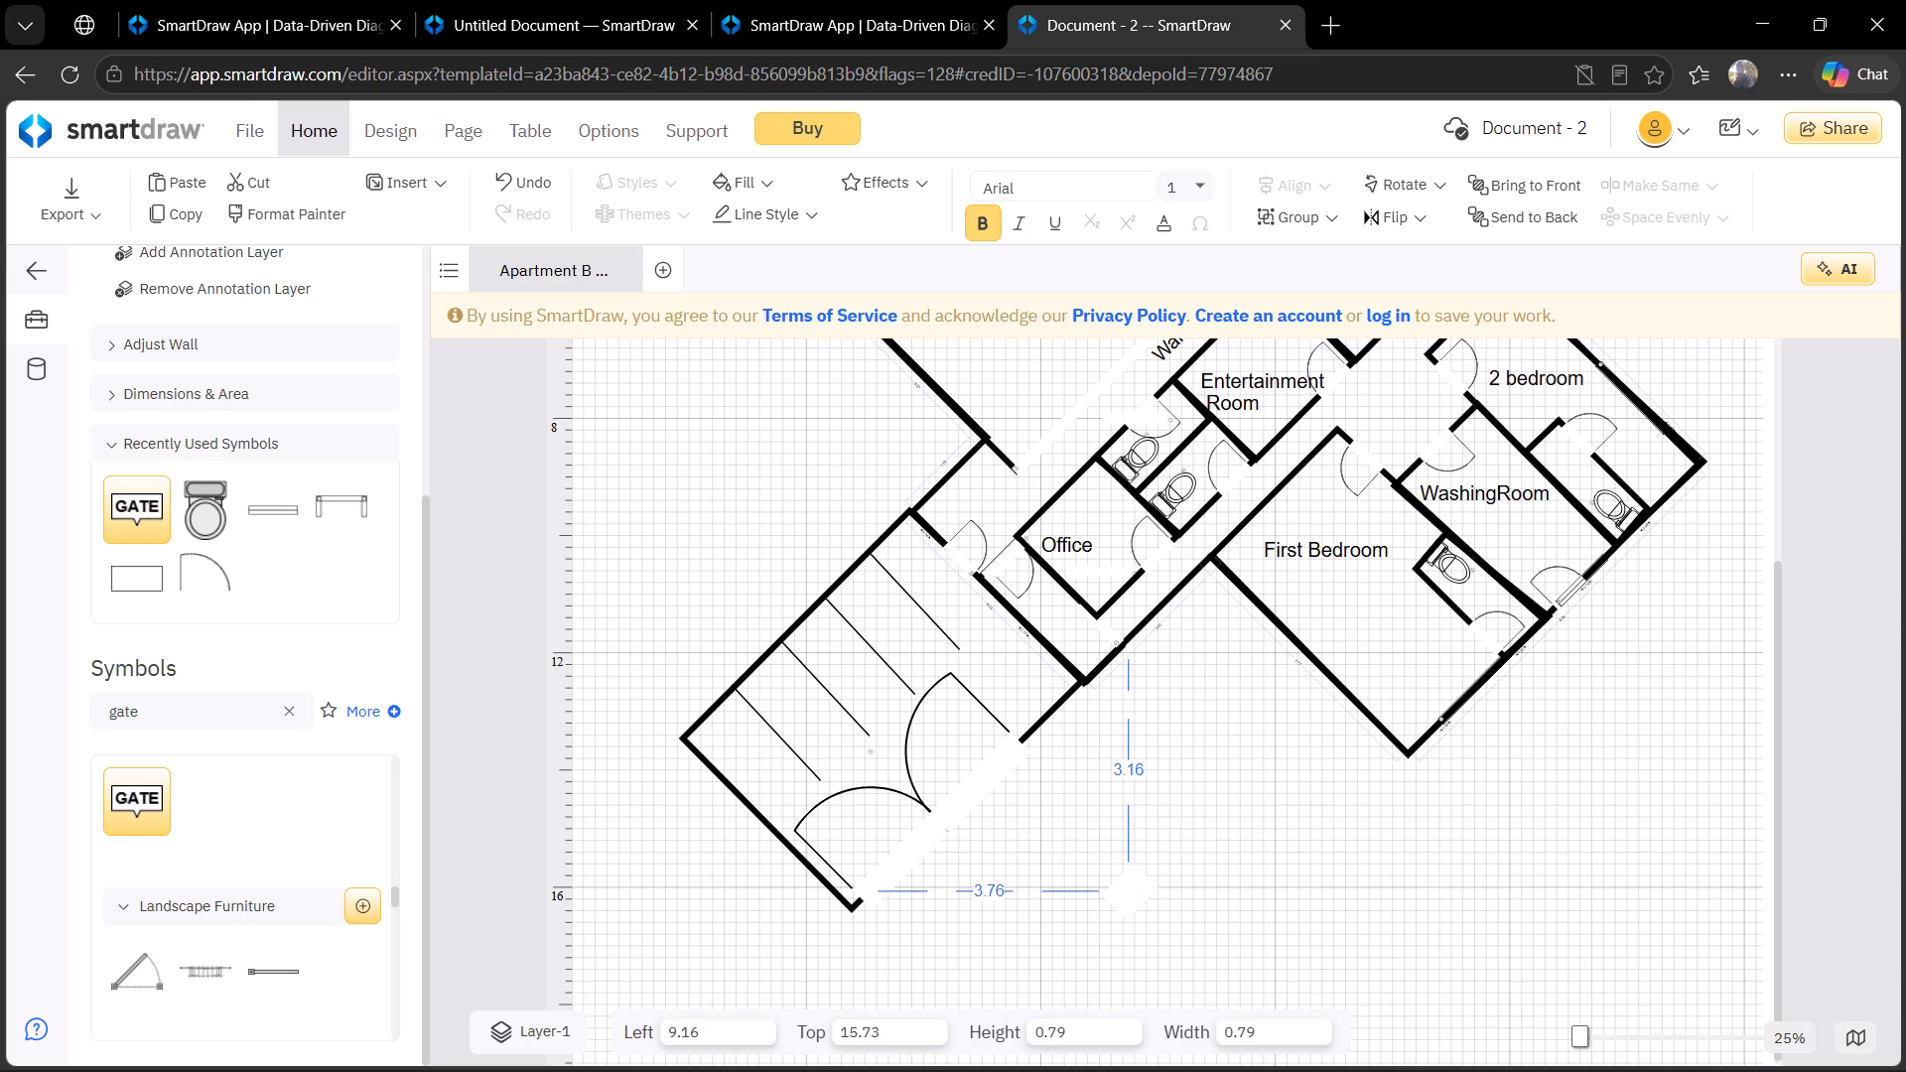
drag(1116, 846, 1119, 827)
drag(1130, 883, 1054, 830)
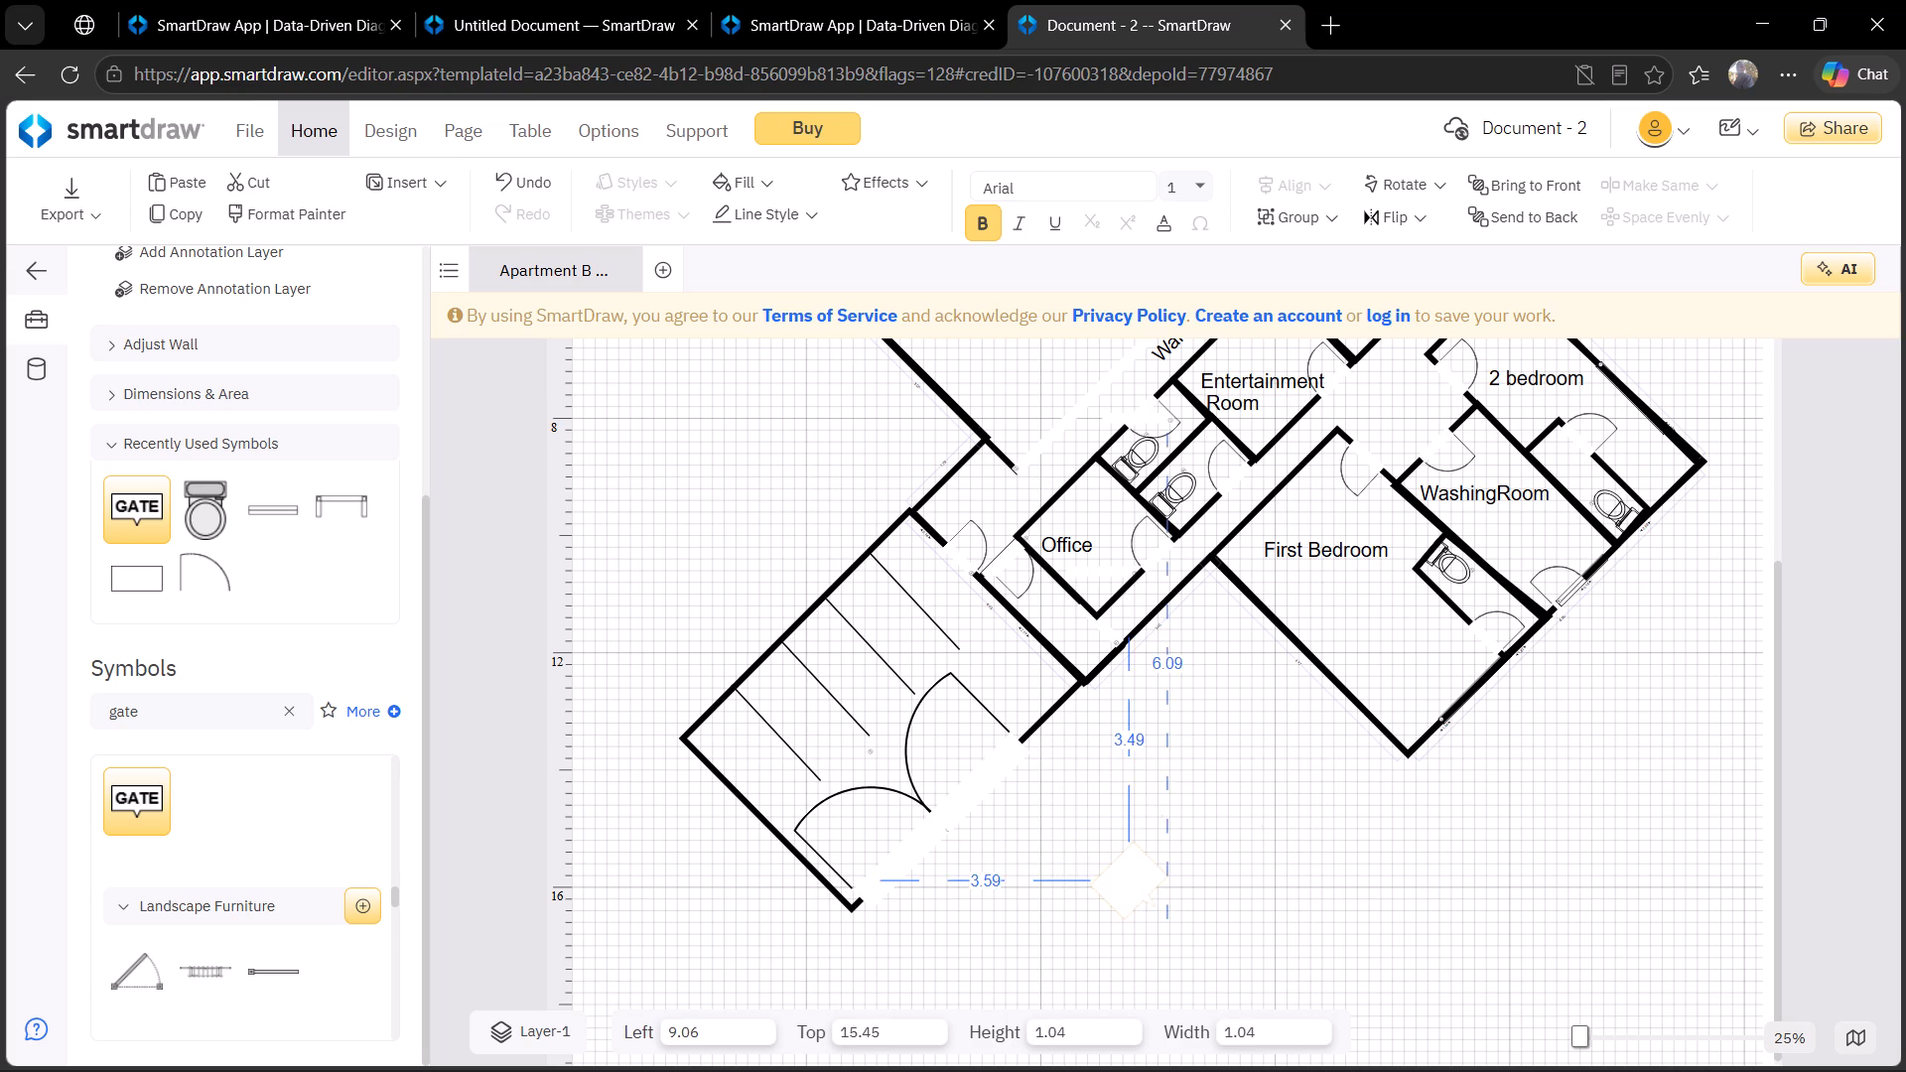
drag(1054, 830, 859, 754)
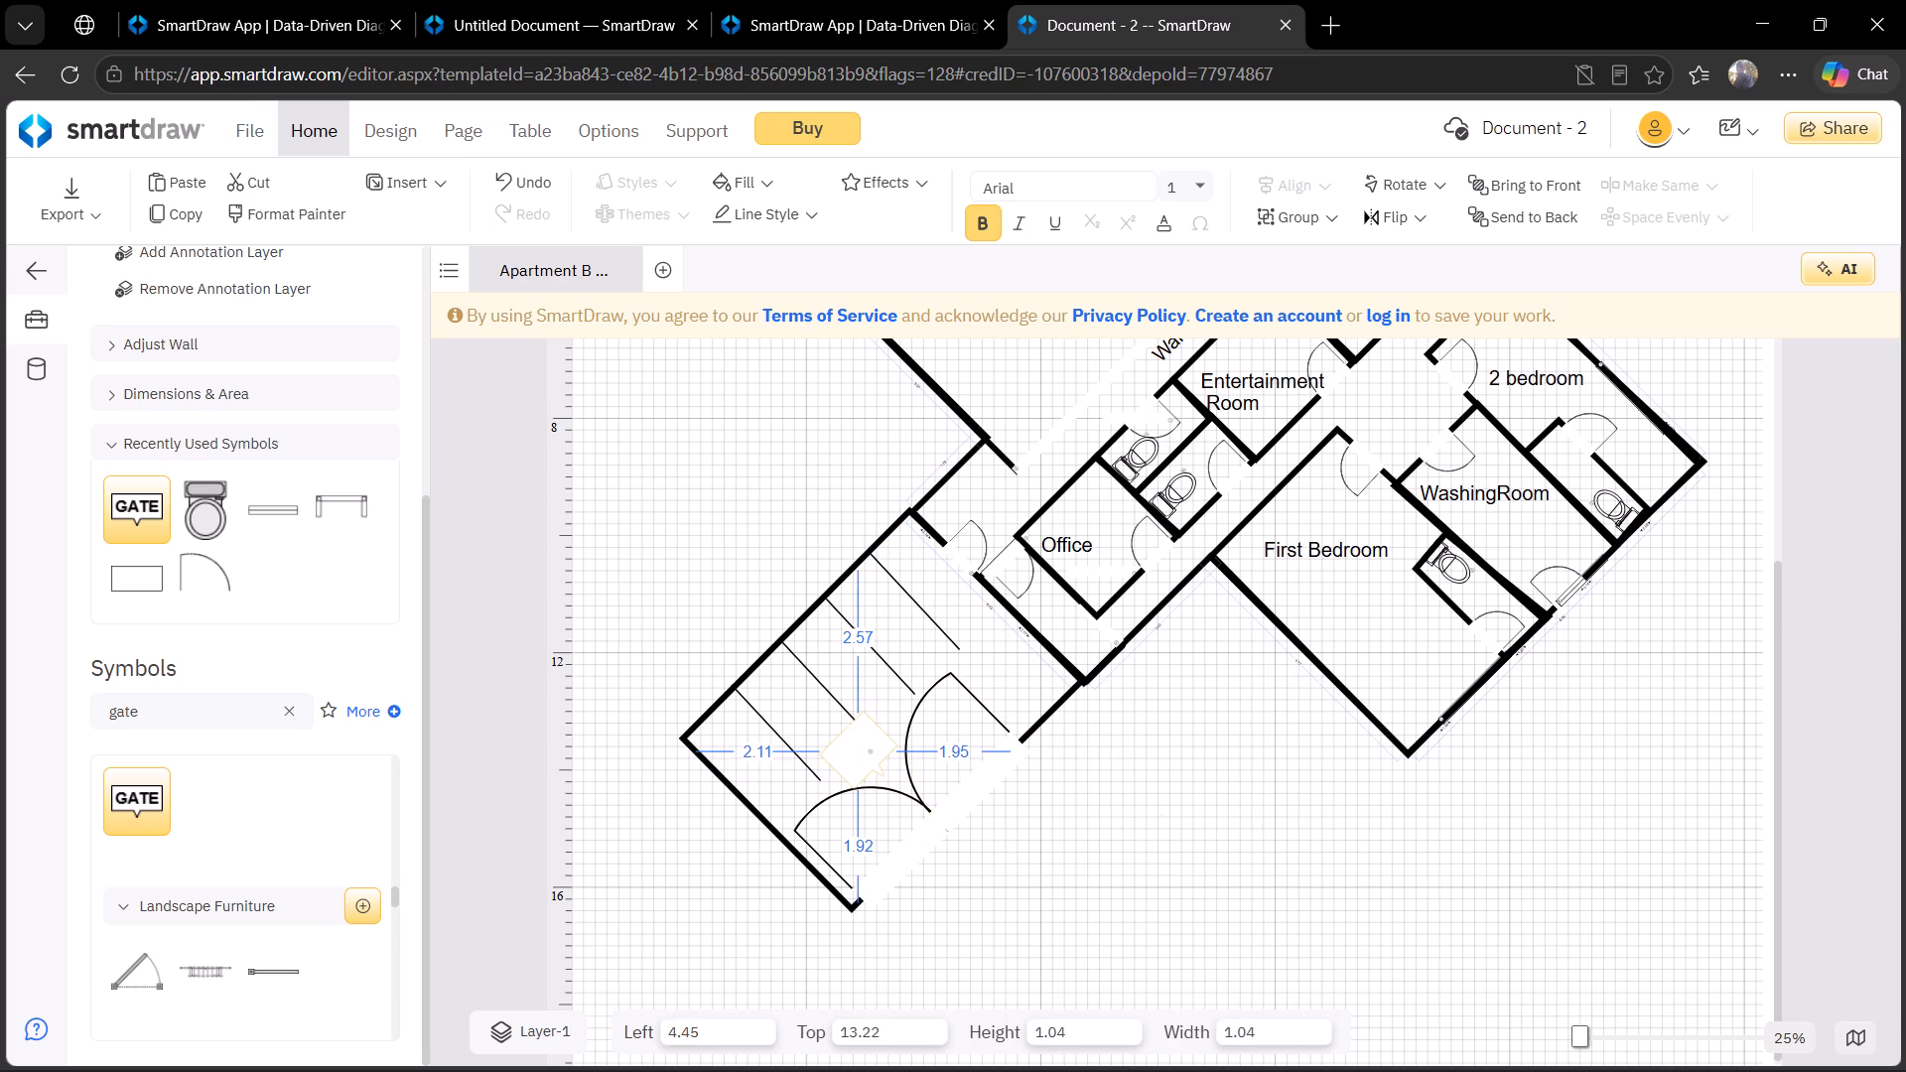
drag(859, 754, 873, 757)
click(1052, 912)
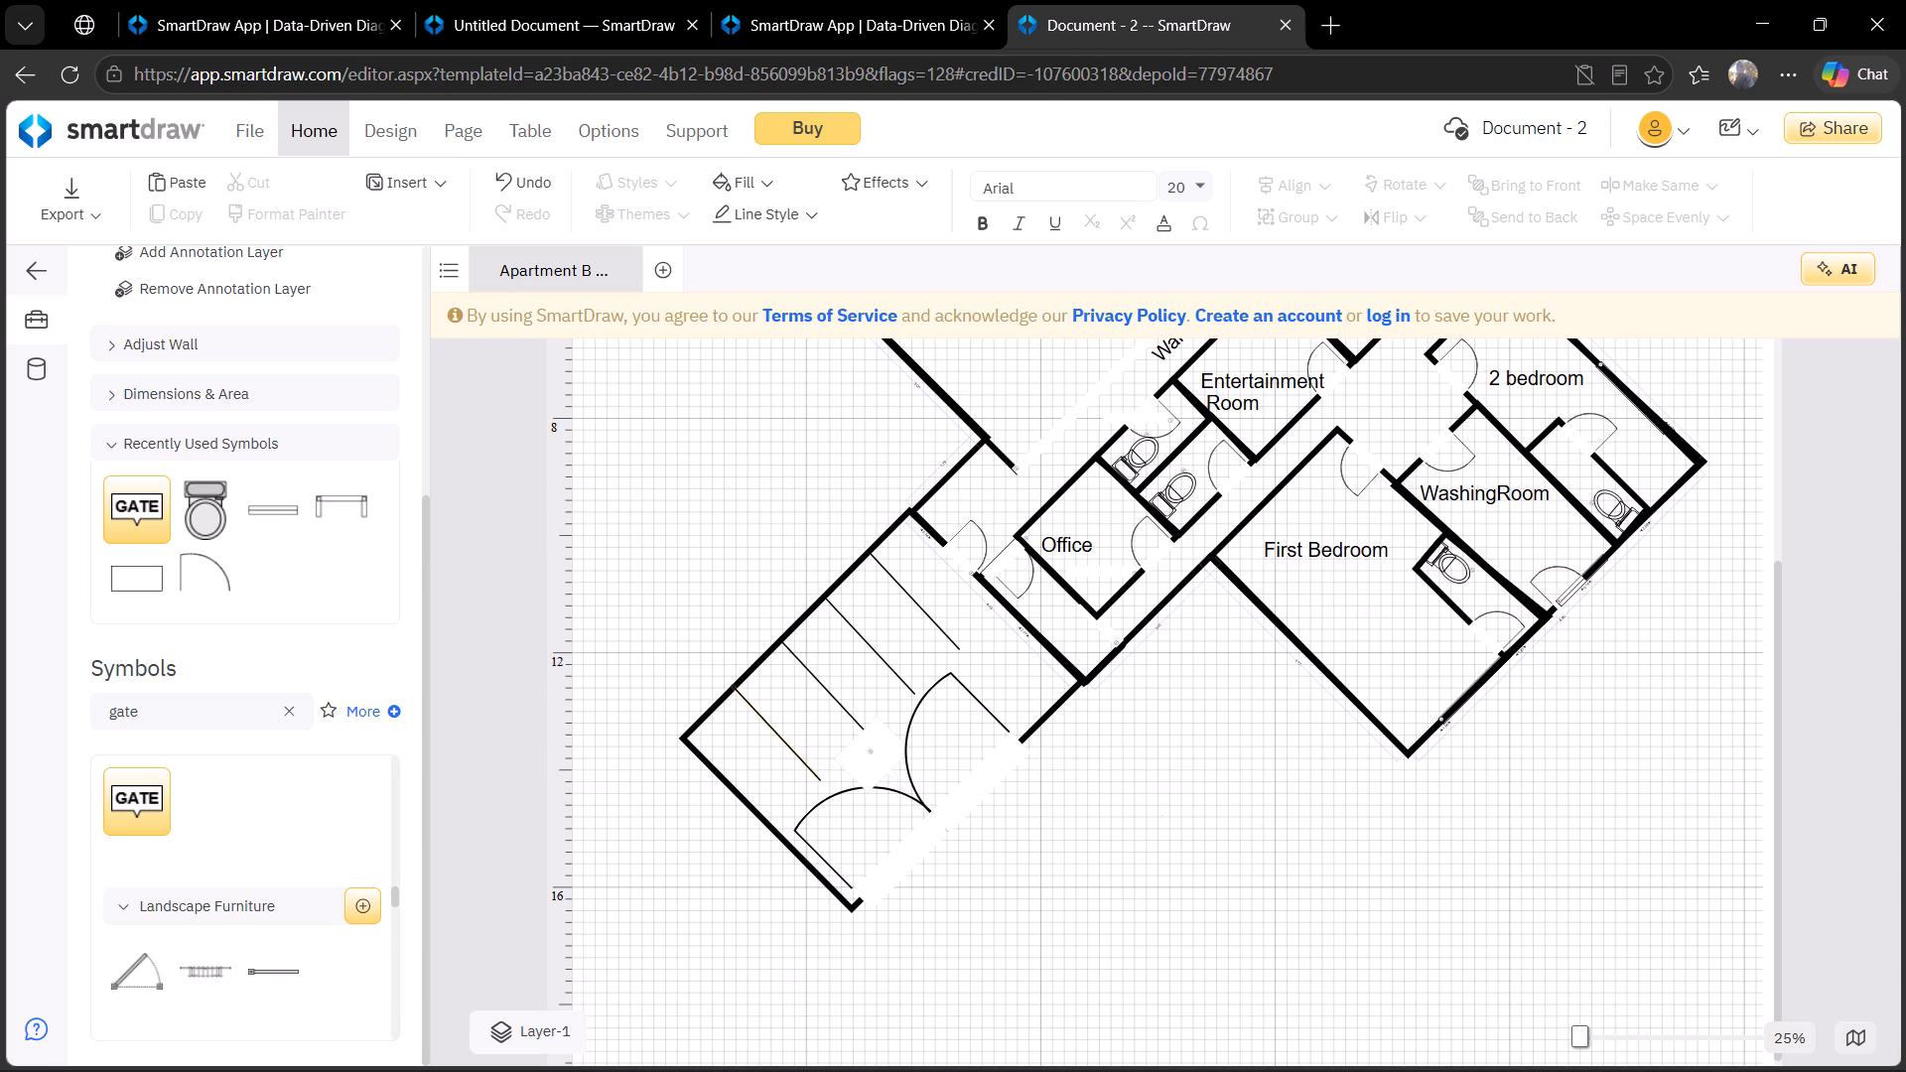
Search the symbol library for parking.
click(287, 711)
text(parking)
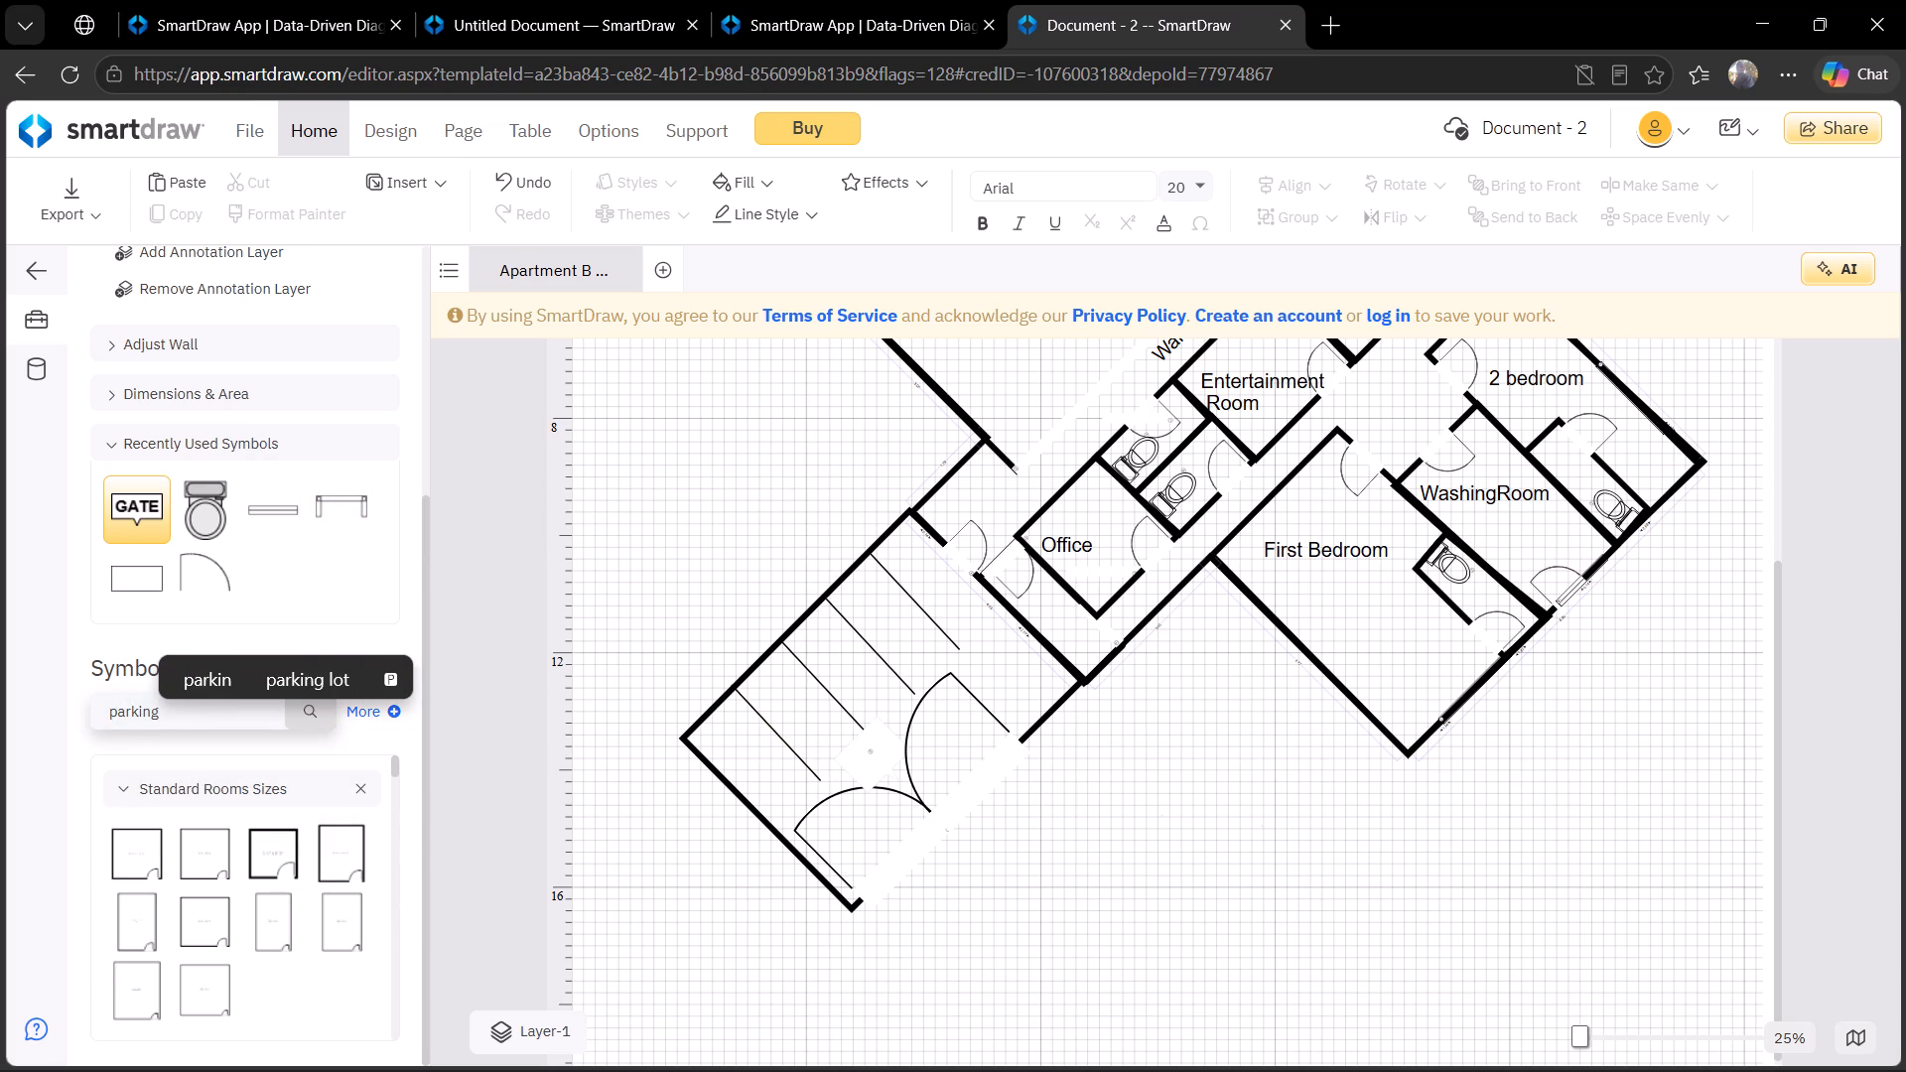
click(314, 716)
Add the text label "Parking area" in the western part of the parallel-line room, at about Left 2.94, Top 13.37.
drag(425, 551, 437, 274)
click(348, 309)
click(745, 746)
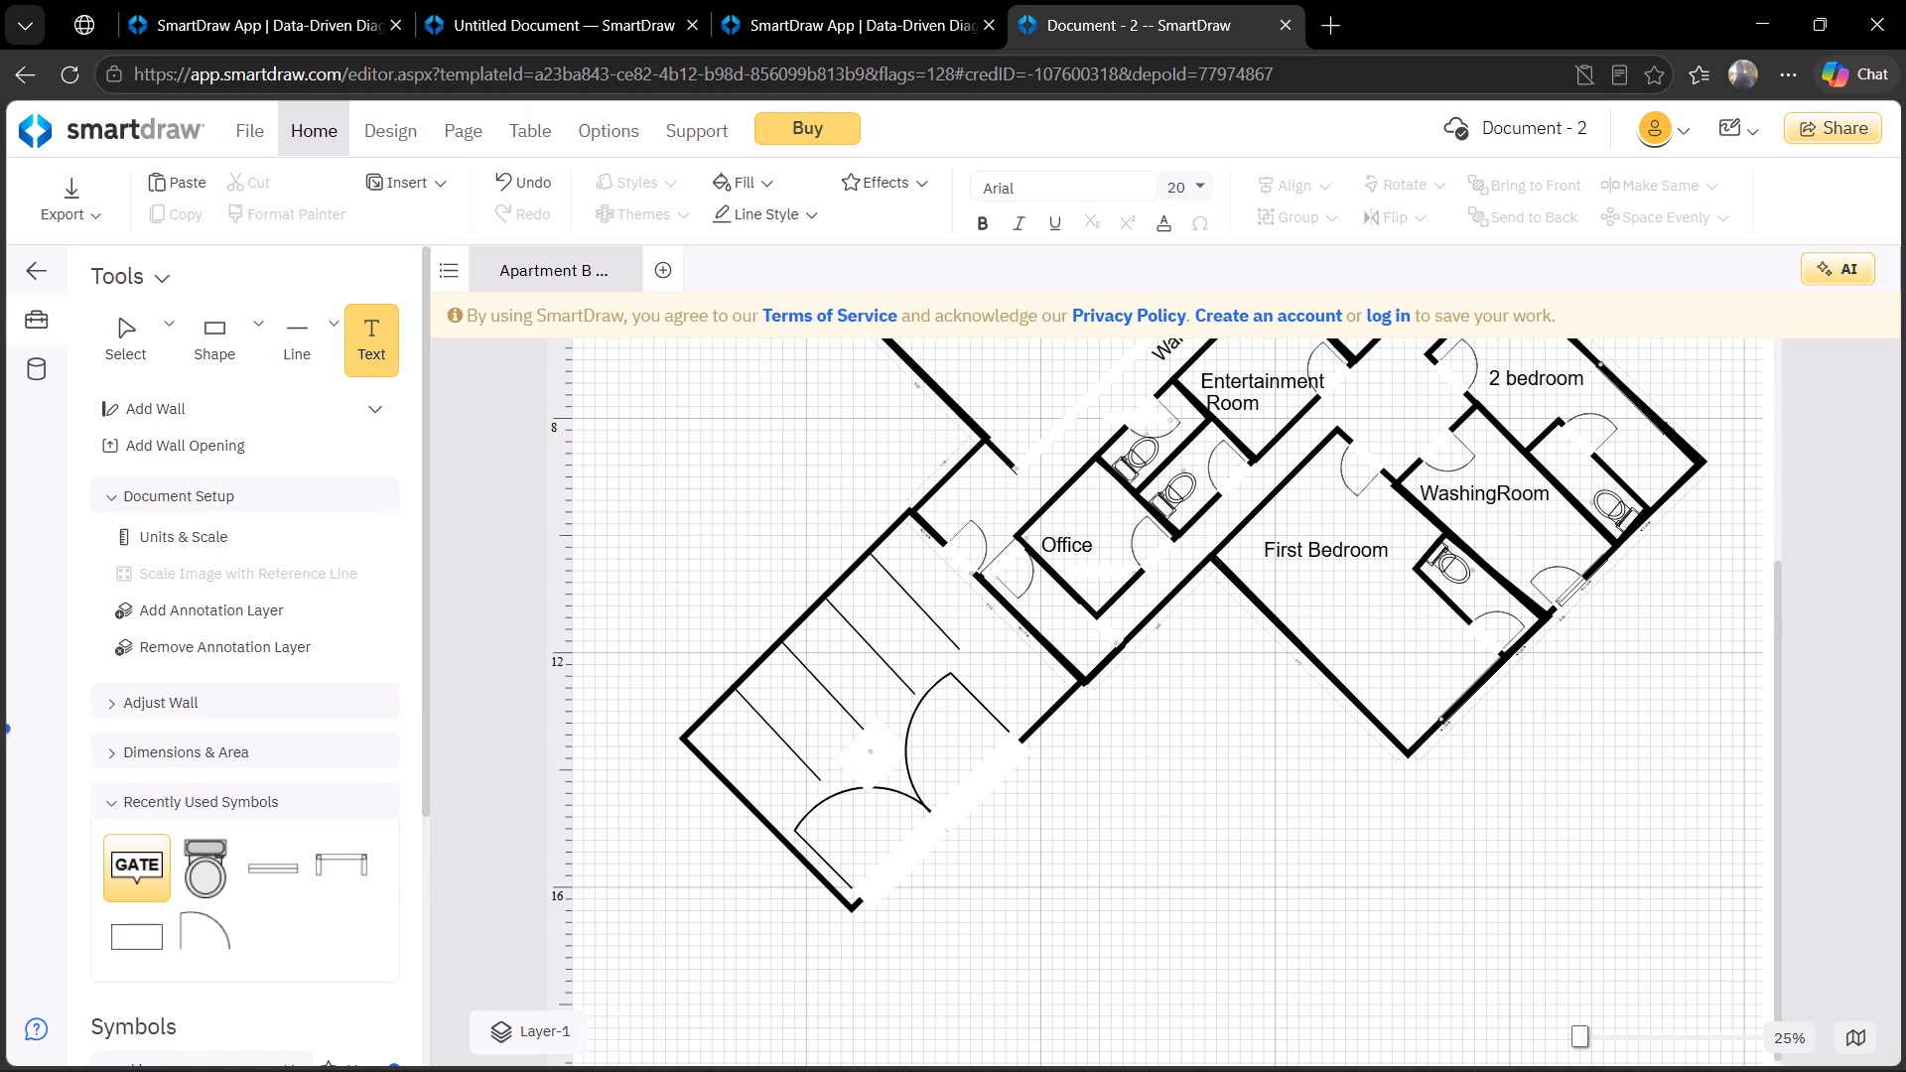
text(Parking area)
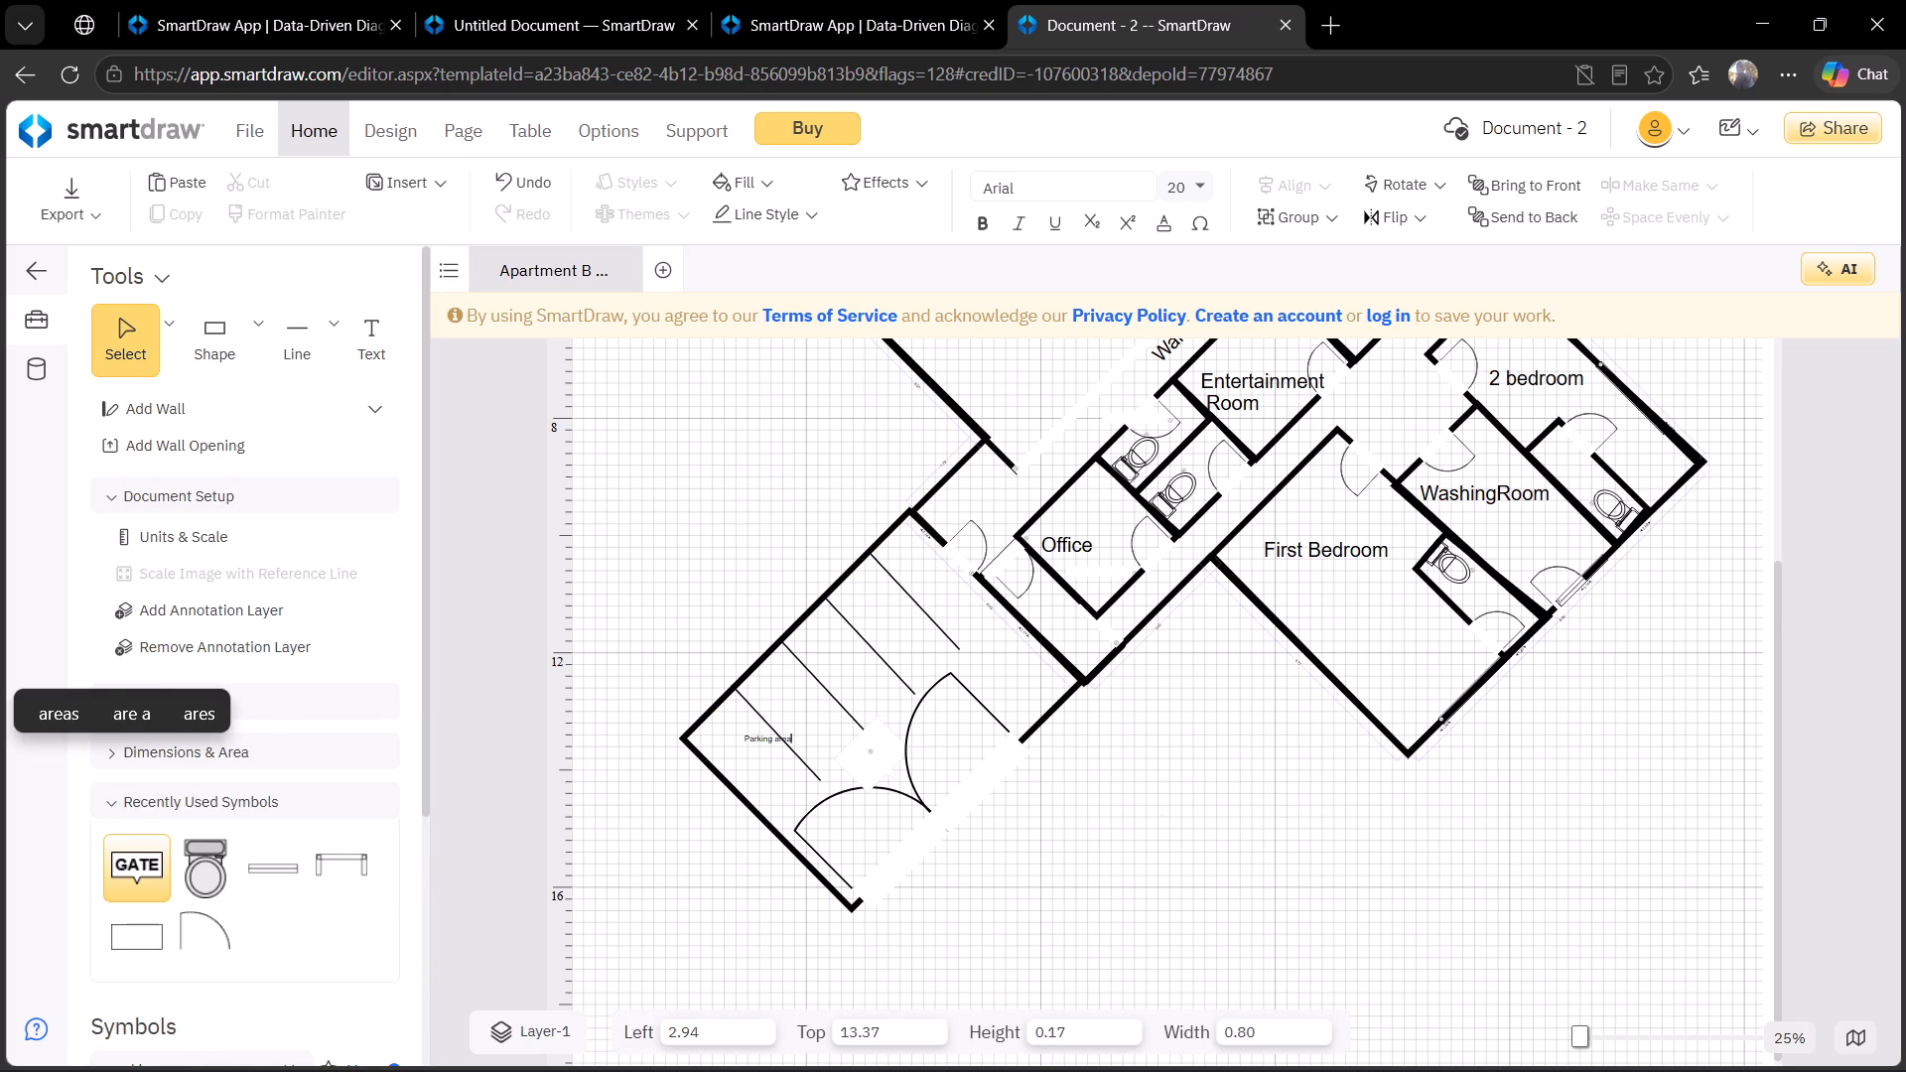
Set the font size of the whole "Parking area" label to 36.
key(ctrl+a)
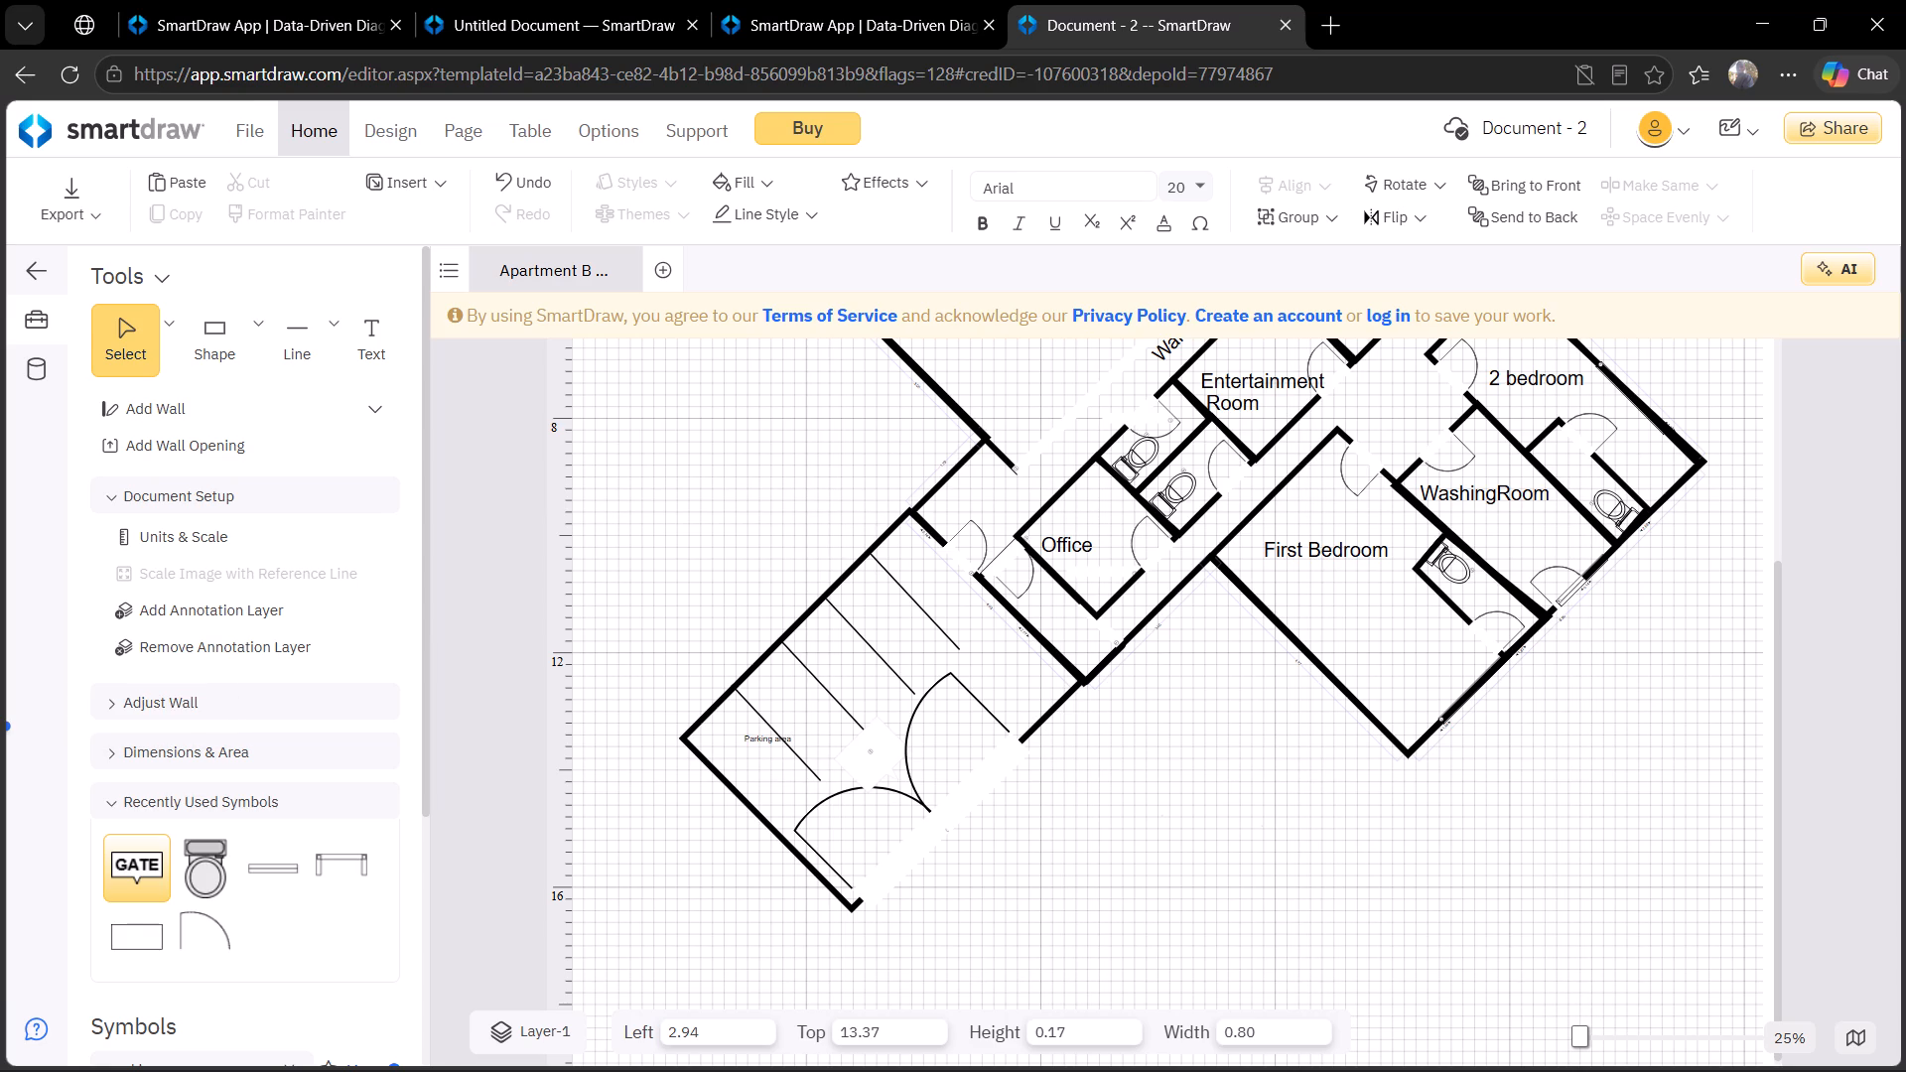
click(1199, 200)
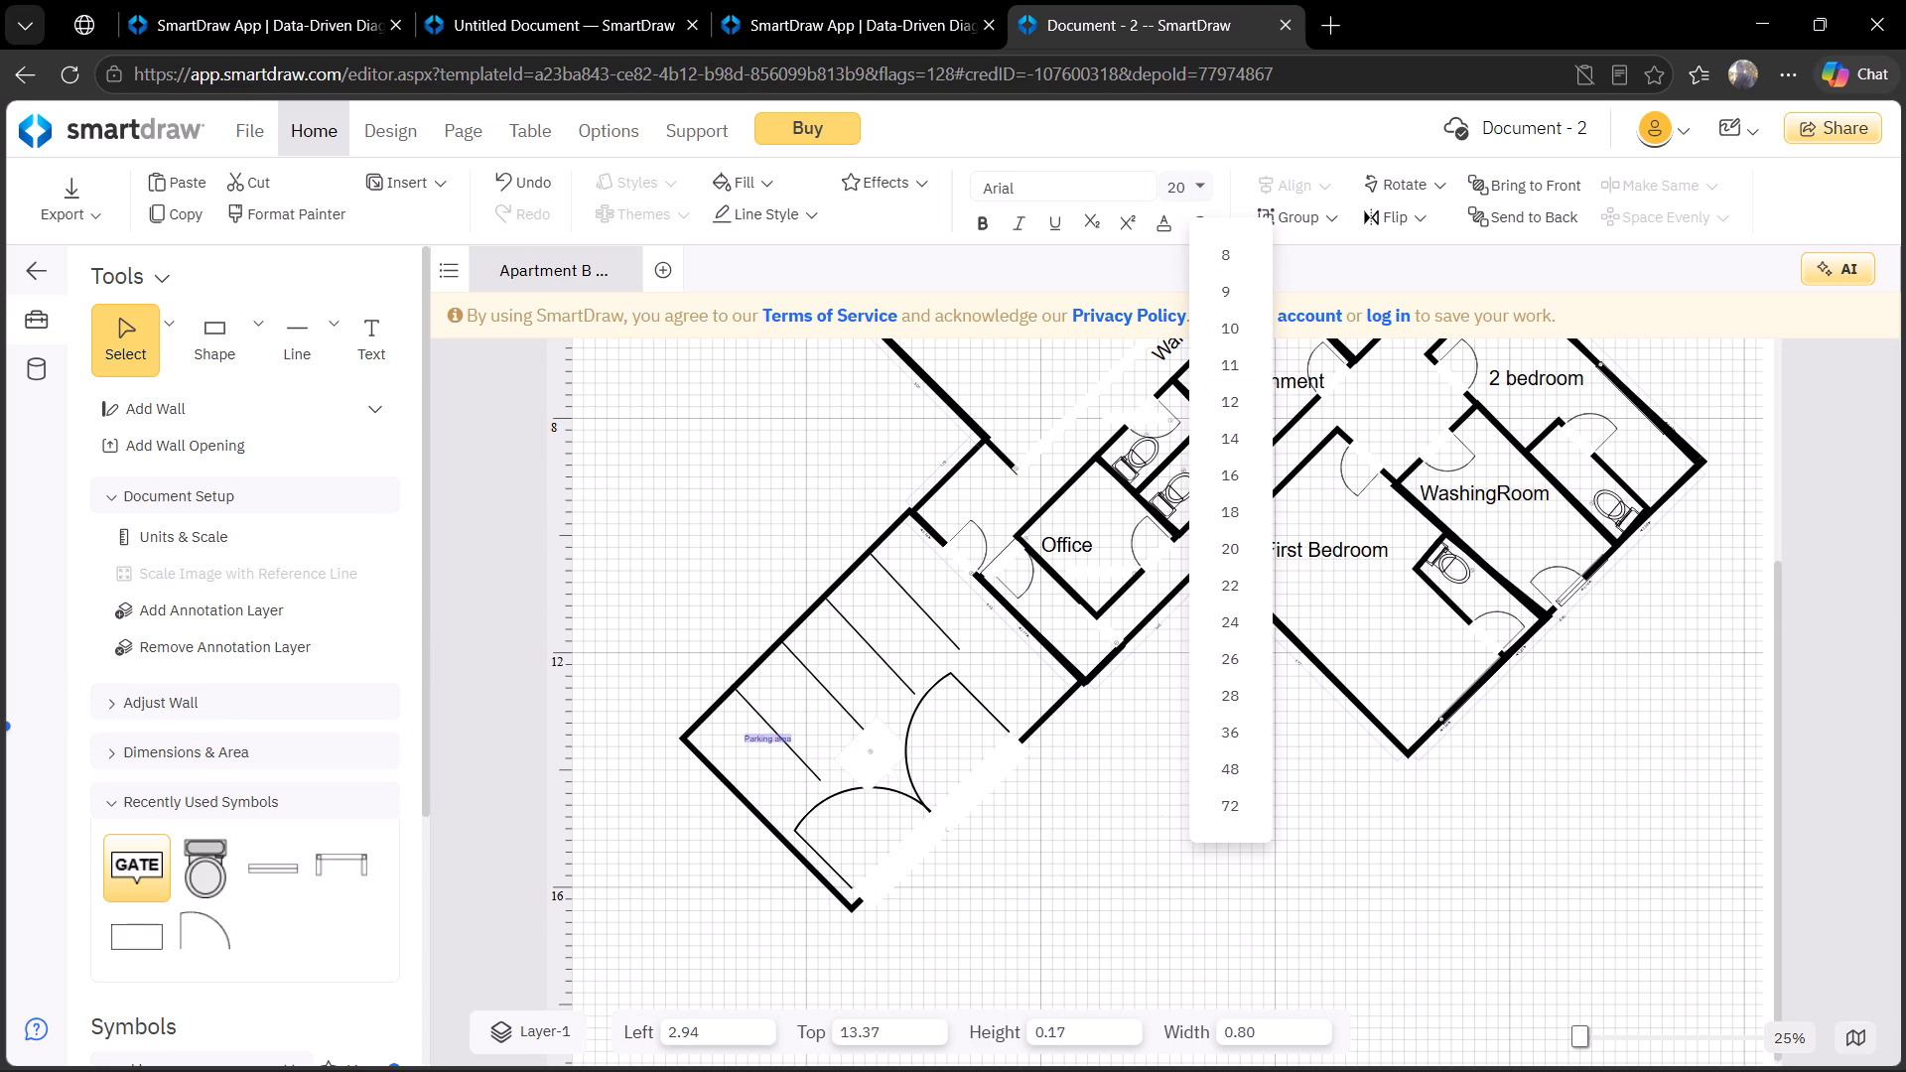
click(1248, 544)
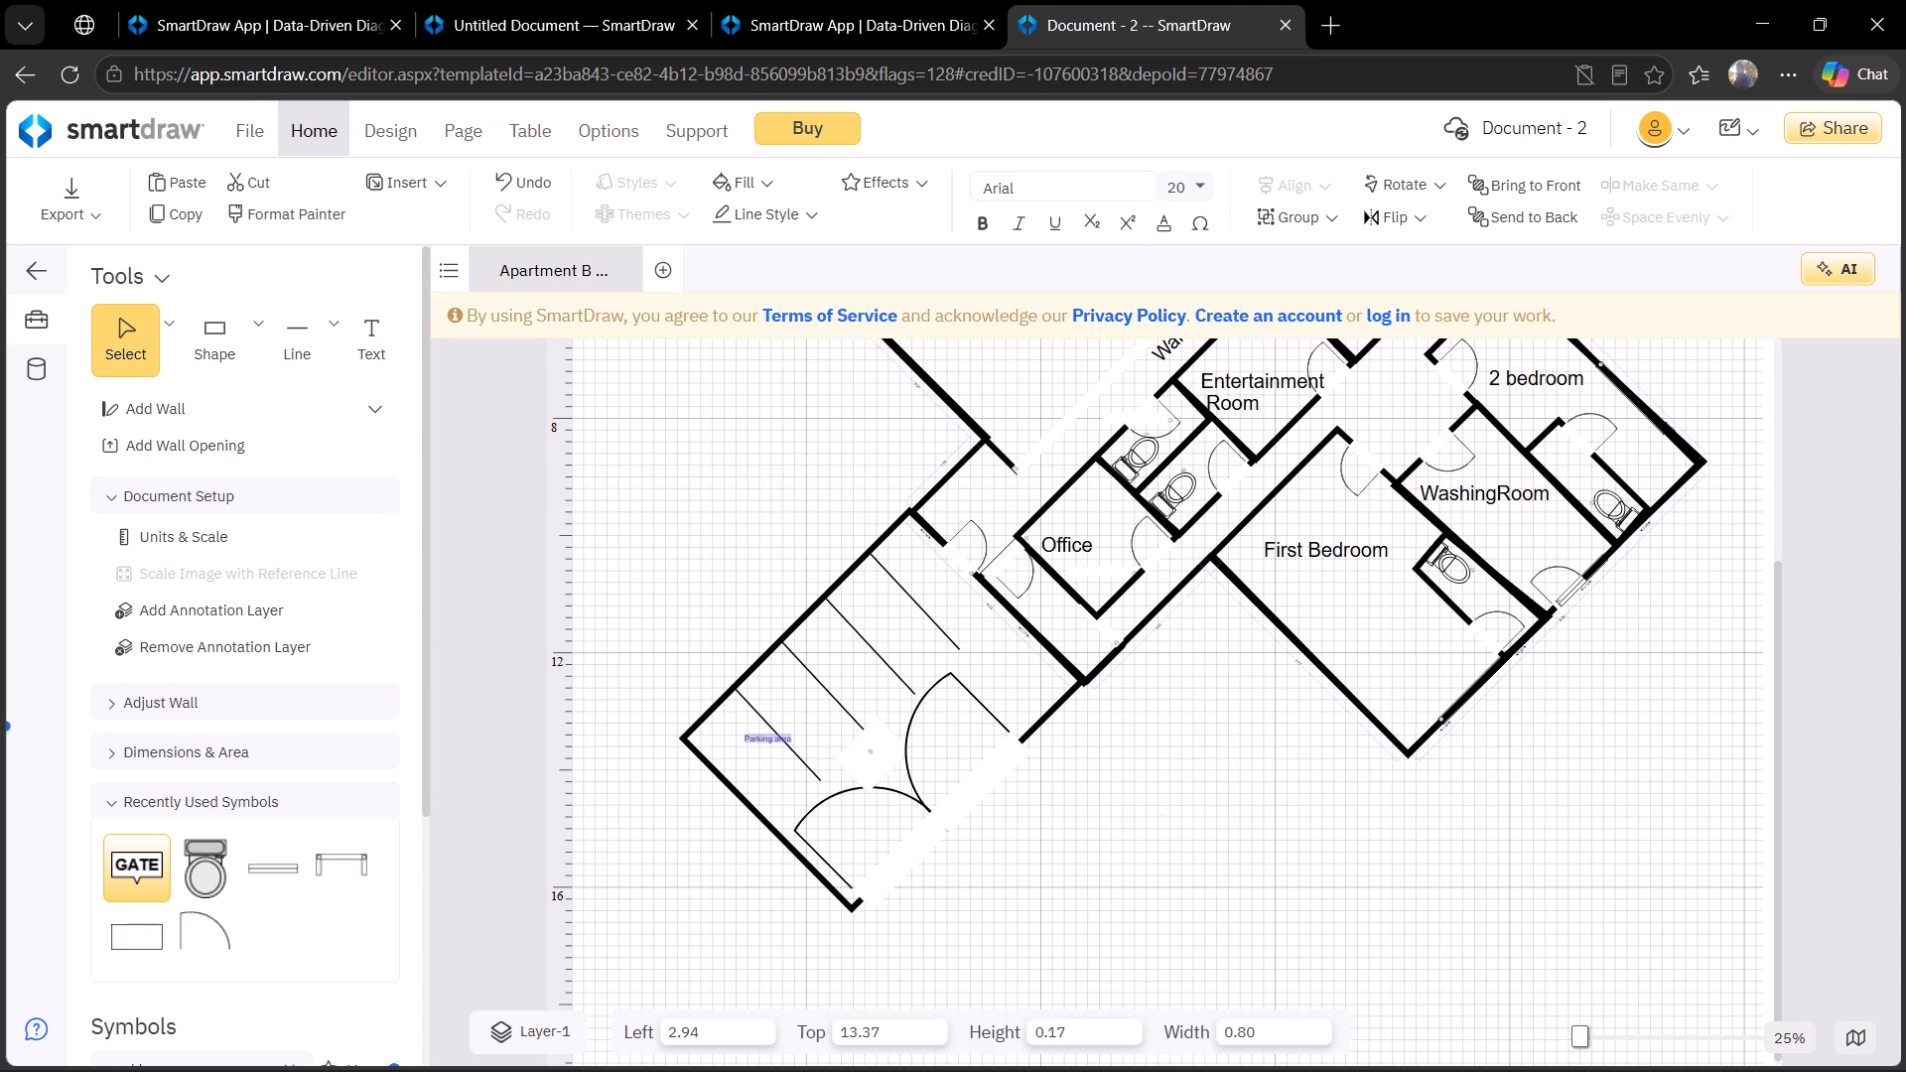
click(1191, 192)
click(1229, 695)
click(1189, 204)
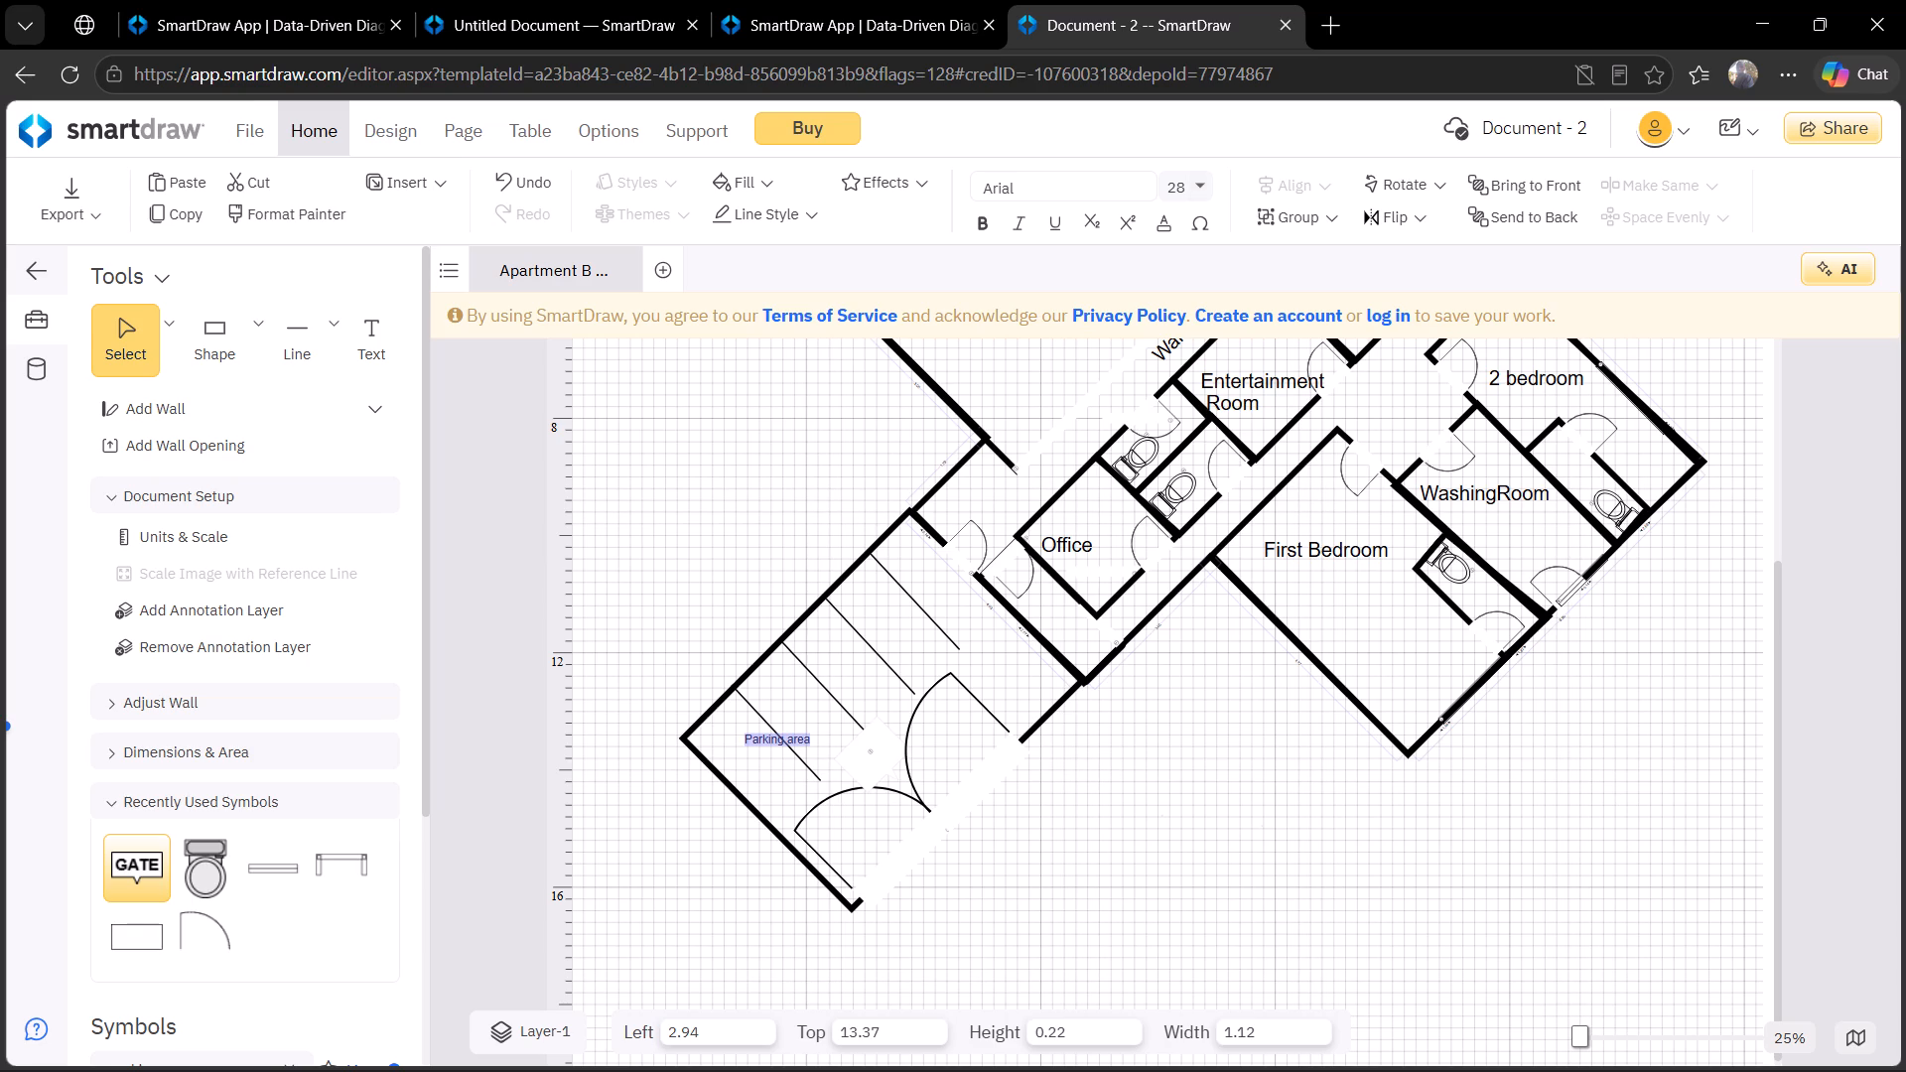
click(1192, 199)
click(1238, 687)
click(1190, 192)
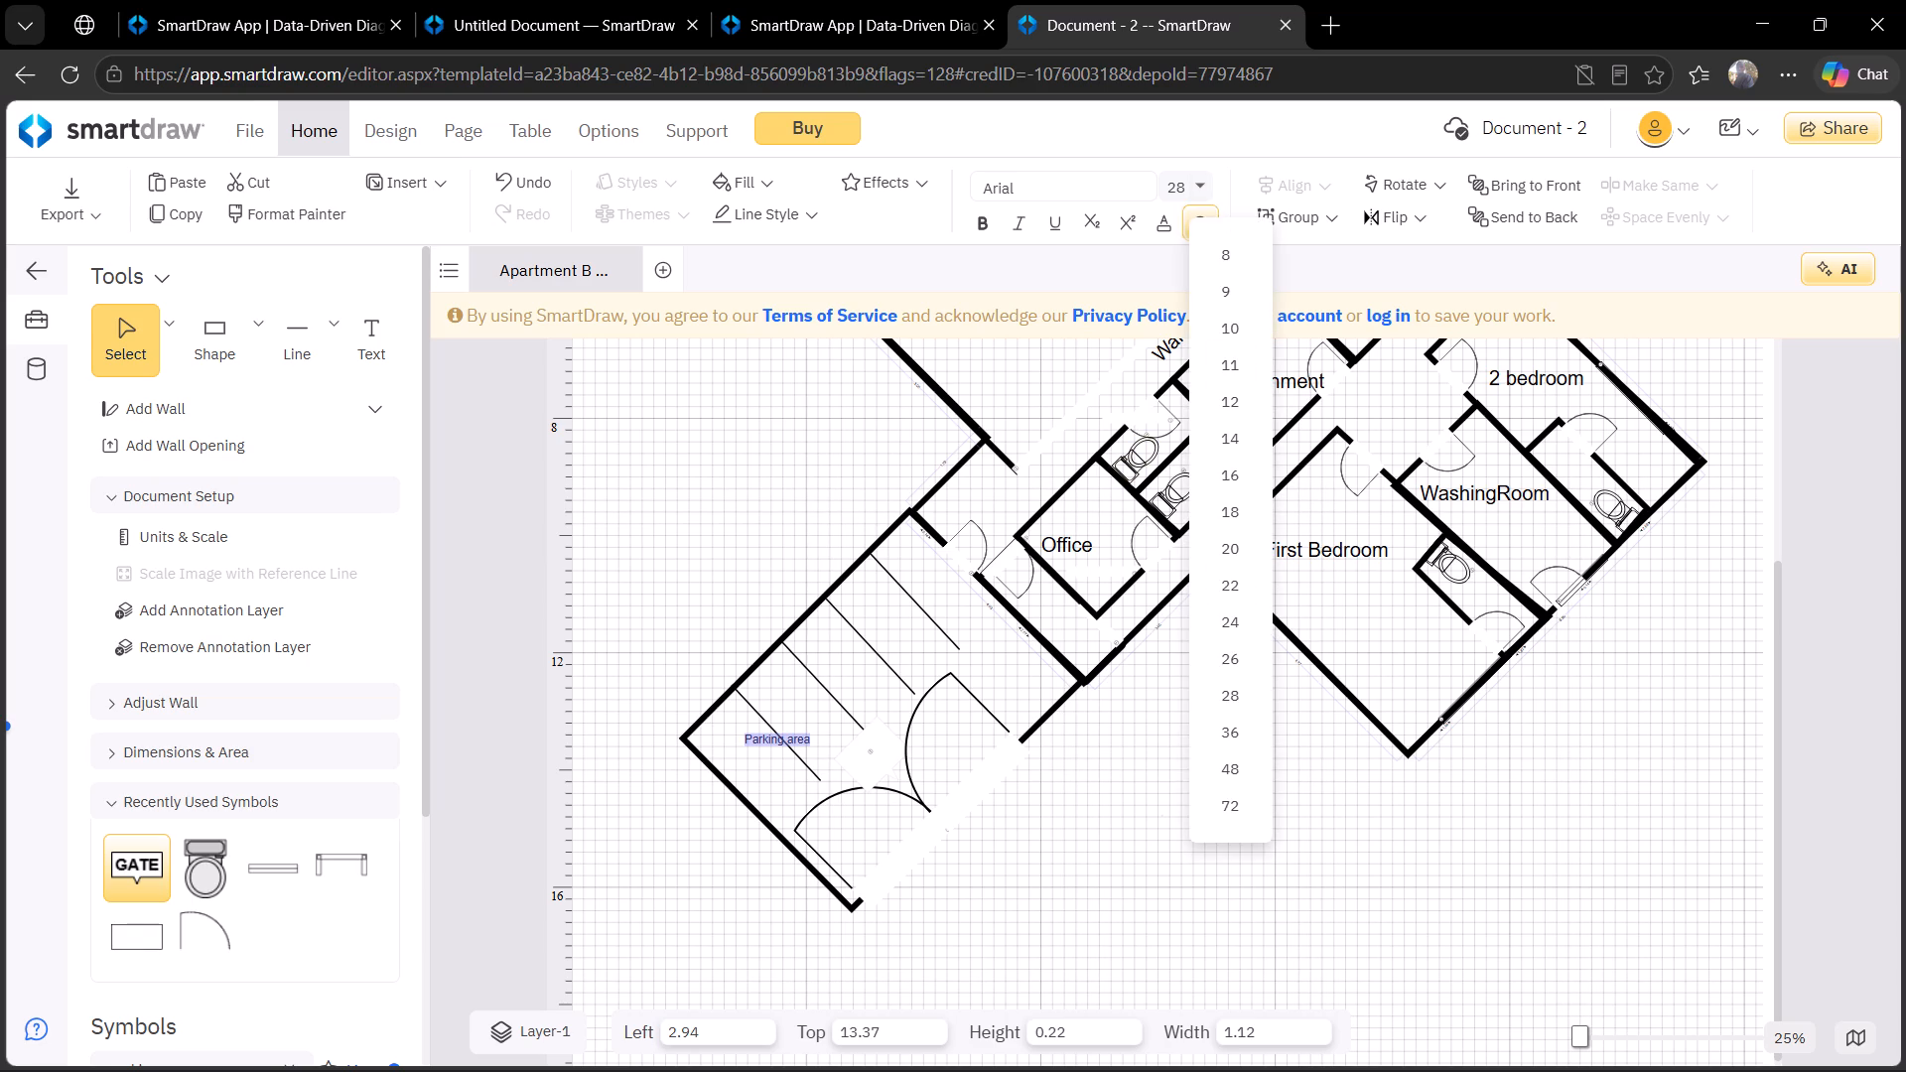
click(1226, 743)
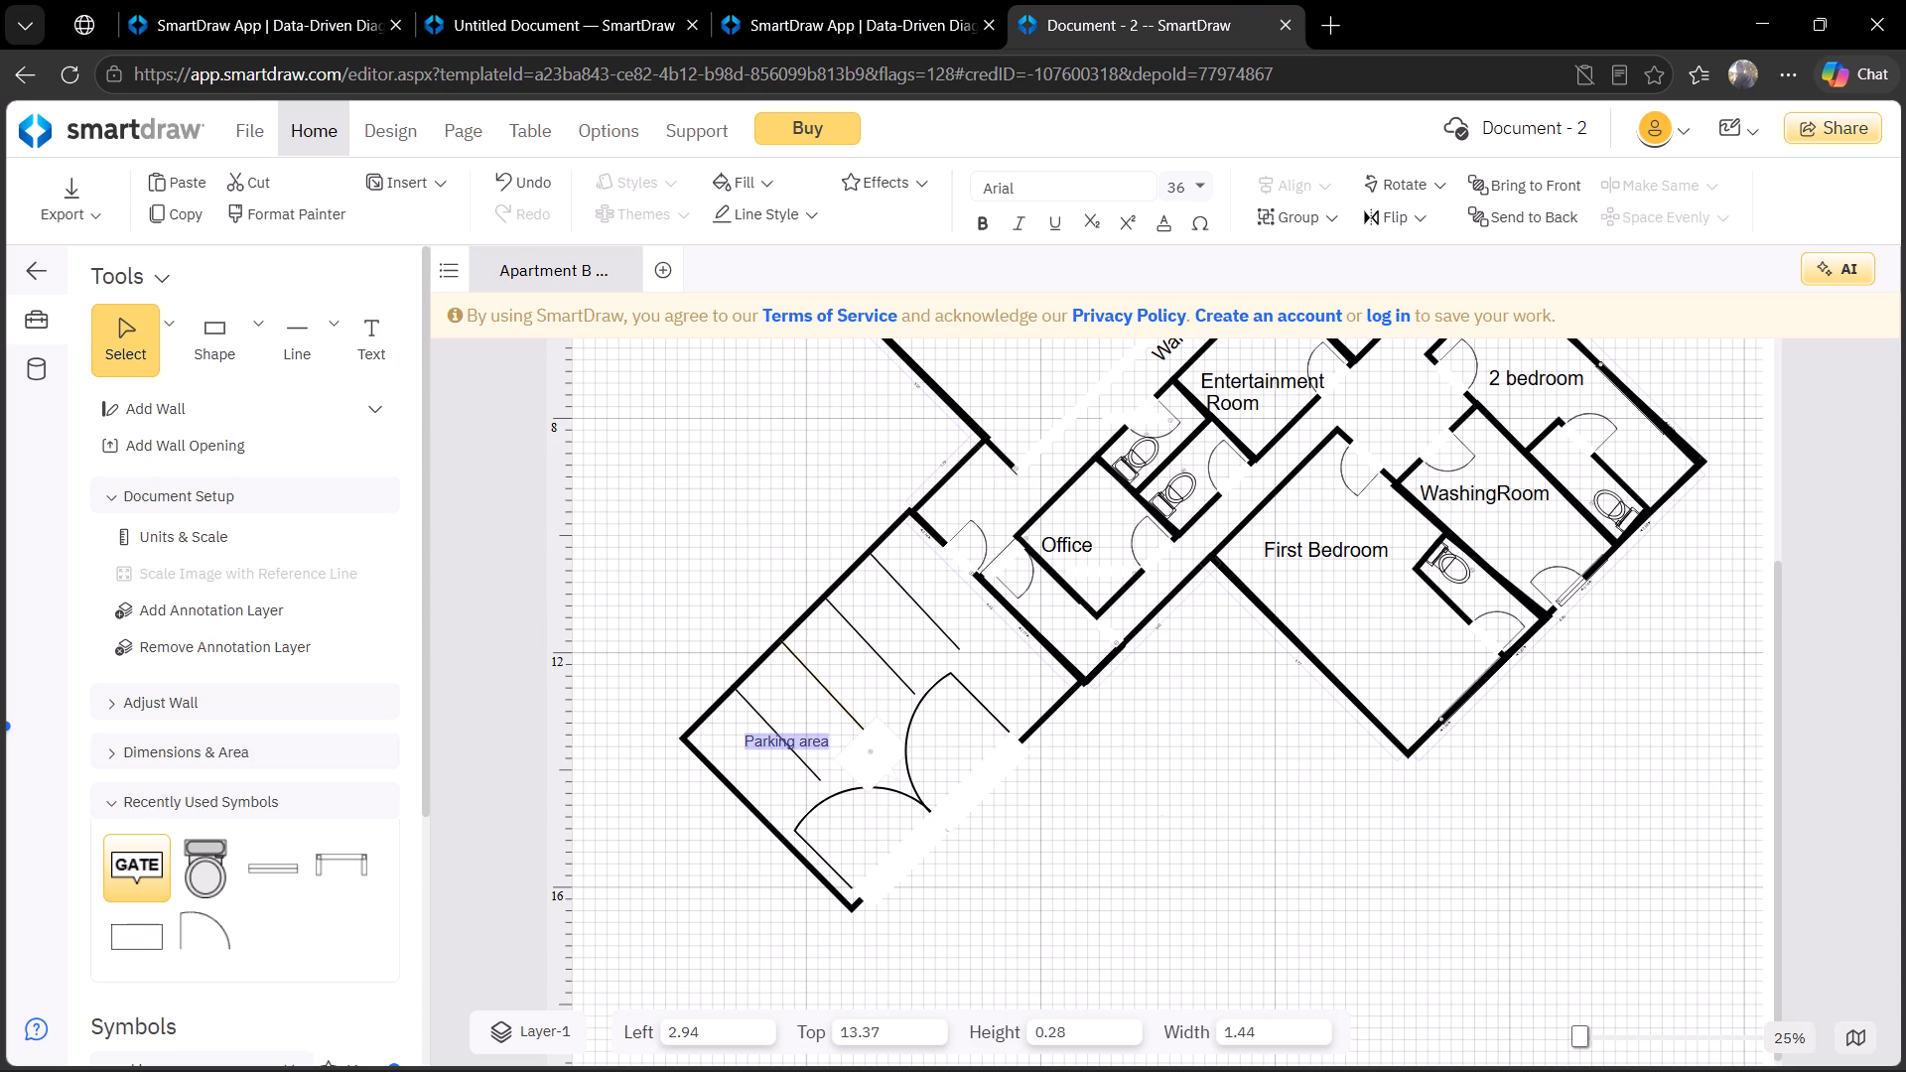
click(823, 741)
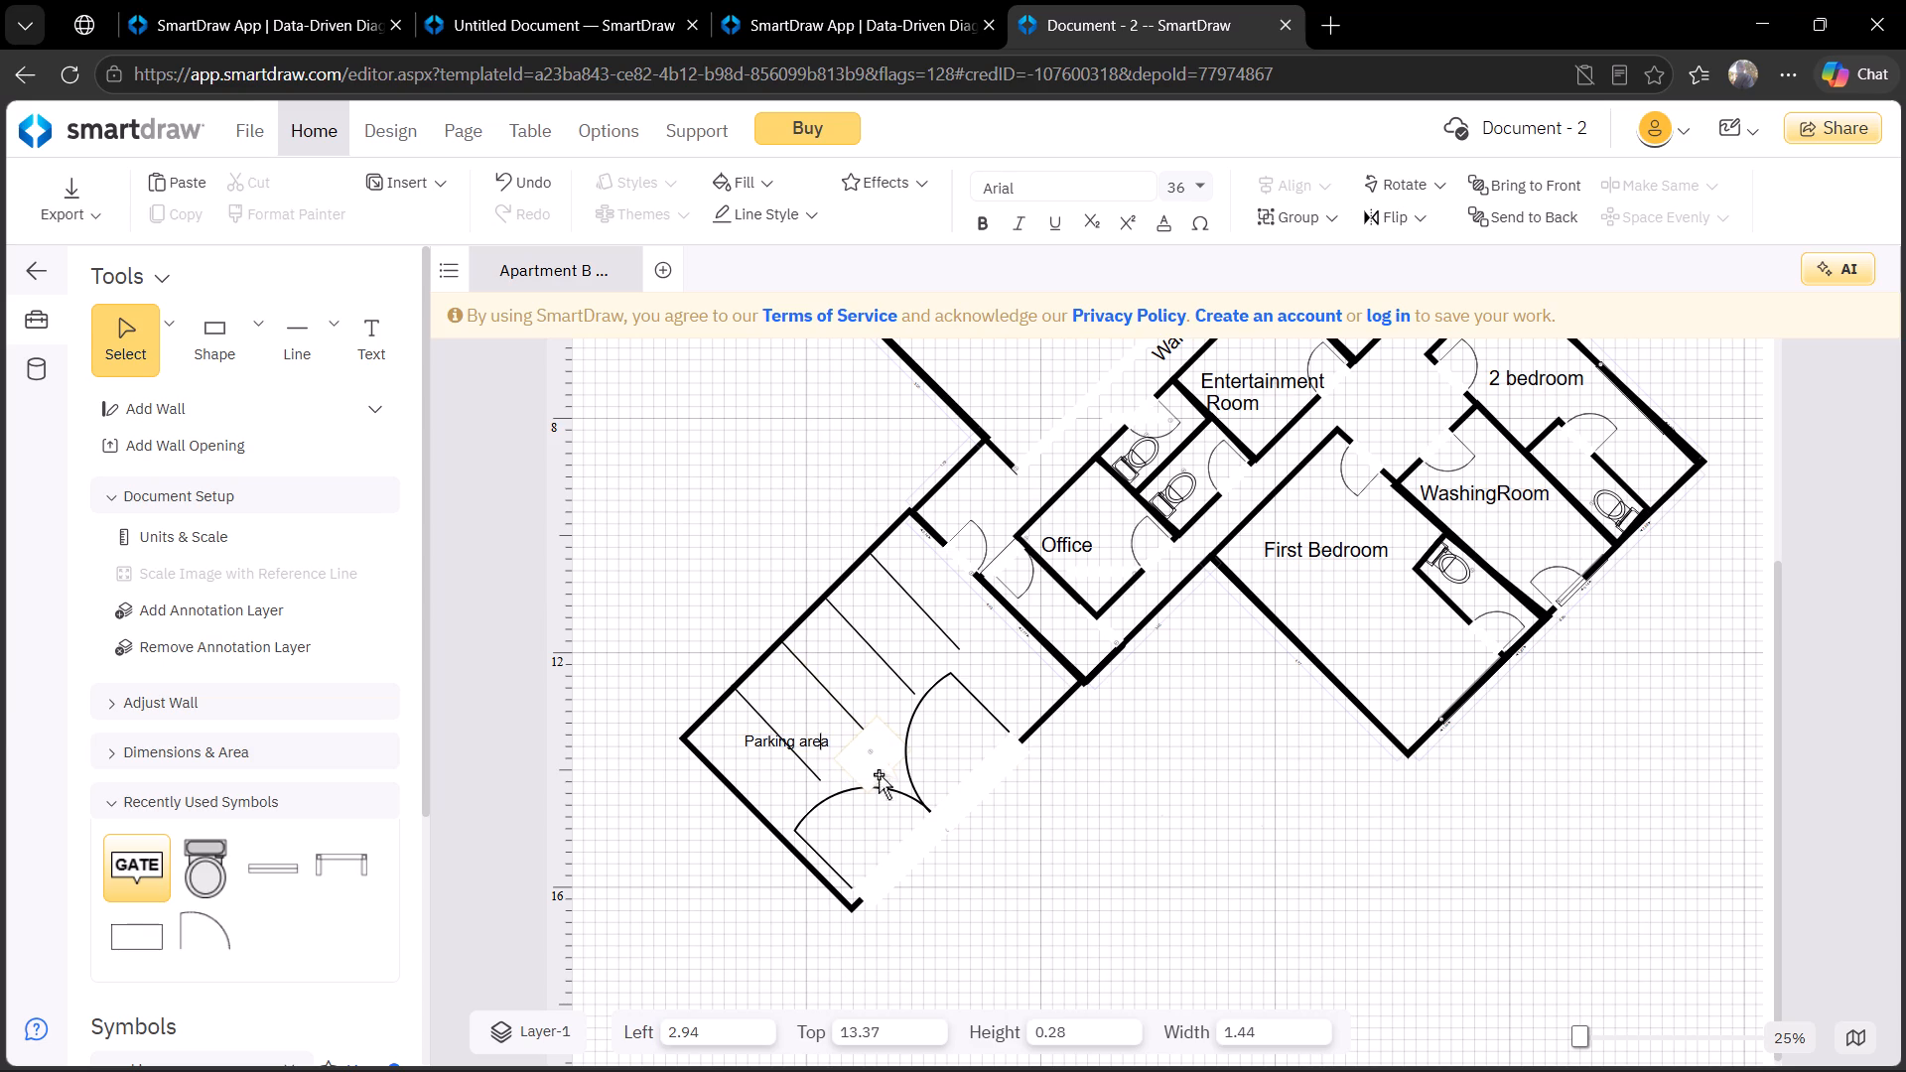
click(1249, 920)
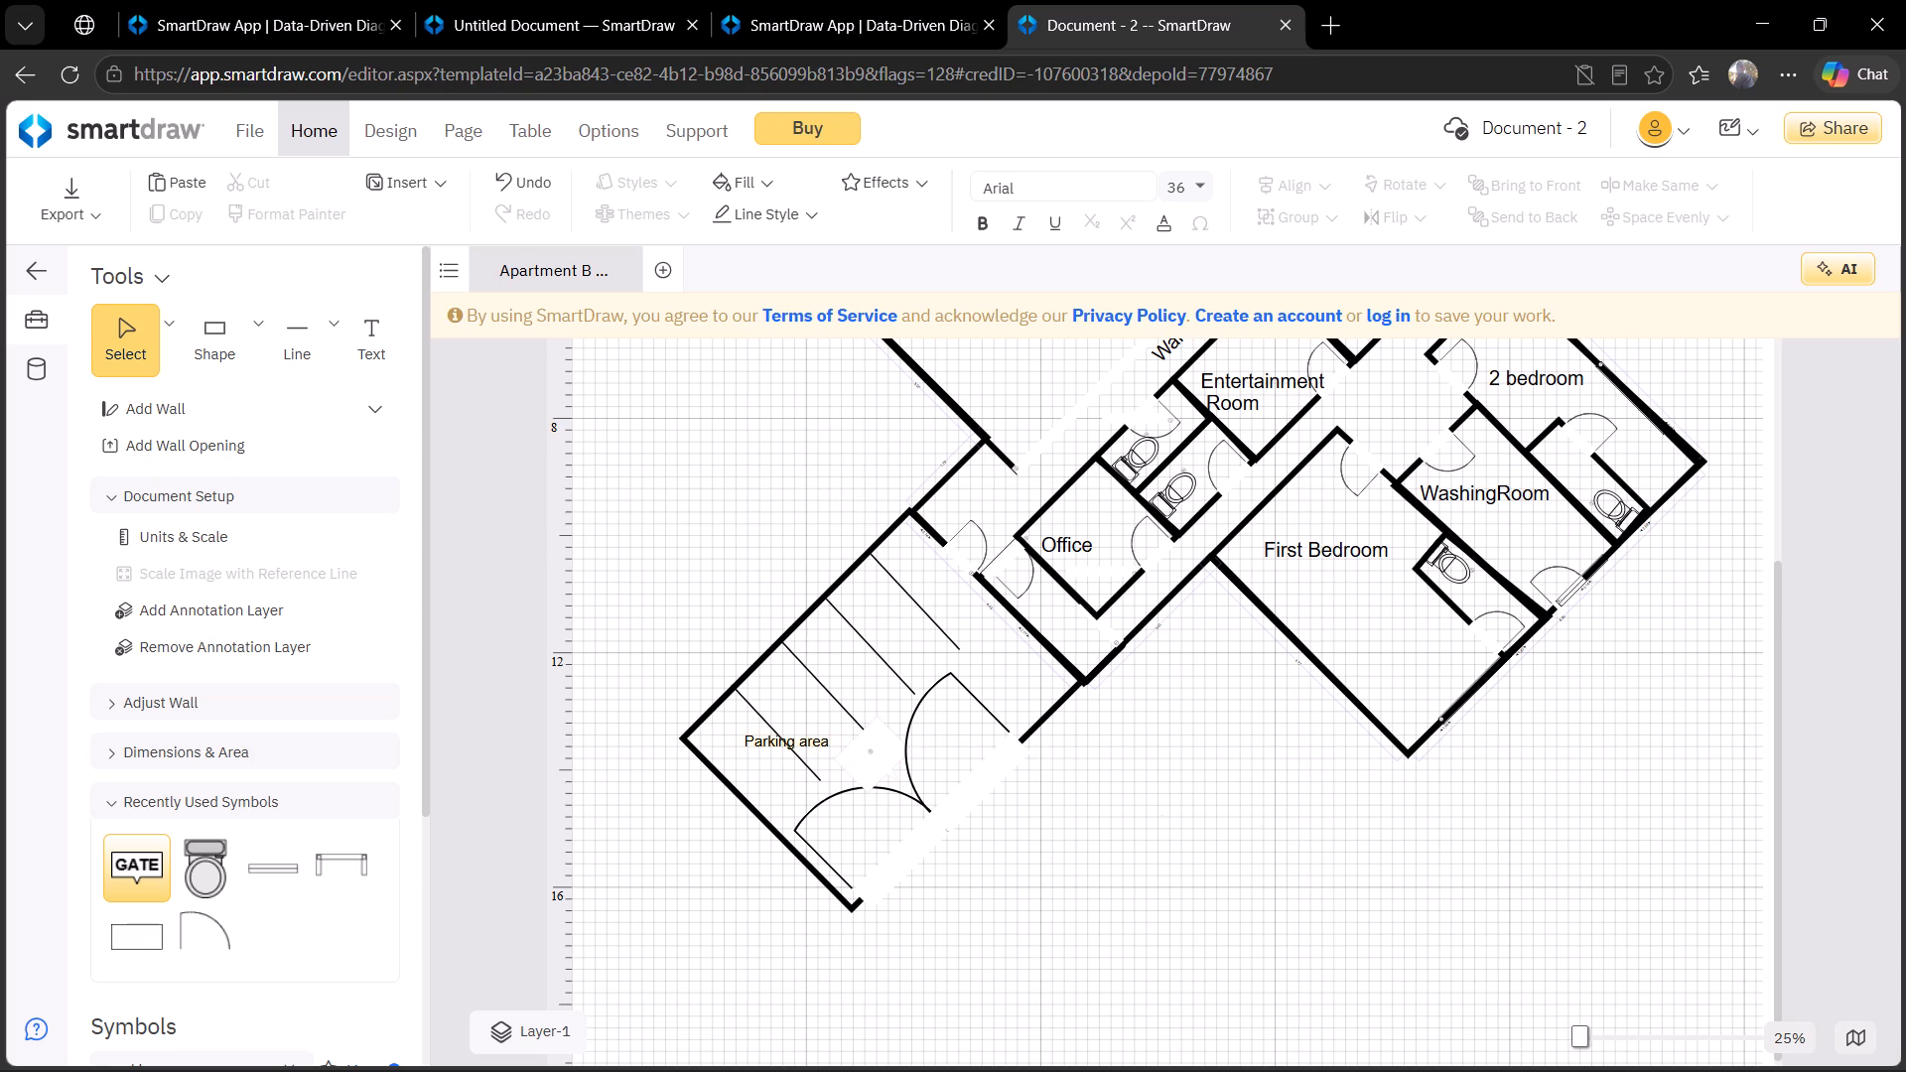
Move the "Parking area" label northeast, across the middle parallel lines of the room.
click(813, 744)
drag(813, 744, 858, 670)
click(1070, 882)
Add a rectangle northwest of the parking area, about 0.76 wide by 0.38 high, at about Left 0.63, Top 8.16.
click(244, 345)
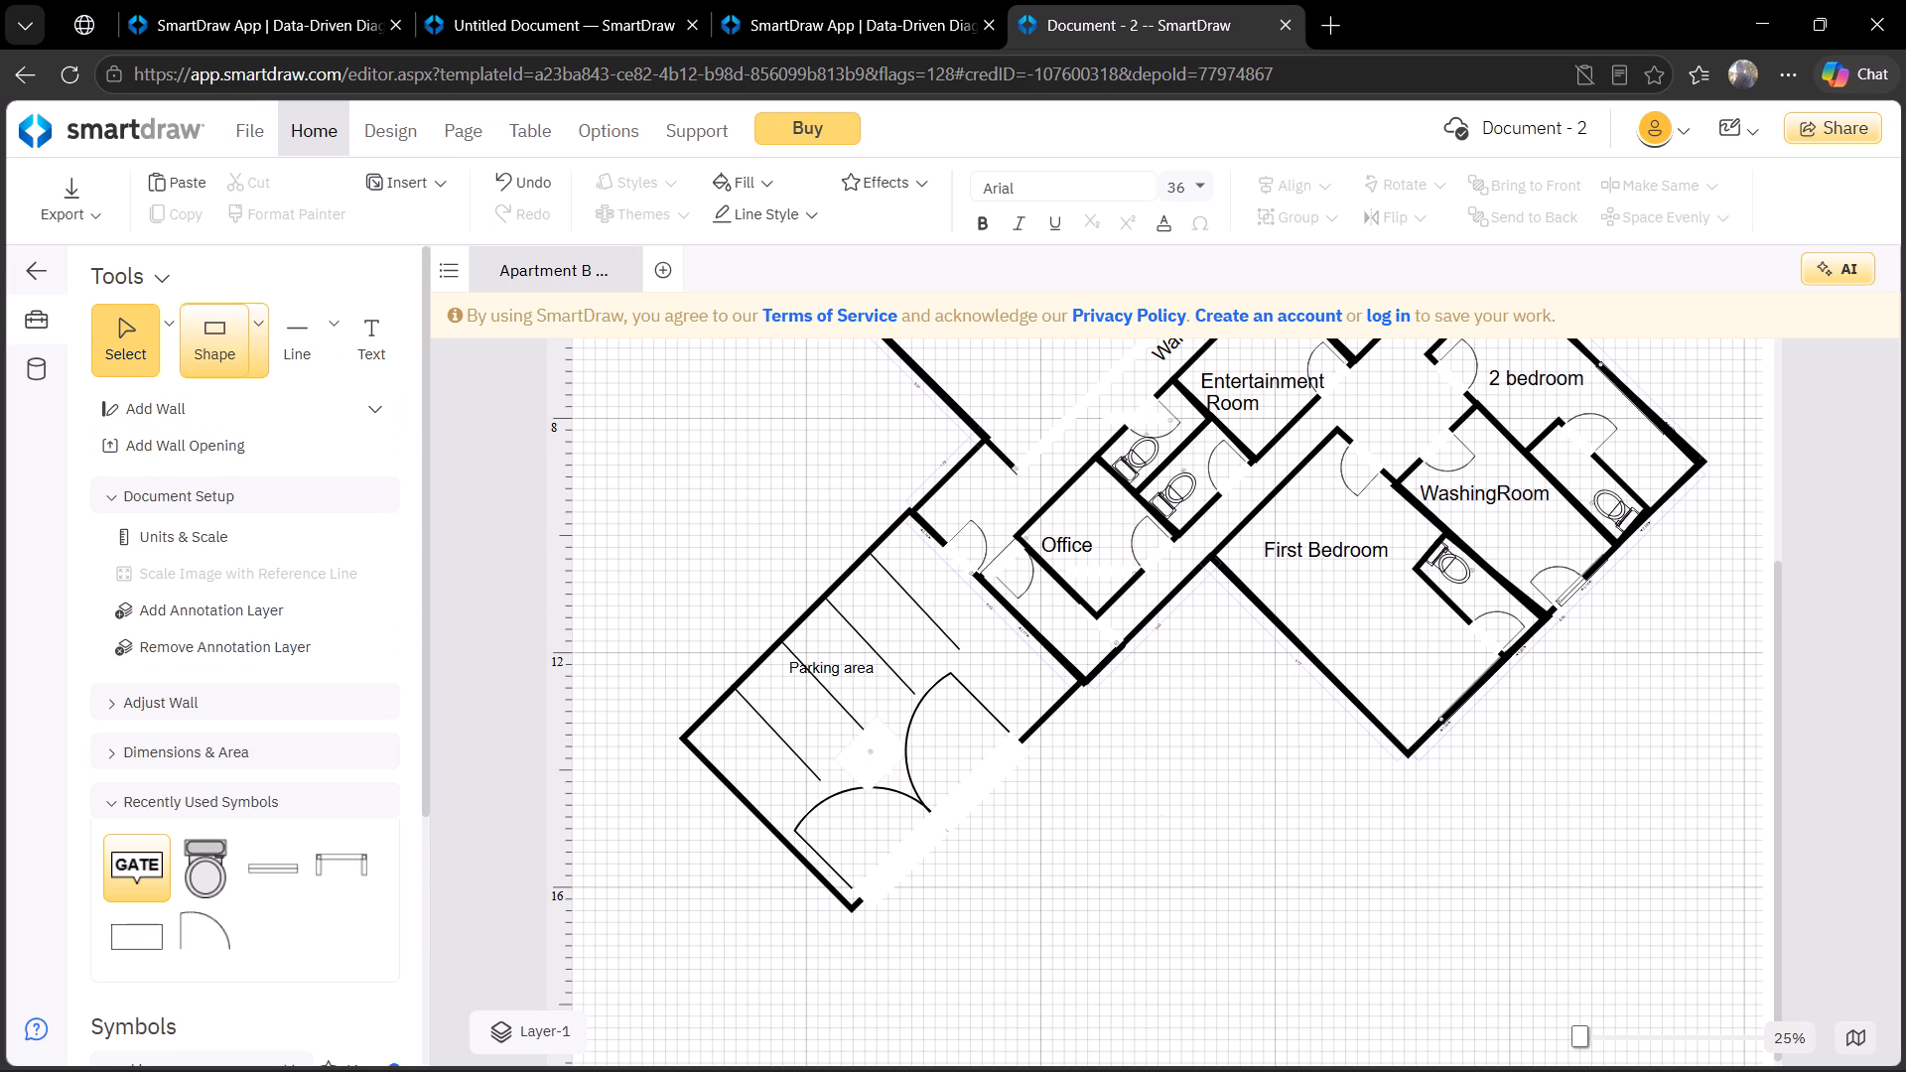
click(256, 353)
click(300, 454)
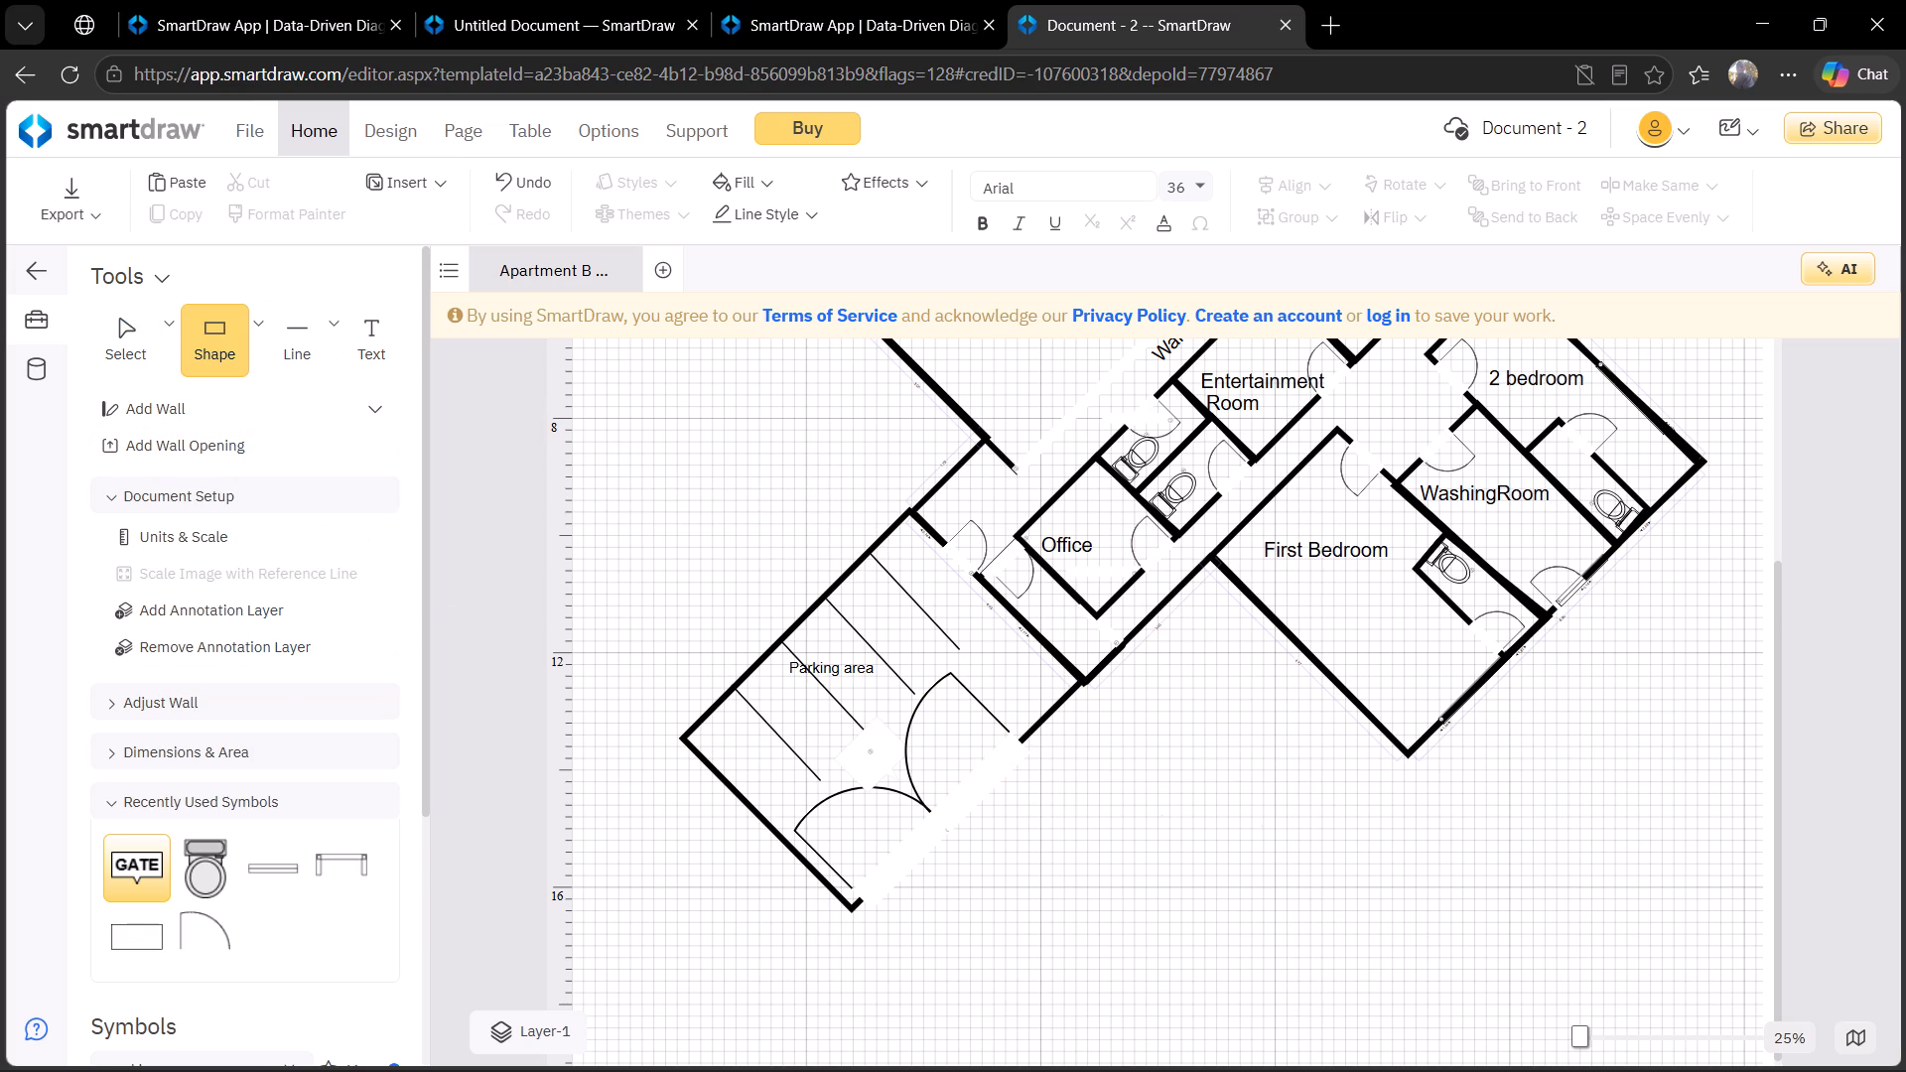
drag(633, 439, 649, 548)
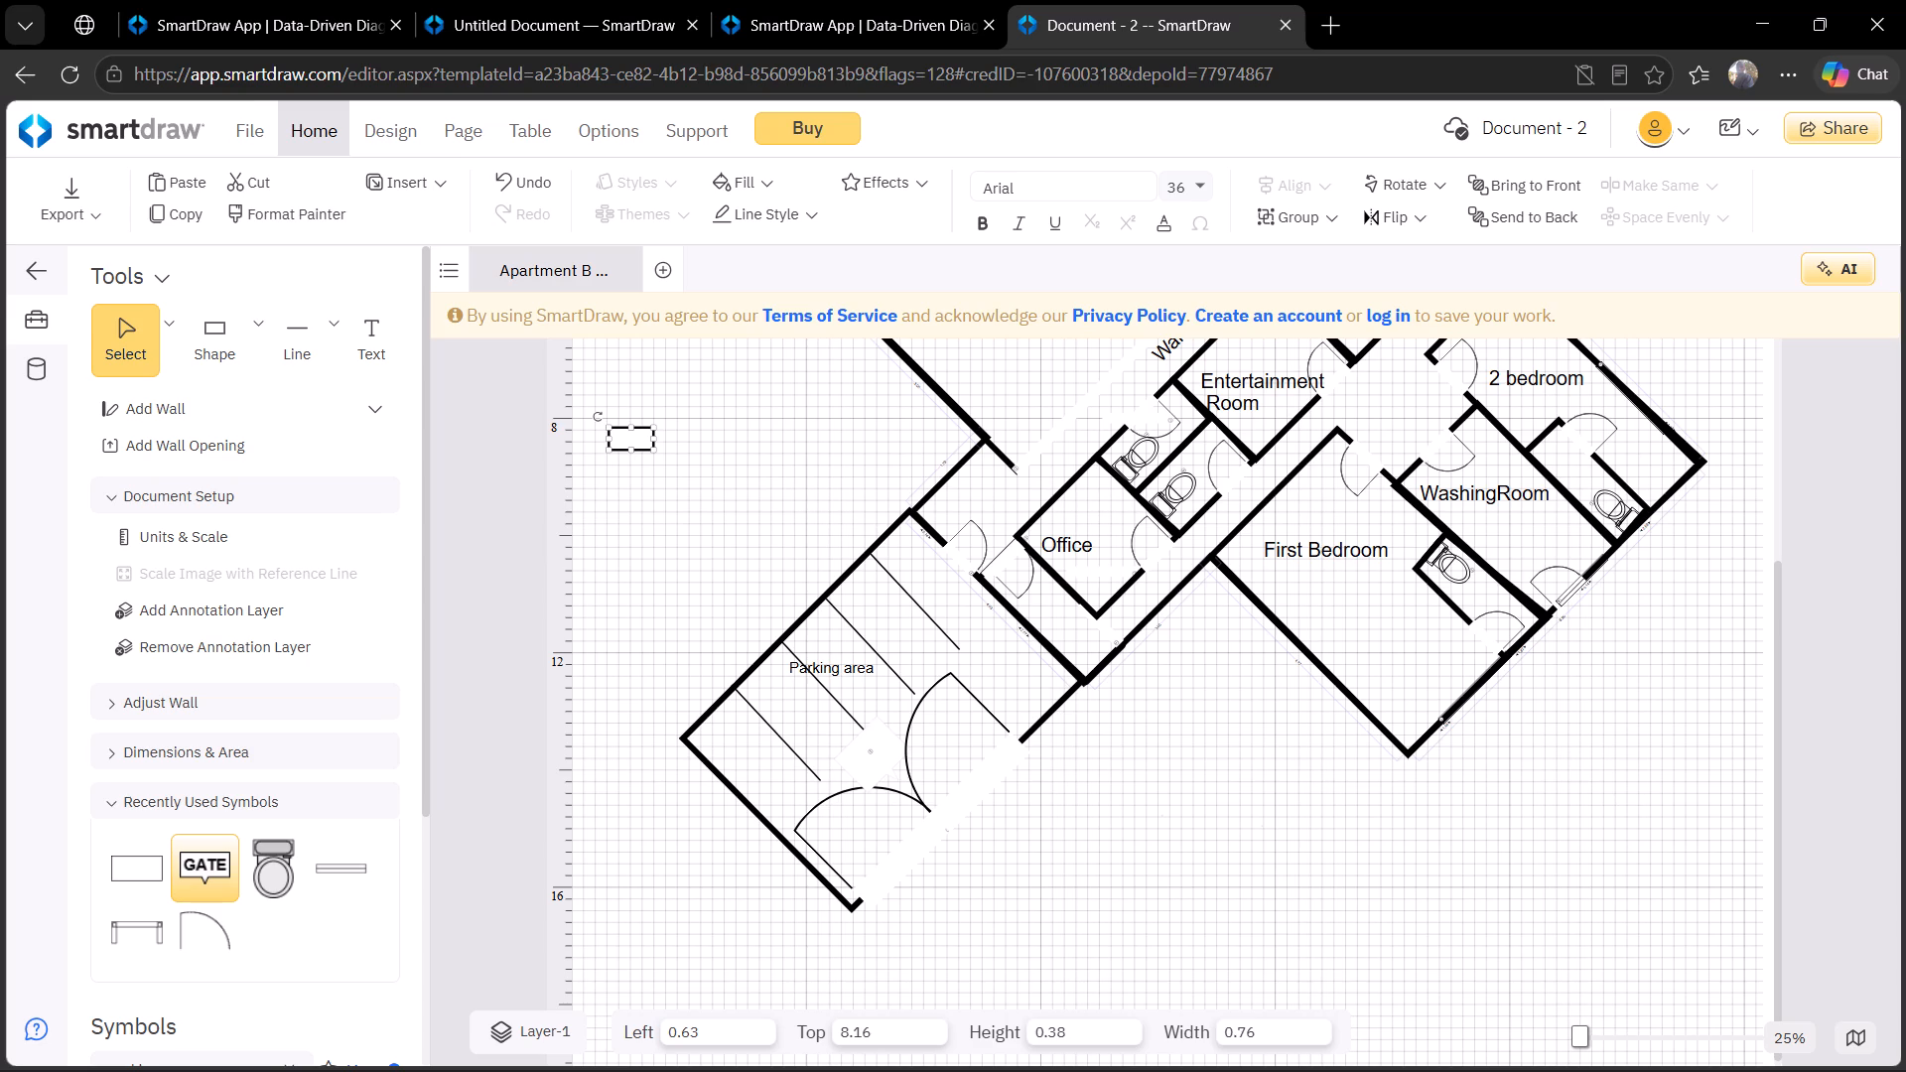
Set the new rectangle's fill to No Fill.
click(762, 196)
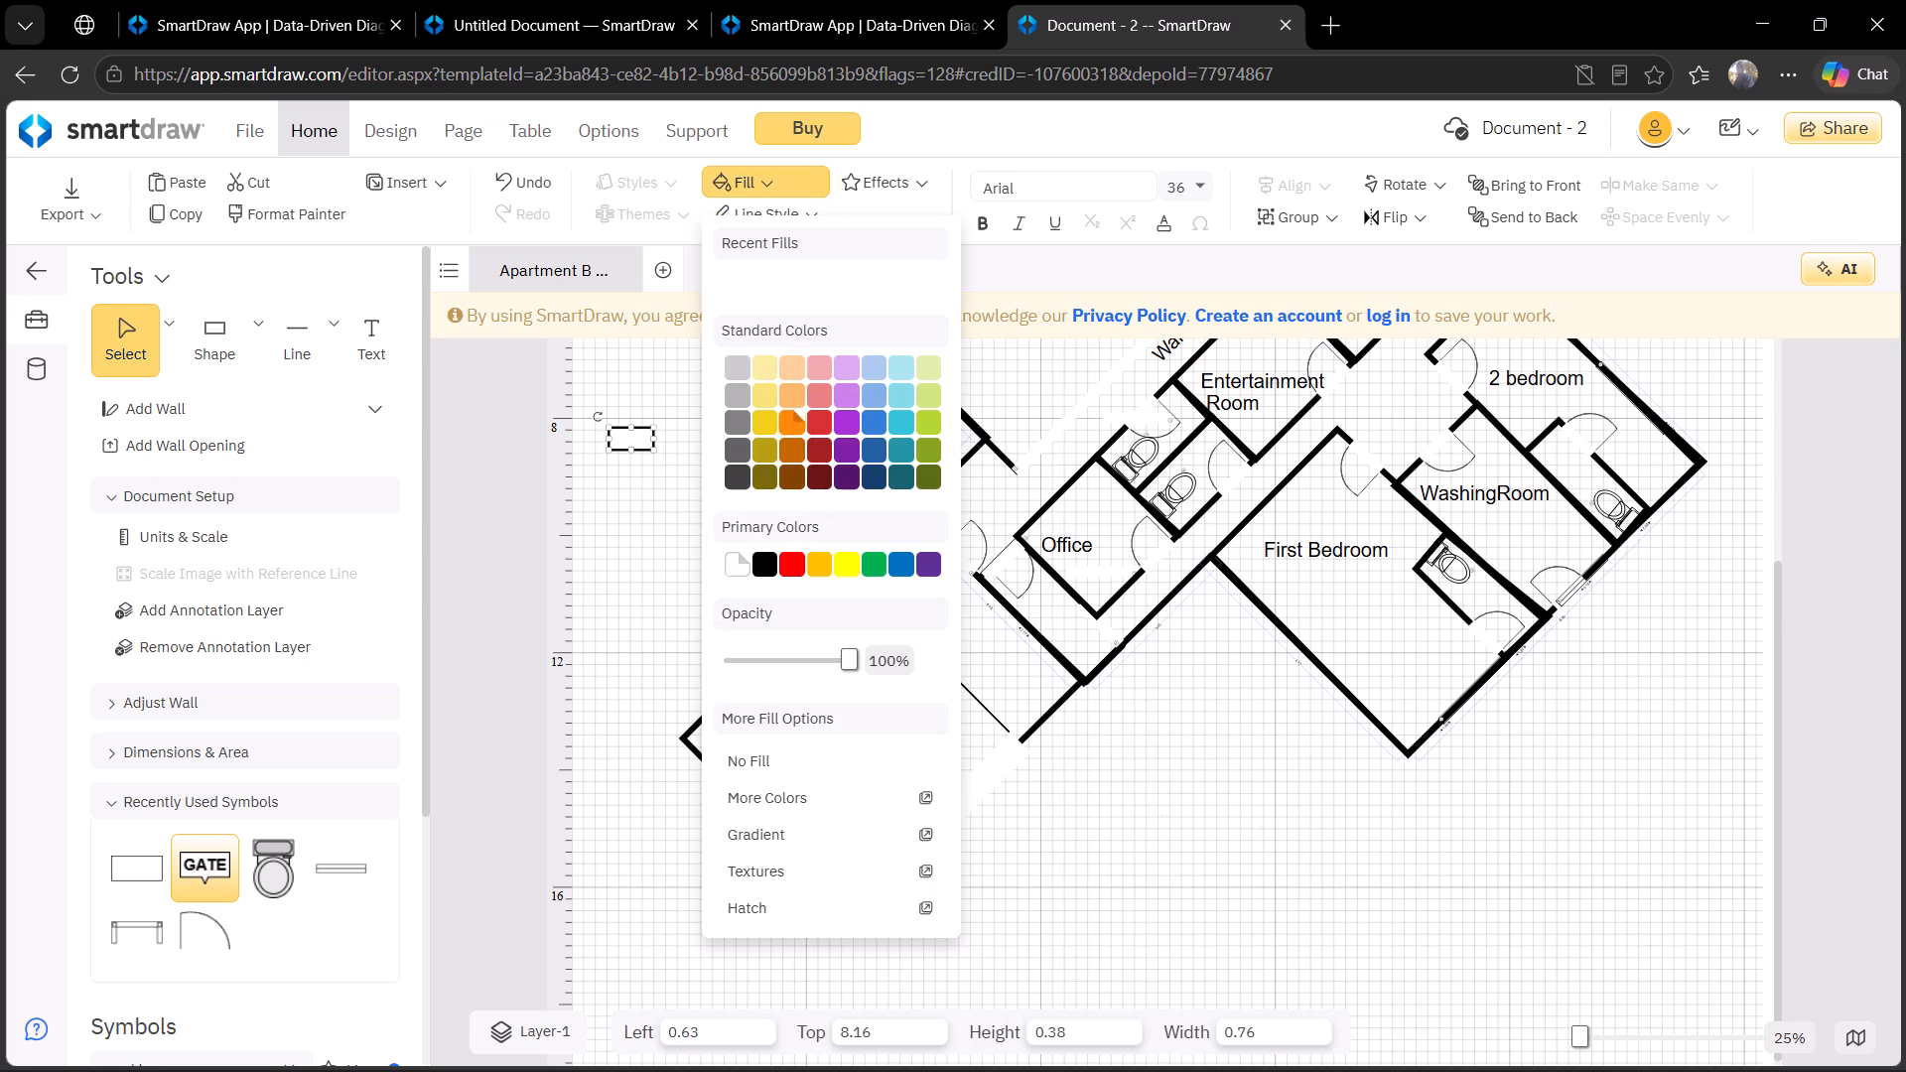
click(772, 751)
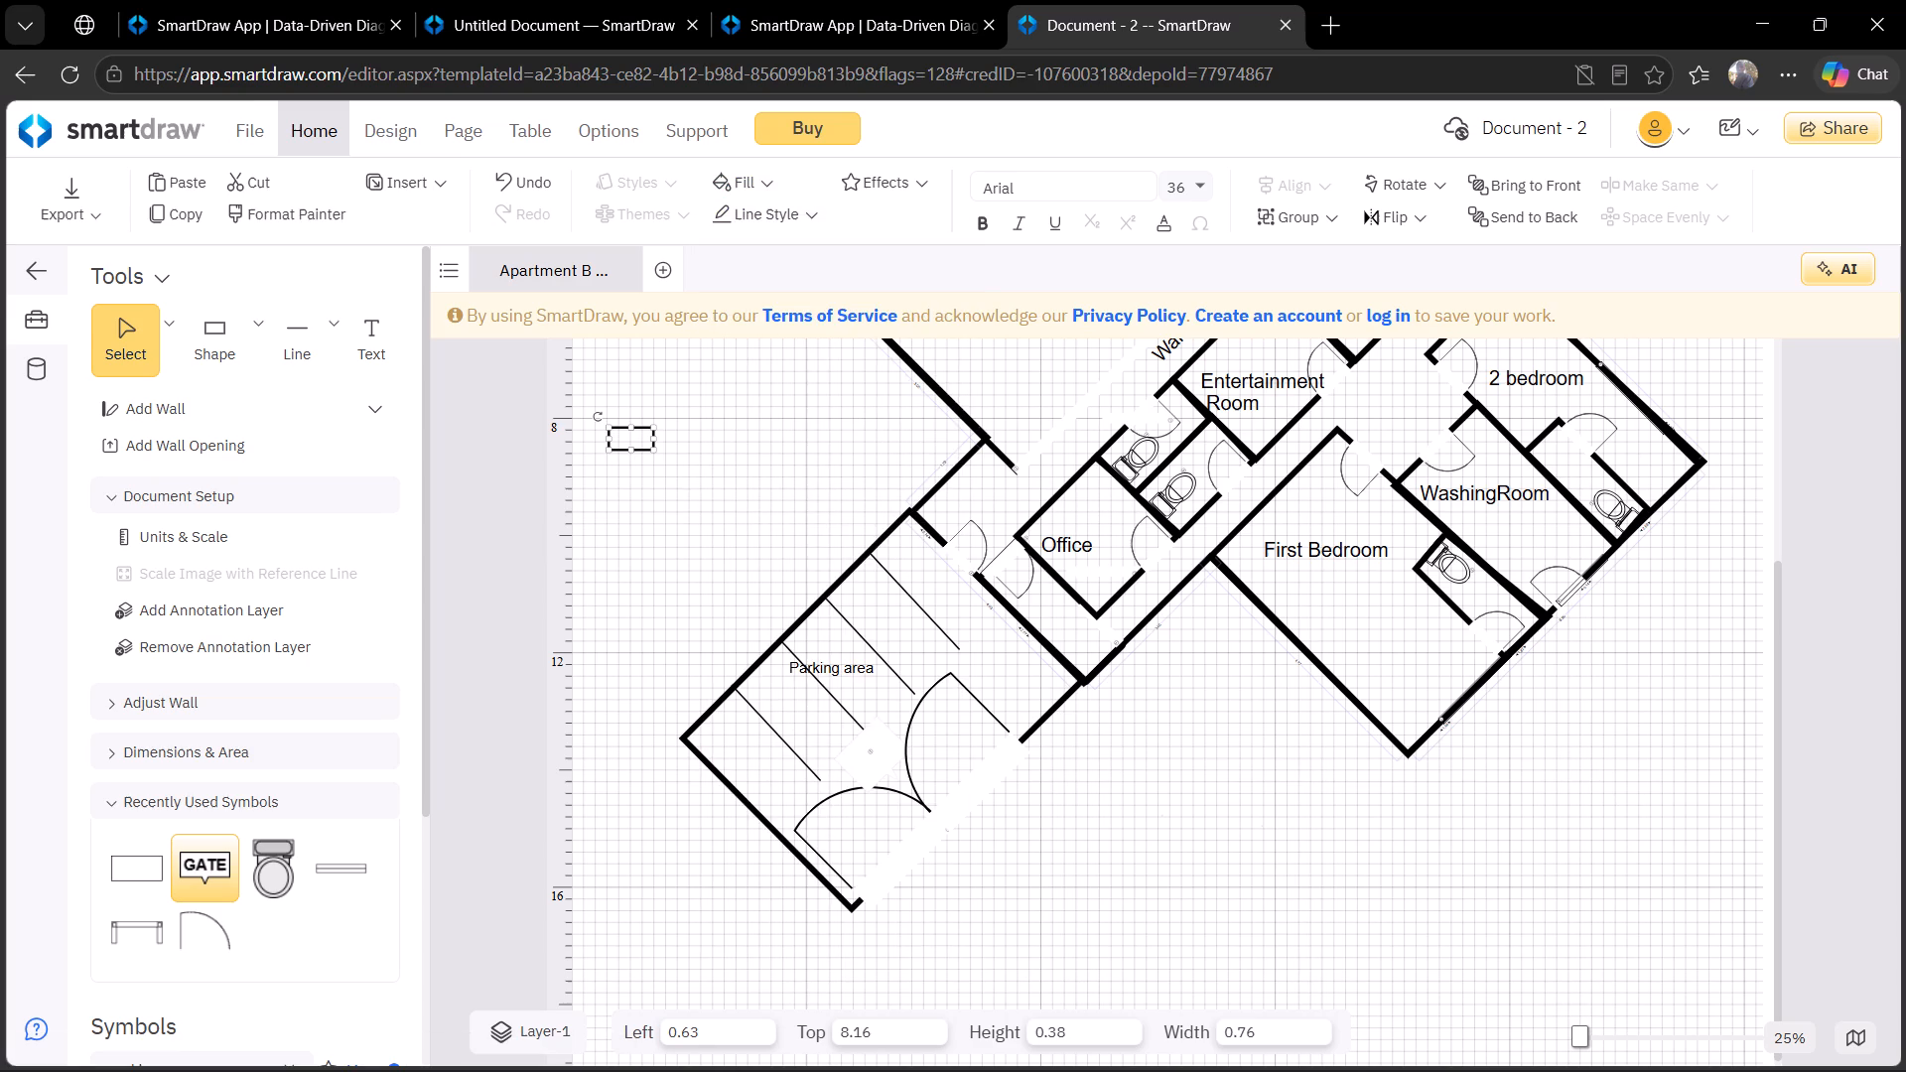
Enlarge the unfilled rectangle to surround the whole floor plan, about 19.00 wide by 17.55 high, at about Left 0.63, Top 0.31.
drag(652, 450, 759, 618)
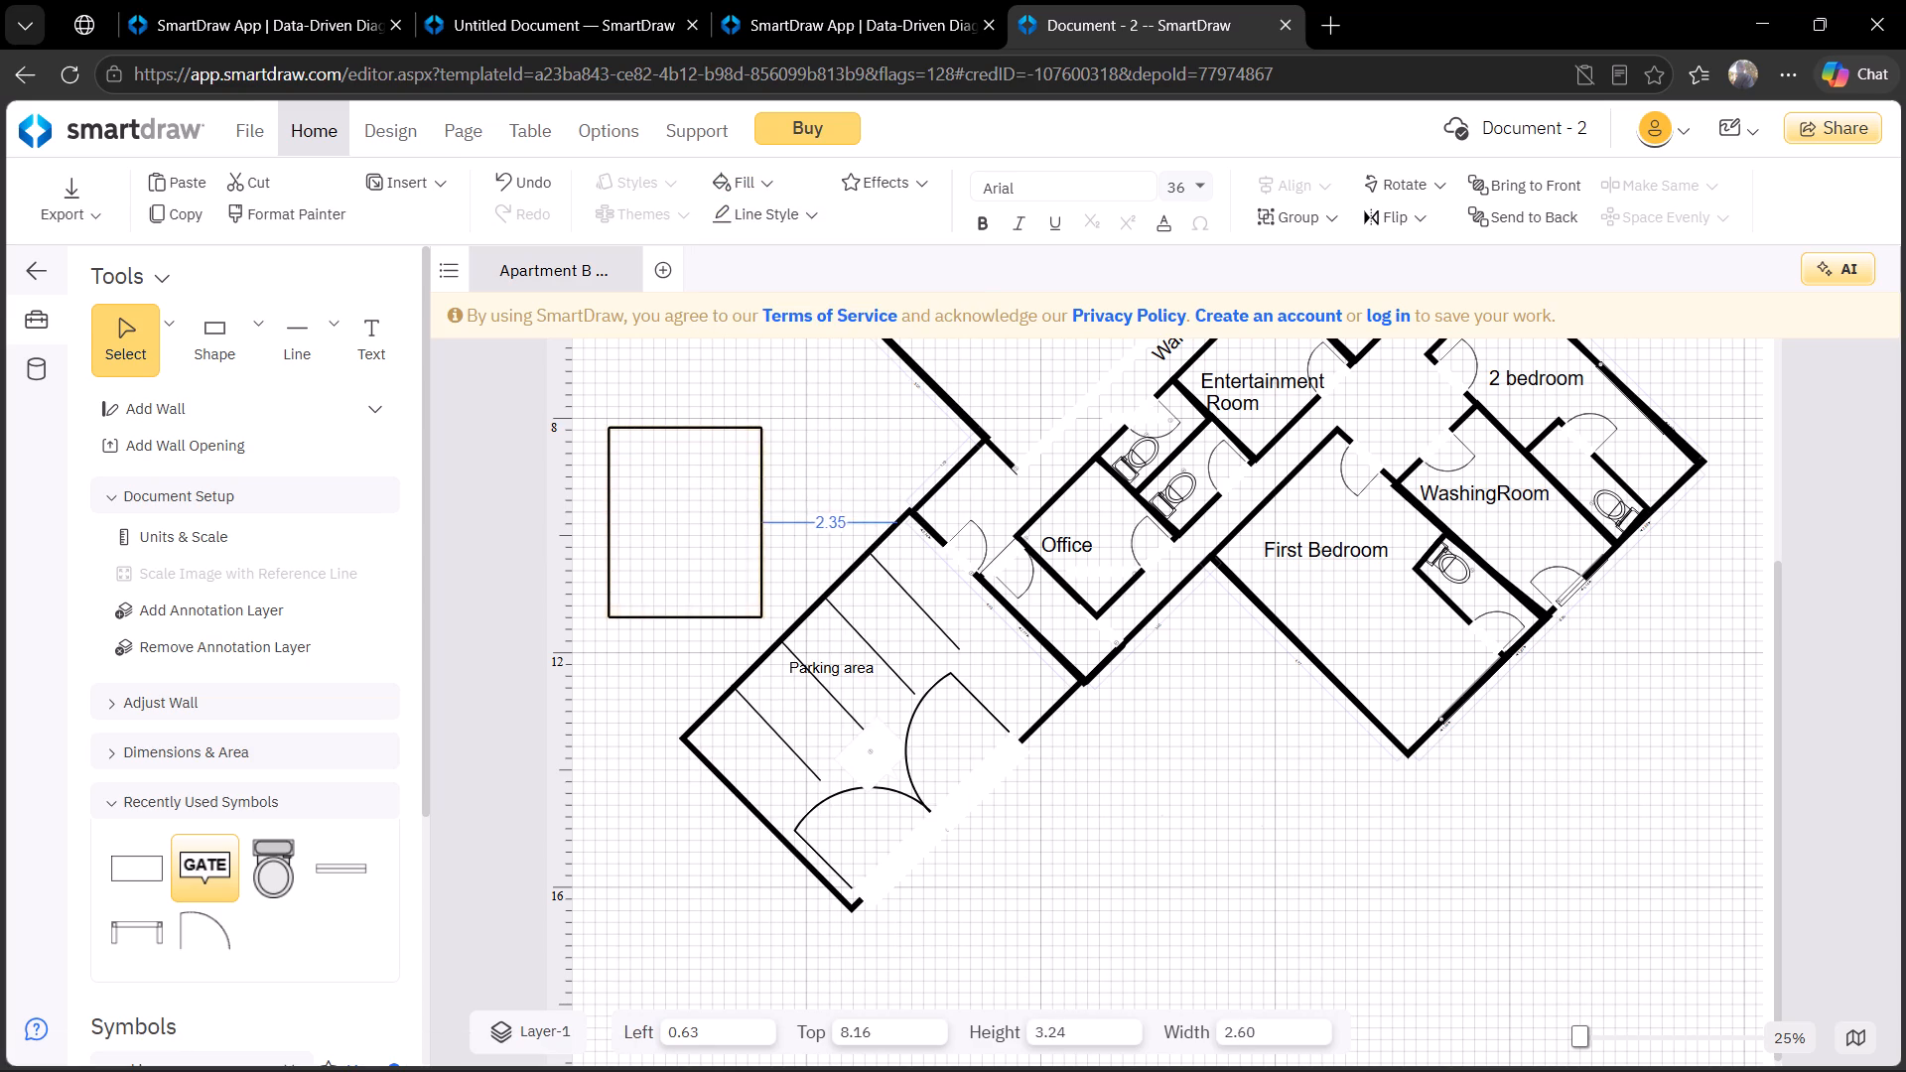
drag(759, 618, 1696, 992)
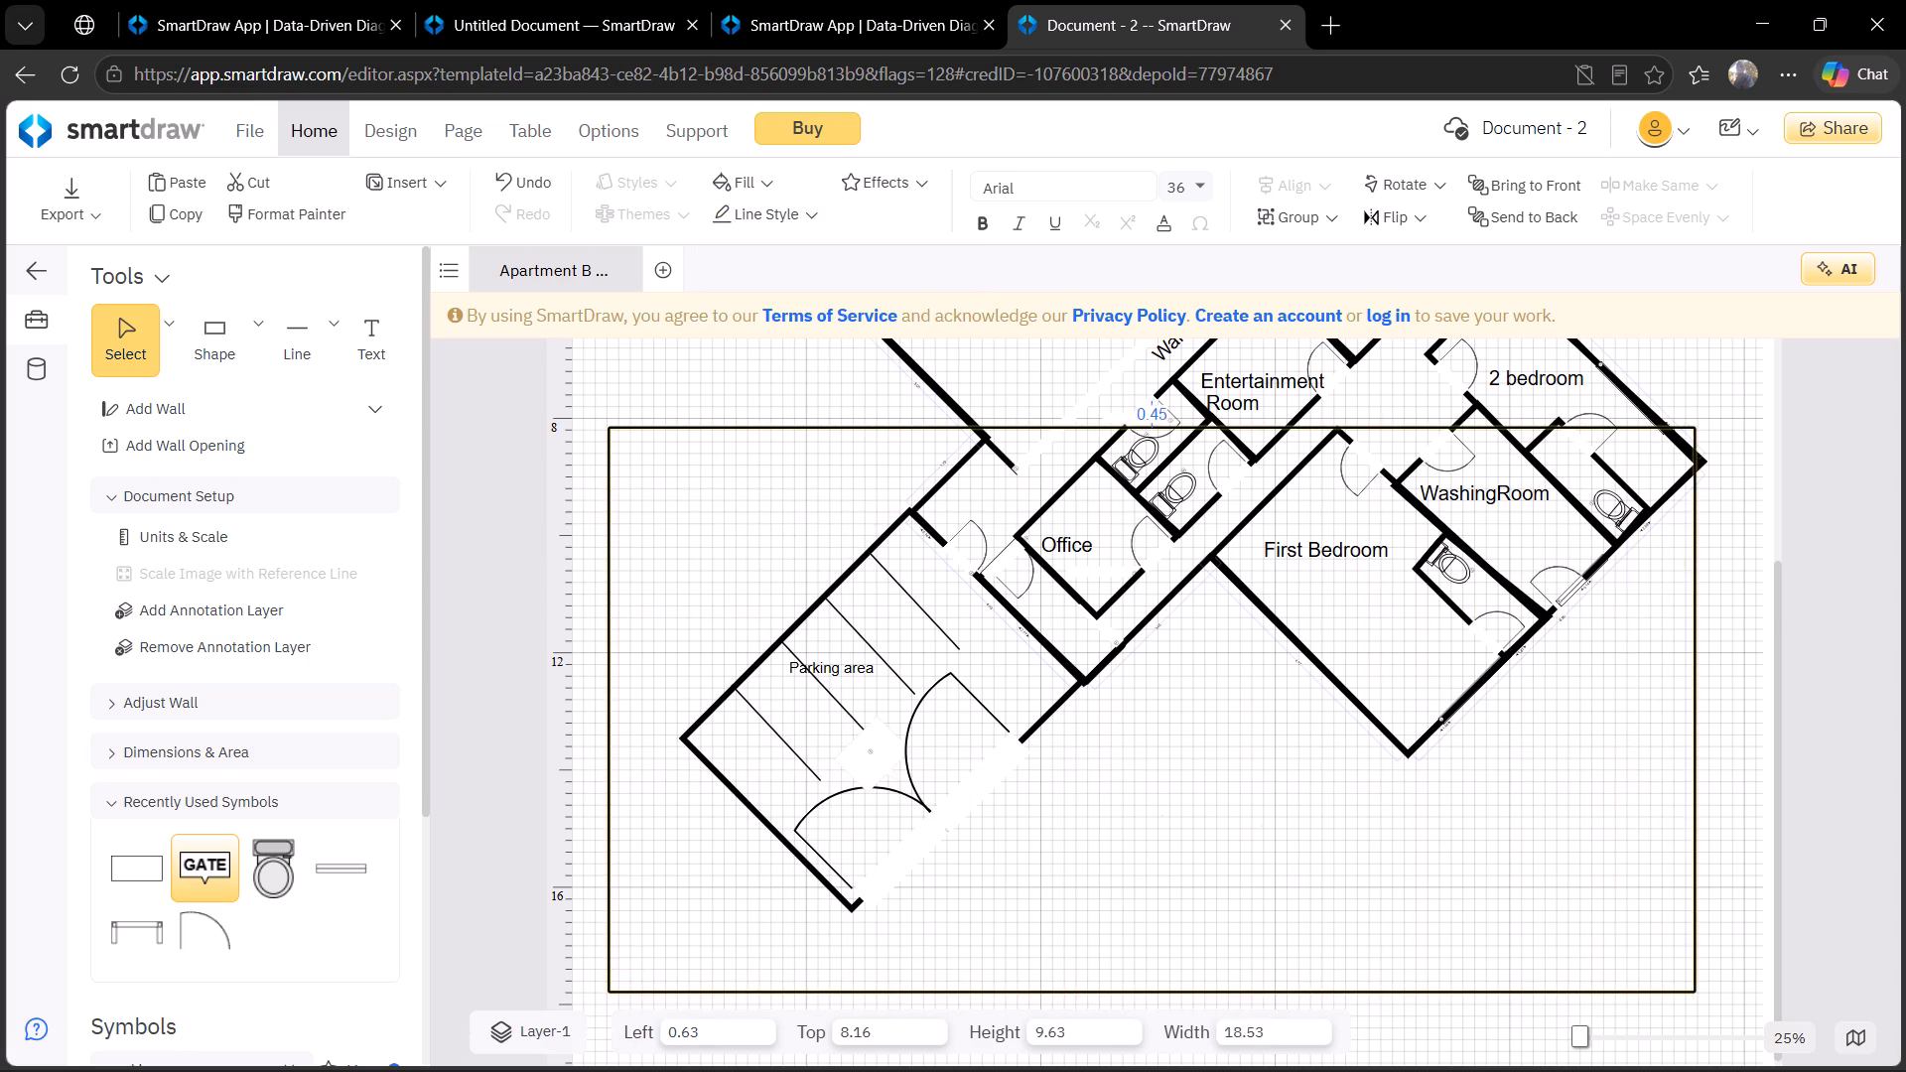
drag(1696, 992, 1721, 996)
click(1721, 996)
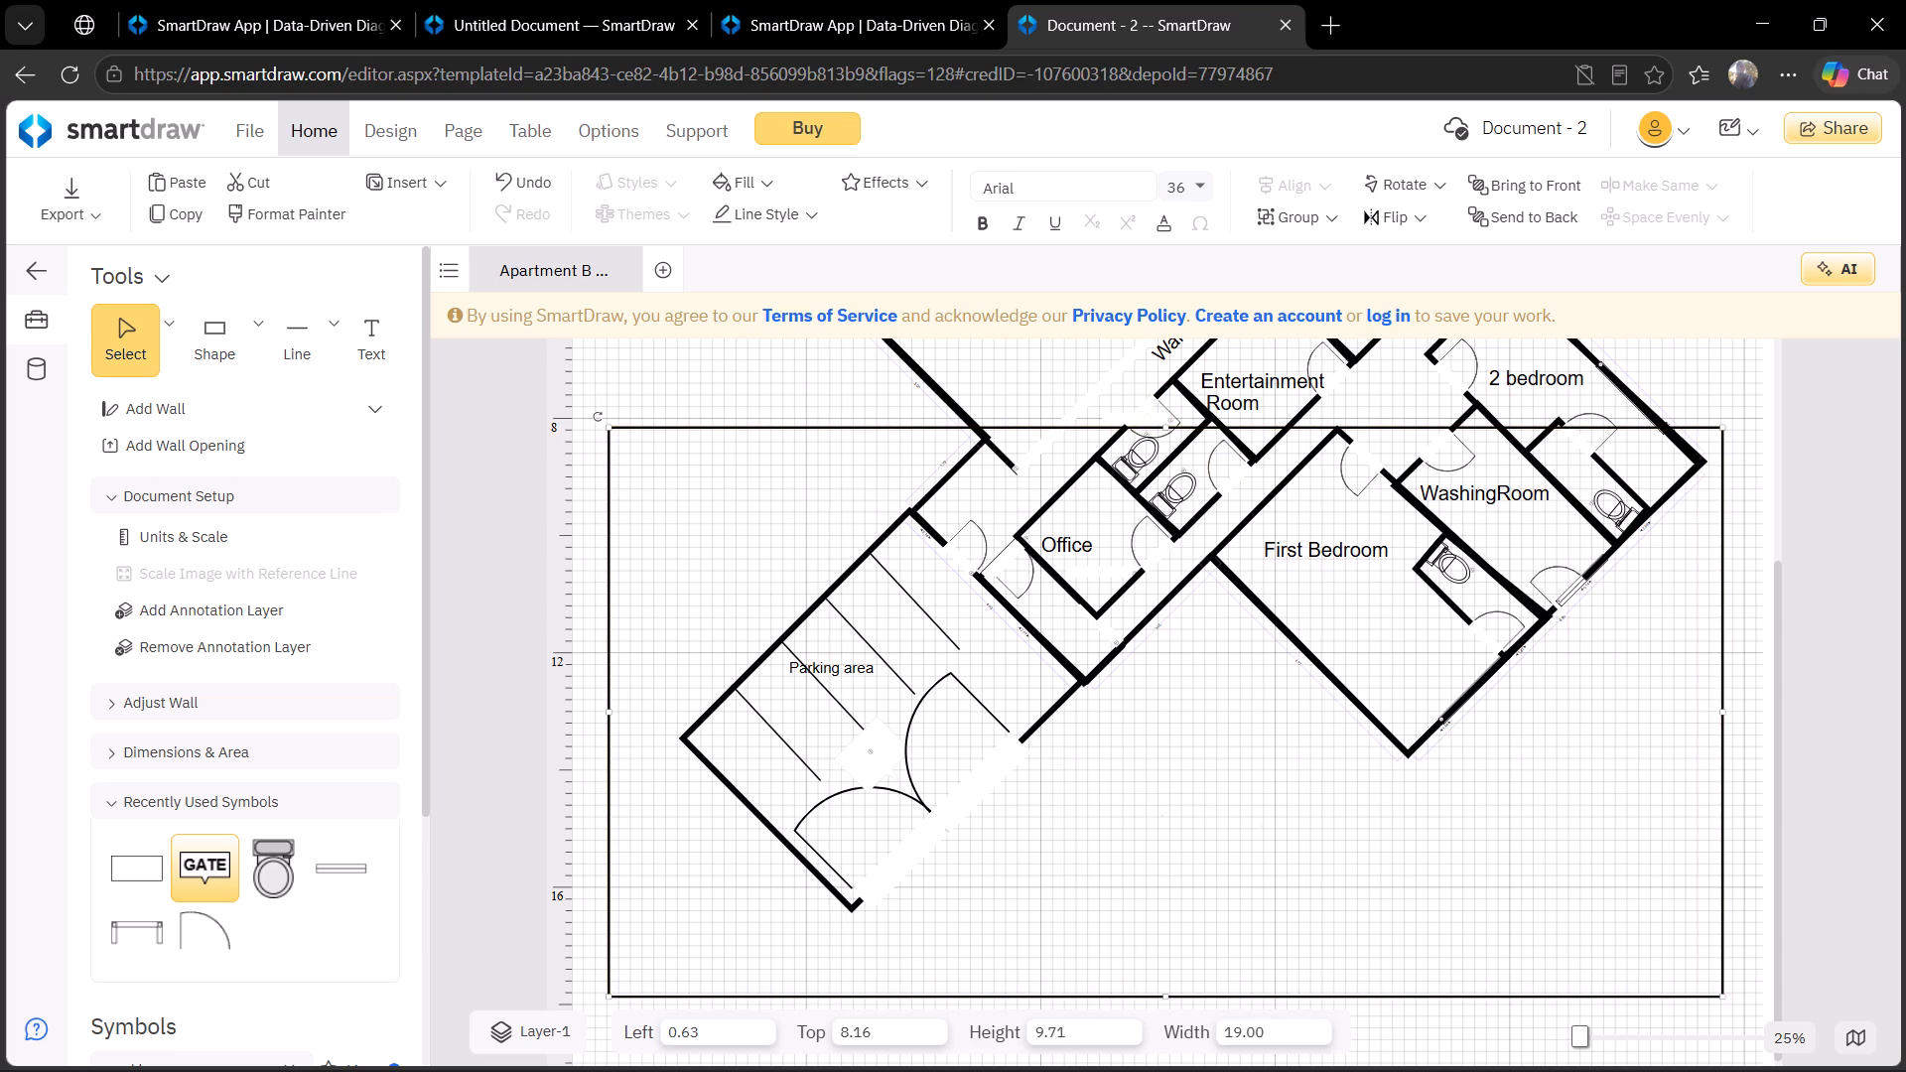
drag(1166, 425, 1162, 308)
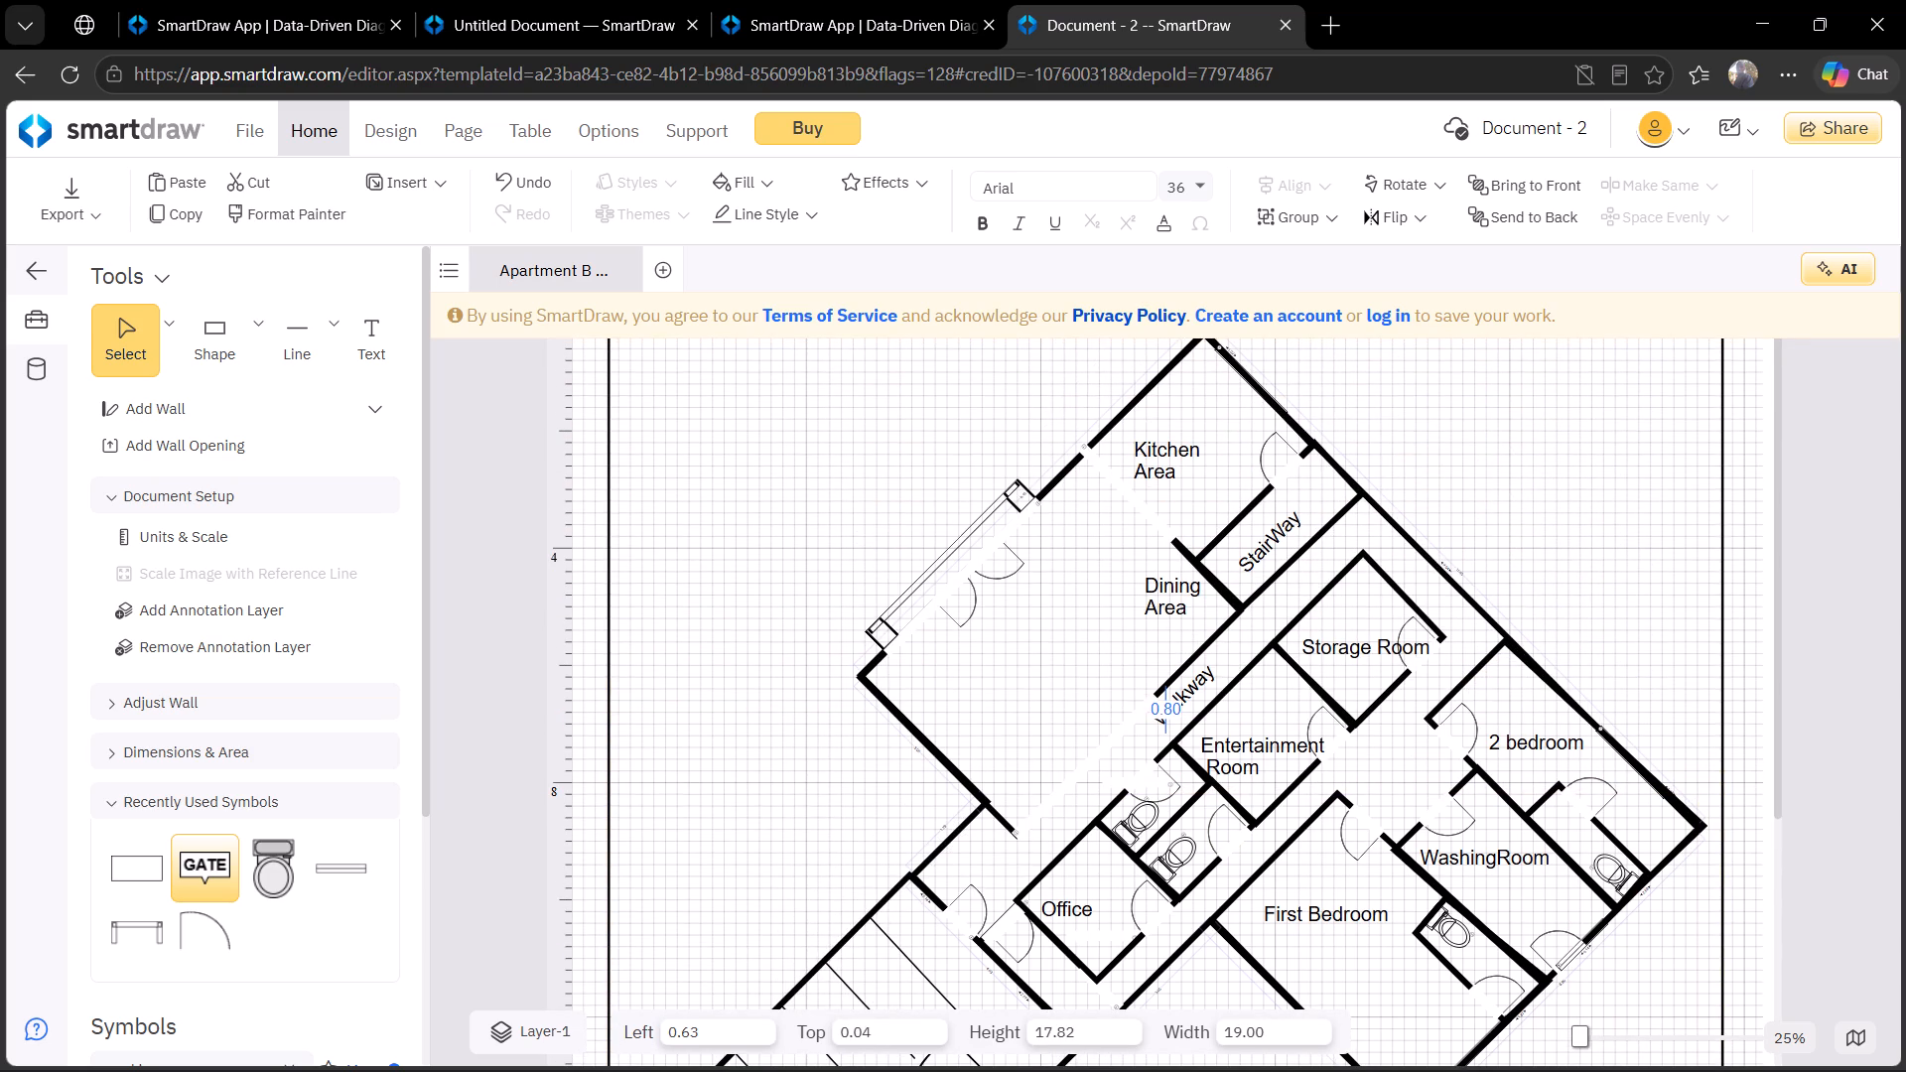
drag(1162, 308, 1180, 250)
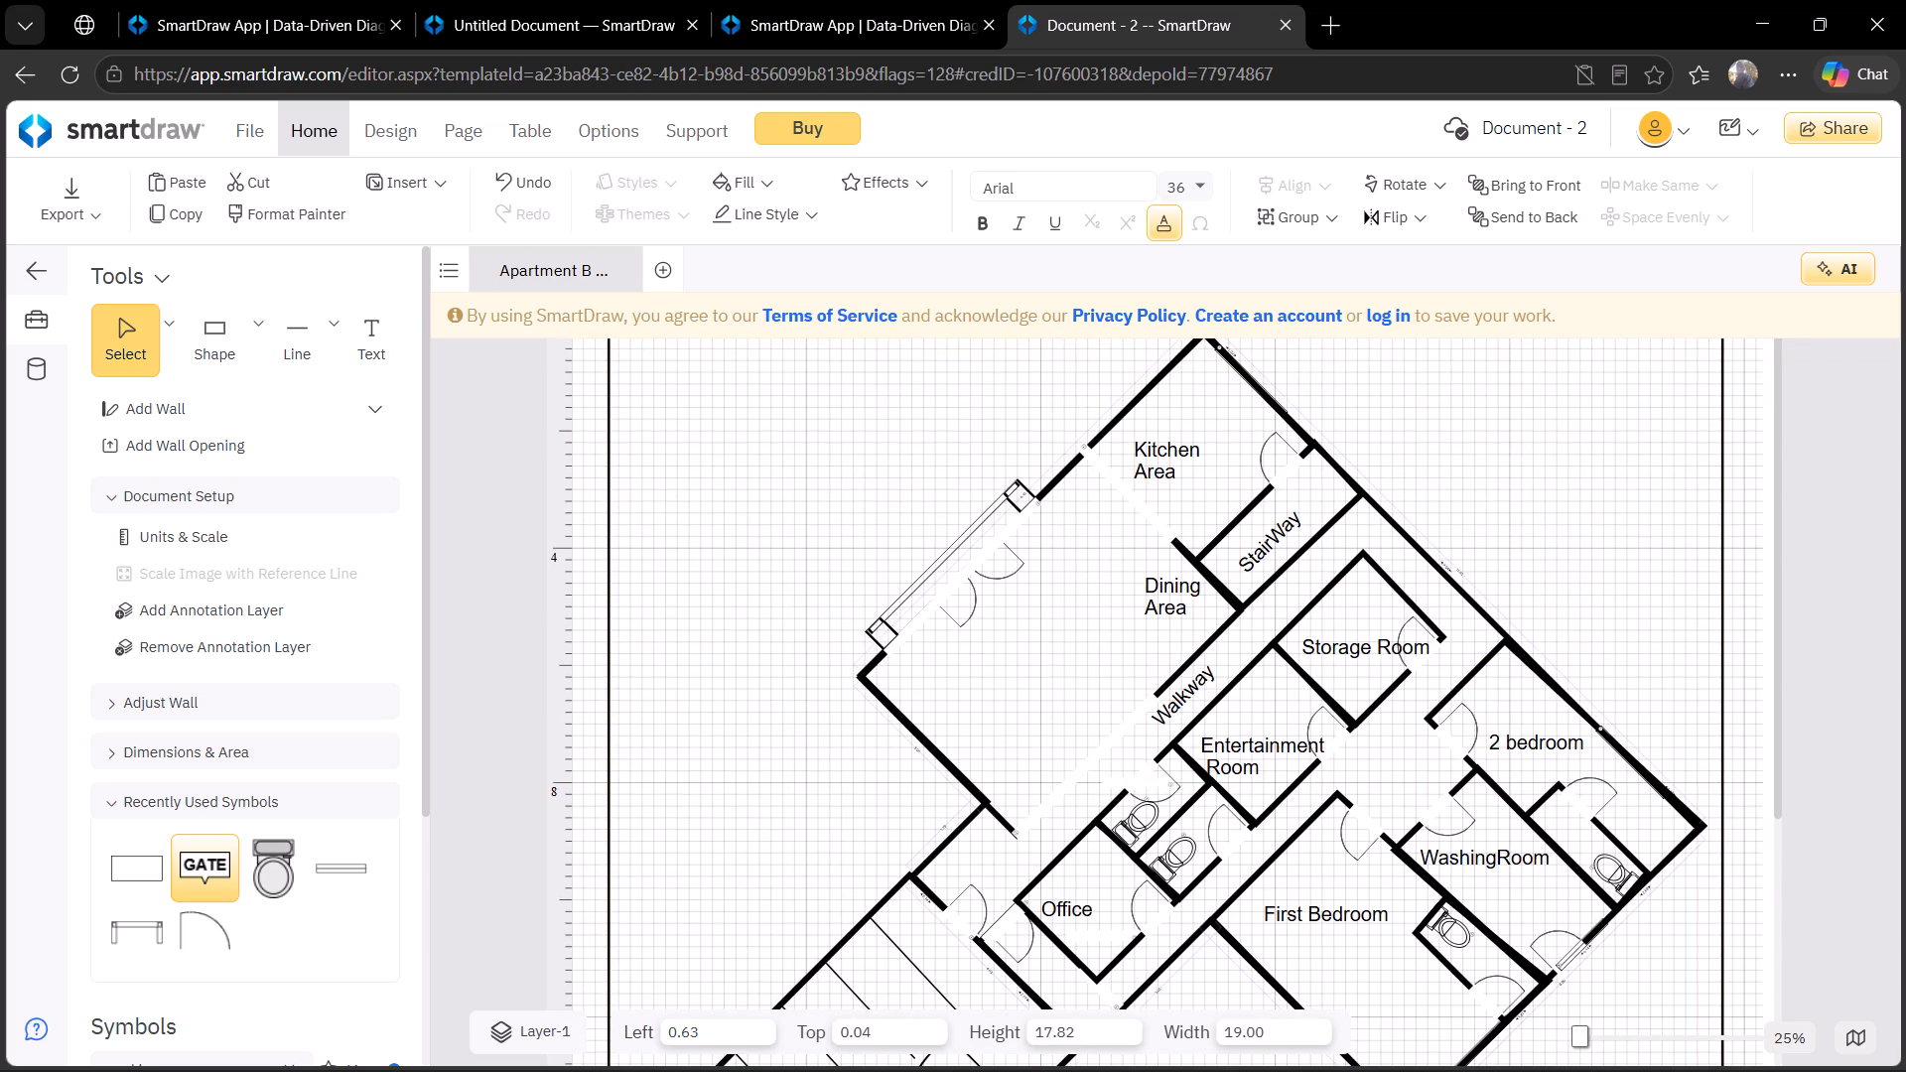
drag(1180, 250, 1208, 334)
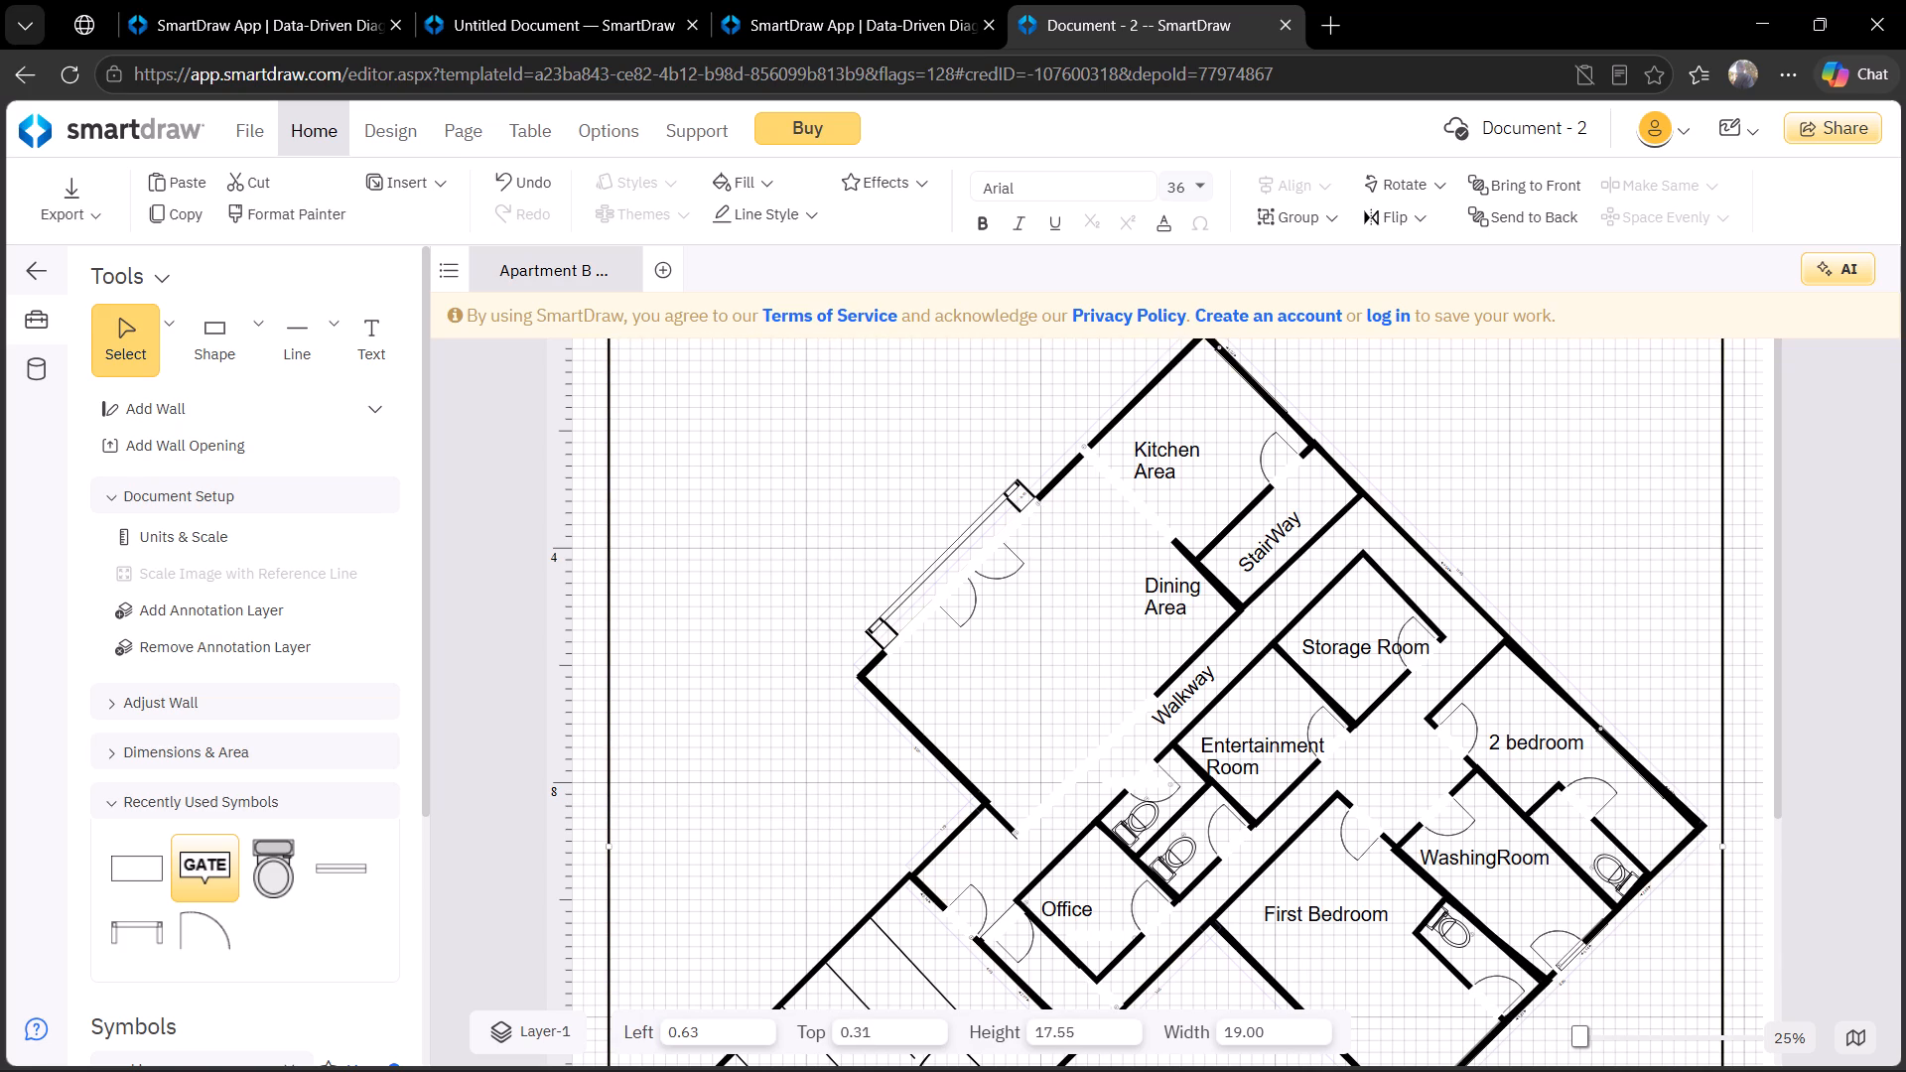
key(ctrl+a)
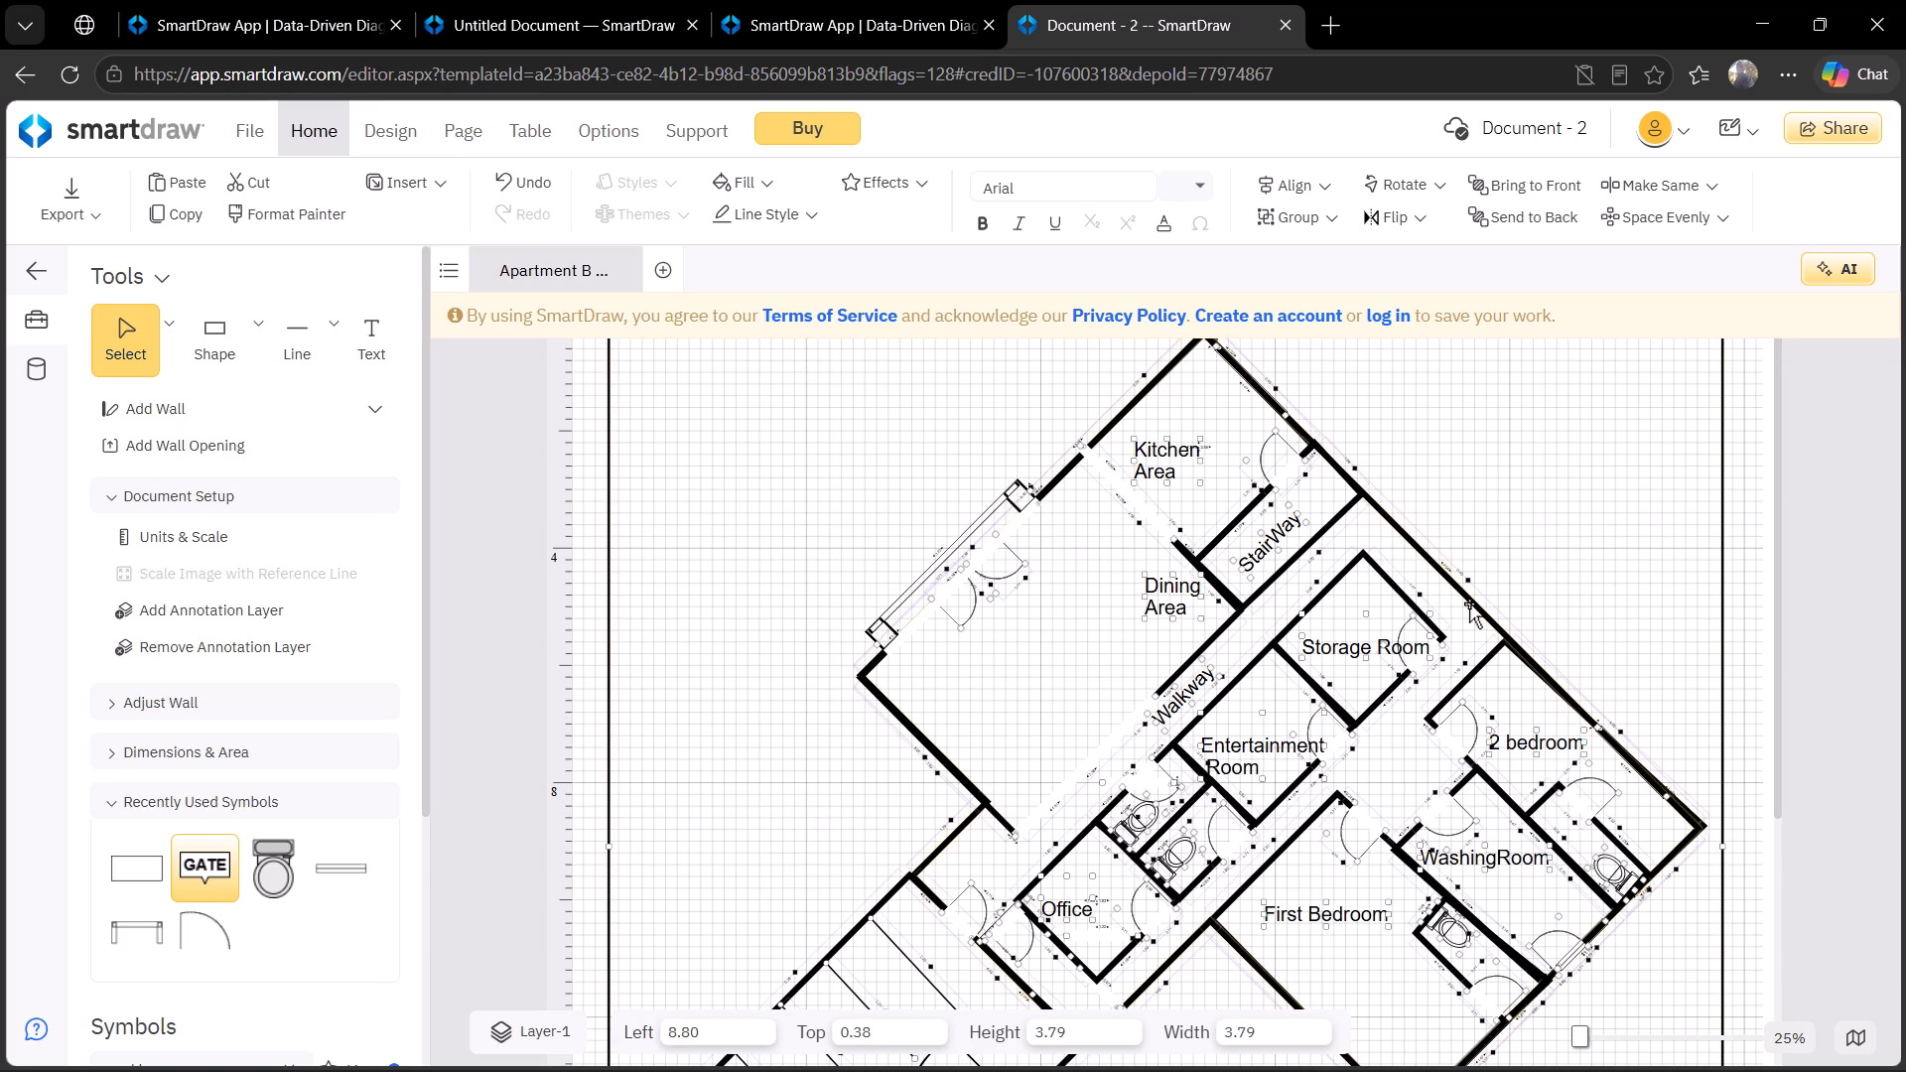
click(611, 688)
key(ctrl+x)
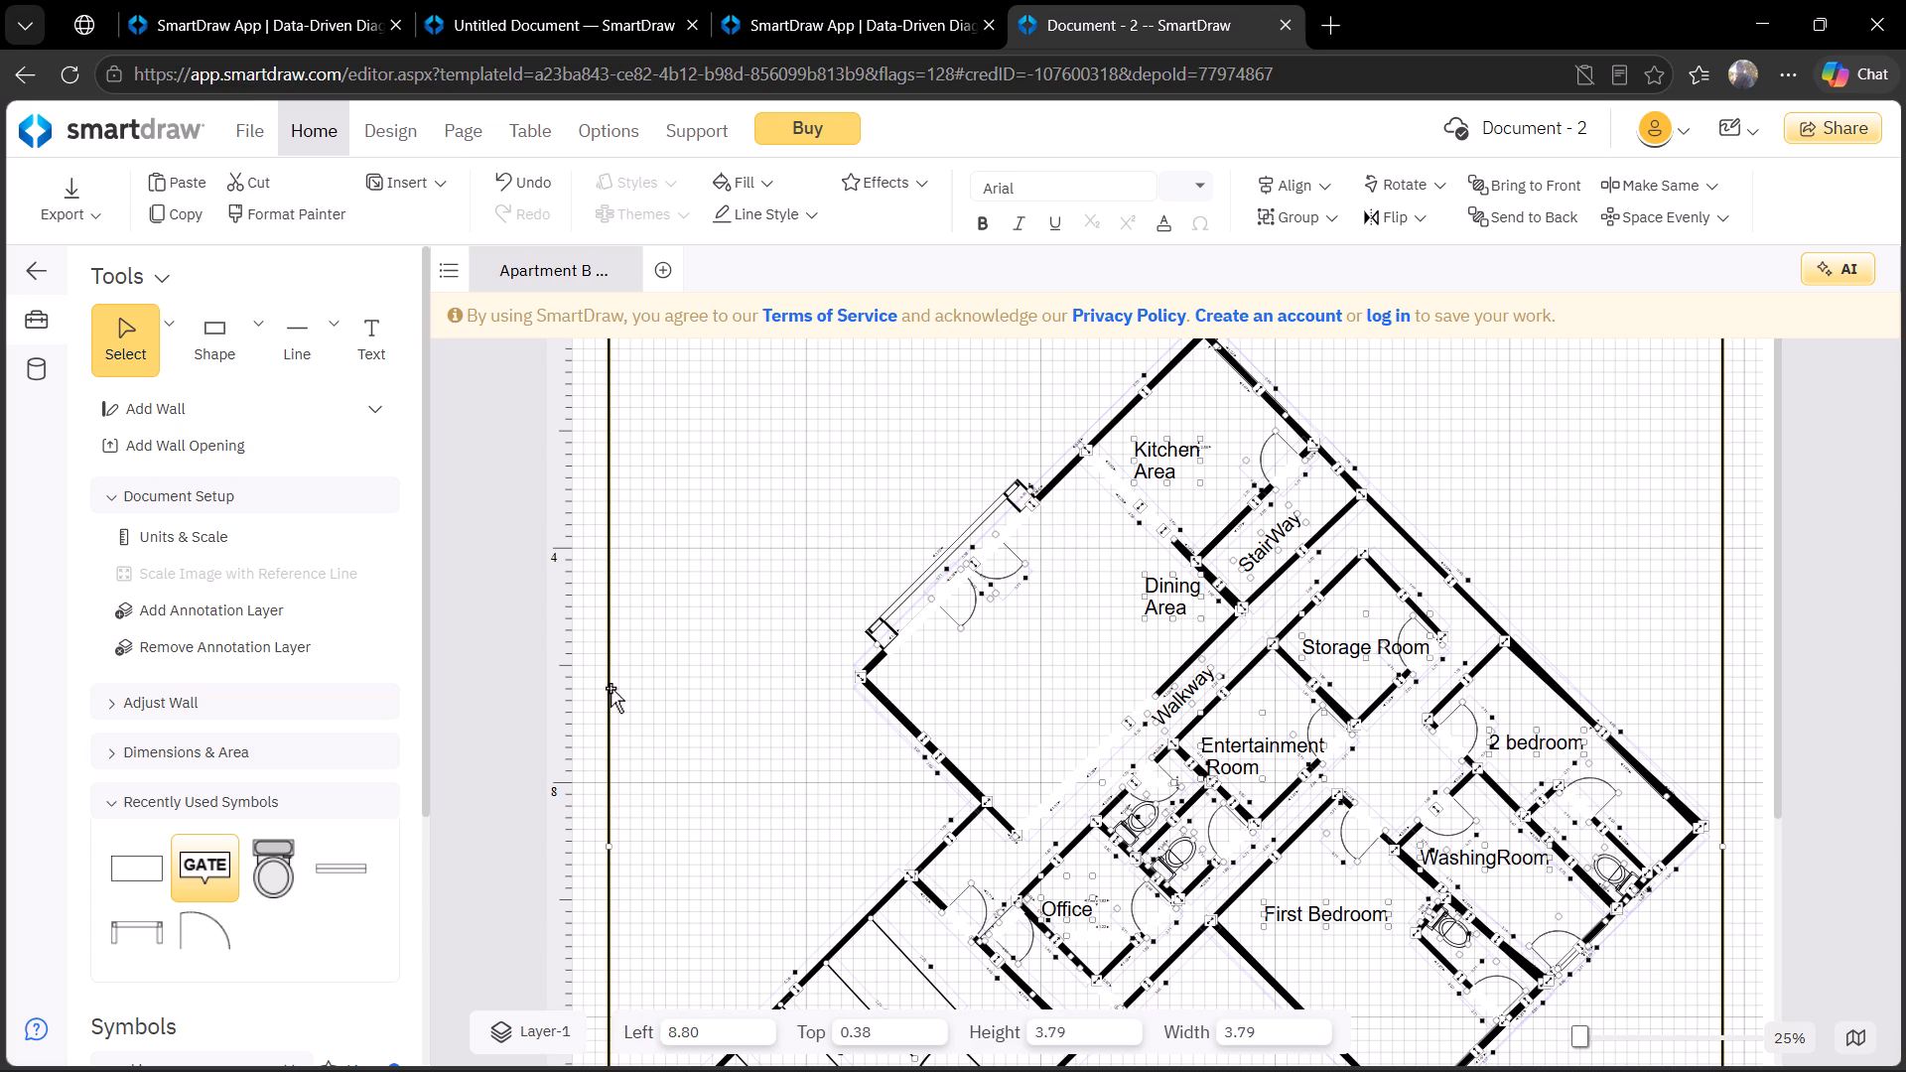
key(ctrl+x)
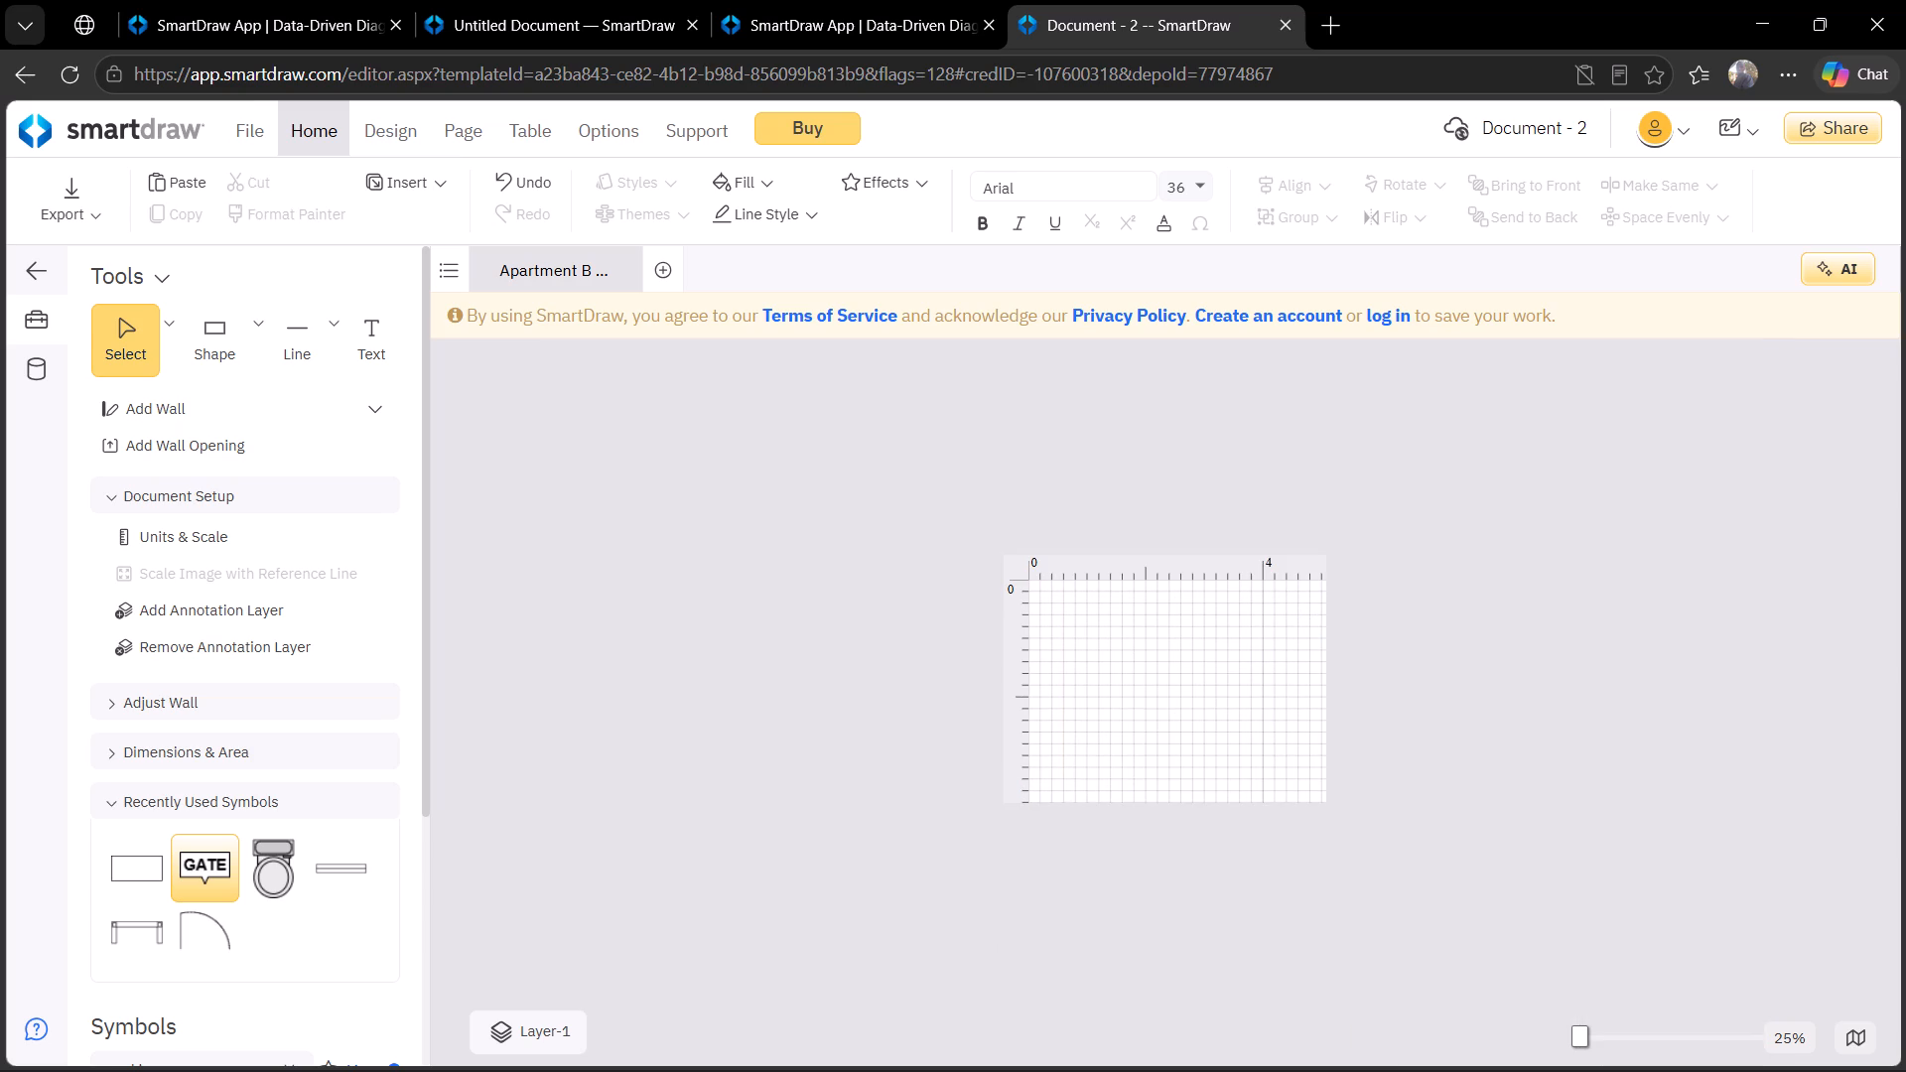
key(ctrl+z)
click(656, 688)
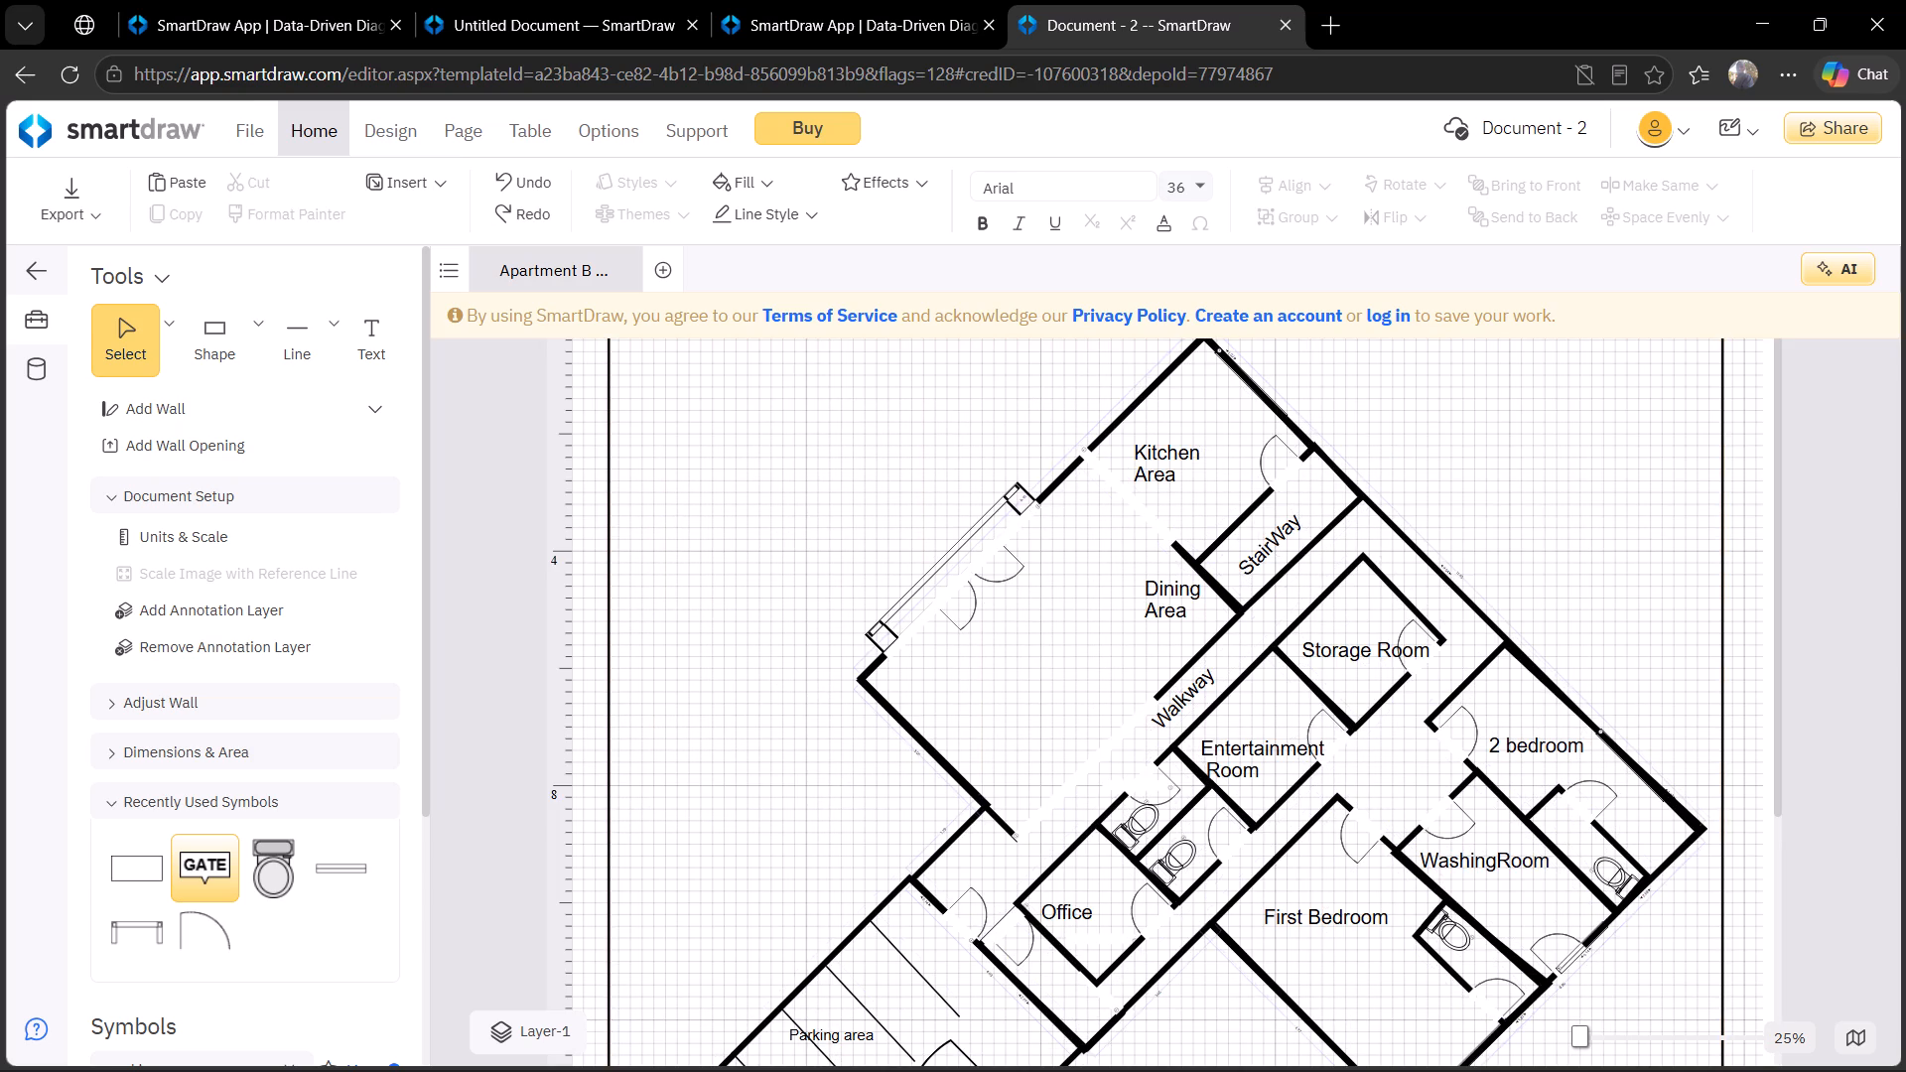
Cut the large surrounding rectangle out of the drawing.
click(610, 672)
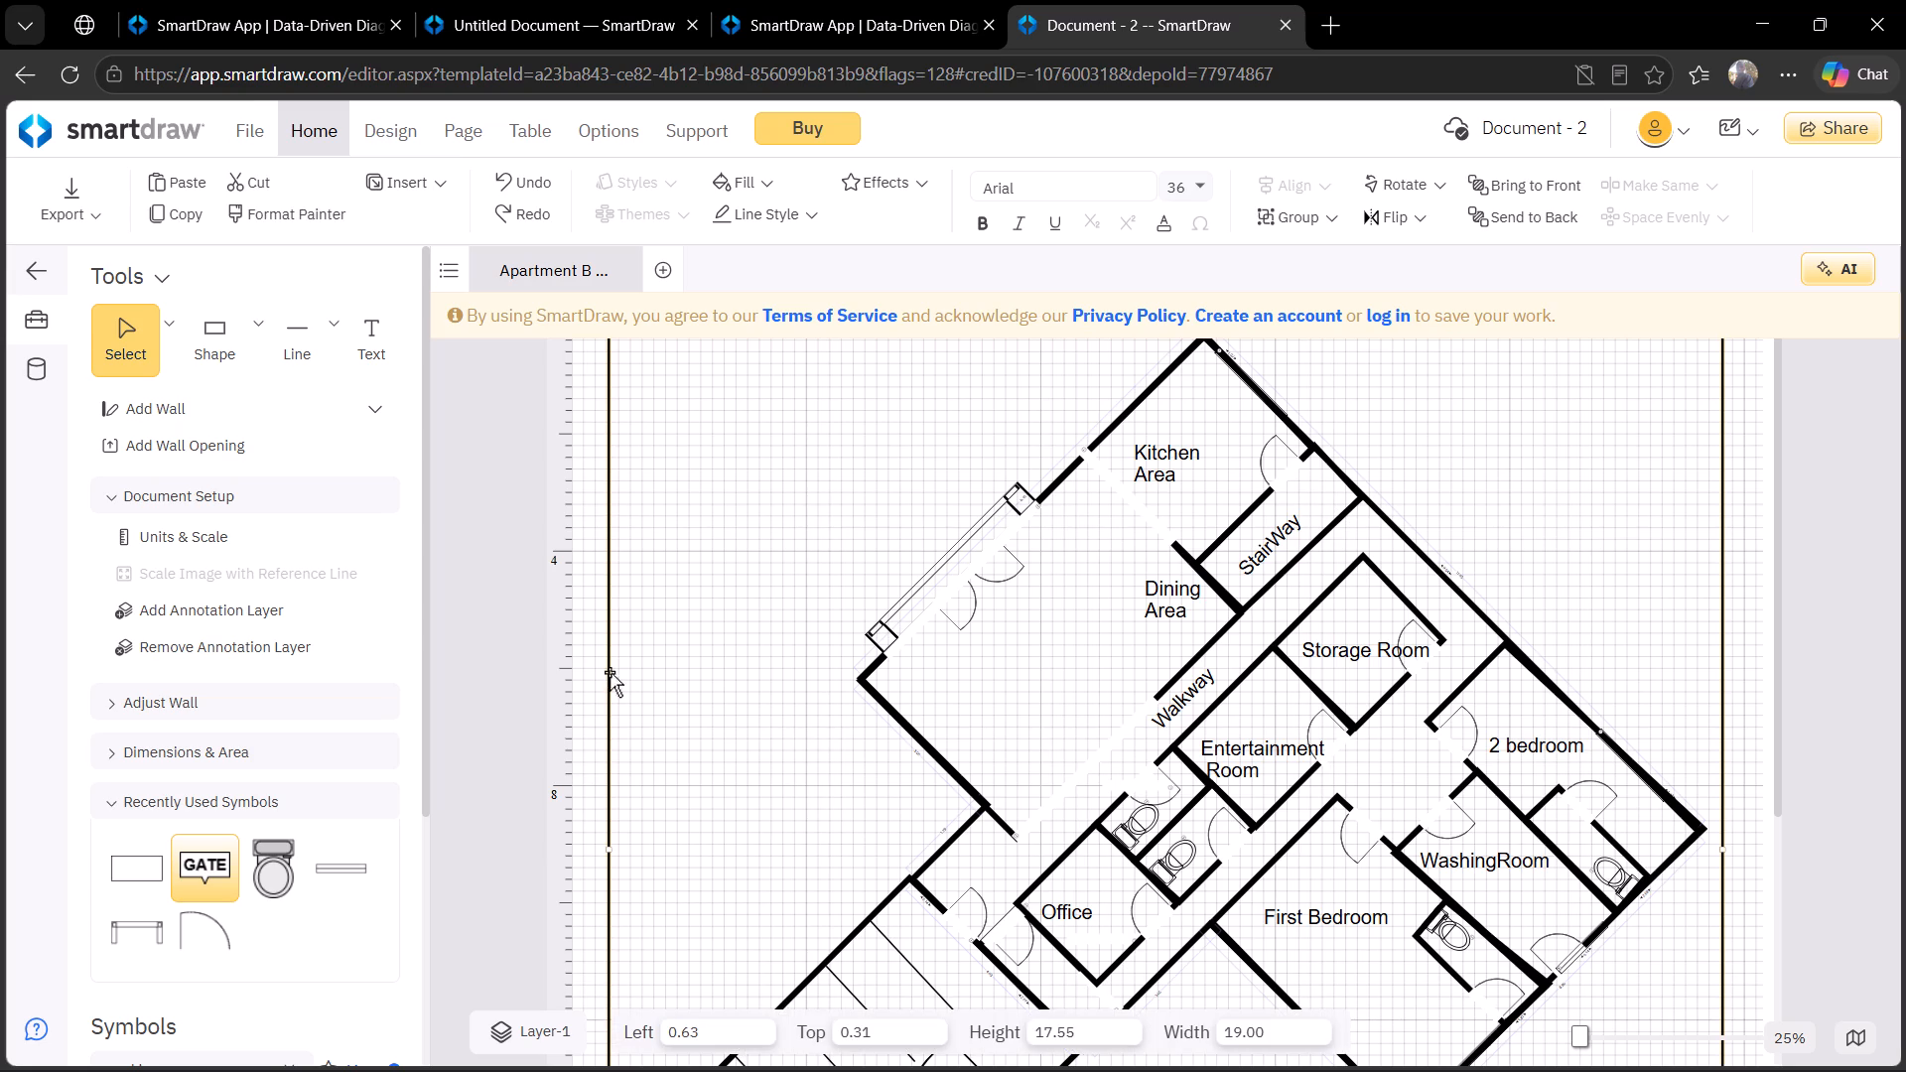
key(ctrl+x)
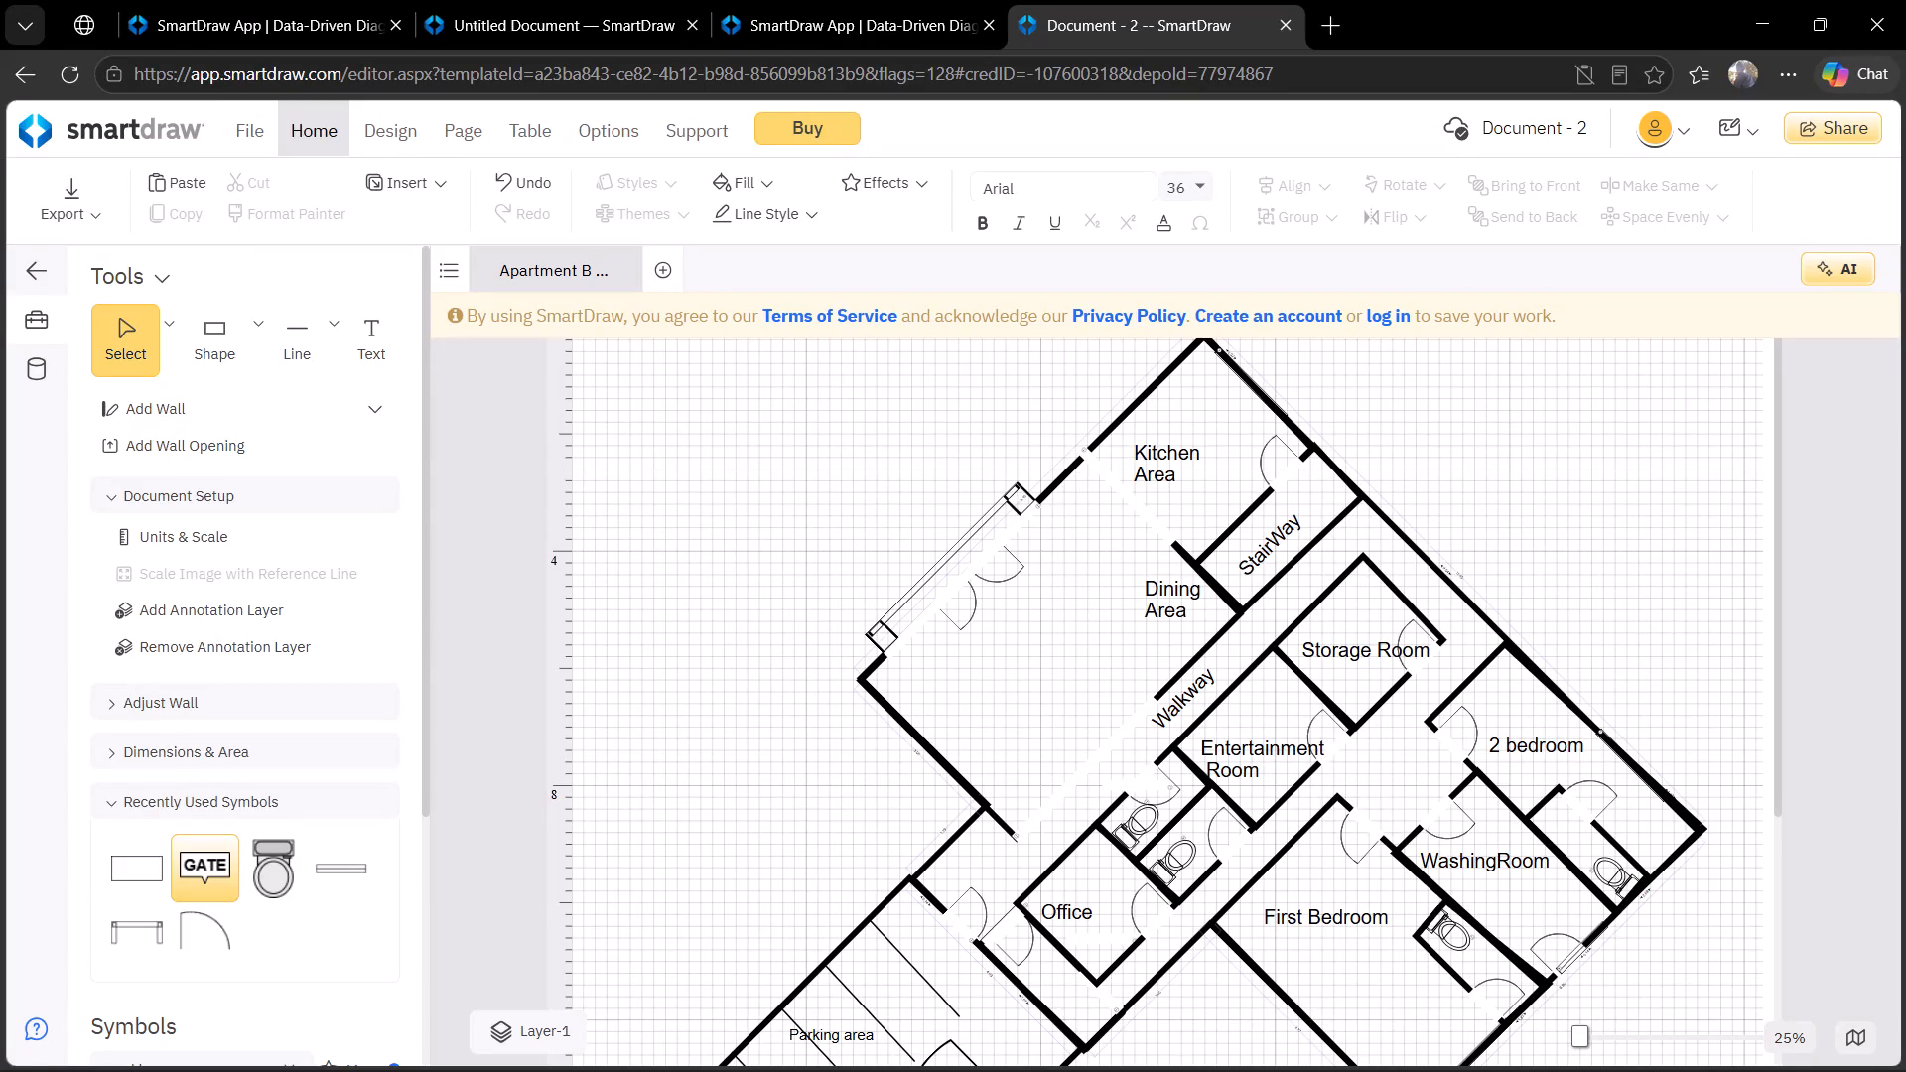
Group all the remaining floor plan objects, including walls, doors, fixtures and labels.
key(ctrl+a)
click(1274, 214)
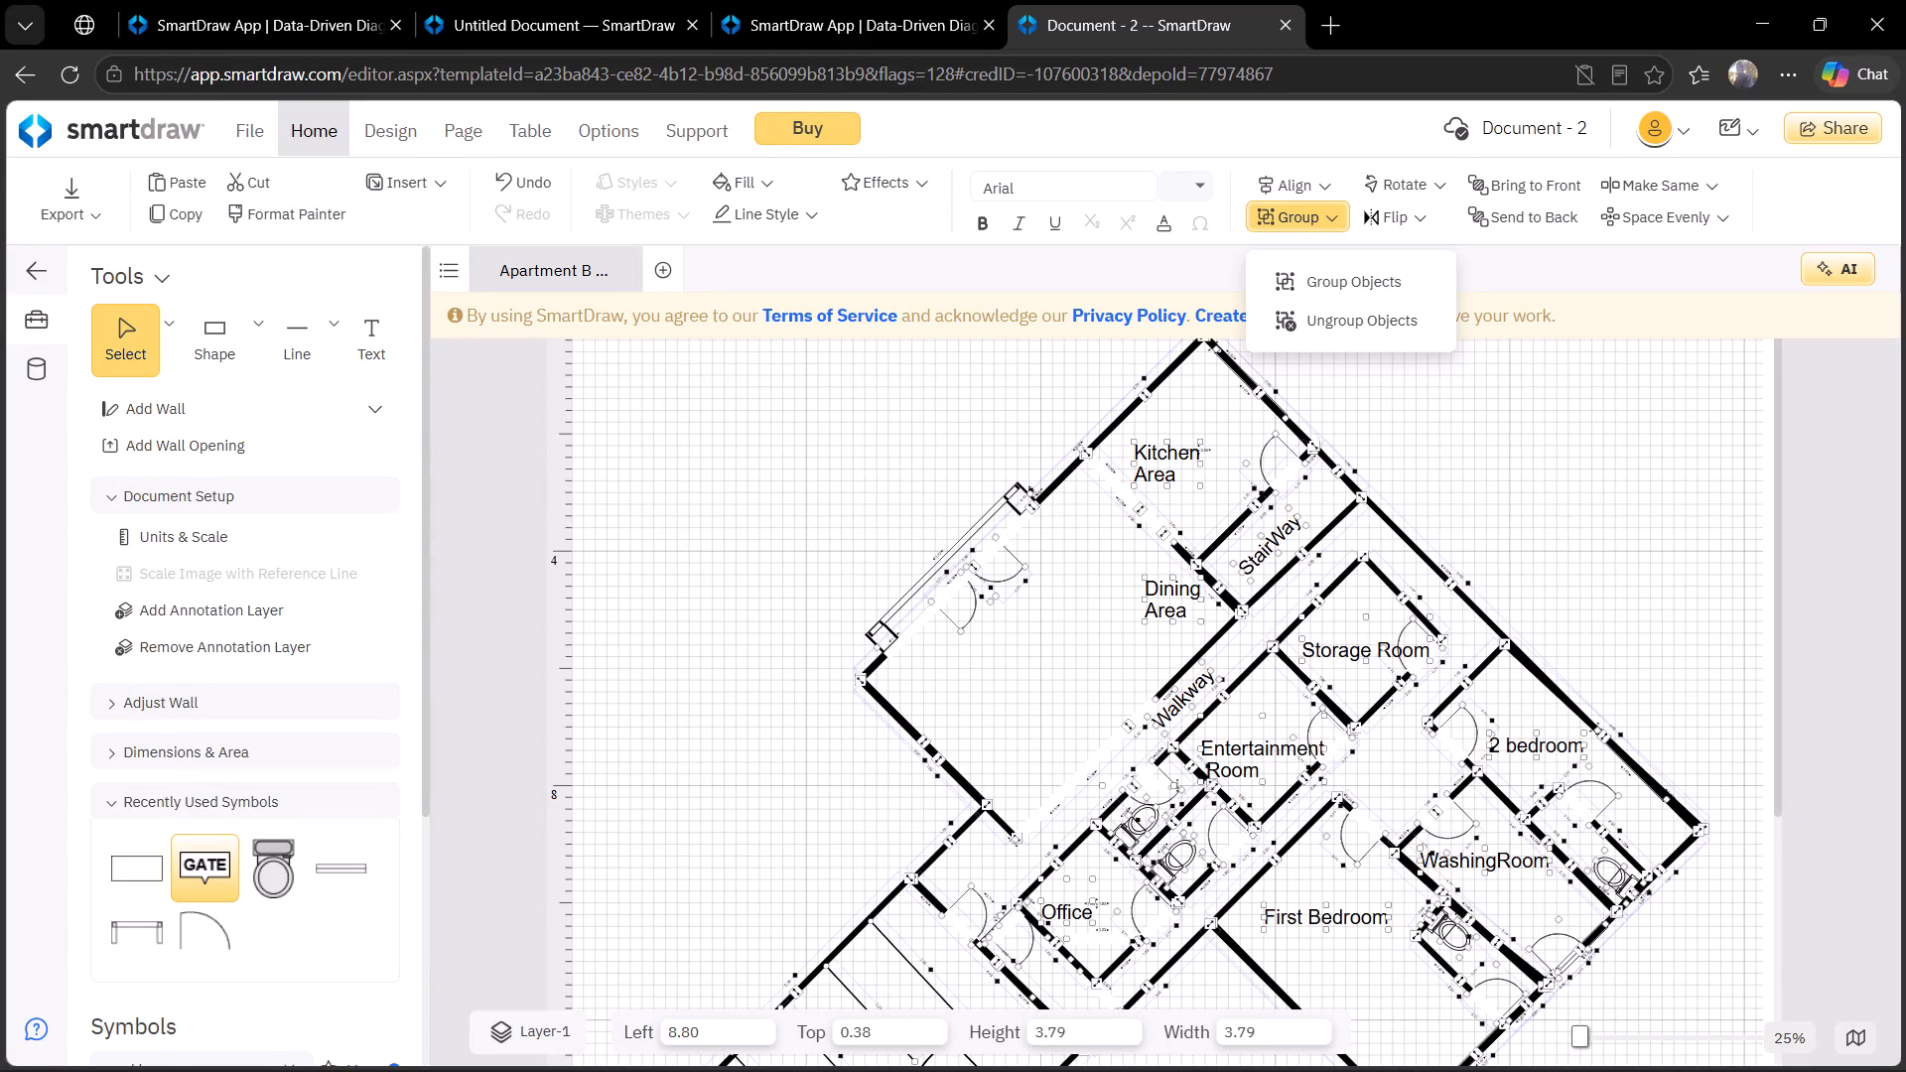
click(1312, 293)
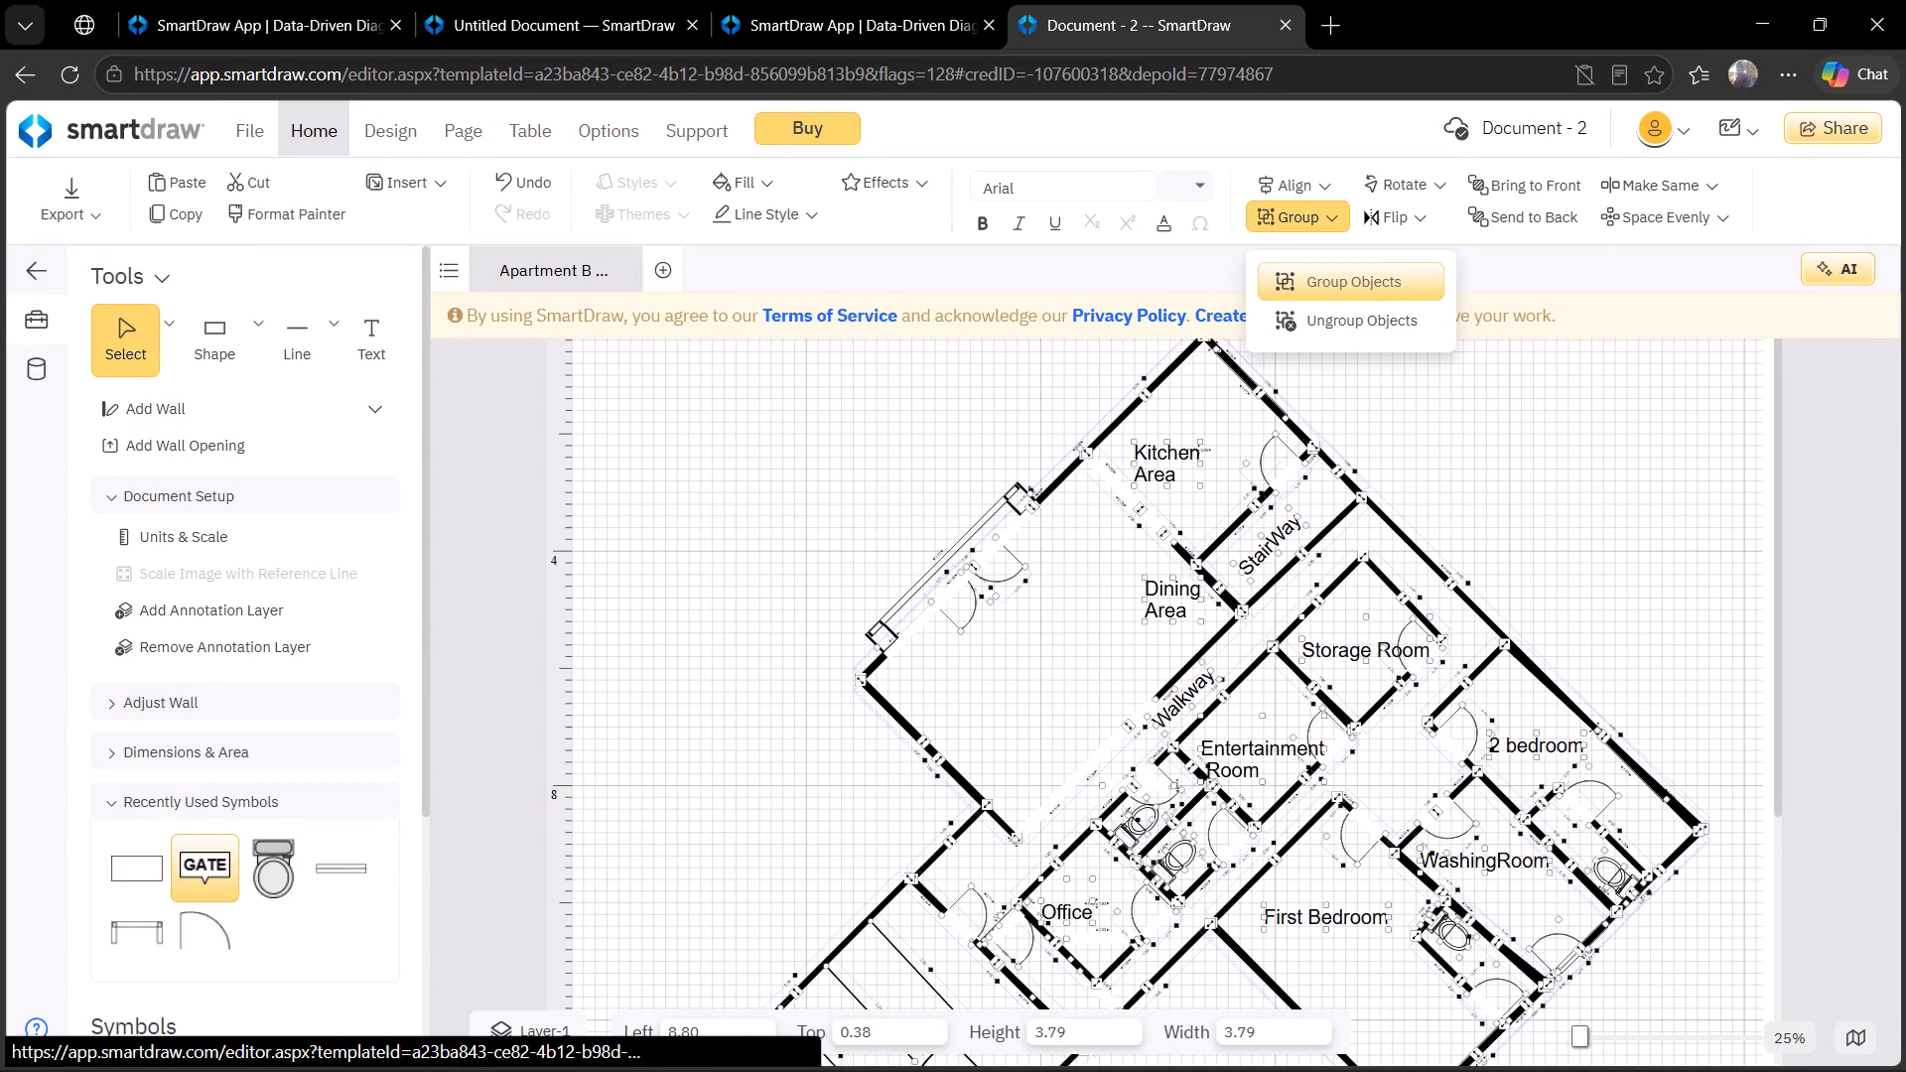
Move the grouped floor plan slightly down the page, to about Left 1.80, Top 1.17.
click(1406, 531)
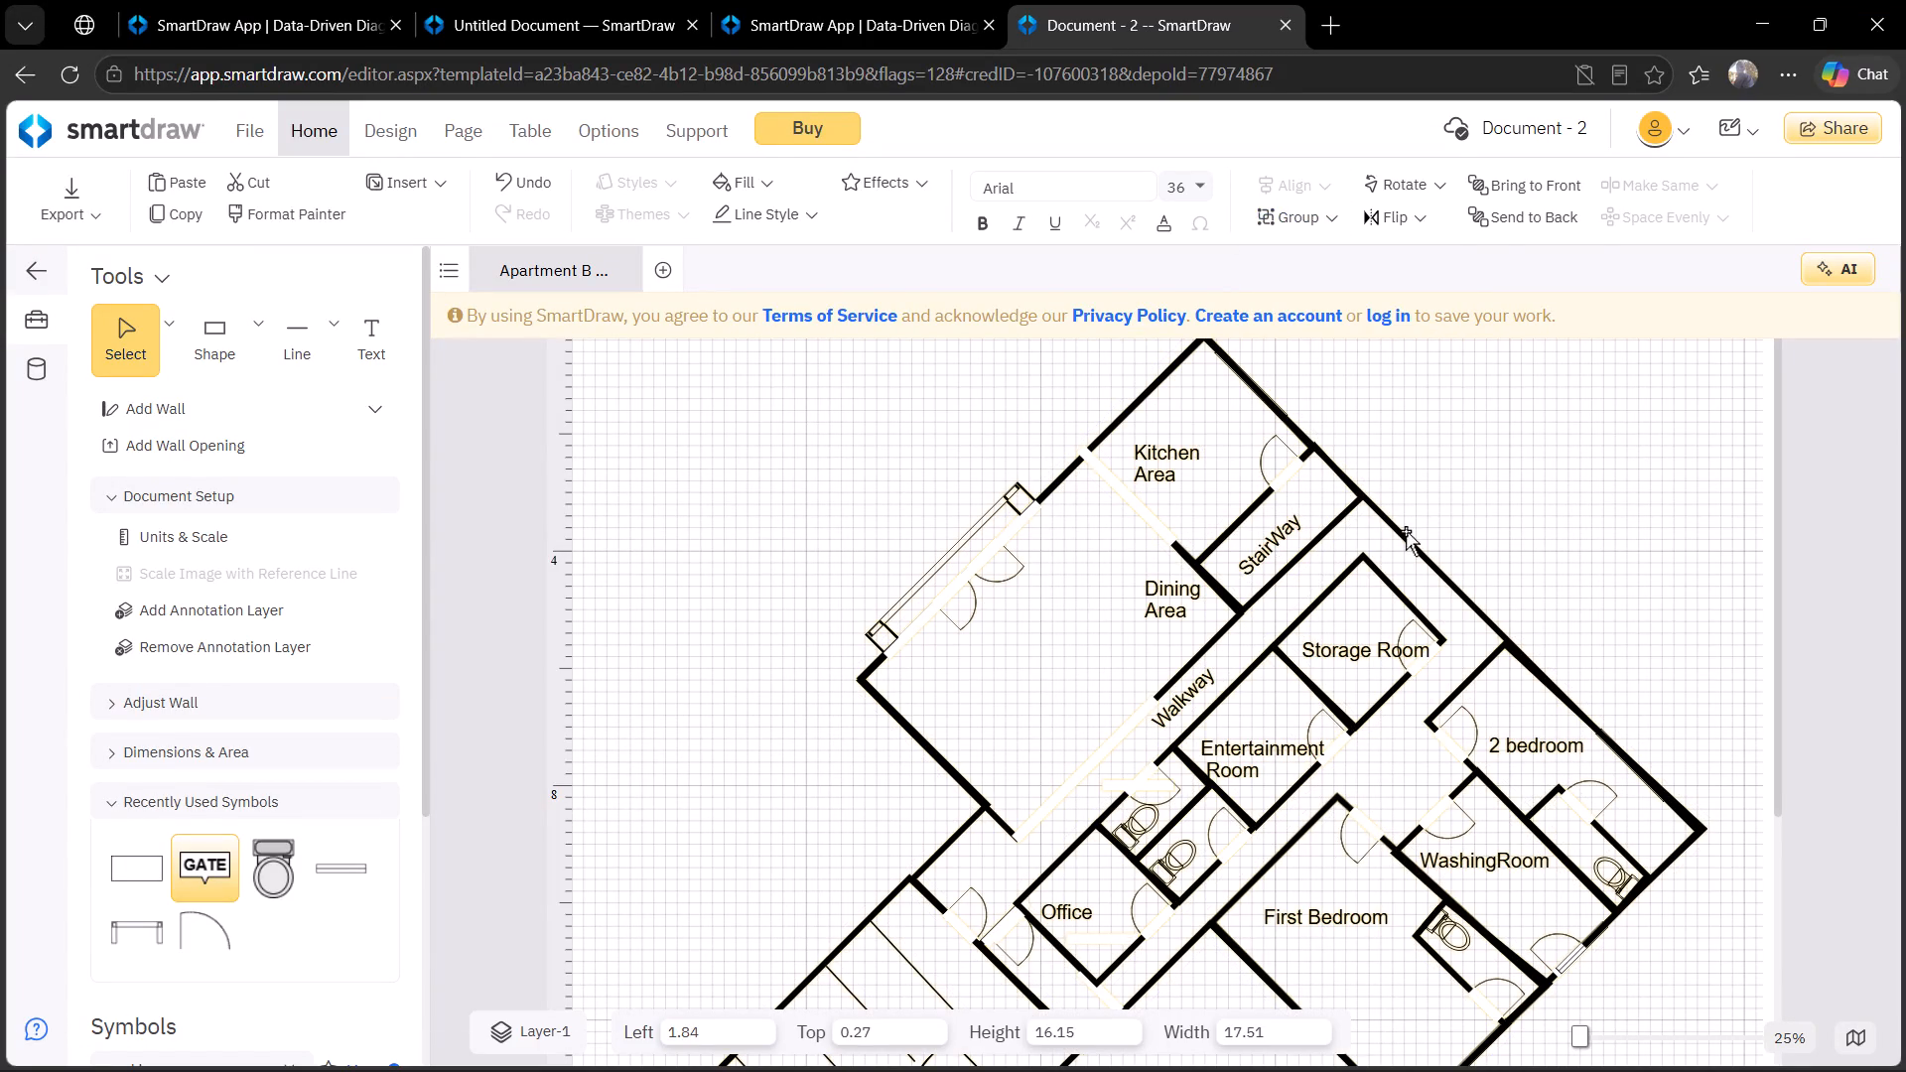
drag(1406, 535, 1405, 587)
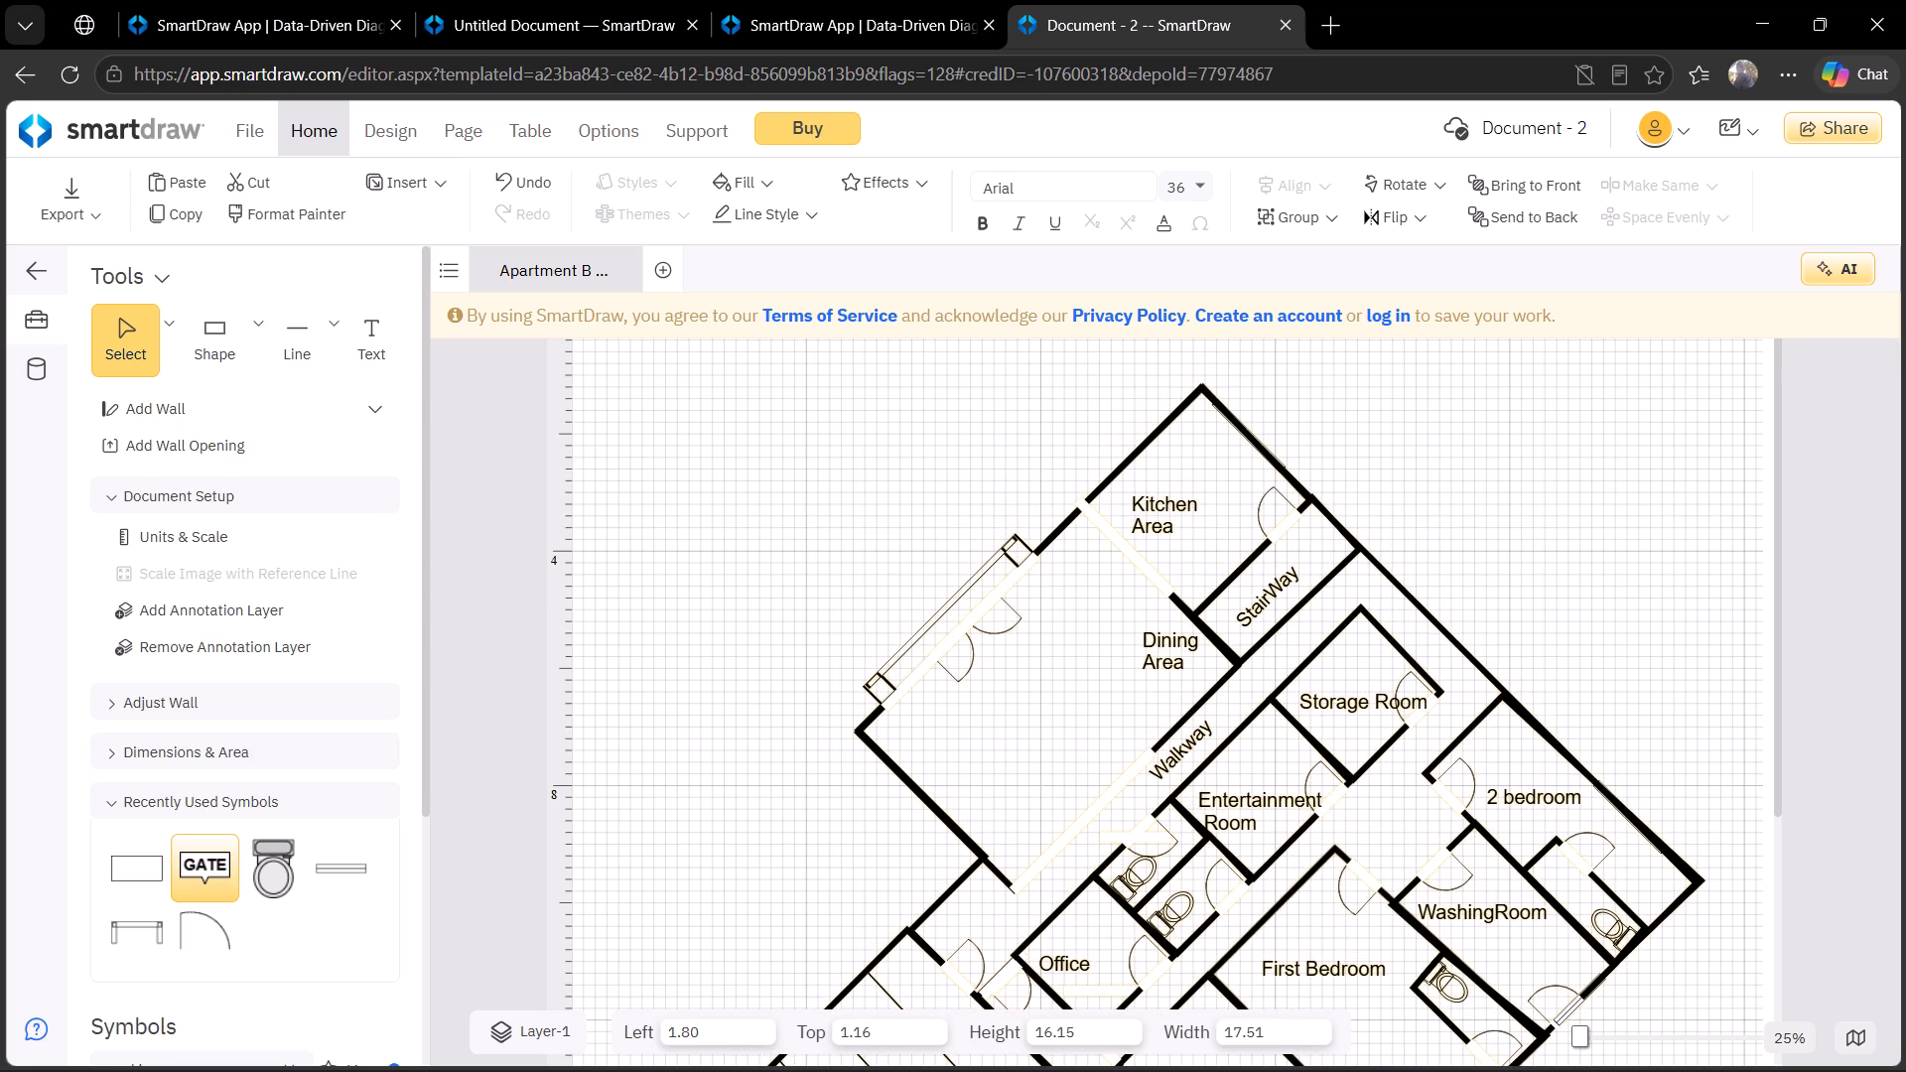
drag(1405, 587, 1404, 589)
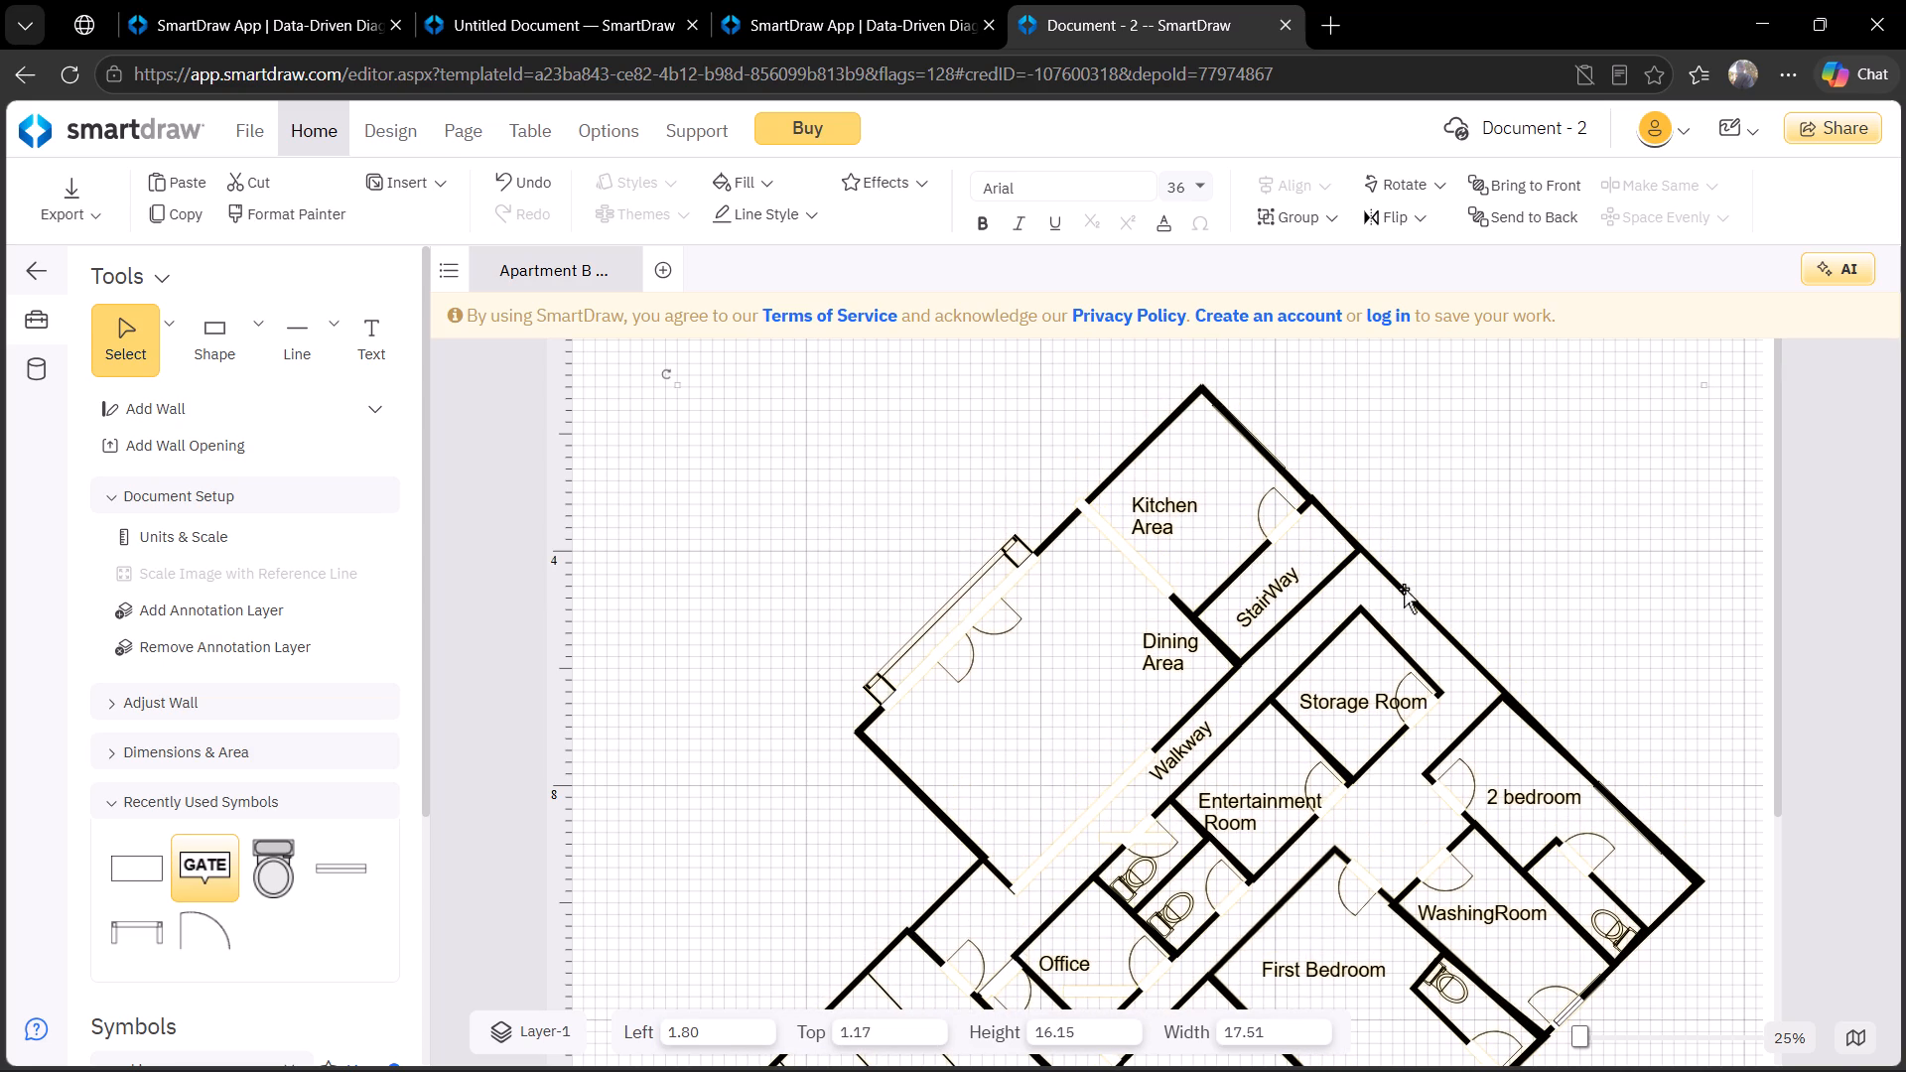
Paste the cut rectangle back onto the page.
key(ctrl+v)
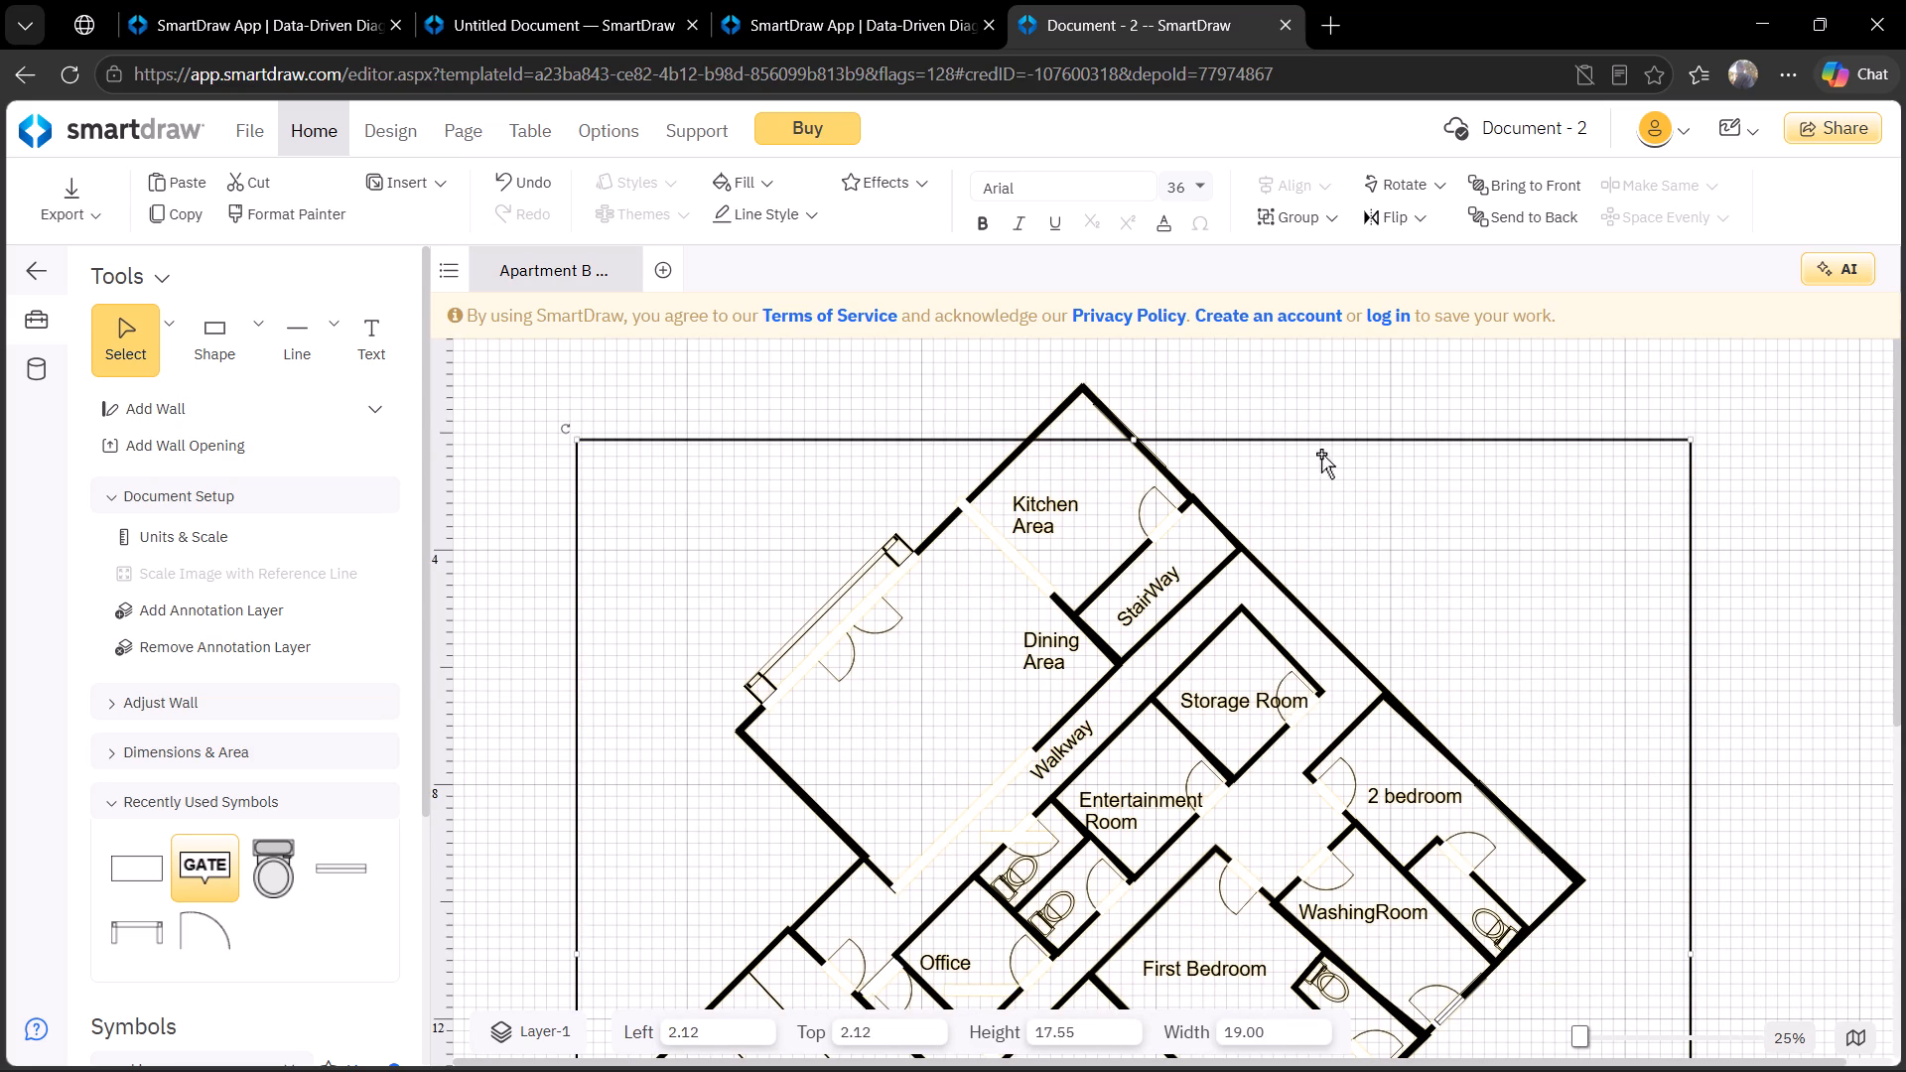
Move the grouped floor plan inside the pasted rectangle, to about Left 2.96, Top 2.63.
drag(1304, 436, 1311, 465)
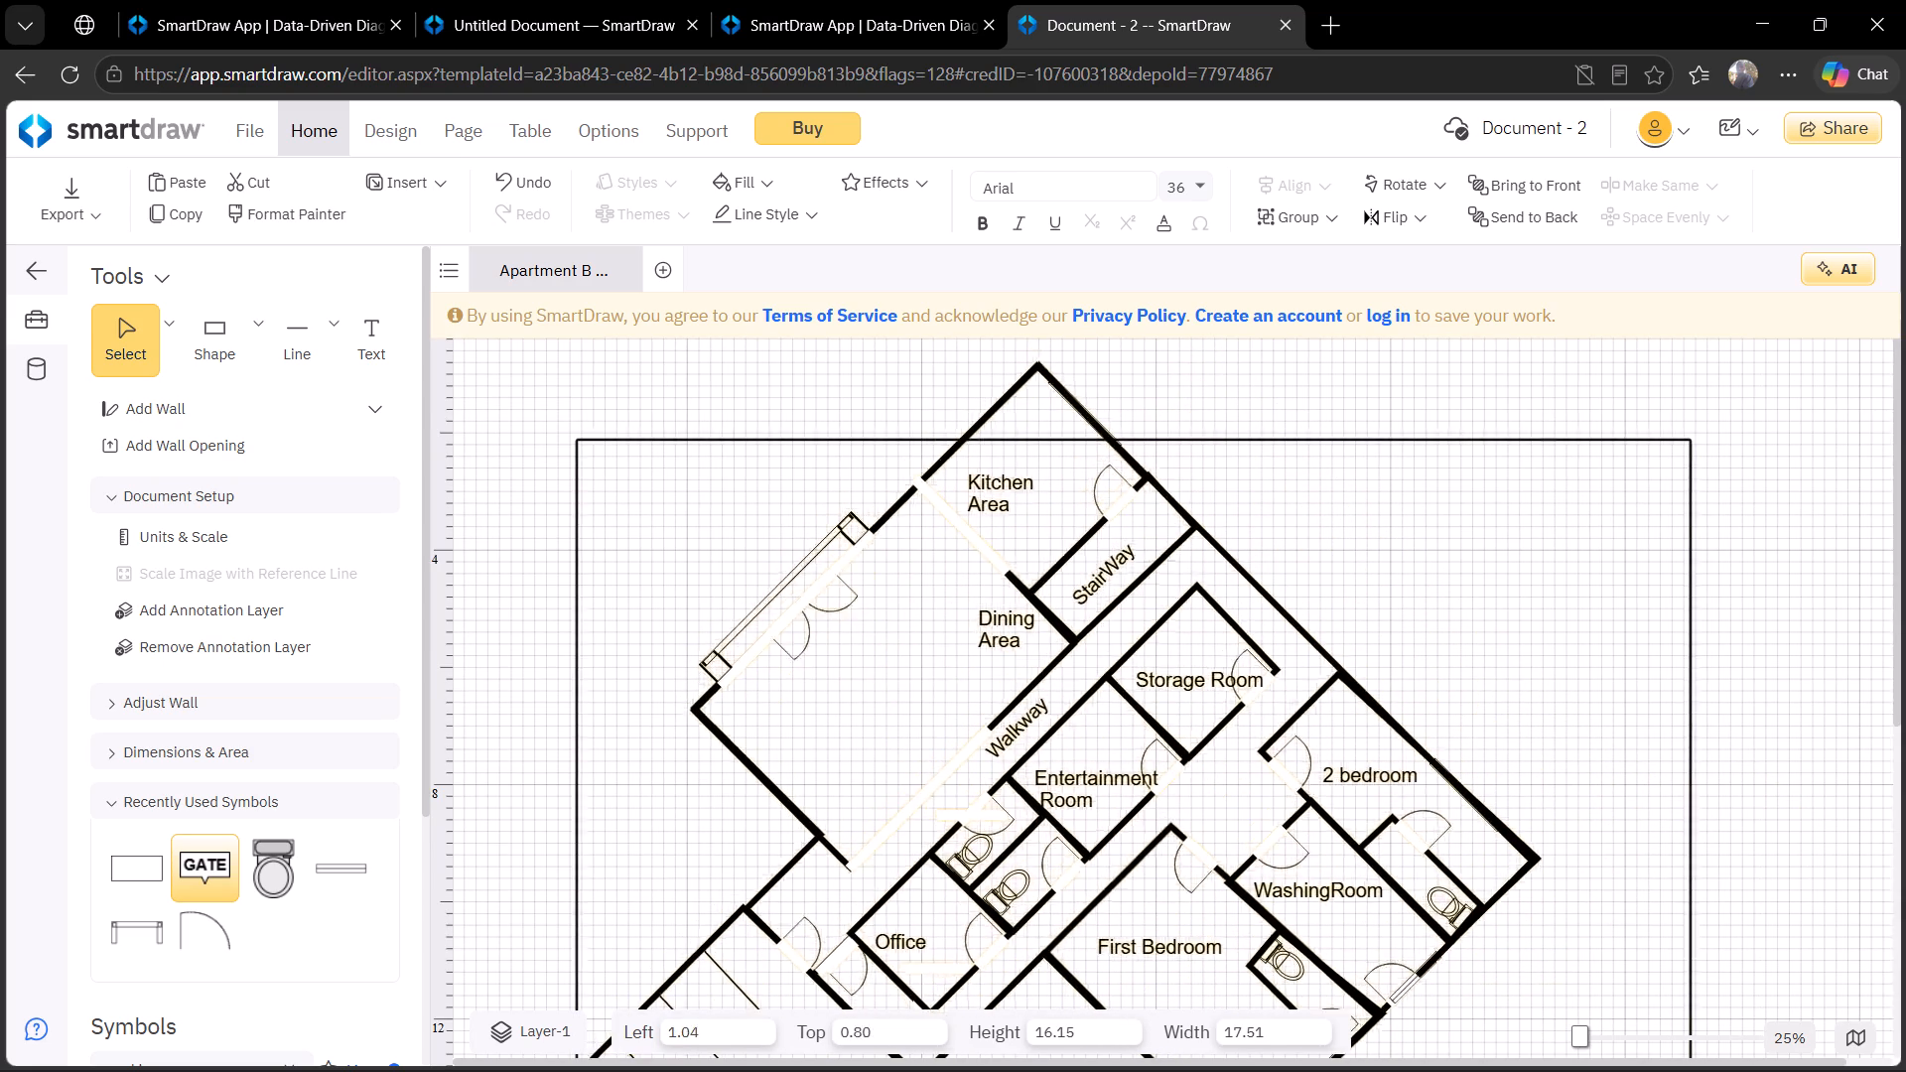
drag(1311, 465, 1372, 520)
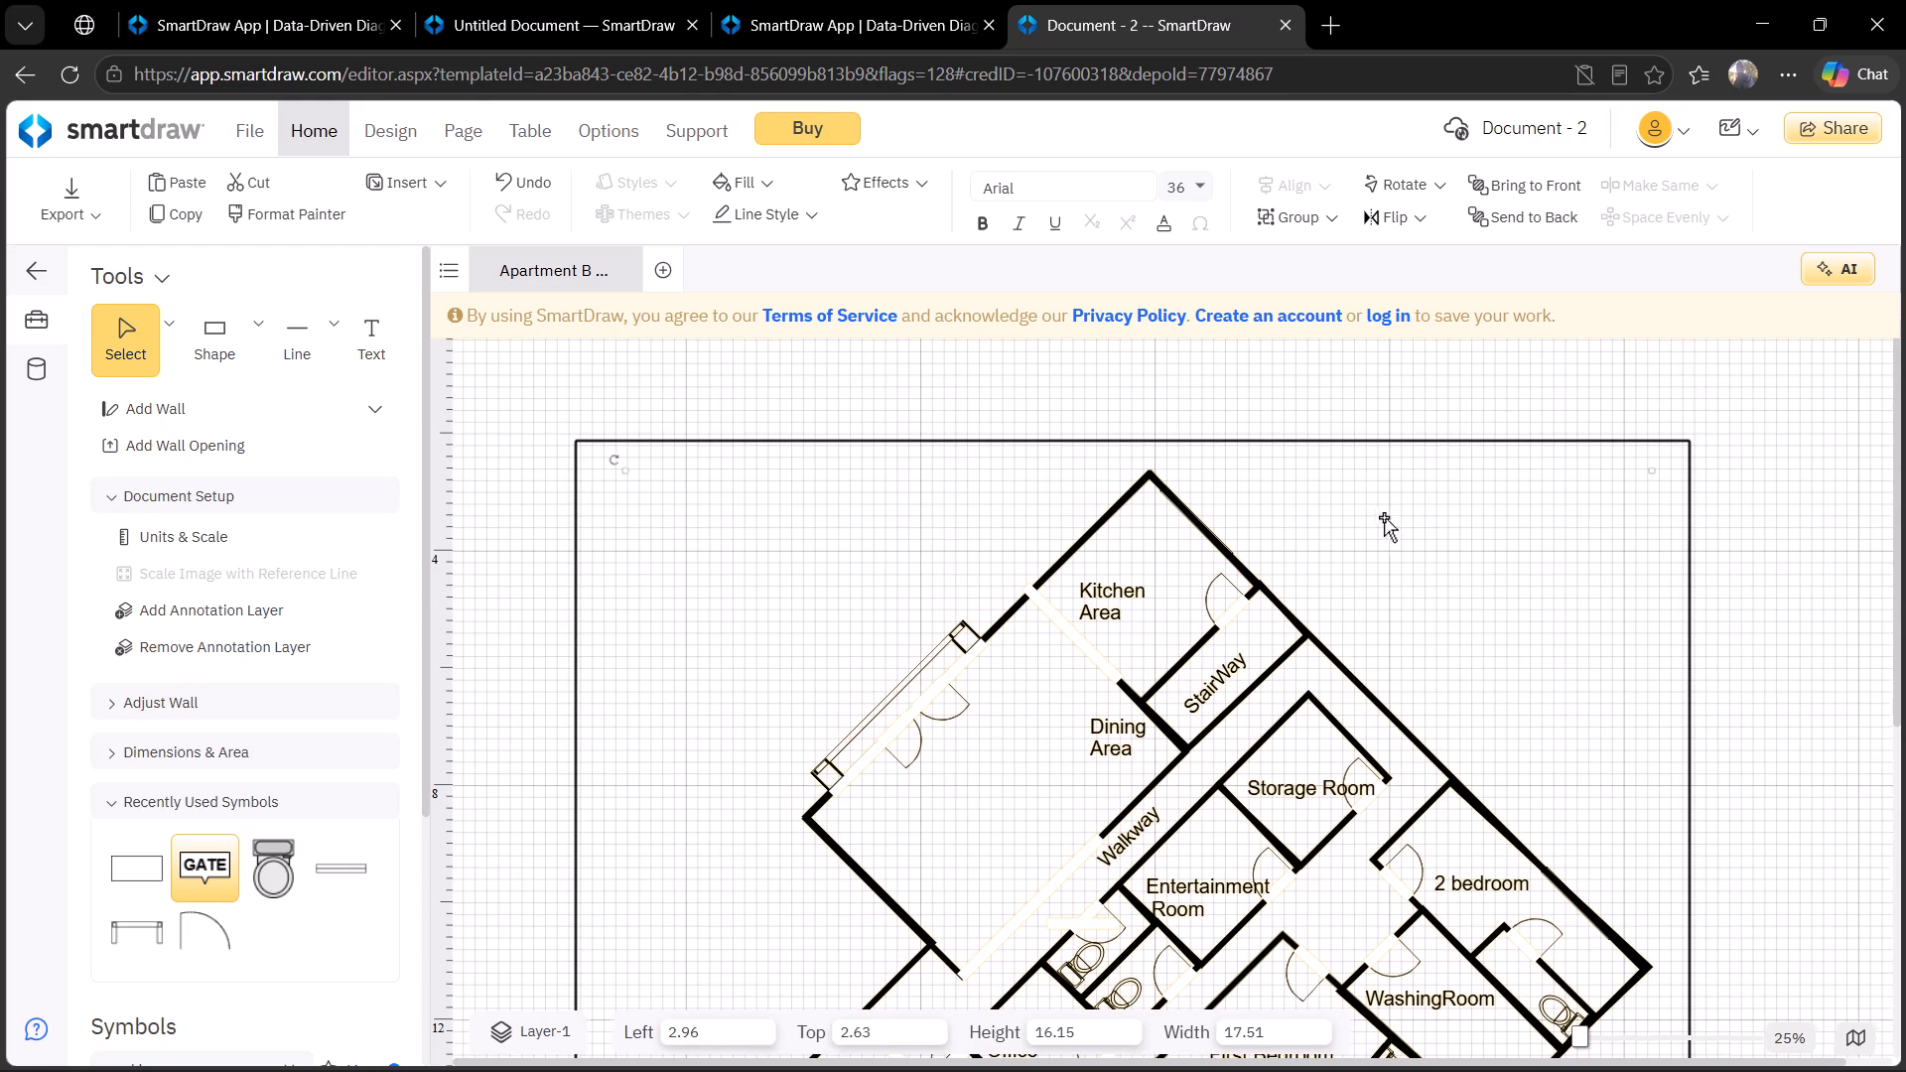
With the surrounding rectangle selected, set the document to show all line hops, keeping the Round style and Medium size.
scroll(1365, 488, down, 1)
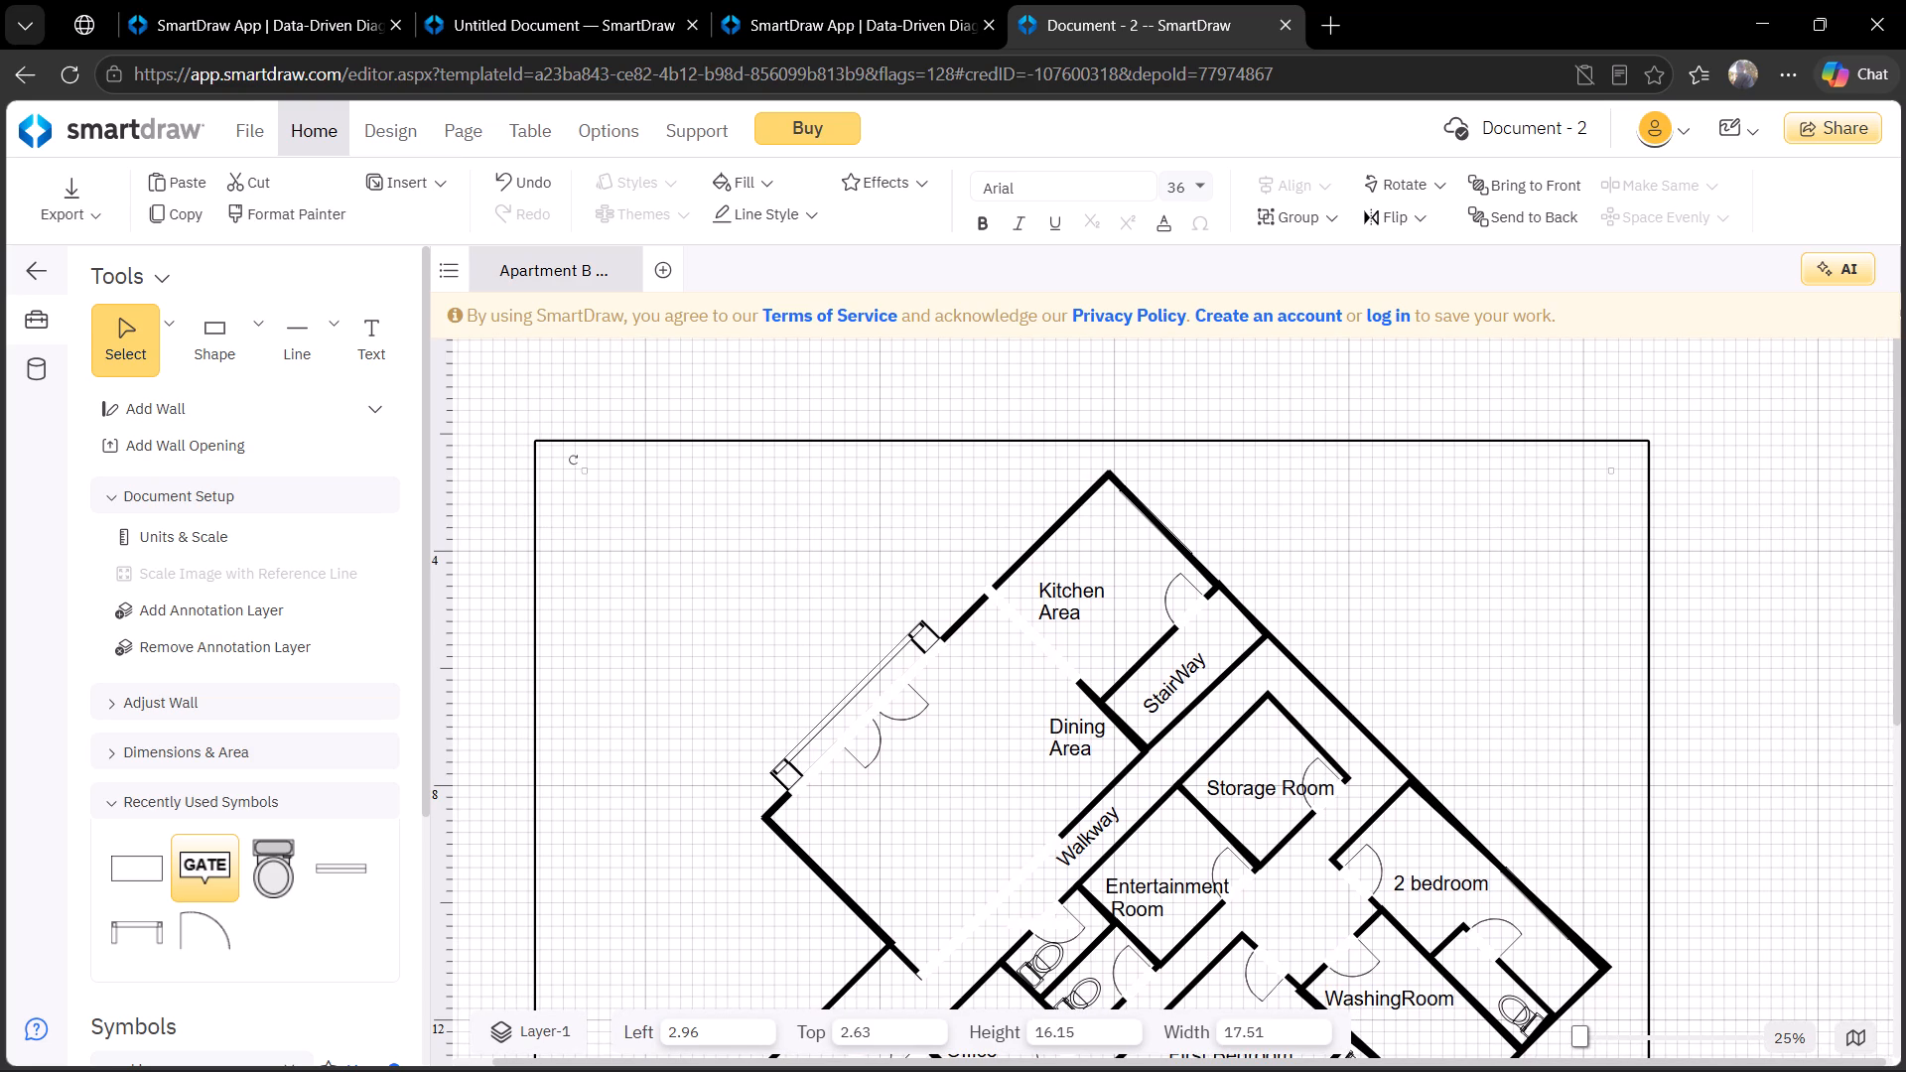
drag(1895, 577, 1905, 831)
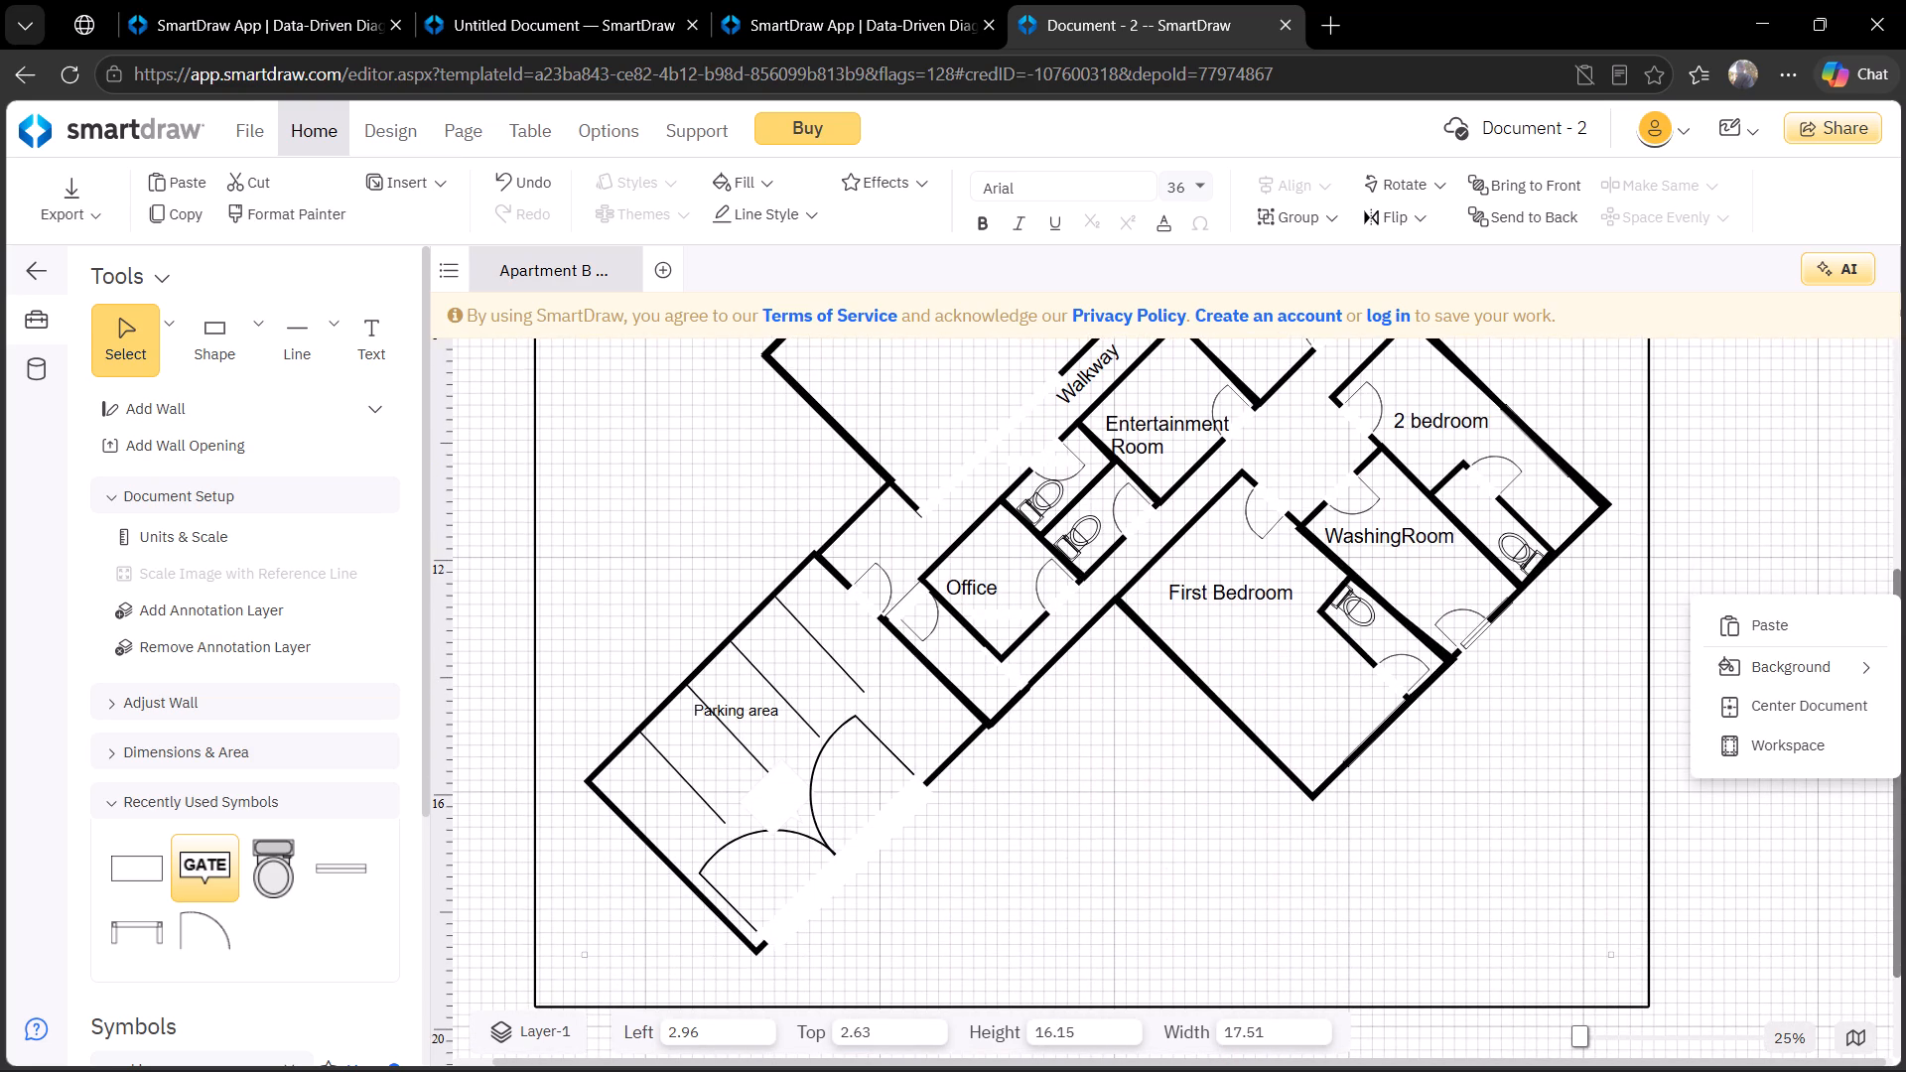
drag(1905, 831, 1886, 651)
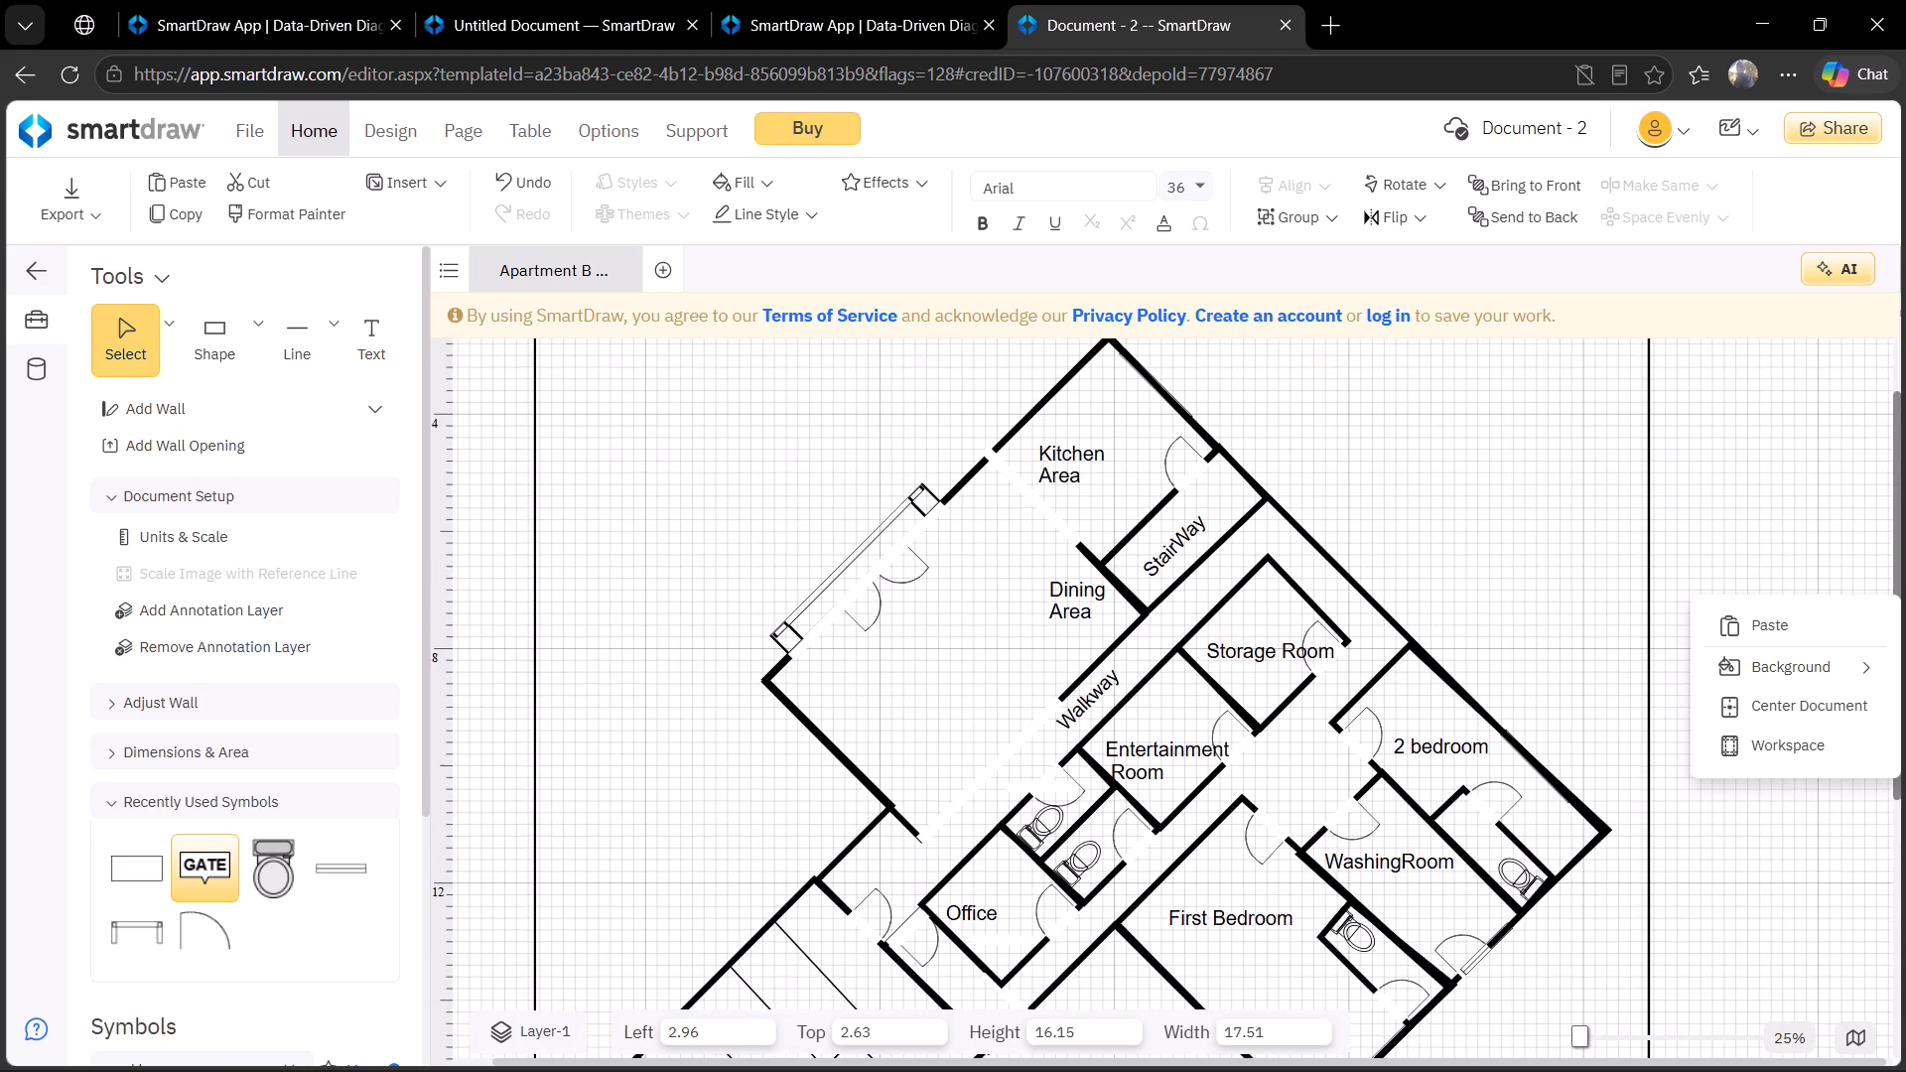
drag(1886, 651, 1884, 598)
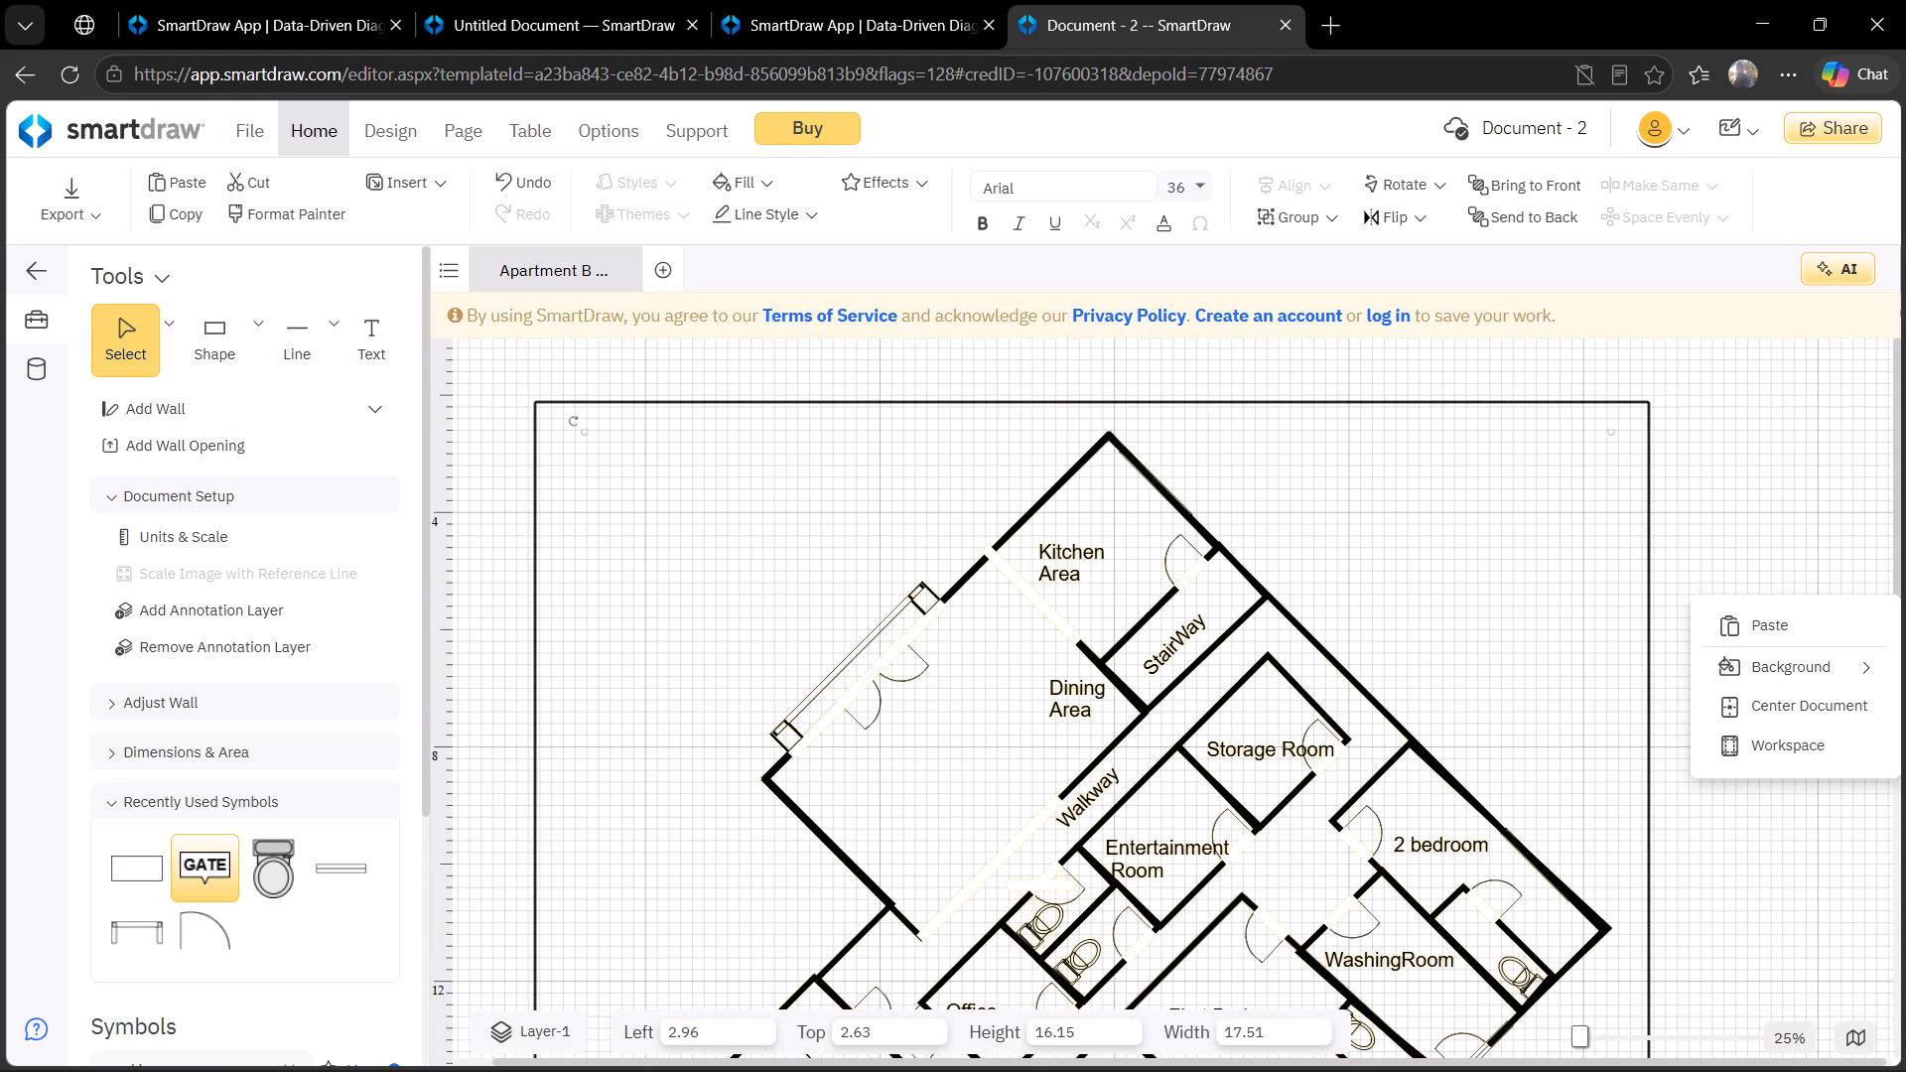
click(1414, 401)
click(755, 178)
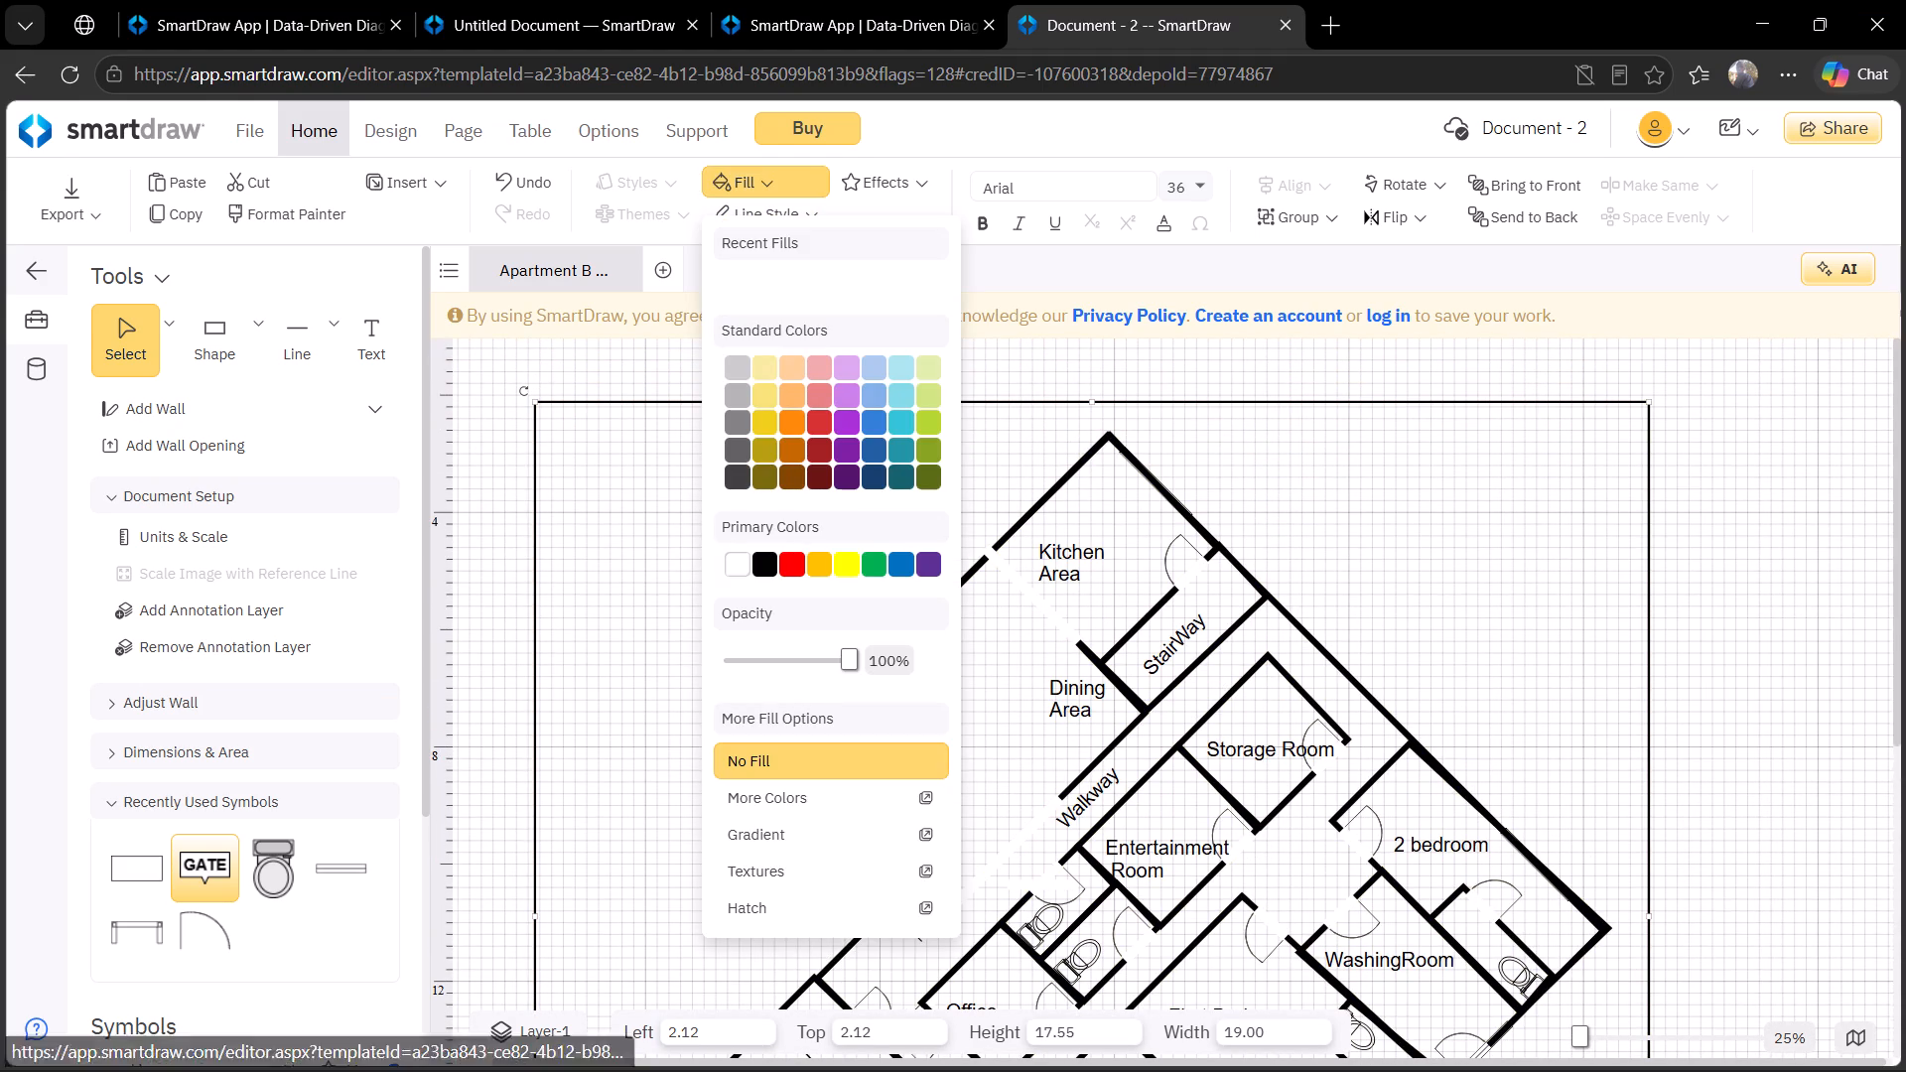
click(998, 272)
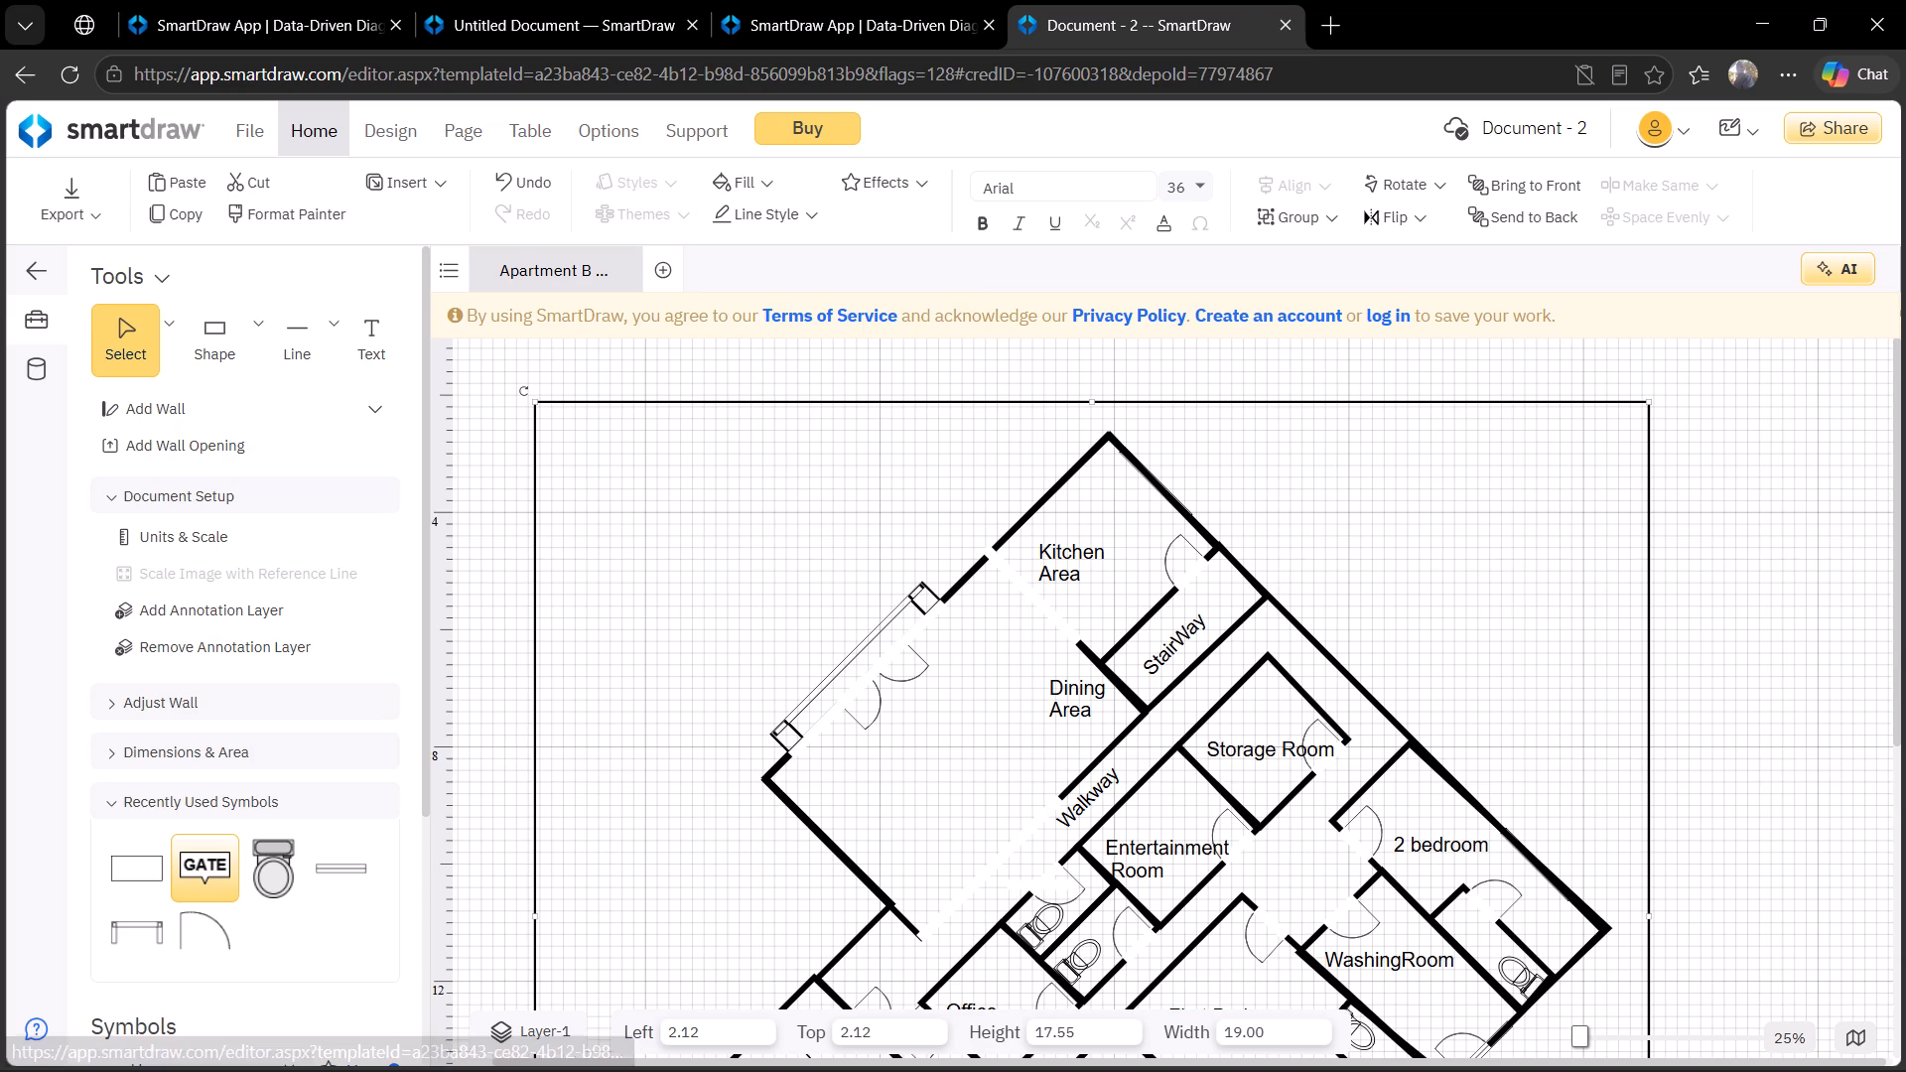
click(803, 211)
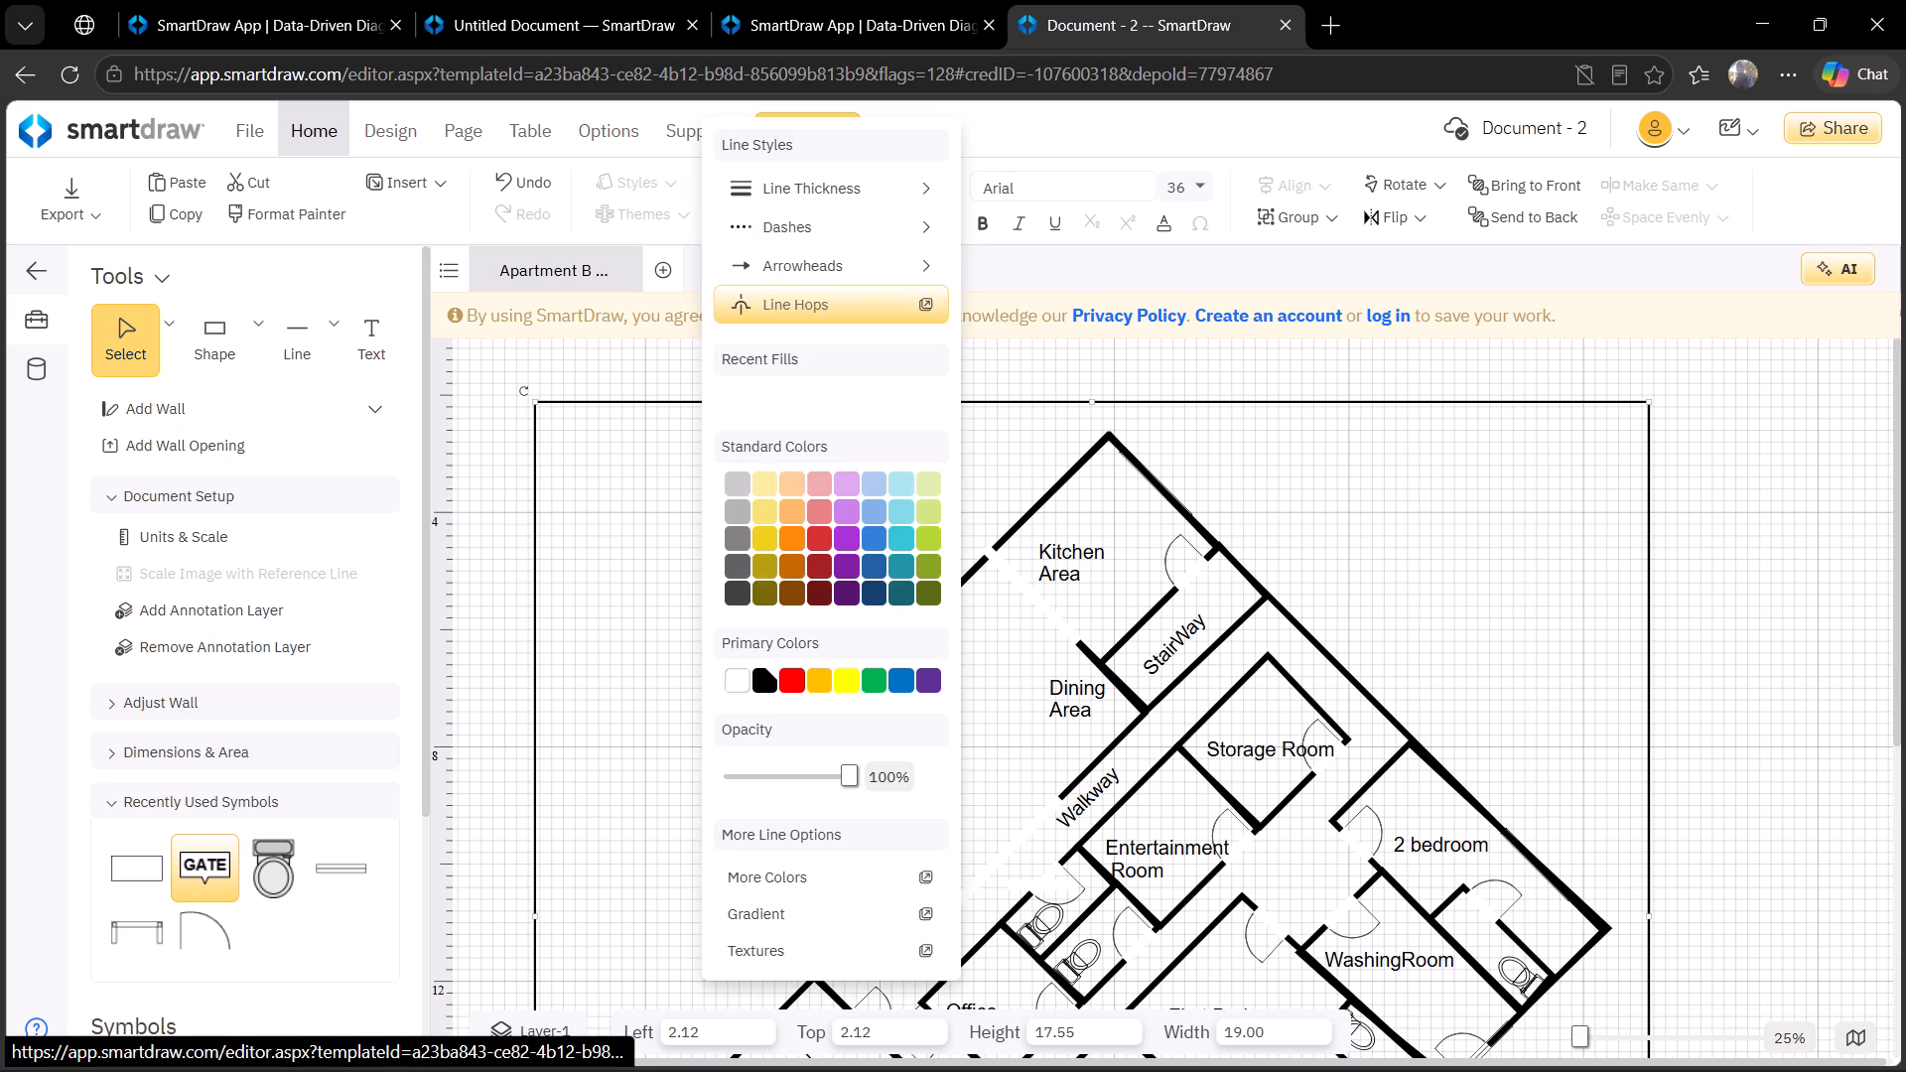
click(843, 318)
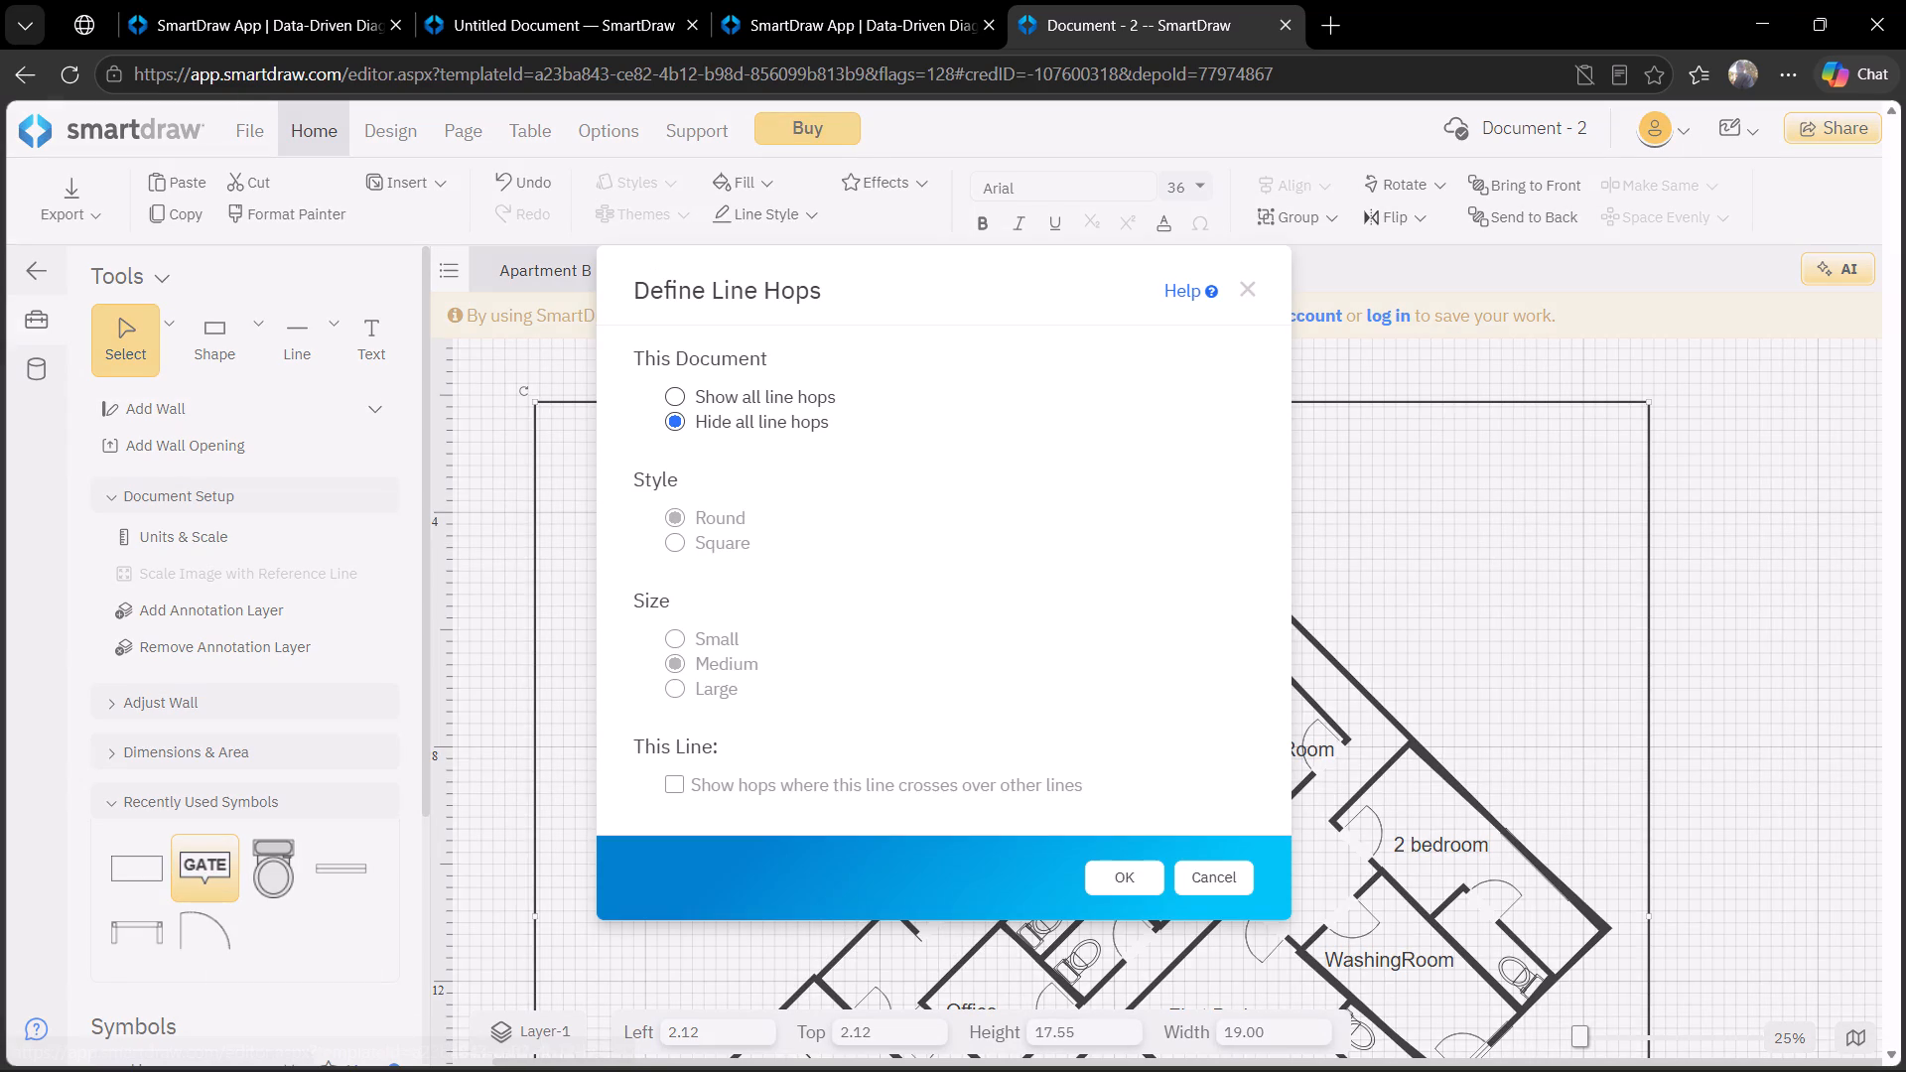
click(680, 399)
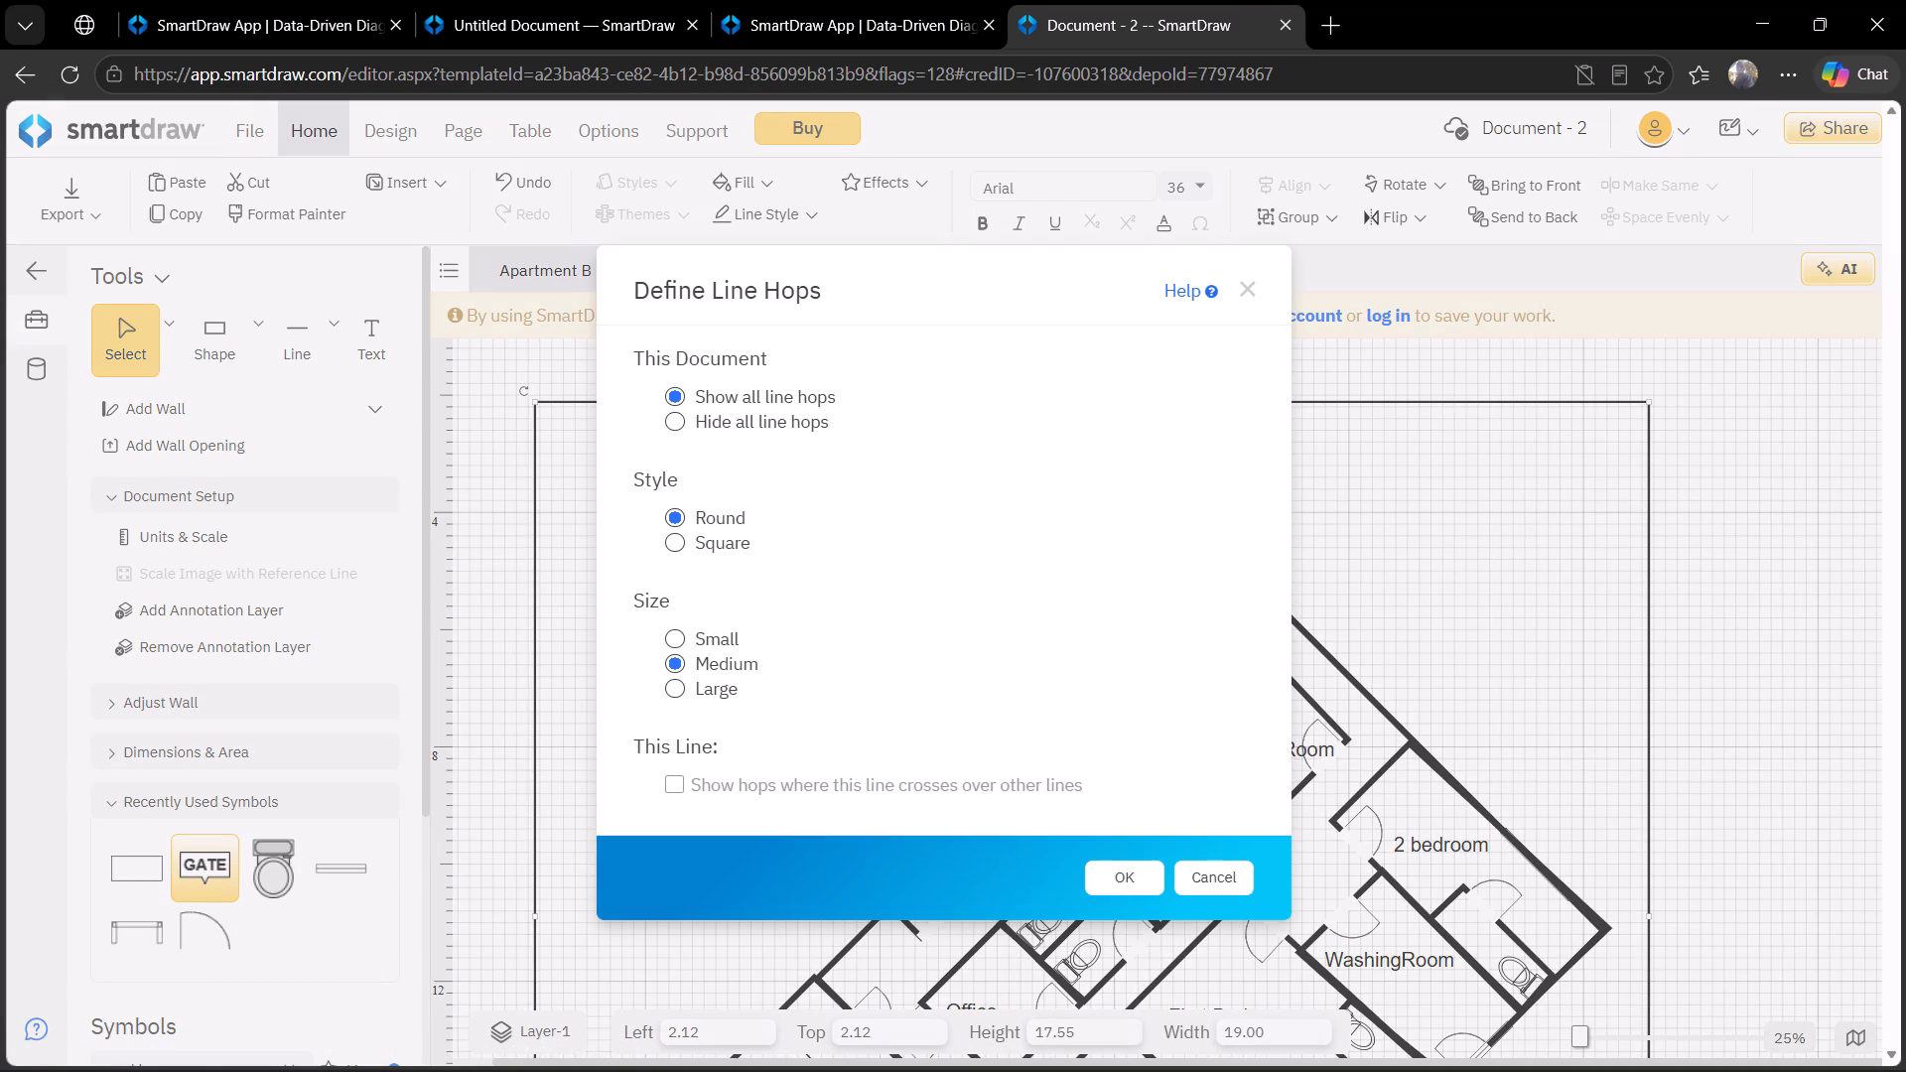
click(1097, 882)
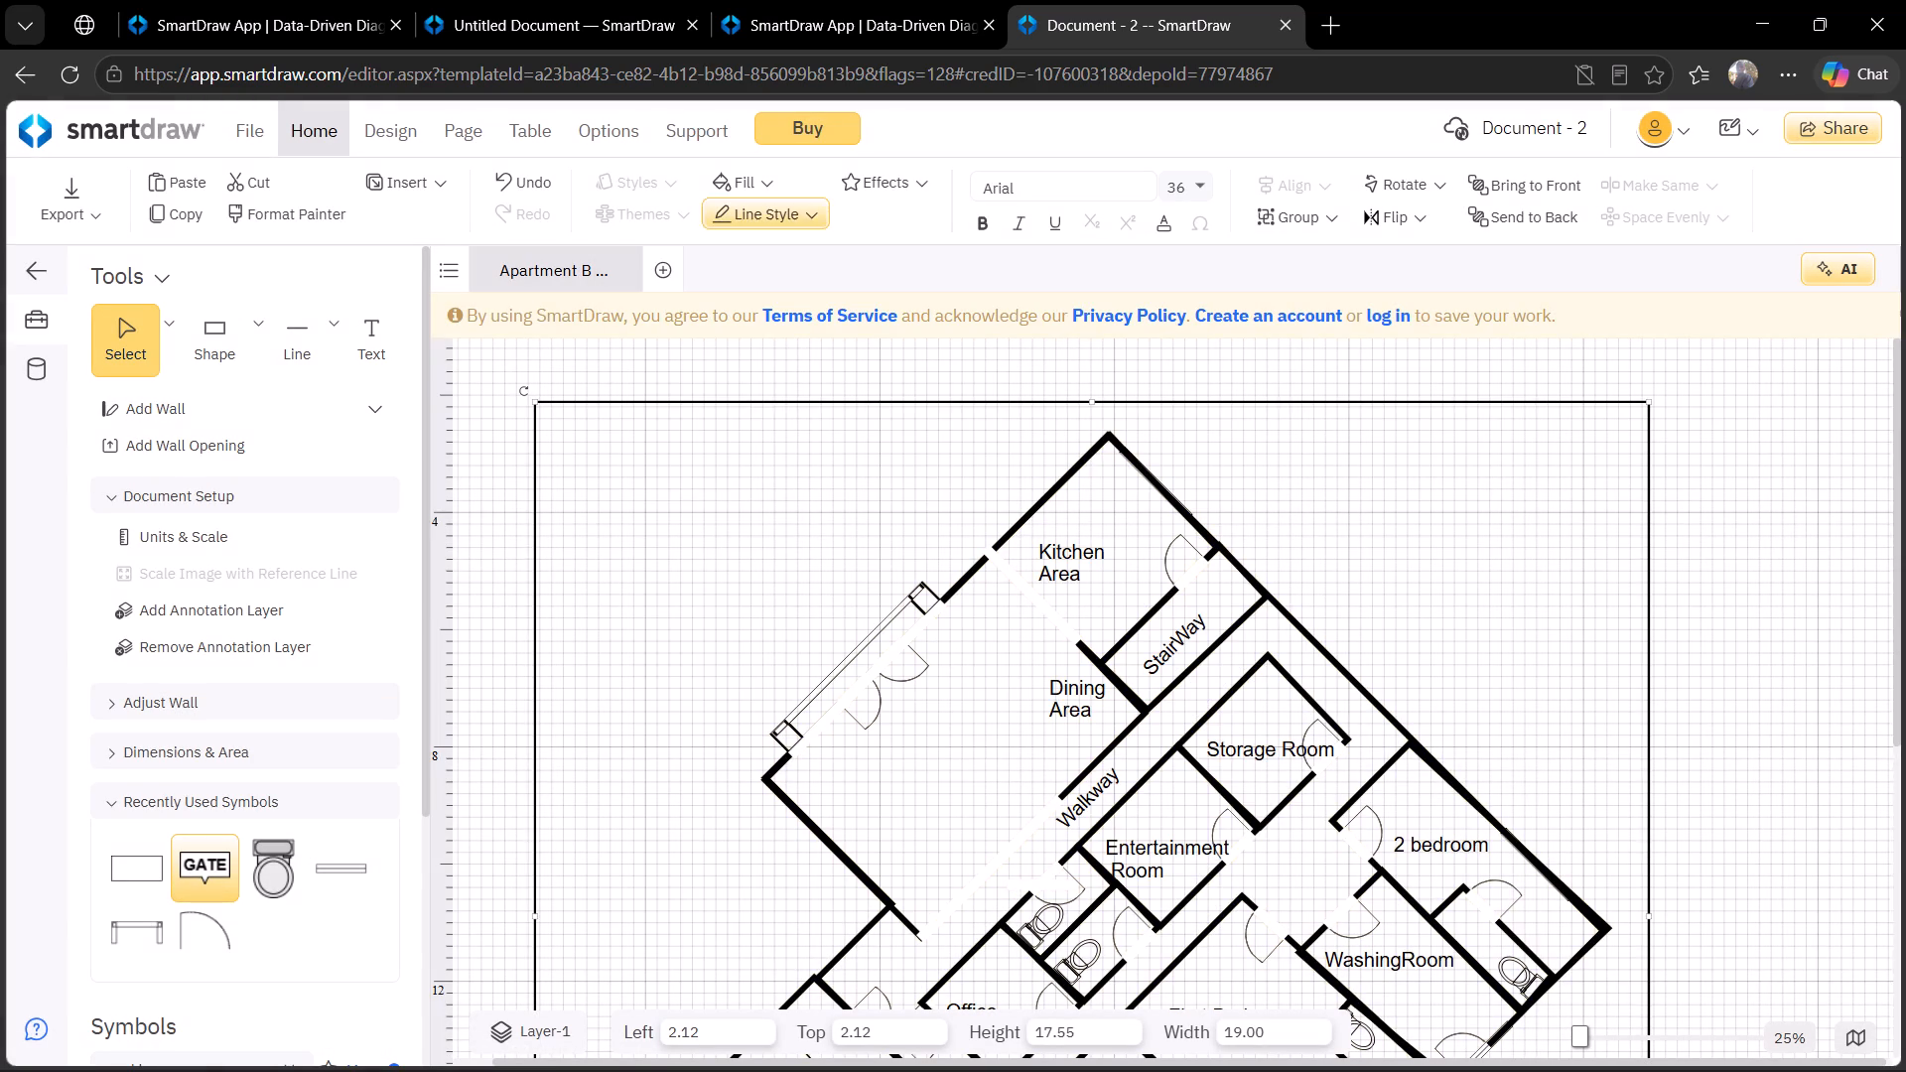
Change the surrounding rectangle's outline to the dash-dot-dot pattern.
click(773, 208)
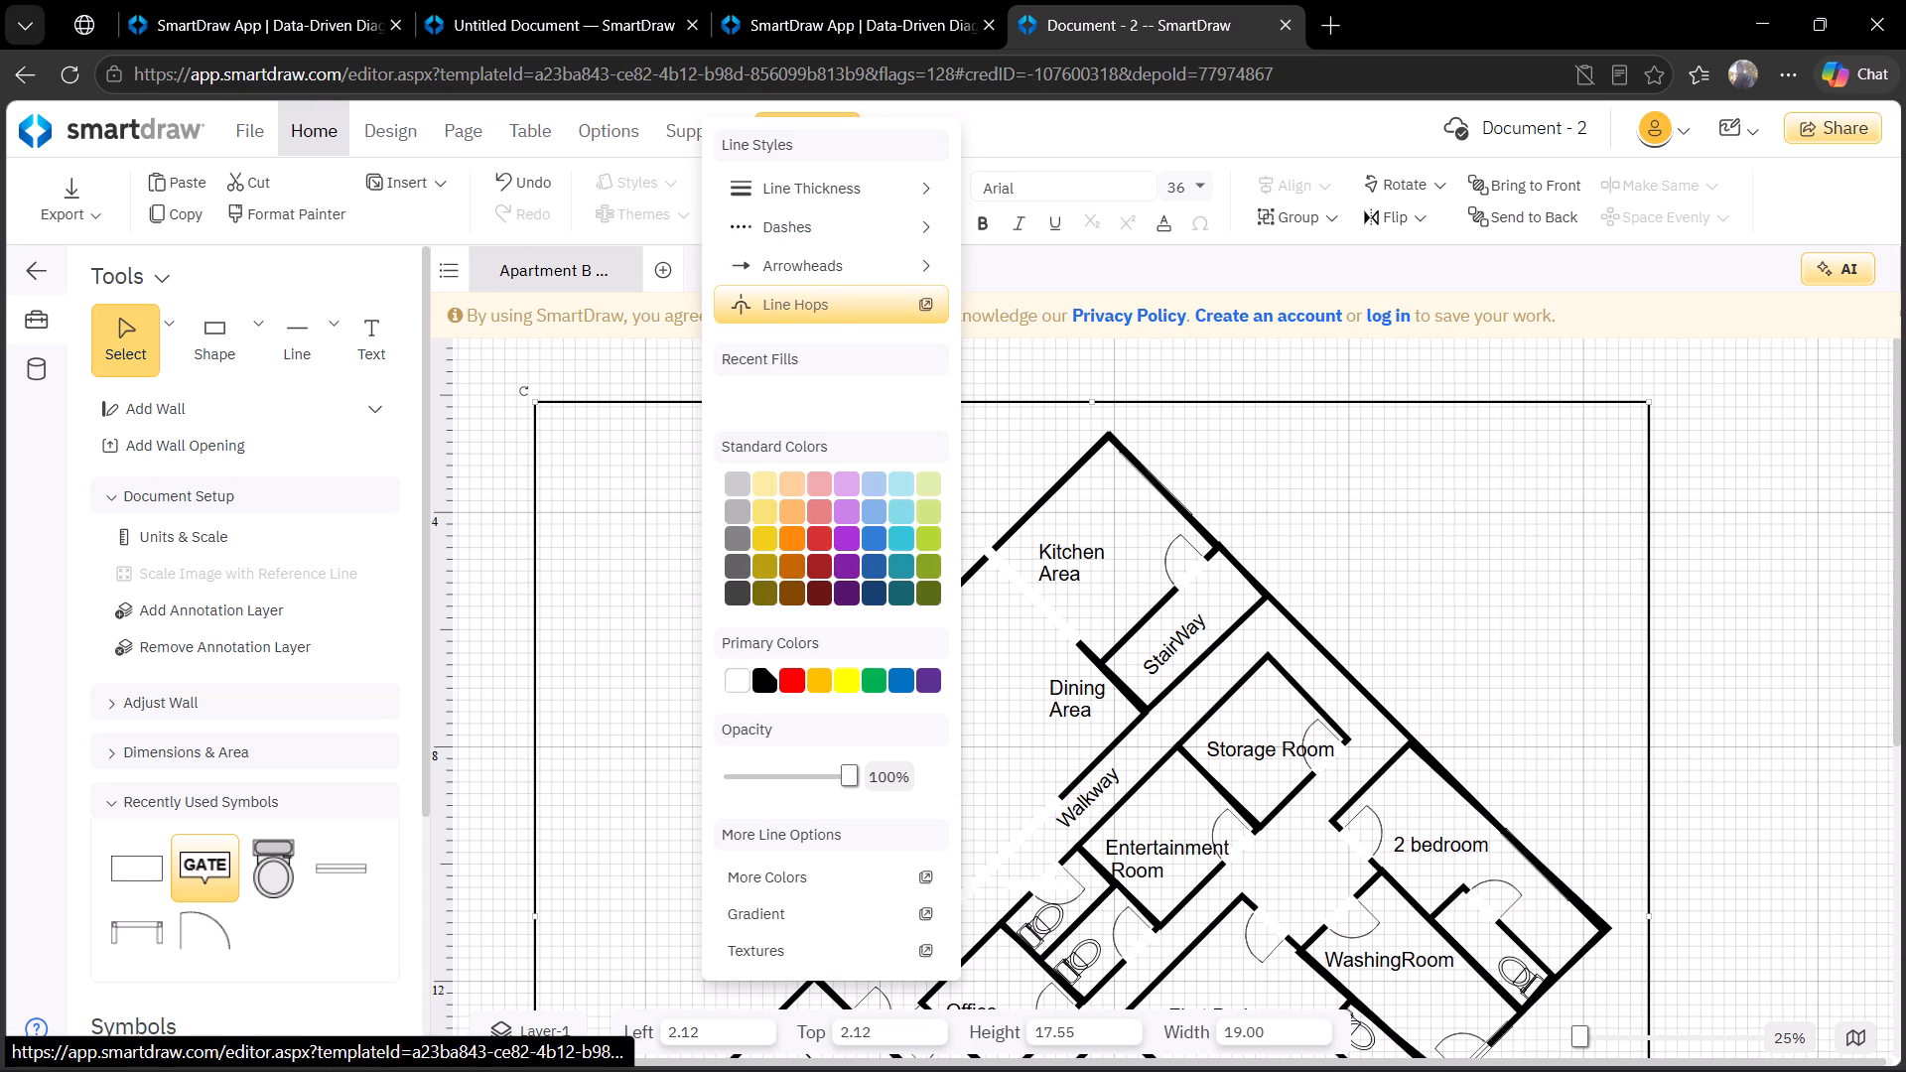
click(803, 237)
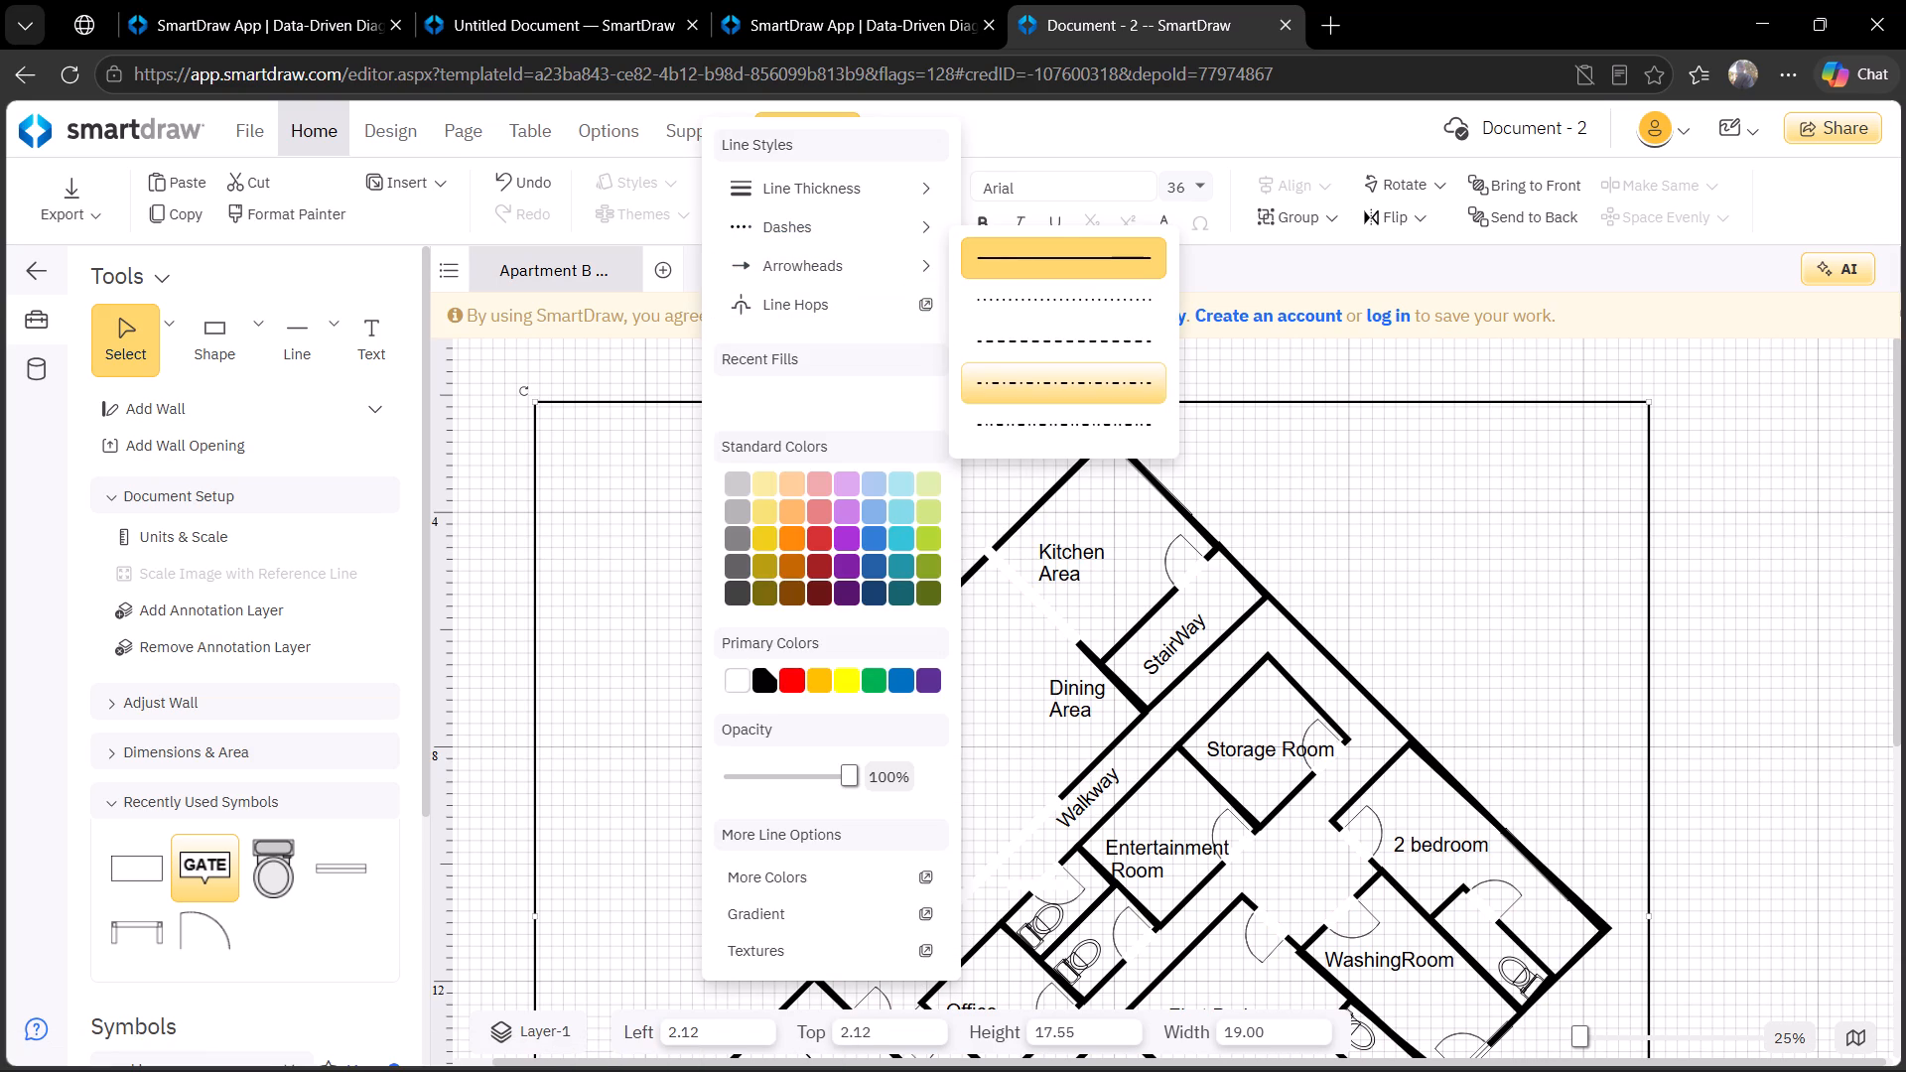
click(1030, 421)
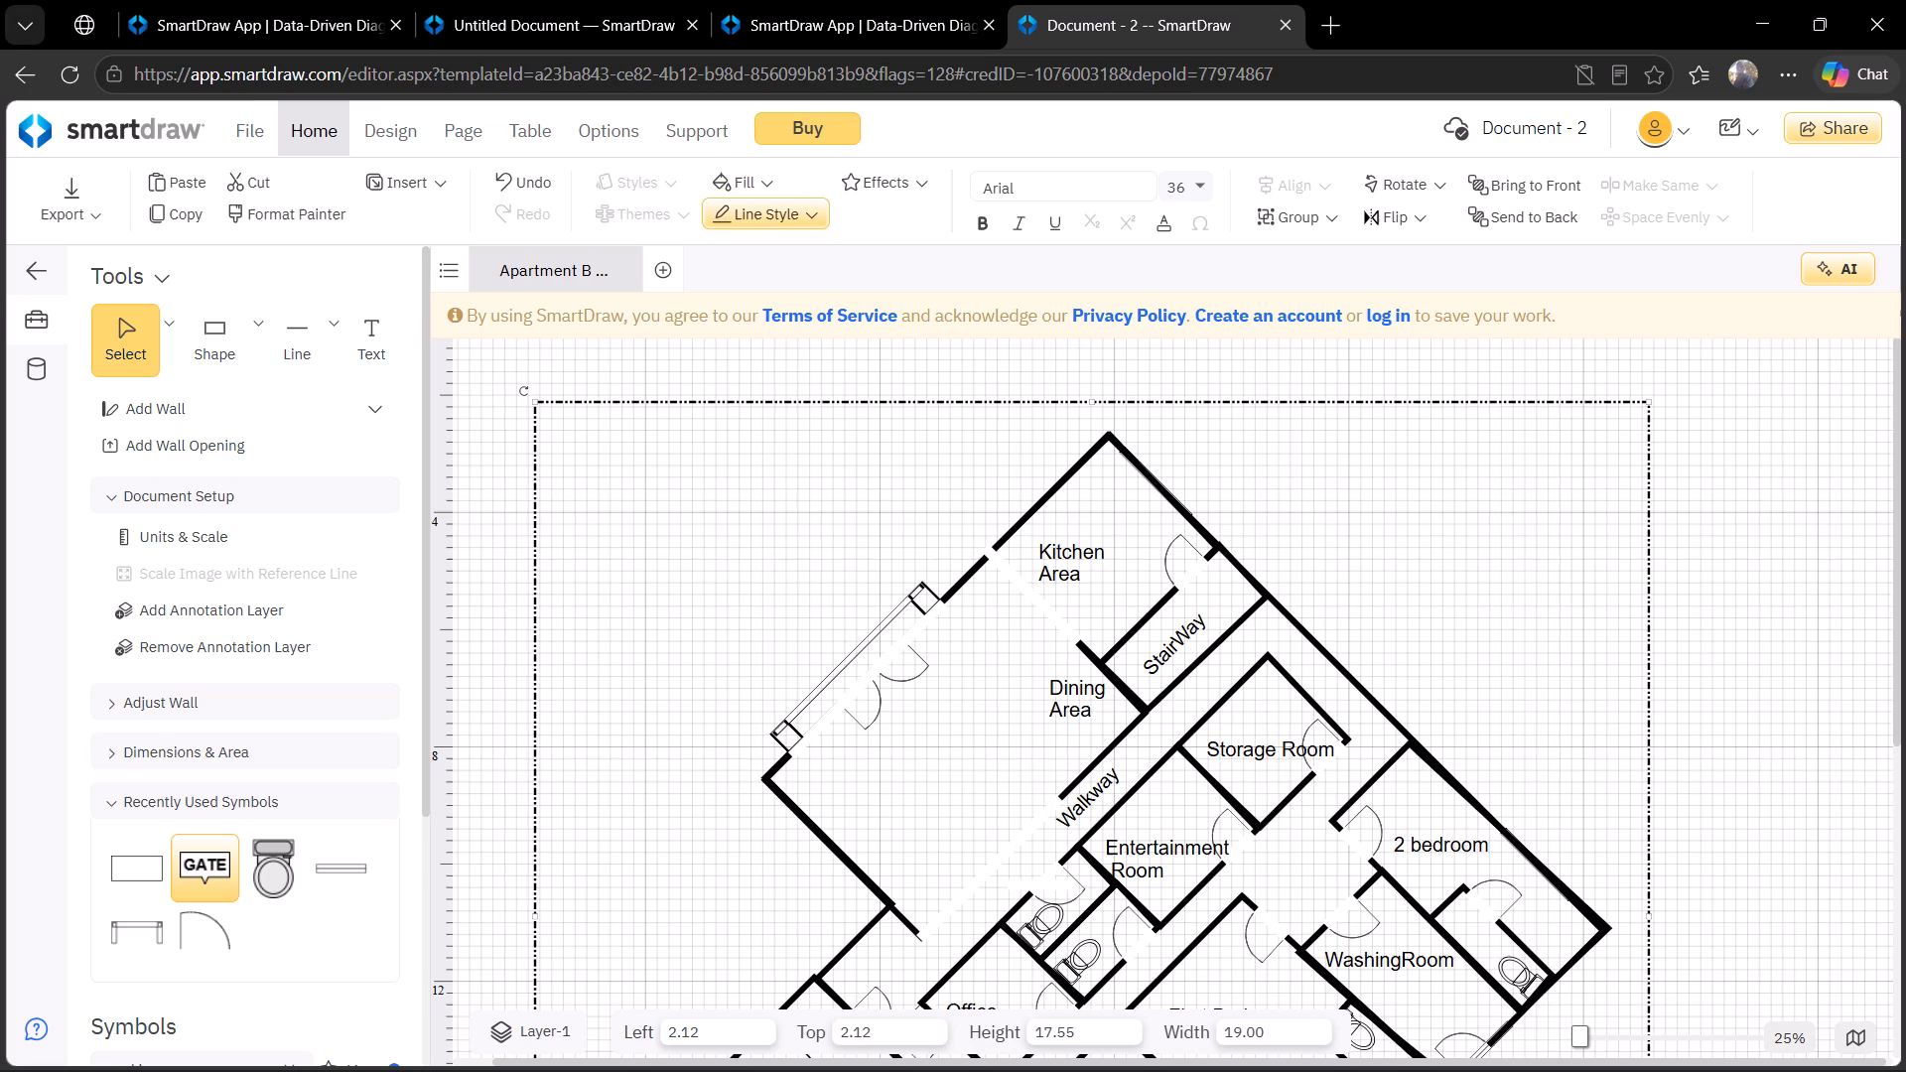
Set the surrounding rectangle's outline to the thickest preset line thickness.
click(778, 210)
click(823, 202)
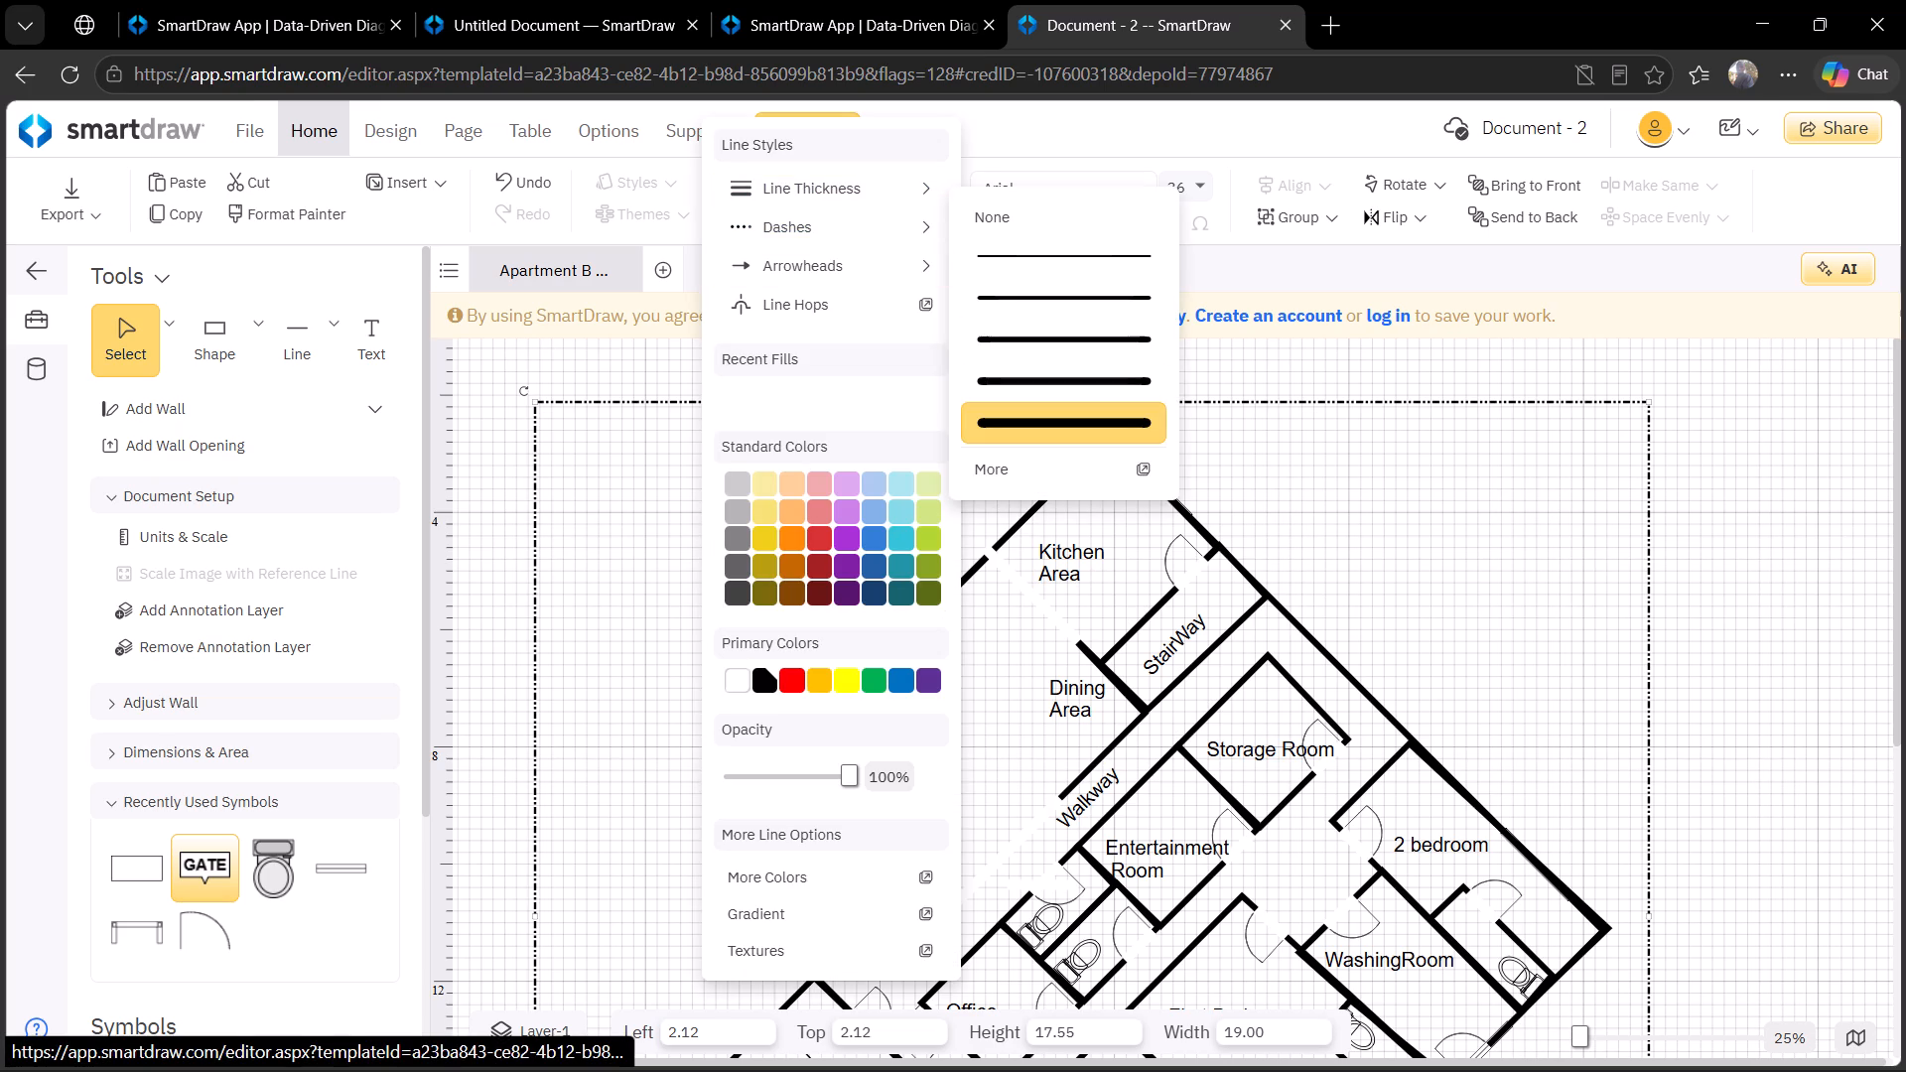
click(1067, 444)
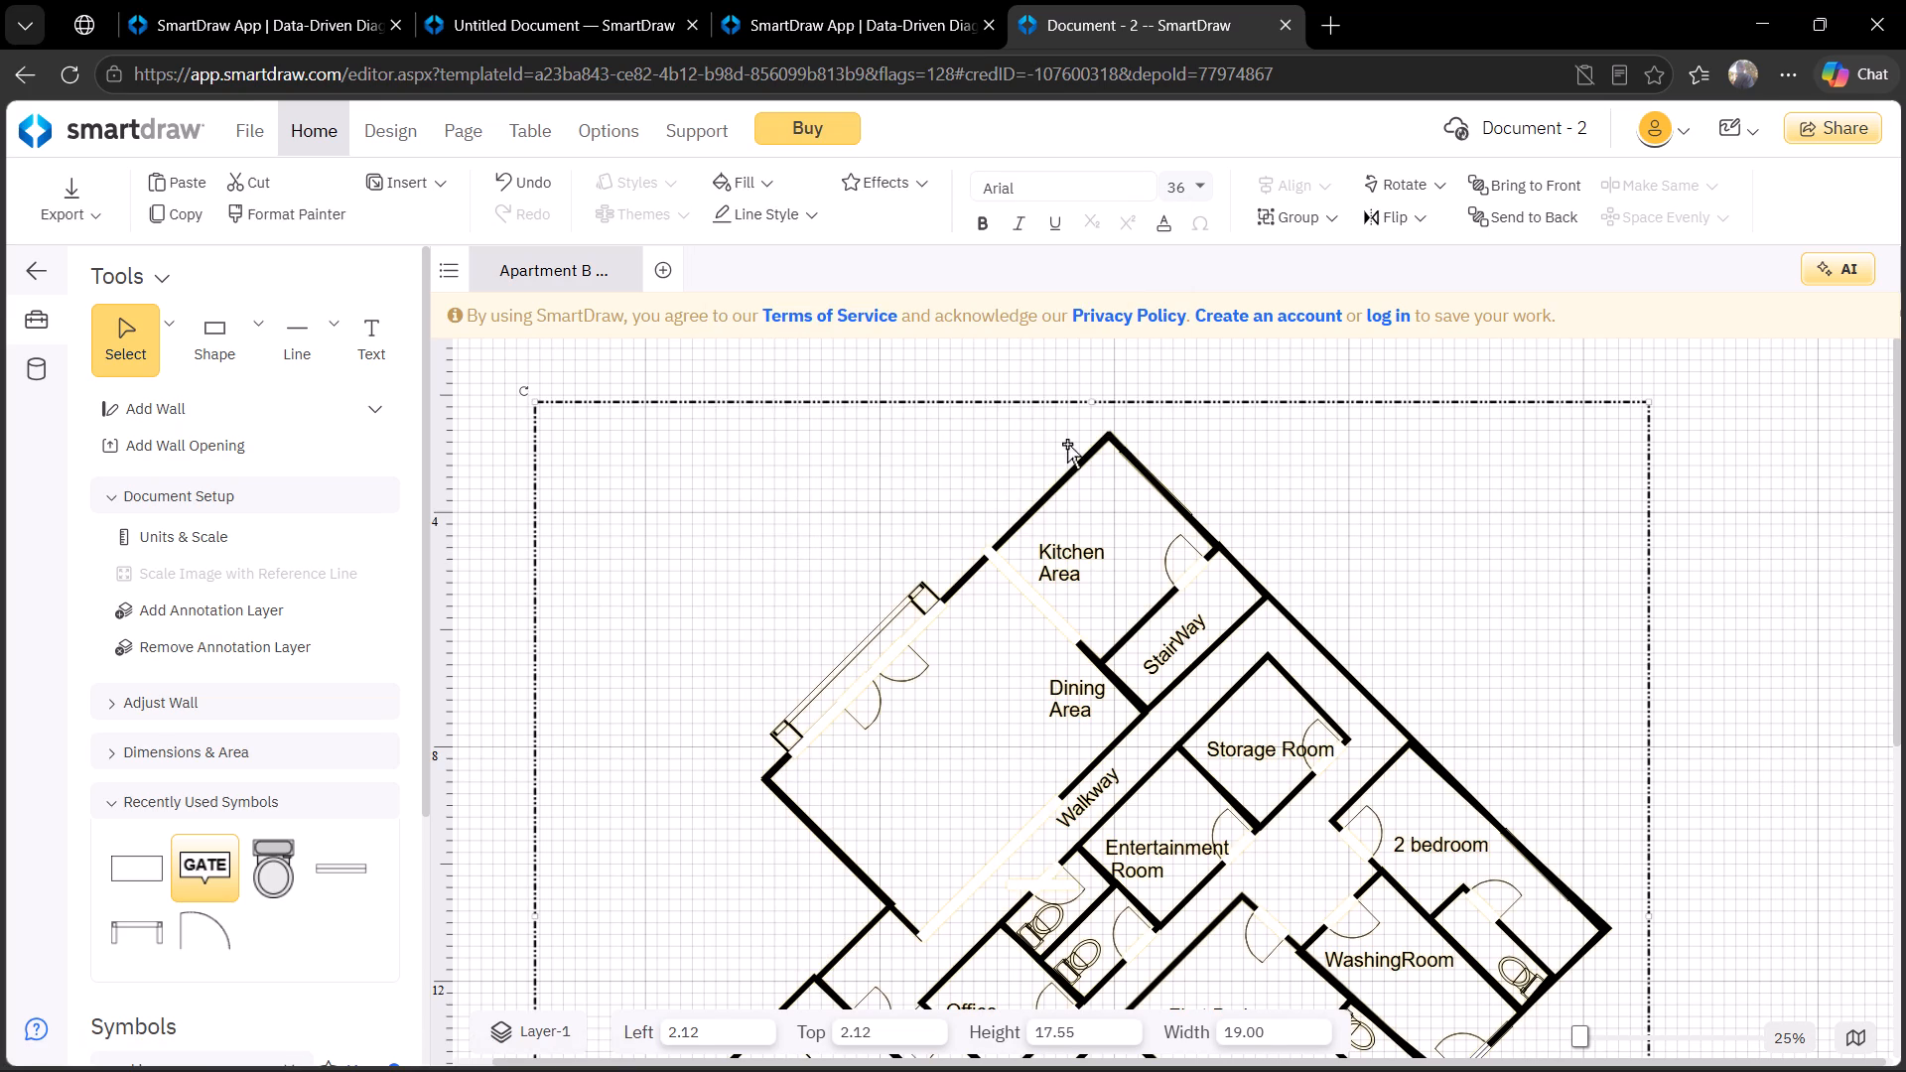
Add a text title reading "Ramron 5 Bedroom" just inside the upper-left corner of the dash-dot-dot rectangle, at about Left 2.42, Top 2.36.
click(1338, 498)
drag(1903, 457, 1905, 489)
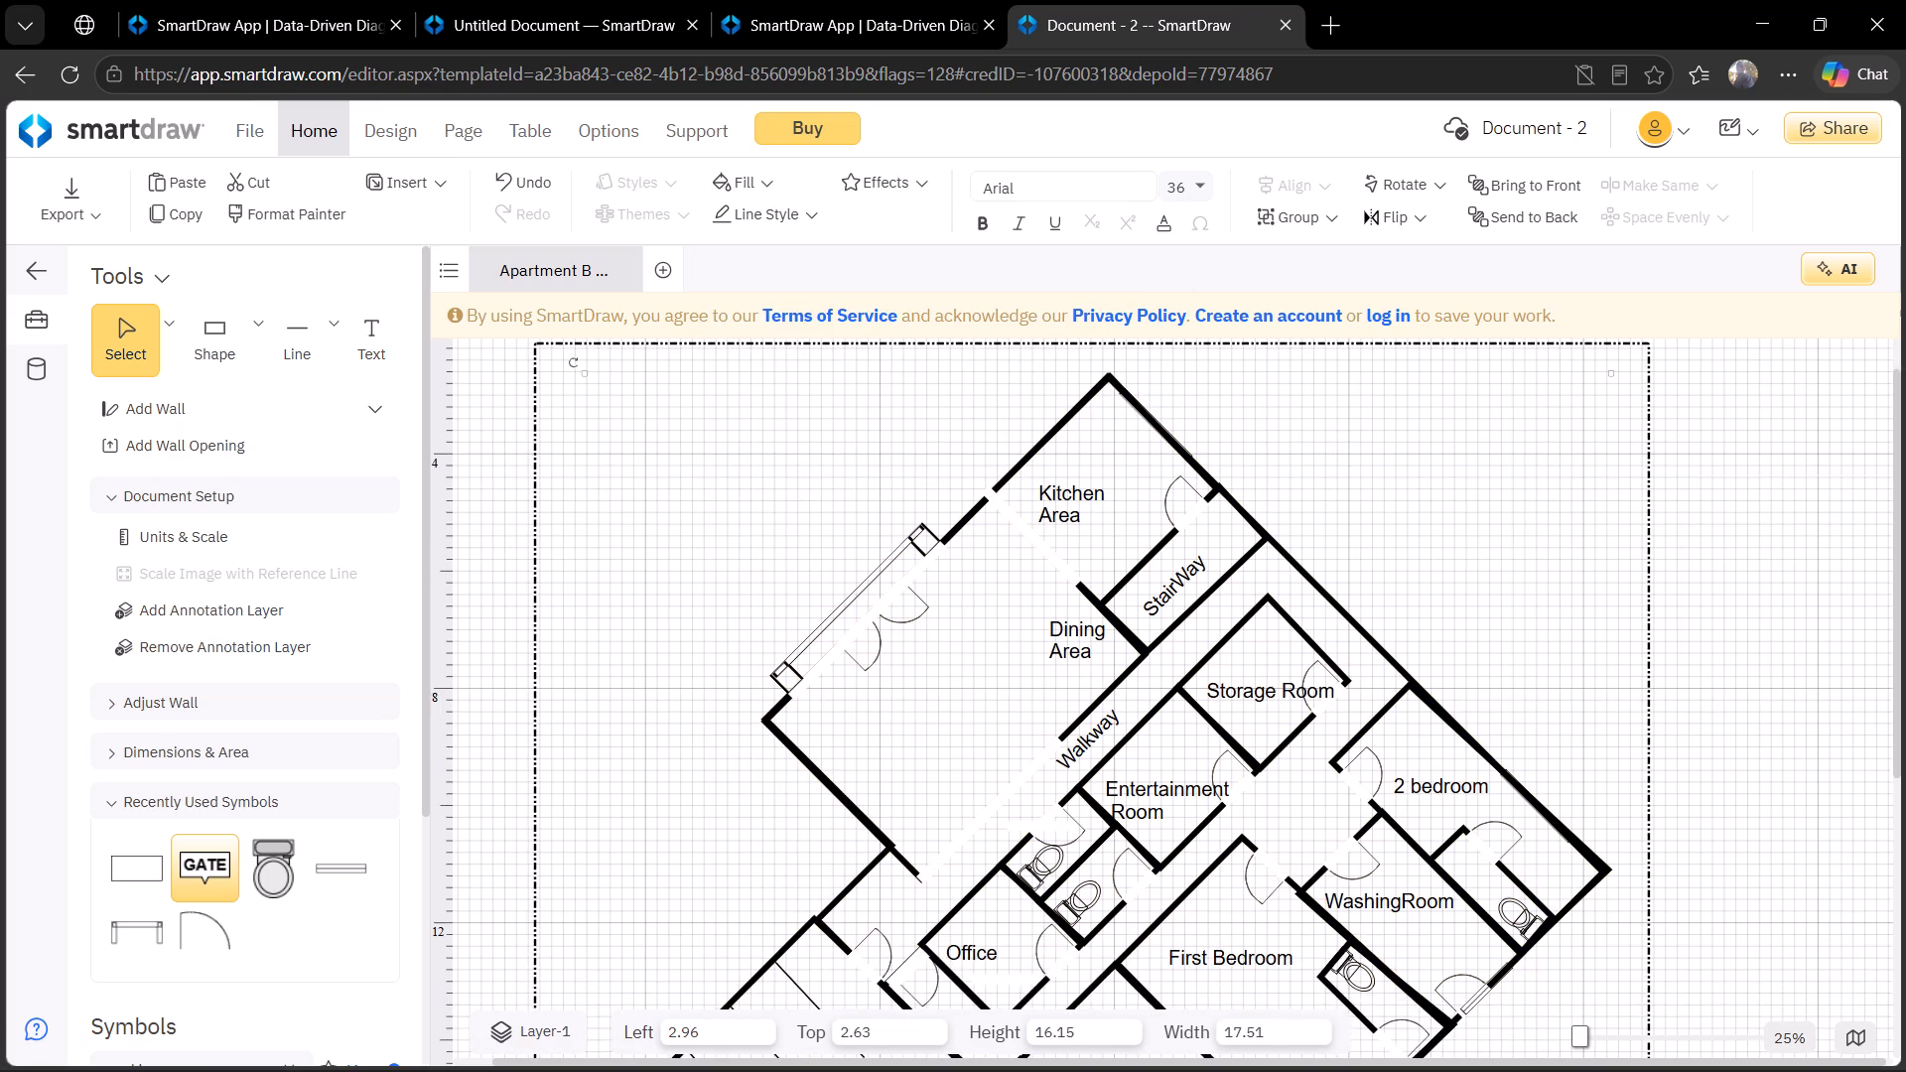
drag(1905, 489, 1809, 449)
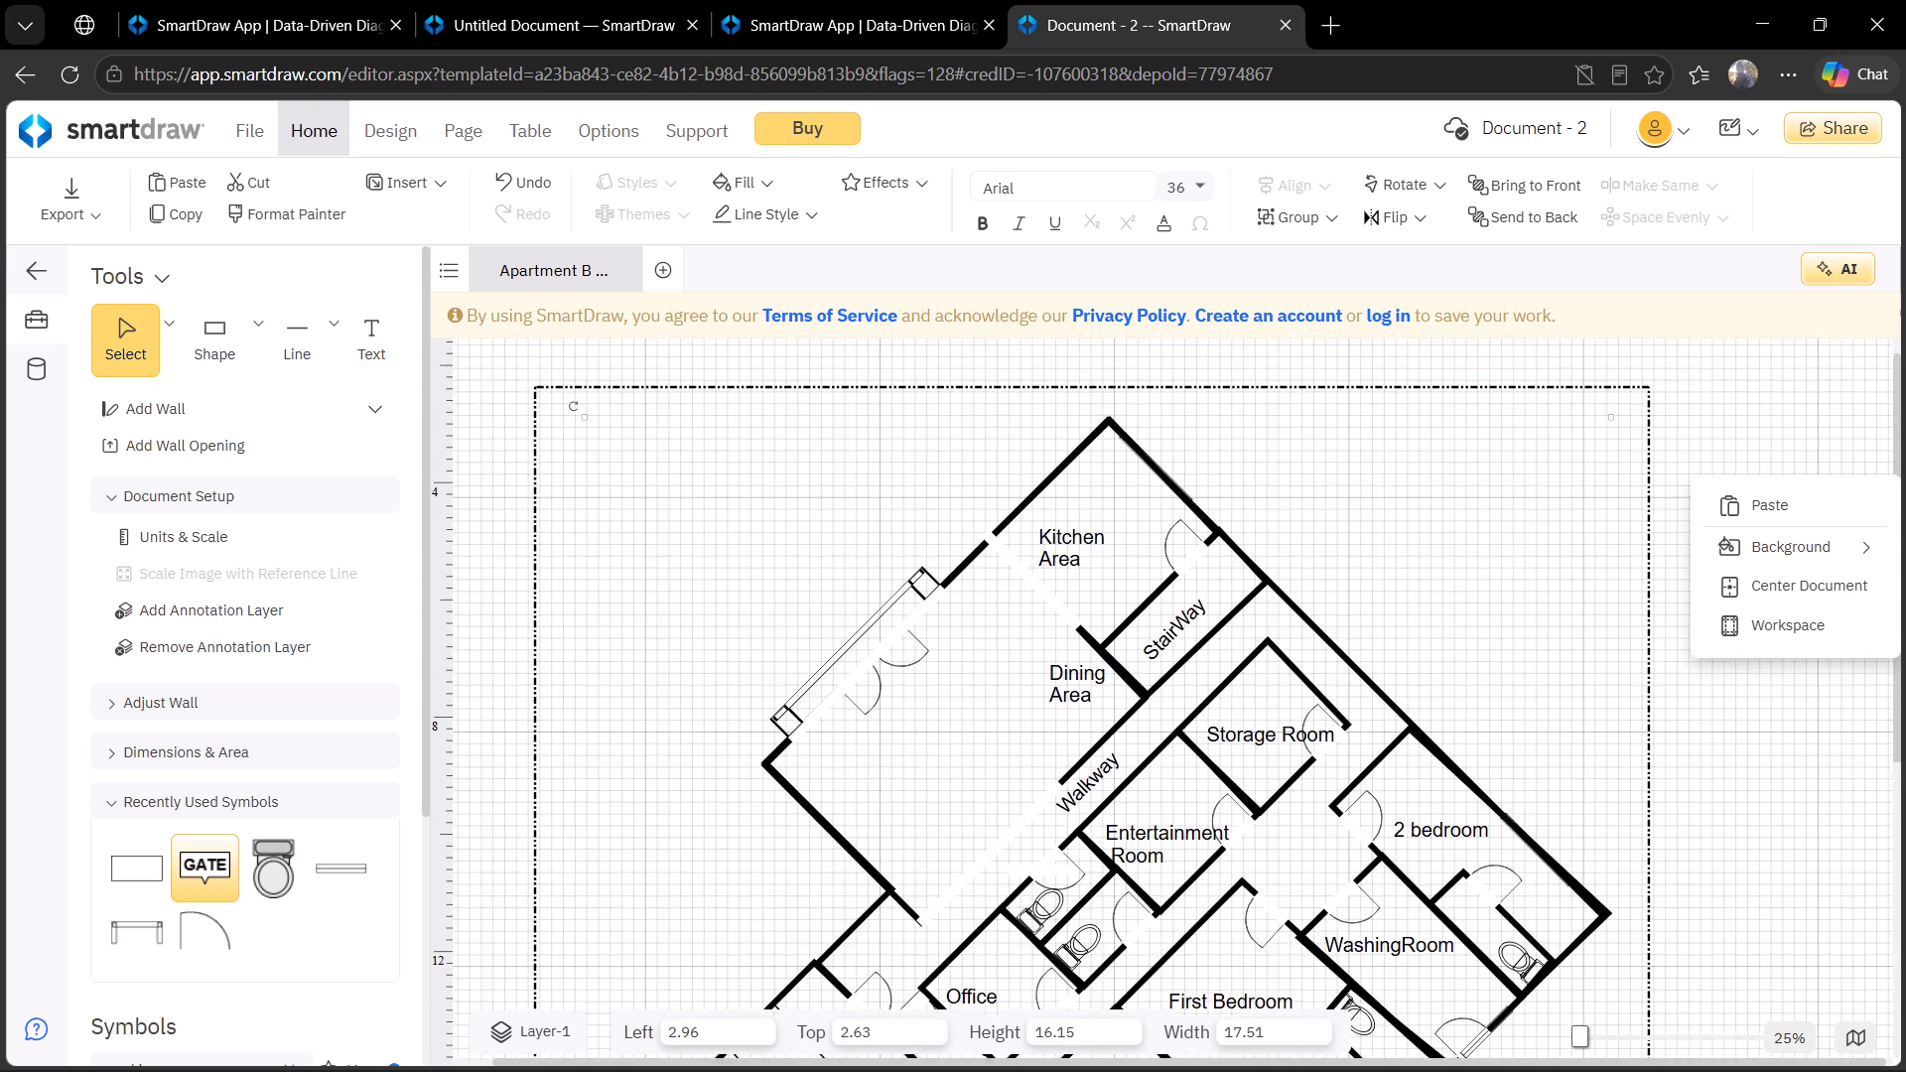
drag(1809, 449, 1802, 429)
click(367, 343)
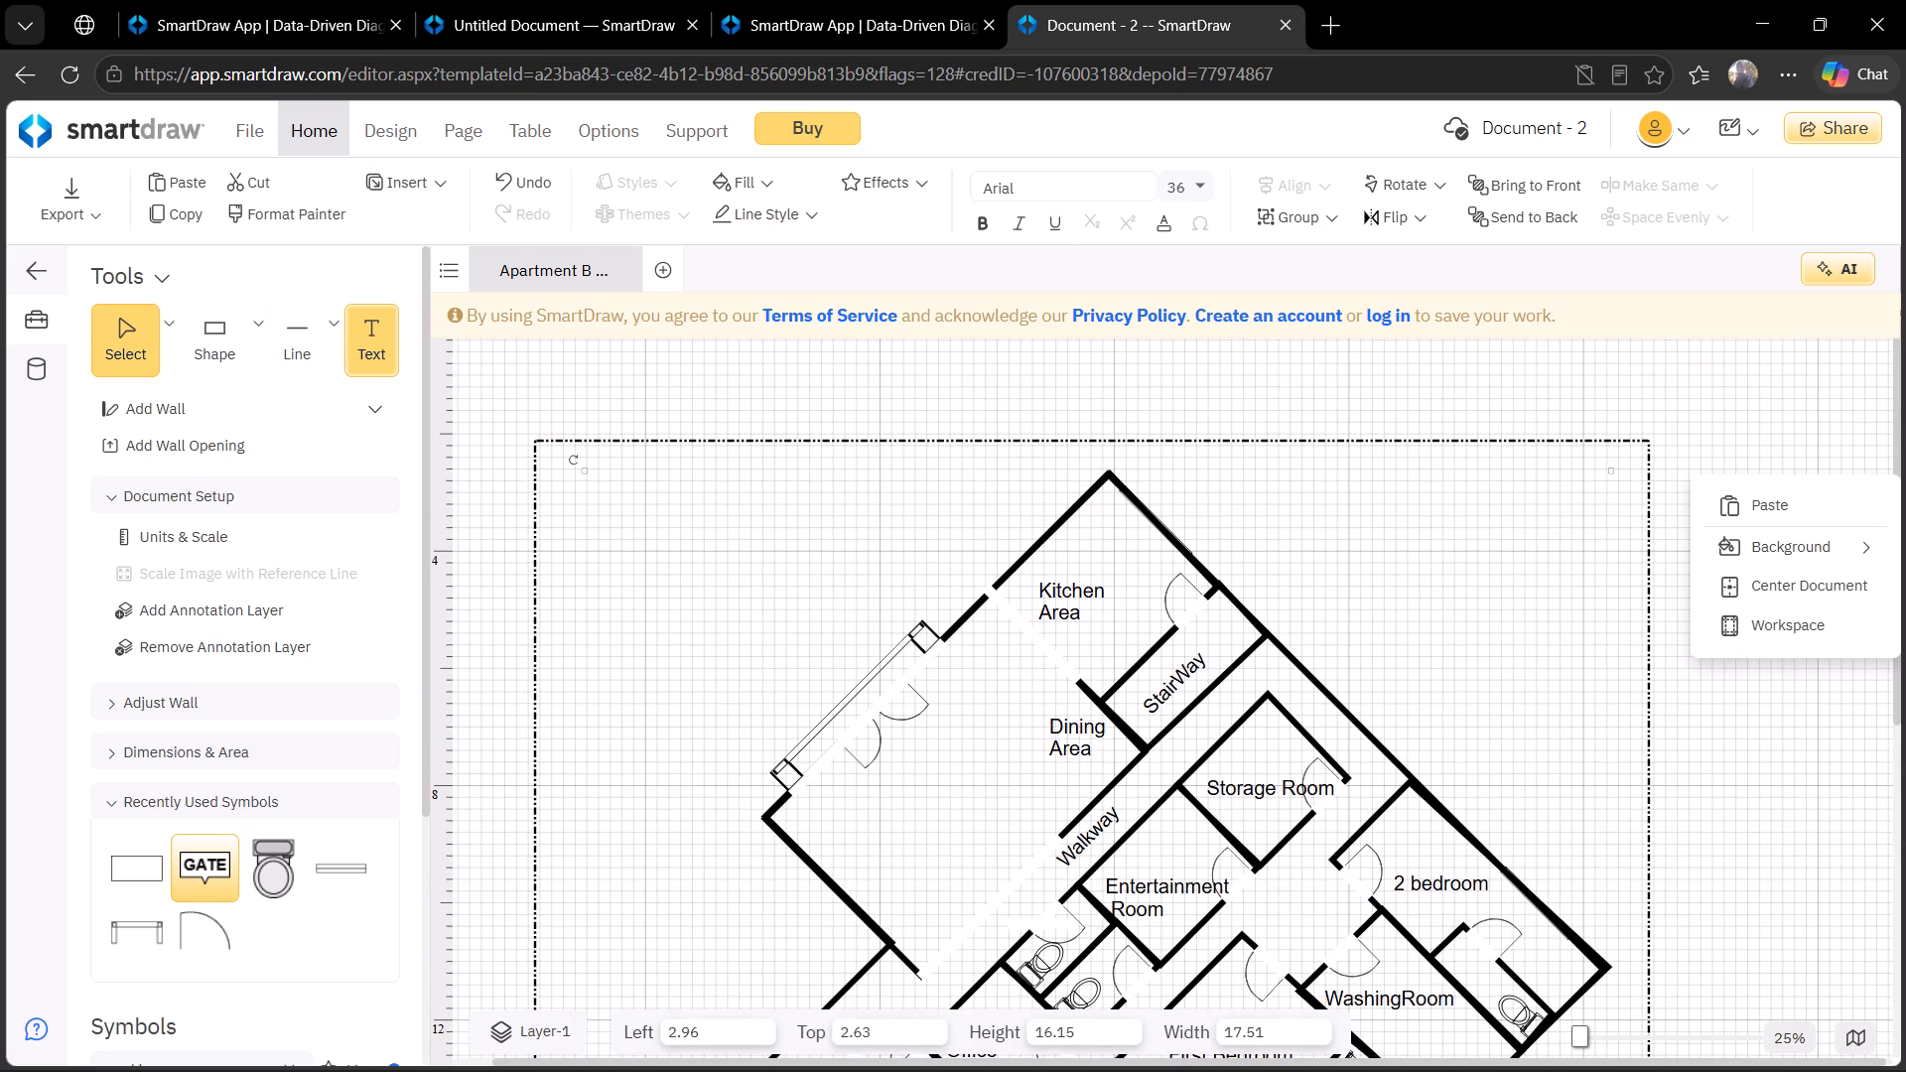
click(553, 478)
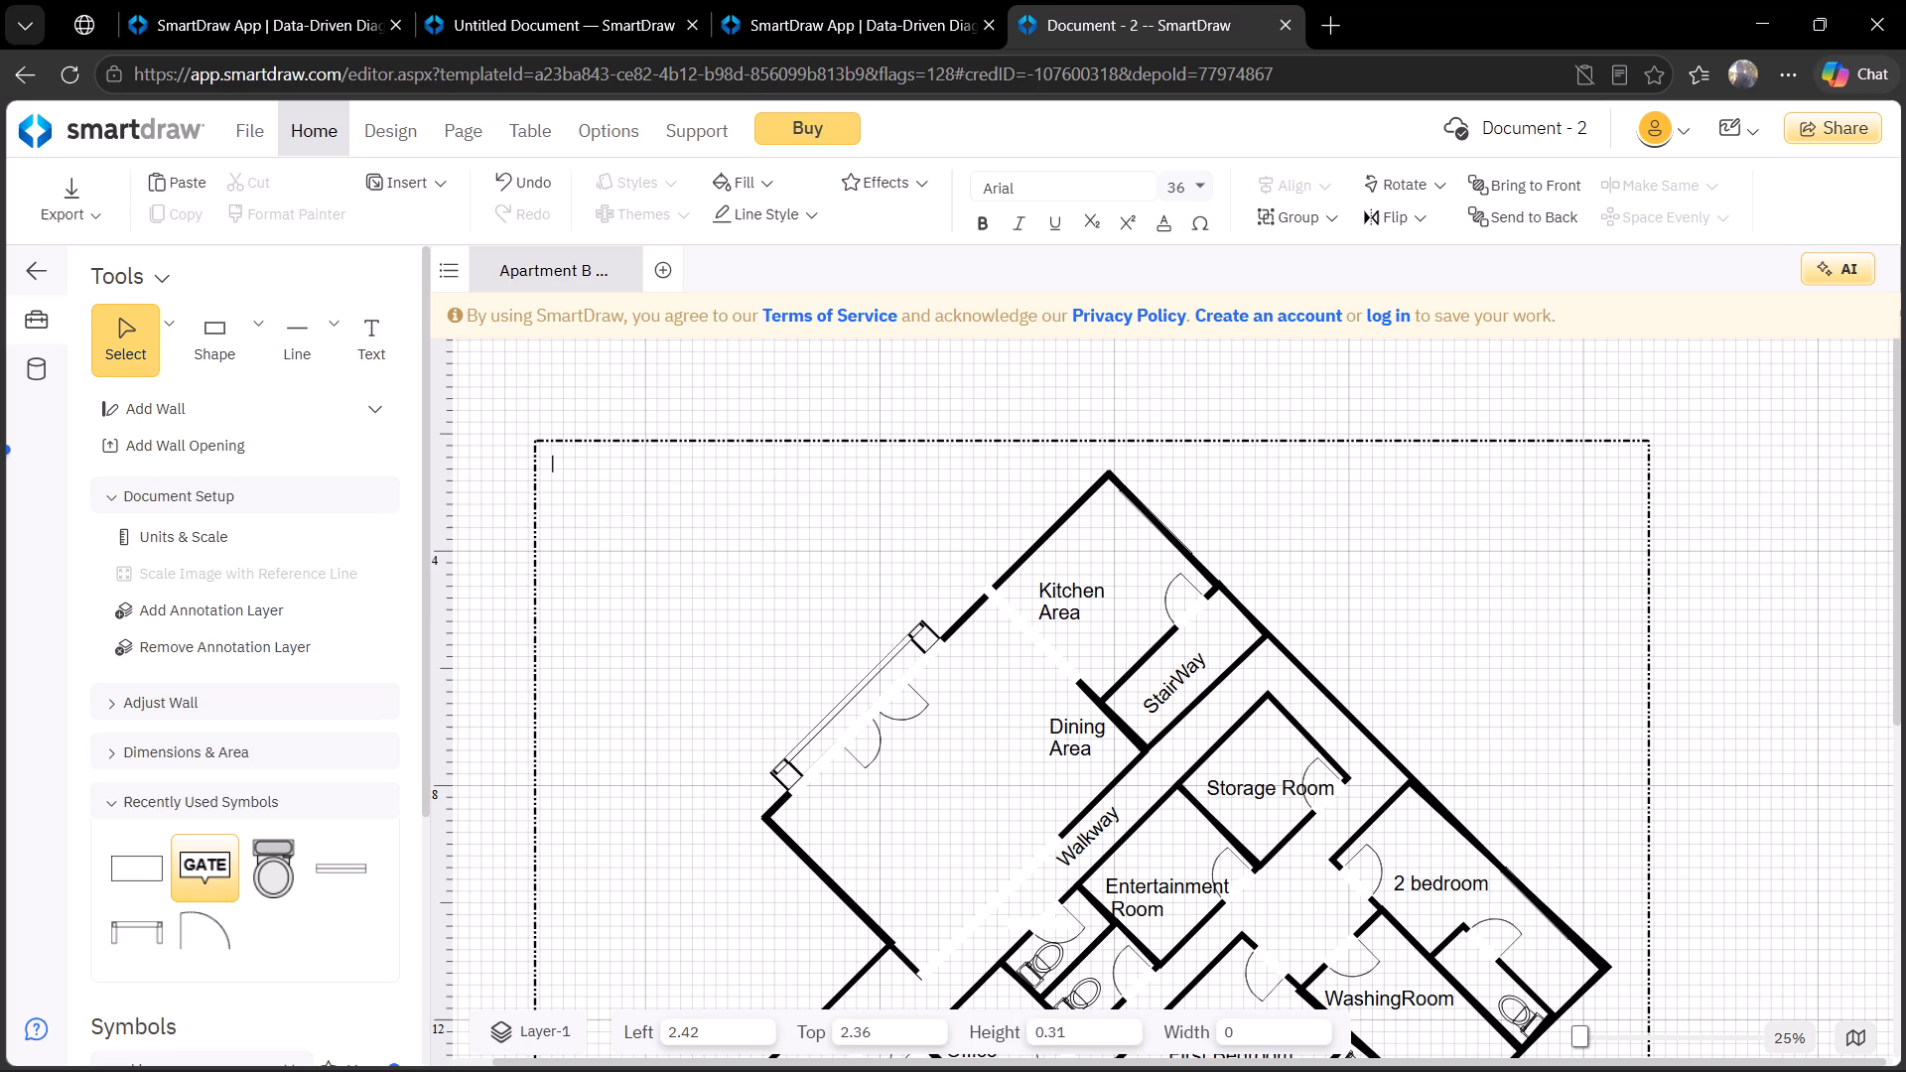
text(De)
key(BackSpace)
key(BackSpace)
text(Ramron)
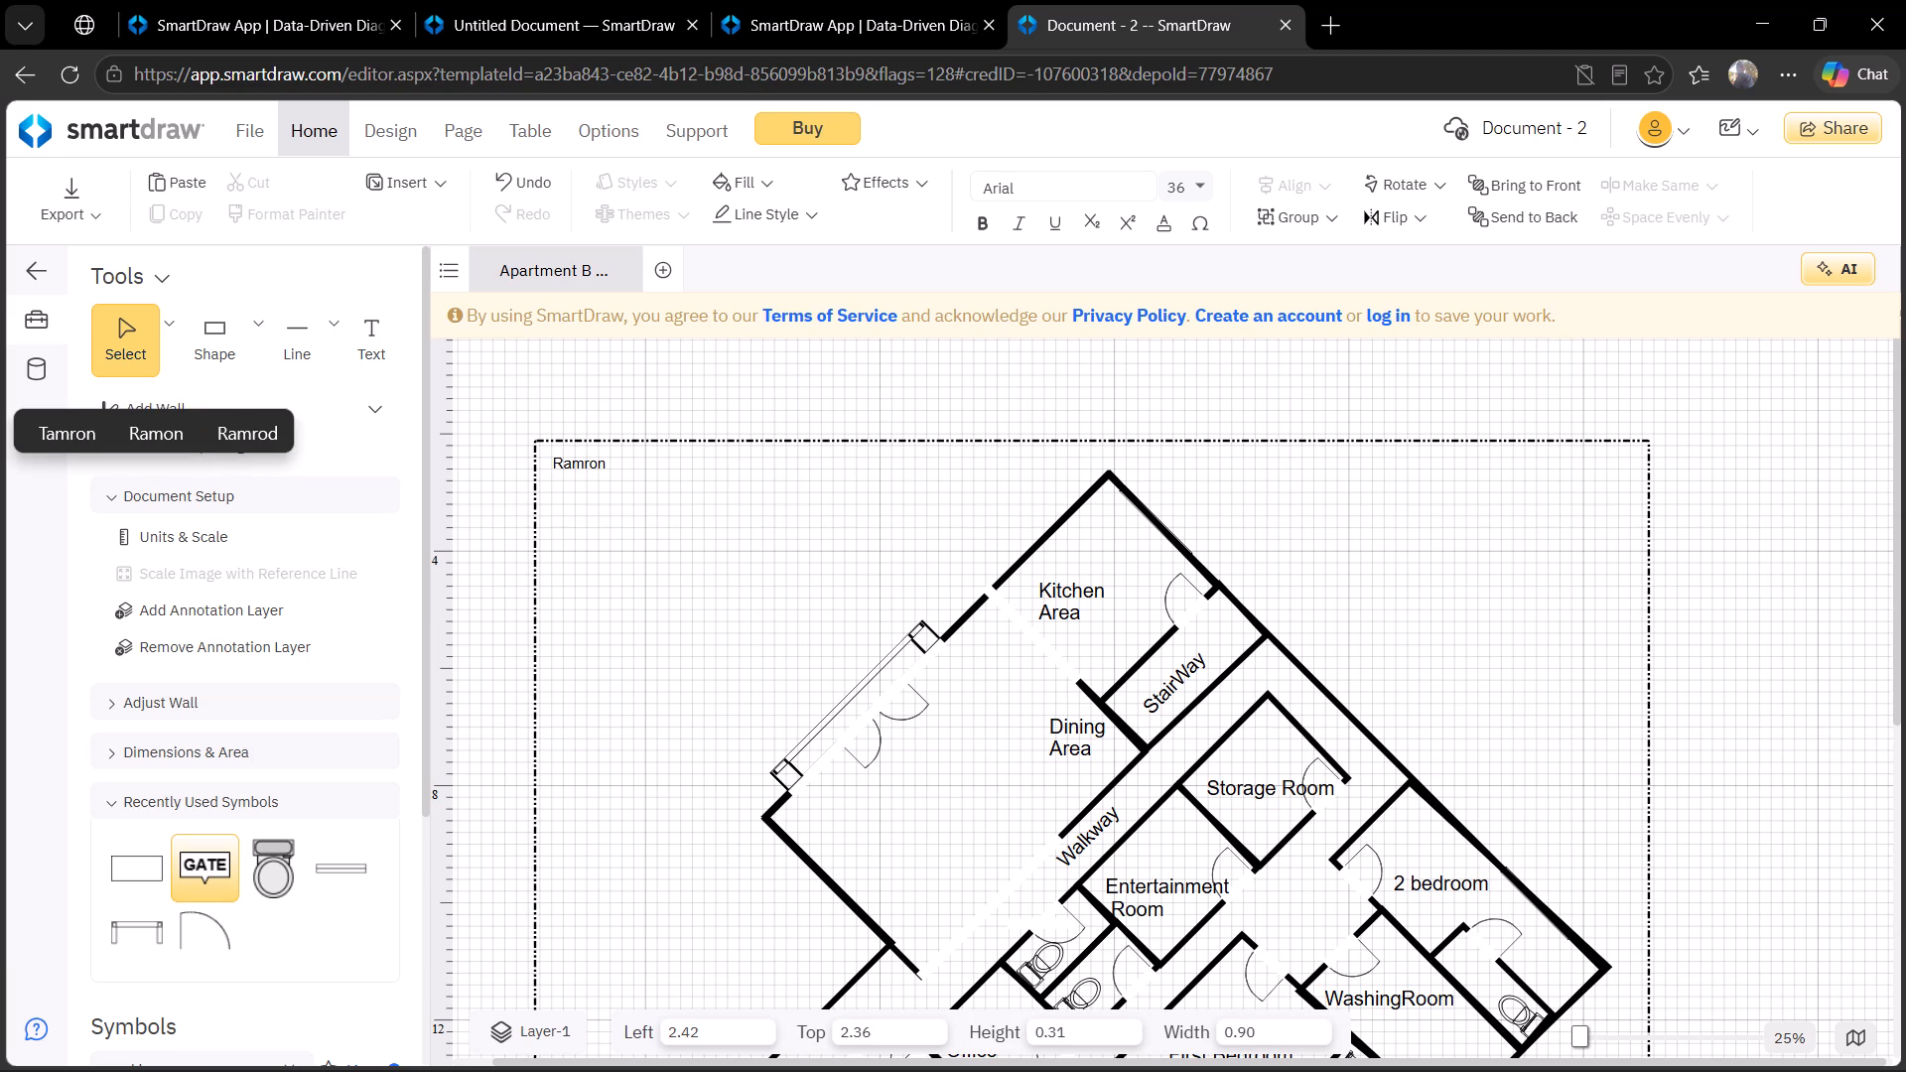
key(space)
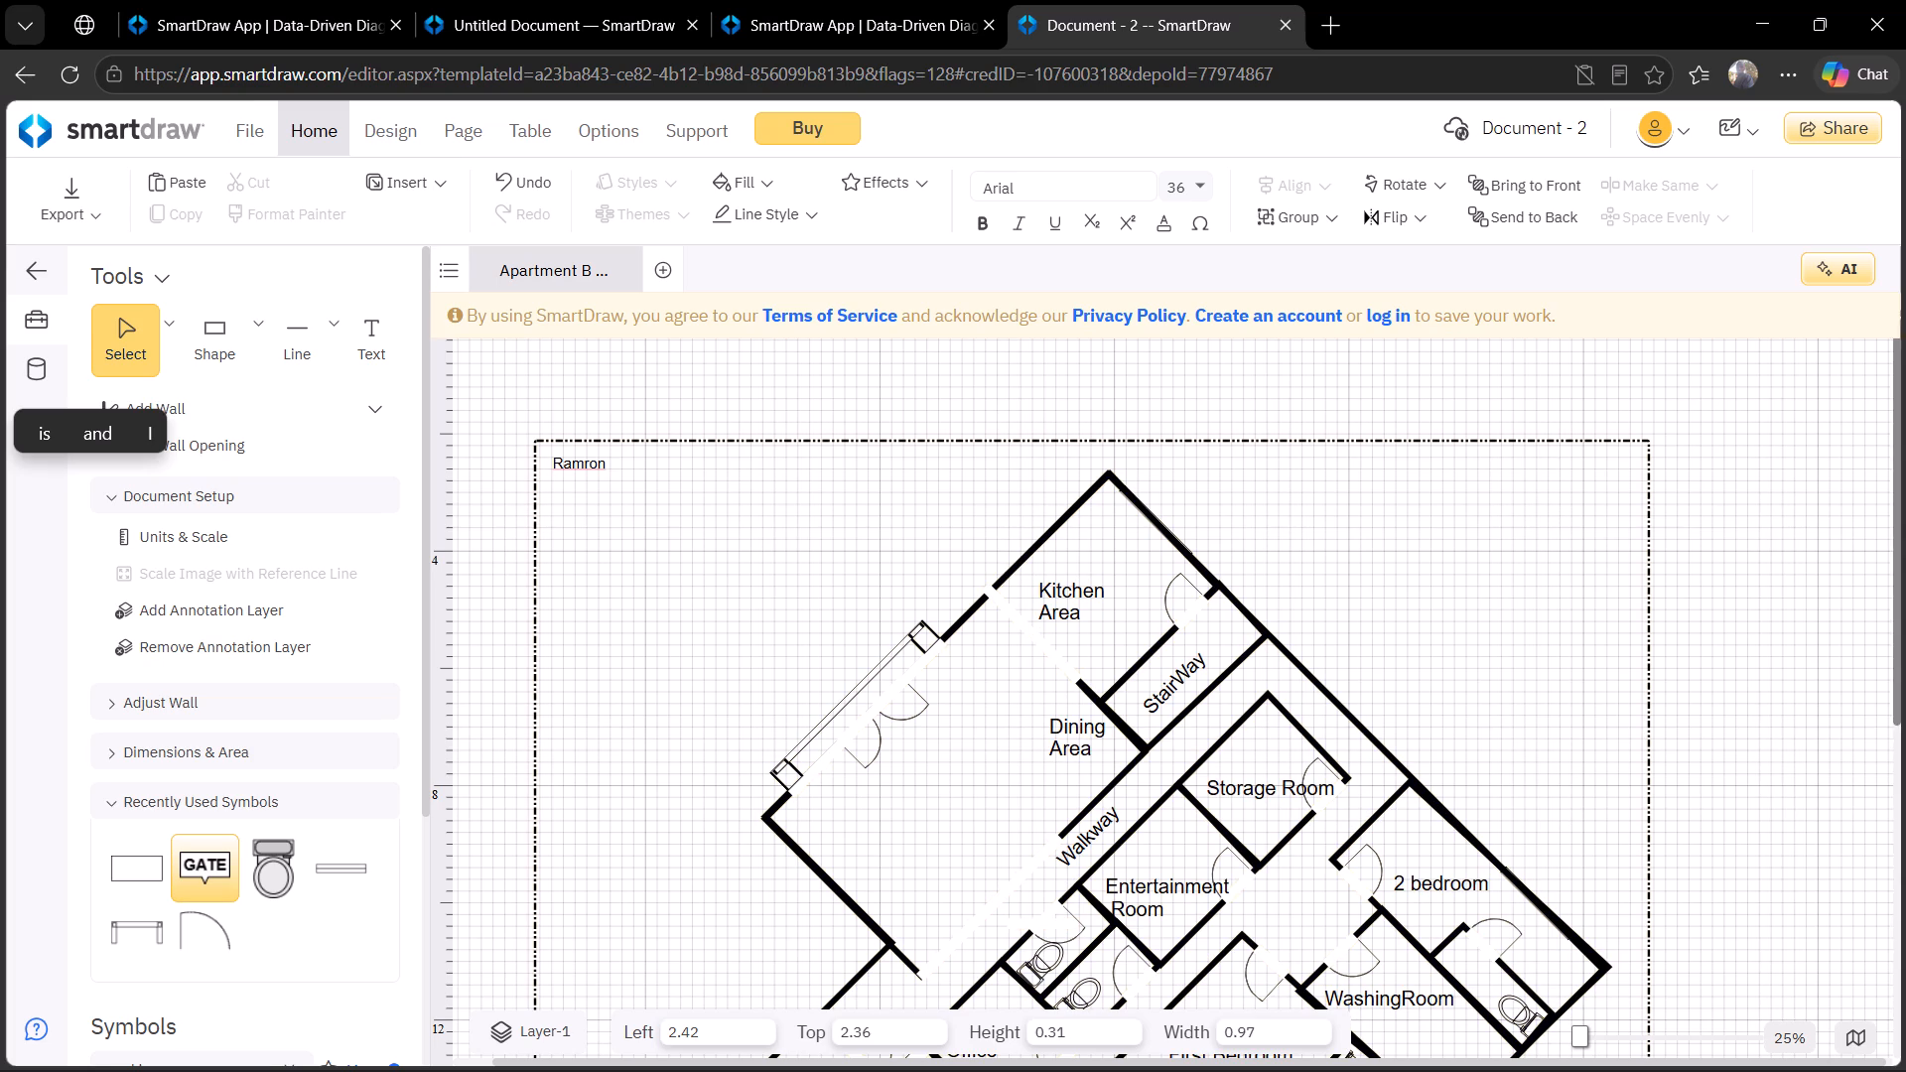
drag(1900, 563, 1905, 690)
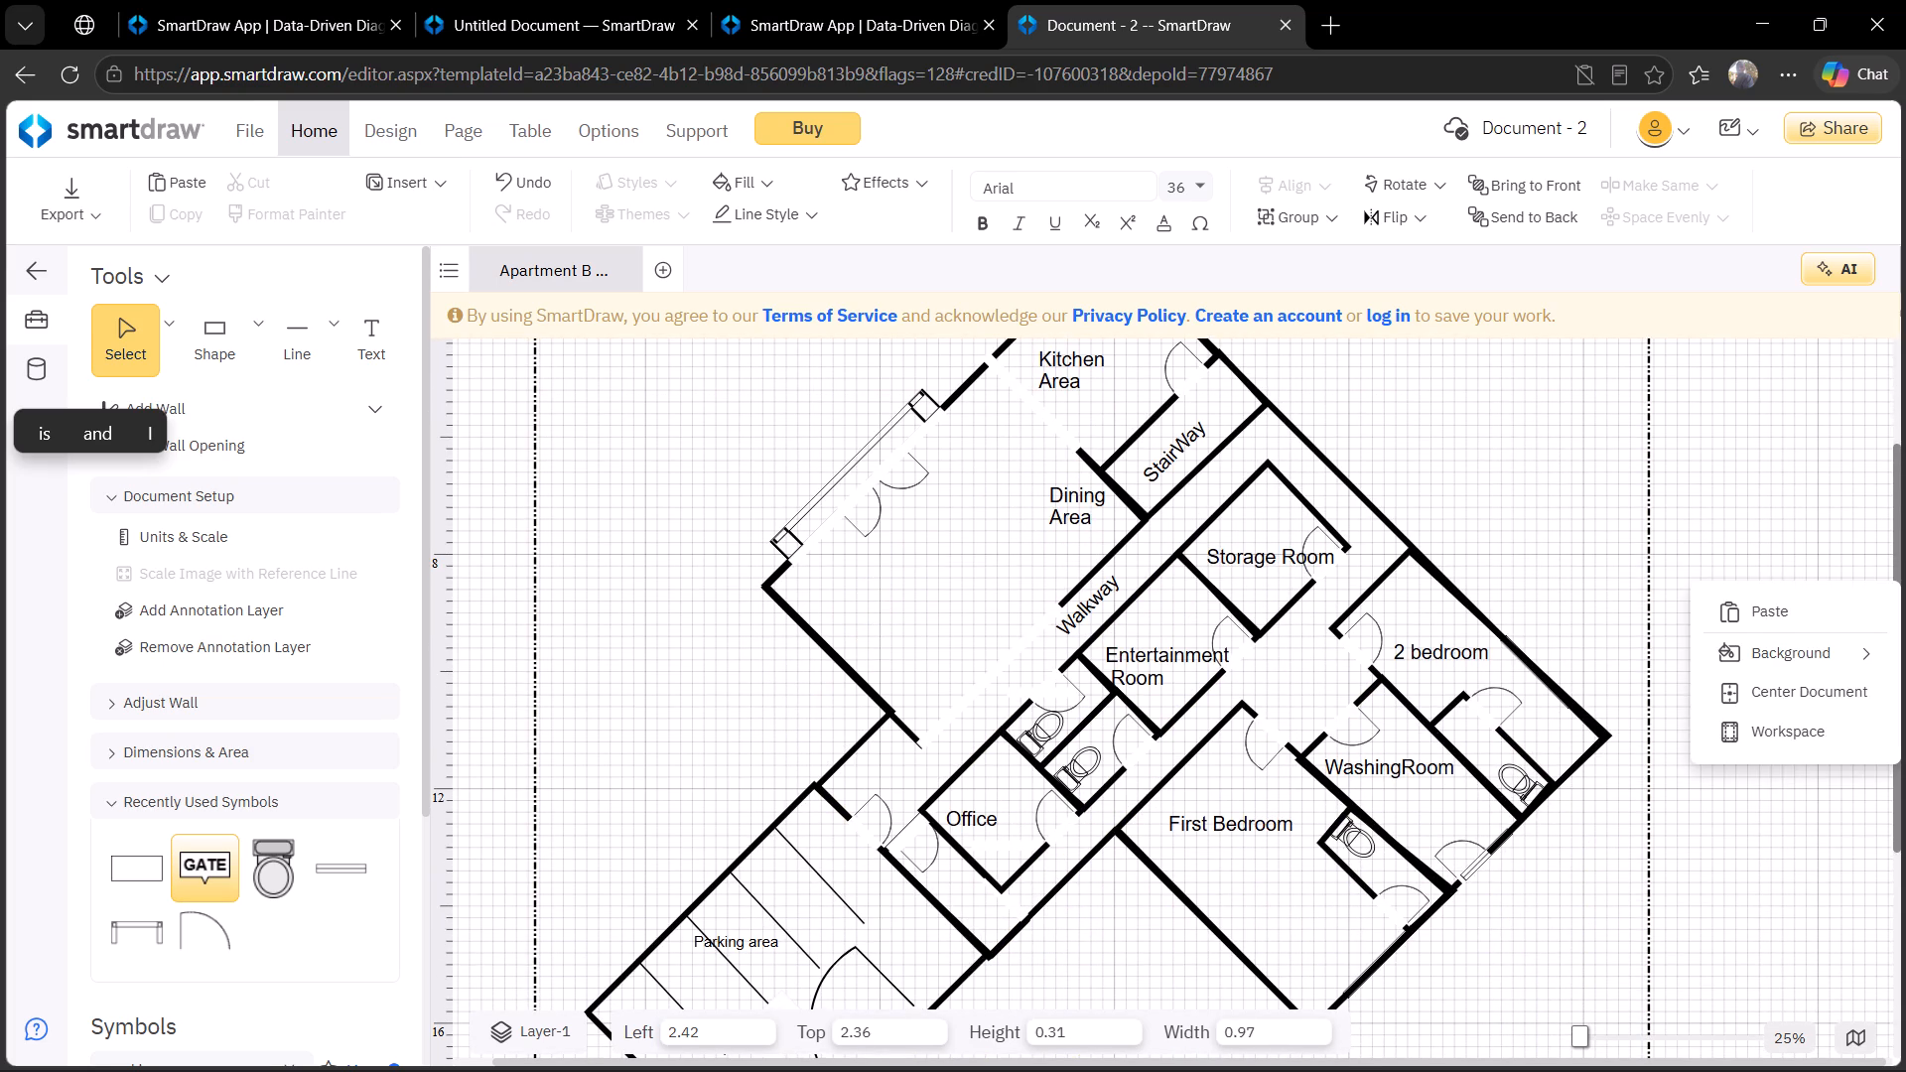
drag(1905, 690, 1882, 536)
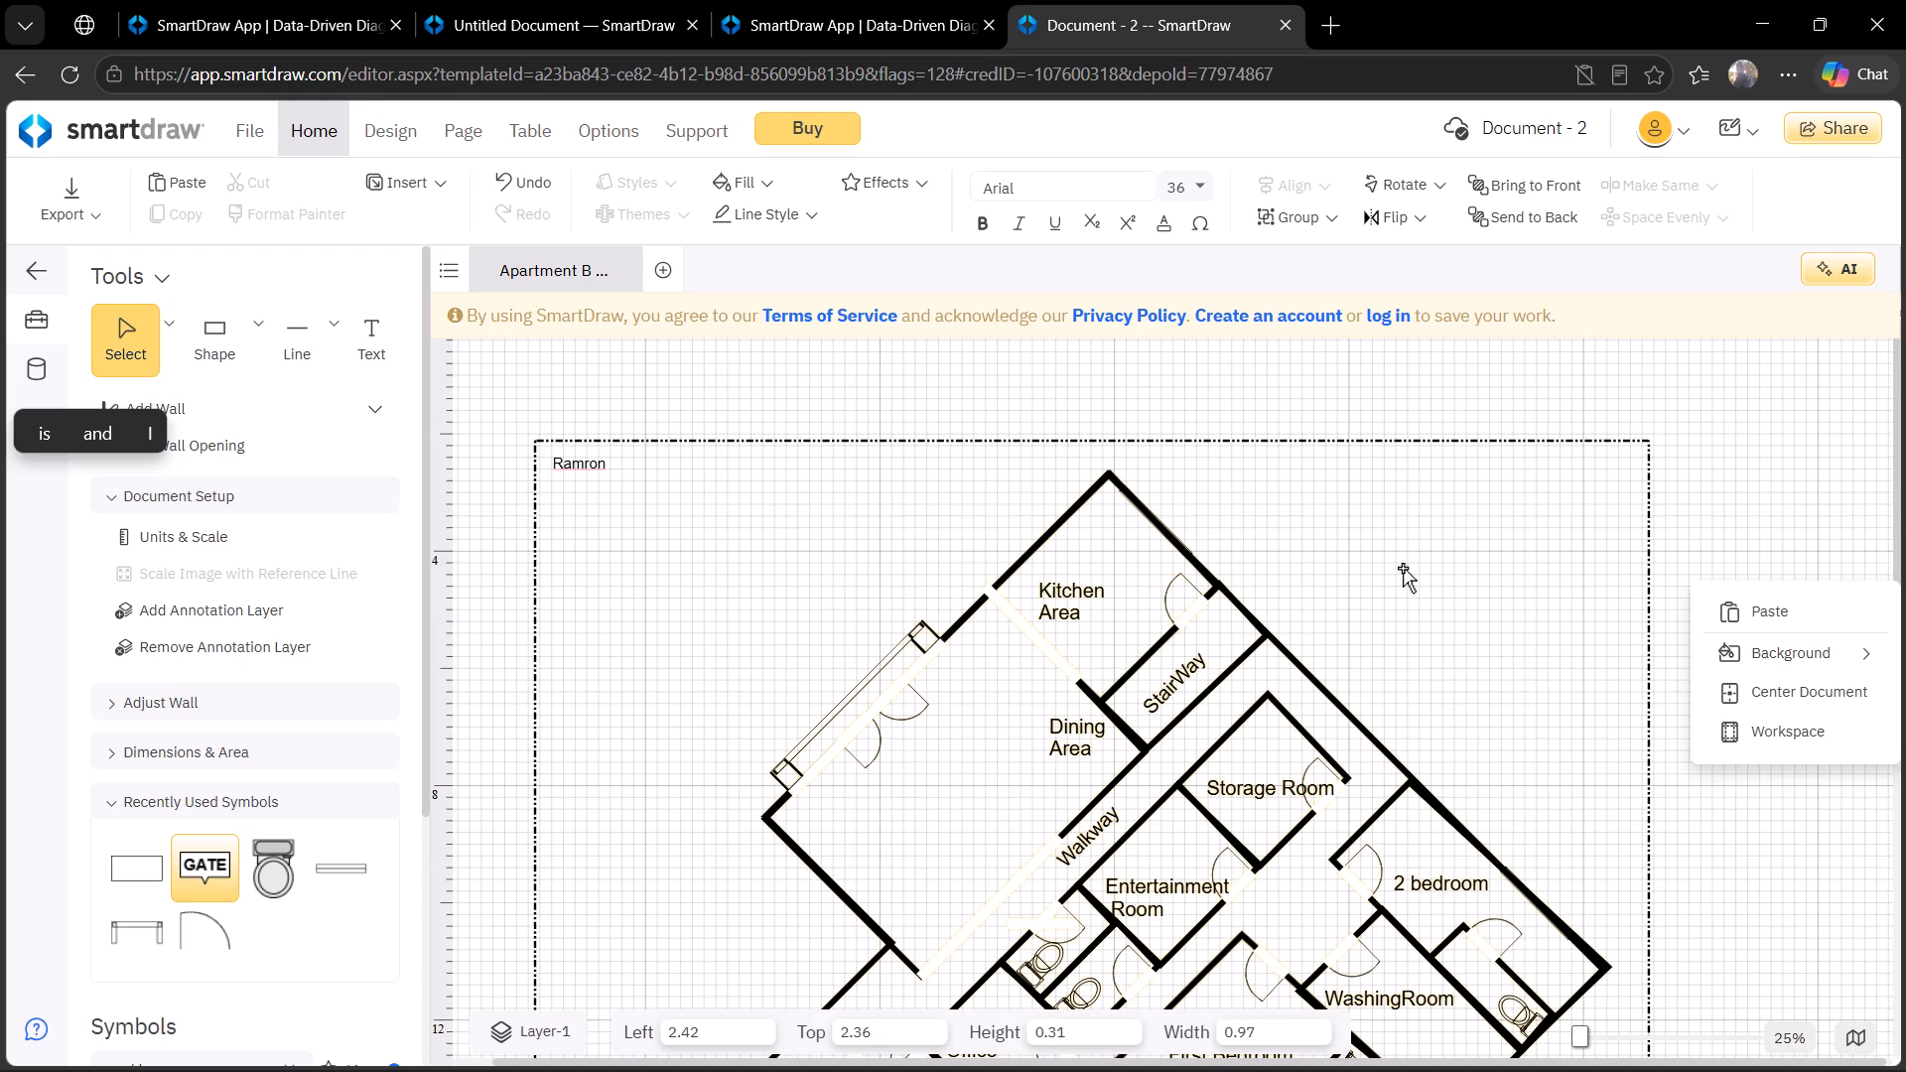
key(5)
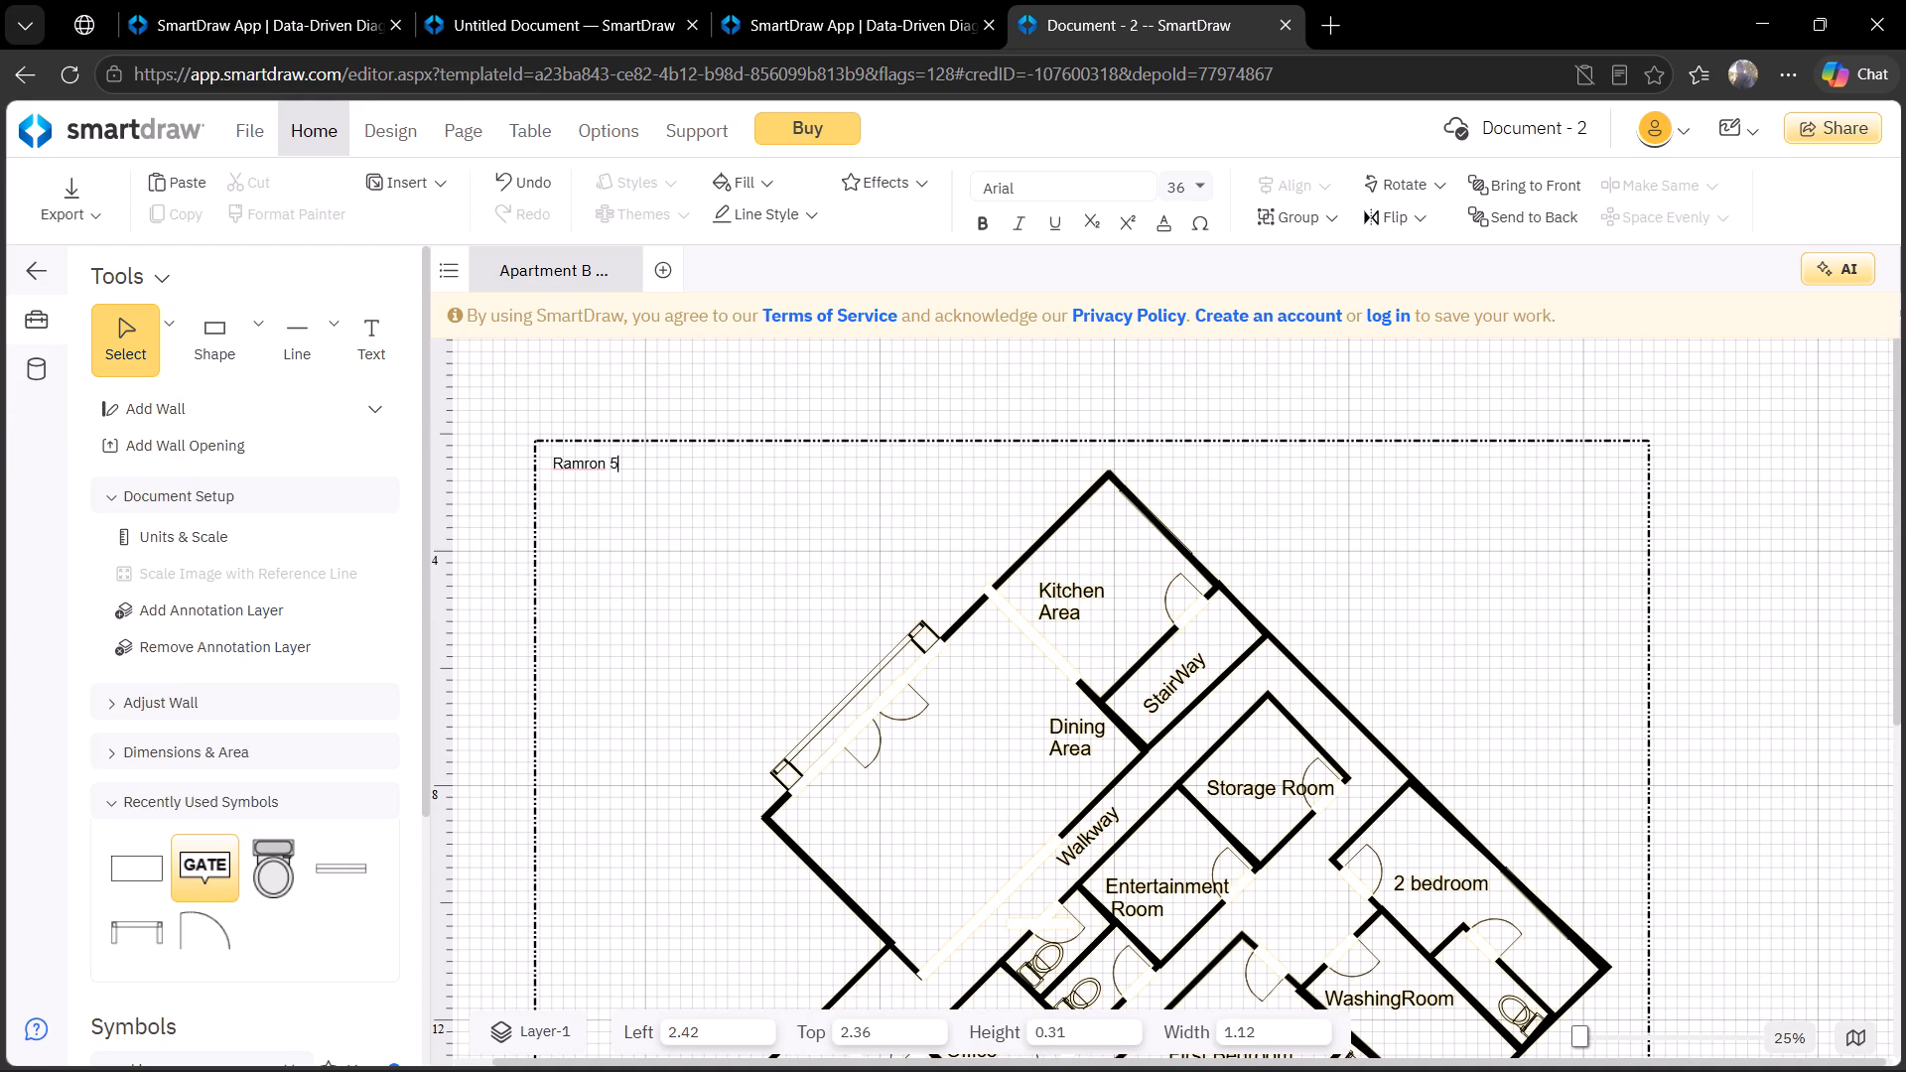
key(space)
text(Bedroom)
key(space)
Extend the title with the capitalised word "Mansionnate" so it reads "Ramron 5 Bedroom Mansionnate".
key(shift+a)
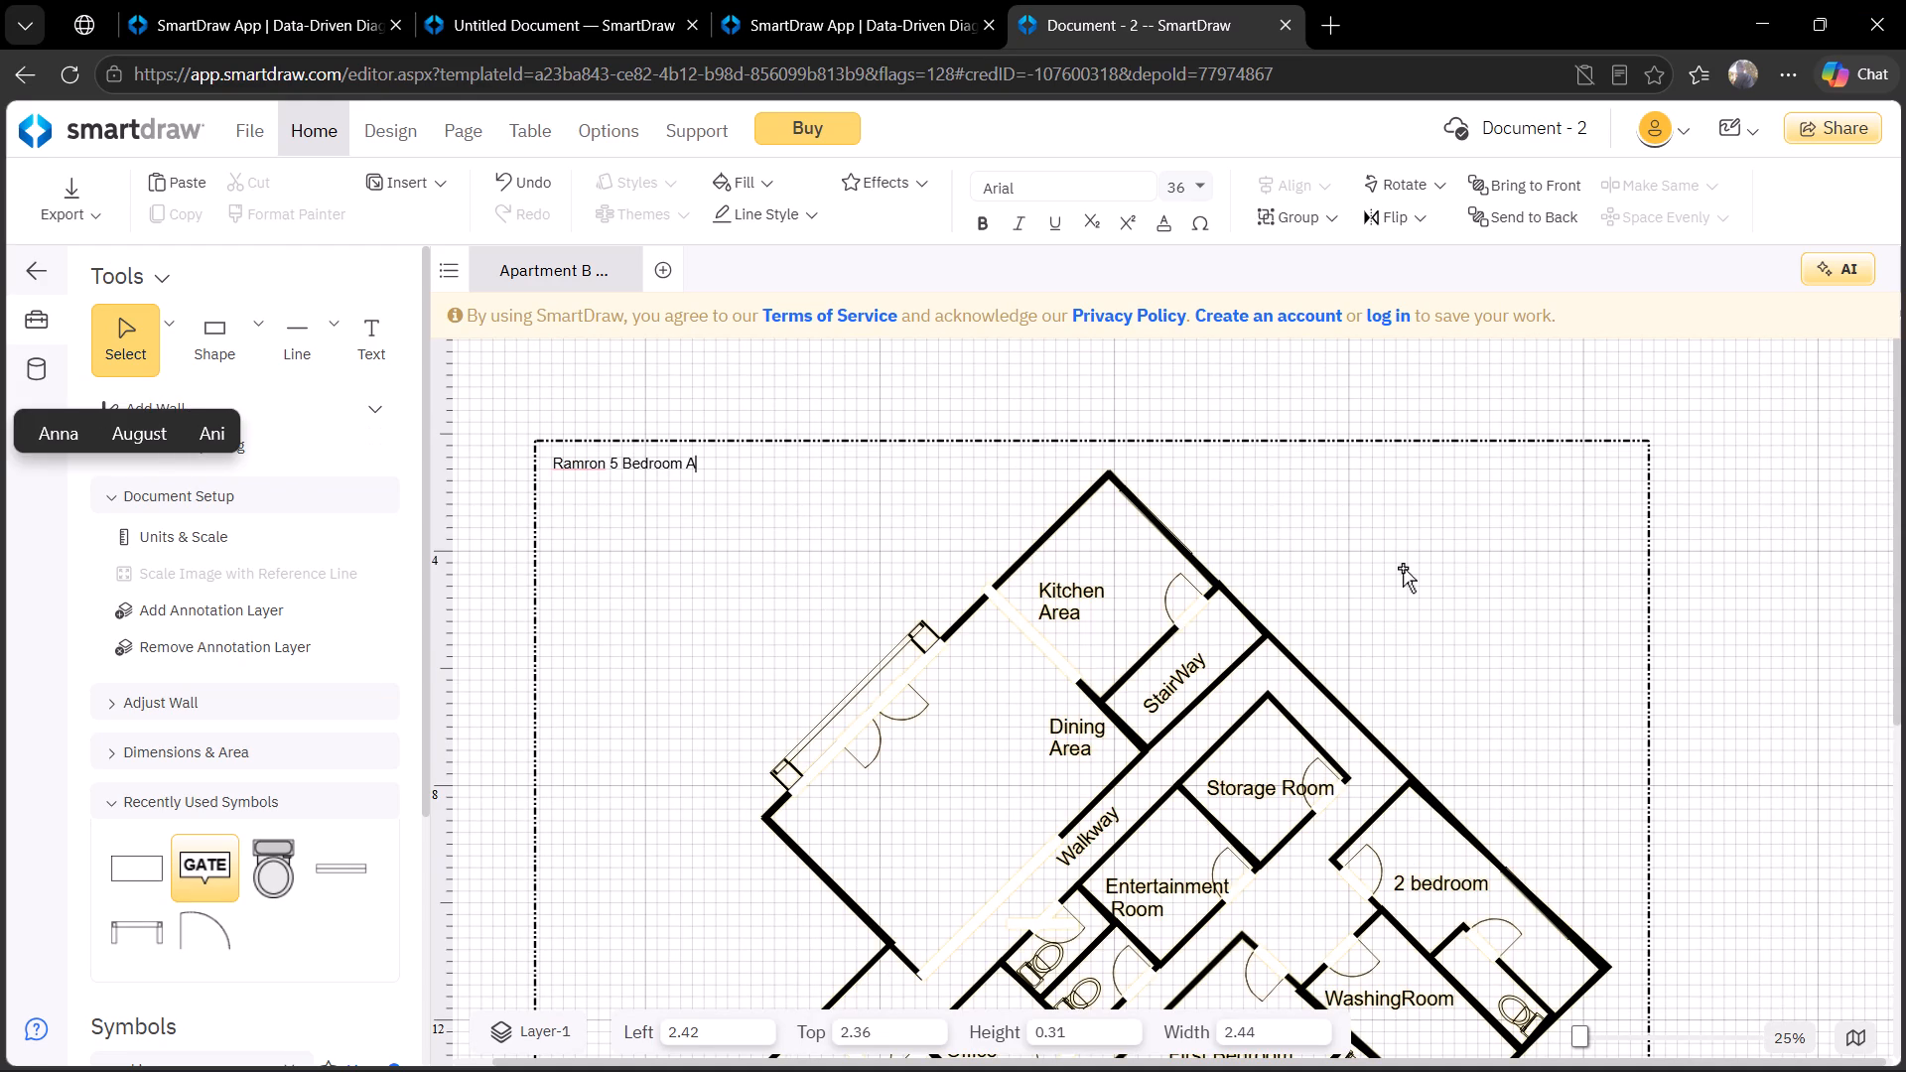
key(ctrl+alt+F14)
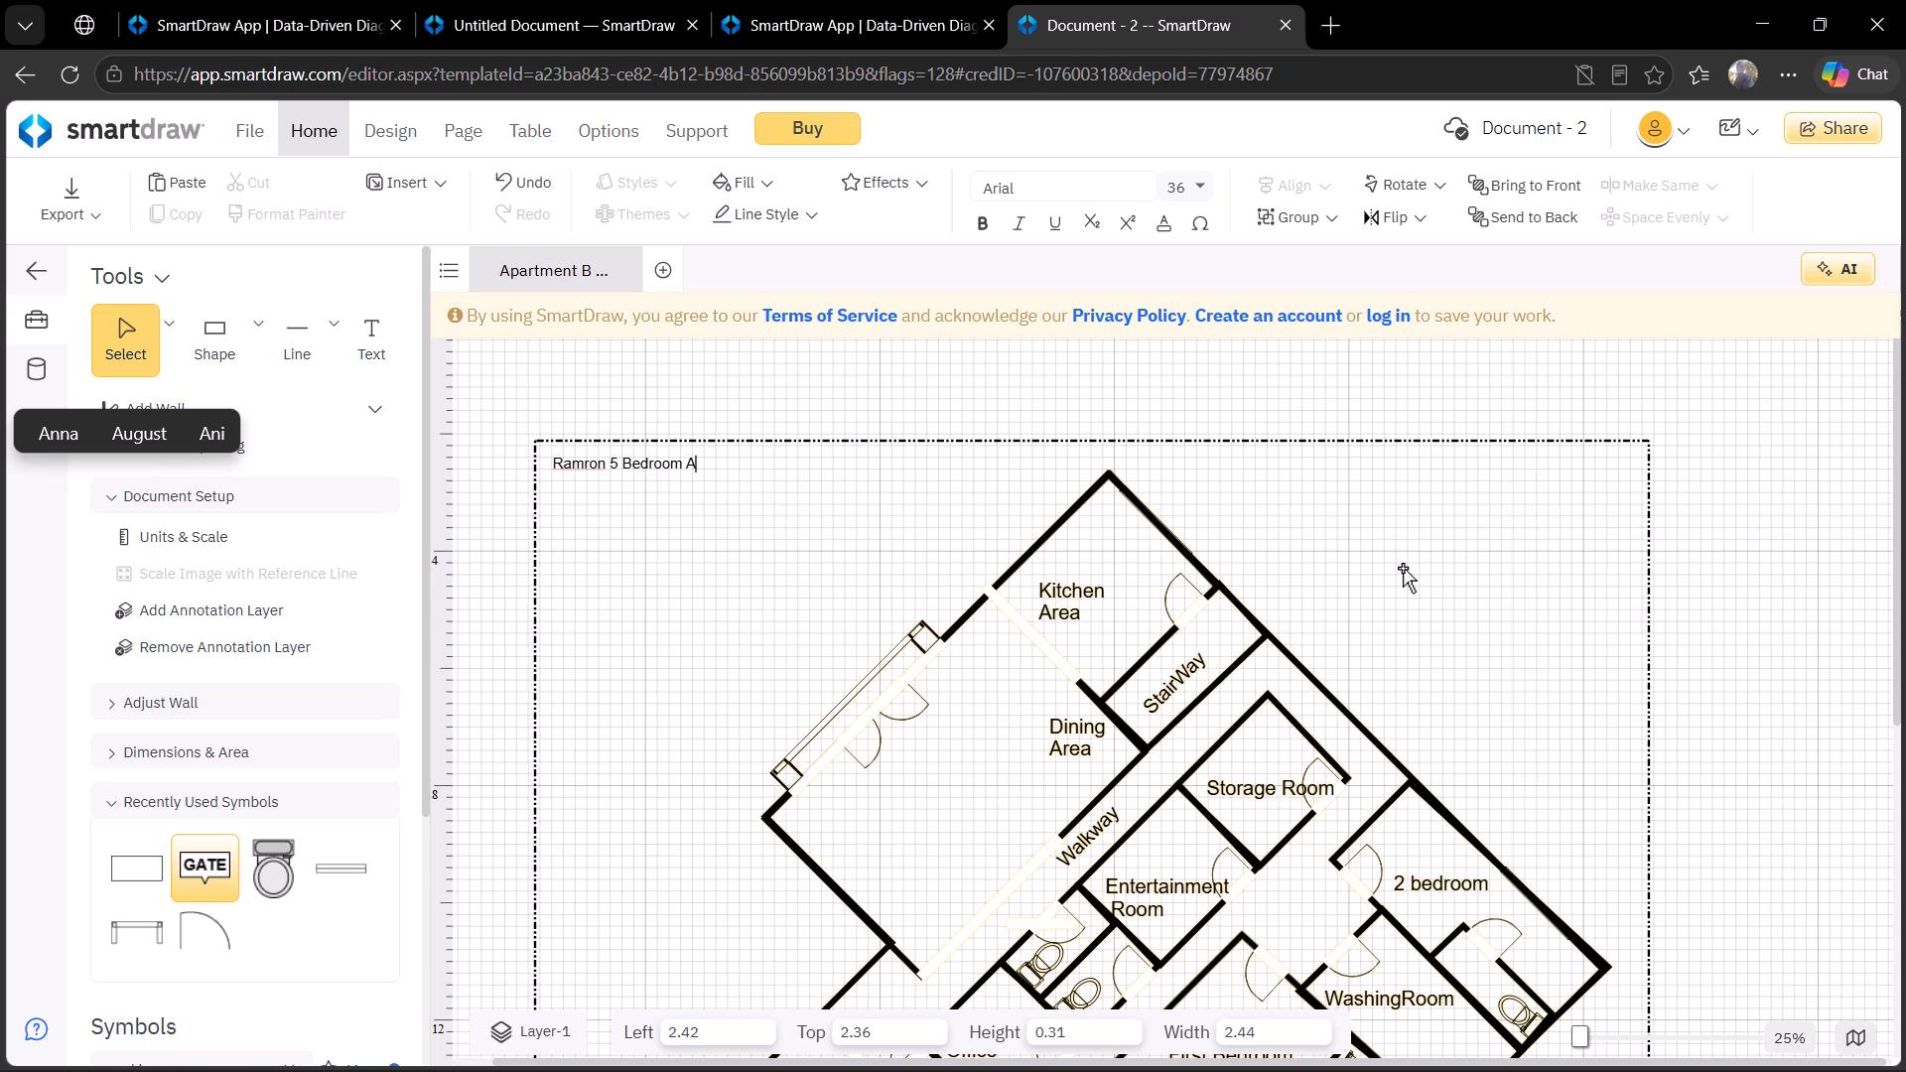
key(BackSpace)
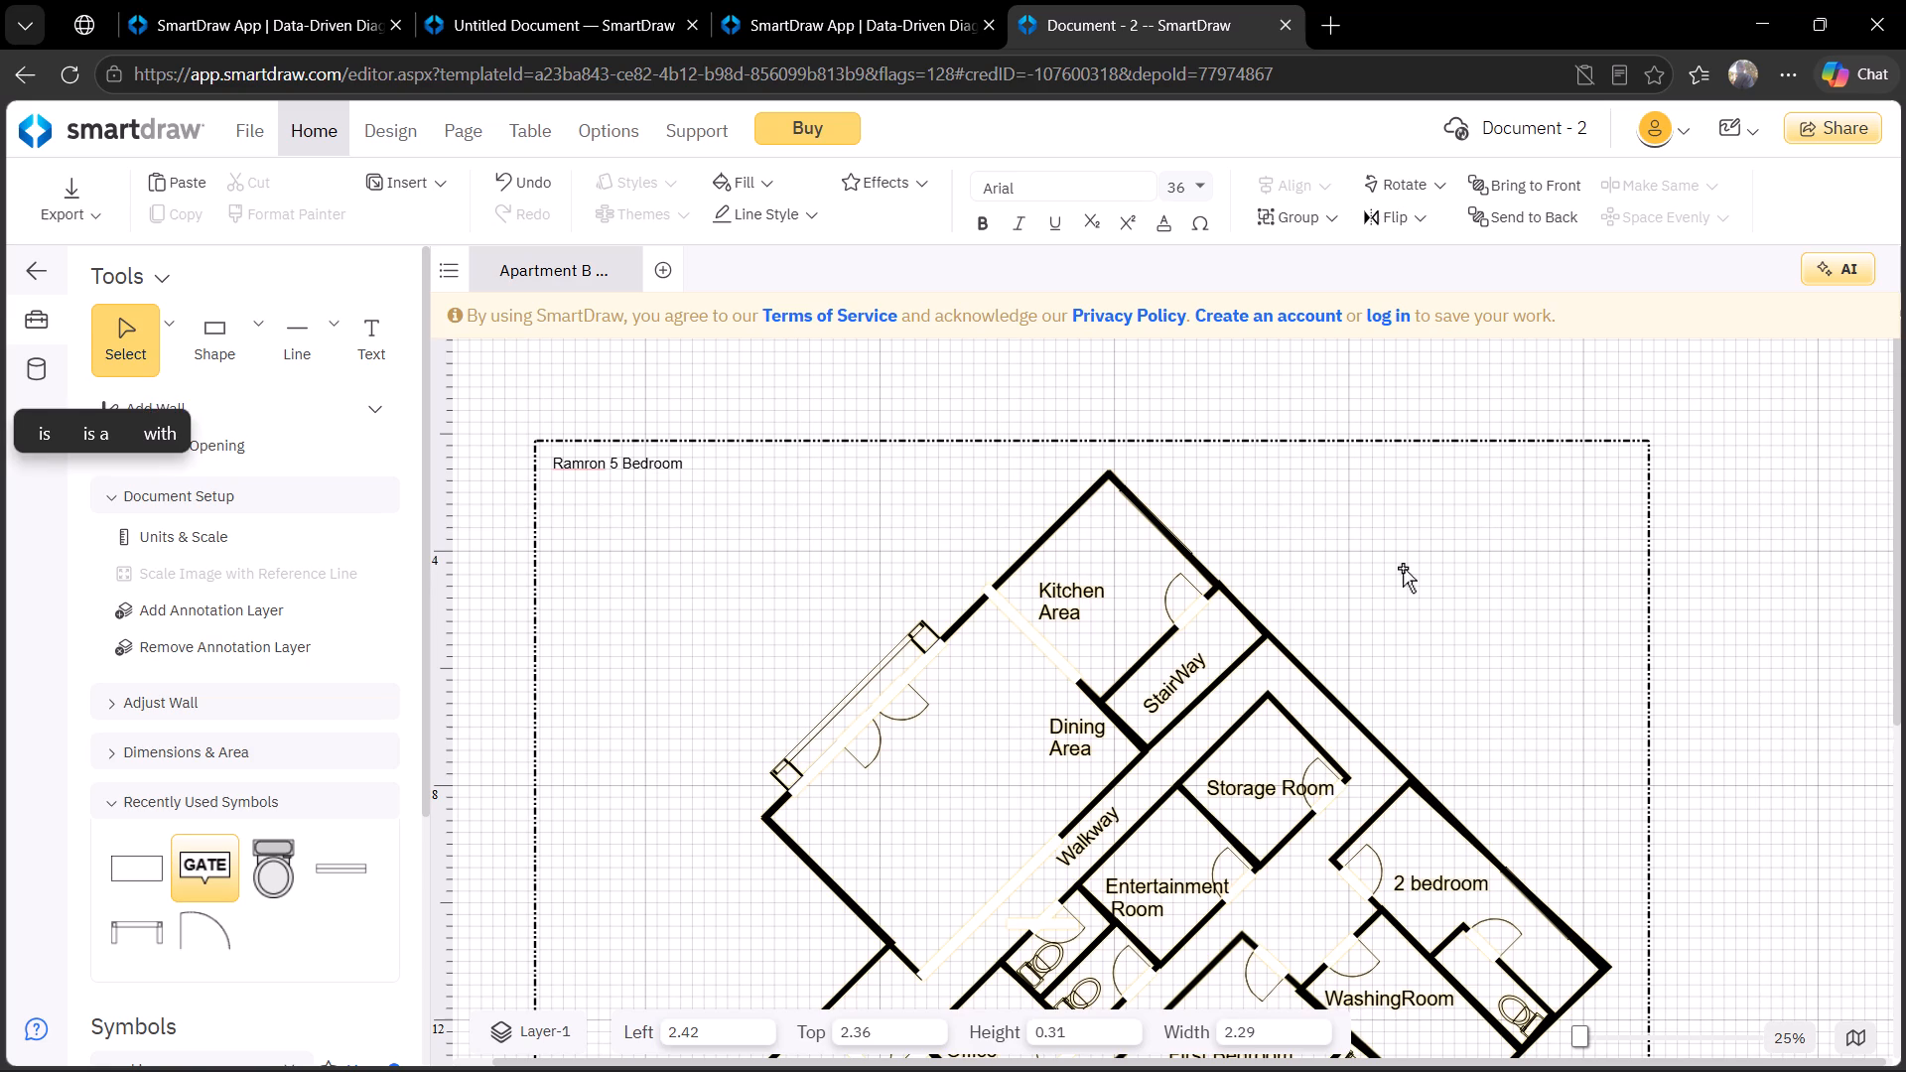
text(ansionnate)
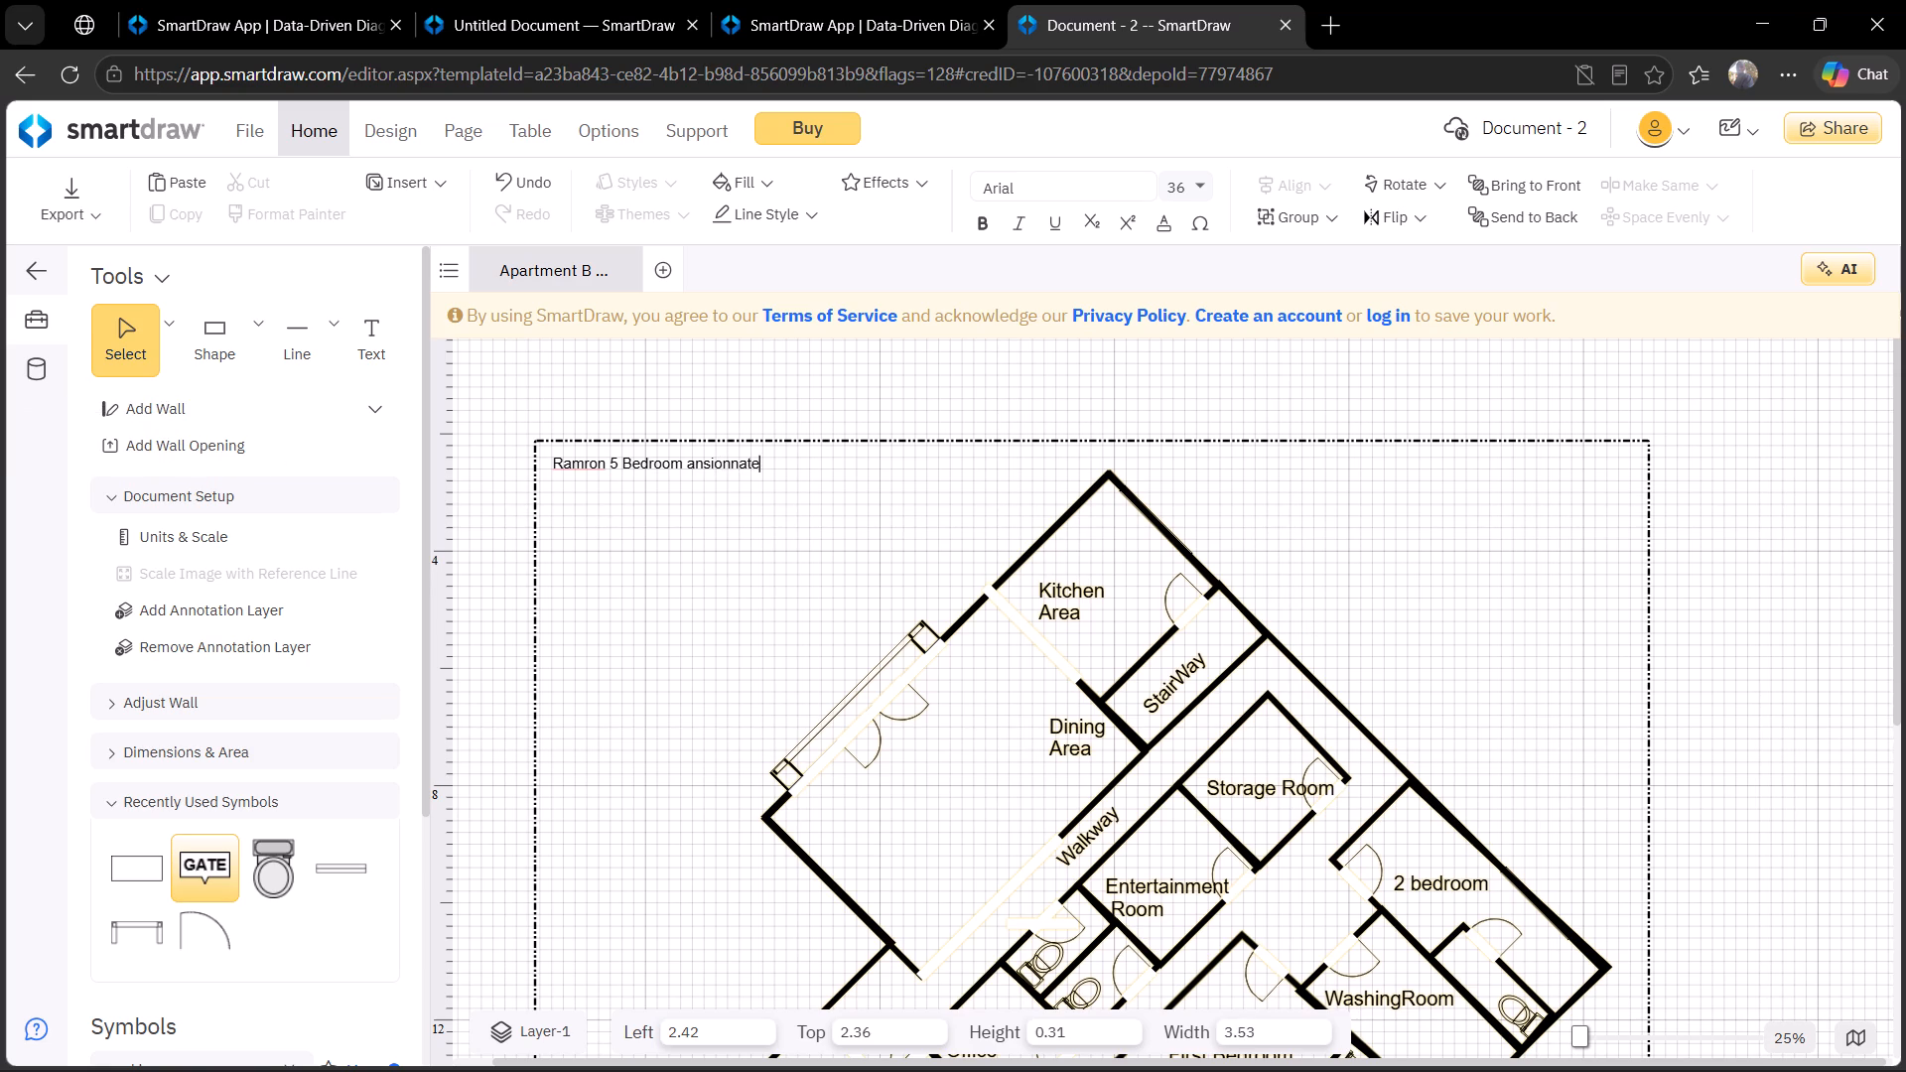
click(691, 466)
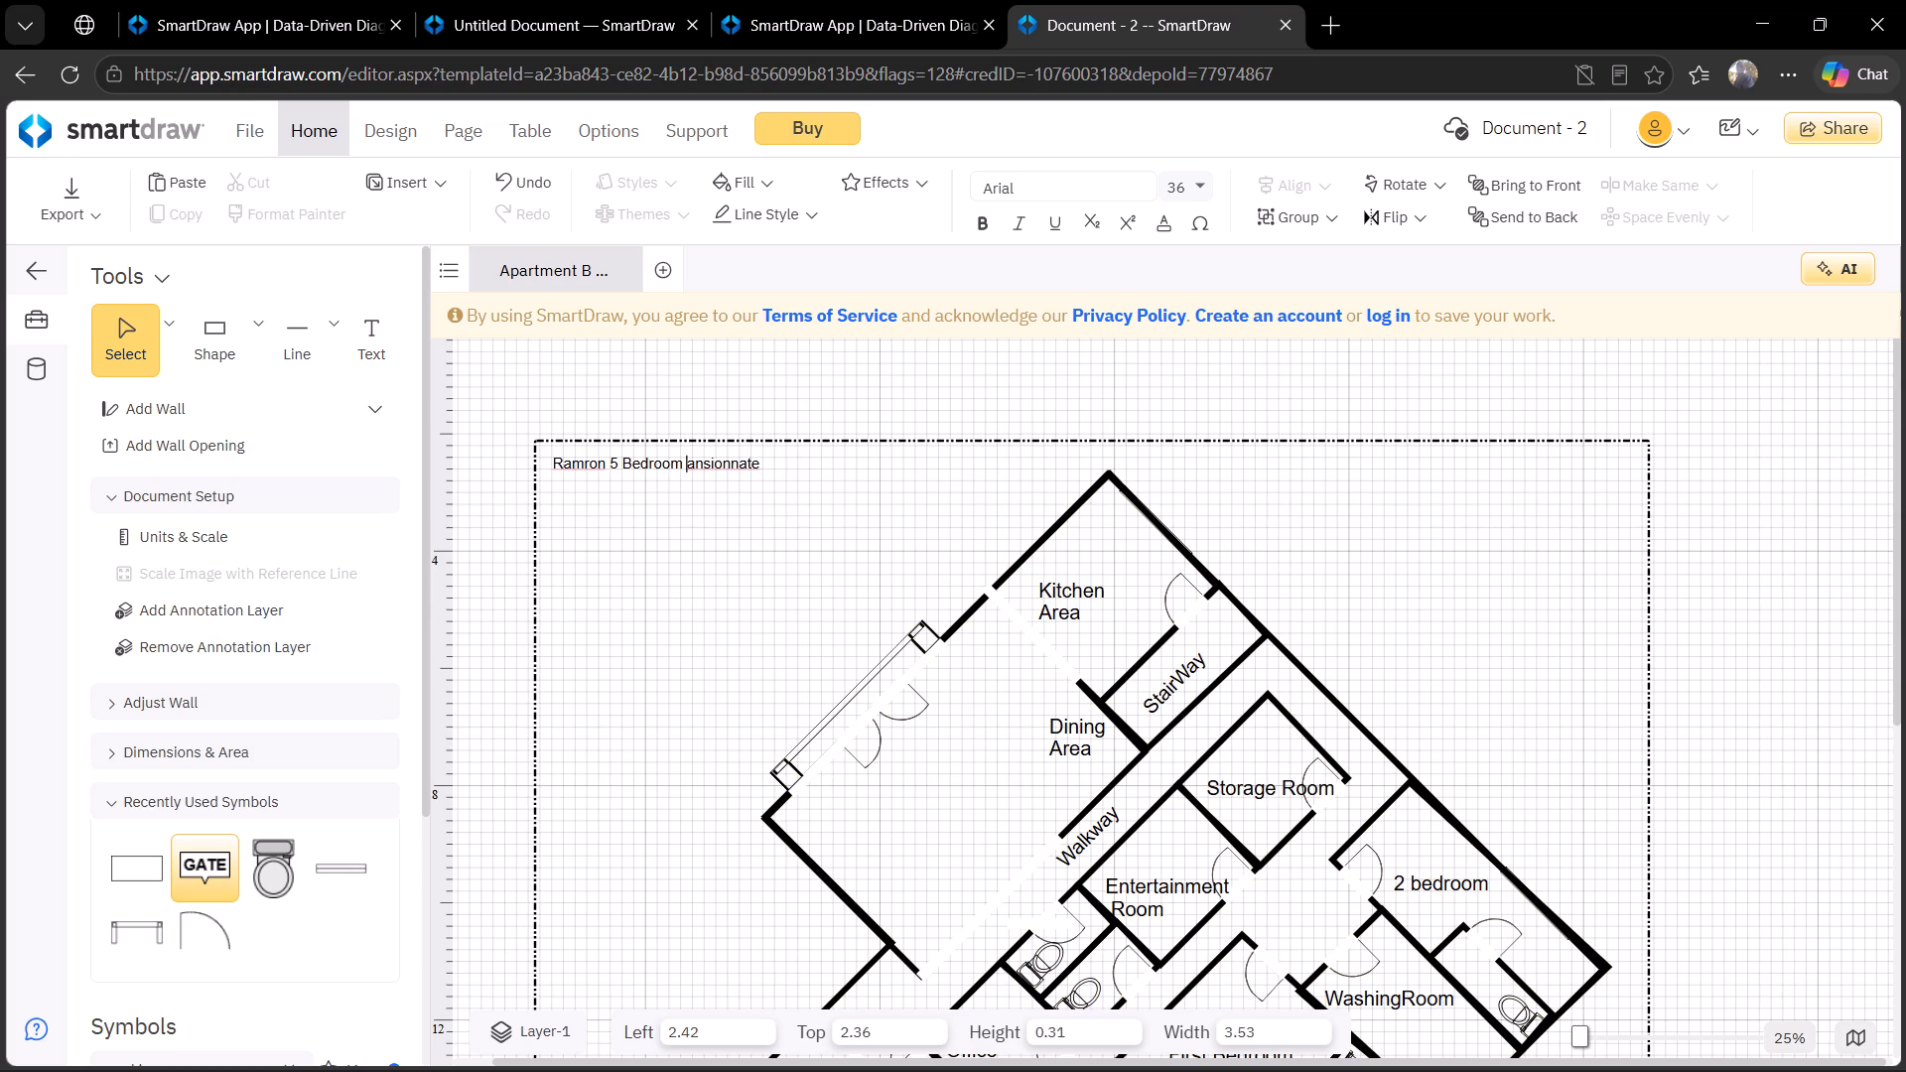
key(m)
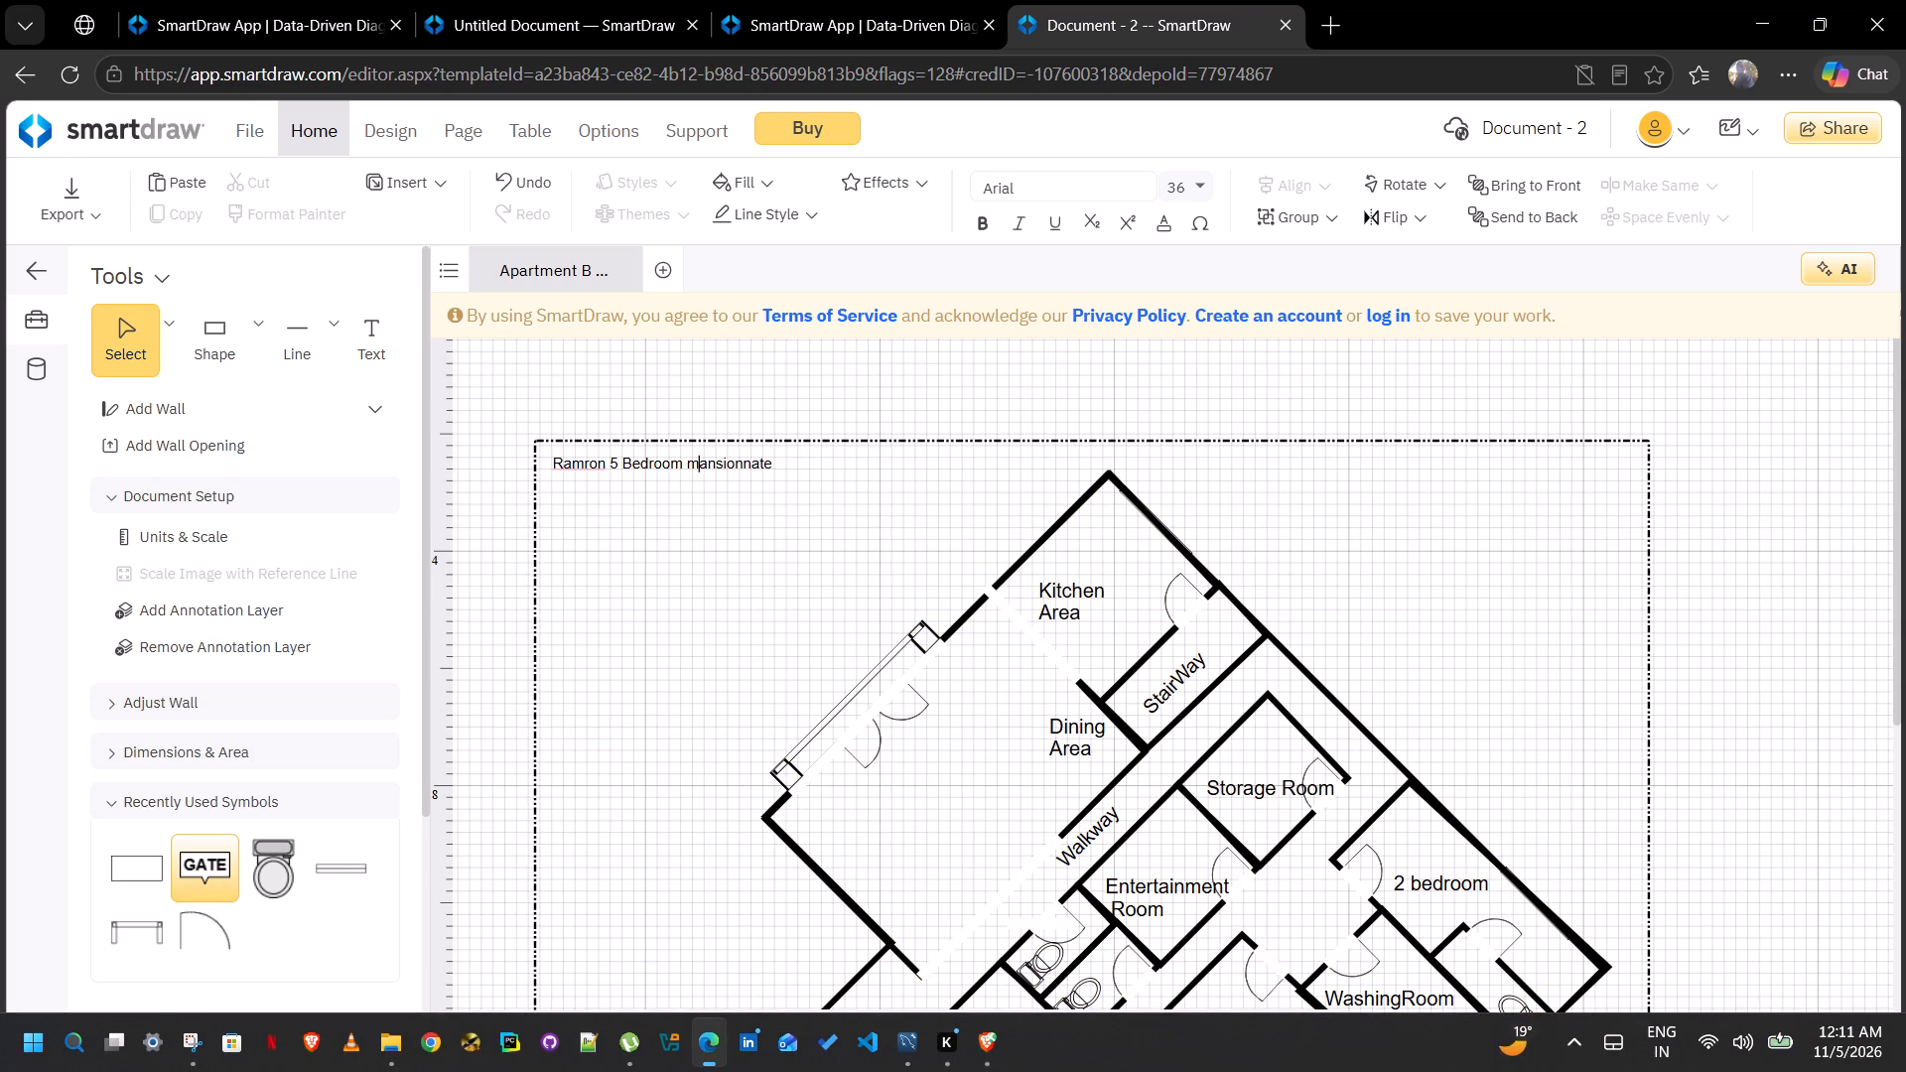
key(BackSpace)
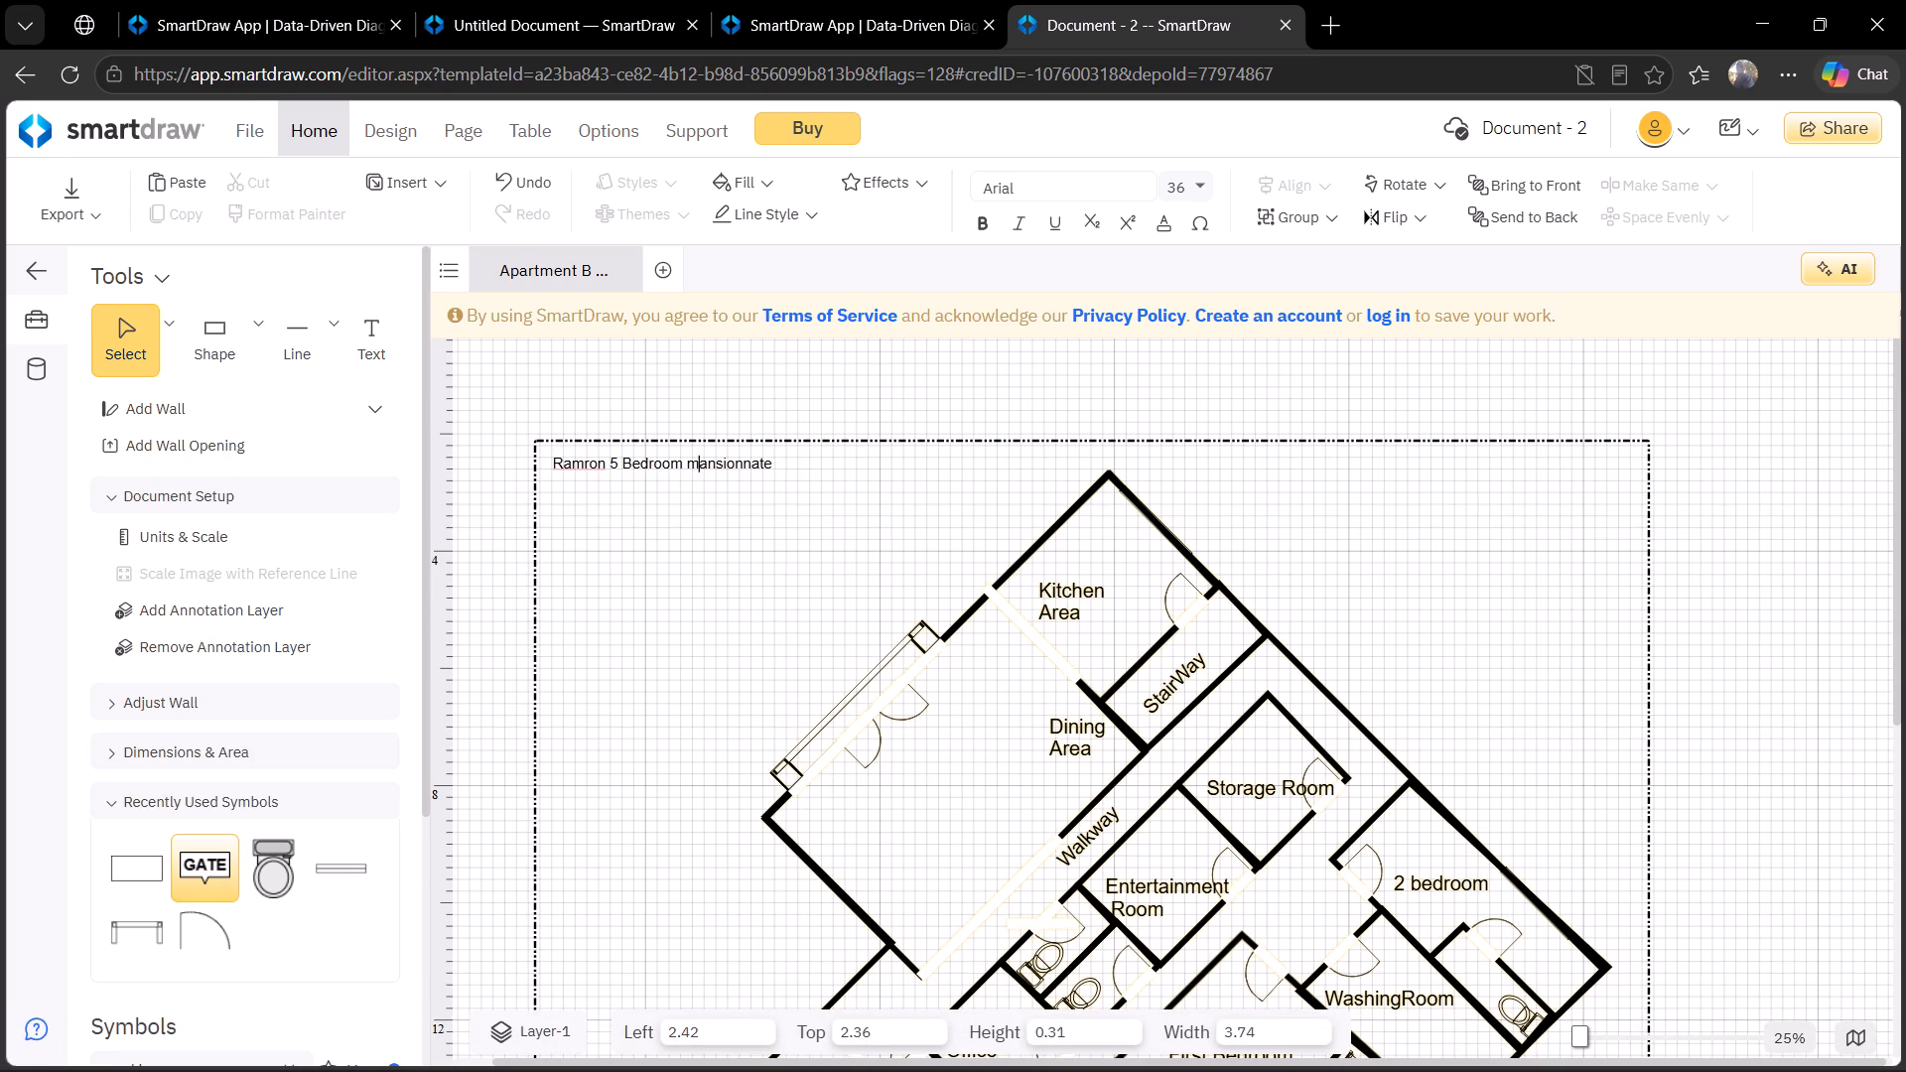
key(shift+m)
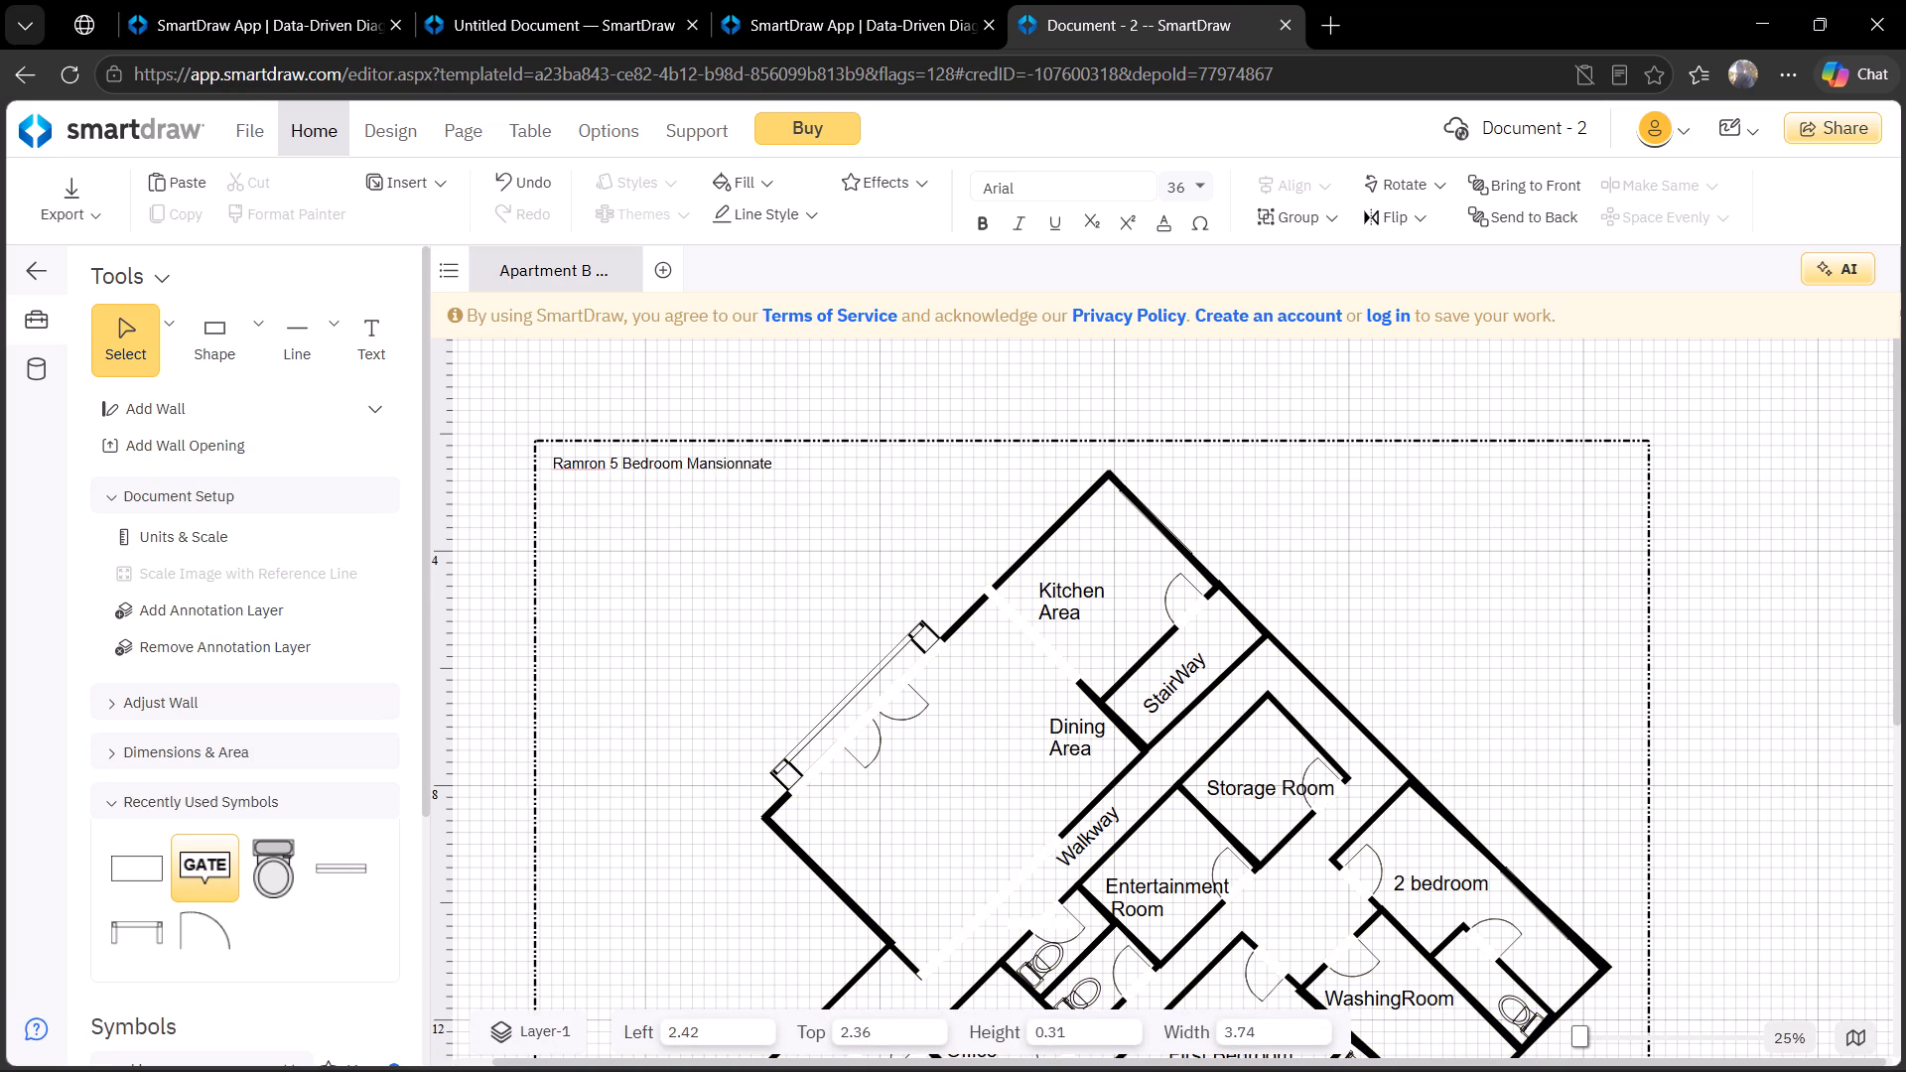
Add a new blank page to the document.
click(656, 285)
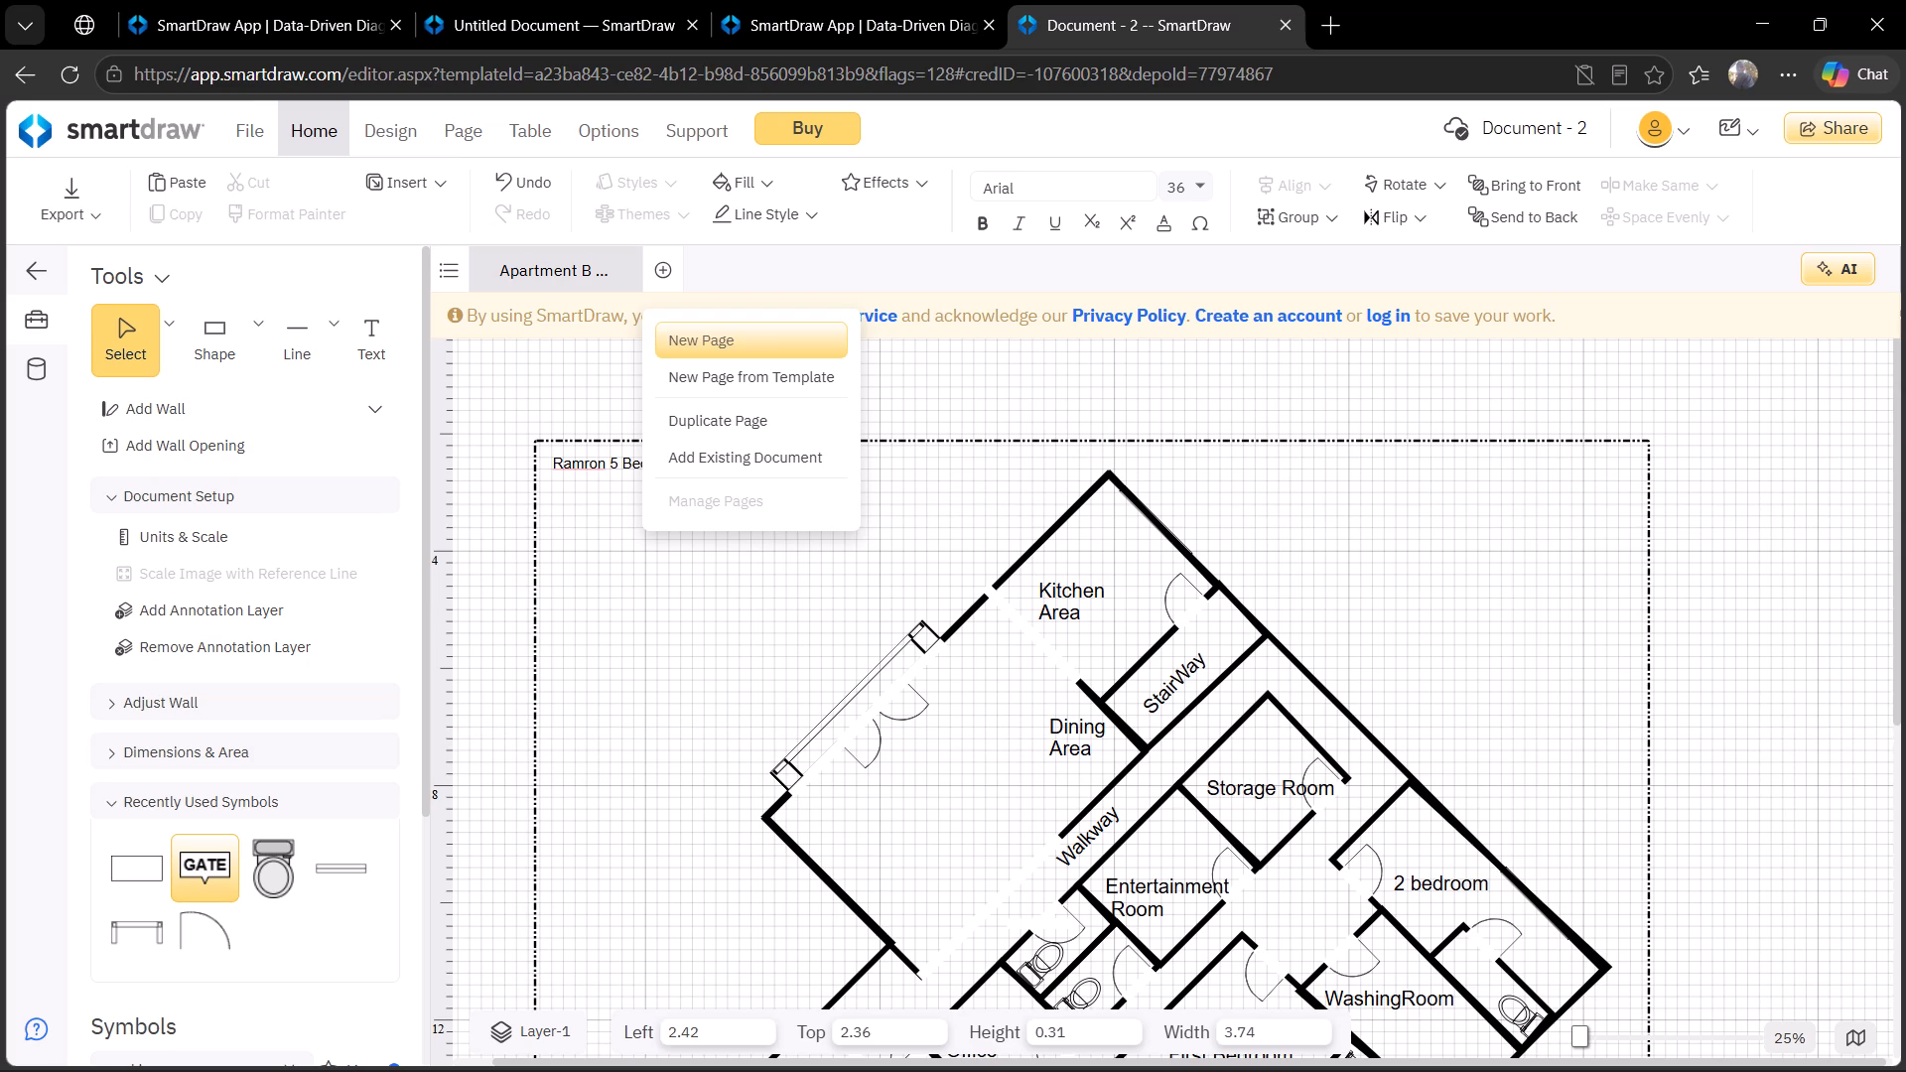
click(698, 328)
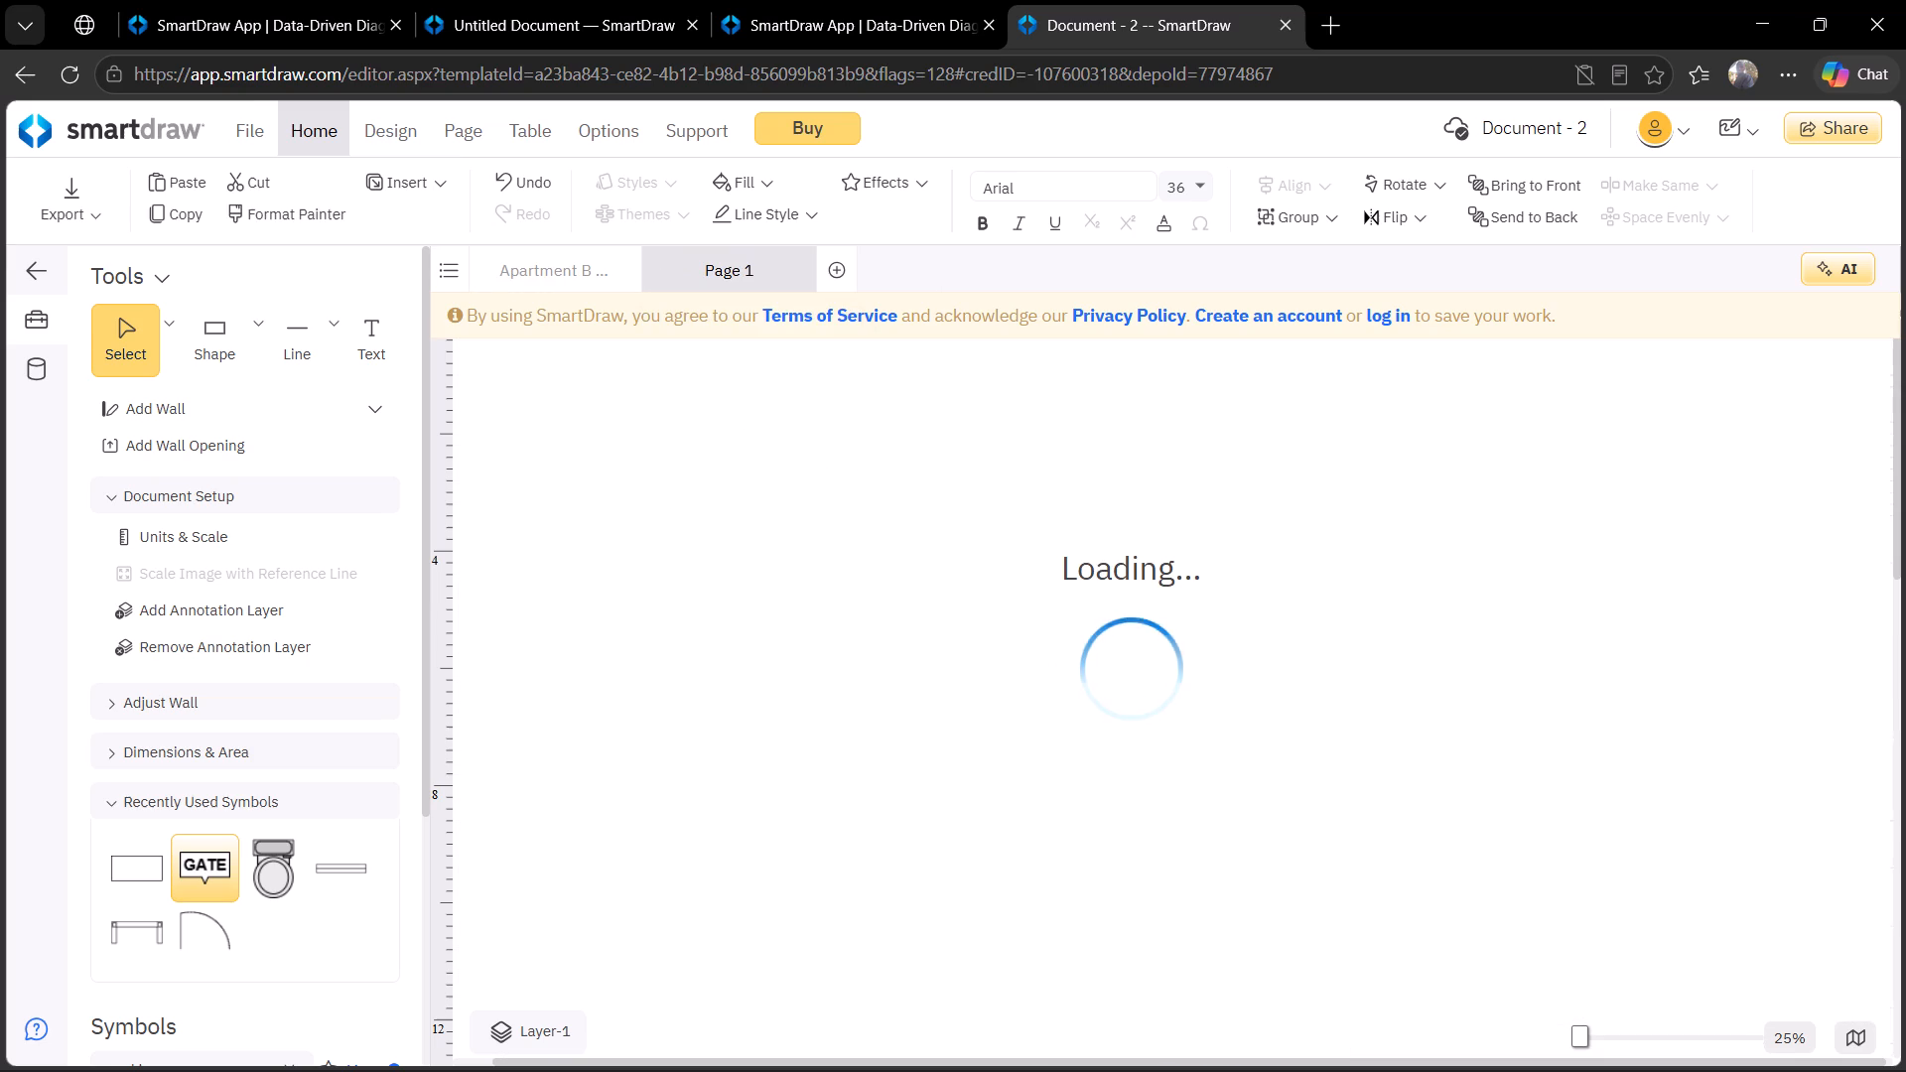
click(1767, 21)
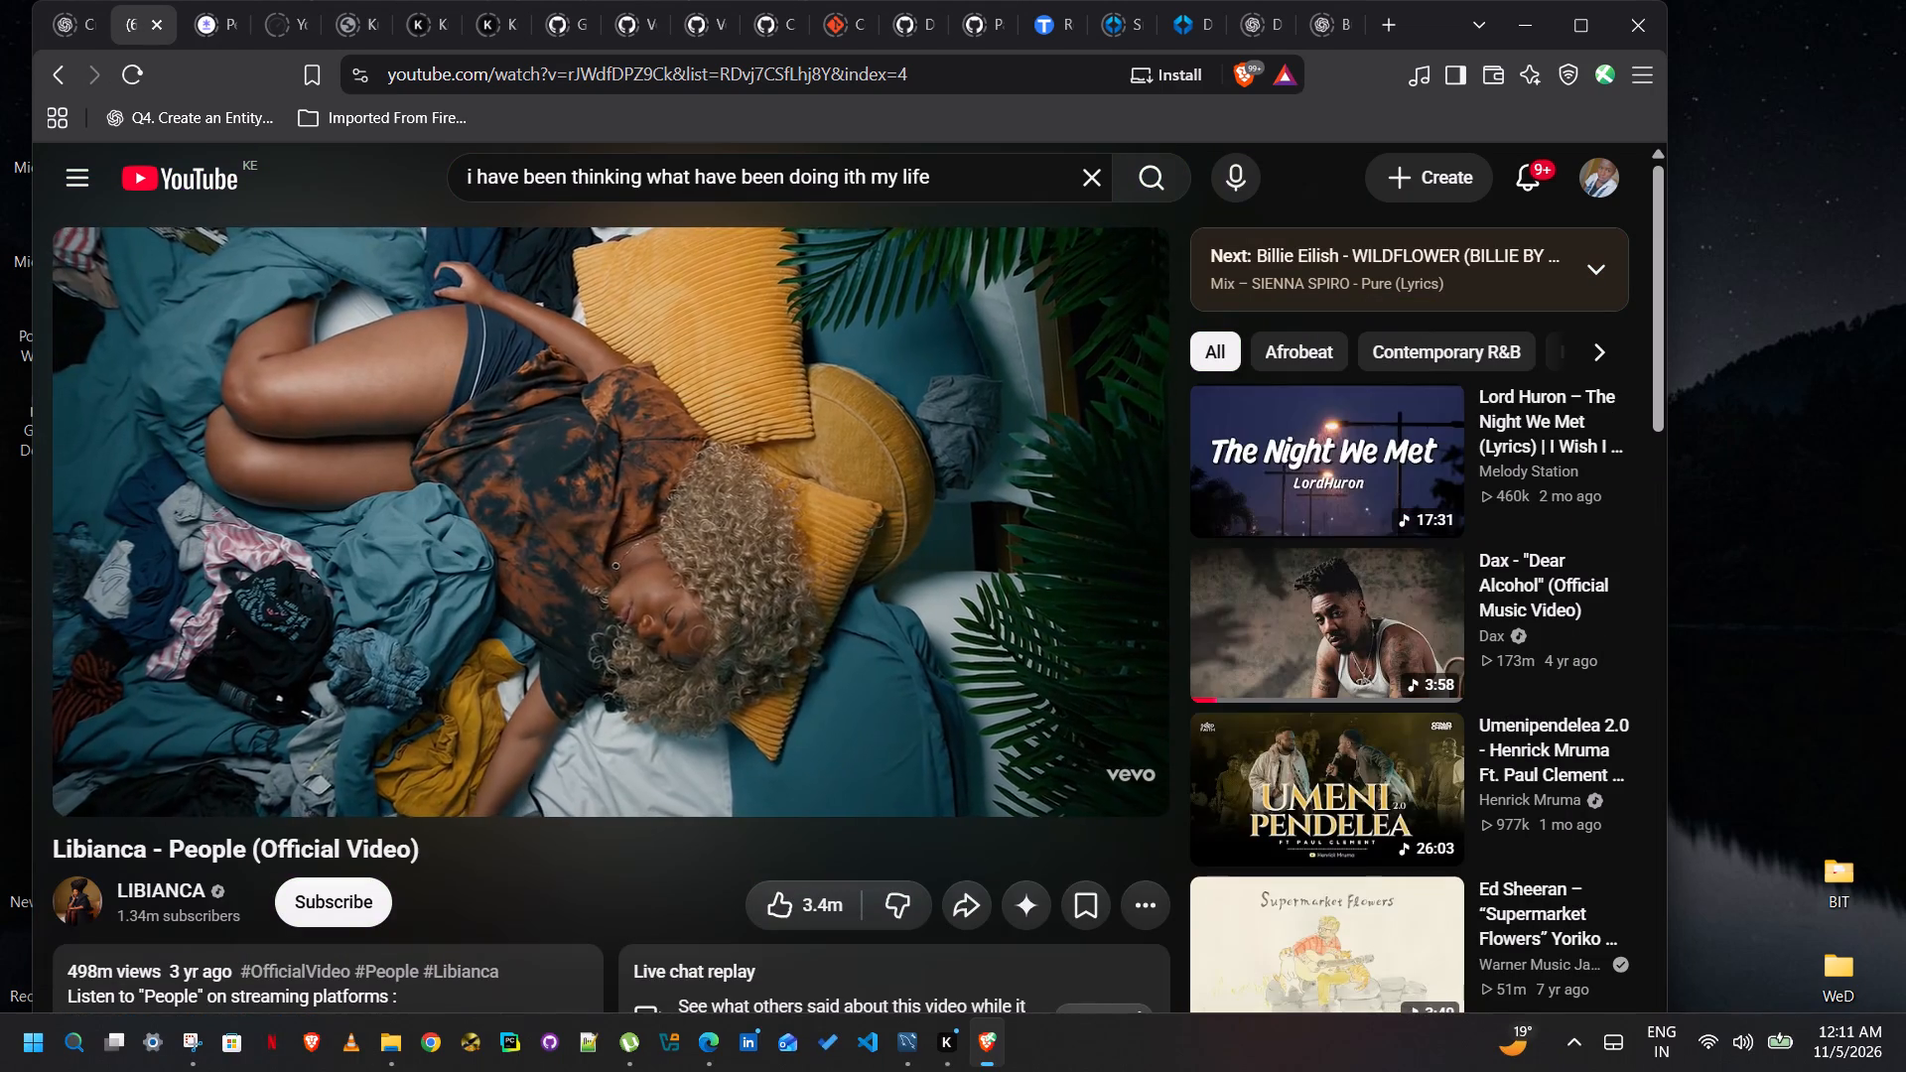